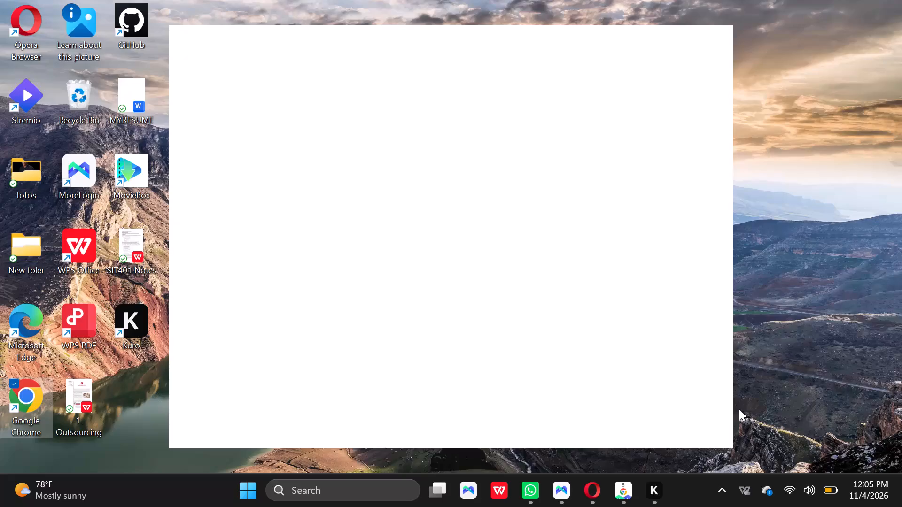
# Find Google Chrome by searching for "ch" and launch the browser.
pyautogui.click(333, 500)
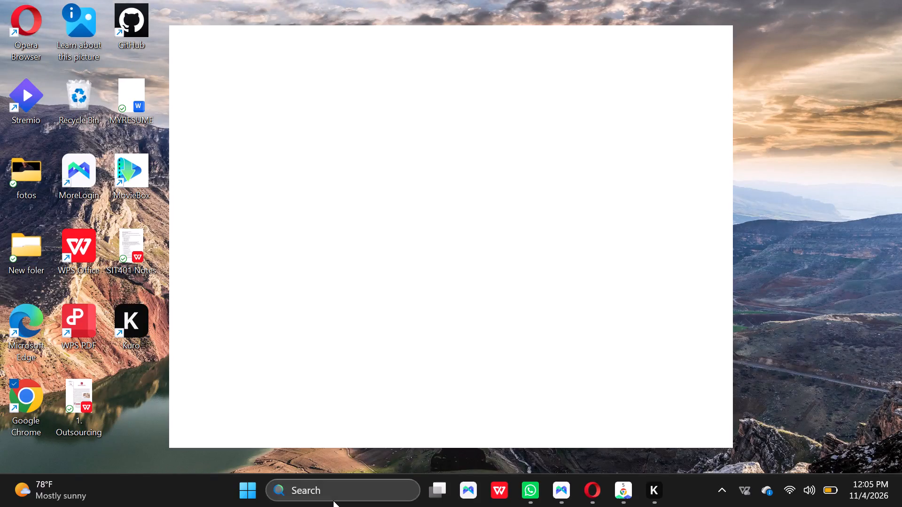
pyautogui.write('ch')
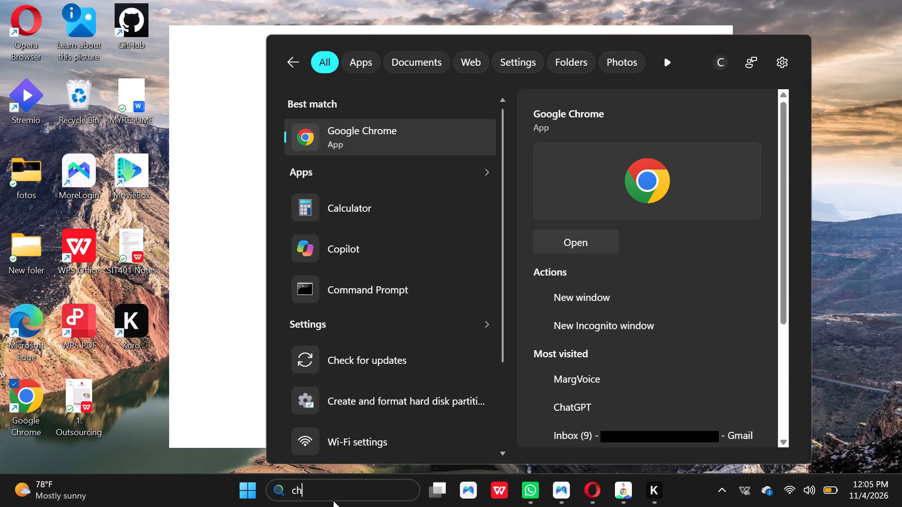
pyautogui.click(571, 240)
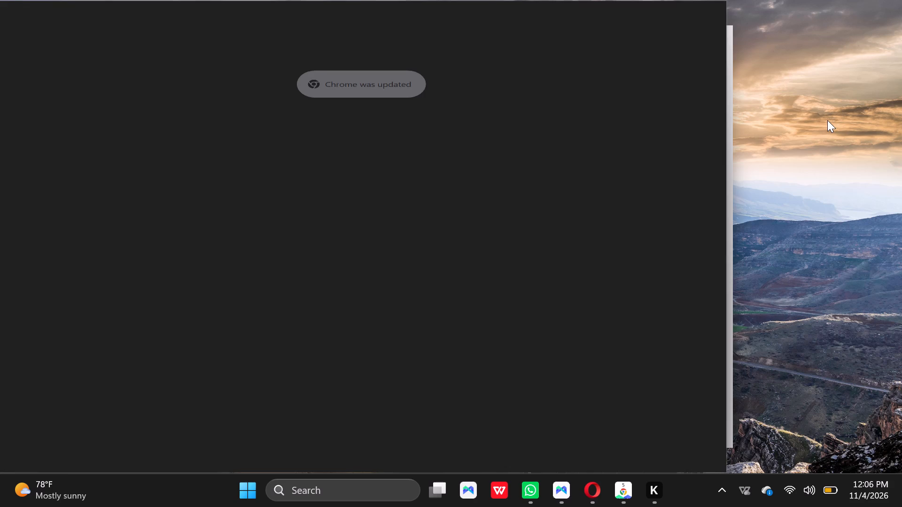
pyautogui.click(674, 5)
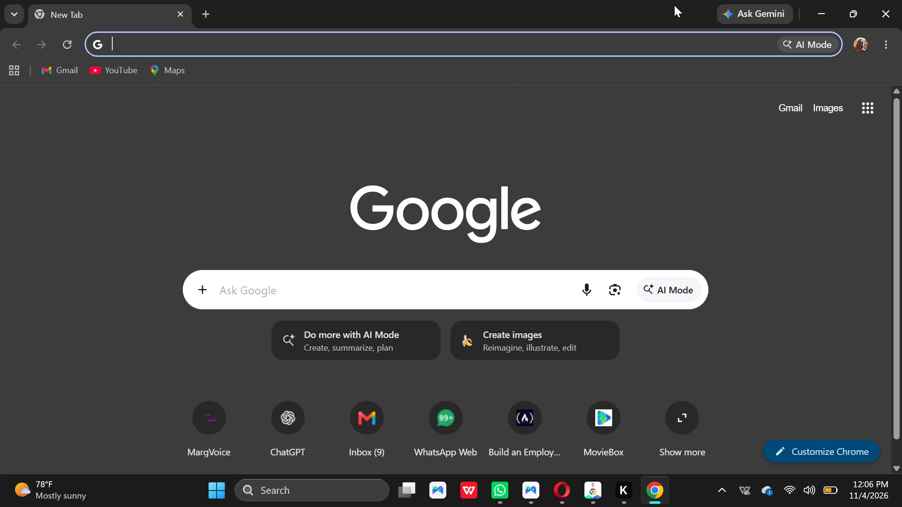
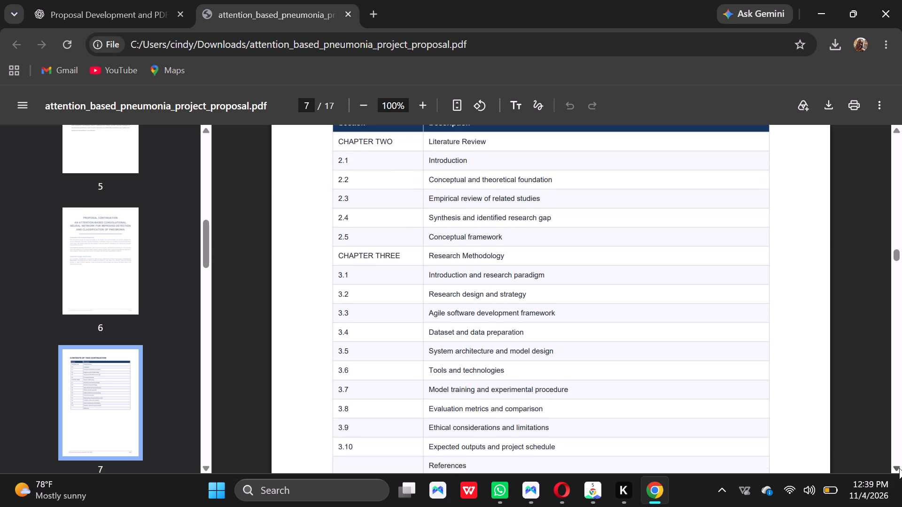
pyautogui.click(899, 468)
pyautogui.click(899, 468)
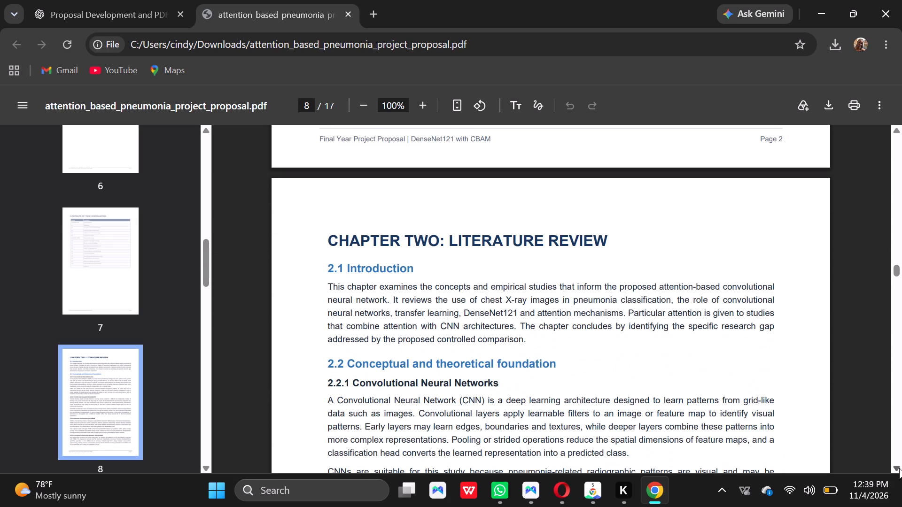
# Read through Chapter Two: Literature Review, from its introduction past the conceptual framework to the start of Chapter Three.
pyautogui.doubleClick(899, 468)
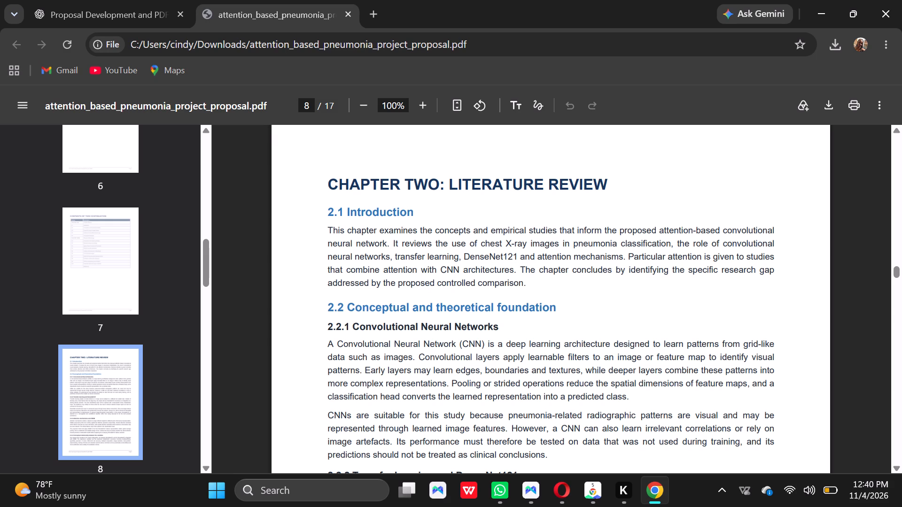
pyautogui.click(896, 467)
pyautogui.tripleClick(896, 467)
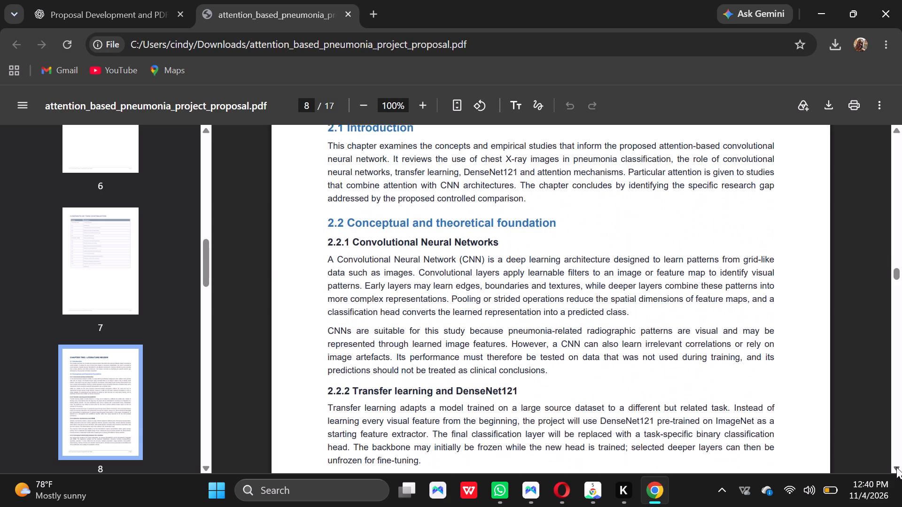
pyautogui.click(896, 467)
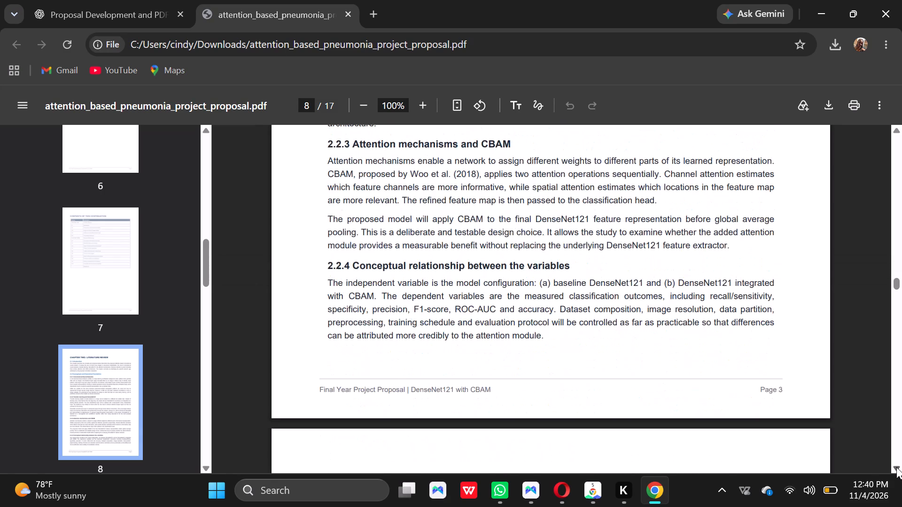
pyautogui.click(896, 467)
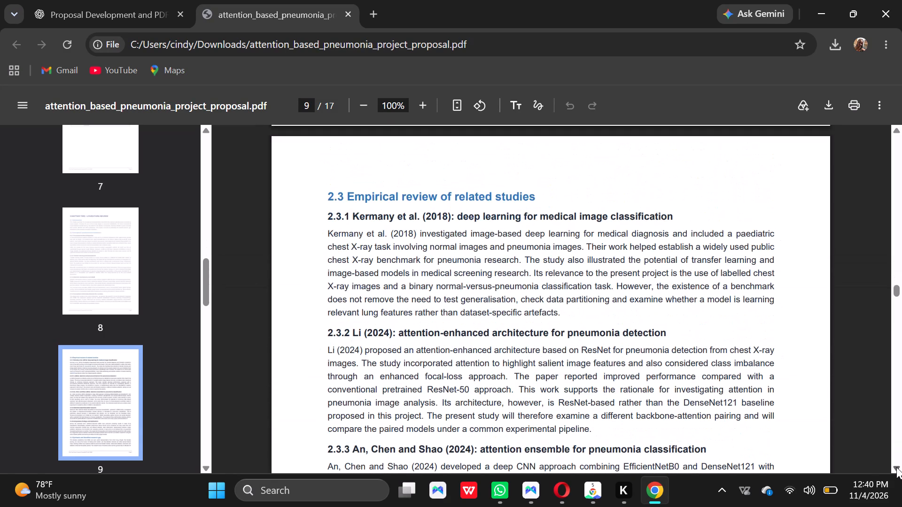
pyautogui.doubleClick(896, 467)
pyautogui.click(896, 467)
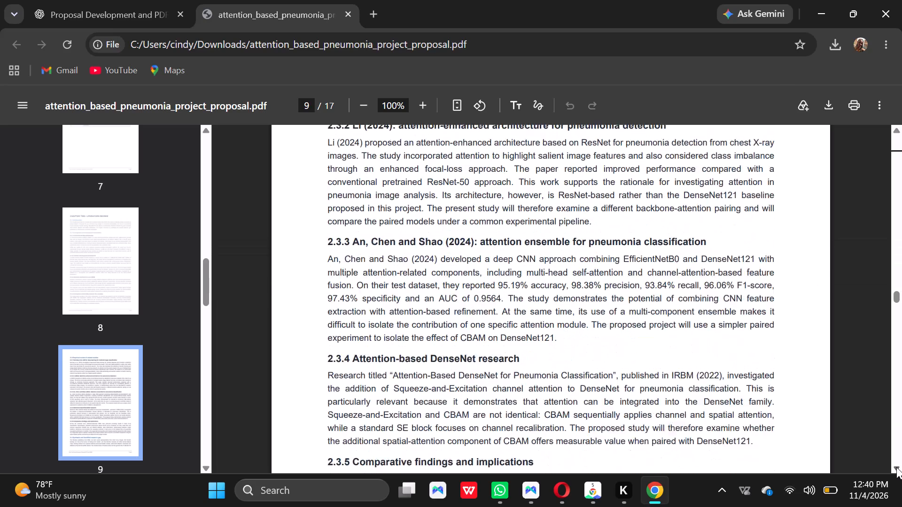
pyautogui.click(896, 467)
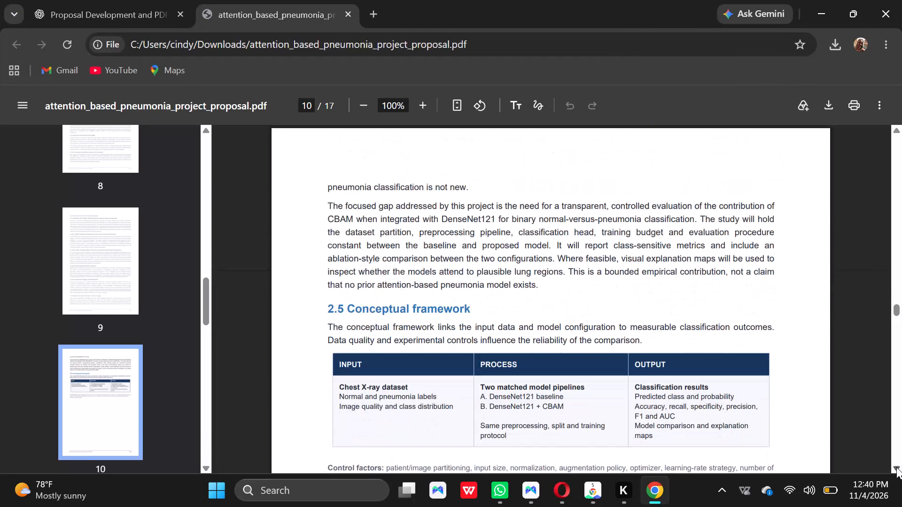
pyautogui.click(896, 467)
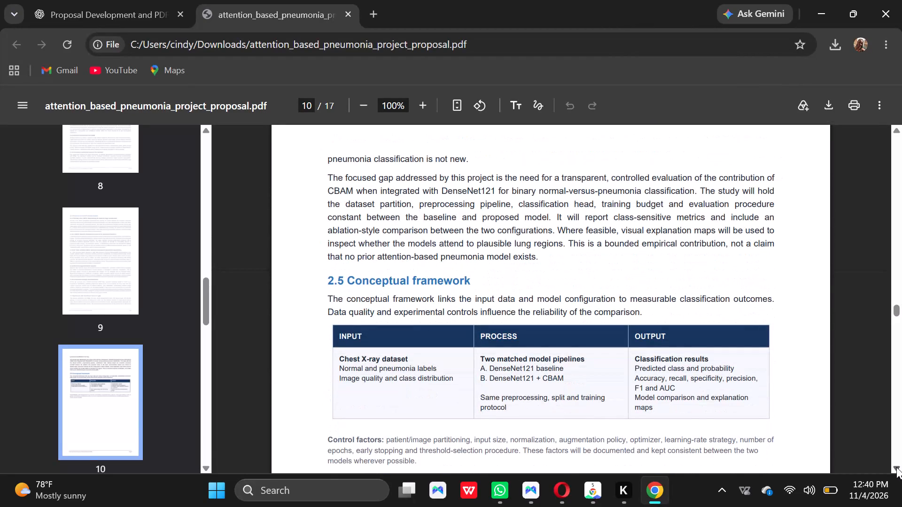
pyautogui.click(896, 467)
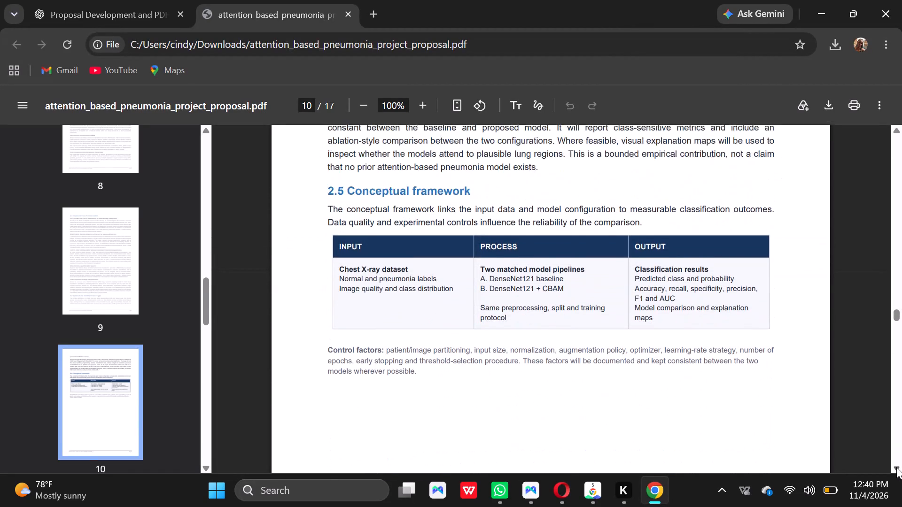
pyautogui.click(896, 467)
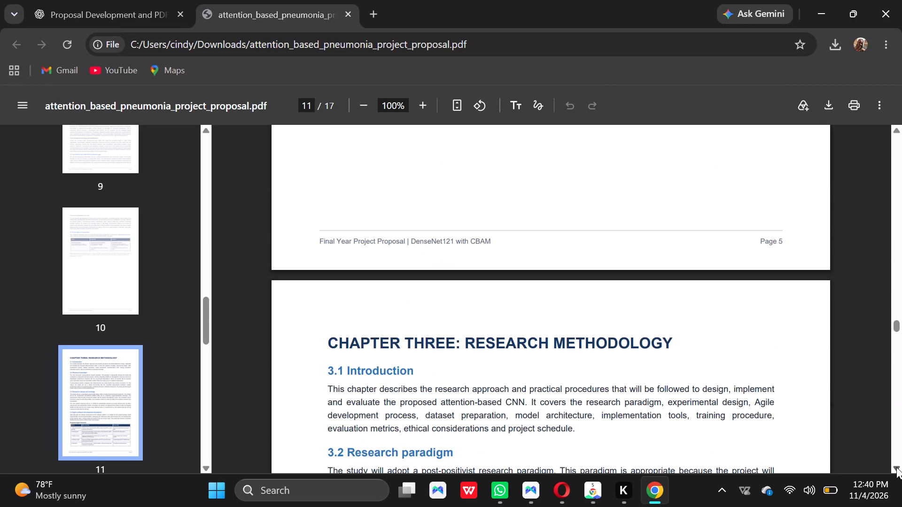
pyautogui.doubleClick(896, 467)
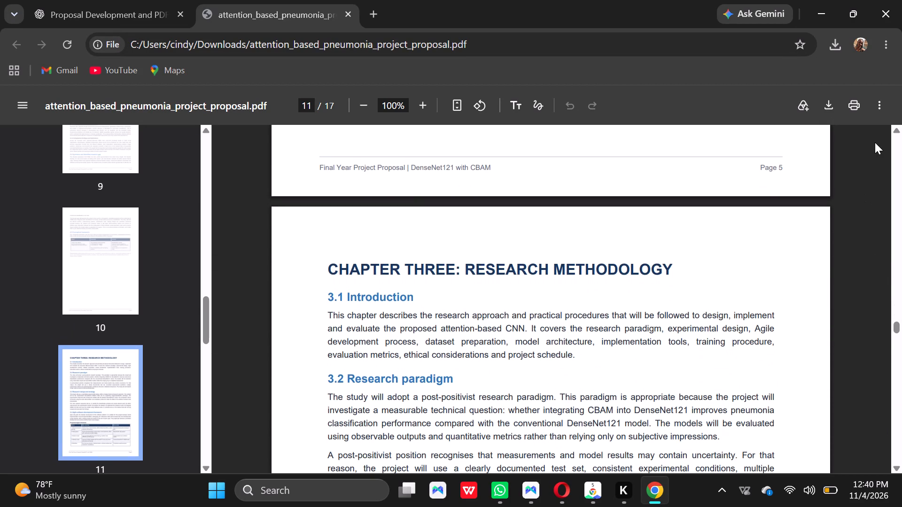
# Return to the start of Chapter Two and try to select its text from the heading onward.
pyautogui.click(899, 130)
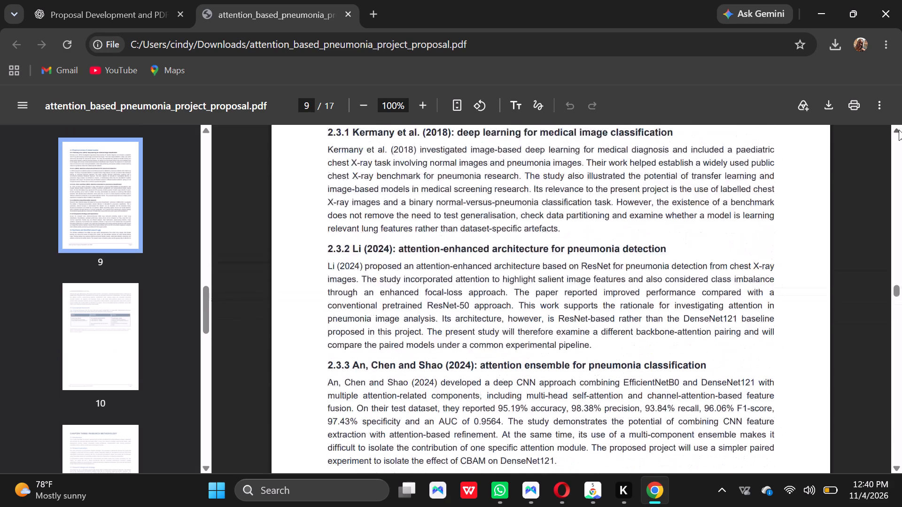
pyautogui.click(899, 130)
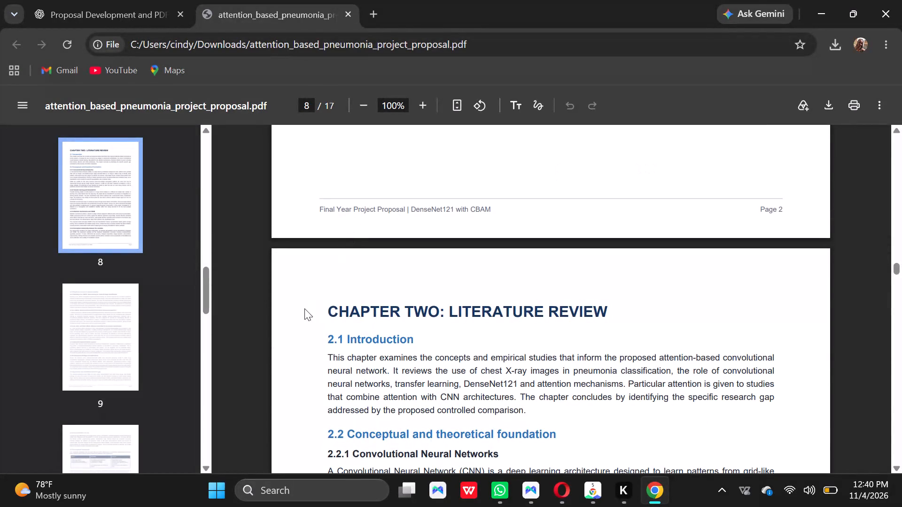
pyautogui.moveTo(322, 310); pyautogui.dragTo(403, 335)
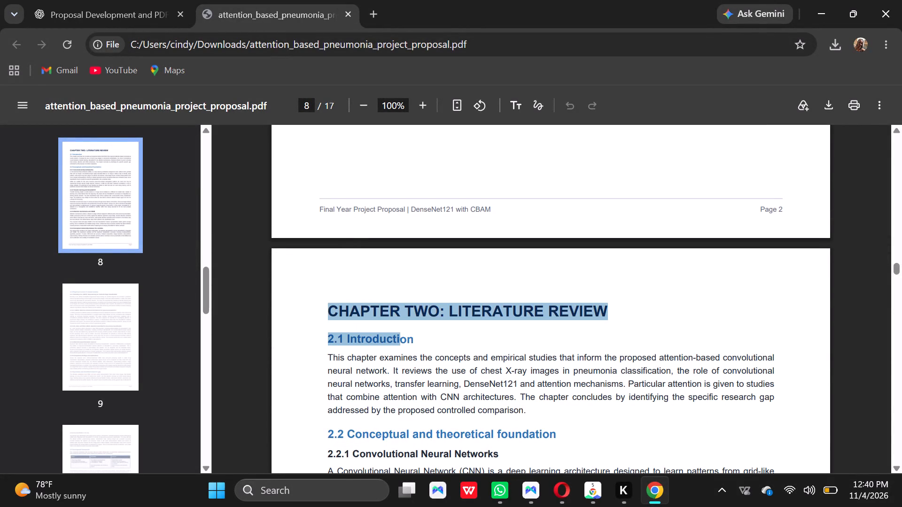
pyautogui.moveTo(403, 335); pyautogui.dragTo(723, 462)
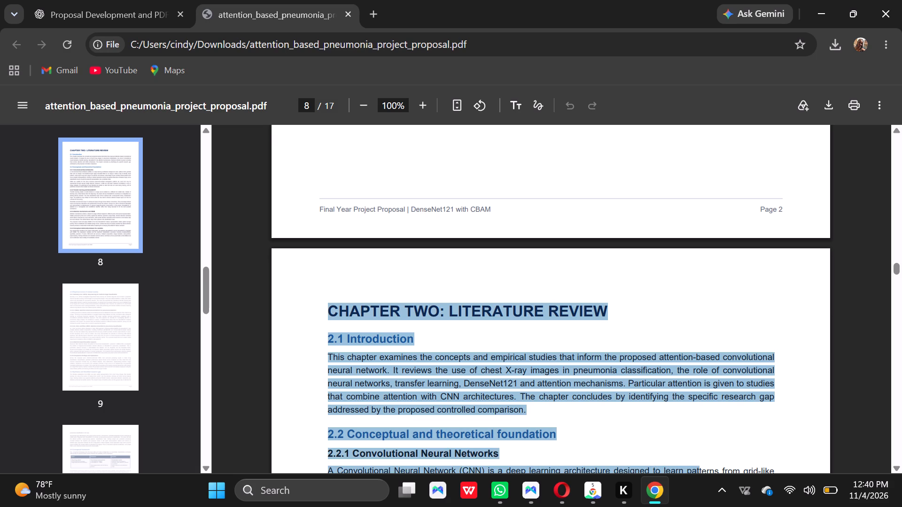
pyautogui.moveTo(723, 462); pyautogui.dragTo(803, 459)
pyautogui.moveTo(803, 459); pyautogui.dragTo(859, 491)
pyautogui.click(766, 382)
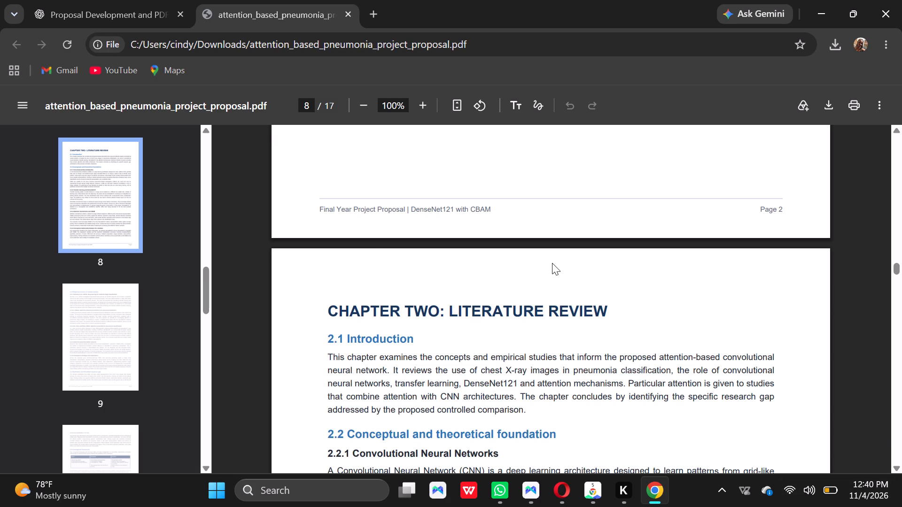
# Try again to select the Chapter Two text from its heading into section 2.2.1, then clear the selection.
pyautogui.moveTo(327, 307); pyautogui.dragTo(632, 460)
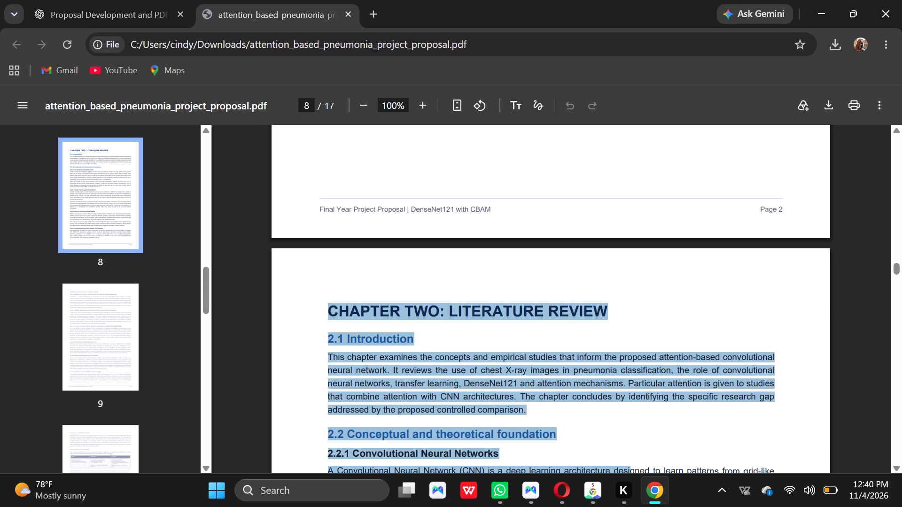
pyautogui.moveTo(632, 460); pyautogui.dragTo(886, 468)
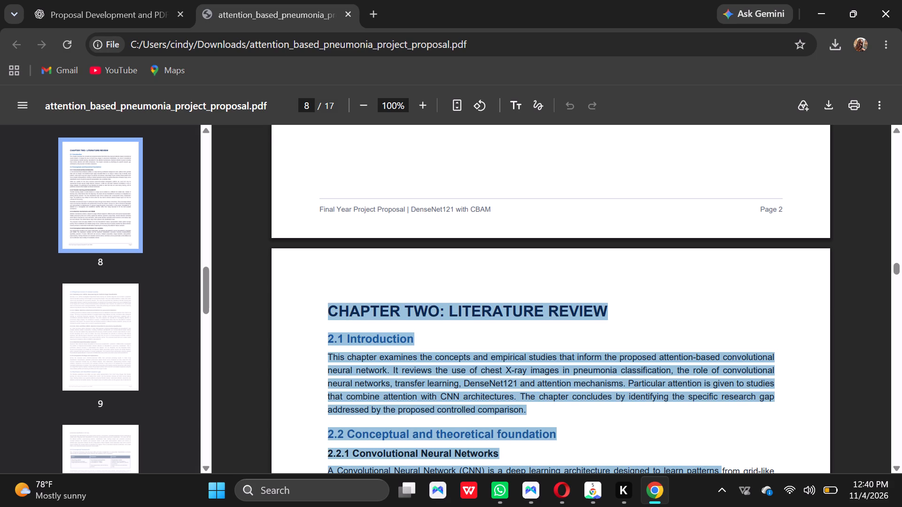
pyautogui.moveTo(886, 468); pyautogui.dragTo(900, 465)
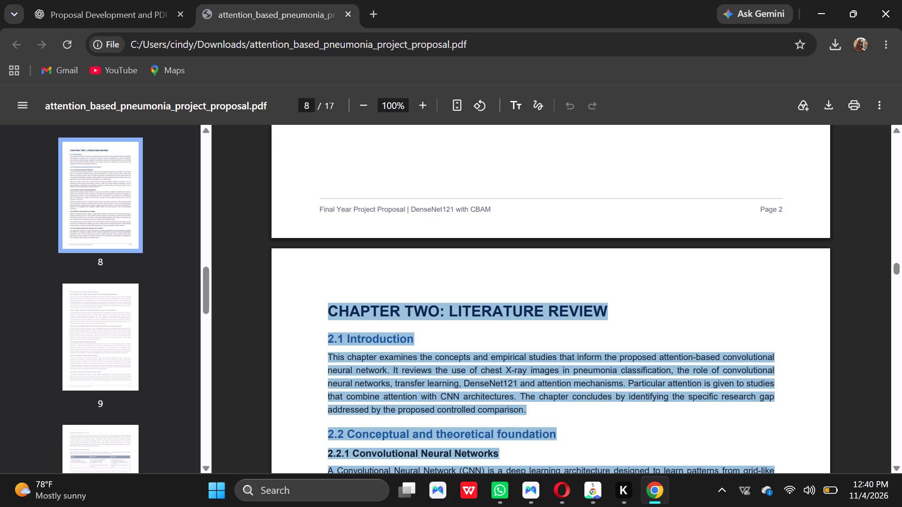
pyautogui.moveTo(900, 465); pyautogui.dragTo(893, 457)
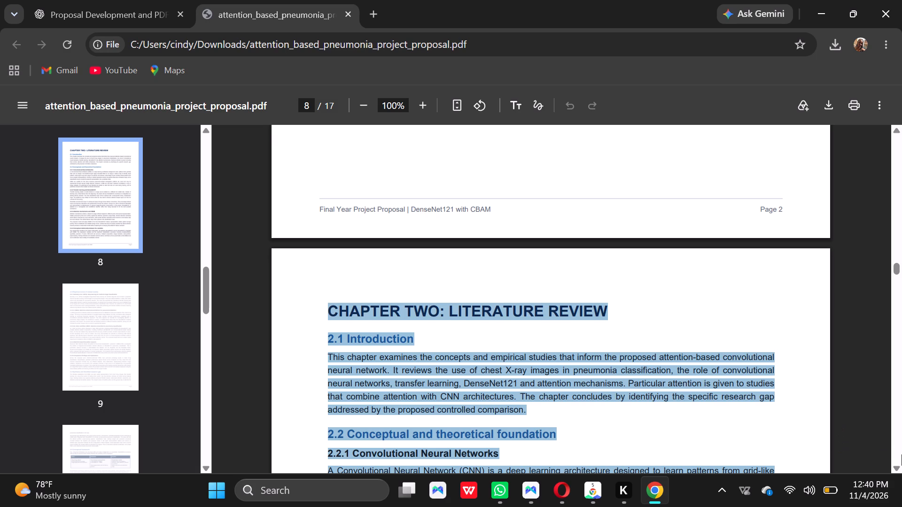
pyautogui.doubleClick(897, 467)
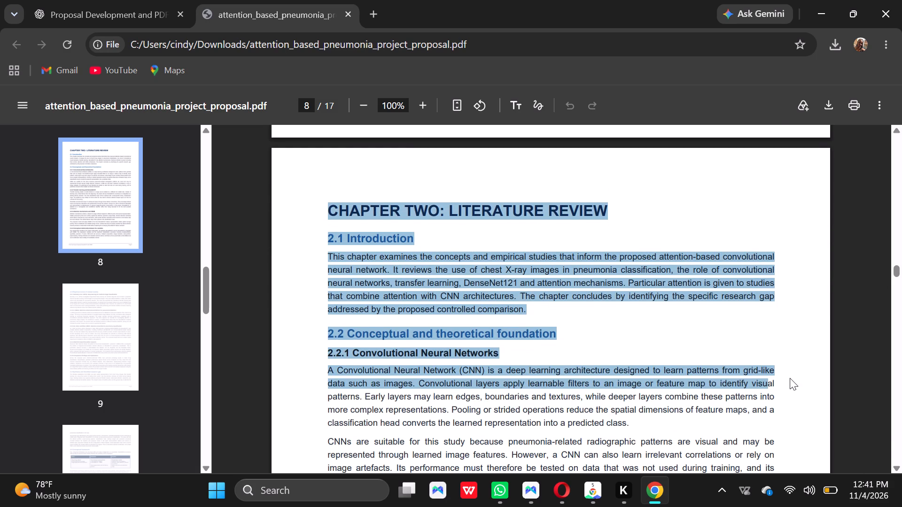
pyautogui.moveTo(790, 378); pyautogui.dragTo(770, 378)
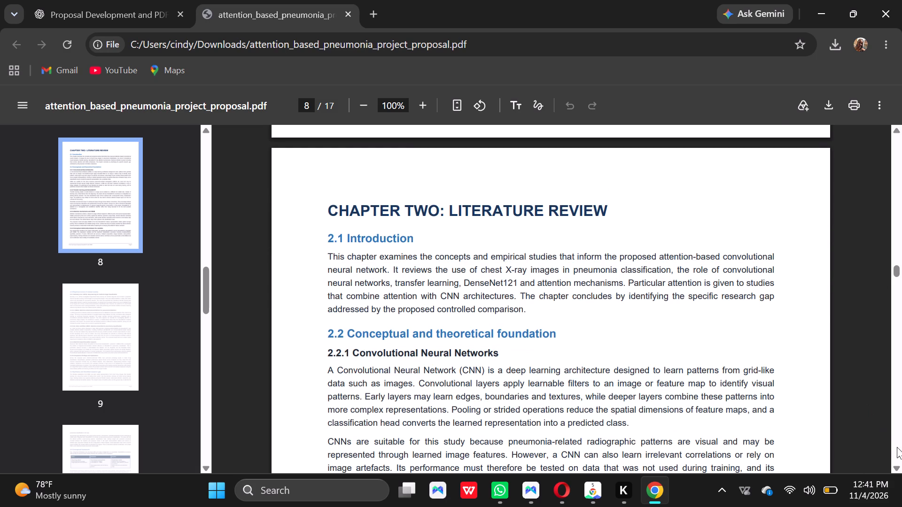
# Select the Chapter Two text from its heading through the 2.5 Conceptual framework table and the first Control factors line, and copy it.
pyautogui.tripleClick(900, 472)
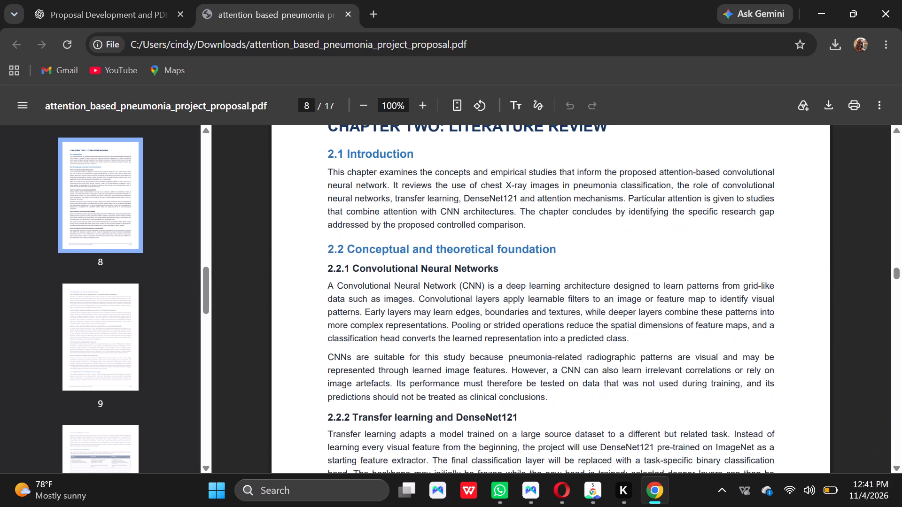
pyautogui.moveTo(332, 133); pyautogui.dragTo(397, 138)
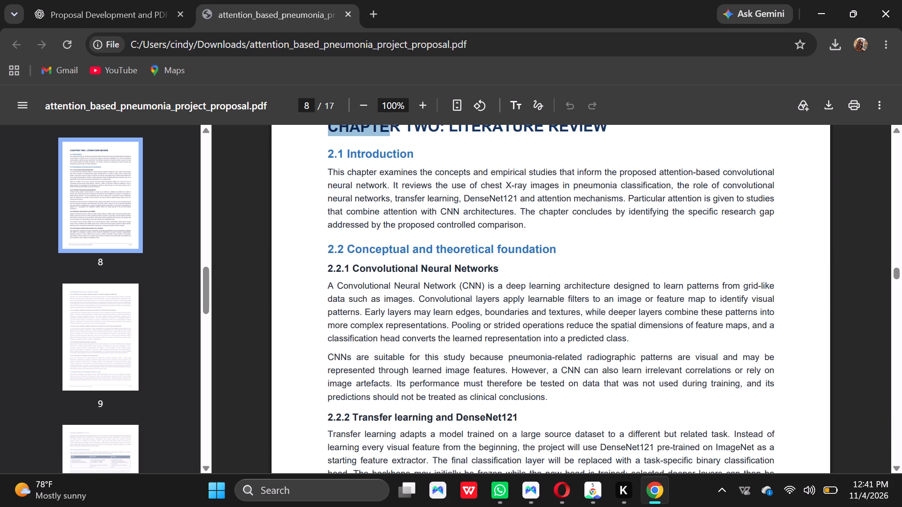
pyautogui.moveTo(397, 138); pyautogui.dragTo(699, 424)
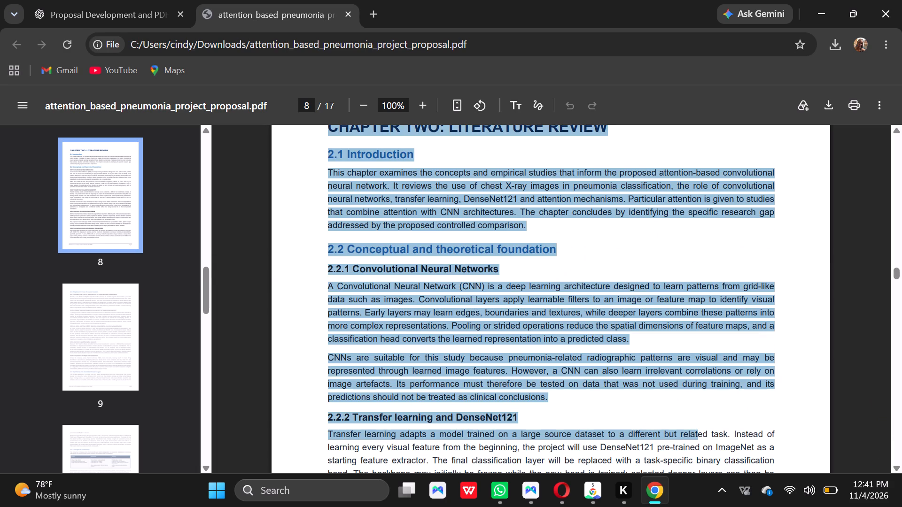
pyautogui.moveTo(699, 424); pyautogui.dragTo(882, 478)
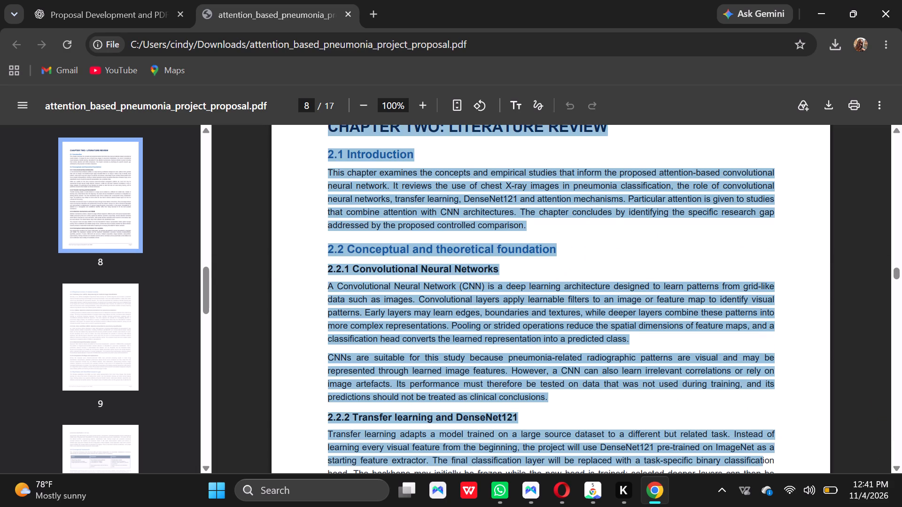
pyautogui.moveTo(882, 478); pyautogui.dragTo(852, 478)
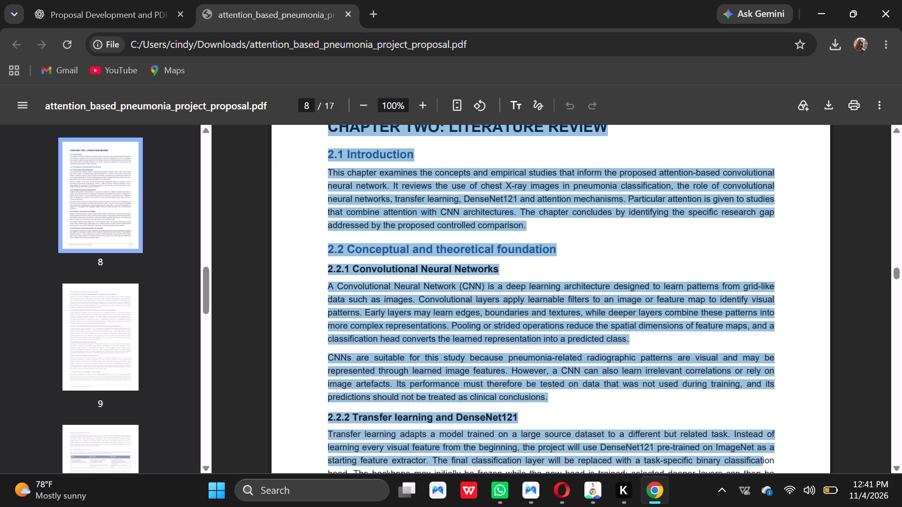
pyautogui.moveTo(852, 478); pyautogui.dragTo(739, 456)
pyautogui.press('Down')
pyautogui.press('Down')
pyautogui.press('Down')
pyautogui.press('Down')
pyautogui.press('Down')
pyautogui.press('Down')
pyautogui.press('Down')
pyautogui.press('Down')
pyautogui.press('Down')
pyautogui.press('Down')
pyautogui.press('Down')
pyautogui.press('Down')
pyautogui.press('Down')
pyautogui.press('Down')
pyautogui.press('Down')
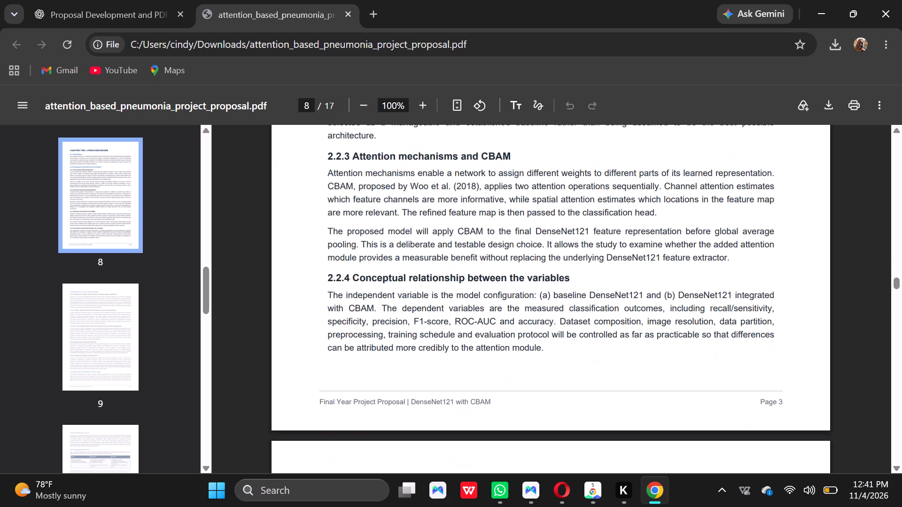
pyautogui.moveTo(739, 456); pyautogui.dragTo(777, 346)
pyautogui.press('Down')
pyautogui.press('Down')
pyautogui.press('Down')
pyautogui.press('Down')
pyautogui.press('Down')
pyautogui.press('Down')
pyautogui.press('Down')
pyautogui.press('Down')
pyautogui.press('Down')
pyautogui.press('Down')
pyautogui.press('Down')
pyautogui.press('Down')
pyautogui.press('Down')
pyautogui.press('Down')
pyautogui.press('Down')
pyautogui.press('Down')
pyautogui.press('Down')
pyautogui.press('Down')
pyautogui.press('Down')
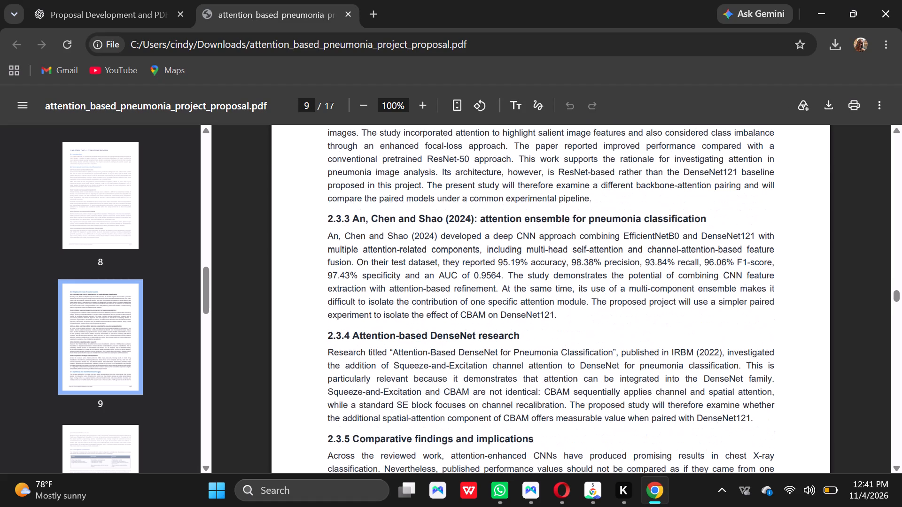
pyautogui.moveTo(777, 346); pyautogui.dragTo(794, 425)
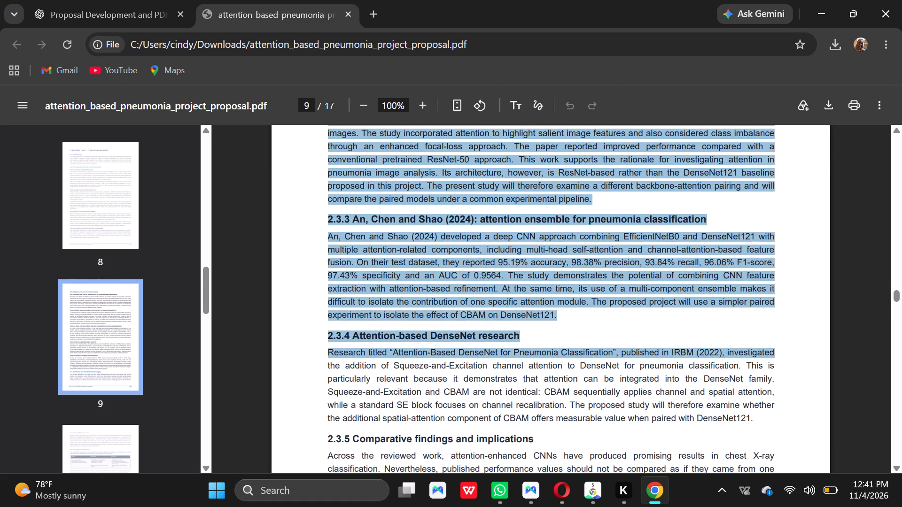
pyautogui.moveTo(794, 425); pyautogui.dragTo(794, 425)
pyautogui.press('Down')
pyautogui.press('Down')
pyautogui.press('Down')
pyautogui.press('Down')
pyautogui.press('Down')
pyautogui.press('Down')
pyautogui.press('Down')
pyautogui.press('Down')
pyautogui.press('Down')
pyautogui.press('Down')
pyautogui.press('Down')
pyautogui.press('Down')
pyautogui.press('Down')
pyautogui.press('Down')
pyautogui.press('Down')
pyautogui.press('Down')
pyautogui.press('Down')
pyautogui.press('Down')
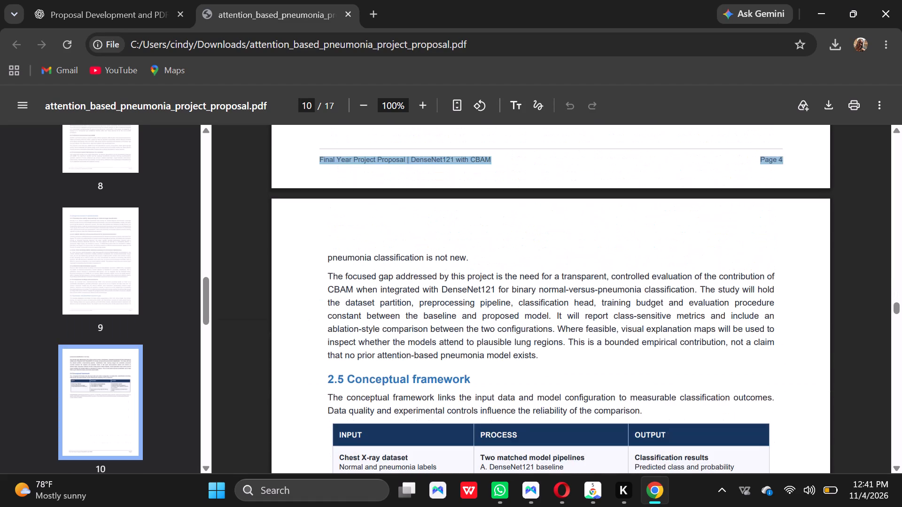
pyautogui.moveTo(794, 425); pyautogui.dragTo(755, 395)
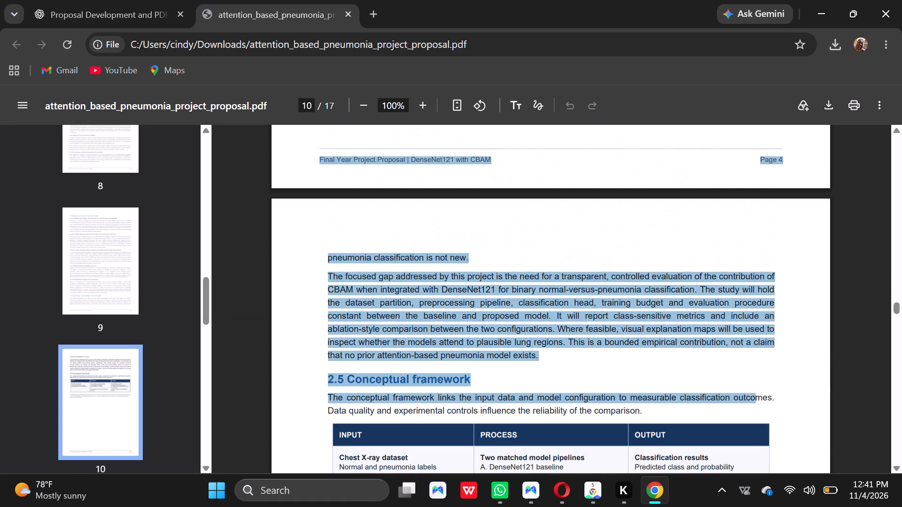
pyautogui.moveTo(755, 395); pyautogui.dragTo(786, 411)
pyautogui.press('Down')
pyautogui.press('Down')
pyautogui.press('Down')
pyautogui.press('Down')
pyautogui.press('Down')
pyautogui.press('Down')
pyautogui.press('Down')
pyautogui.press('Down')
pyautogui.press('Down')
pyautogui.press('Down')
pyautogui.press('Down')
pyautogui.press('Down')
pyautogui.press('Down')
pyautogui.press('Down')
pyautogui.press('Up')
pyautogui.press('Up')
pyautogui.press('Up')
pyautogui.press('Up')
pyautogui.press('Up')
pyautogui.press('Up')
pyautogui.press('Up')
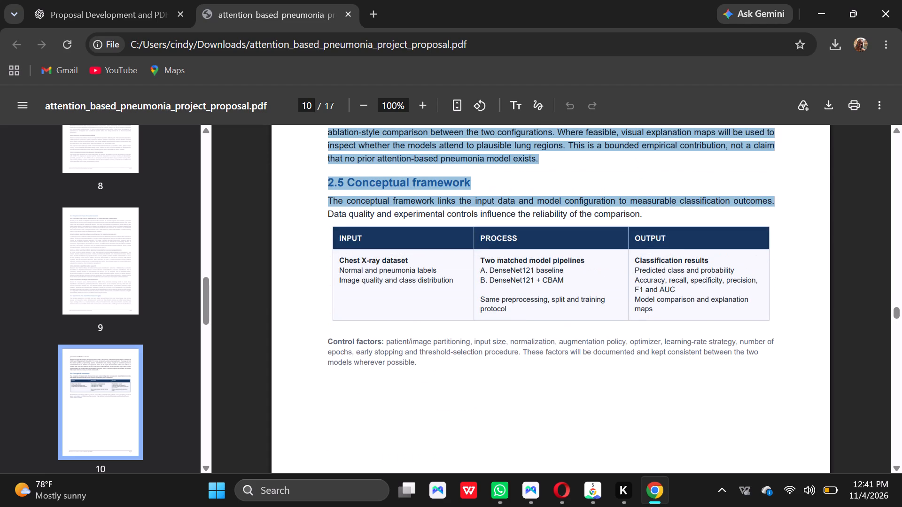
pyautogui.moveTo(786, 411); pyautogui.dragTo(780, 383)
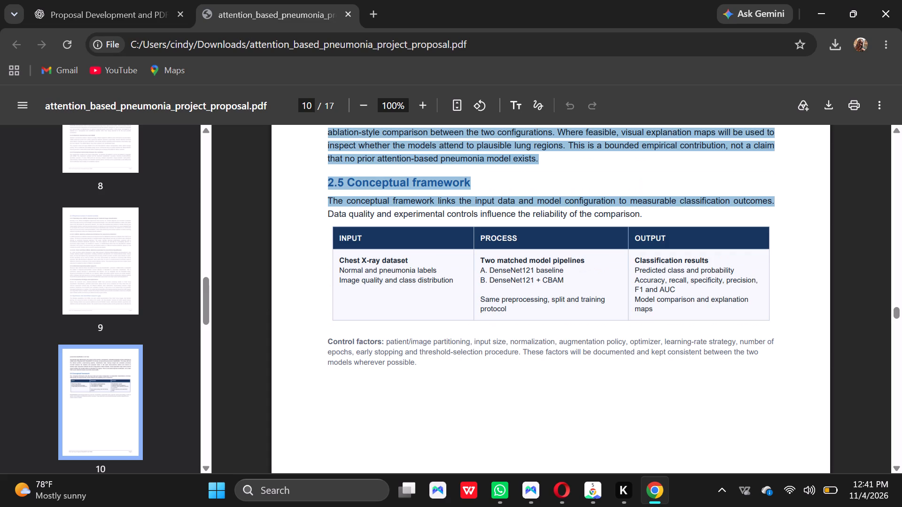
pyautogui.moveTo(780, 383); pyautogui.dragTo(782, 319)
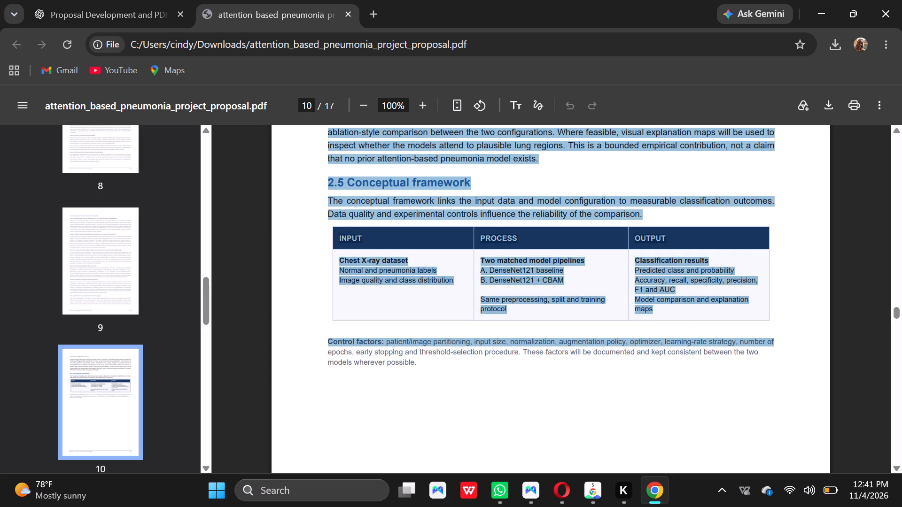
pyautogui.moveTo(782, 319); pyautogui.dragTo(786, 373)
pyautogui.moveTo(786, 373); pyautogui.dragTo(783, 310)
pyautogui.moveTo(783, 310); pyautogui.dragTo(775, 328)
pyautogui.moveTo(775, 328); pyautogui.dragTo(779, 323)
pyautogui.hotkey('ctrl', 'c')
# Open Word in a maximized window and create a blank document.
pyautogui.click(213, 482)
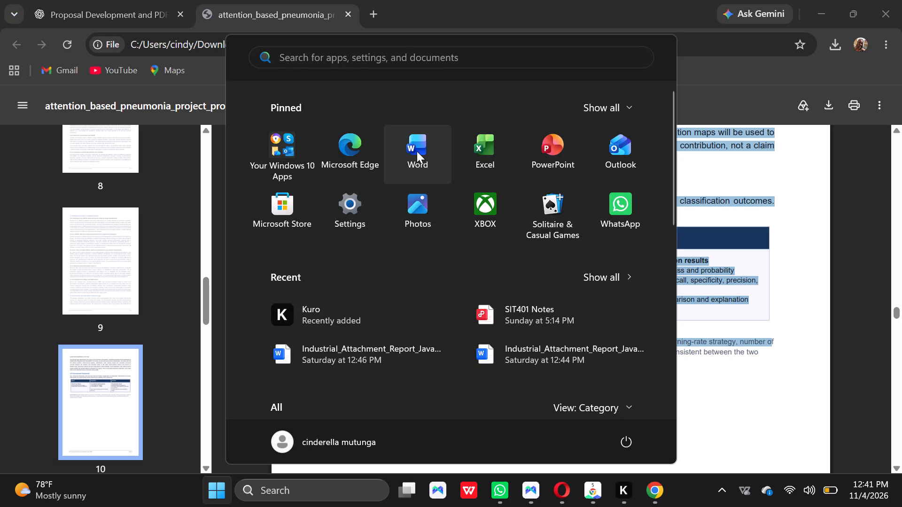
pyautogui.click(417, 151)
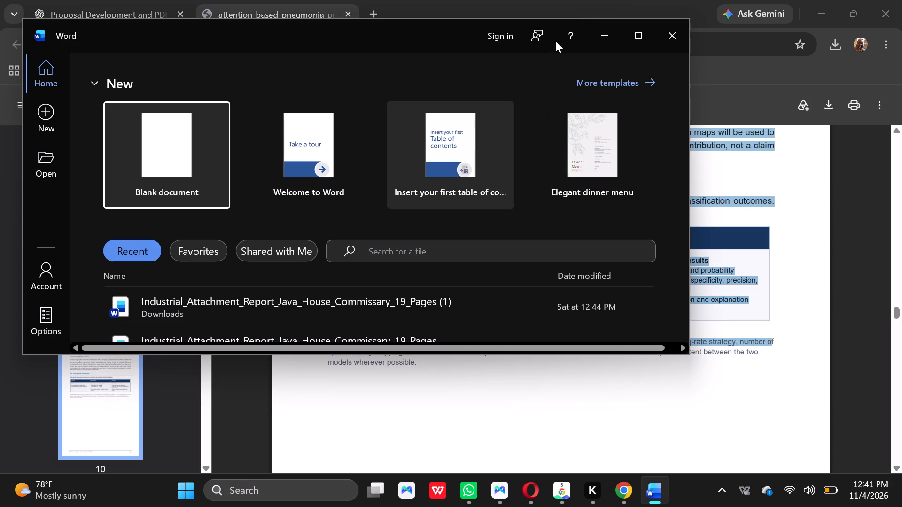
pyautogui.click(636, 24)
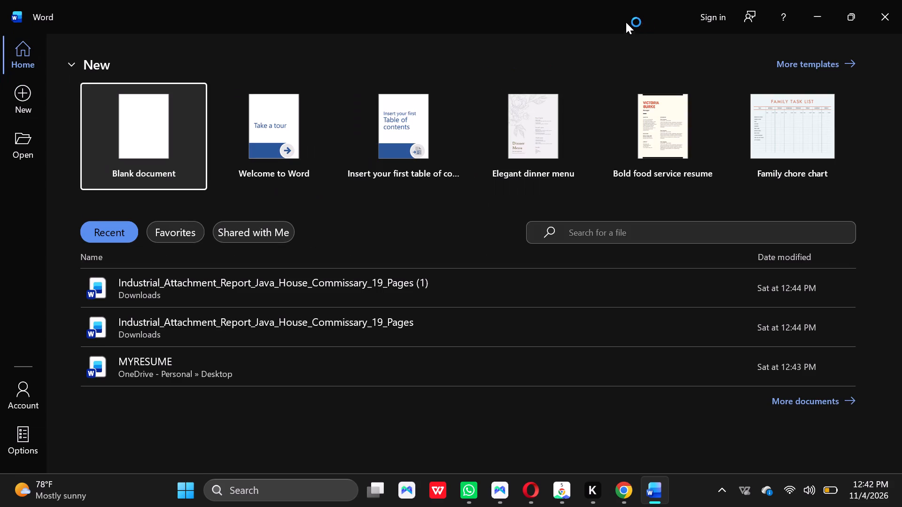
pyautogui.click(145, 141)
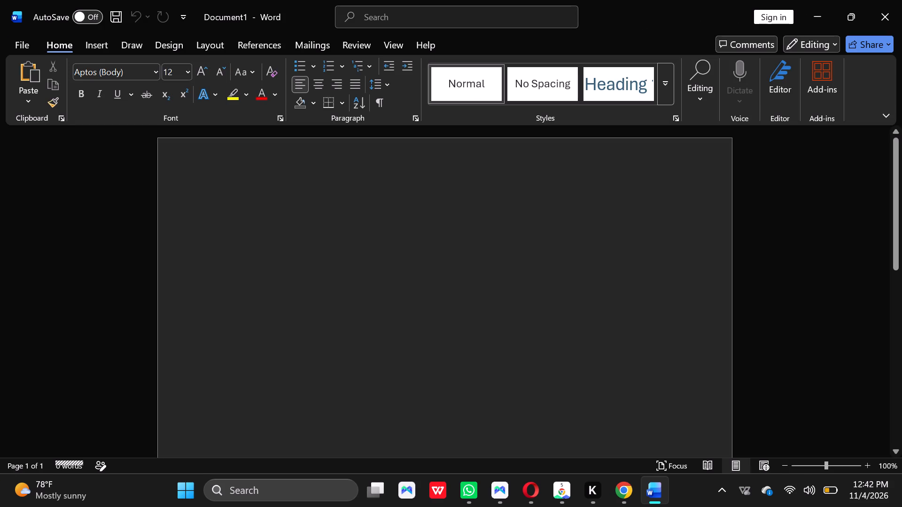
# Paste the copied Chapter Two text into the blank document.
pyautogui.hotkey('ctrl', 'v')
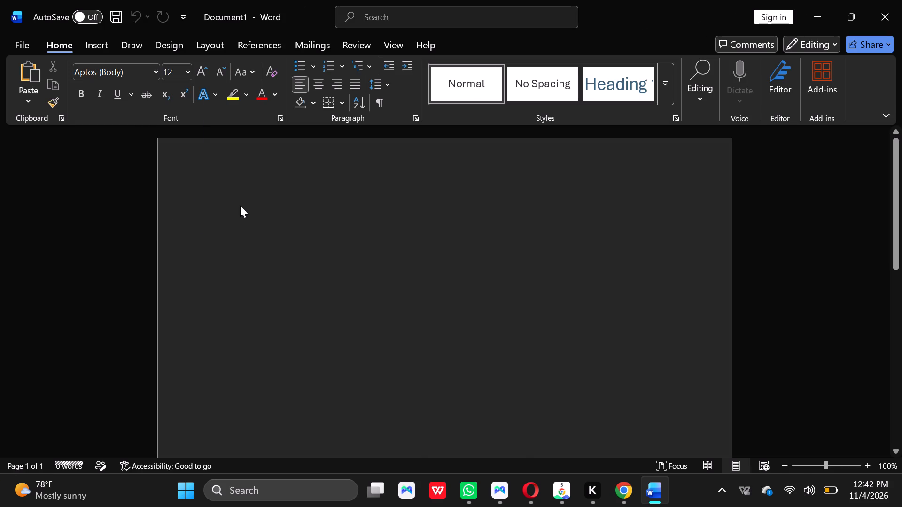
pyautogui.click(240, 206)
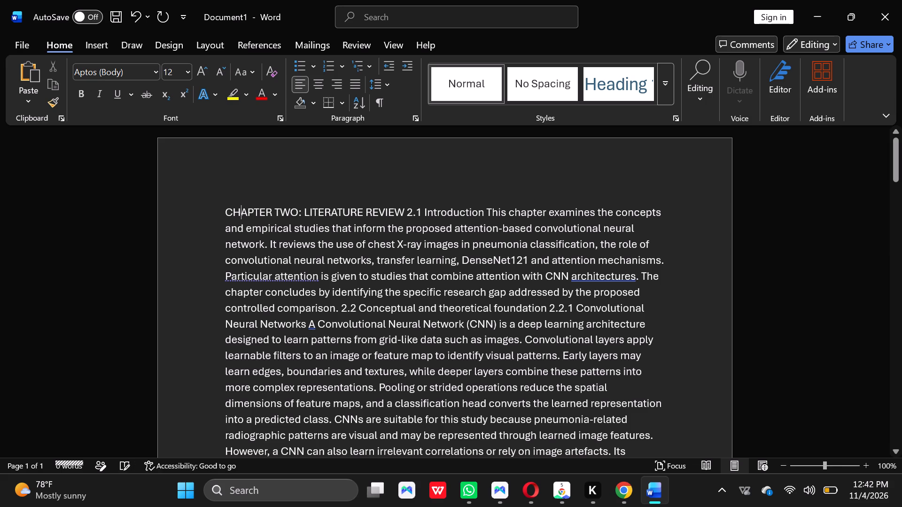
# Insert a paragraph break after "CHAPTER TWO: LITERATURE REVIEW 2.1" so that "Introduction" starts a new line.
pyautogui.click(425, 211)
pyautogui.press('Return')
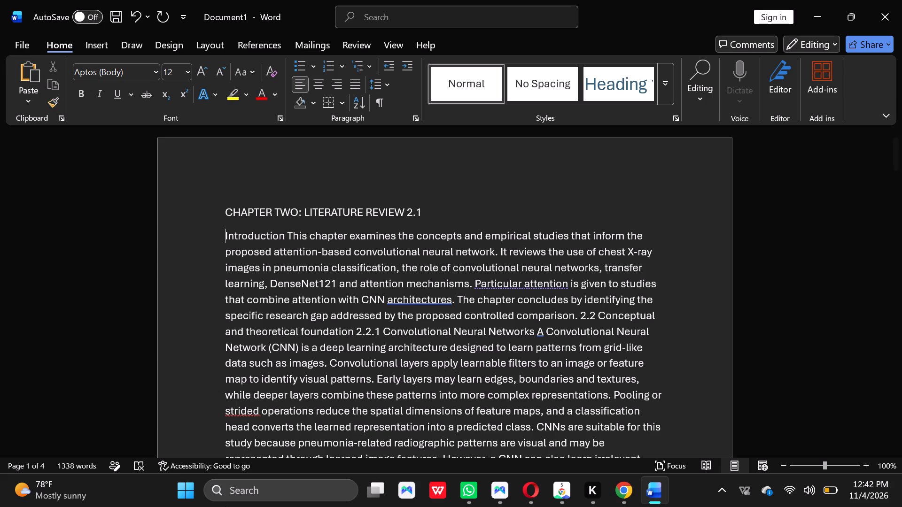
# Switch to Chrome, search Google for "how to remove dark mode in laptop", read the Windows instructions, and return to the Word document.
pyautogui.click(246, 490)
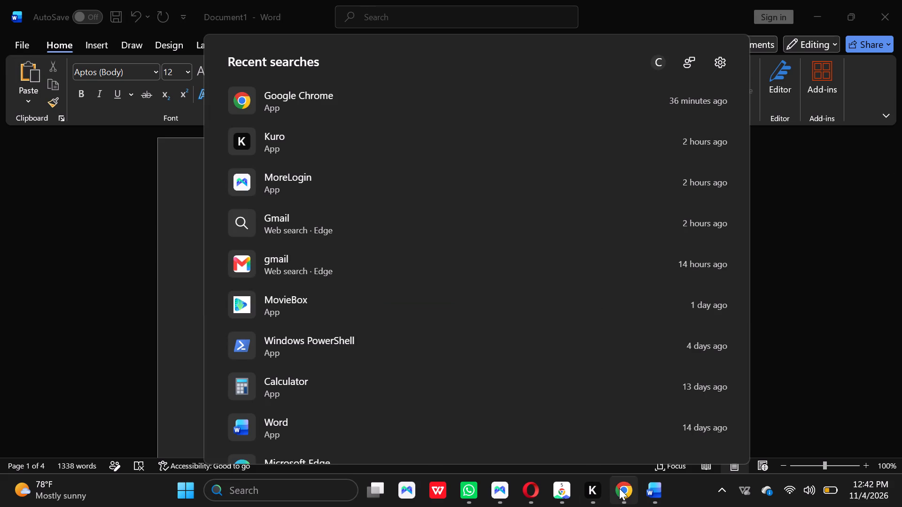
pyautogui.click(619, 488)
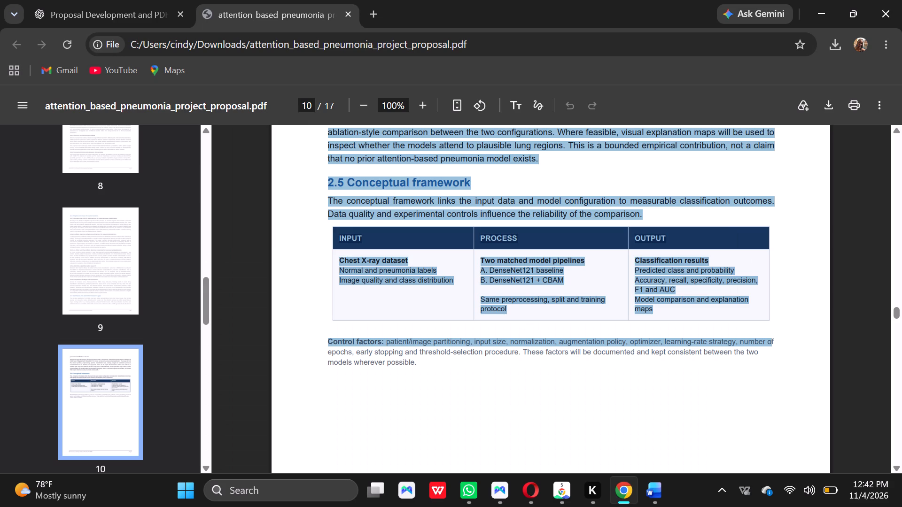
pyautogui.click(378, 6)
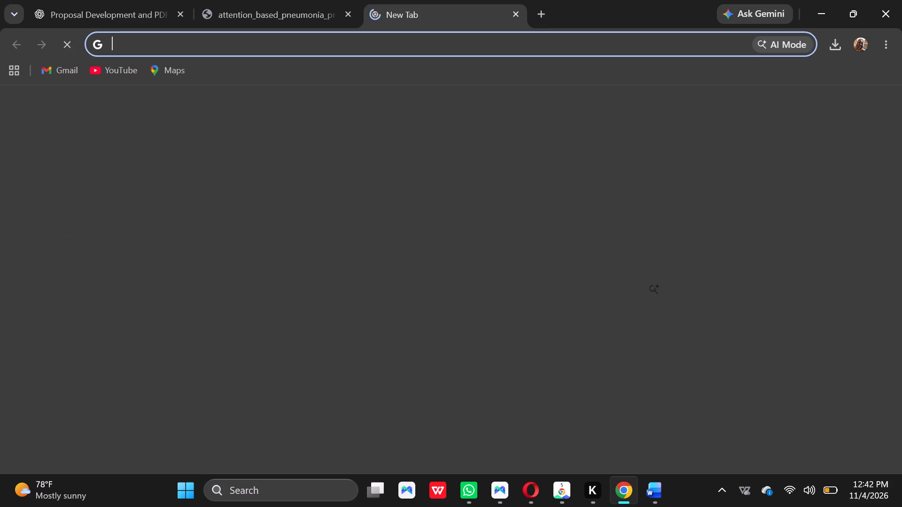
pyautogui.click(343, 46)
pyautogui.write('how to remove dar')
pyautogui.press('k')
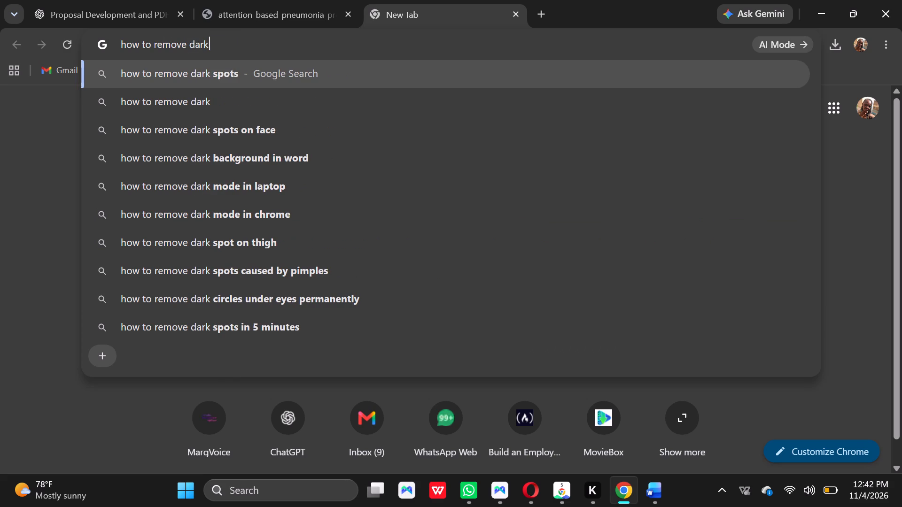
pyautogui.press('space')
pyautogui.write('mode')
pyautogui.press('space')
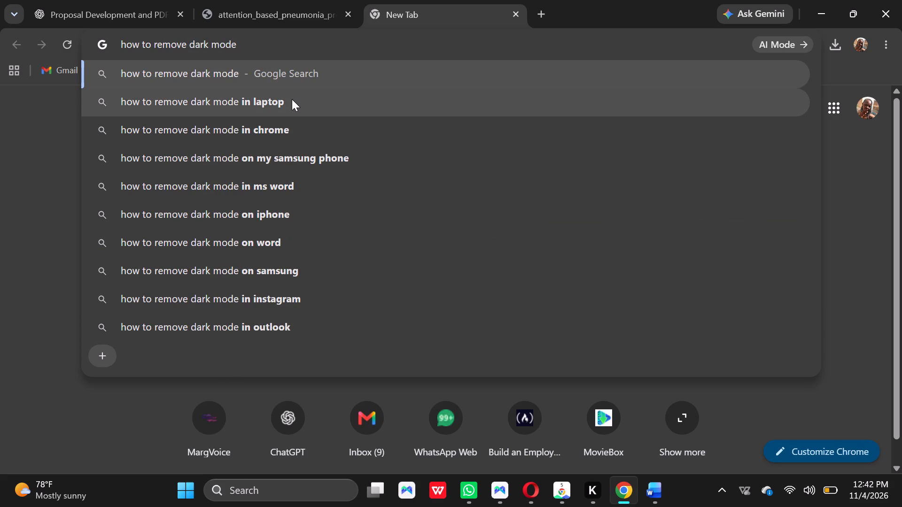
pyautogui.click(292, 99)
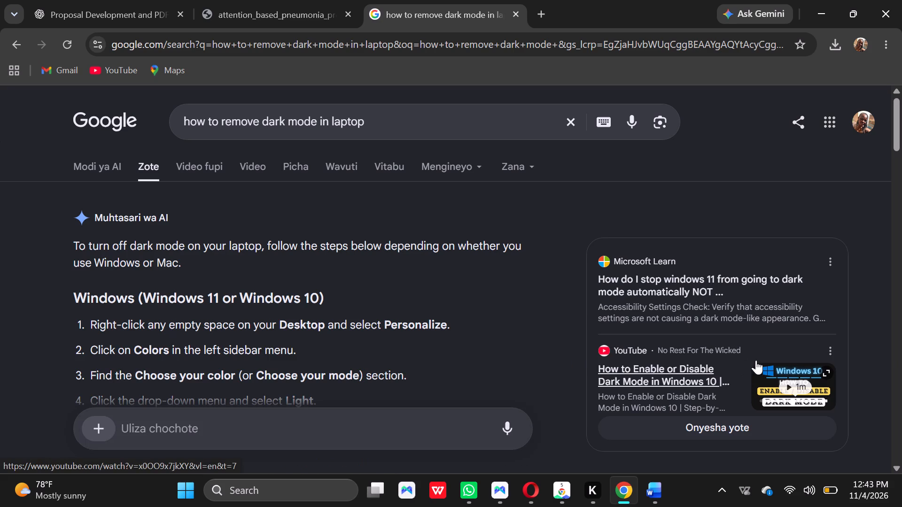
pyautogui.doubleClick(898, 466)
pyautogui.doubleClick(898, 466)
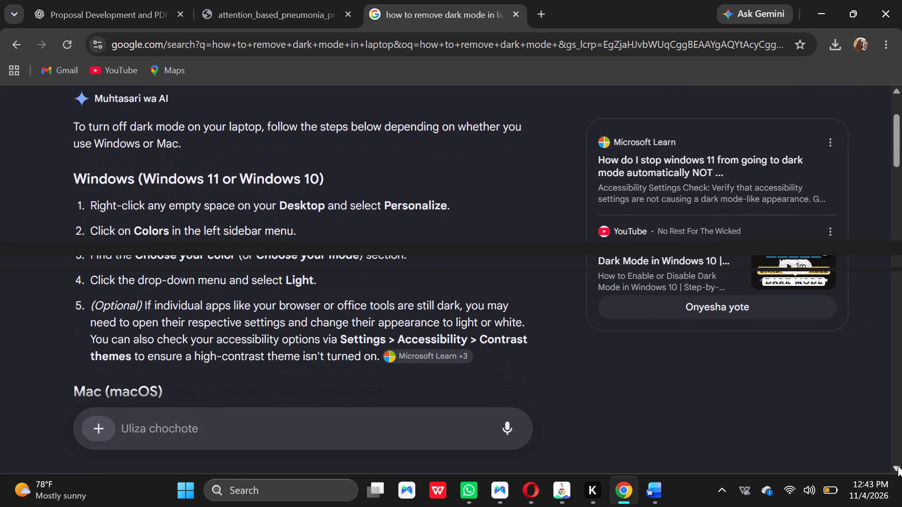
pyautogui.doubleClick(898, 466)
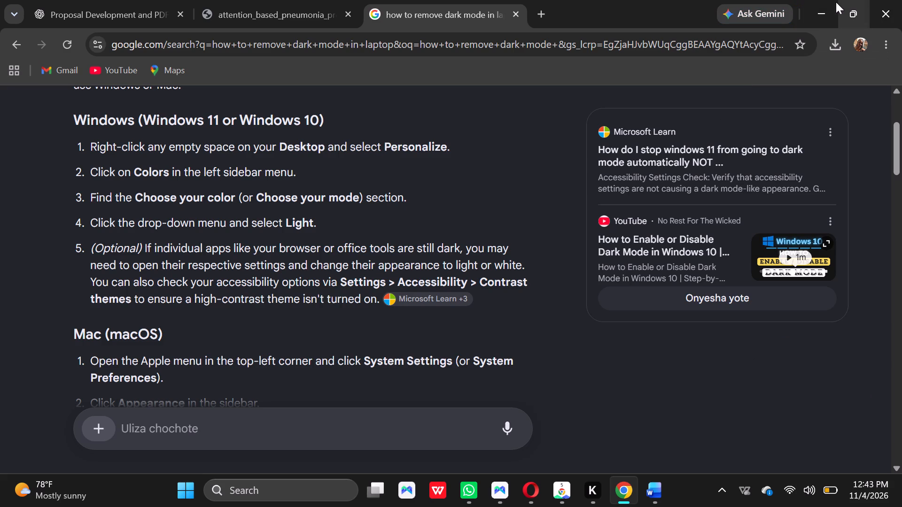
pyautogui.click(831, 3)
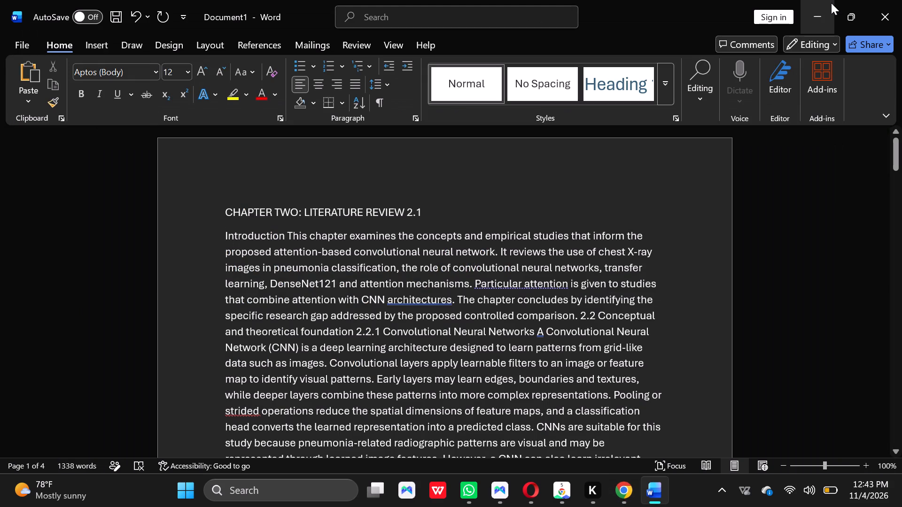
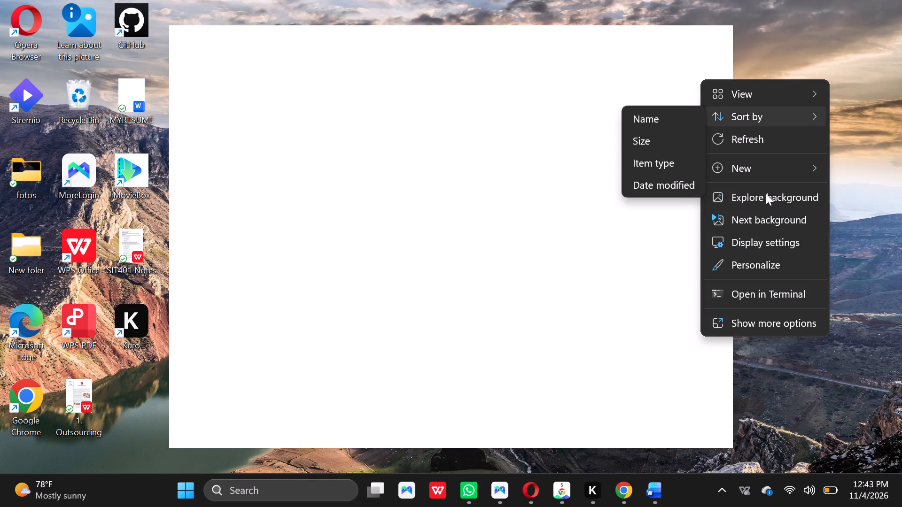
# Open the Windows Personalization settings from the desktop.
pyautogui.click(779, 270)
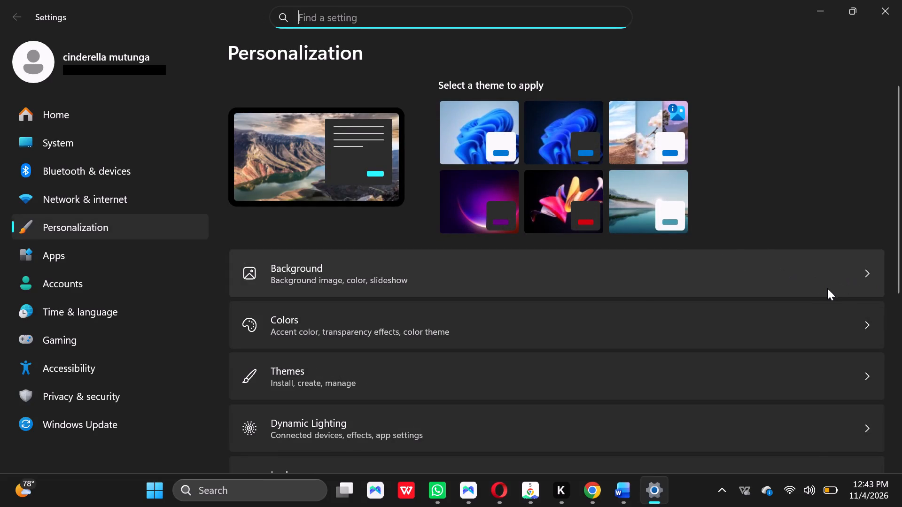
# Open the Dynamic Lighting settings and expand the Effects options.
pyautogui.click(754, 424)
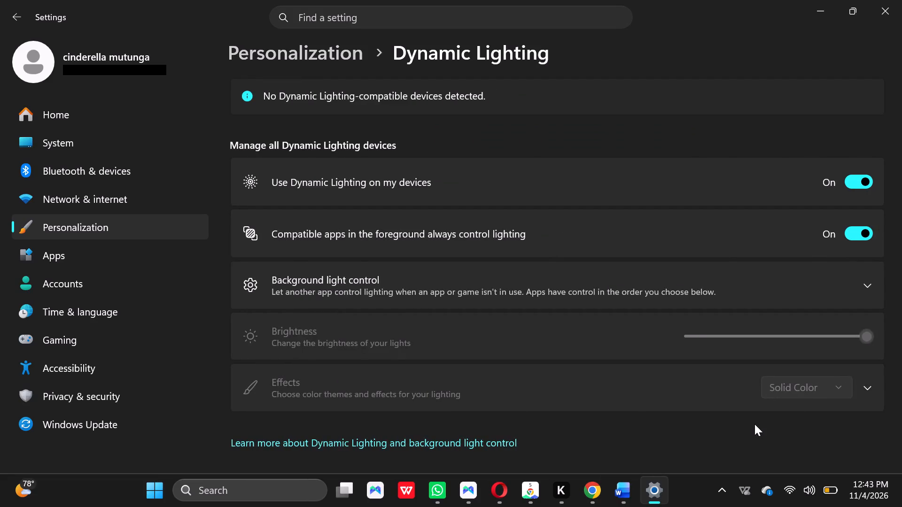
pyautogui.click(795, 341)
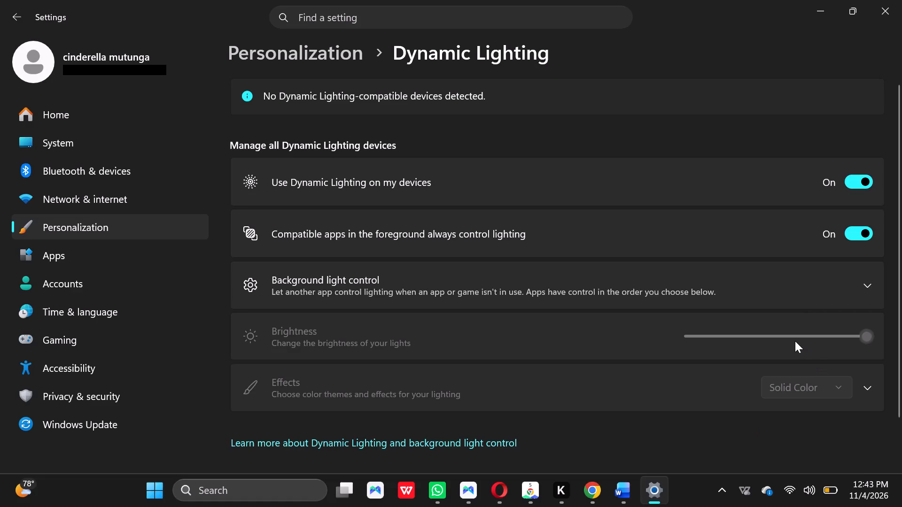
pyautogui.click(833, 387)
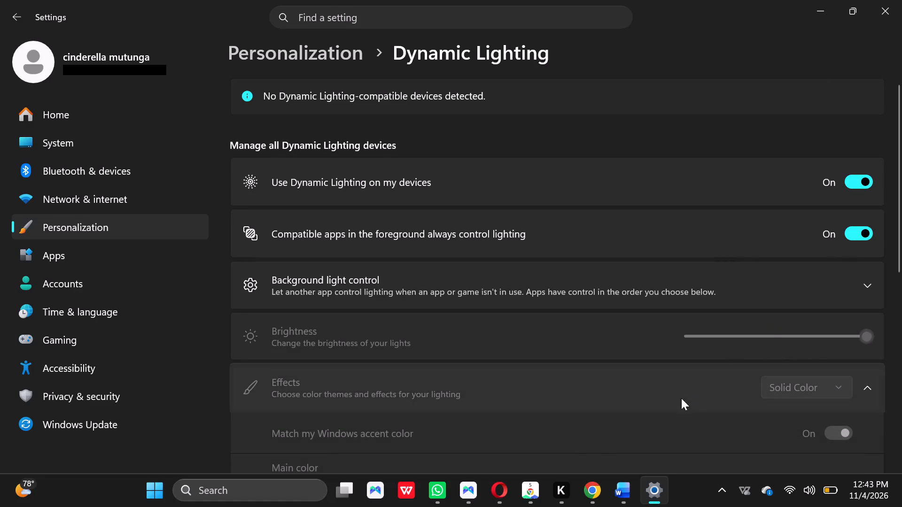
# Switch to Chrome, recheck the Windows instructions for removing dark mode, and return to the Settings window.
pyautogui.click(583, 485)
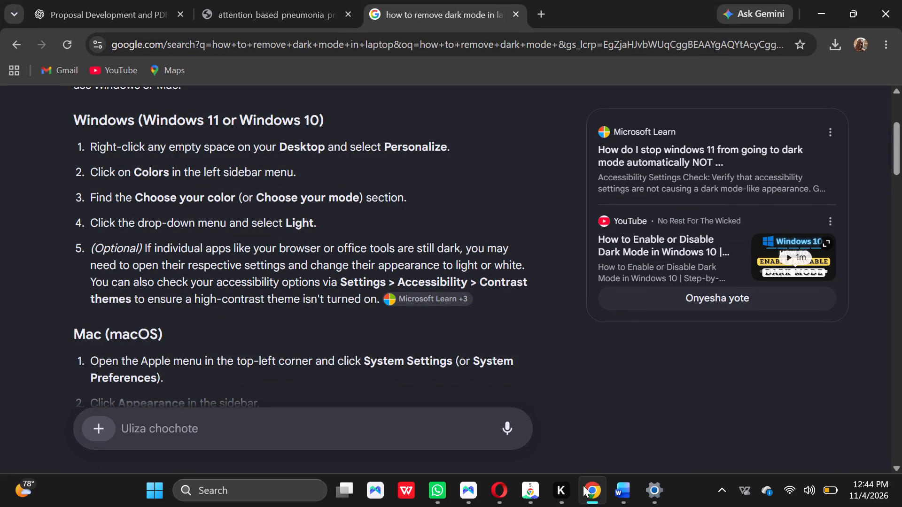
pyautogui.click(811, 0)
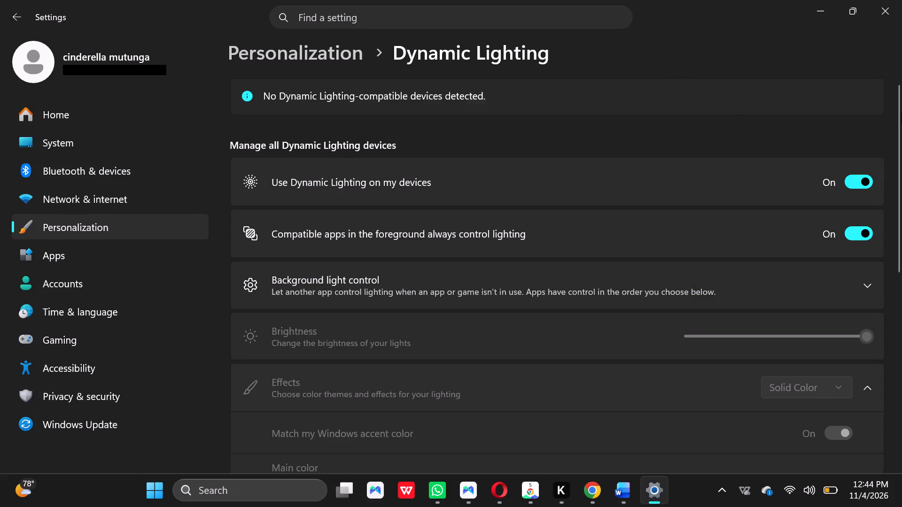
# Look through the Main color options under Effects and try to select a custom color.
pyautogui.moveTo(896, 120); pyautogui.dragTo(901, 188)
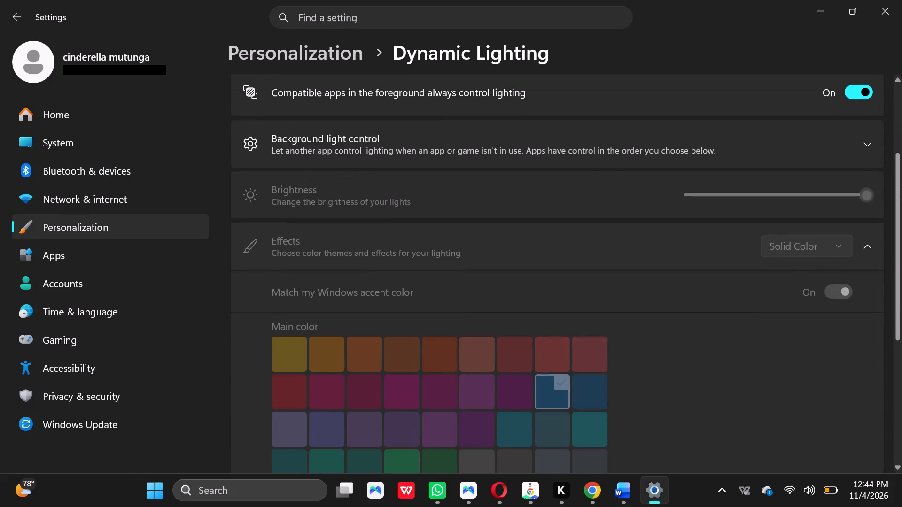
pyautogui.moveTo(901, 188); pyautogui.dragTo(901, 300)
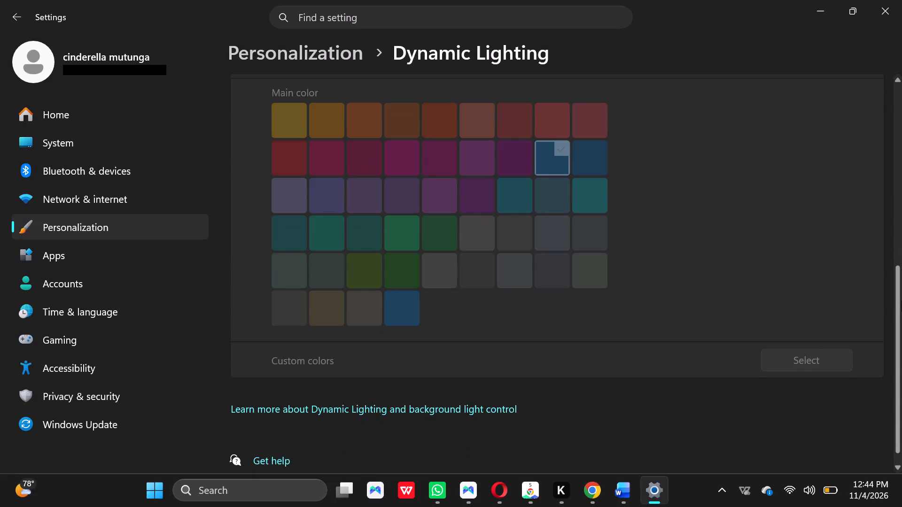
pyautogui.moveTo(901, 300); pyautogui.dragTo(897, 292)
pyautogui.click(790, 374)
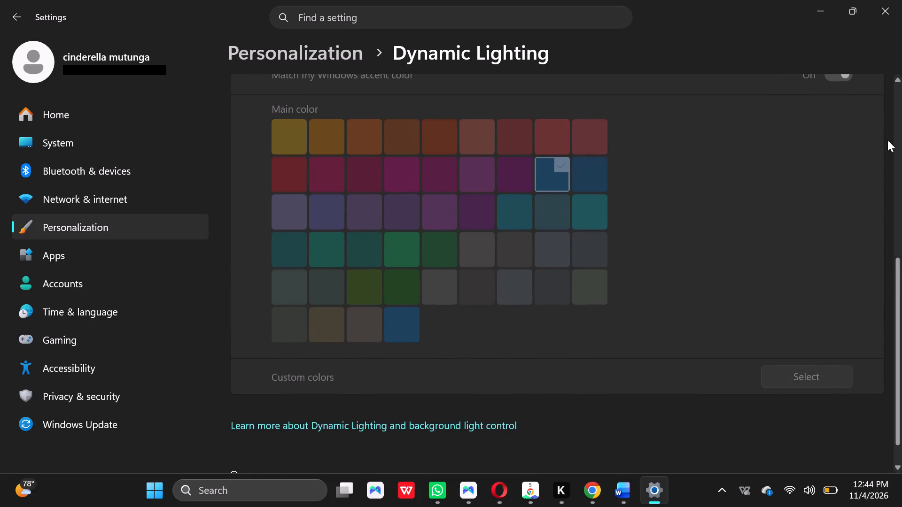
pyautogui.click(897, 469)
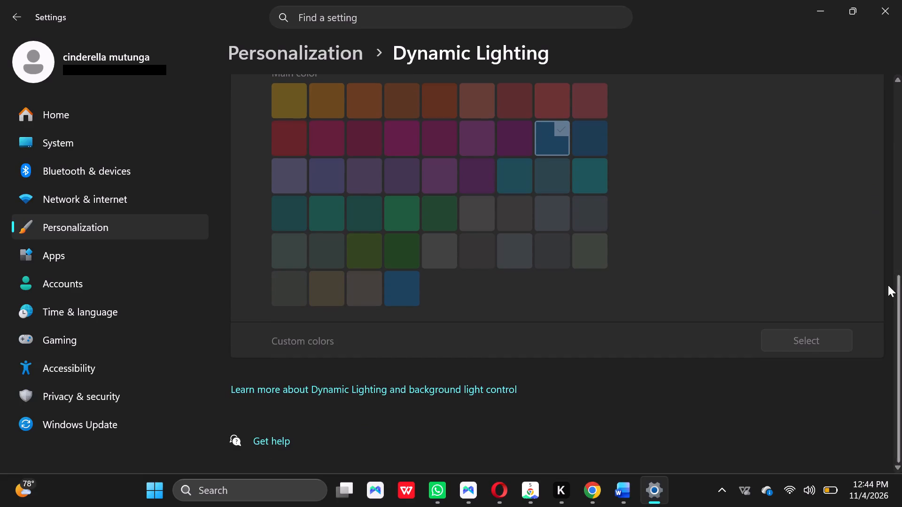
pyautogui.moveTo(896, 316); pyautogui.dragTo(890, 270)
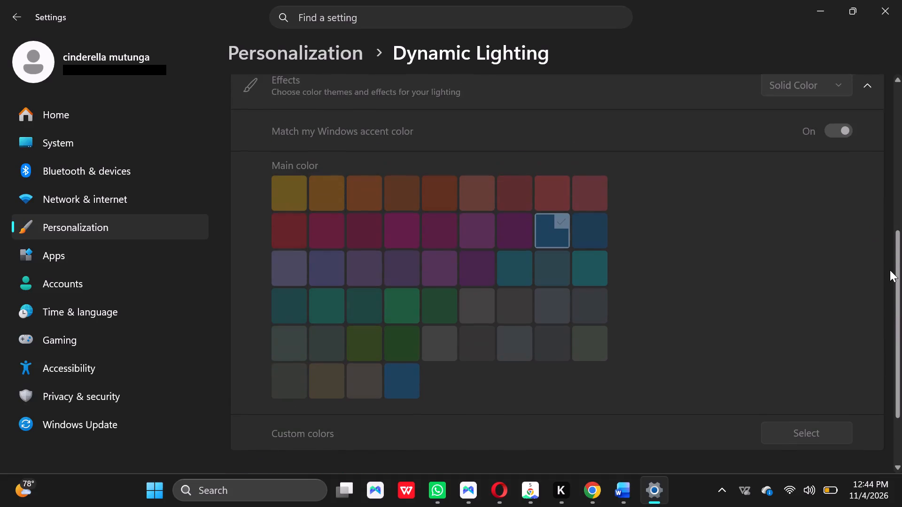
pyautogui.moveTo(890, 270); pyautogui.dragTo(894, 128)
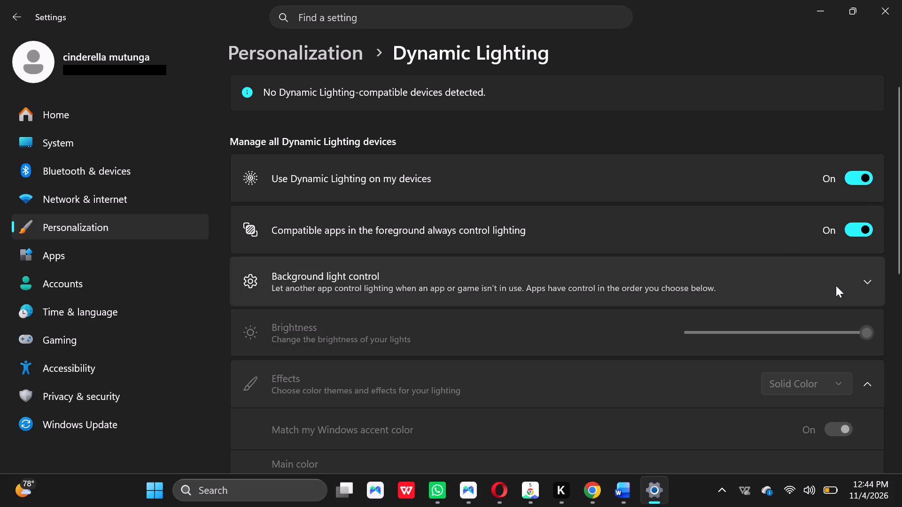
# Expand Background light control and examine its Dynamic Lighting Background Controller entry.
pyautogui.click(866, 283)
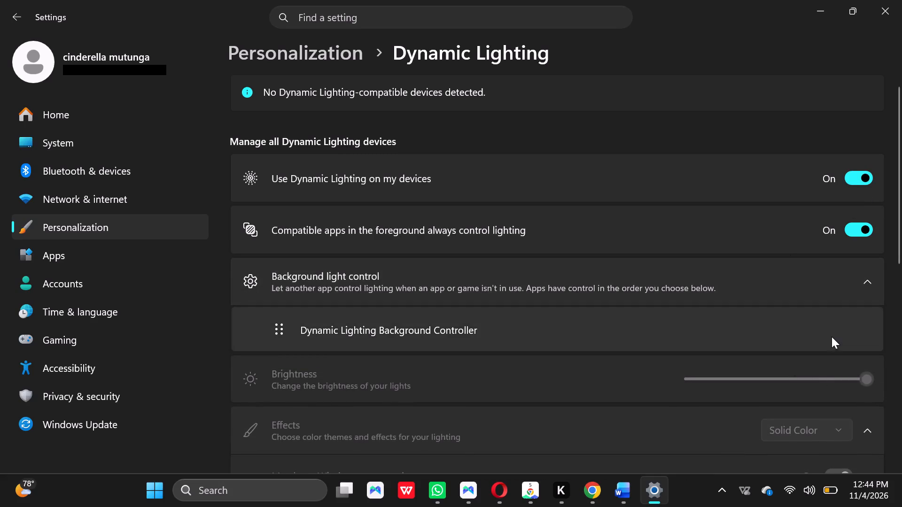
pyautogui.click(664, 335)
pyautogui.click(612, 338)
pyautogui.click(870, 282)
pyautogui.click(870, 282)
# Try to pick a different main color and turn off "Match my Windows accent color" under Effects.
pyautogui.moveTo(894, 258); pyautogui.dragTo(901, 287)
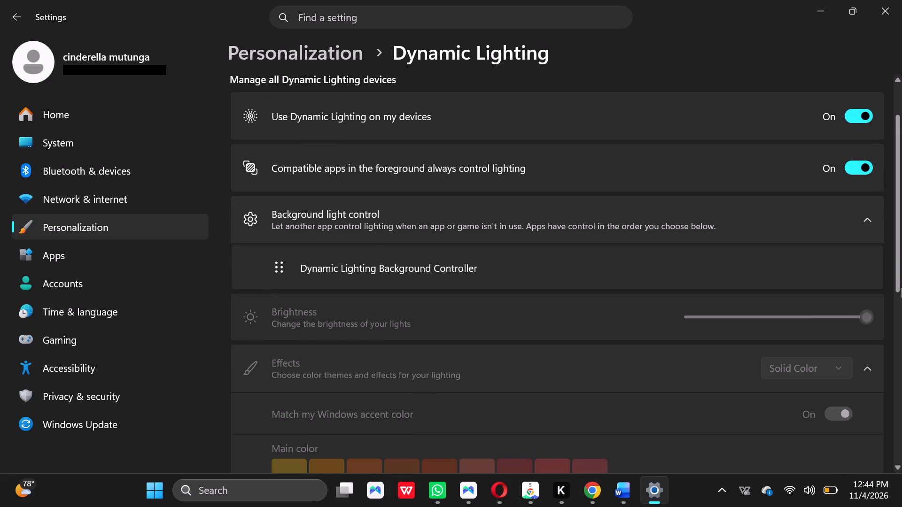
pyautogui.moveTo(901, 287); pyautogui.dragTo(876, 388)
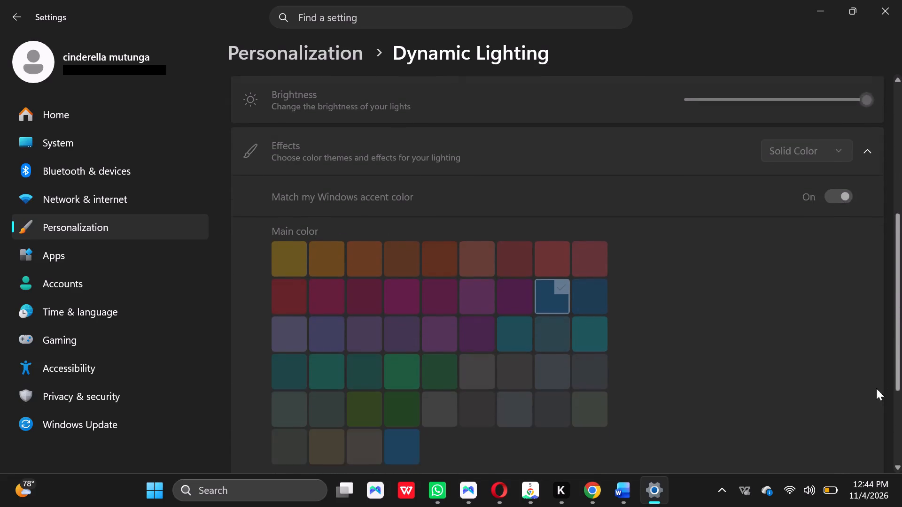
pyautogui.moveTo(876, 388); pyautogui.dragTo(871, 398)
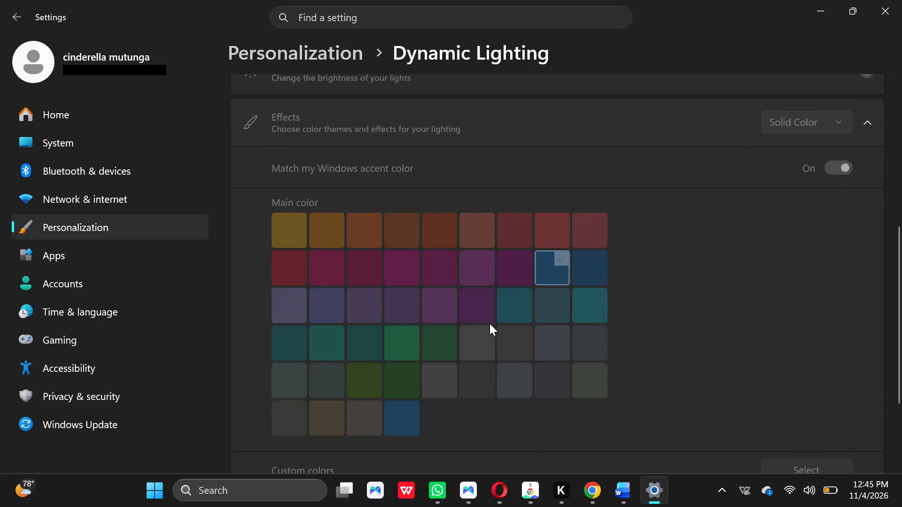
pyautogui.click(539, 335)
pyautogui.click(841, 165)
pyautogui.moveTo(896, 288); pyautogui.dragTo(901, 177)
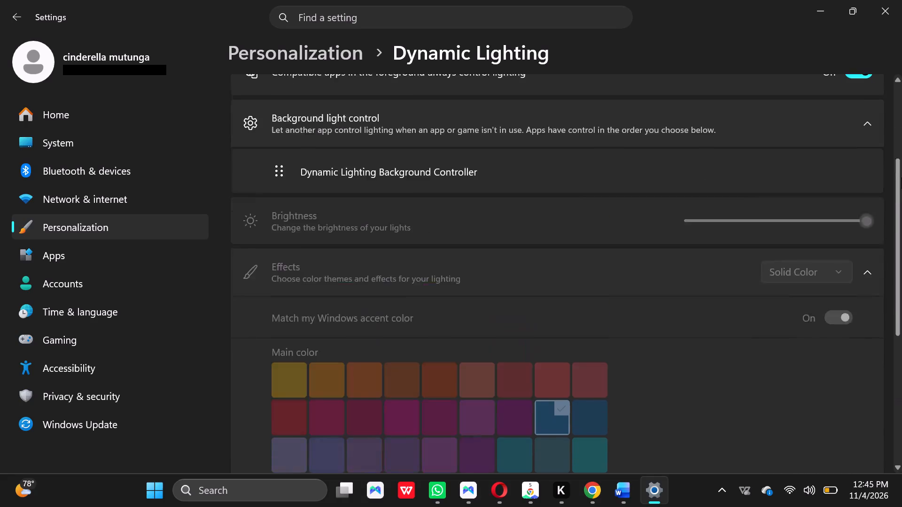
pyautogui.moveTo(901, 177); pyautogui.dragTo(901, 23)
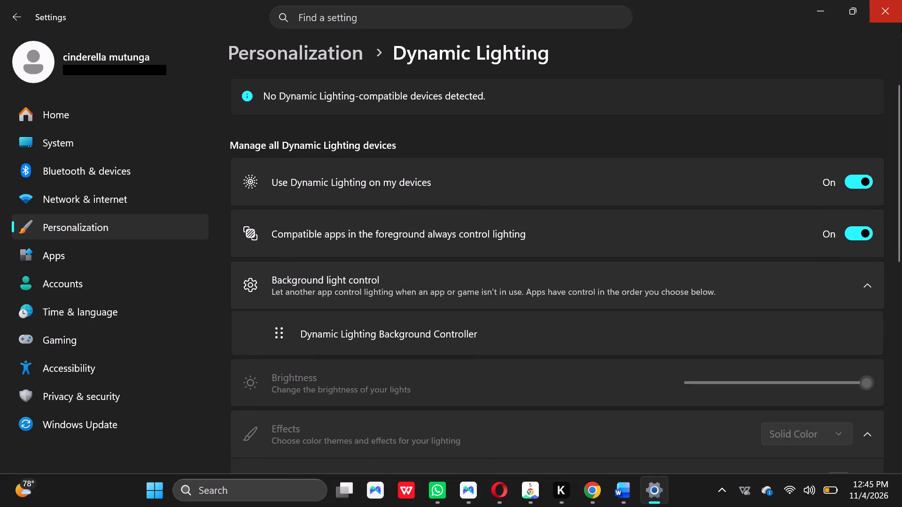
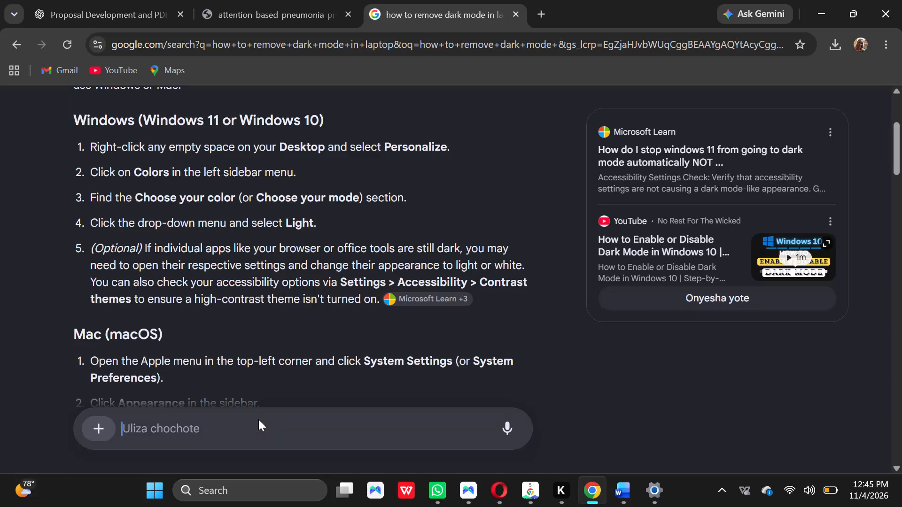
pyautogui.press('h')
pyautogui.write('ow do i')
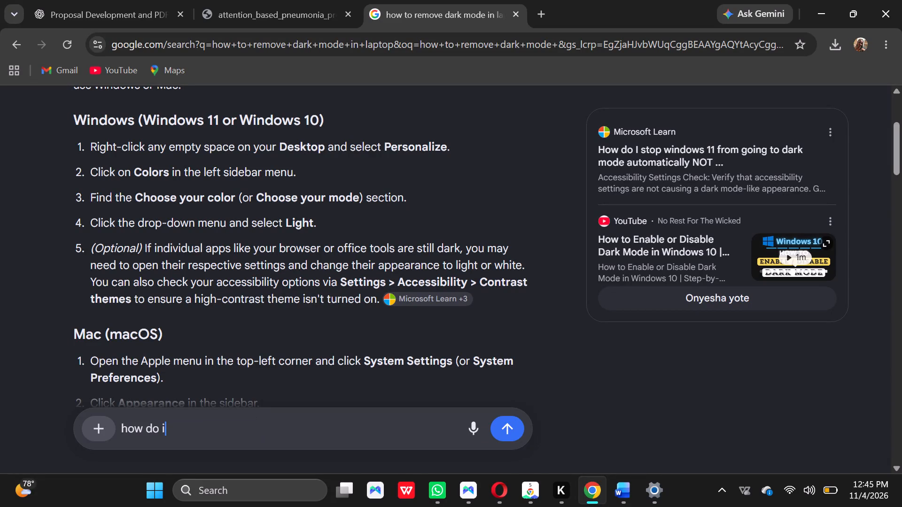
pyautogui.press('space')
pyautogui.write('rem')
pyautogui.write('ove')
pyautogui.press('space')
pyautogui.write('dark mode on m')
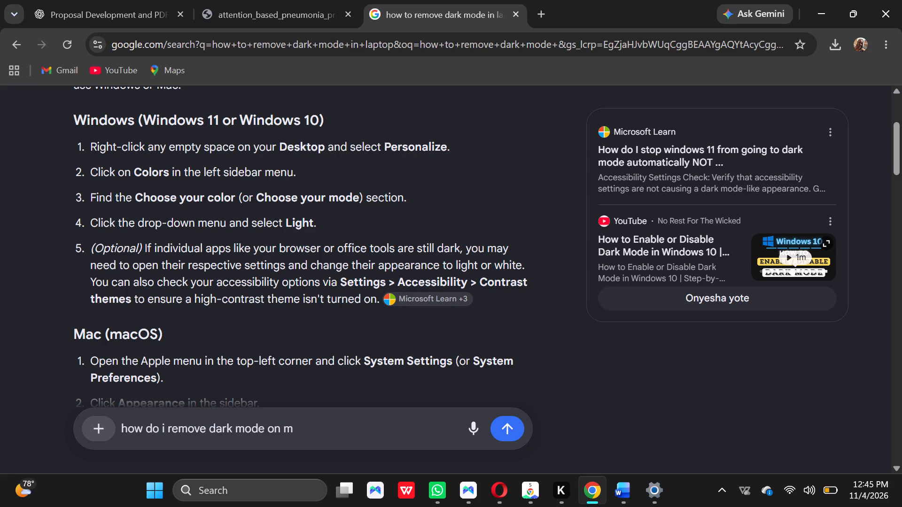
pyautogui.write('y ms word')
pyautogui.press('space')
pyautogui.write('and en')
pyautogui.write('tire')
pyautogui.press('space')
pyautogui.write('laptop')
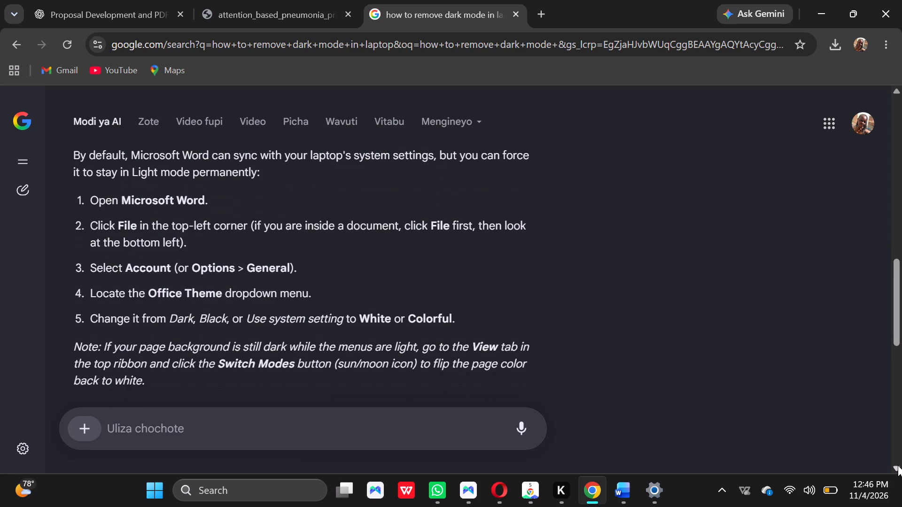
pyautogui.click(898, 465)
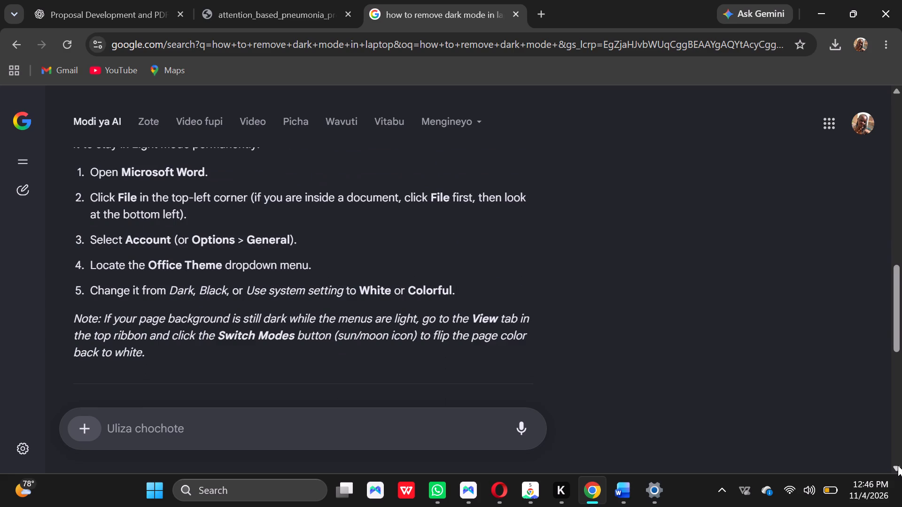
pyautogui.click(898, 465)
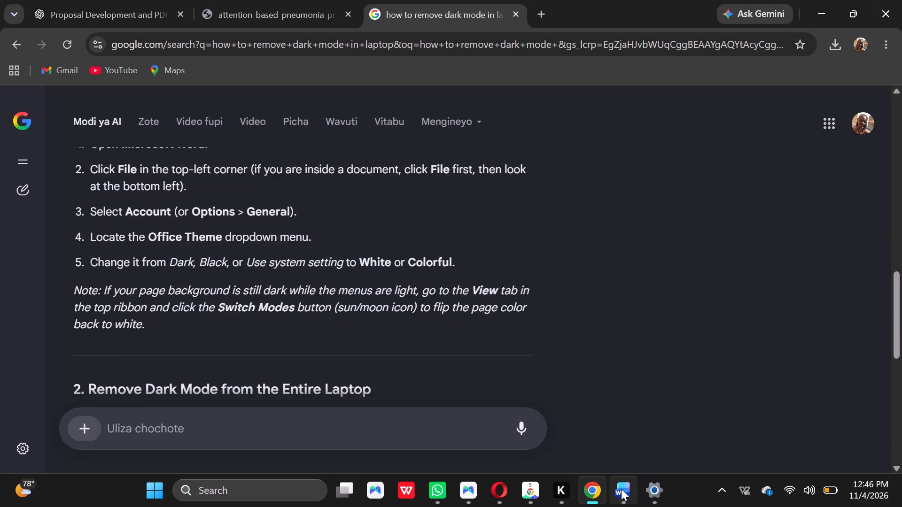
# Switch to Word, recheck the instructions in Chrome, and set the Office Theme to Colorful in the account settings.
pyautogui.click(621, 489)
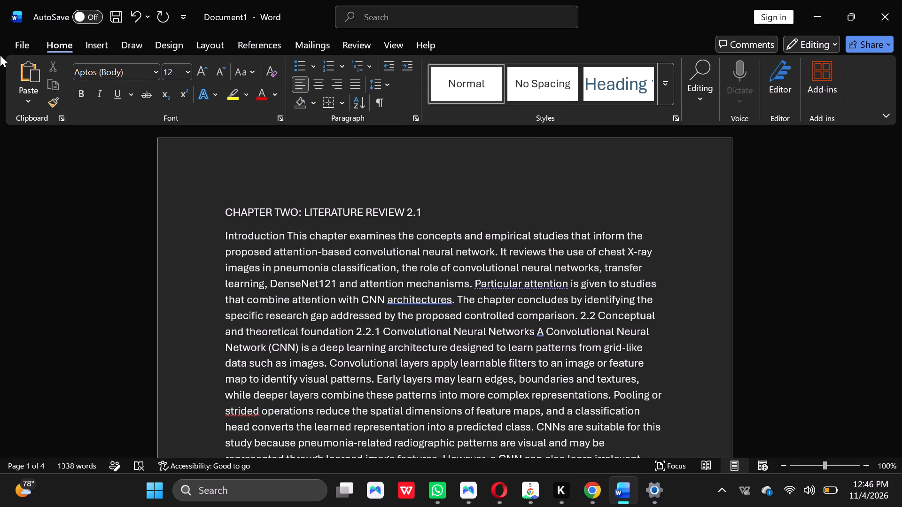
pyautogui.click(19, 42)
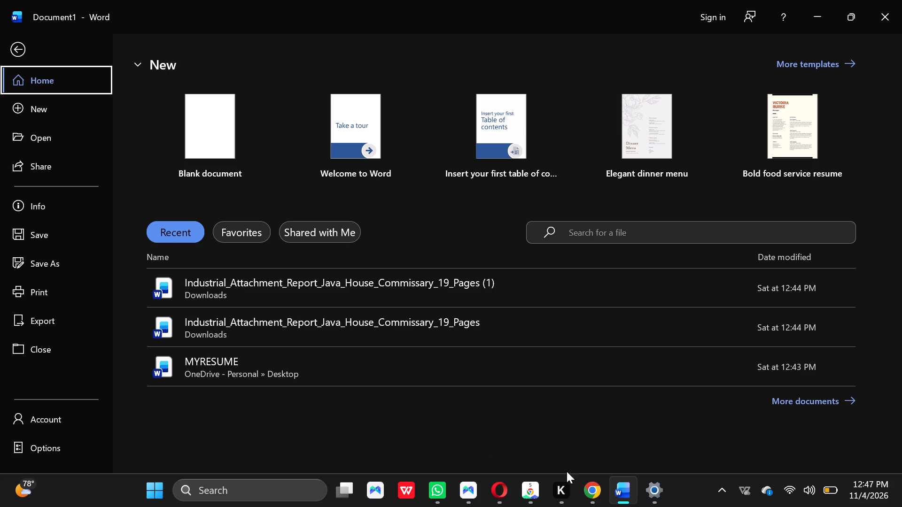
pyautogui.click(591, 438)
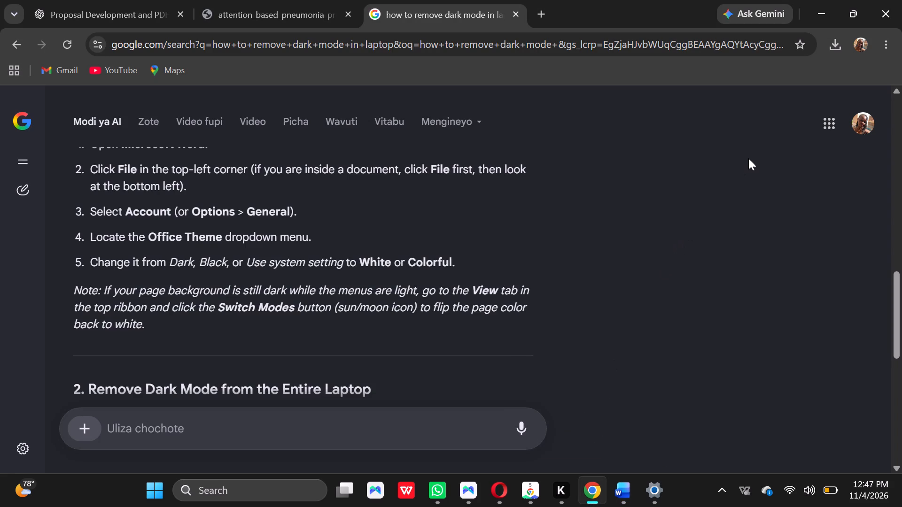
pyautogui.click(817, 0)
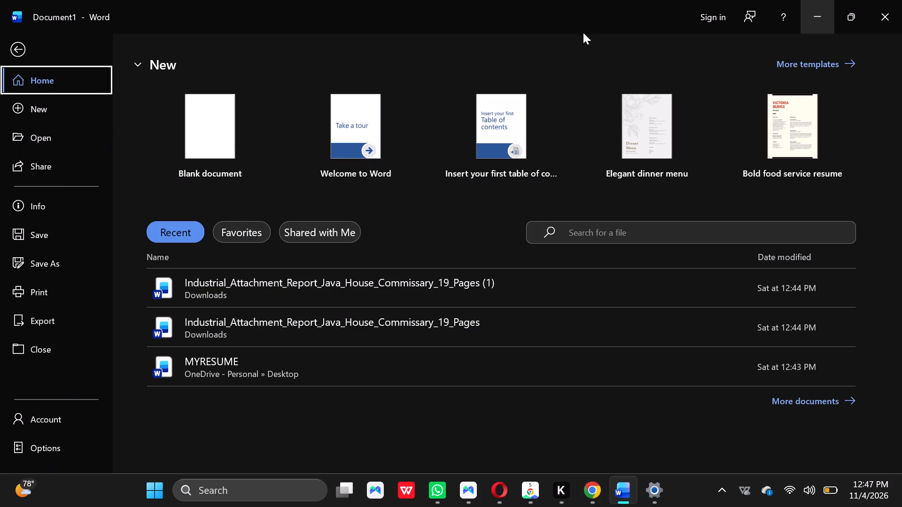
pyautogui.click(66, 419)
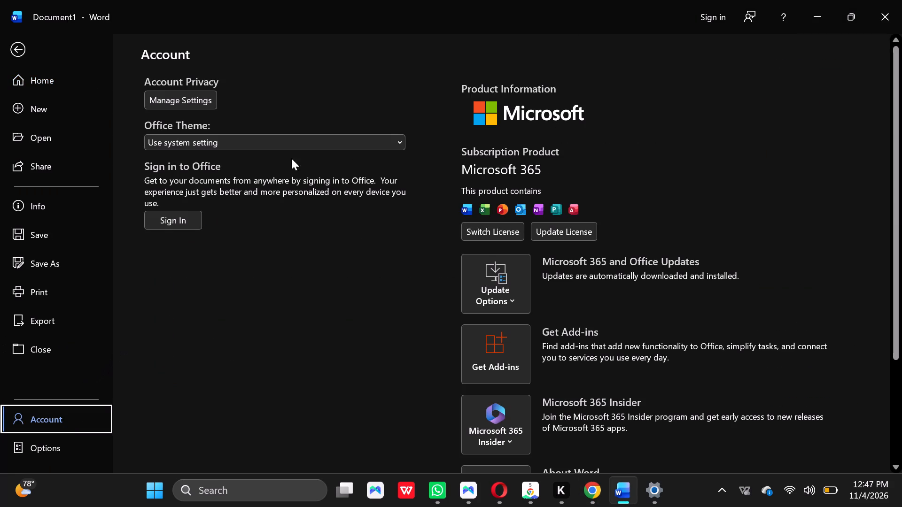
pyautogui.click(403, 142)
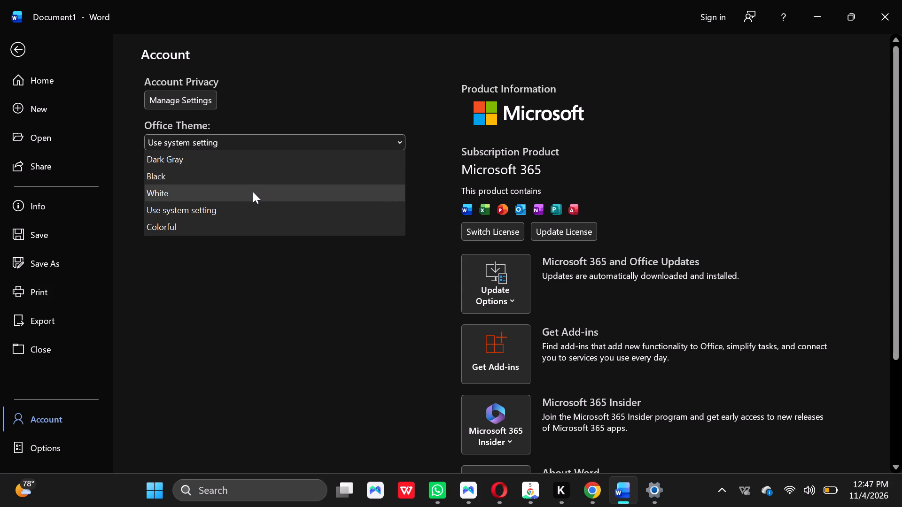
pyautogui.click(242, 222)
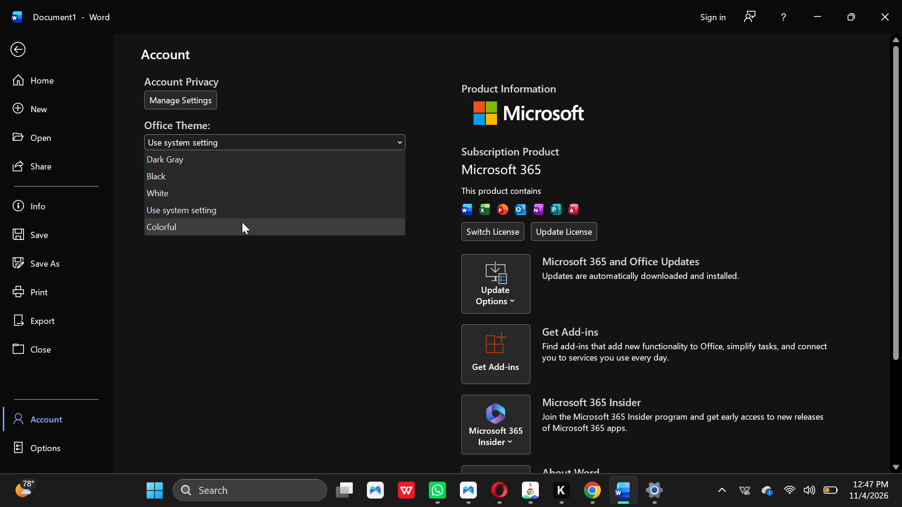
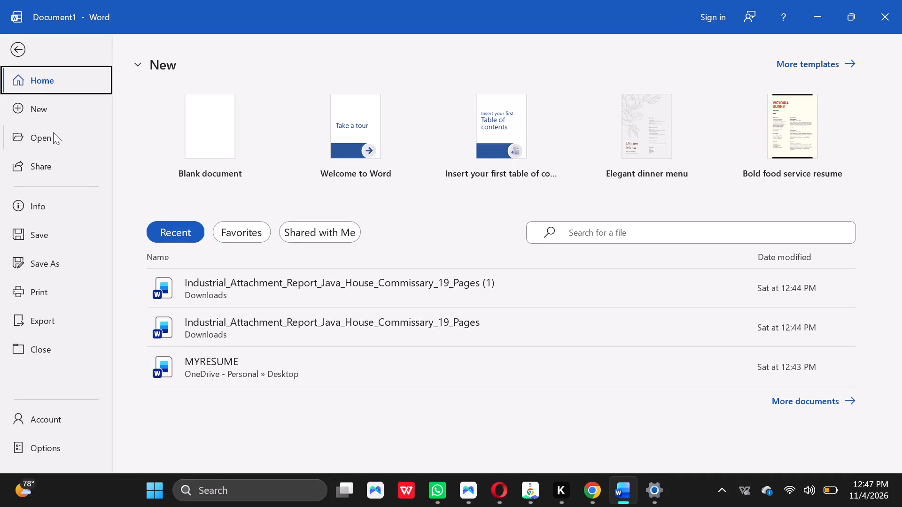
# Create a new blank document, open its save options, and minimise its window to return to the Chapter Two document.
pyautogui.click(196, 111)
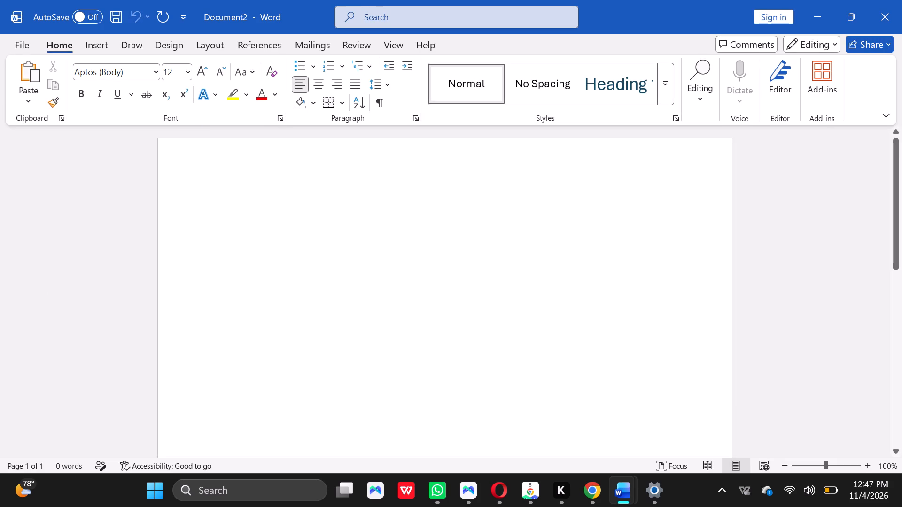
pyautogui.click(241, 8)
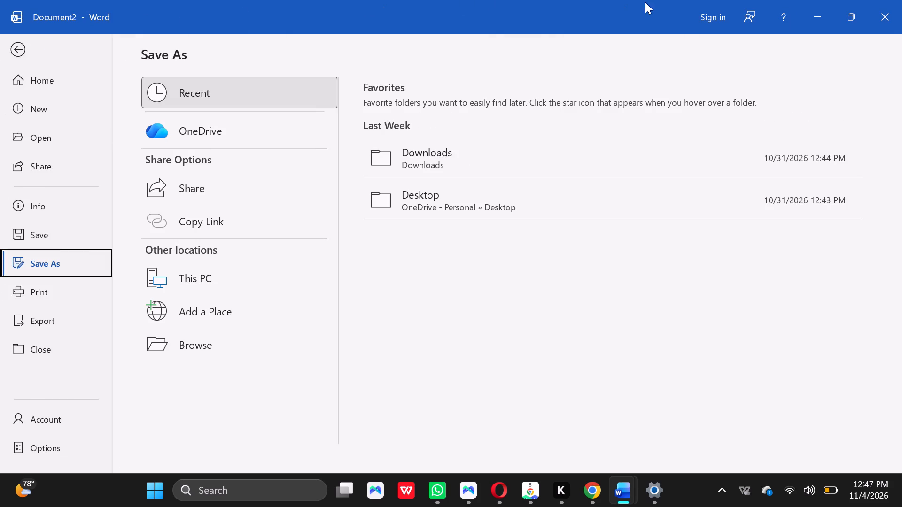
pyautogui.click(817, 3)
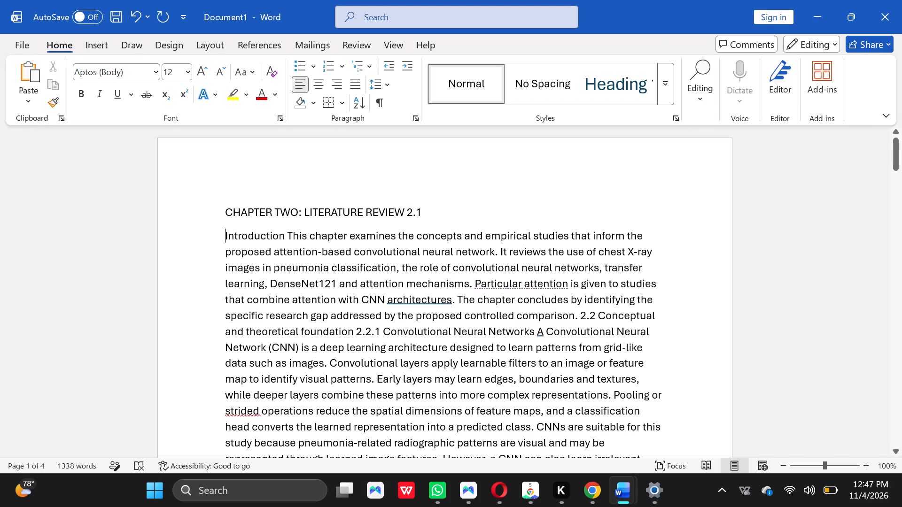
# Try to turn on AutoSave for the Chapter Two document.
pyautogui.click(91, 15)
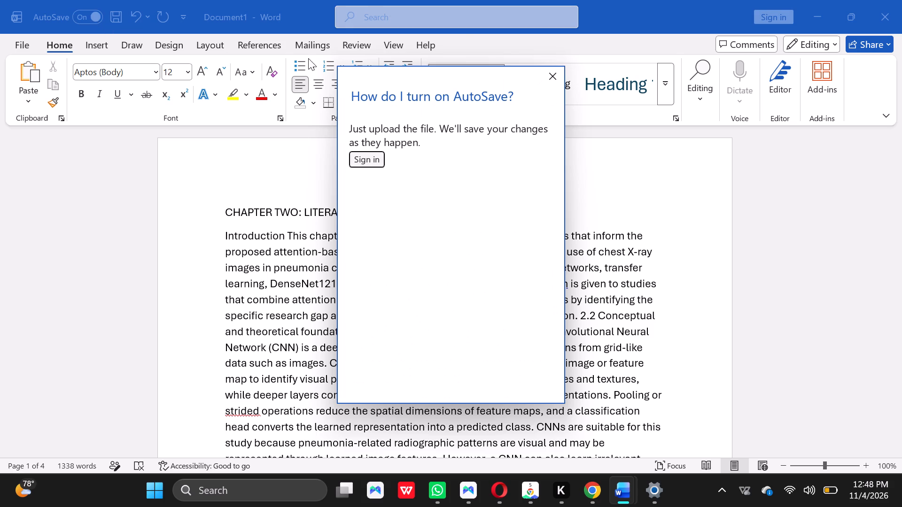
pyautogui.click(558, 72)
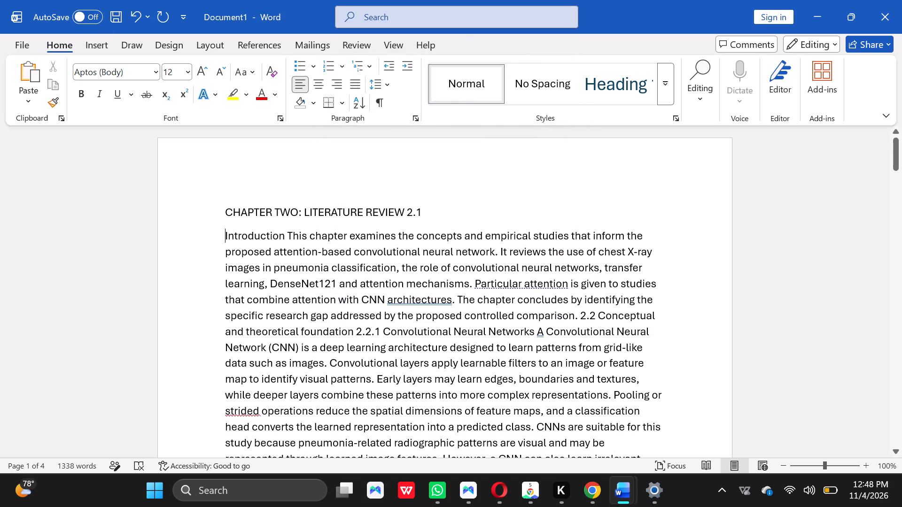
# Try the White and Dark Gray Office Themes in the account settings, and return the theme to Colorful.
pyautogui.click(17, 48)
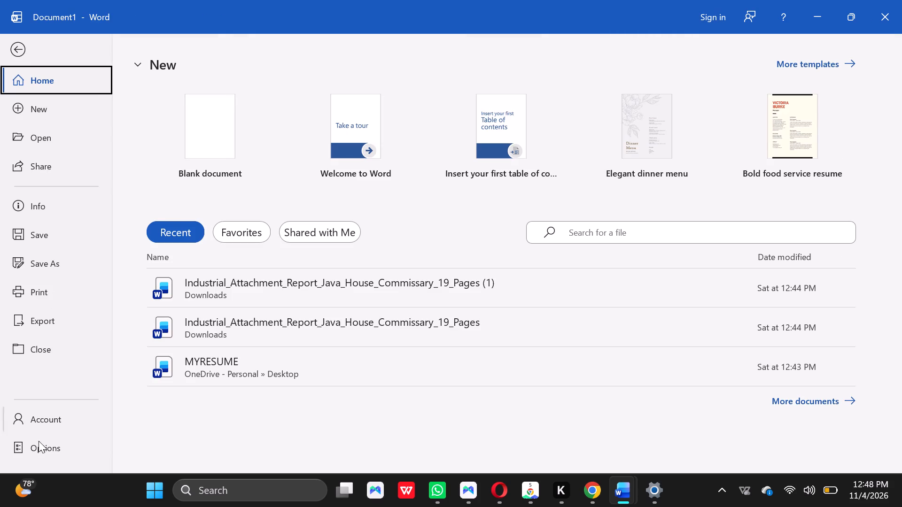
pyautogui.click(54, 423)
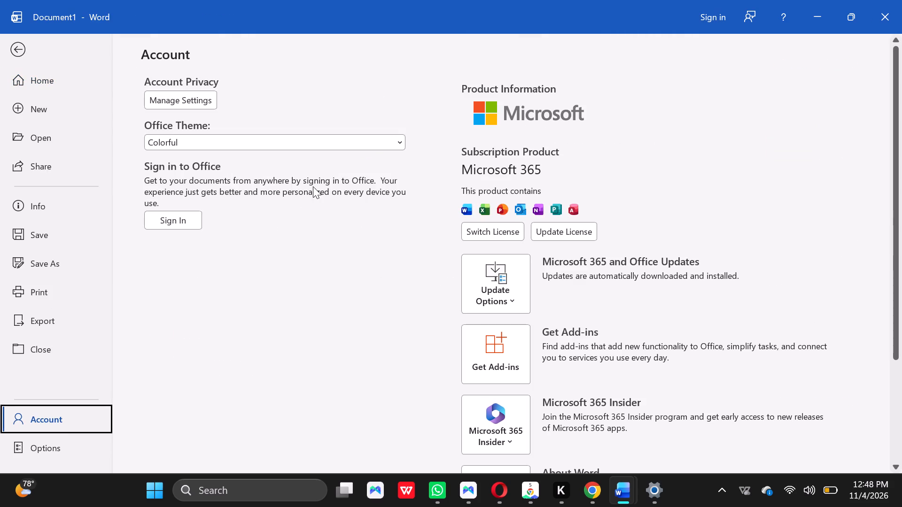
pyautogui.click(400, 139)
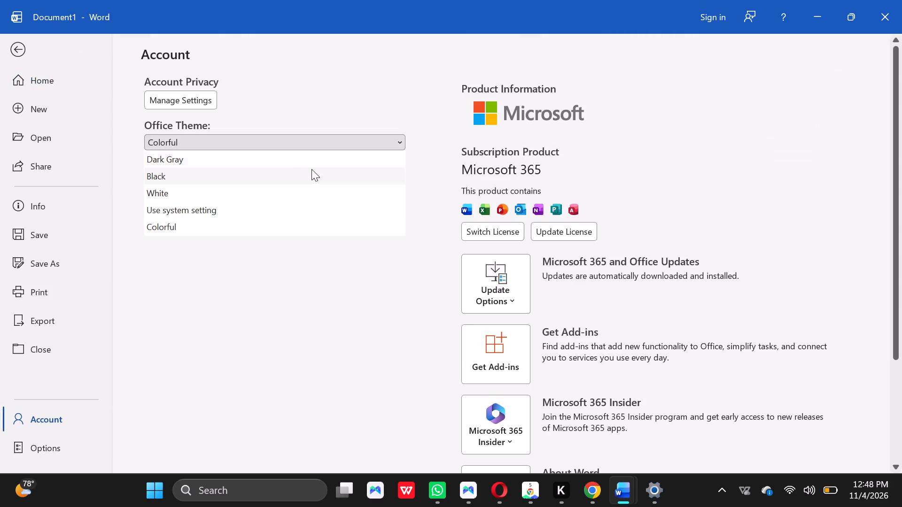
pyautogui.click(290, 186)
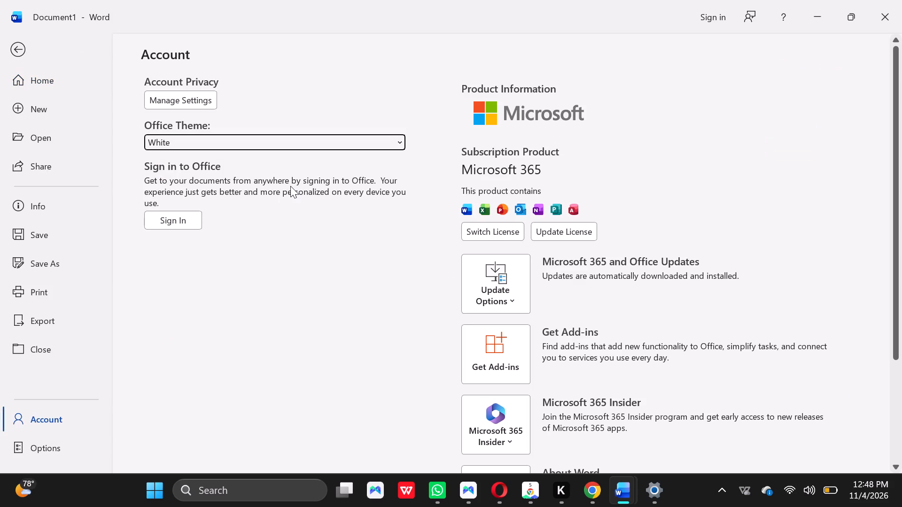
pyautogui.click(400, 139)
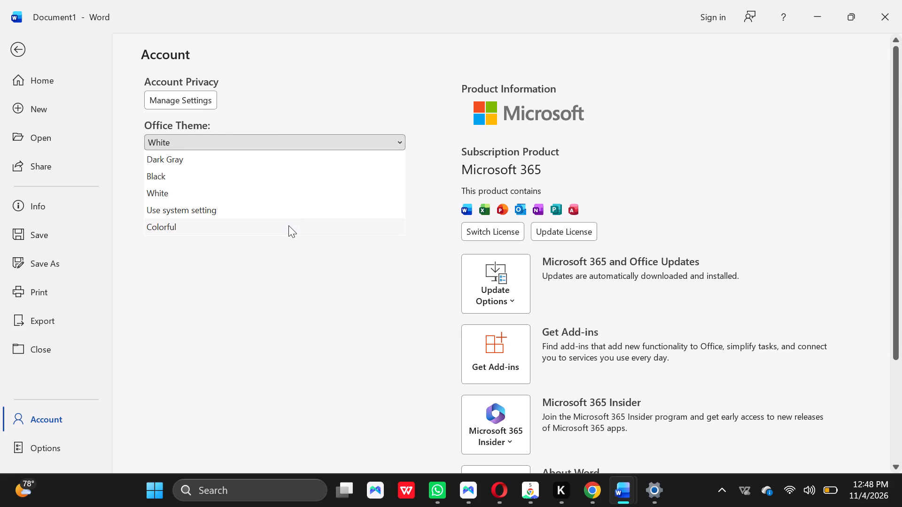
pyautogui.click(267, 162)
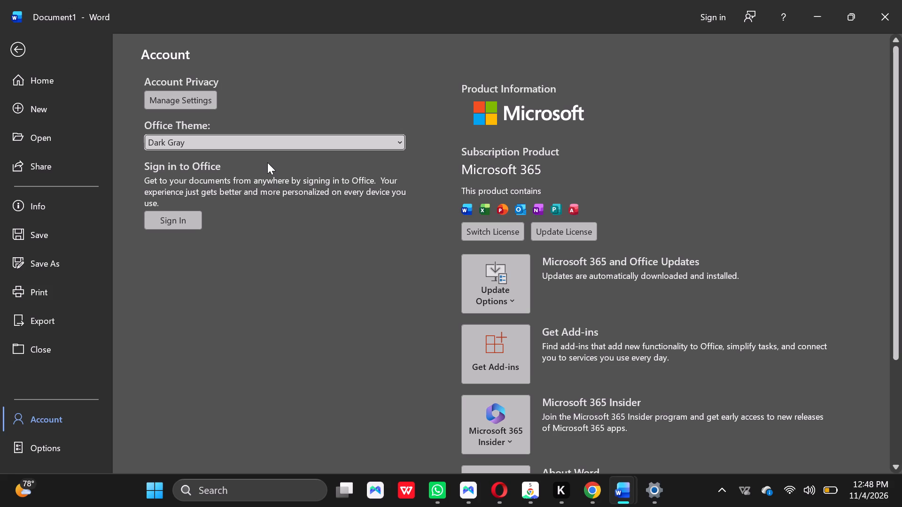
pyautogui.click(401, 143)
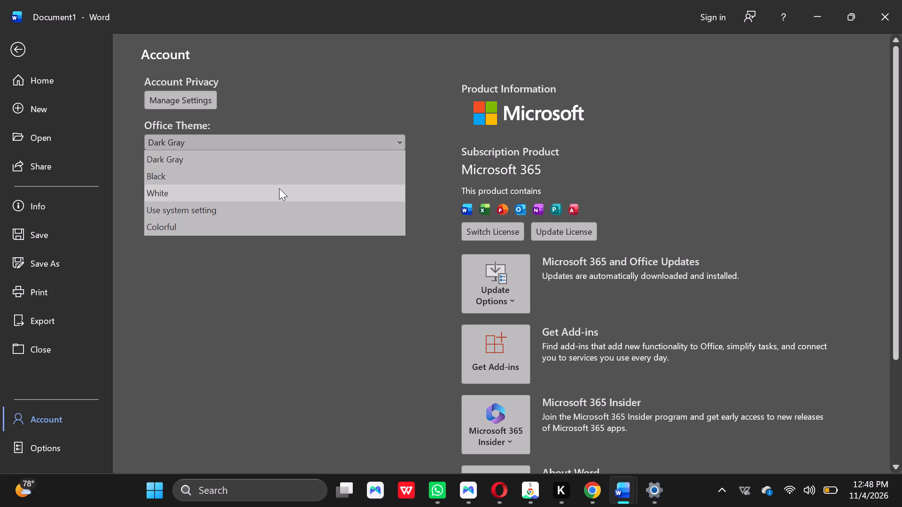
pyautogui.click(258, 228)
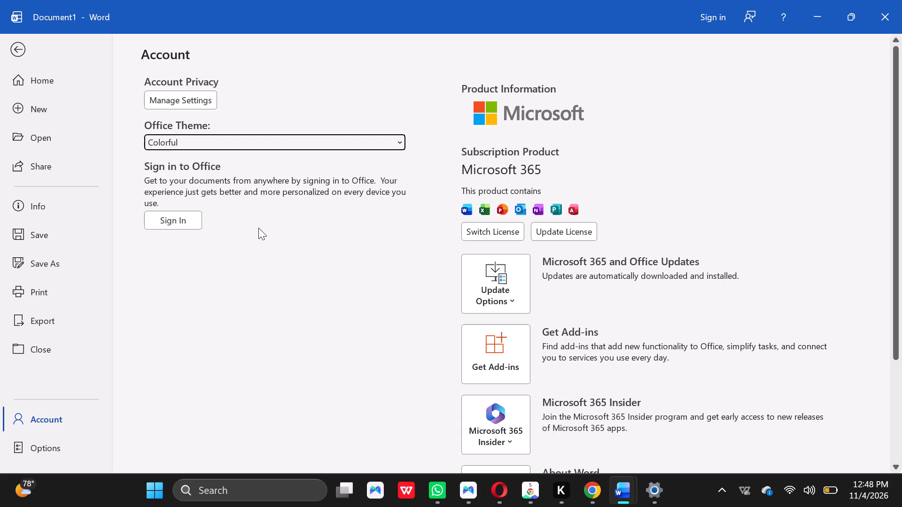
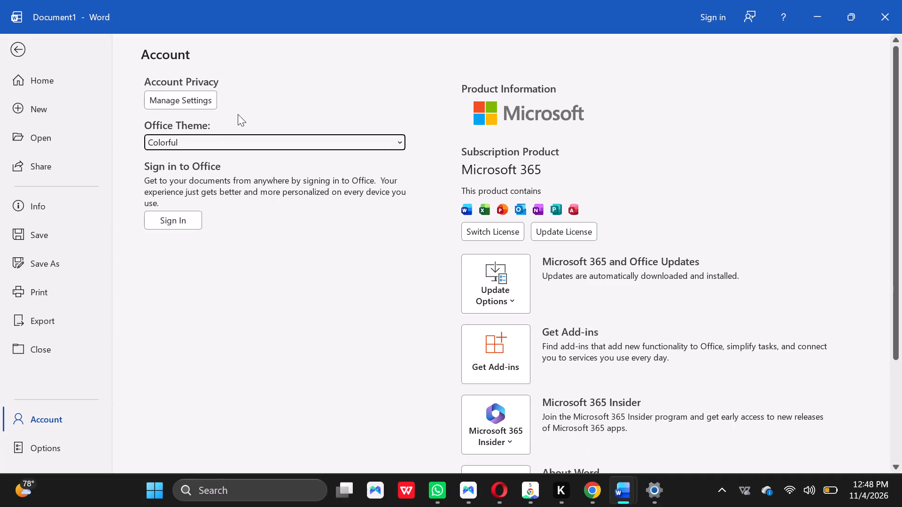
# Return to the Chapter Two document and split its title line after "CHAPTER TWO:" so "LITERATURE REVIEW 2.1" starts a new paragraph.
pyautogui.click(22, 44)
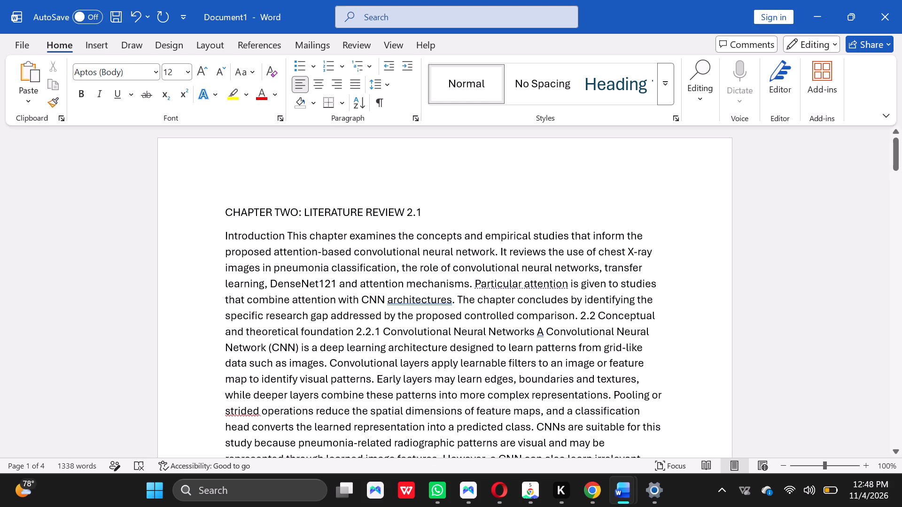
pyautogui.click(303, 210)
pyautogui.press('BackSpace')
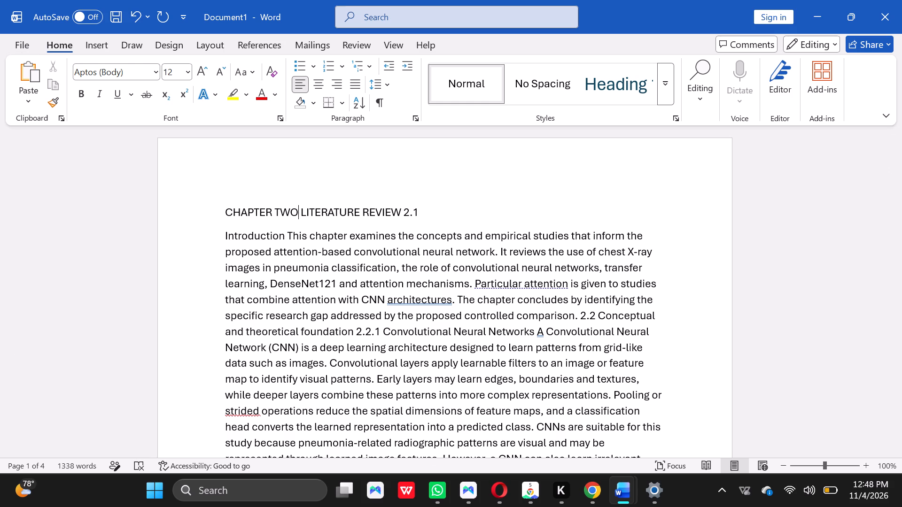
pyautogui.hotkey('ctrl', 'z')
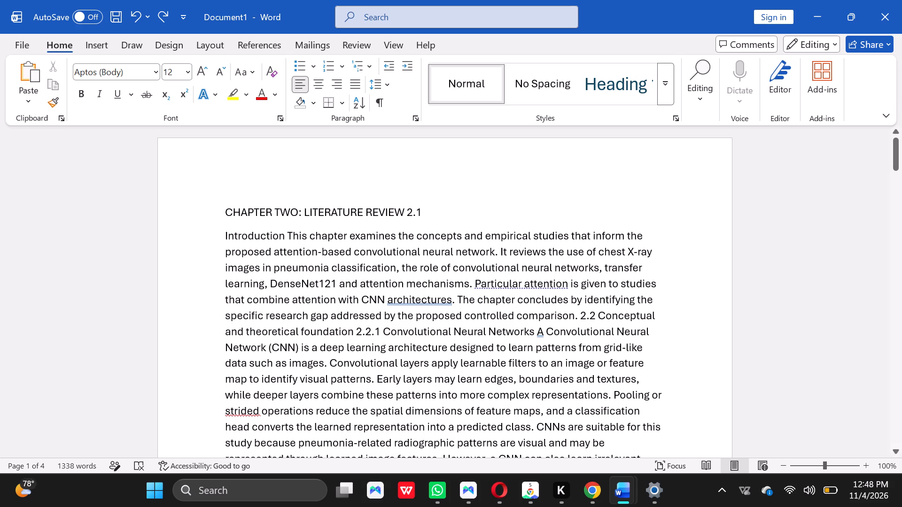
pyautogui.press('Return')
pyautogui.moveTo(385, 203); pyautogui.dragTo(348, 206)
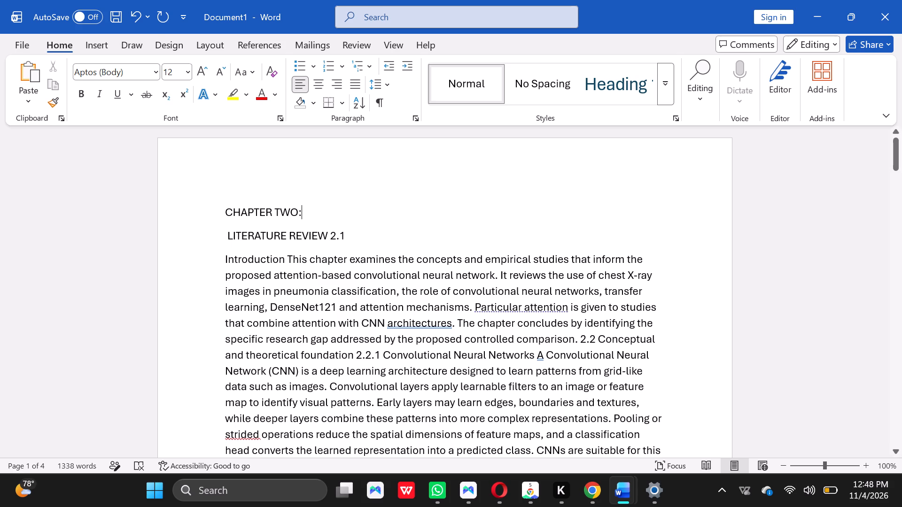
pyautogui.moveTo(348, 206); pyautogui.dragTo(341, 214)
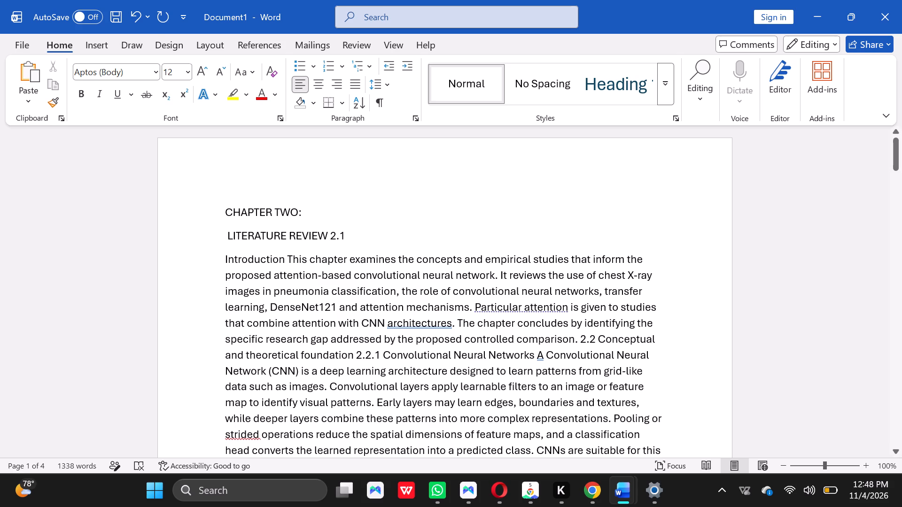
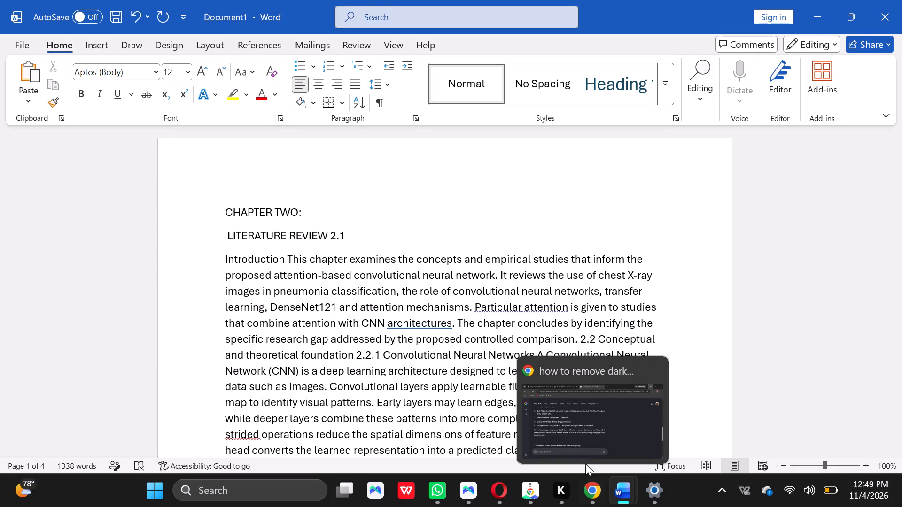
# Switch to the proposal PDF in Chrome and examine how the Chapter Two title and section 2.1 heading are laid out.
pyautogui.click(586, 490)
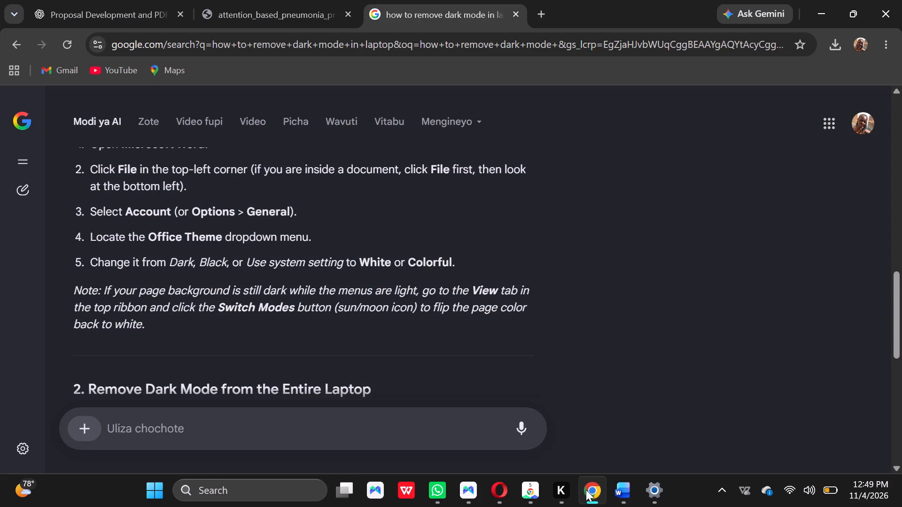
pyautogui.click(272, 0)
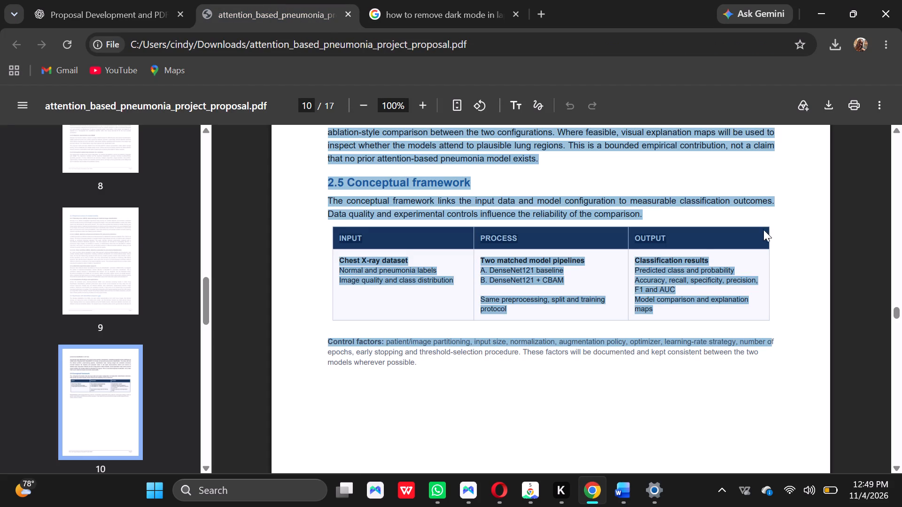
pyautogui.click(901, 205)
pyautogui.click(863, 150)
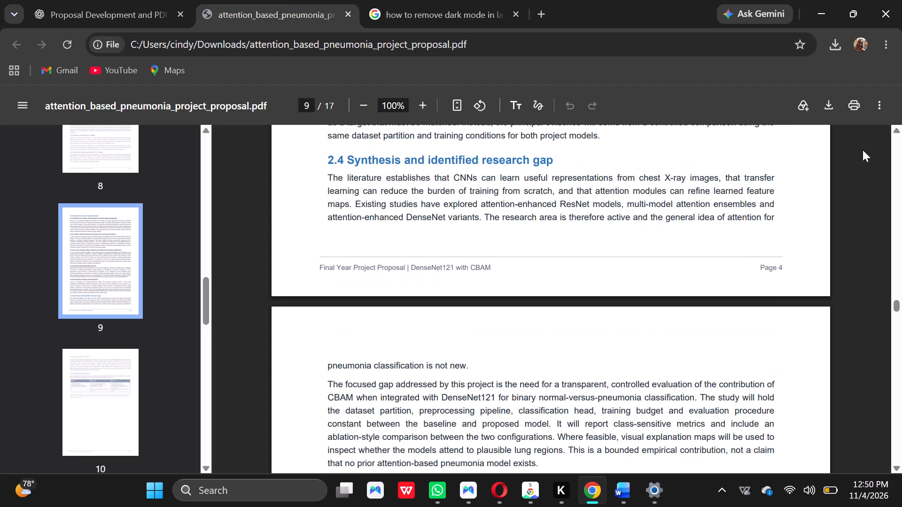
pyautogui.click(897, 129)
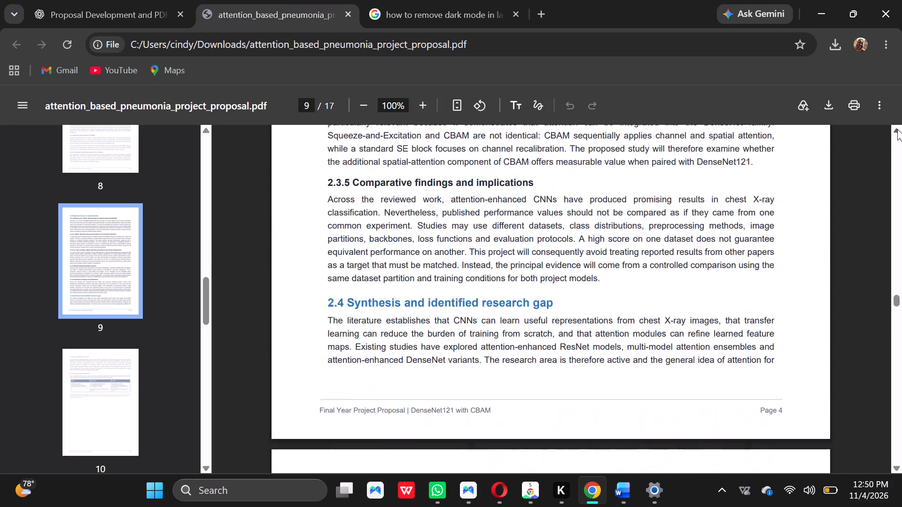
pyautogui.click(897, 129)
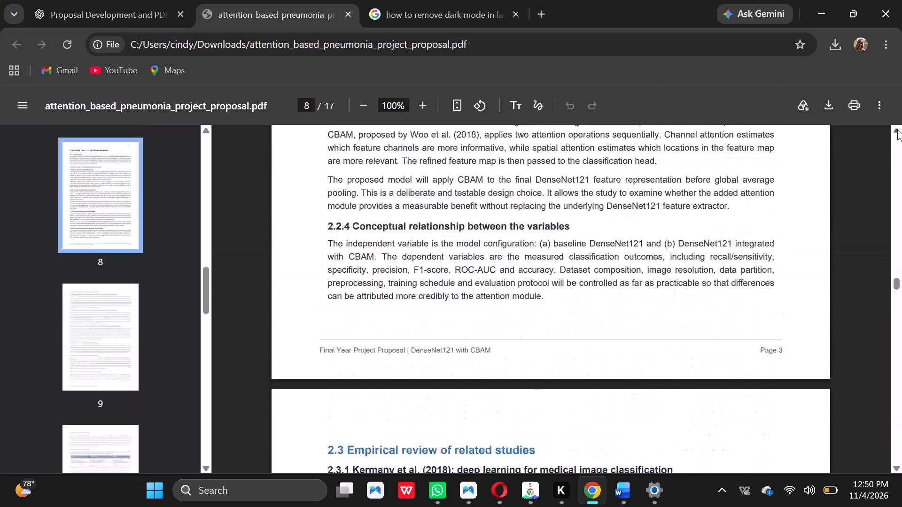
pyautogui.click(897, 129)
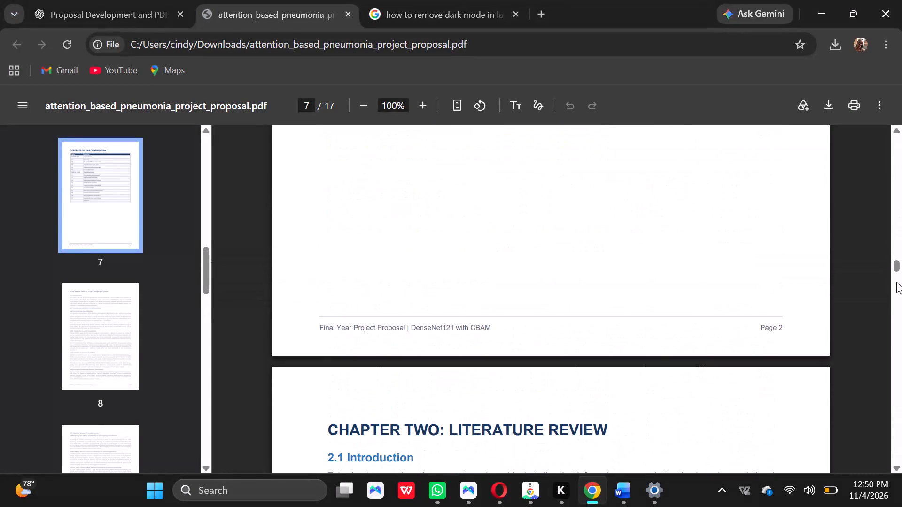
pyautogui.doubleClick(895, 466)
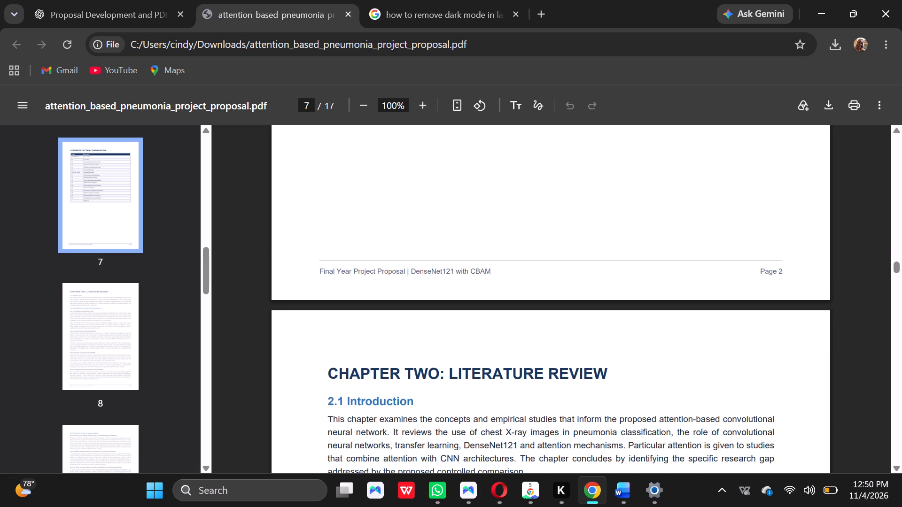
# Return to Document1 in Word and undo the paragraph split after "CHAPTER TWO:" in the title line.
pyautogui.click(624, 488)
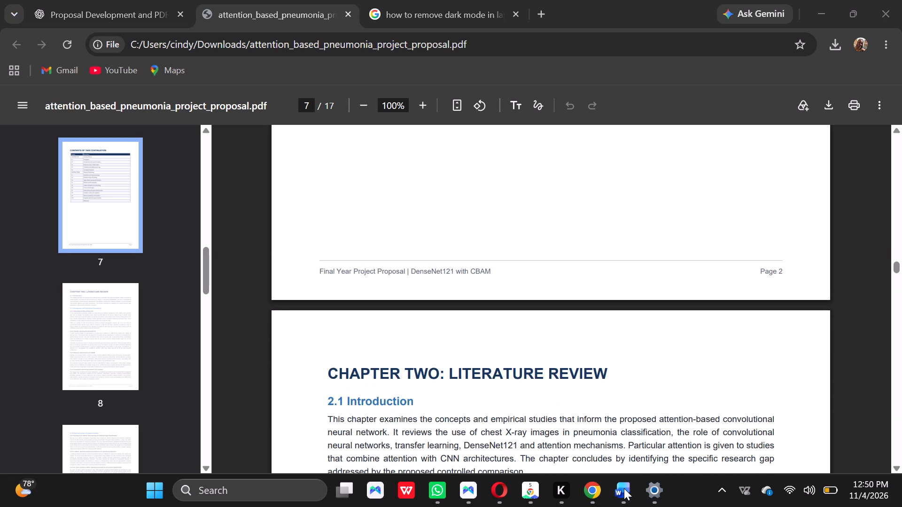
pyautogui.click(624, 488)
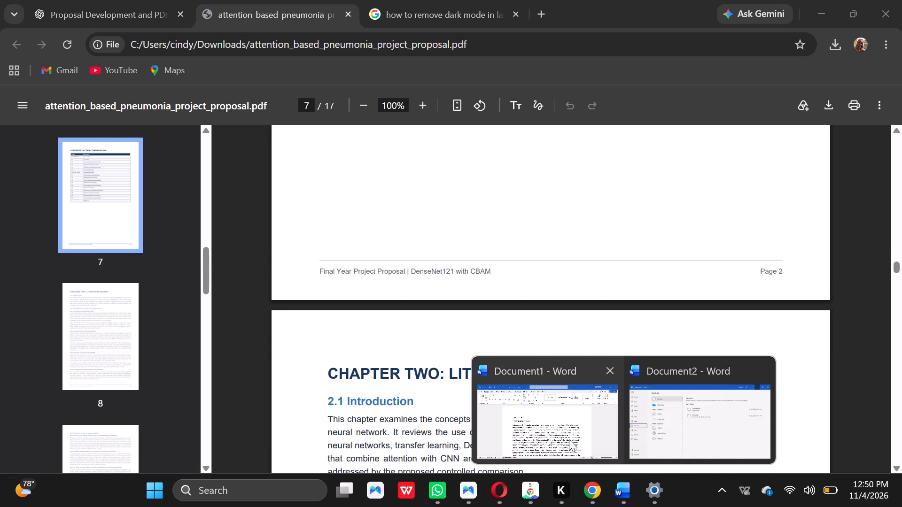
pyautogui.click(568, 438)
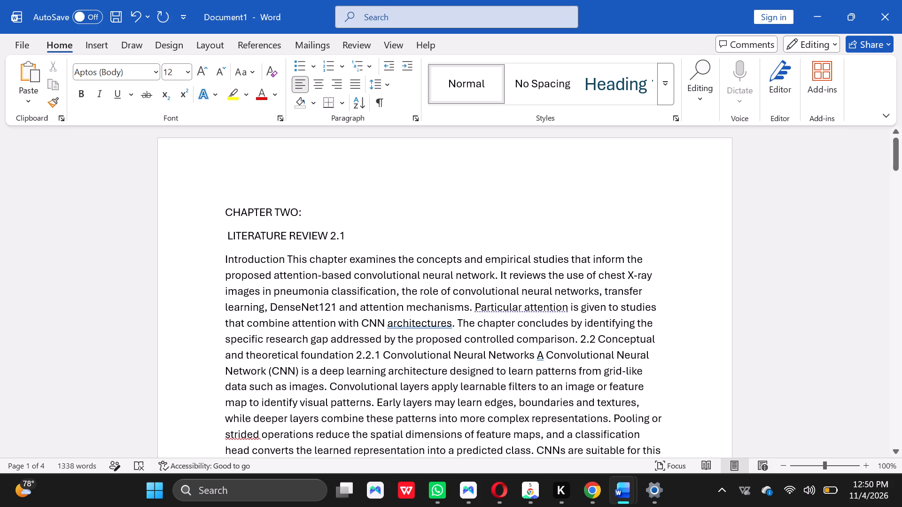
pyautogui.press('BackSpace')
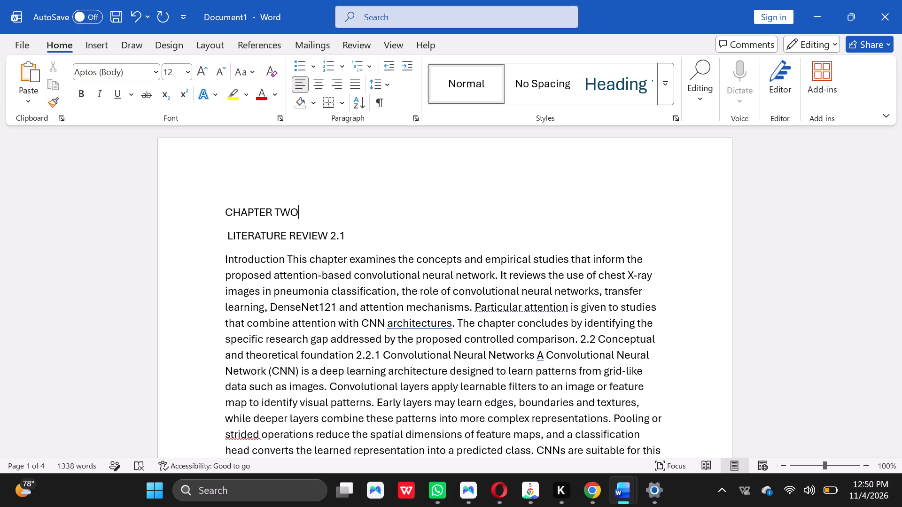
pyautogui.hotkey('ctrl', 'z')
pyautogui.hotkey('ctrl', 'z')
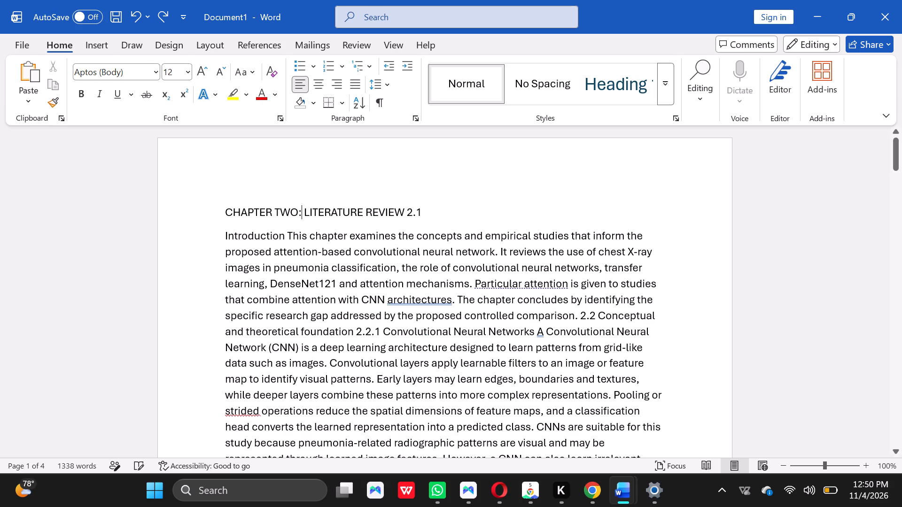
# Move "2.1" onto its own line below the chapter title and copy the word "Introduction" beside it.
pyautogui.click(405, 213)
pyautogui.press('Return')
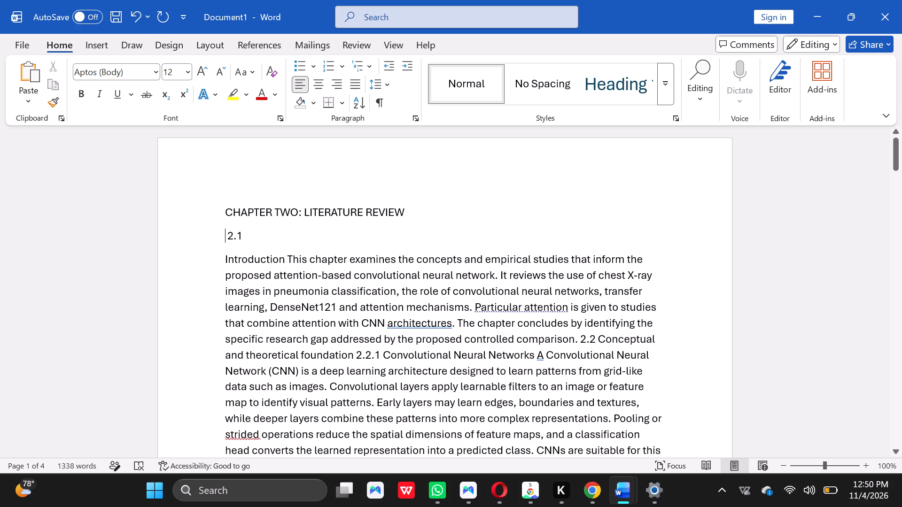
pyautogui.moveTo(284, 257); pyautogui.dragTo(268, 256)
pyautogui.moveTo(268, 256); pyautogui.dragTo(224, 256)
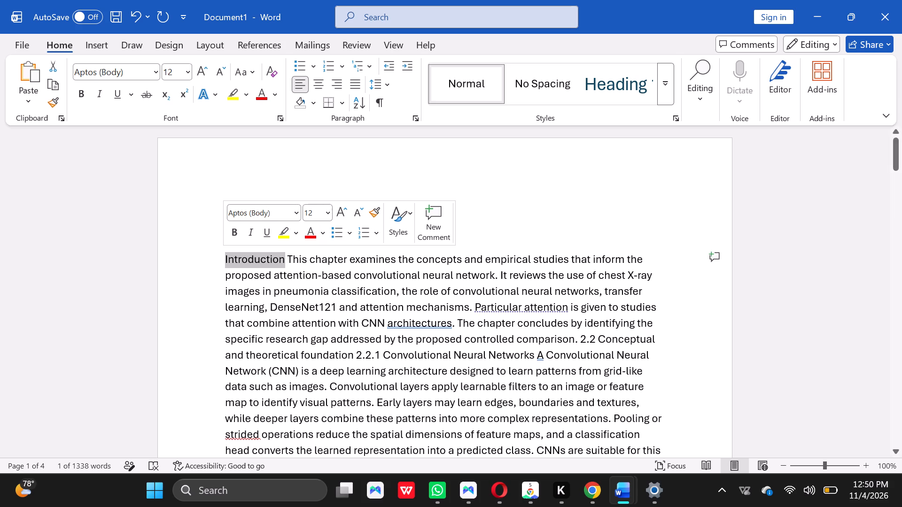
pyautogui.hotkey('ctrl', 'c')
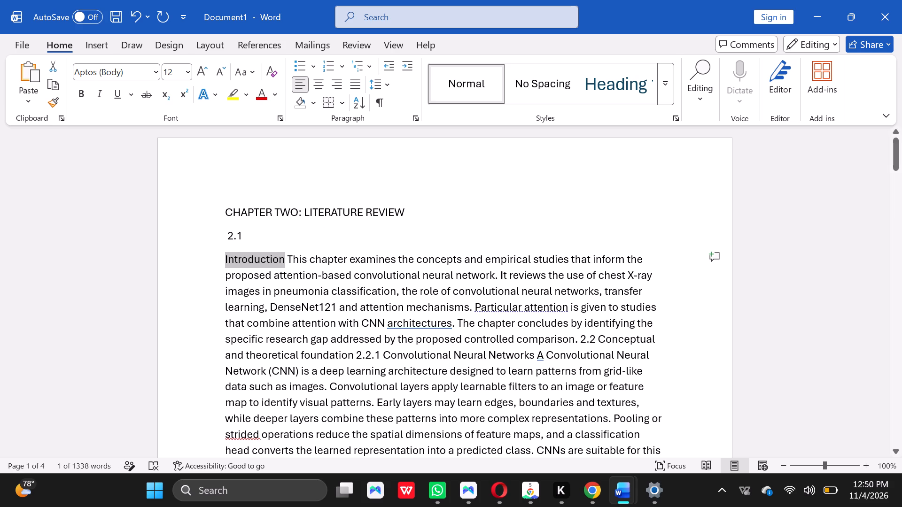
pyautogui.click(263, 237)
pyautogui.hotkey('ctrl', 'v')
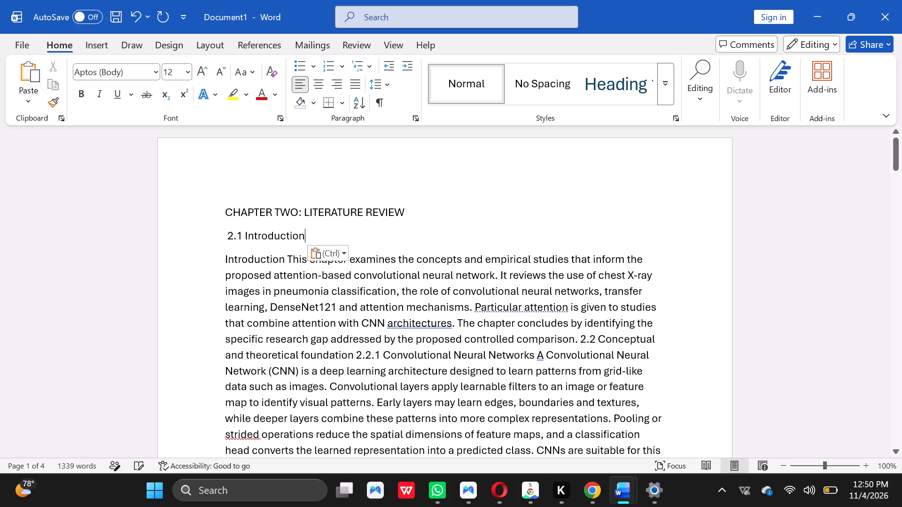
# Delete the duplicate word "Introduction" from the start of the body paragraph beneath the 2.1 heading.
pyautogui.click(284, 261)
pyautogui.press('BackSpace')
pyautogui.press('BackSpace')
pyautogui.press('BackSpace')
pyautogui.press('BackSpace')
pyautogui.press('BackSpace')
pyautogui.press('BackSpace')
pyautogui.press('BackSpace')
pyautogui.press('BackSpace')
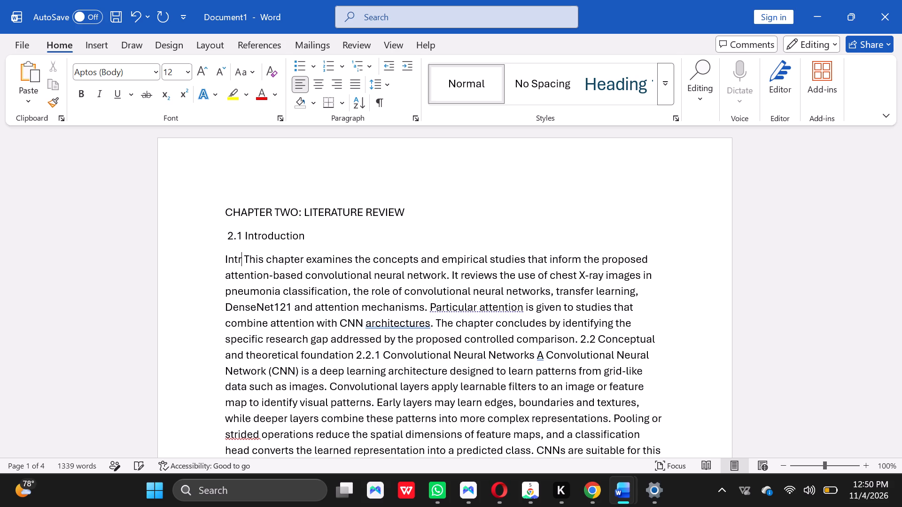
pyautogui.press('BackSpace')
pyautogui.press('BackSpace')
pyautogui.press('BackSpace')
pyautogui.press('BackSpace')
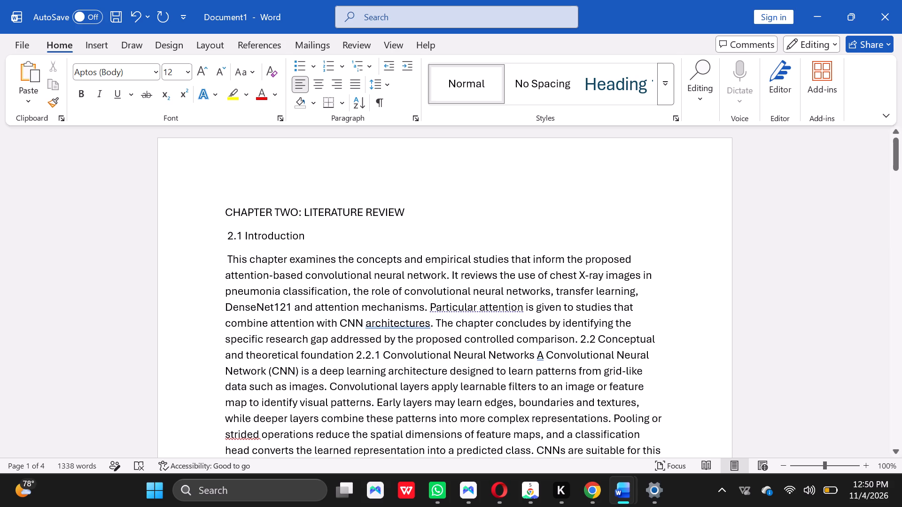
# Make the "CHAPTER TWO: LITERATURE REVIEW" title and the "2.1 Introduction" heading bold.
pyautogui.moveTo(413, 210); pyautogui.dragTo(233, 195)
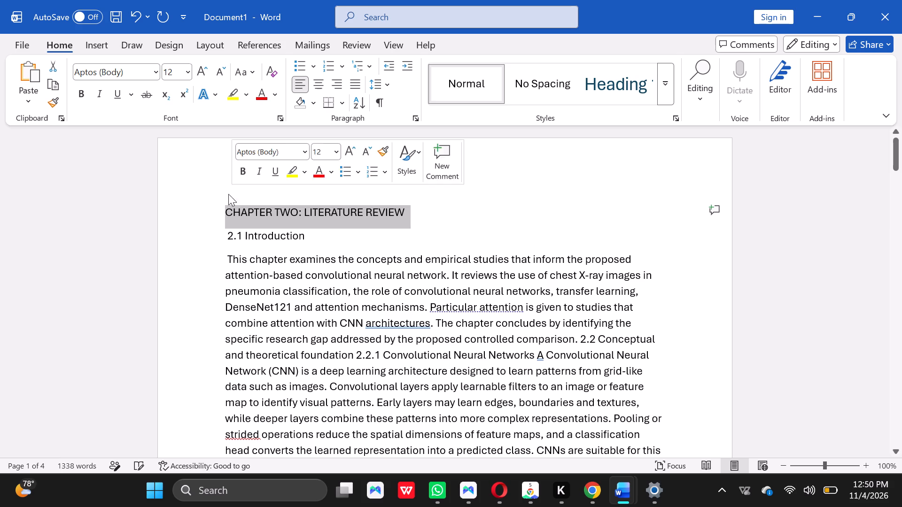
pyautogui.click(81, 91)
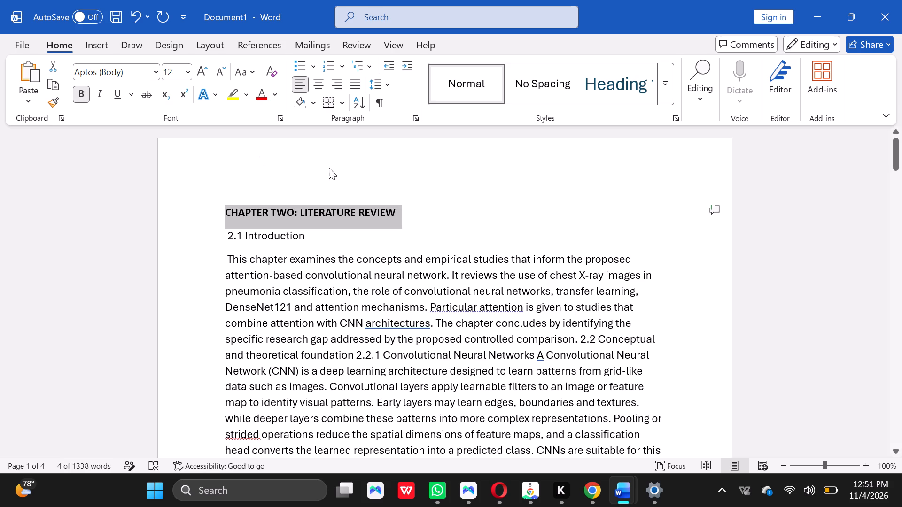
pyautogui.click(426, 181)
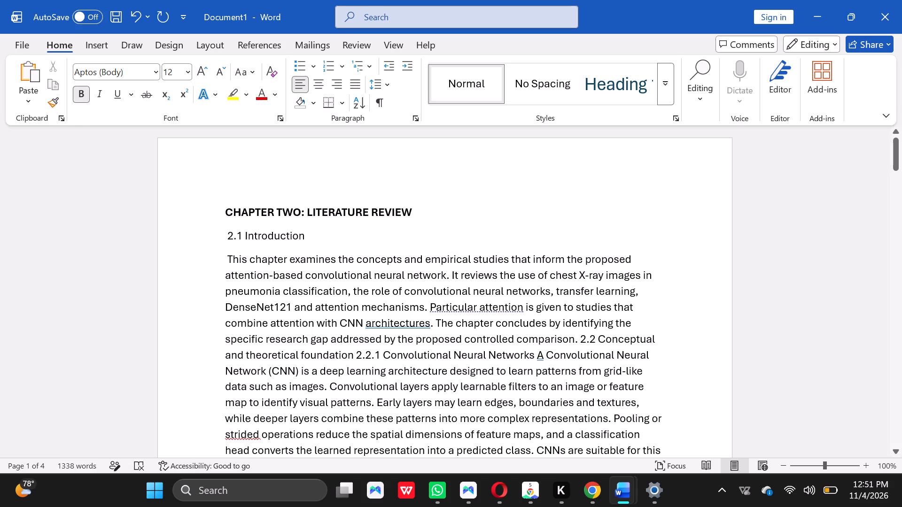
pyautogui.moveTo(310, 235); pyautogui.dragTo(213, 233)
pyautogui.click(78, 100)
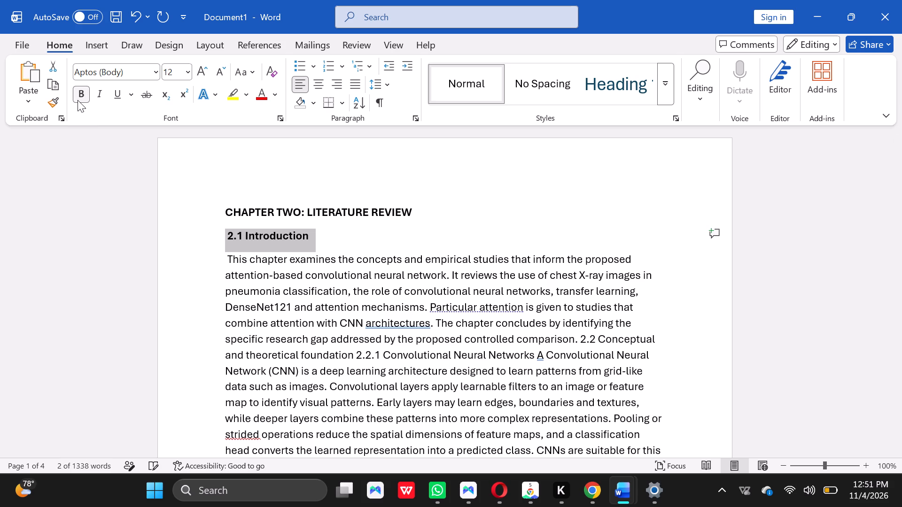
pyautogui.click(537, 197)
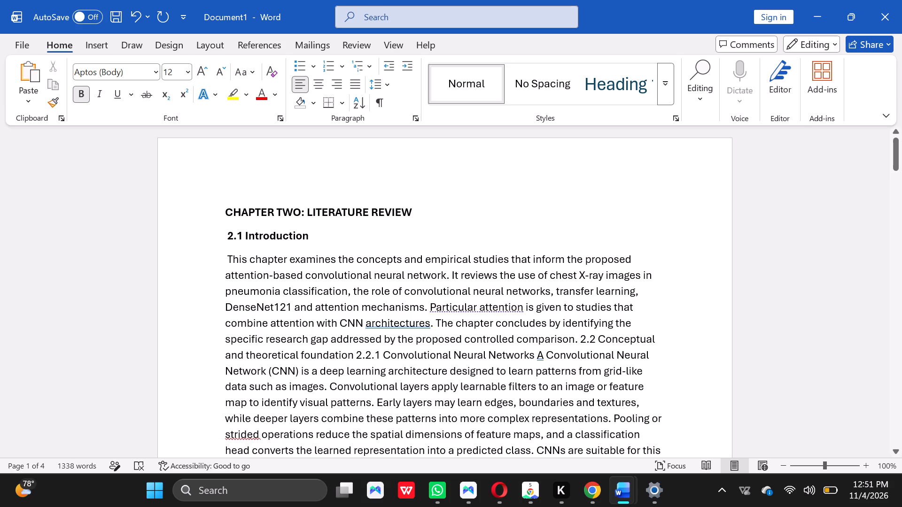
# Start a new paragraph at "2.2 Conceptual and theoretical foundation", separating it from the introduction text.
pyautogui.click(579, 338)
pyautogui.press('Return')
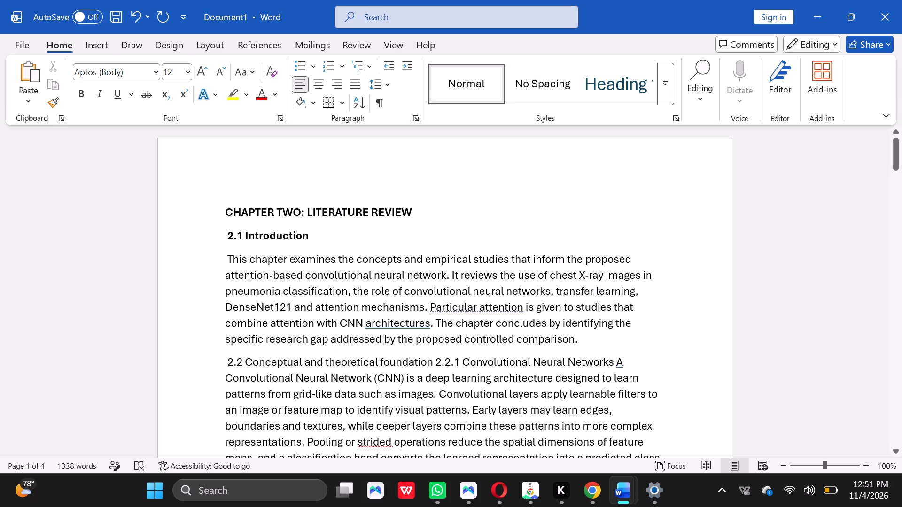
# Check the section 2.2 headings in the Chrome PDF, return to Document1 in Word, and start a new paragraph at "2.2.1 Convolutional Neural Networks".
pyautogui.click(594, 480)
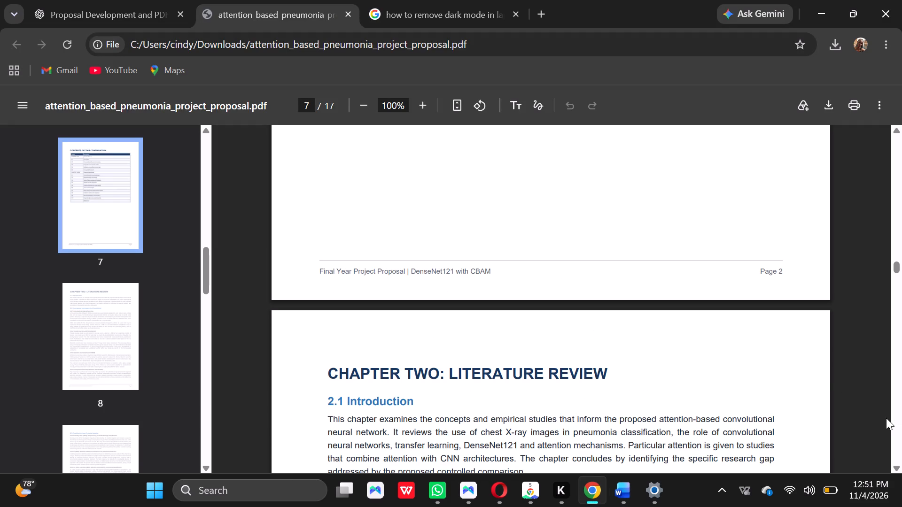
pyautogui.tripleClick(897, 469)
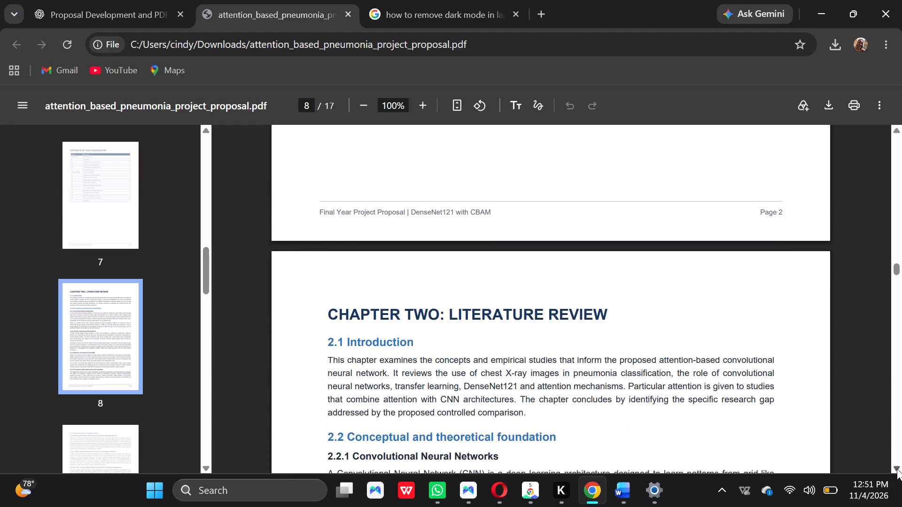
pyautogui.click(897, 469)
pyautogui.click(897, 469)
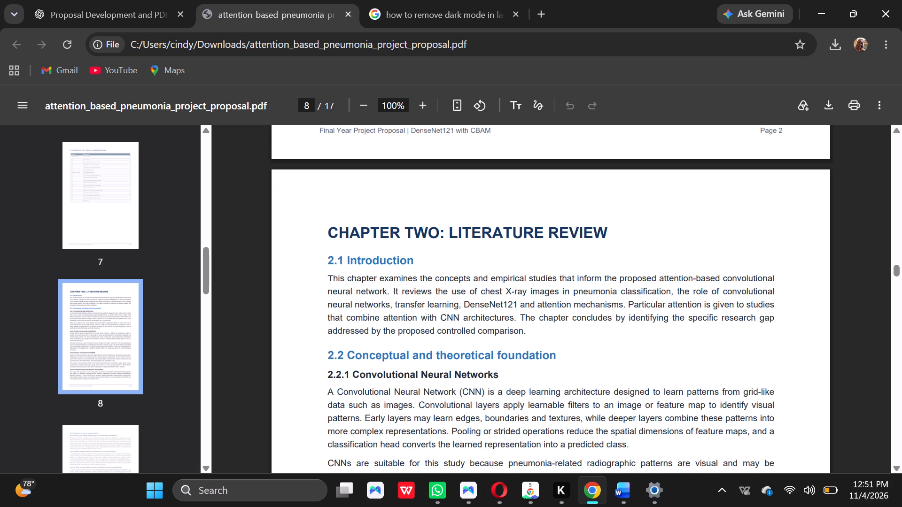
pyautogui.click(622, 483)
pyautogui.click(598, 424)
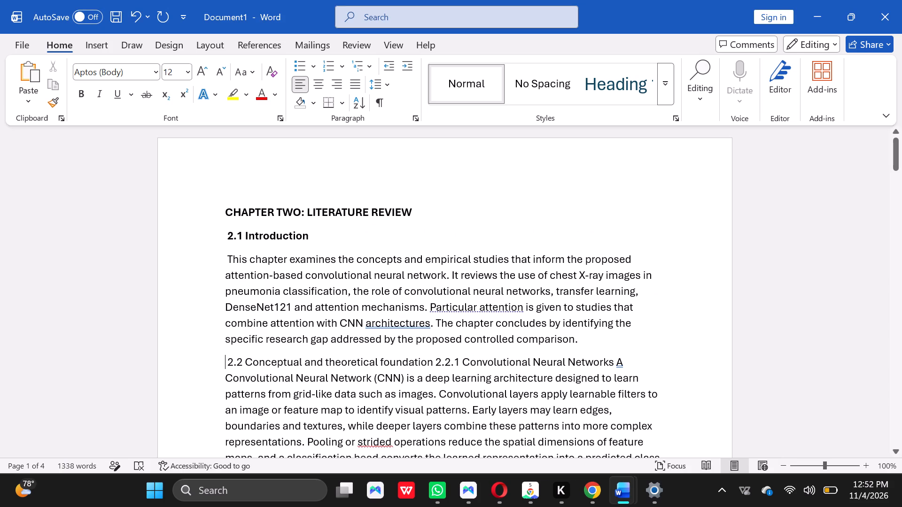
pyautogui.click(434, 361)
pyautogui.press('Return')
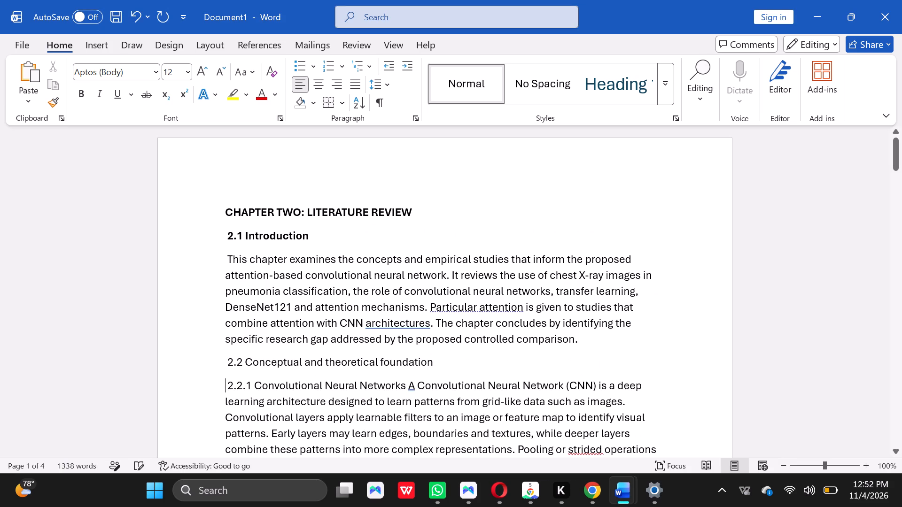
# Make the "2.2 Conceptual and theoretical foundation" heading bold.
pyautogui.moveTo(439, 364); pyautogui.dragTo(353, 363)
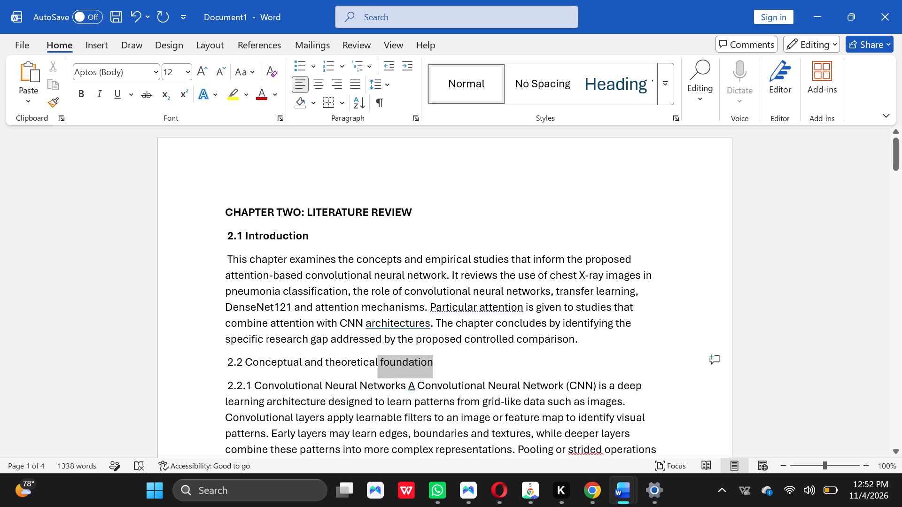
pyautogui.moveTo(353, 363); pyautogui.dragTo(206, 361)
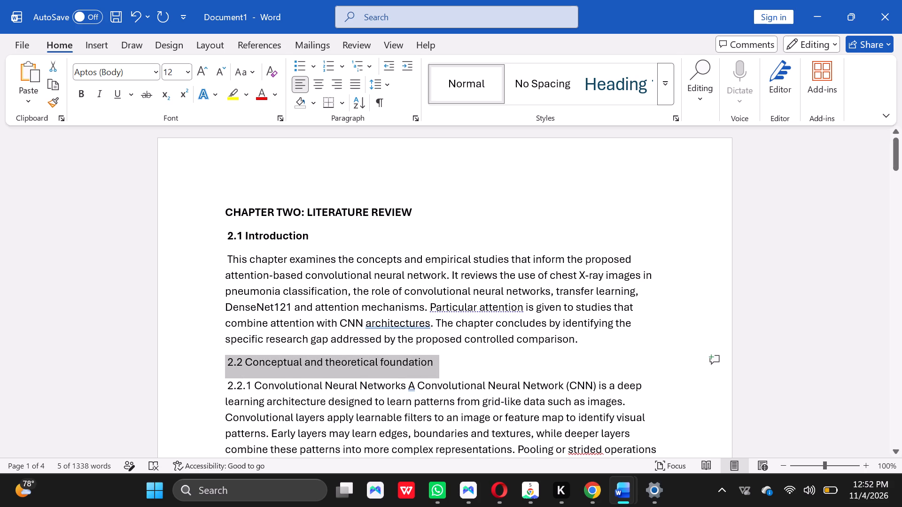
pyautogui.click(82, 96)
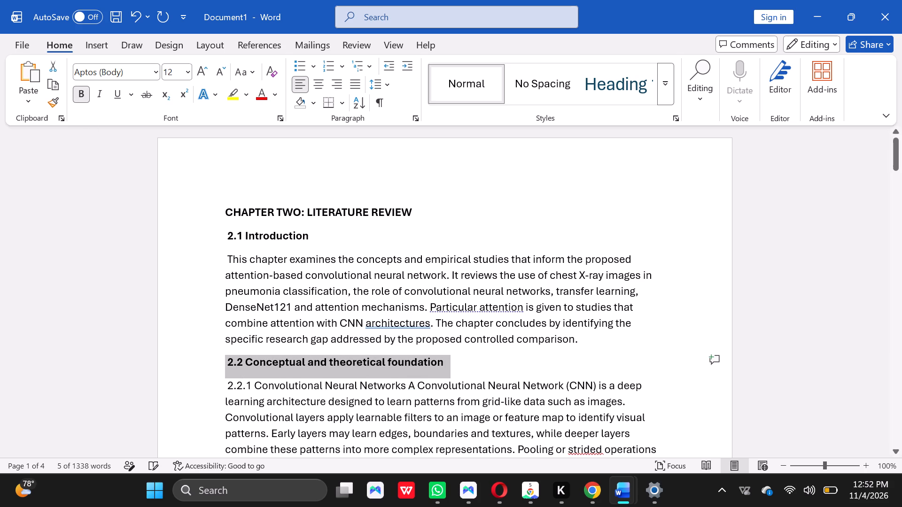
pyautogui.click(496, 358)
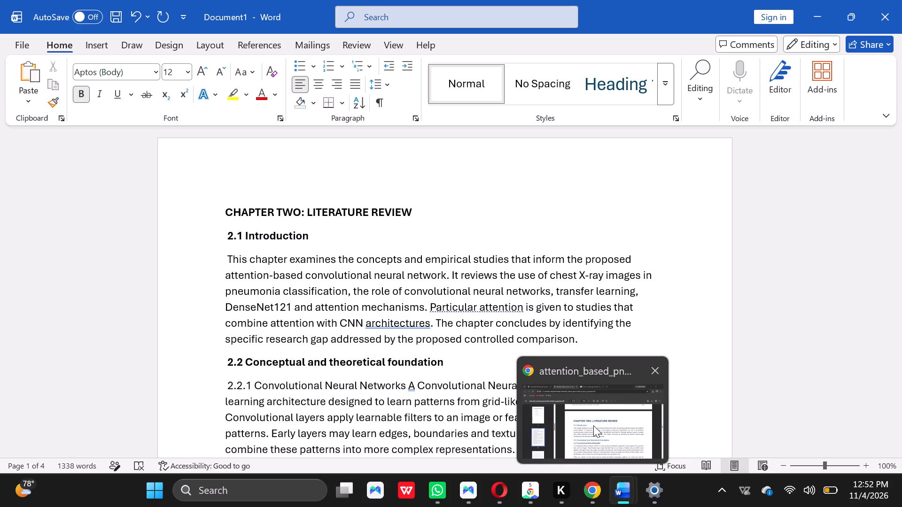
# Check the 2.2.1 heading in the Chrome PDF, return to Document1 in Word, and move the text after "Convolutional Neural Networks" into its own paragraph.
pyautogui.click(593, 425)
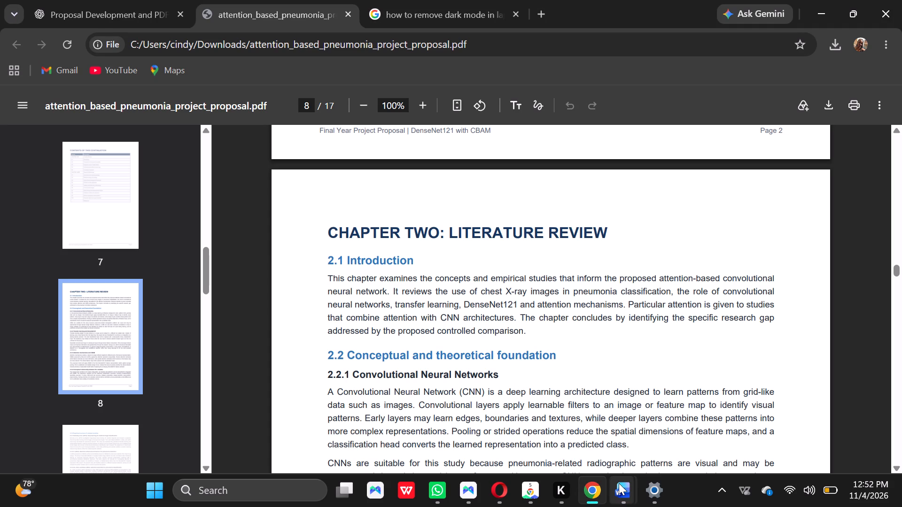
pyautogui.click(619, 483)
pyautogui.click(573, 417)
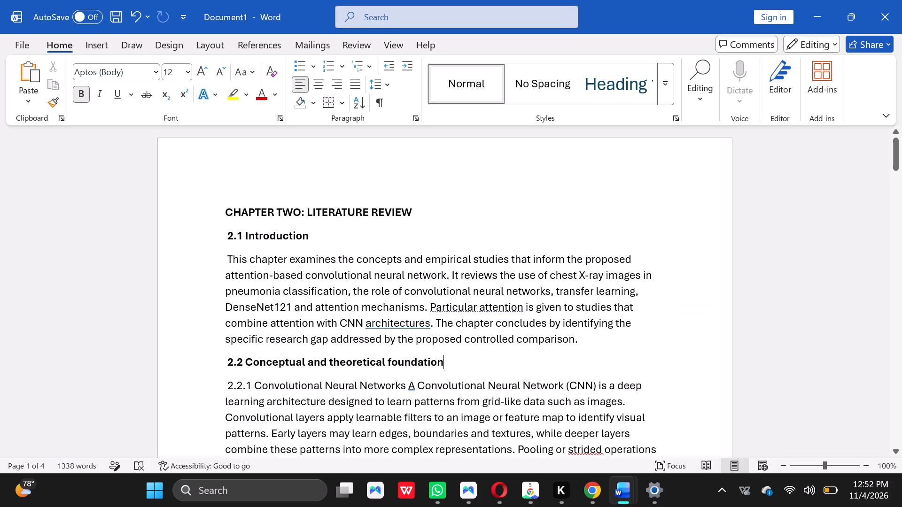
pyautogui.click(405, 385)
pyautogui.press('Return')
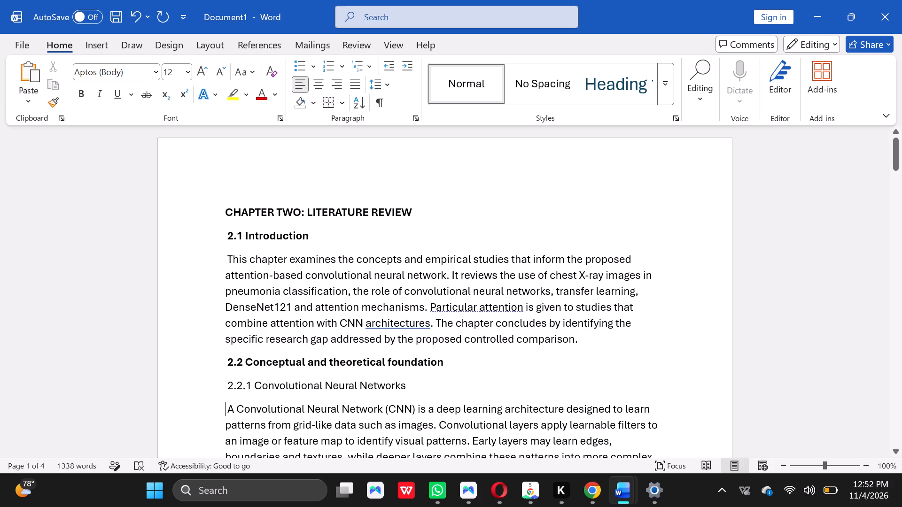
# Indent the "2.2.1 Convolutional Neural Networks" heading by adding five spaces in front of it.
pyautogui.click(222, 386)
pyautogui.press('space')
pyautogui.press('space')
pyautogui.press('space')
pyautogui.press('space')
pyautogui.press('space')
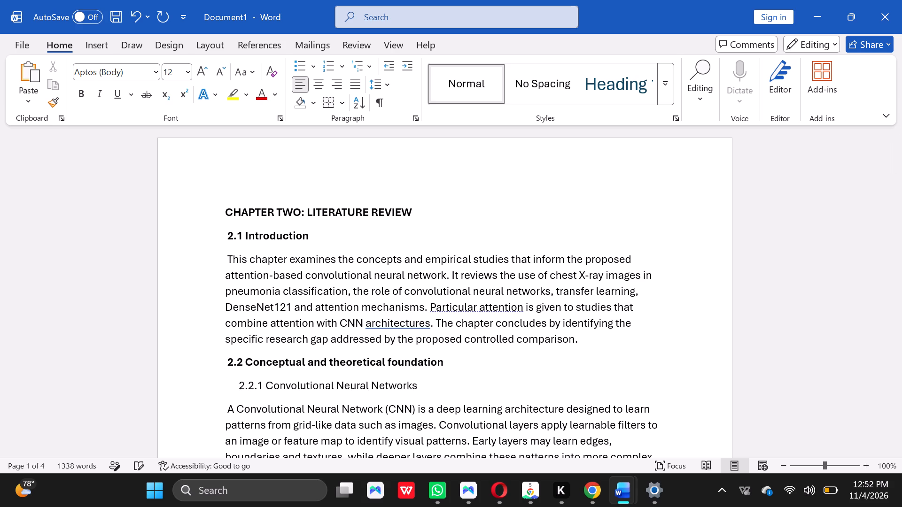
# Make the "2.2.1 Convolutional Neural Networks" heading bold.
pyautogui.moveTo(428, 384); pyautogui.dragTo(328, 377)
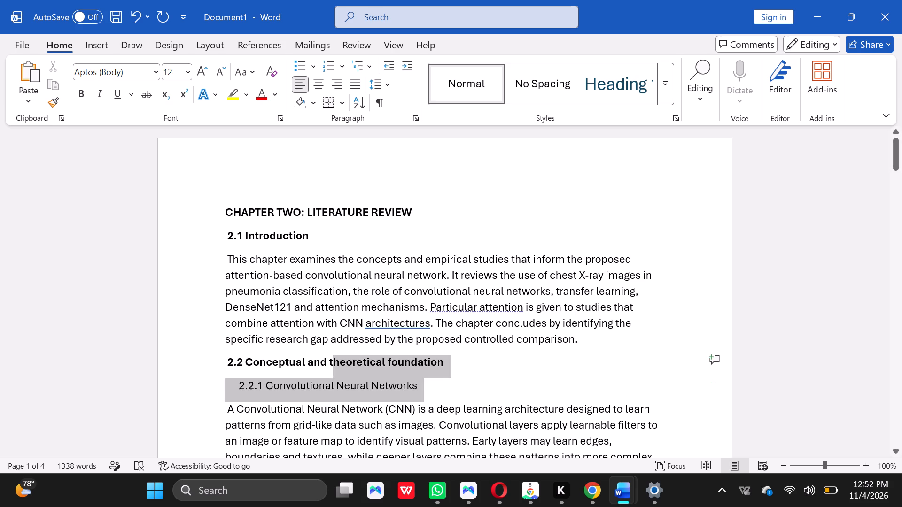
pyautogui.moveTo(328, 377); pyautogui.dragTo(252, 386)
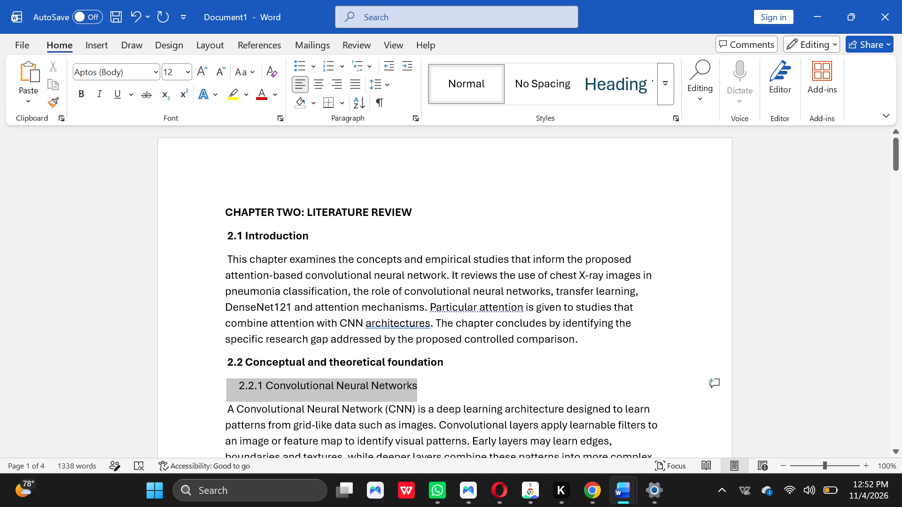
pyautogui.moveTo(252, 386); pyautogui.dragTo(235, 384)
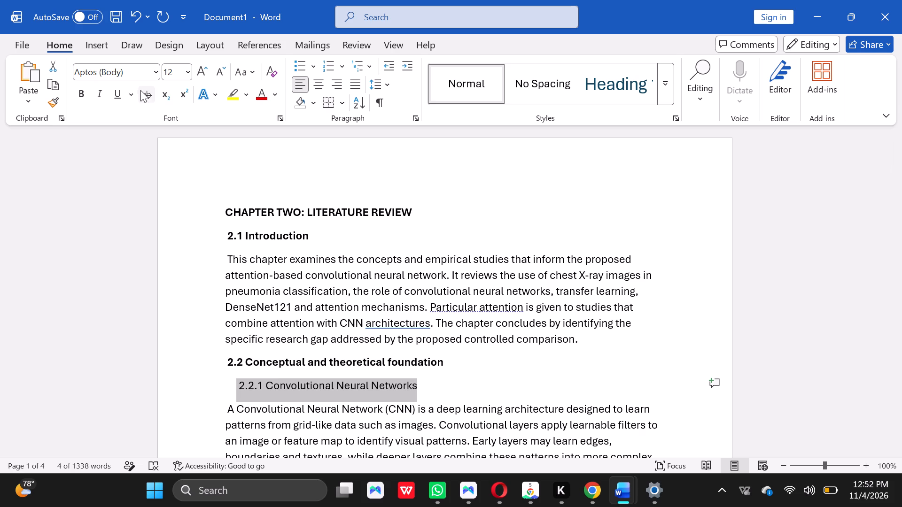
pyautogui.click(81, 90)
pyautogui.click(563, 292)
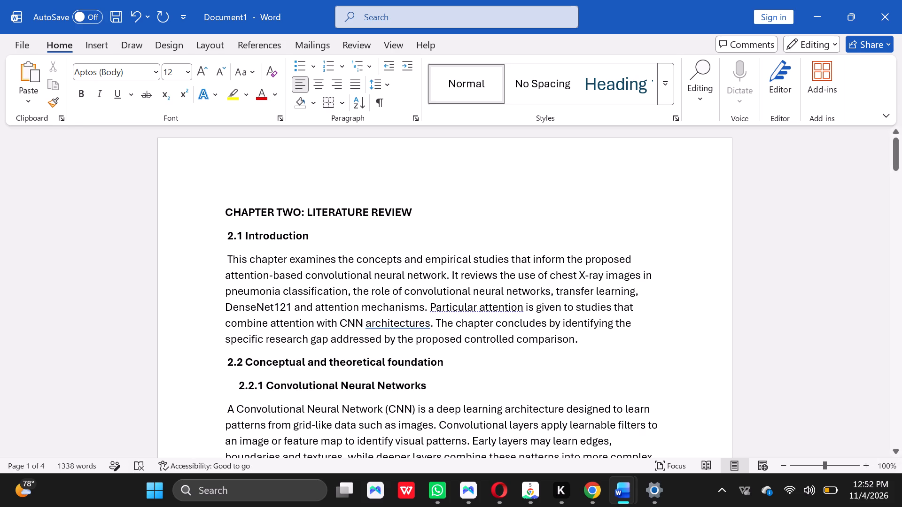
# Start a new paragraph at "2.2.2 Transfer learning and DenseNet121", separating it from the section 2.2.1 text.
pyautogui.tripleClick(894, 452)
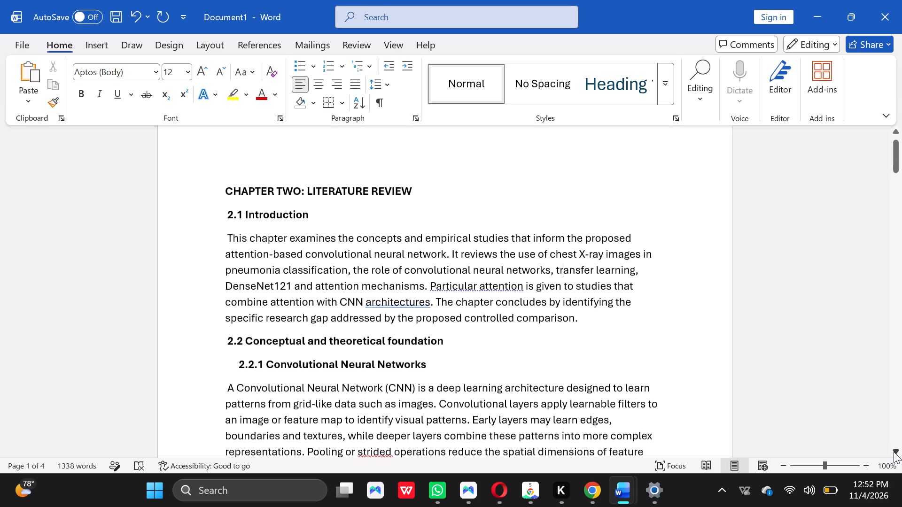
pyautogui.tripleClick(894, 452)
pyautogui.tripleClick(894, 452)
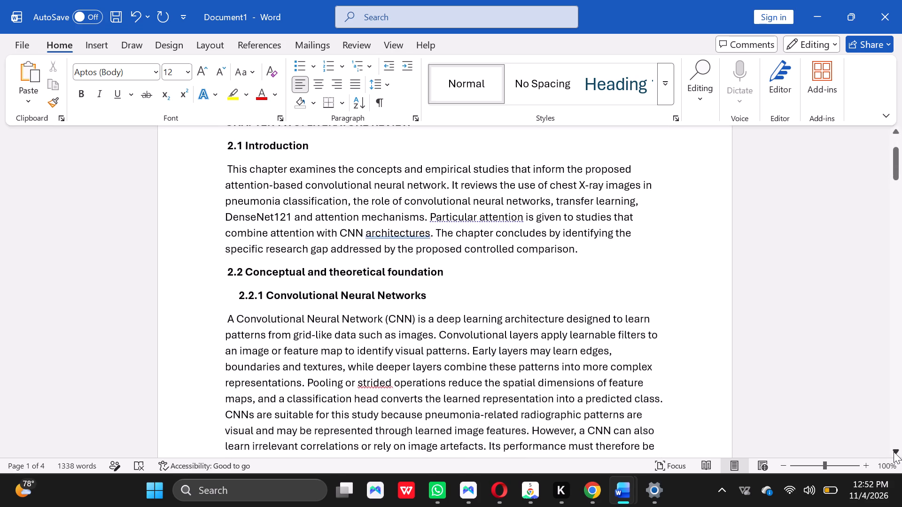
pyautogui.tripleClick(894, 452)
pyautogui.doubleClick(894, 452)
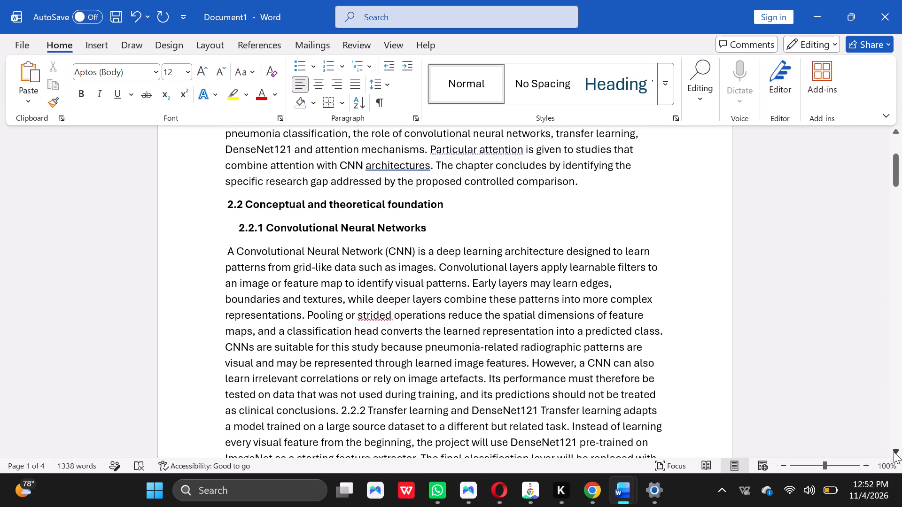
pyautogui.doubleClick(894, 452)
pyautogui.doubleClick(894, 452)
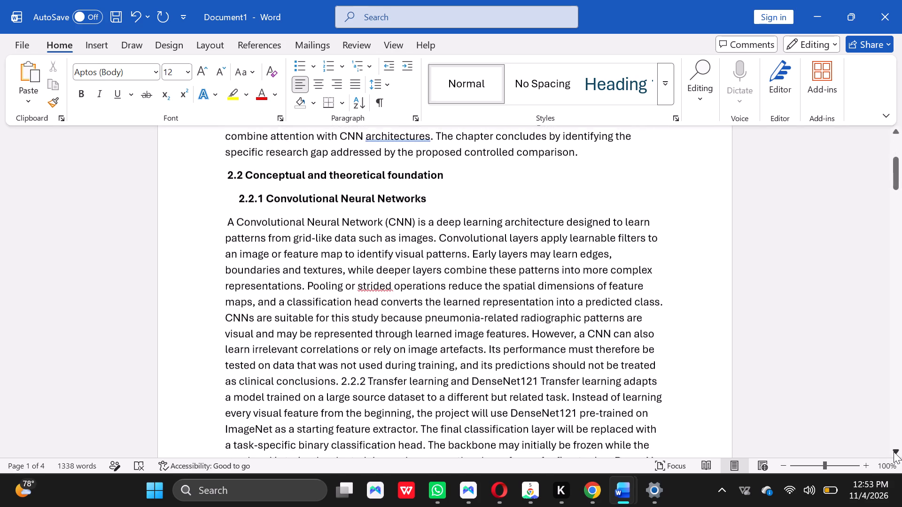
pyautogui.doubleClick(894, 452)
pyautogui.doubleClick(894, 452)
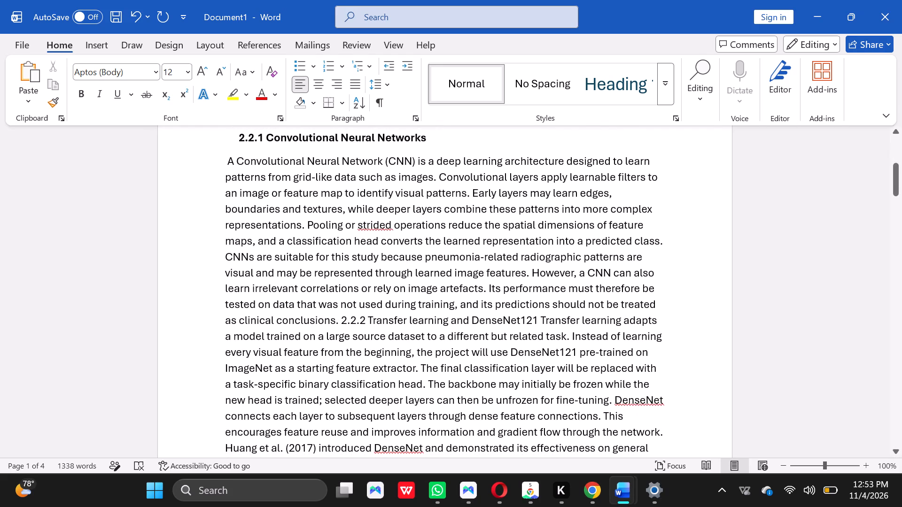
pyautogui.click(338, 321)
pyautogui.press('Return')
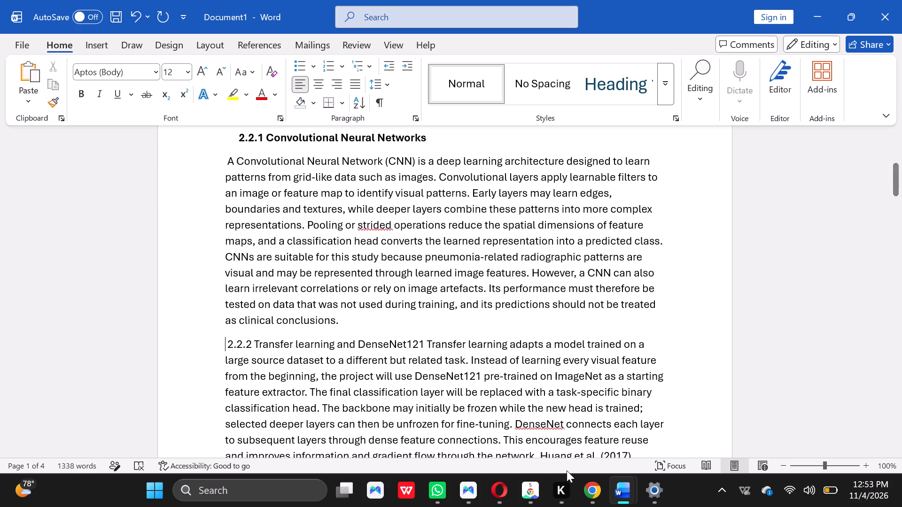
# Check the 2.2.2 heading in the Chrome PDF, return to Document1 in Word, and start a new paragraph at "Transfer learning adapts".
pyautogui.click(590, 482)
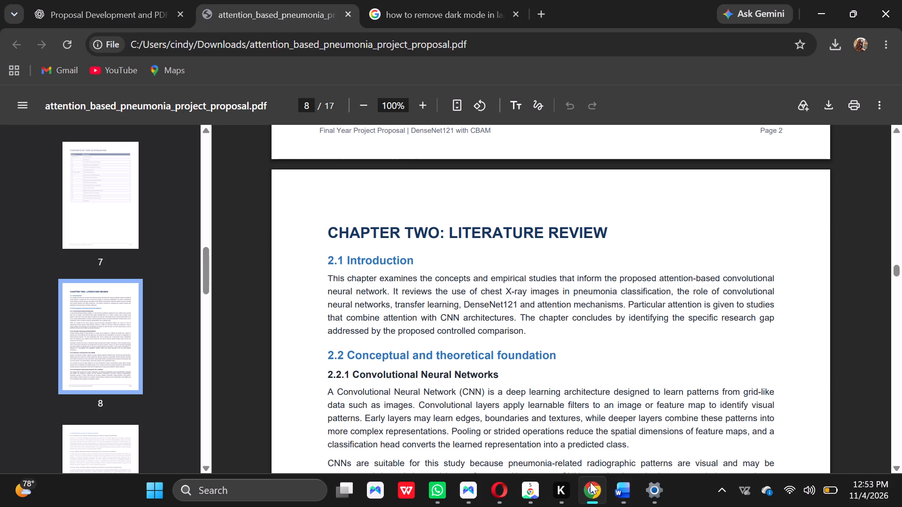
pyautogui.tripleClick(897, 465)
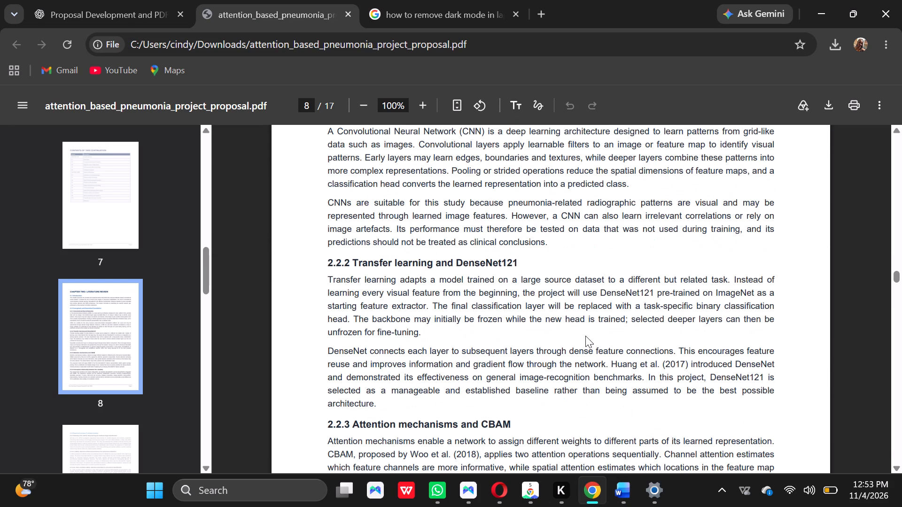
pyautogui.click(622, 485)
pyautogui.click(546, 426)
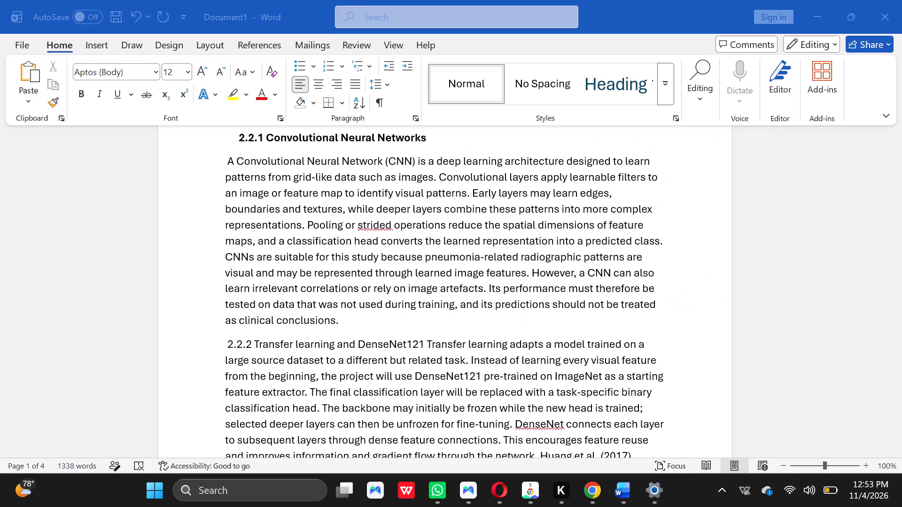
pyautogui.click(425, 345)
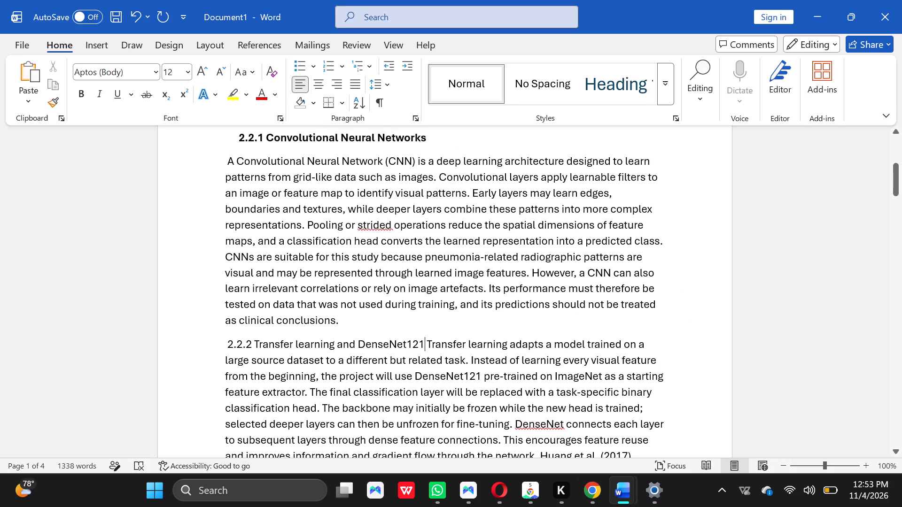
pyautogui.press('Return')
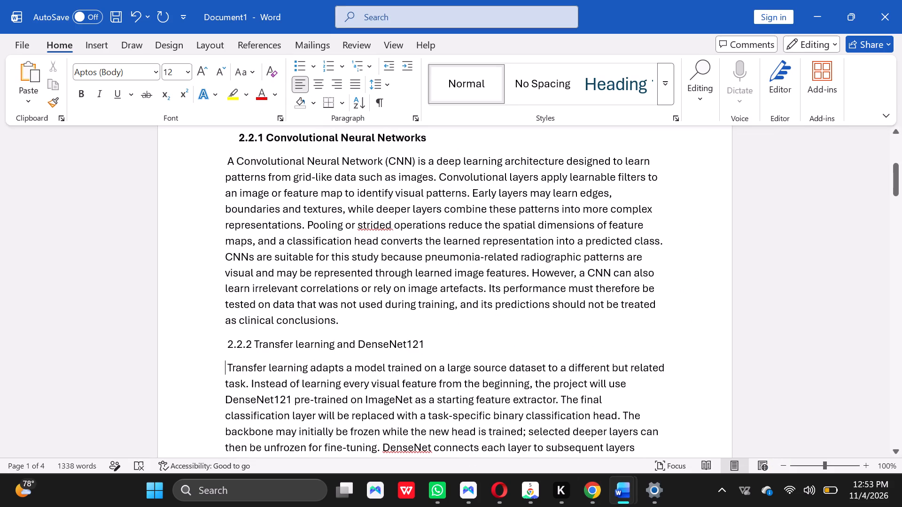
# Indent the "2.2.2 Transfer learning and DenseNet121" heading by adding four spaces in front of it.
pyautogui.click(225, 338)
pyautogui.press('space')
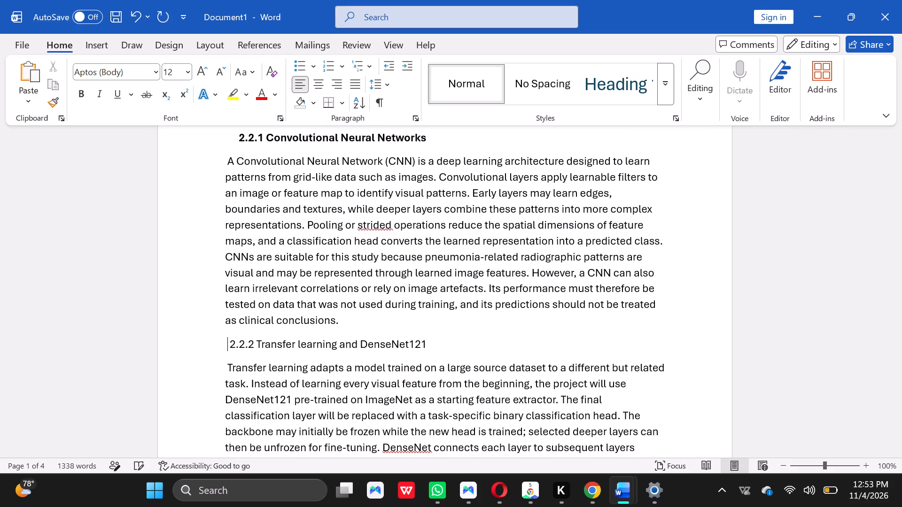
pyautogui.press('space')
pyautogui.press('space')
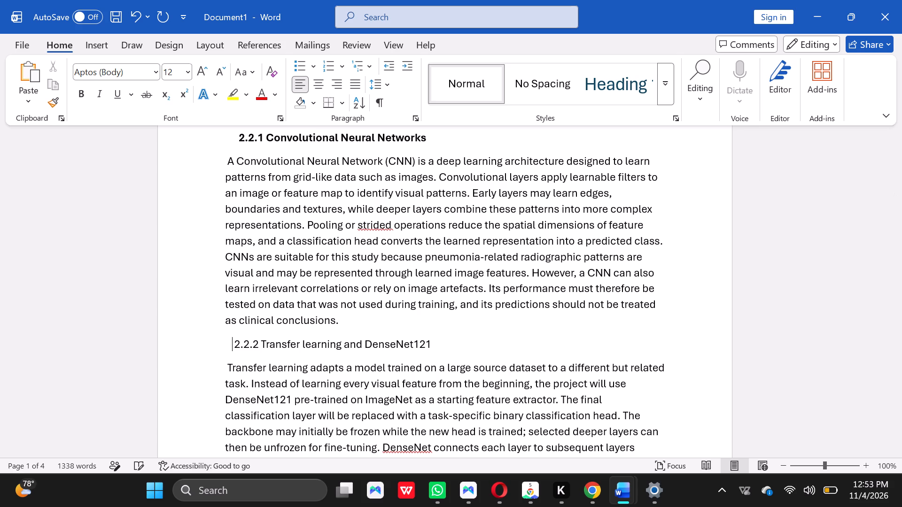
pyautogui.press('space')
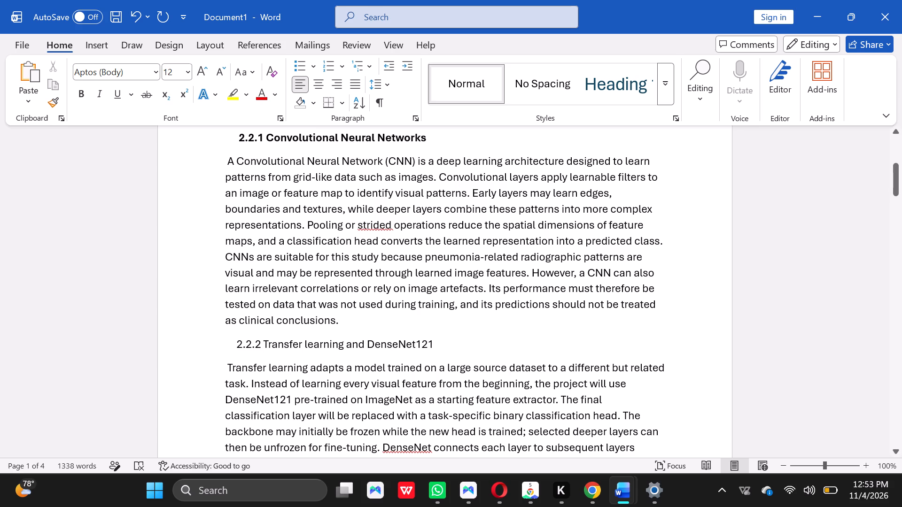
# Make the "2.2.2 Transfer learning and DenseNet121" heading bold.
pyautogui.moveTo(444, 346); pyautogui.dragTo(306, 347)
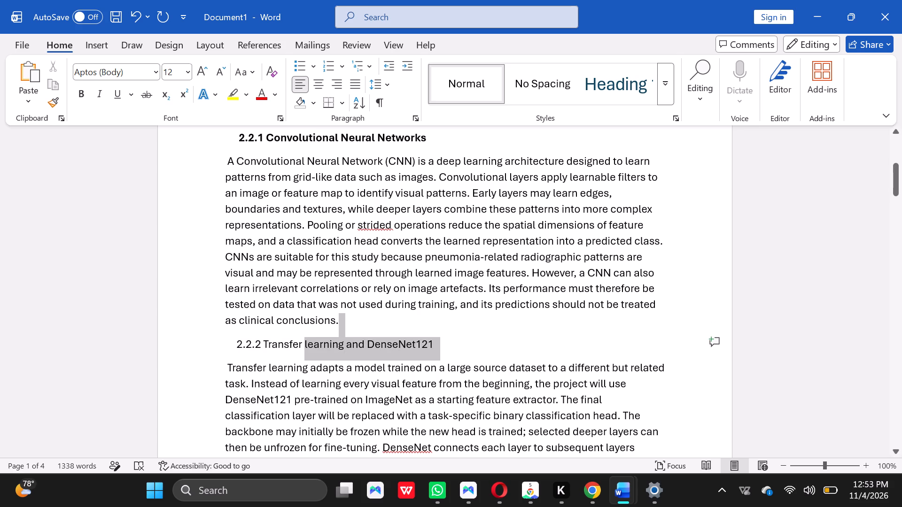
pyautogui.moveTo(306, 347); pyautogui.dragTo(229, 341)
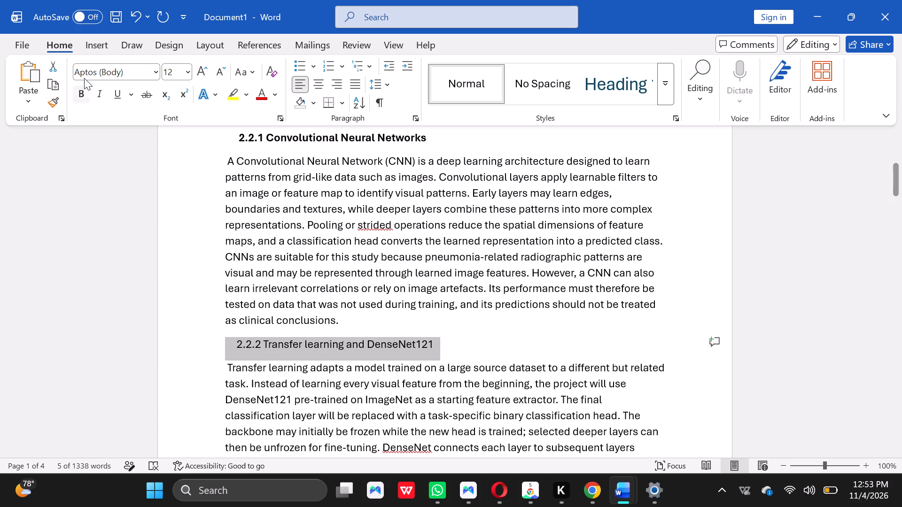
pyautogui.click(80, 94)
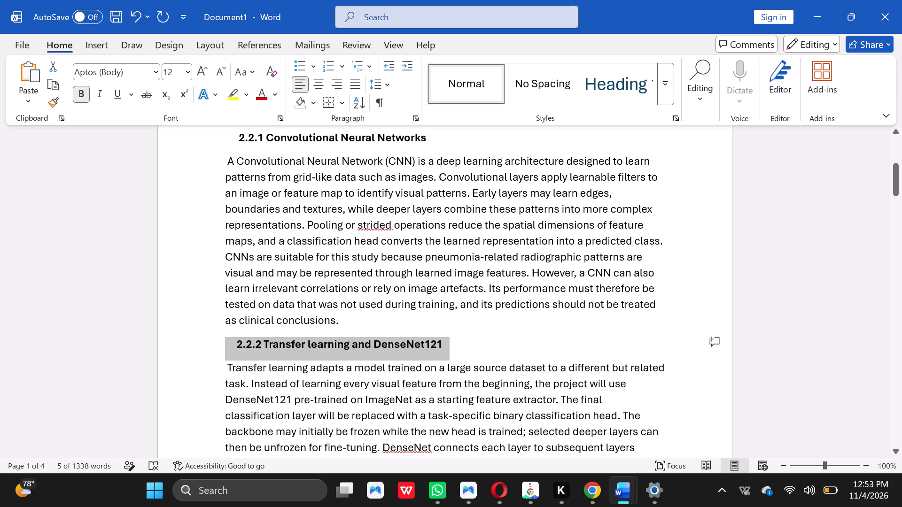
pyautogui.click(471, 324)
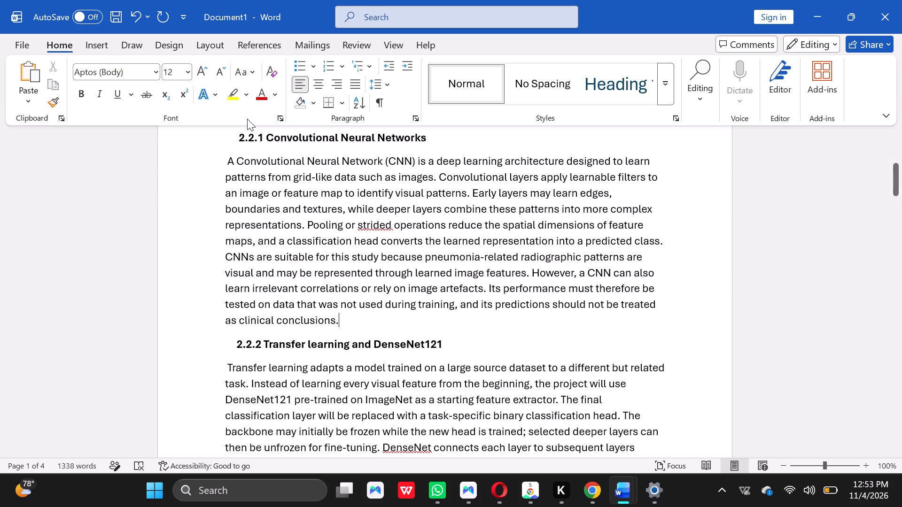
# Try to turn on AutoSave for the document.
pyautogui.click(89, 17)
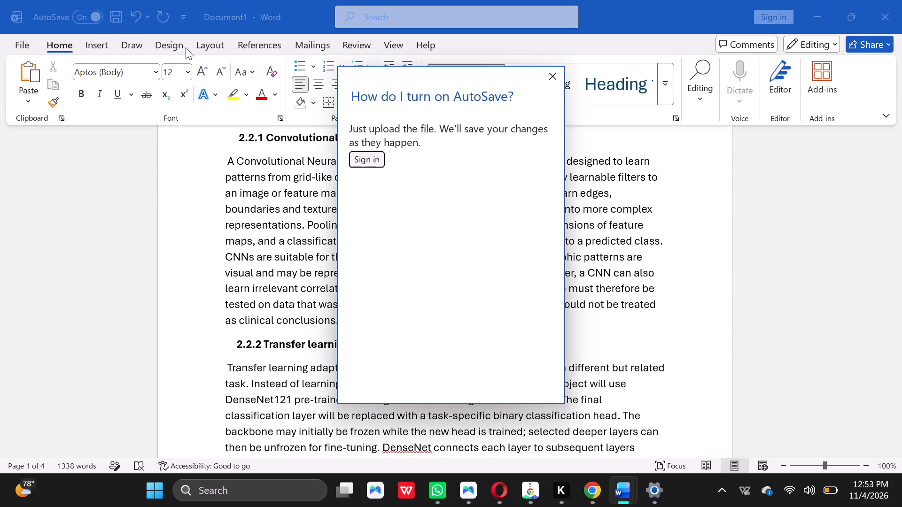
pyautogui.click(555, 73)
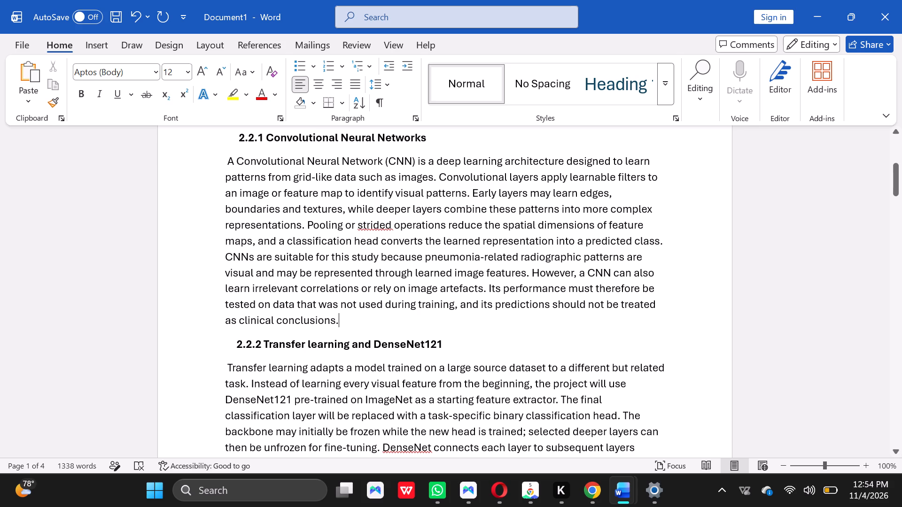
# Review sections 2.2.1 to 2.2.4 of the document, looking for headings still run into the body text.
pyautogui.click(897, 450)
pyautogui.tripleClick(897, 450)
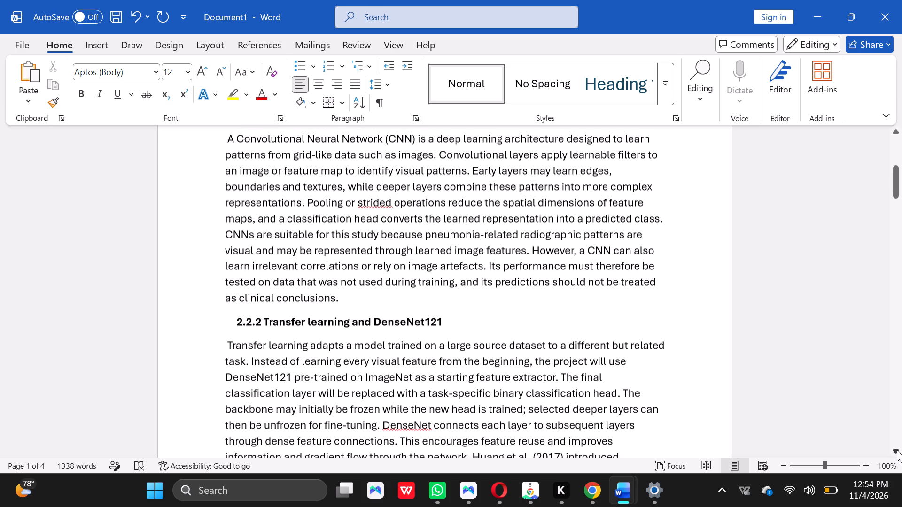
pyautogui.tripleClick(897, 450)
pyautogui.tripleClick(897, 450)
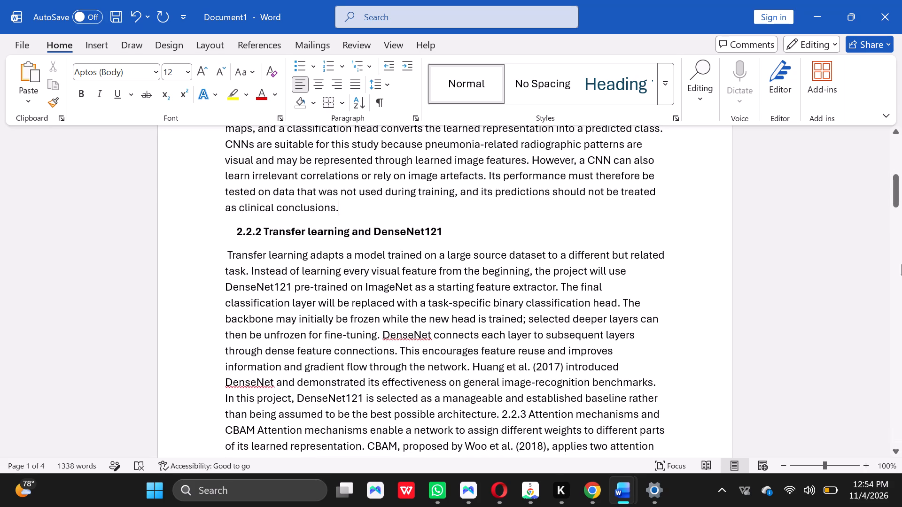
pyautogui.click(895, 133)
pyautogui.click(895, 133)
pyautogui.click(895, 133)
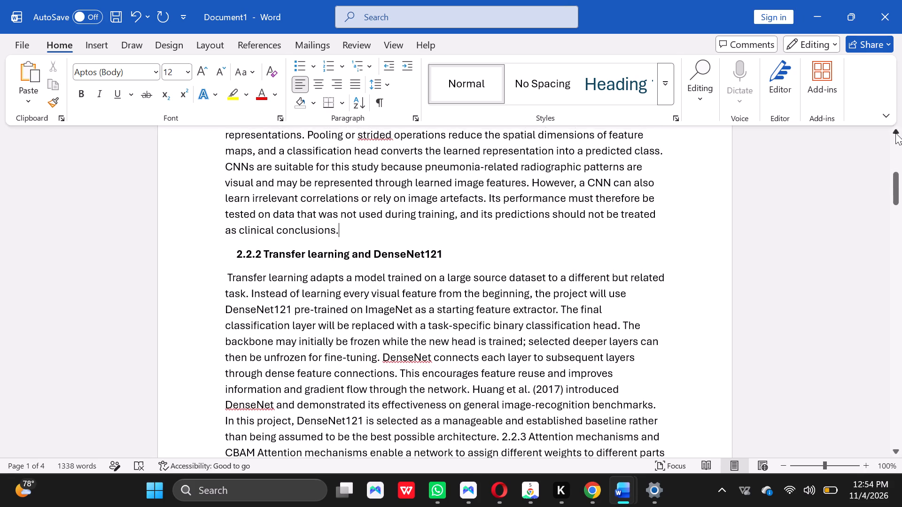
pyautogui.tripleClick(895, 133)
pyautogui.doubleClick(895, 133)
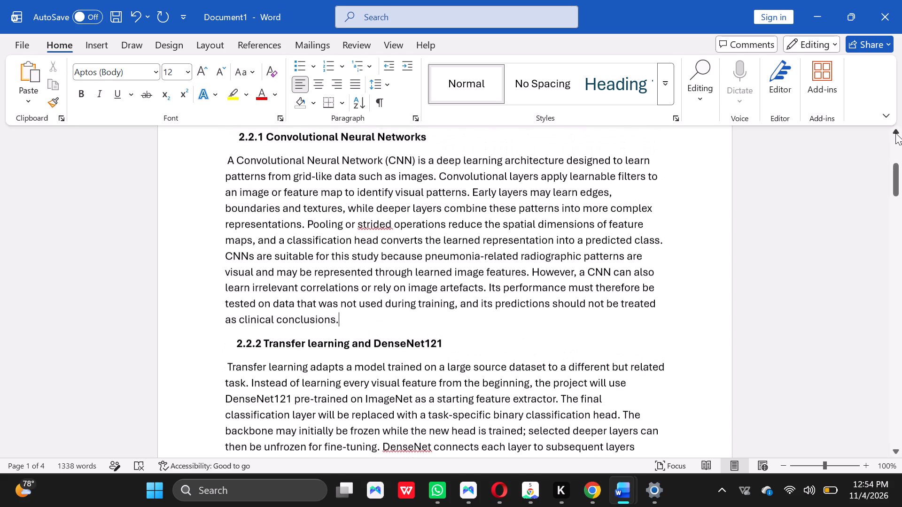
pyautogui.click(895, 133)
pyautogui.click(895, 133)
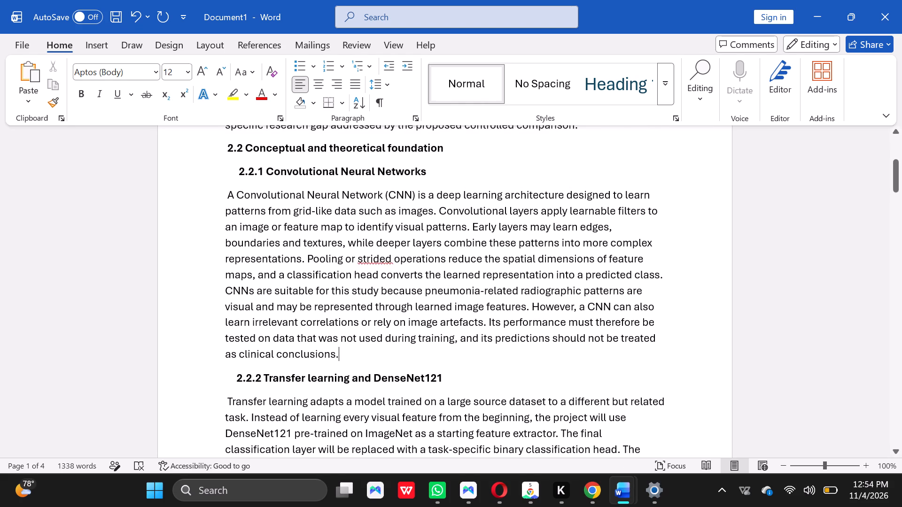
pyautogui.click(896, 449)
pyautogui.tripleClick(896, 449)
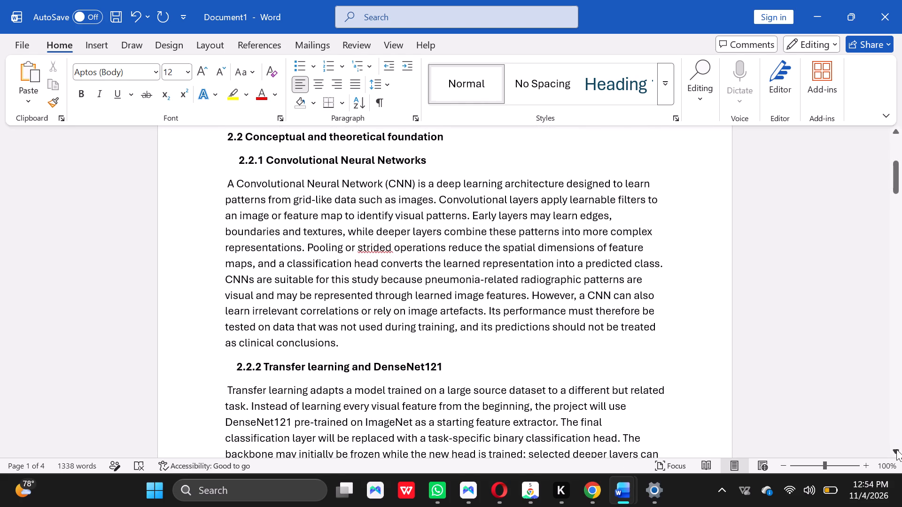
pyautogui.click(896, 449)
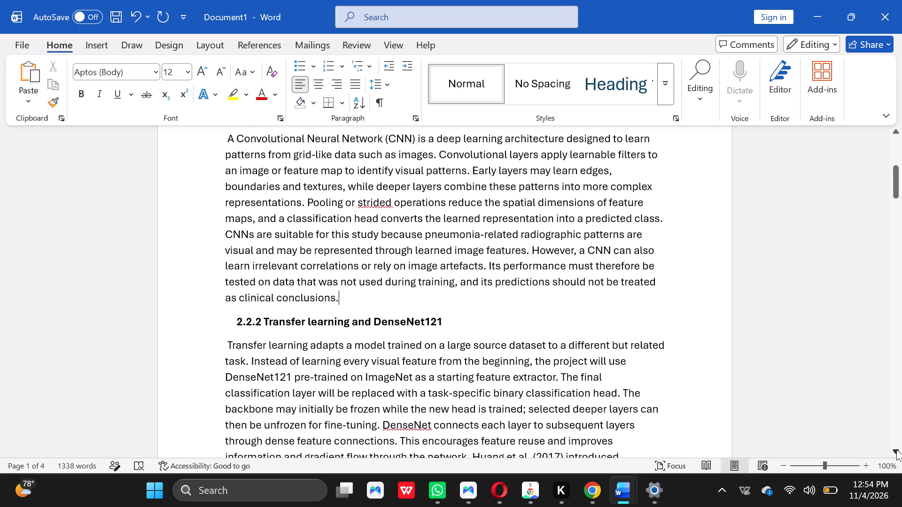
pyautogui.doubleClick(896, 449)
pyautogui.doubleClick(896, 449)
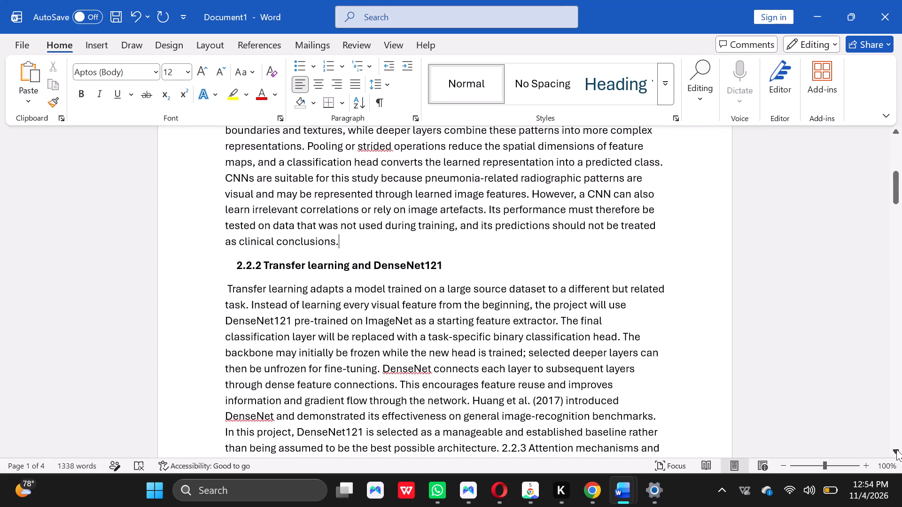
pyautogui.click(896, 449)
pyautogui.click(896, 449)
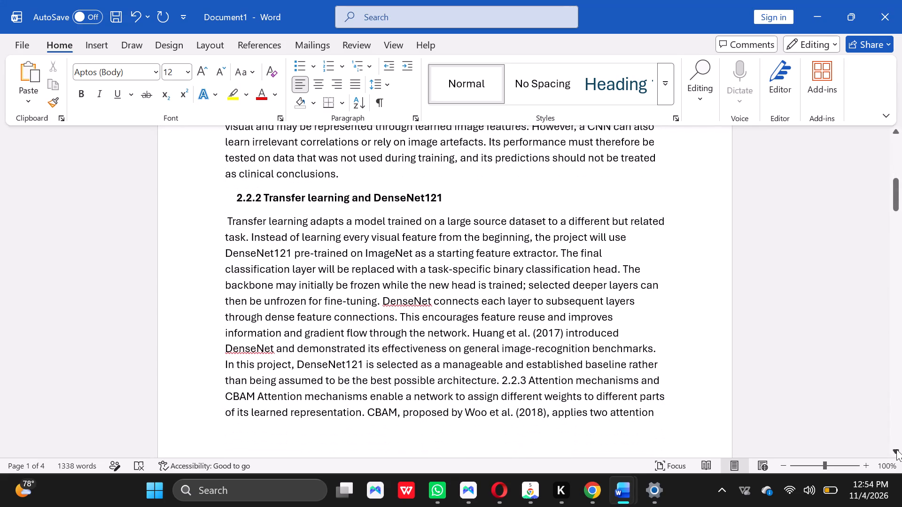
pyautogui.click(896, 449)
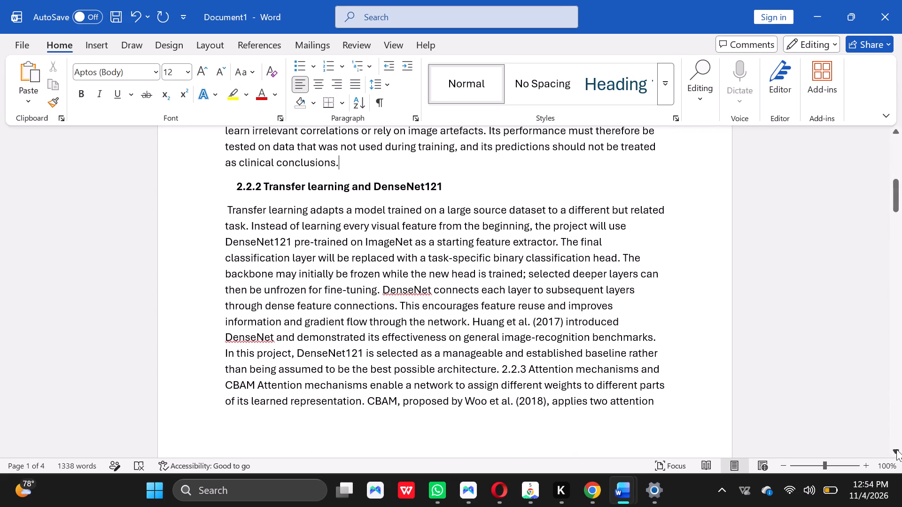
pyautogui.click(896, 449)
pyautogui.click(896, 449)
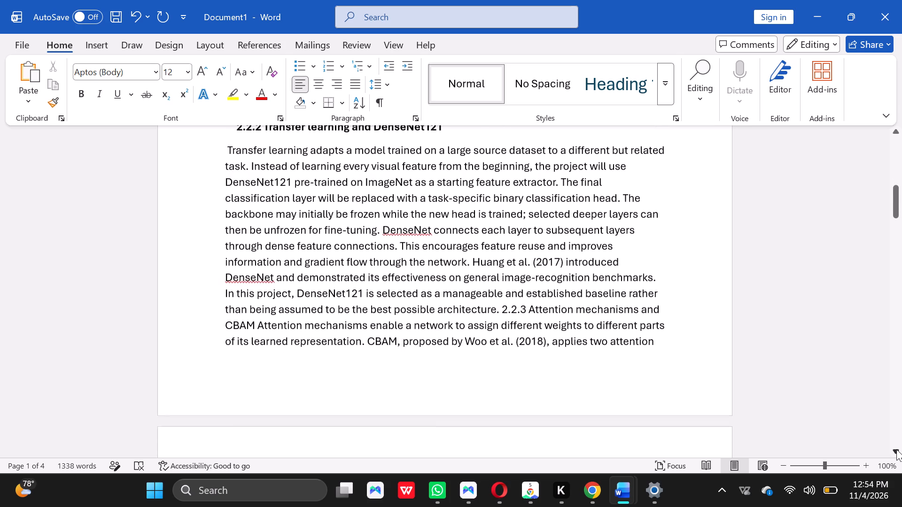
pyautogui.tripleClick(896, 449)
pyautogui.click(896, 449)
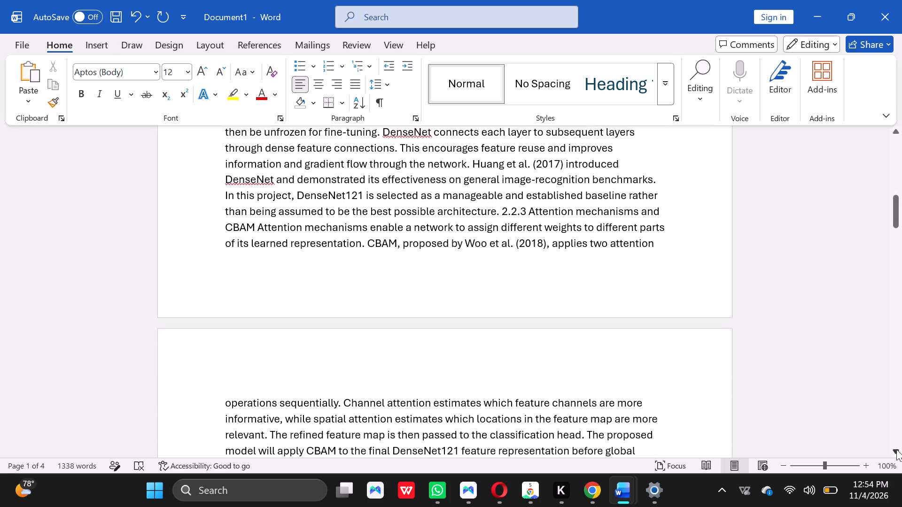
pyautogui.click(896, 449)
pyautogui.click(896, 449)
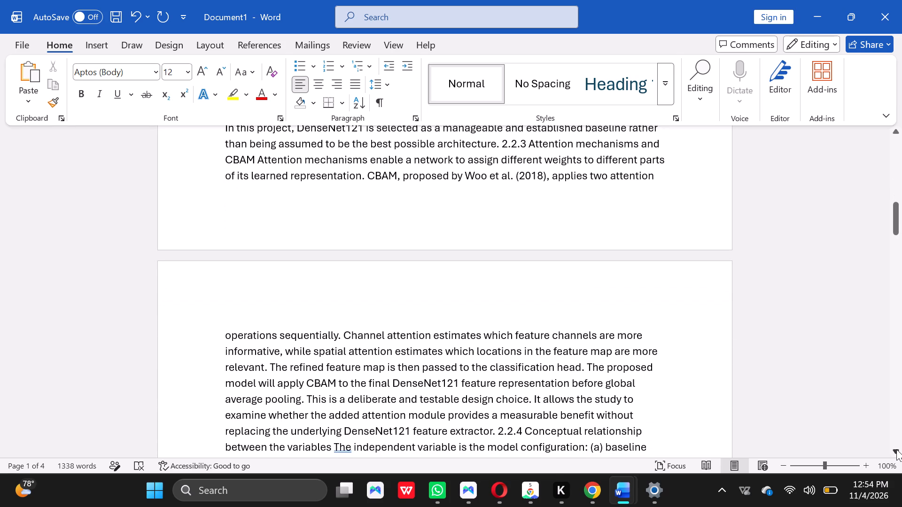
pyautogui.doubleClick(896, 449)
pyautogui.click(896, 449)
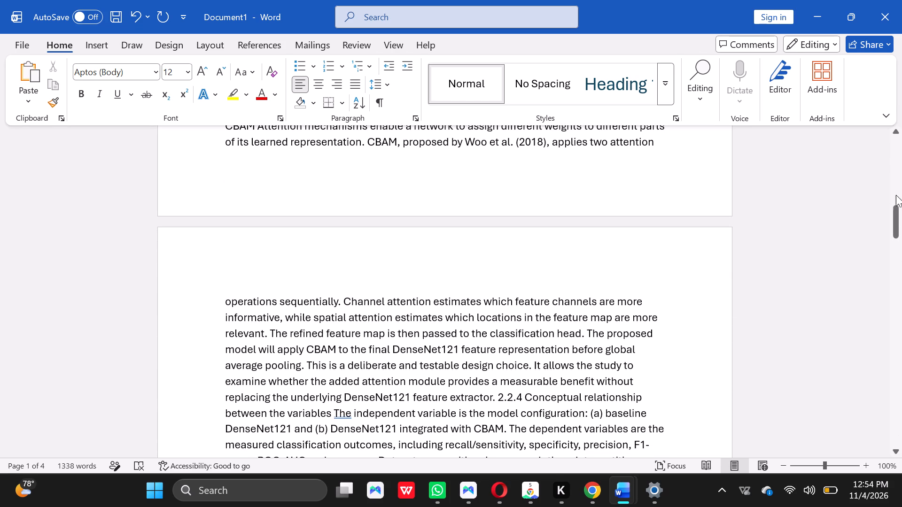
# Put the heading "2.2.3 Attention mechanisms and CBAM" on its own line, checking where it ends against the PDF in Chrome.
pyautogui.click(897, 132)
pyautogui.tripleClick(897, 132)
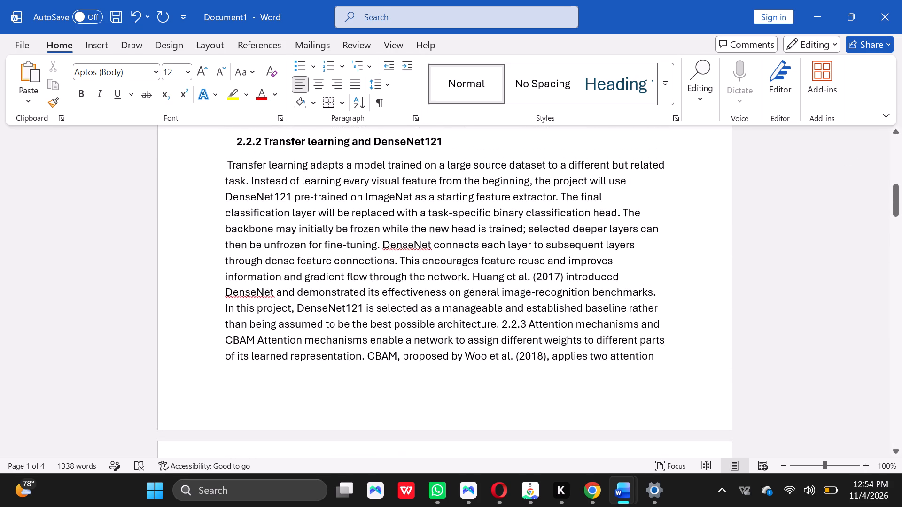
pyautogui.click(499, 326)
pyautogui.press('Return')
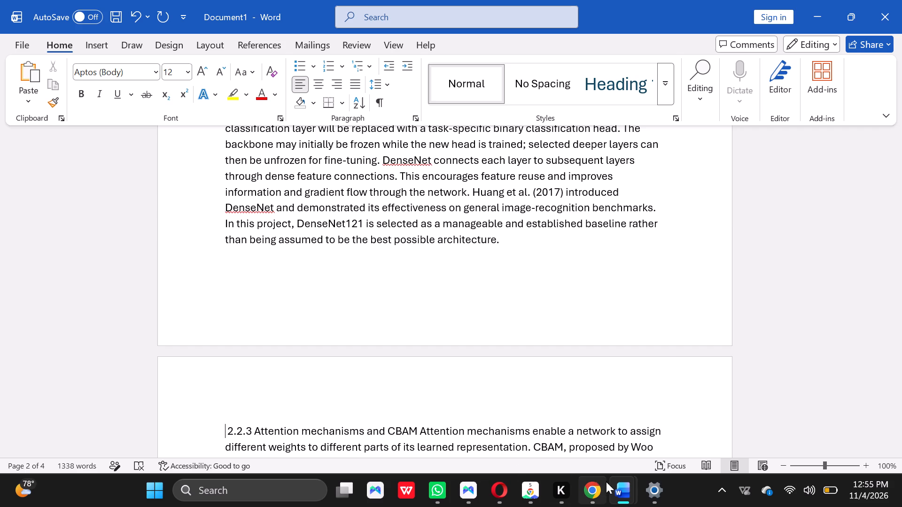
pyautogui.click(594, 430)
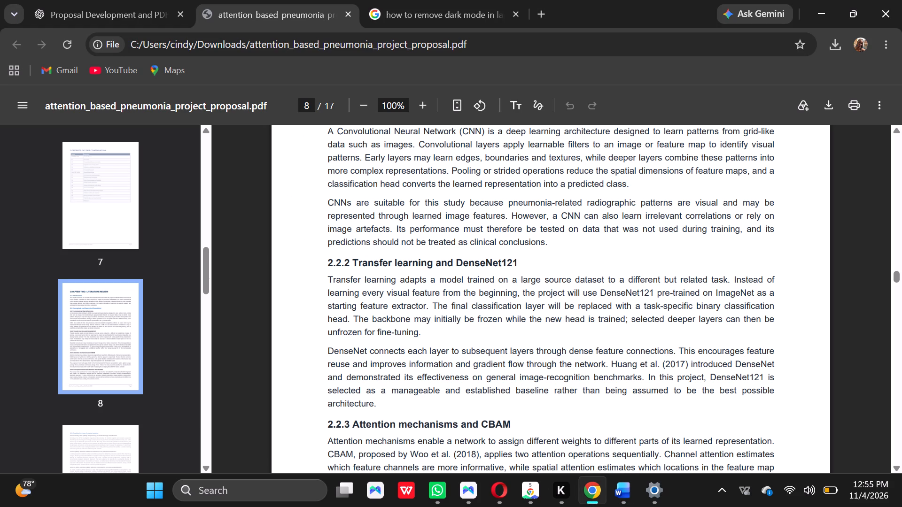
pyautogui.click(629, 485)
pyautogui.click(578, 429)
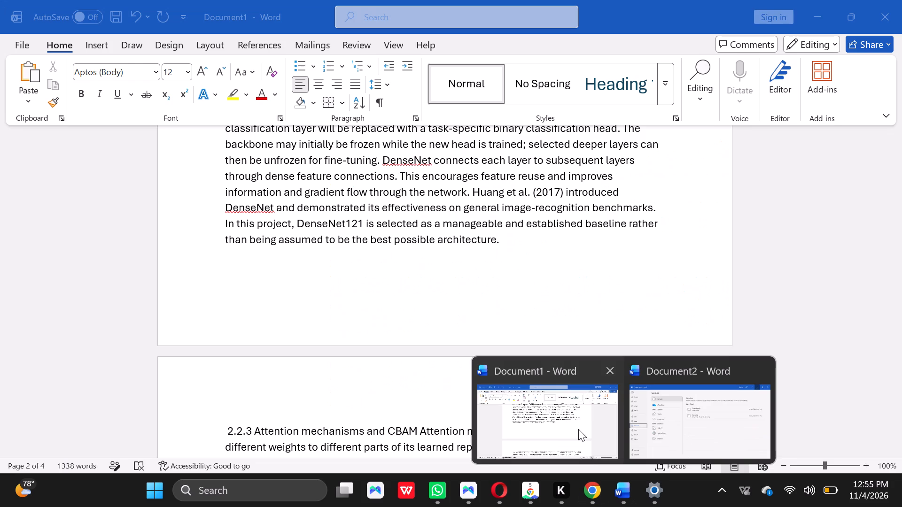
pyautogui.click(417, 431)
pyautogui.press('Return')
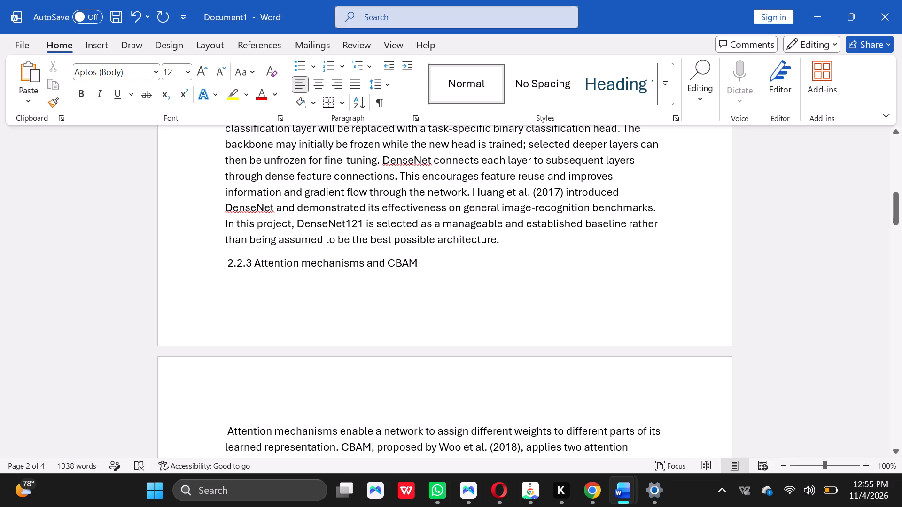
# Insert an empty paragraph between "best possible architecture." and the 2.2.3 heading.
pyautogui.click(431, 253)
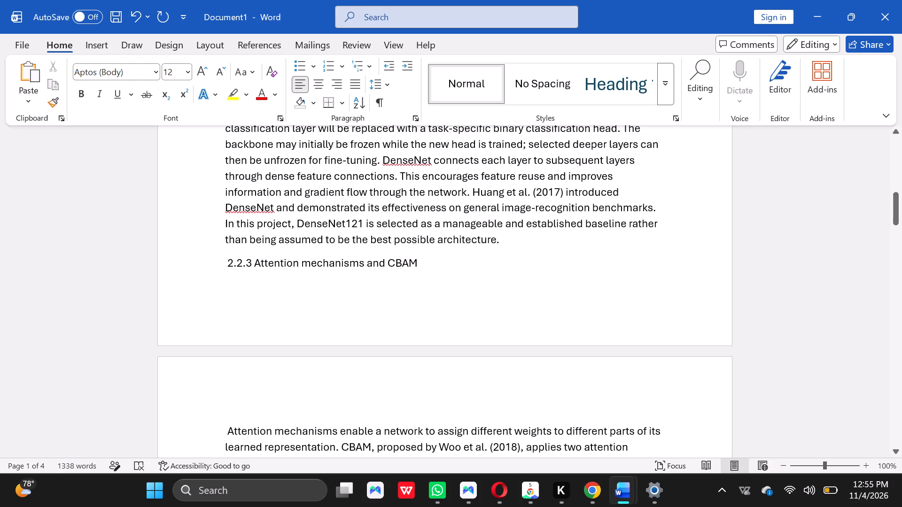
pyautogui.click(506, 246)
pyautogui.press('Return')
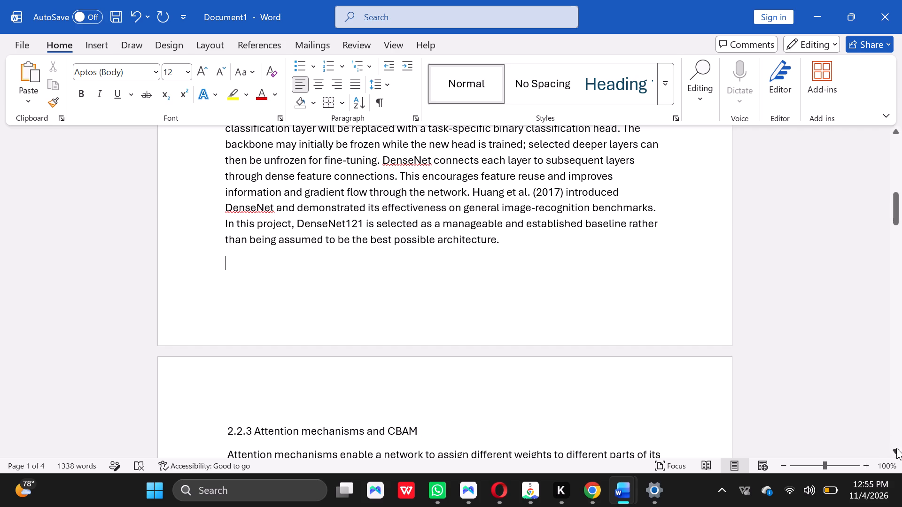
# Make the "2.2.3 Attention mechanisms and CBAM" heading bold.
pyautogui.click(353, 383)
pyautogui.click(899, 449)
pyautogui.tripleClick(899, 449)
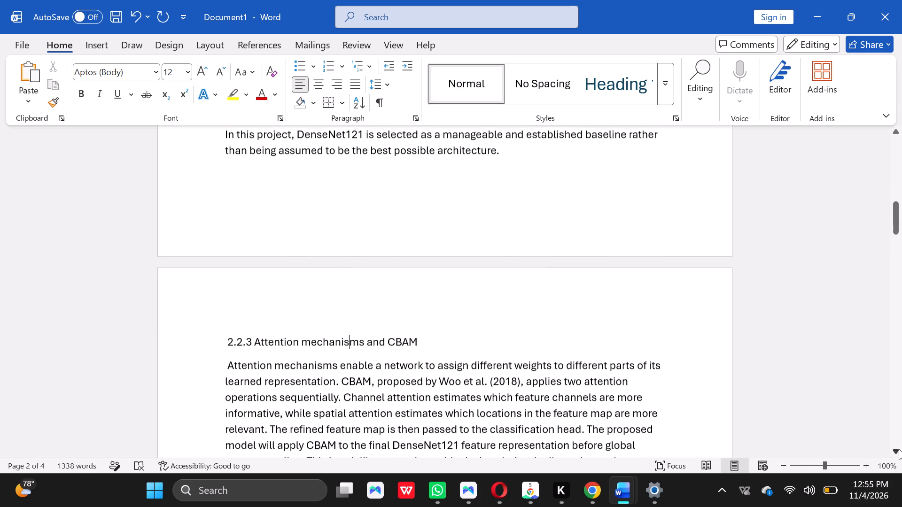
pyautogui.tripleClick(899, 449)
pyautogui.click(899, 449)
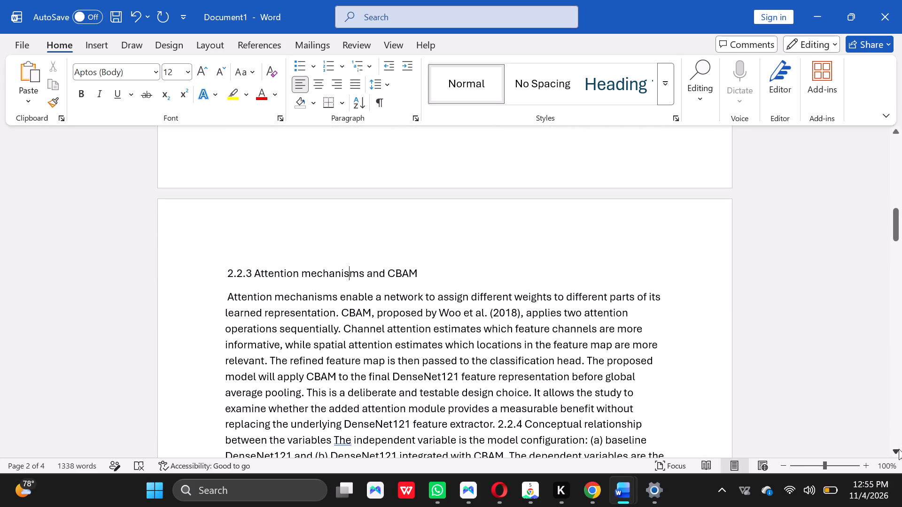
pyautogui.click(899, 449)
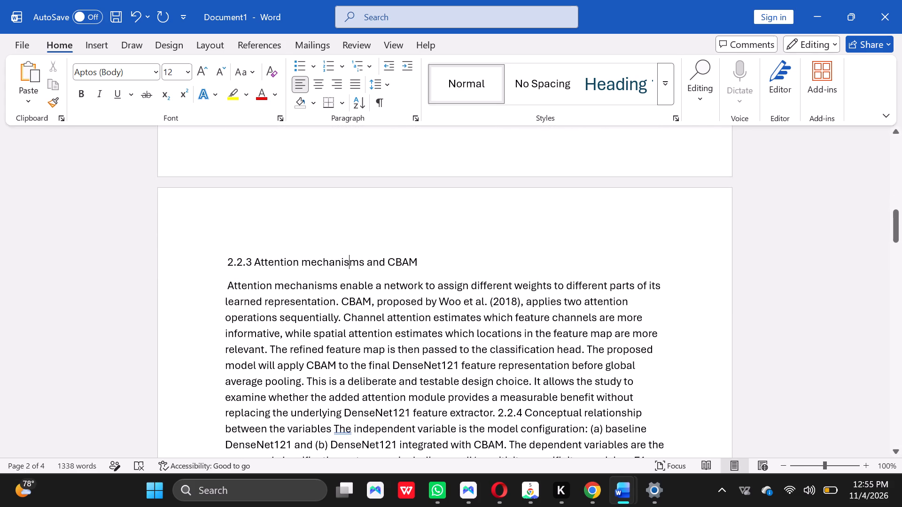
pyautogui.moveTo(426, 259); pyautogui.dragTo(202, 256)
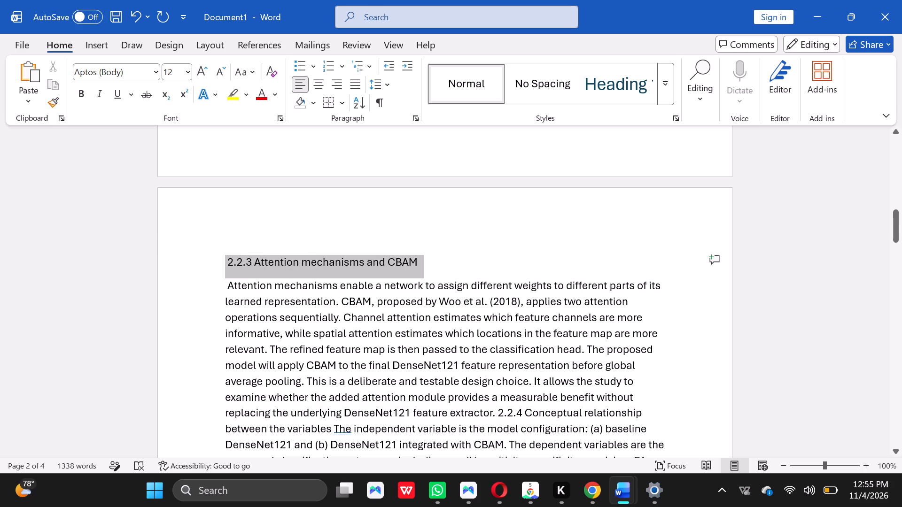
pyautogui.moveTo(202, 256); pyautogui.dragTo(201, 256)
pyautogui.click(77, 98)
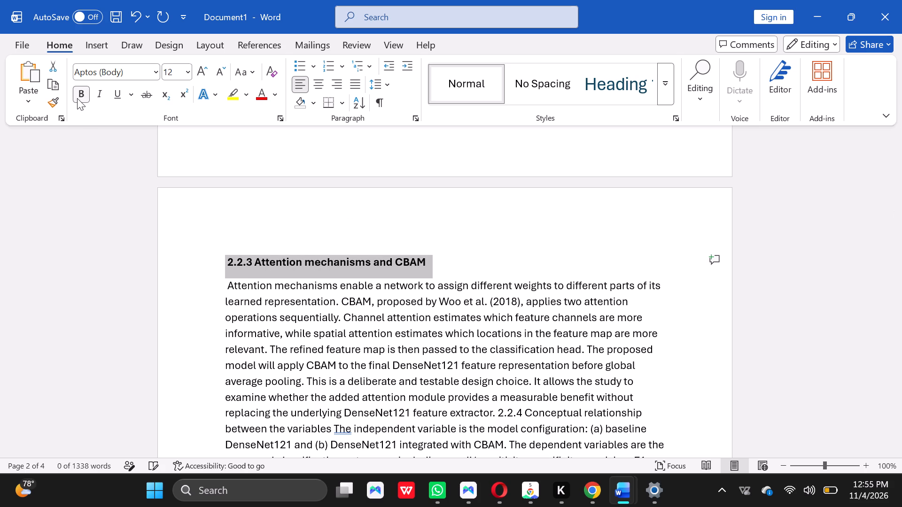
pyautogui.click(448, 215)
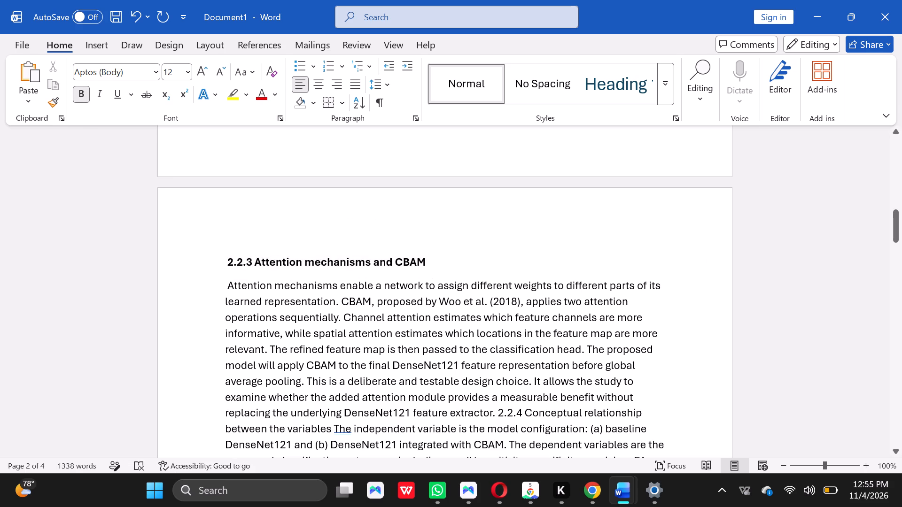
# Put the heading "2.2.4 Conceptual relationship between the variables" on its own line, separate from the text before and after it.
pyautogui.doubleClick(898, 449)
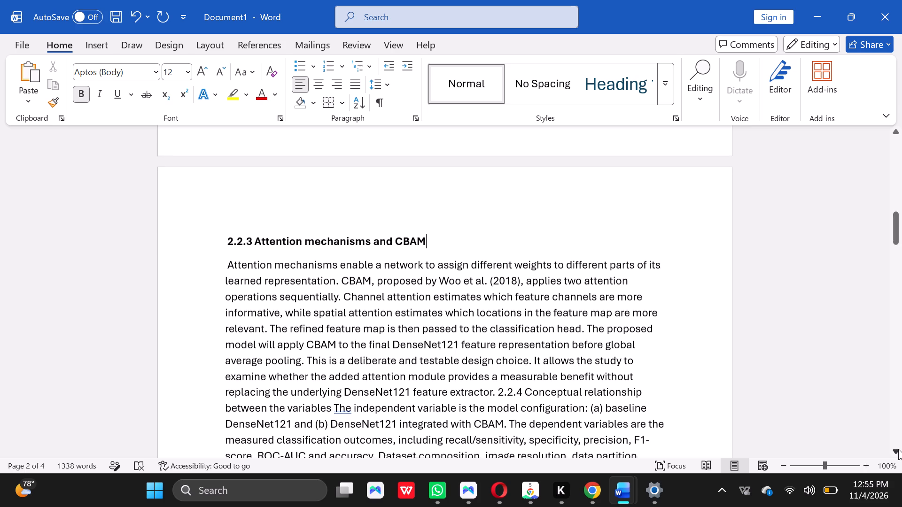
pyautogui.doubleClick(898, 449)
pyautogui.click(898, 449)
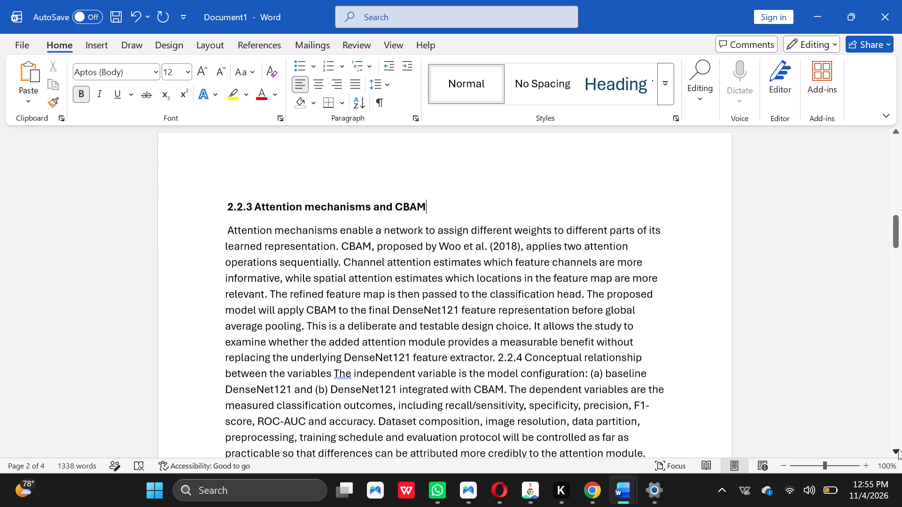
pyautogui.click(898, 449)
pyautogui.doubleClick(898, 449)
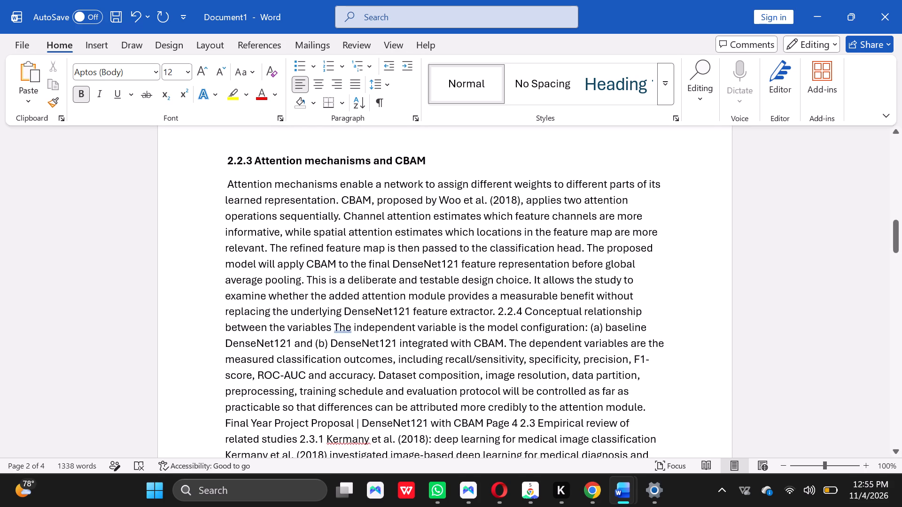
pyautogui.click(496, 310)
pyautogui.press('Return')
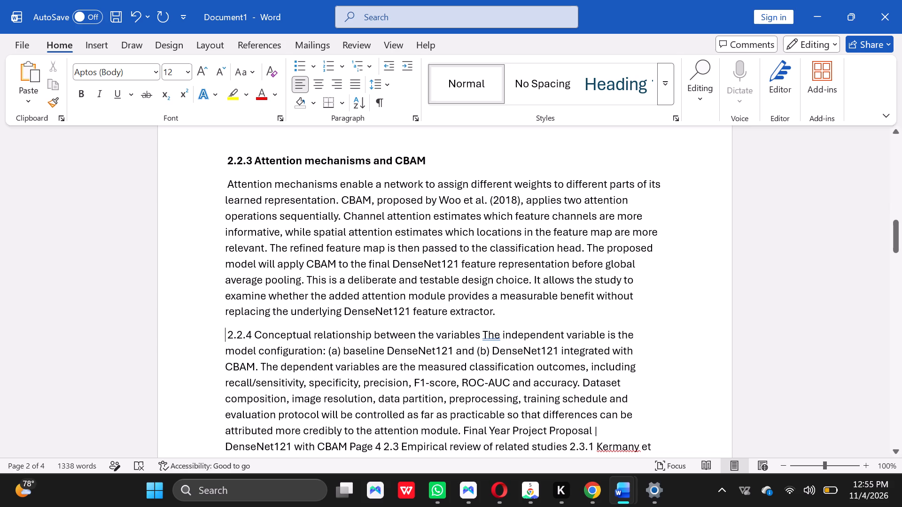
pyautogui.click(481, 334)
pyautogui.press('Return')
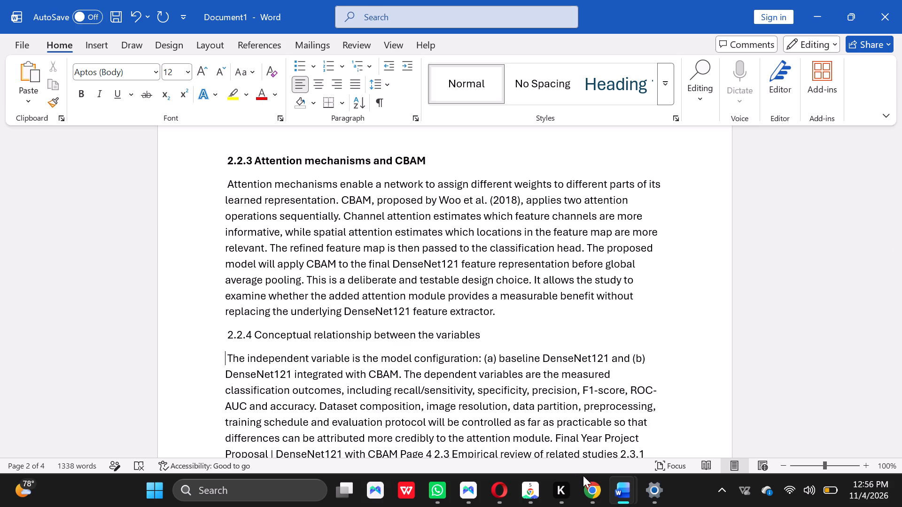
# Make the "2.2.4 Conceptual relationship between the variables" heading bold in Word, after checking it against the PDF in Chrome.
pyautogui.click(591, 485)
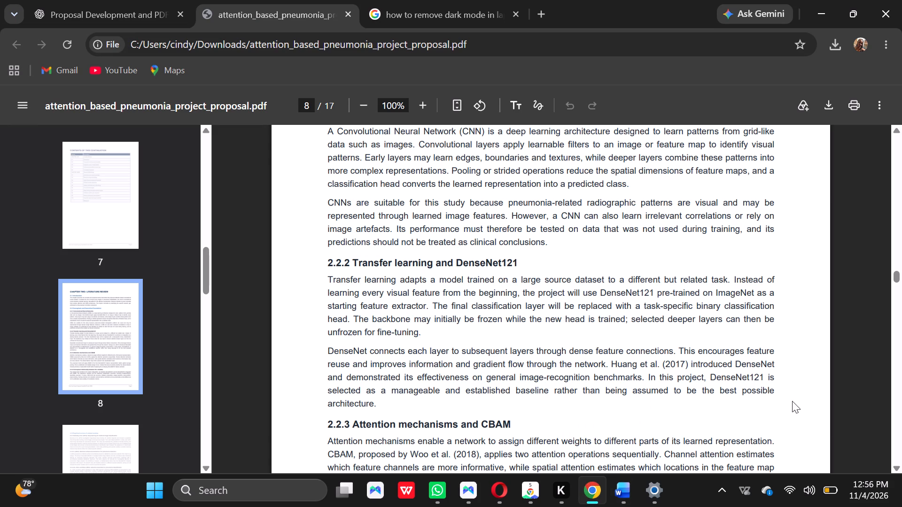
pyautogui.click(898, 465)
pyautogui.click(898, 465)
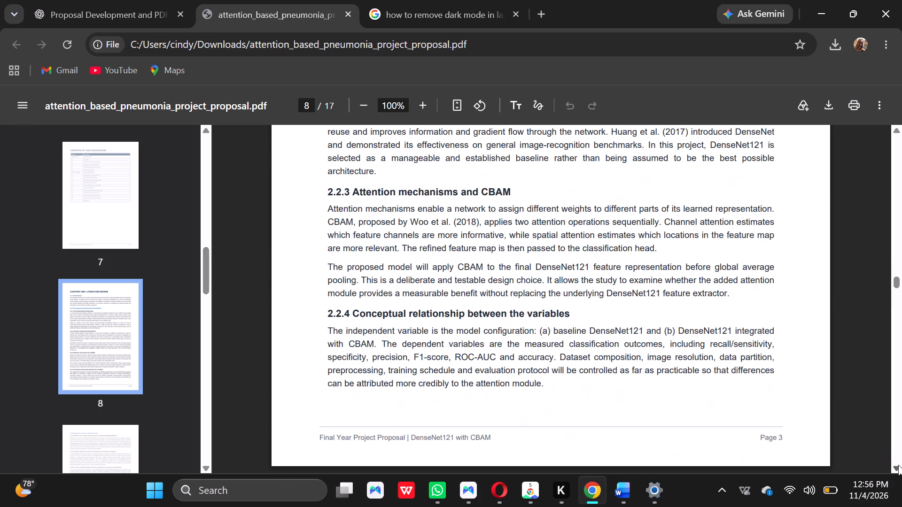
pyautogui.click(898, 465)
pyautogui.click(898, 465)
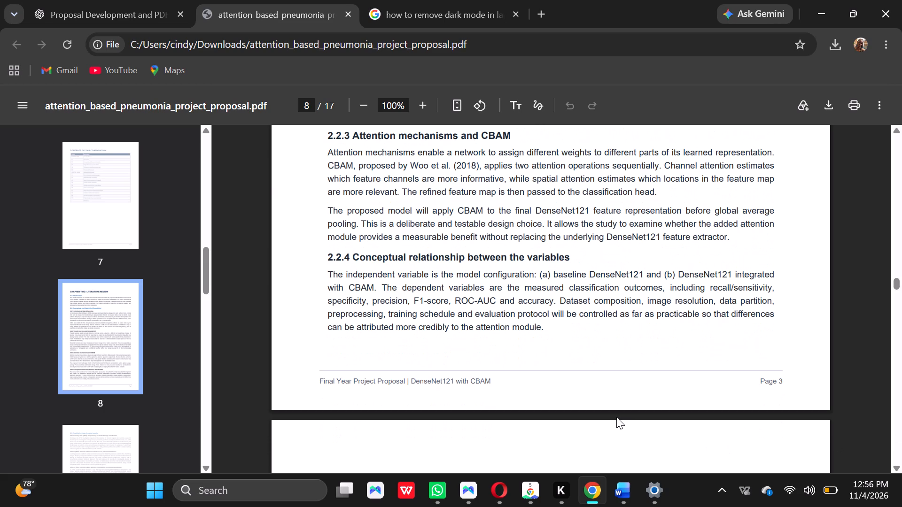
pyautogui.click(622, 489)
pyautogui.click(583, 445)
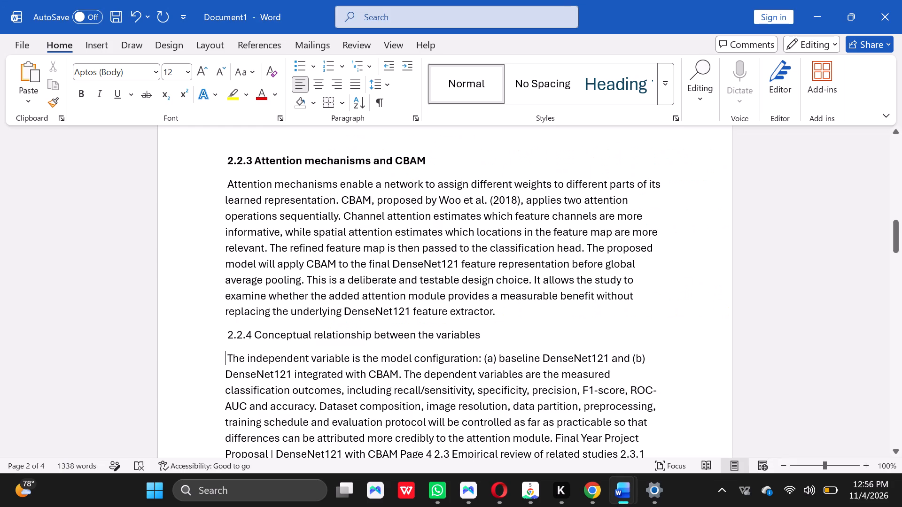
pyautogui.moveTo(487, 334); pyautogui.dragTo(416, 337)
pyautogui.moveTo(416, 337); pyautogui.dragTo(226, 336)
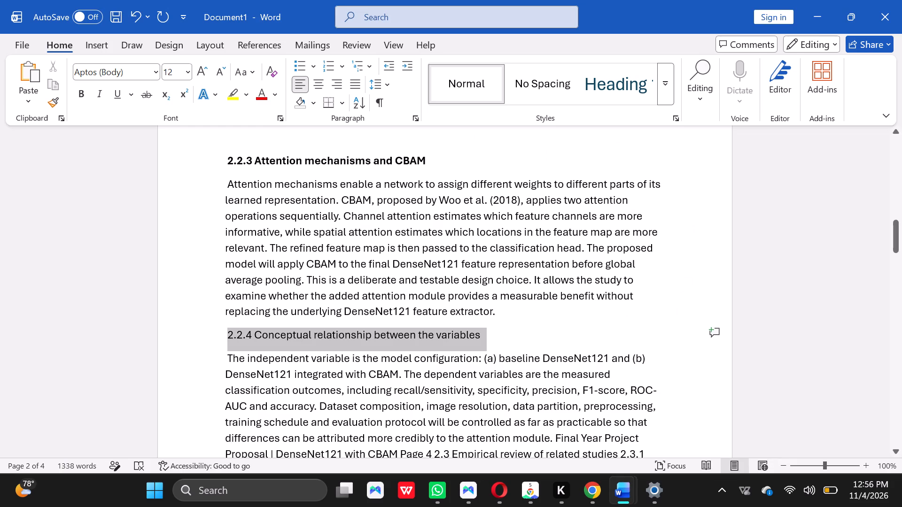
pyautogui.moveTo(226, 336); pyautogui.dragTo(223, 335)
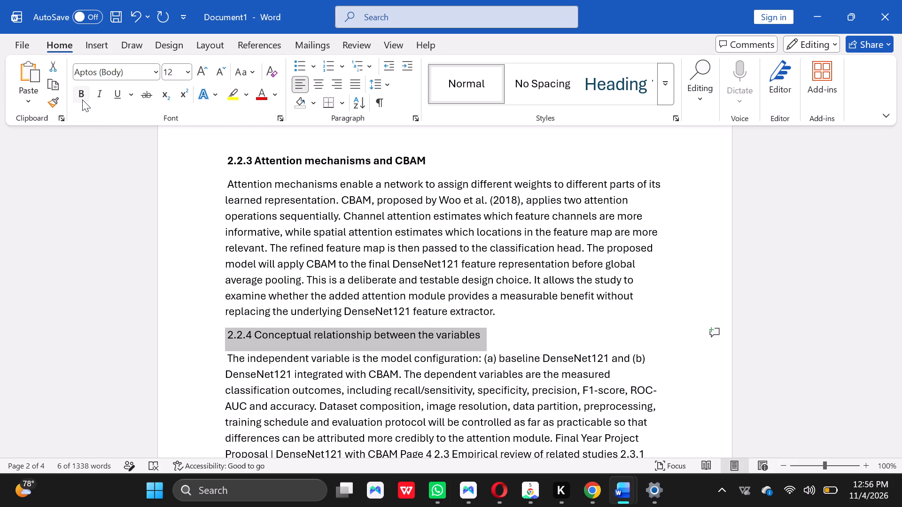
pyautogui.click(82, 100)
pyautogui.click(549, 303)
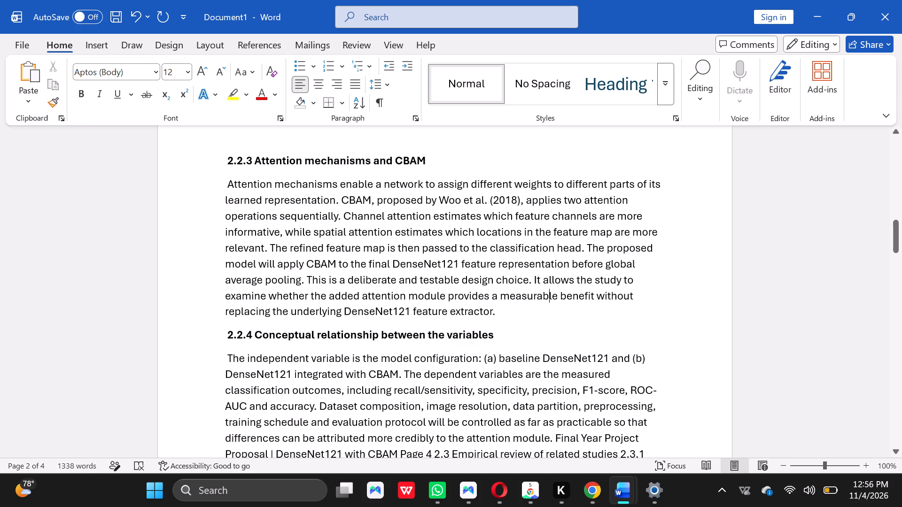
# Look over section 2.2.4 and the run-on text following it, up to the start of 2.3.2.
pyautogui.tripleClick(897, 451)
pyautogui.tripleClick(897, 451)
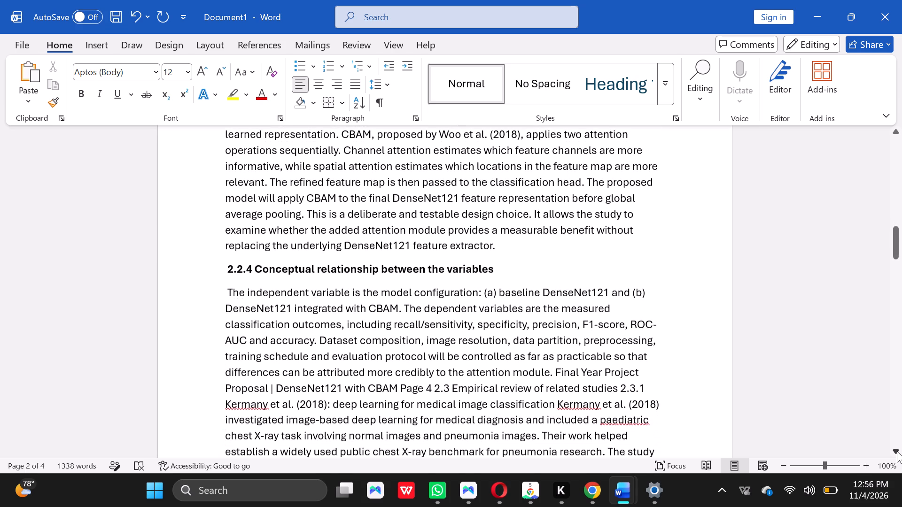
pyautogui.click(897, 451)
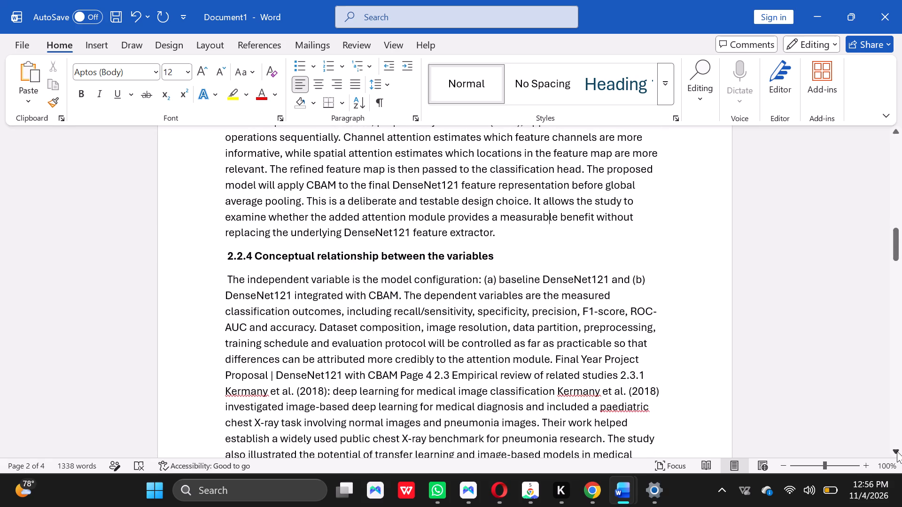
pyautogui.click(897, 451)
pyautogui.click(897, 451)
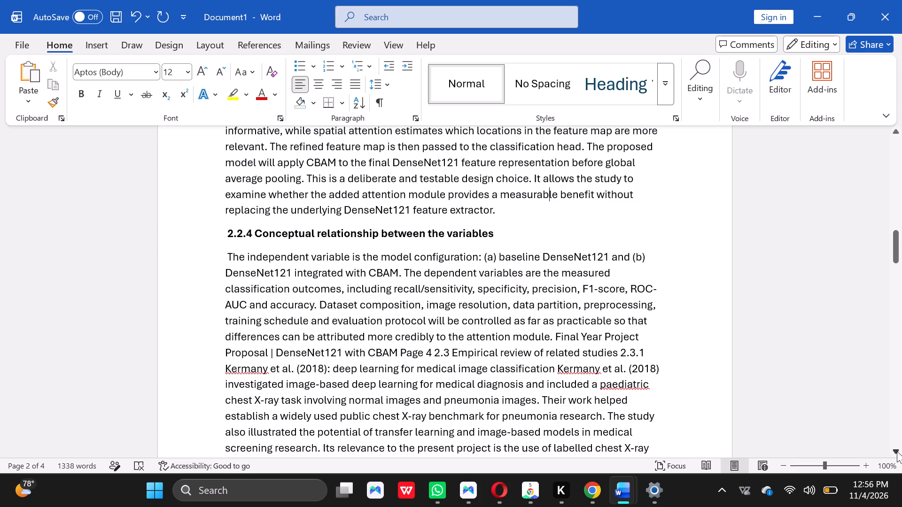
pyautogui.click(897, 451)
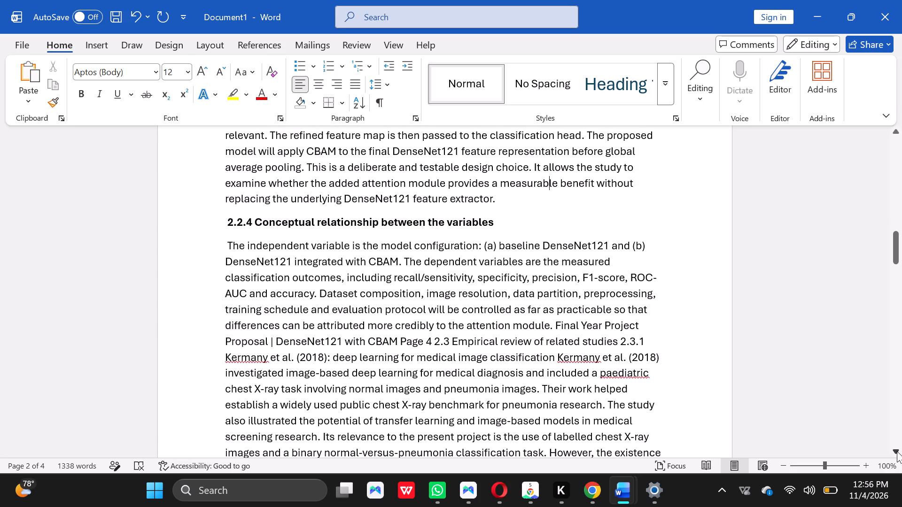
pyautogui.click(897, 451)
pyautogui.click(897, 451)
pyautogui.click(897, 451)
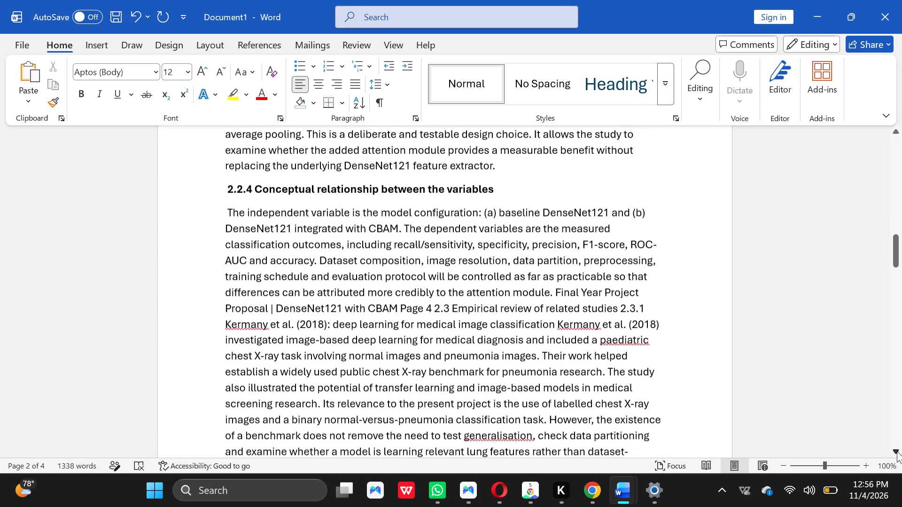
pyautogui.click(897, 451)
pyautogui.click(897, 451)
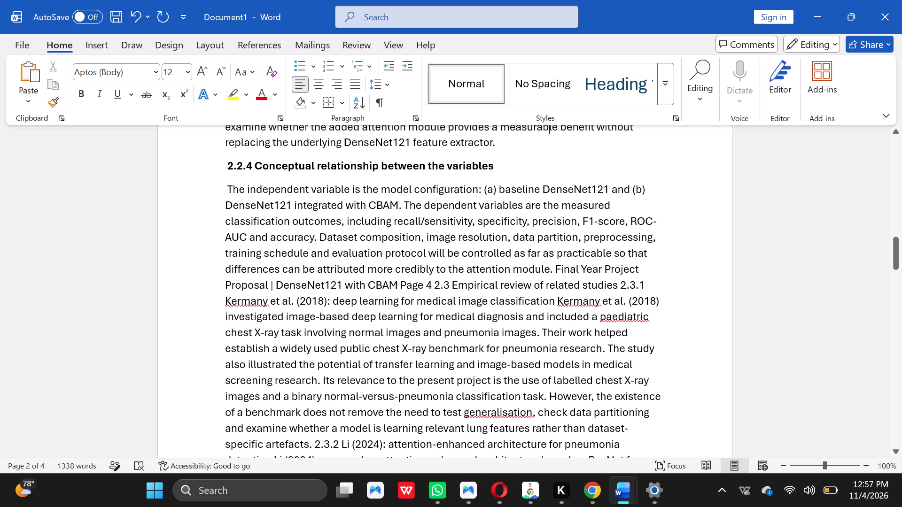
pyautogui.doubleClick(900, 447)
pyautogui.click(900, 447)
pyautogui.doubleClick(900, 447)
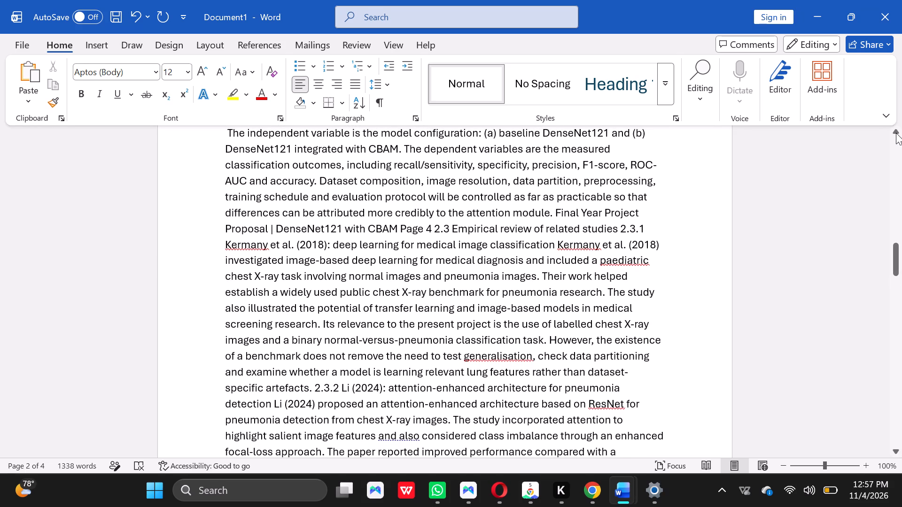
pyautogui.tripleClick(896, 133)
pyautogui.tripleClick(896, 133)
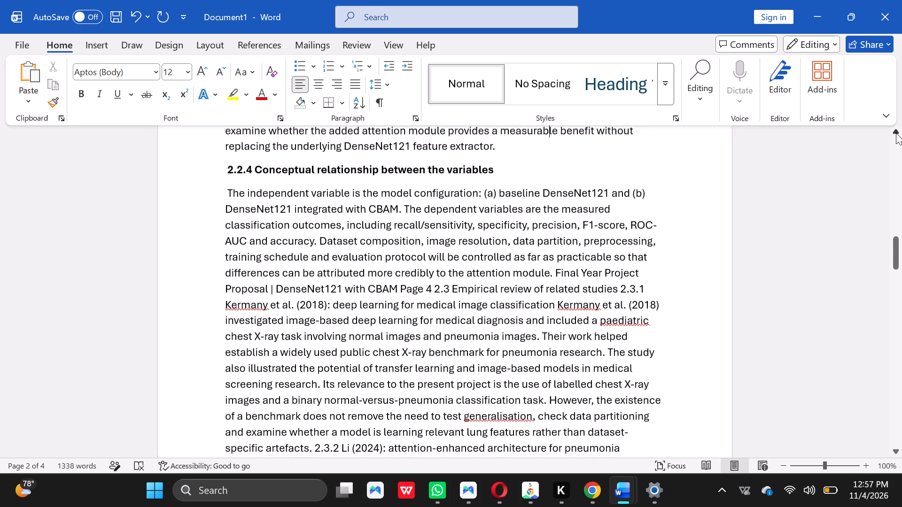
pyautogui.click(896, 133)
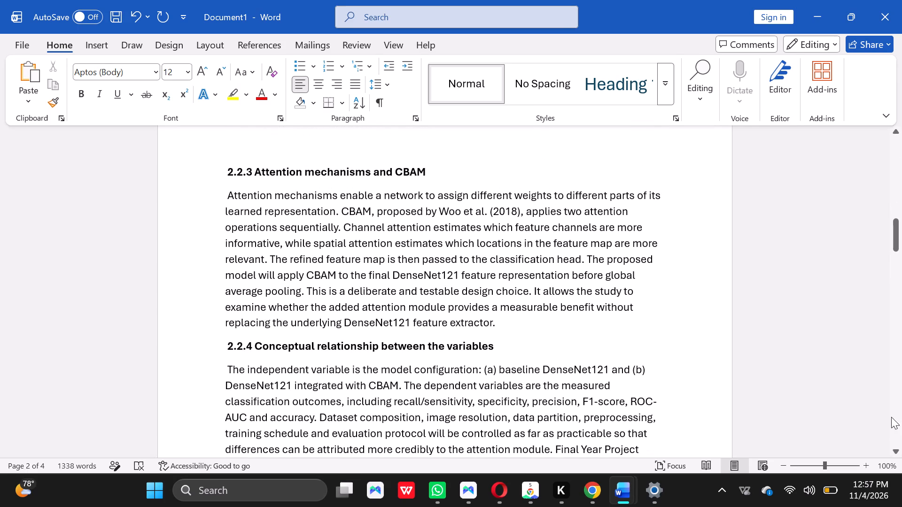
# Look through the run-on text after the 2.2.4 heading, down to 2.4, to locate the section headings still embedded in it.
pyautogui.click(895, 449)
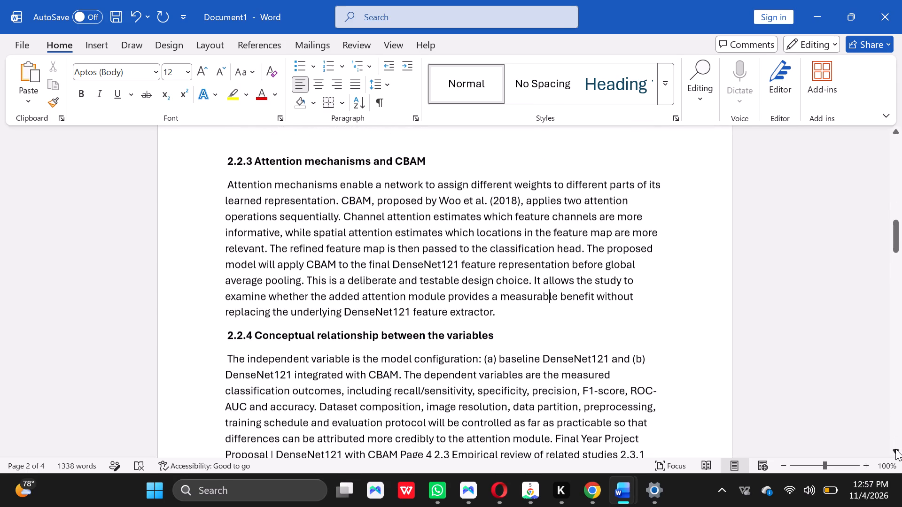
pyautogui.doubleClick(895, 449)
pyautogui.click(895, 449)
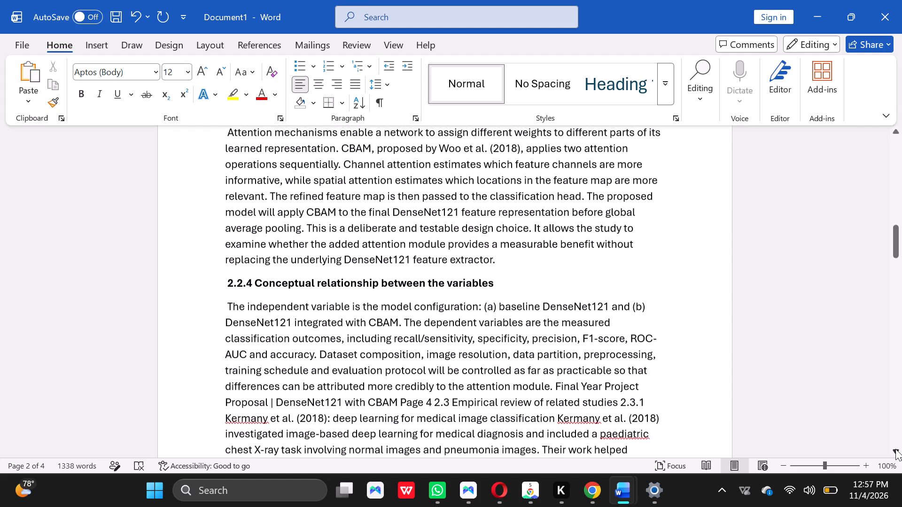
pyautogui.click(895, 449)
pyautogui.tripleClick(895, 449)
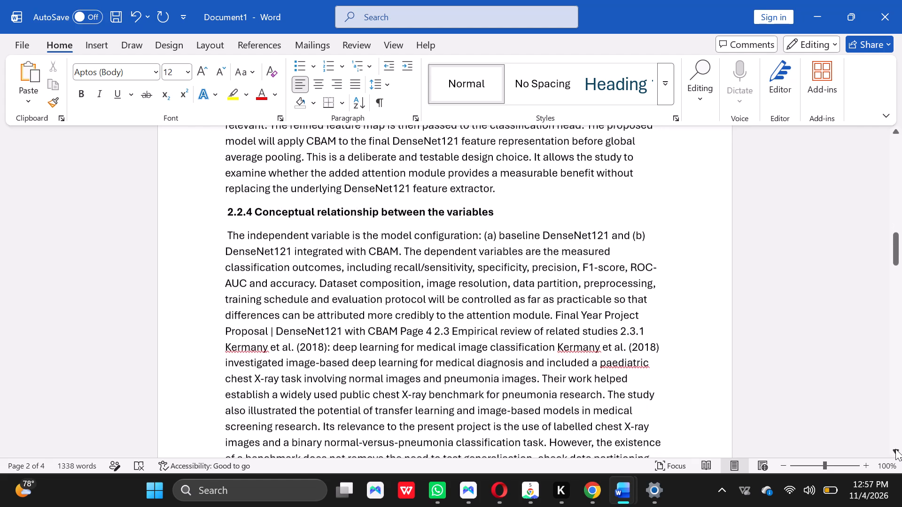
pyautogui.tripleClick(895, 449)
pyautogui.click(895, 449)
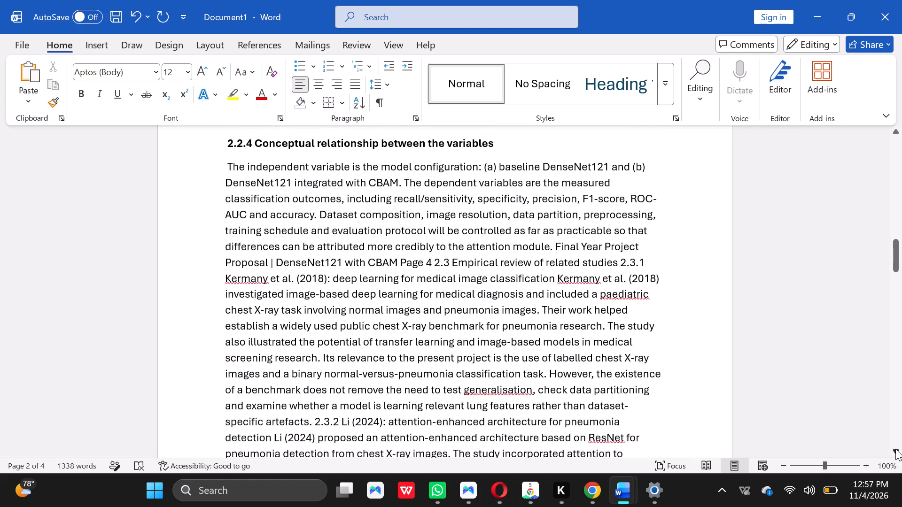
pyautogui.click(895, 449)
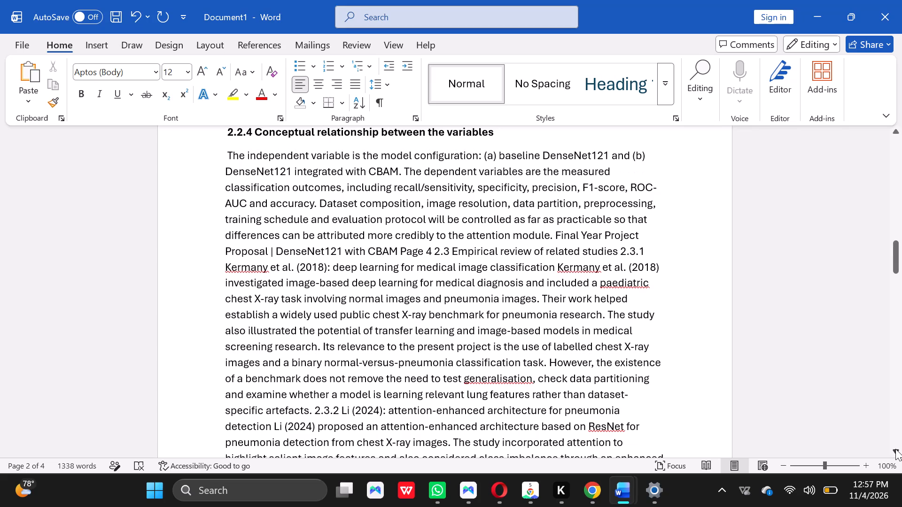
pyautogui.doubleClick(895, 449)
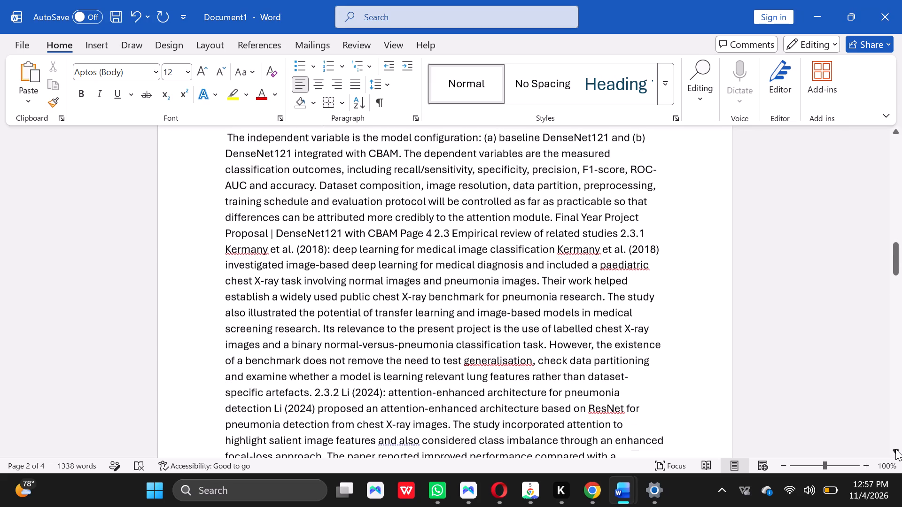
pyautogui.tripleClick(895, 449)
pyautogui.click(895, 449)
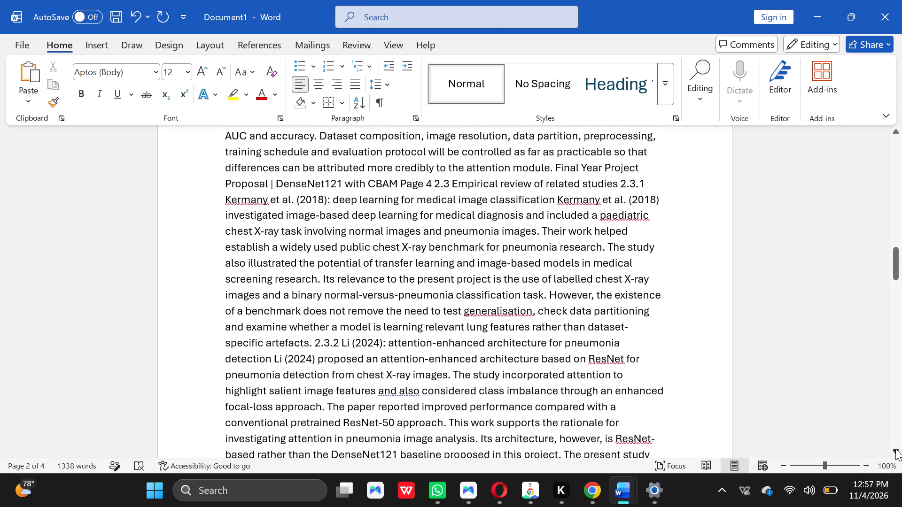
pyautogui.tripleClick(895, 449)
pyautogui.doubleClick(895, 449)
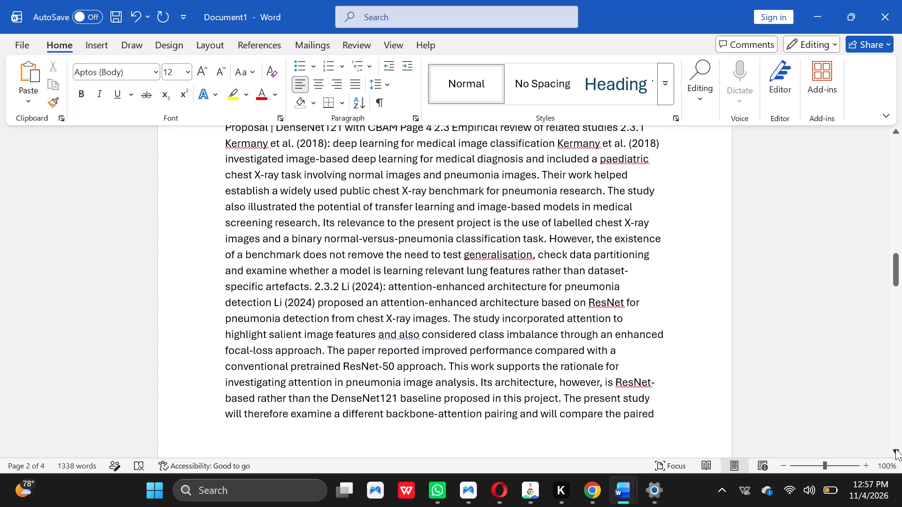
pyautogui.click(895, 449)
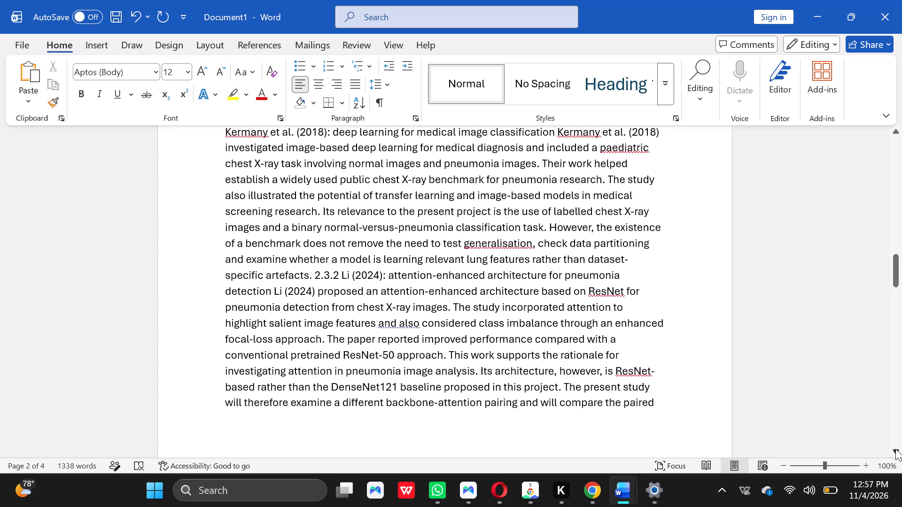
pyautogui.click(895, 449)
pyautogui.doubleClick(895, 449)
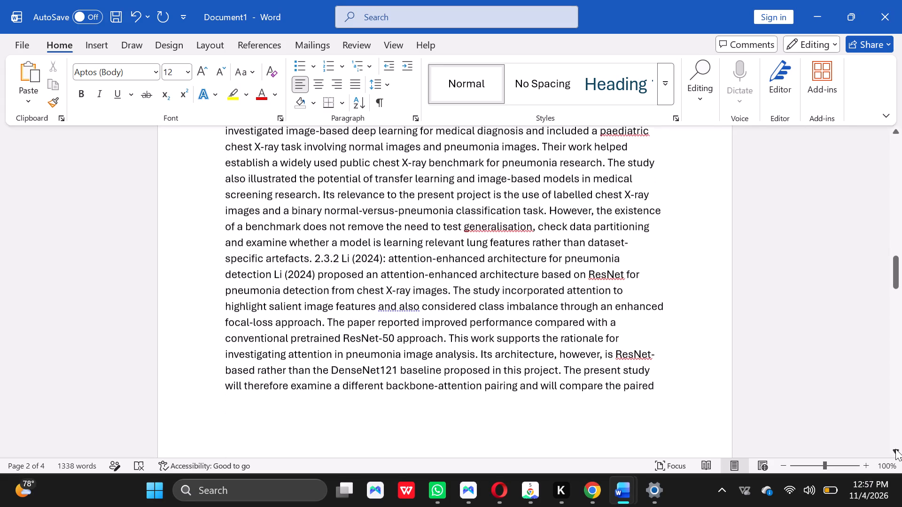
pyautogui.click(895, 449)
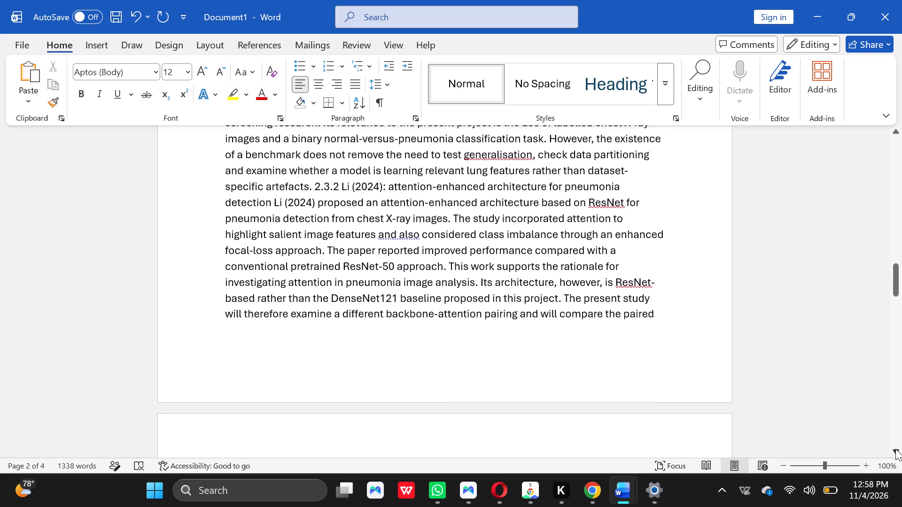
pyautogui.click(895, 449)
pyautogui.click(895, 449)
pyautogui.doubleClick(895, 449)
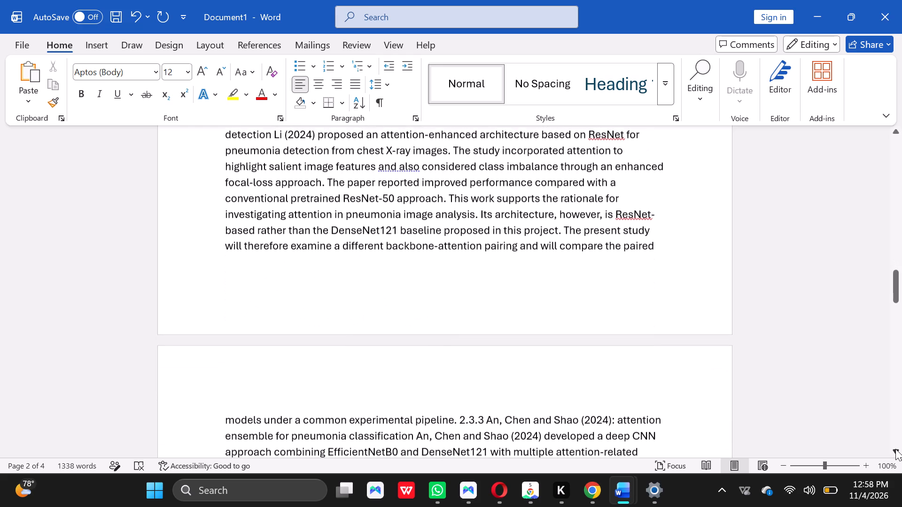
pyautogui.click(895, 449)
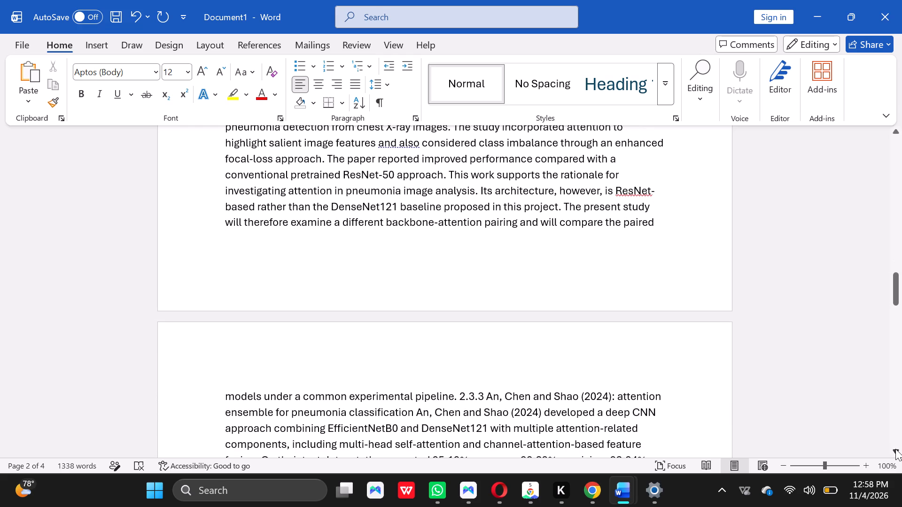
pyautogui.click(895, 449)
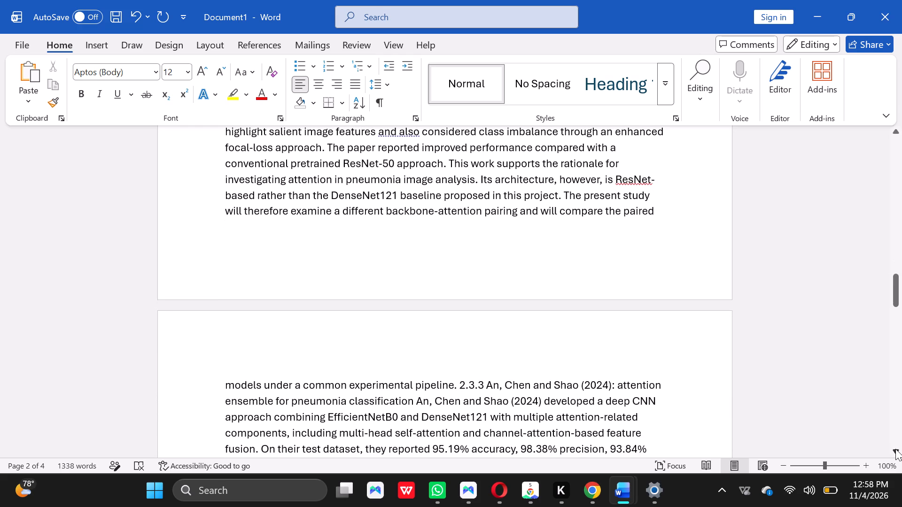
pyautogui.doubleClick(895, 449)
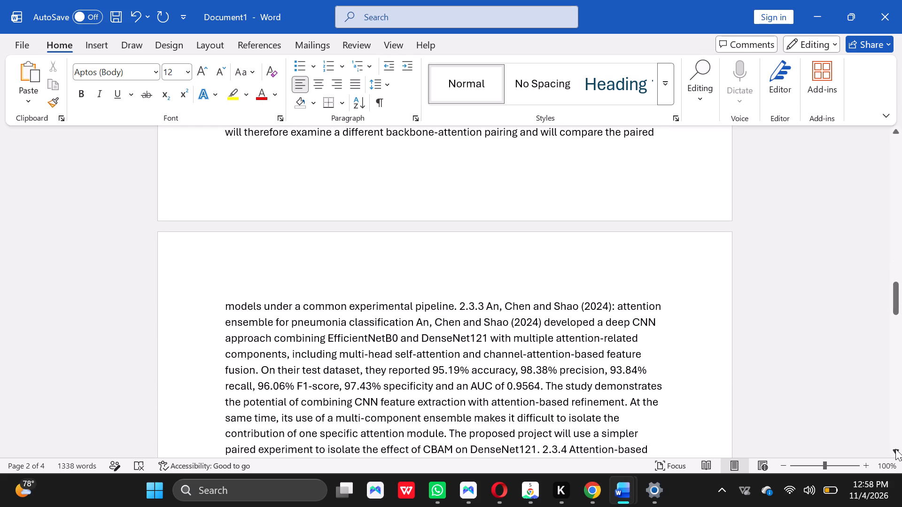
pyautogui.click(895, 449)
pyautogui.click(895, 449)
pyautogui.tripleClick(895, 449)
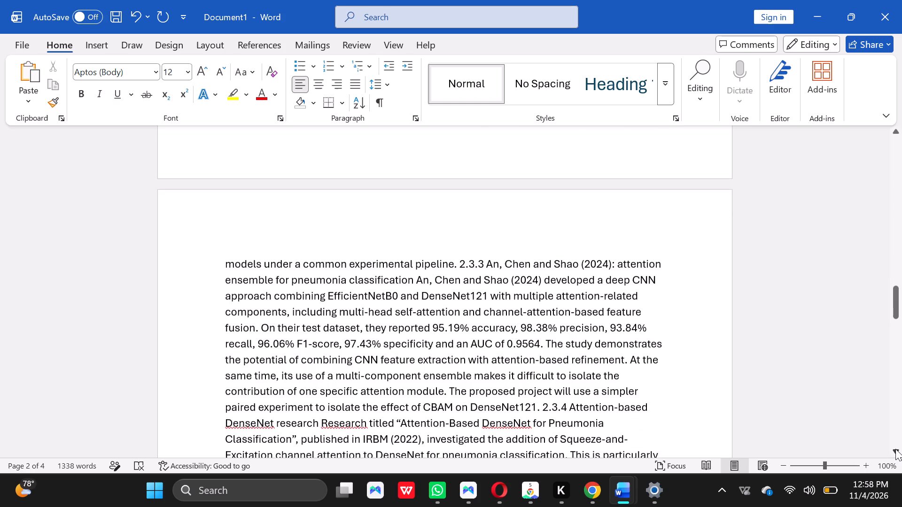
pyautogui.click(895, 449)
pyautogui.doubleClick(895, 449)
pyautogui.tripleClick(895, 449)
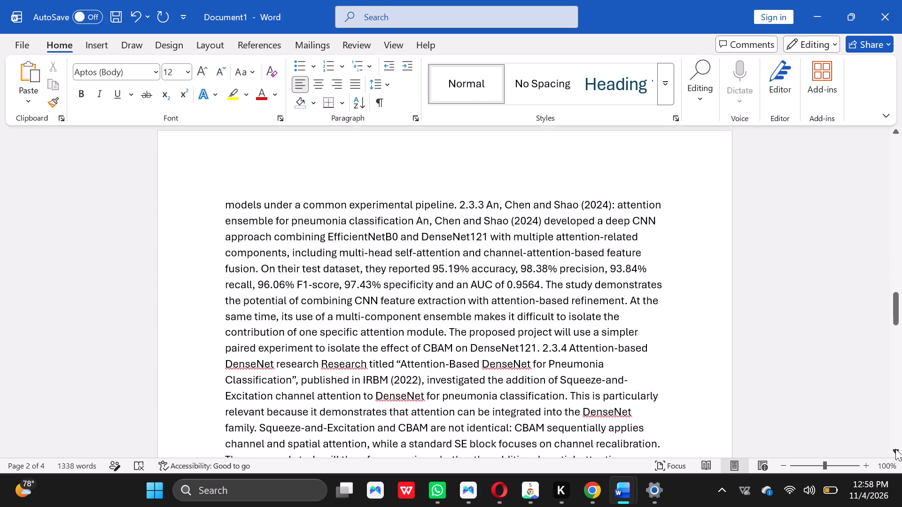
pyautogui.click(895, 449)
pyautogui.click(895, 449)
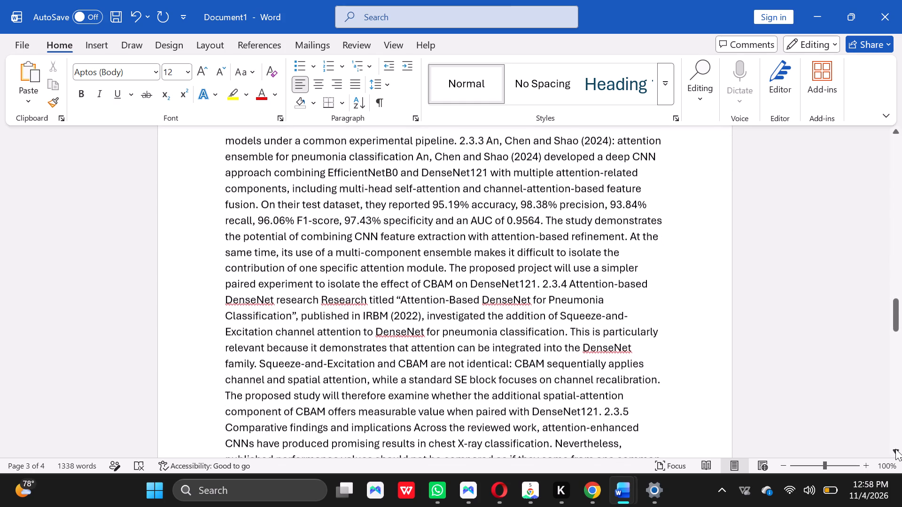
pyautogui.tripleClick(895, 449)
pyautogui.tripleClick(895, 449)
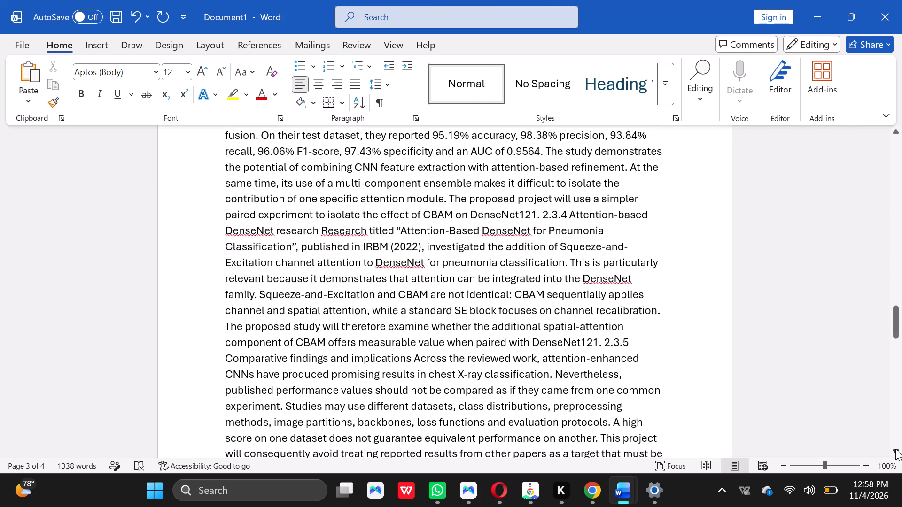
pyautogui.doubleClick(895, 449)
pyautogui.tripleClick(895, 449)
pyautogui.click(895, 449)
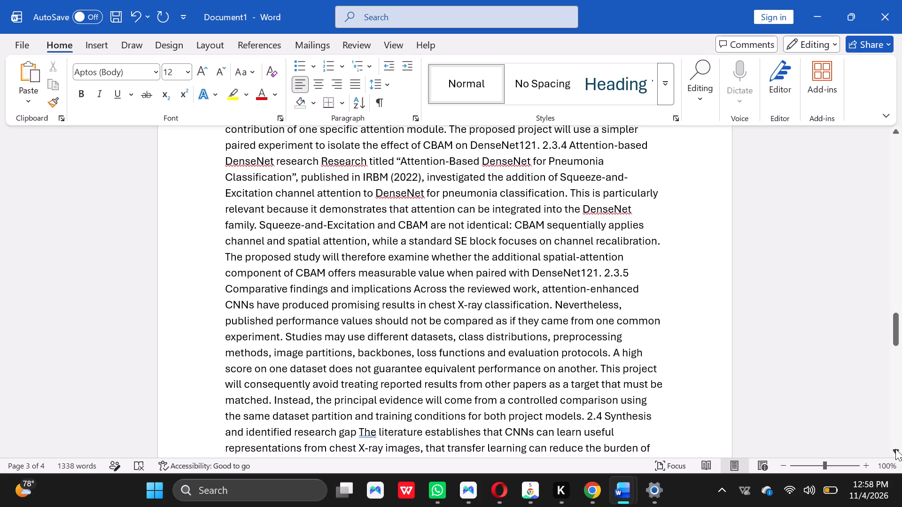
pyautogui.click(895, 449)
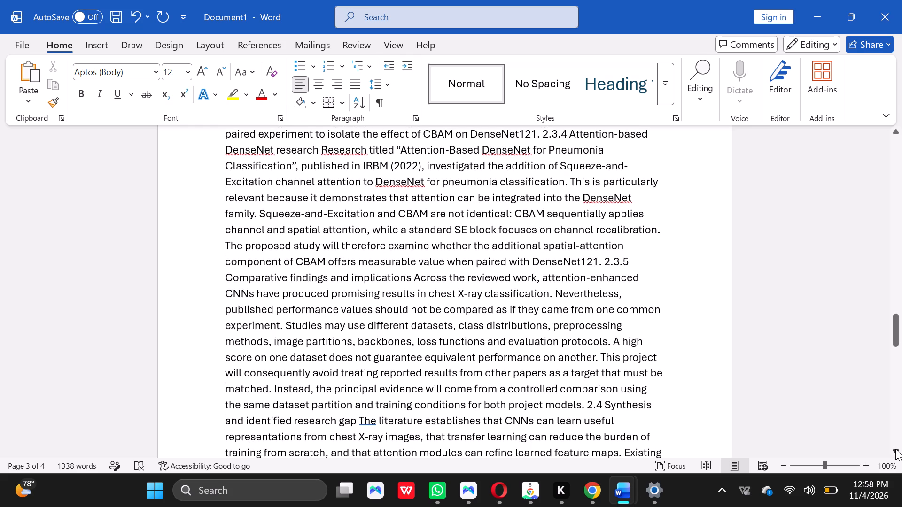
pyautogui.click(895, 449)
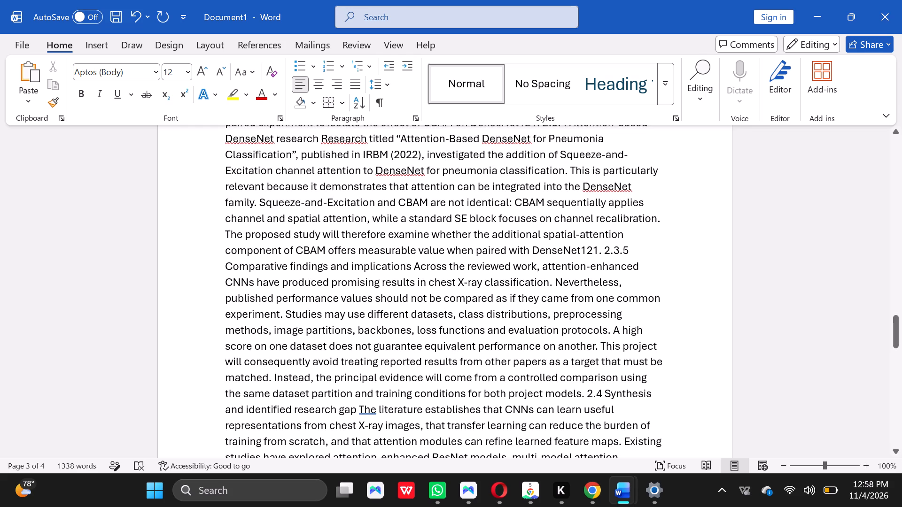
# Put the heading "2.3.5 Comparative findings and implications" on its own line, separate from the text before and after it.
pyautogui.click(600, 251)
pyautogui.press('Return')
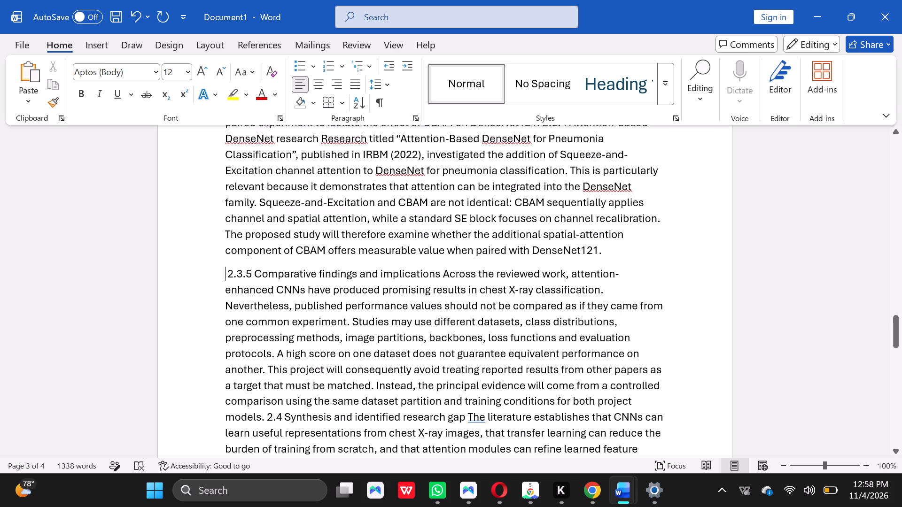
pyautogui.click(443, 274)
pyautogui.press('Return')
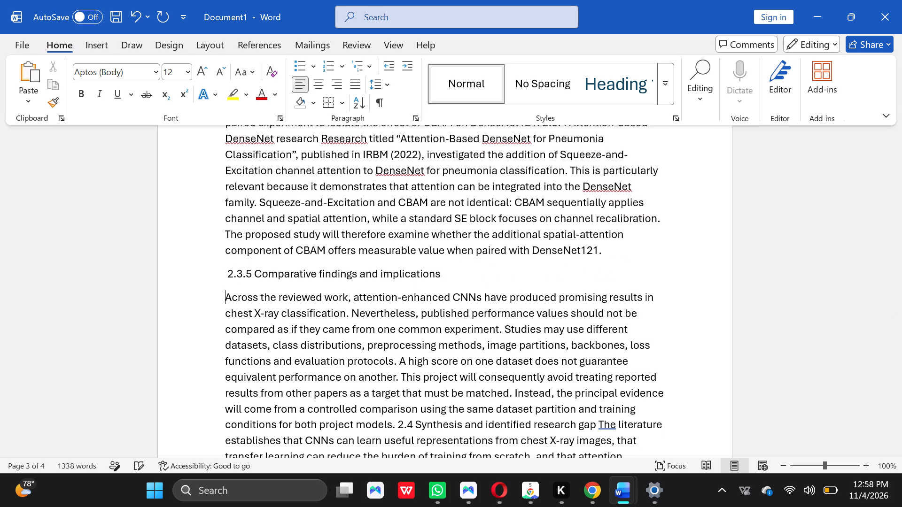
# Make the "2.3.5 Comparative findings and implications" heading bold.
pyautogui.moveTo(451, 274); pyautogui.dragTo(386, 268)
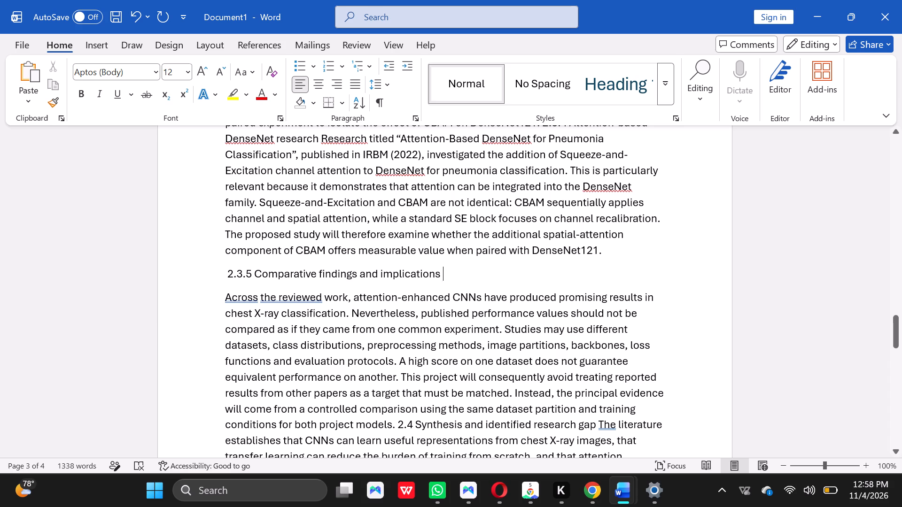
pyautogui.moveTo(386, 268); pyautogui.dragTo(219, 274)
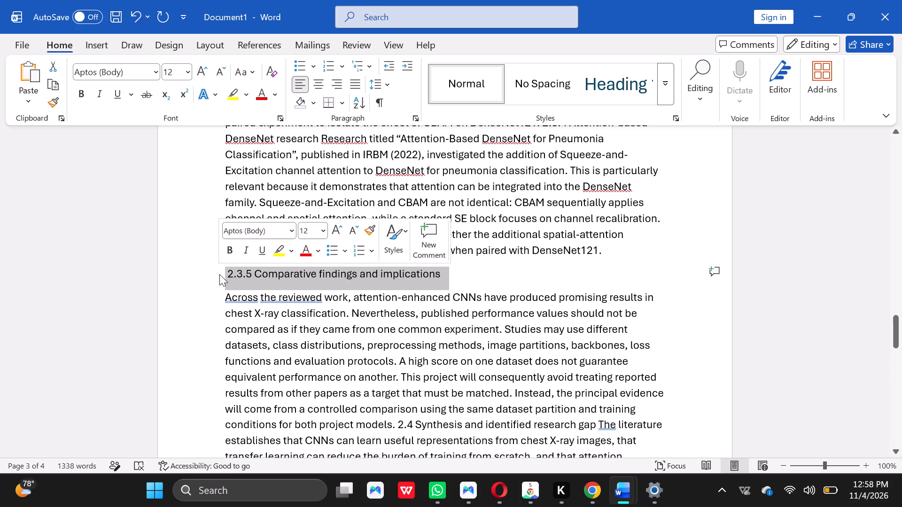
pyautogui.click(82, 97)
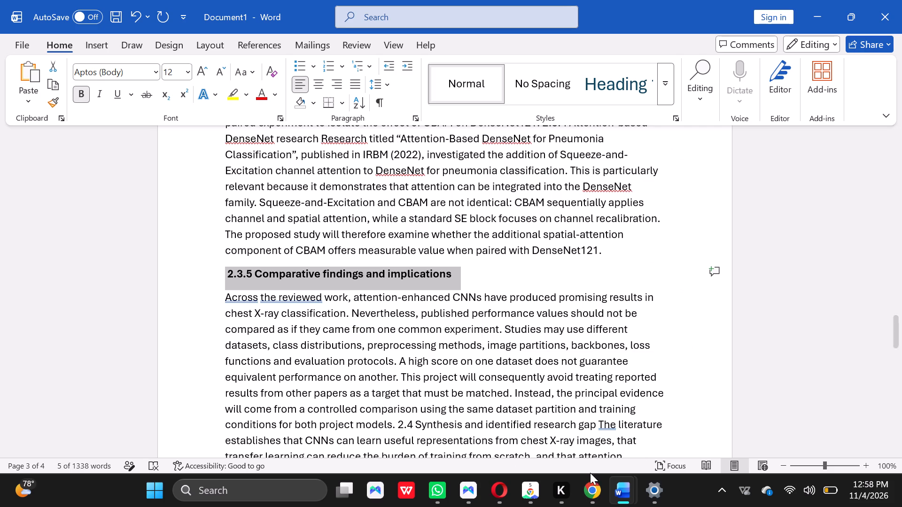
# Switch to the proposal PDF in Chrome and examine how section 2.2.4 ends and the 2.3, 2.3.1 and 2.3.2 headings are laid out.
pyautogui.click(591, 480)
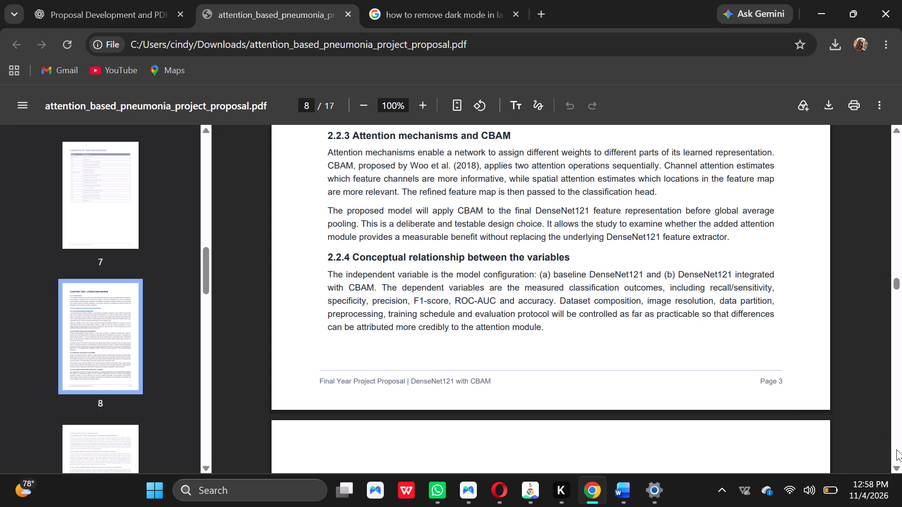
pyautogui.doubleClick(896, 469)
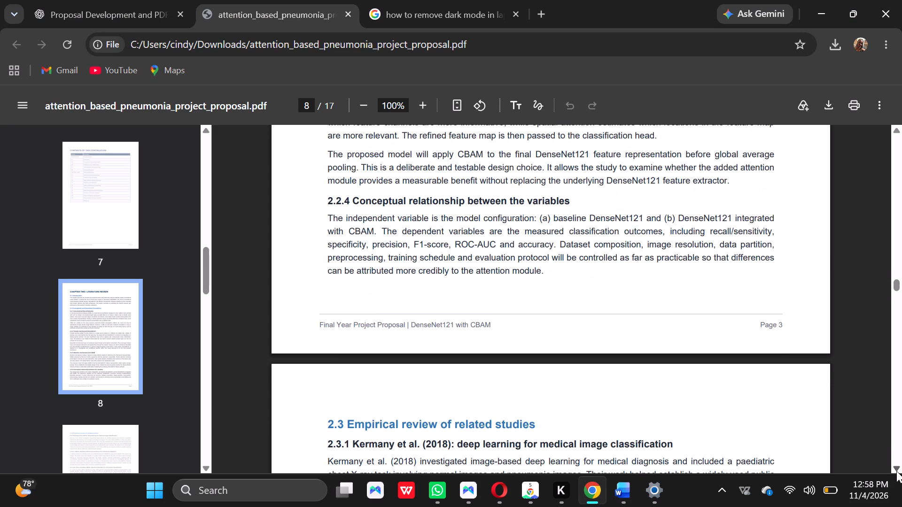
pyautogui.doubleClick(896, 471)
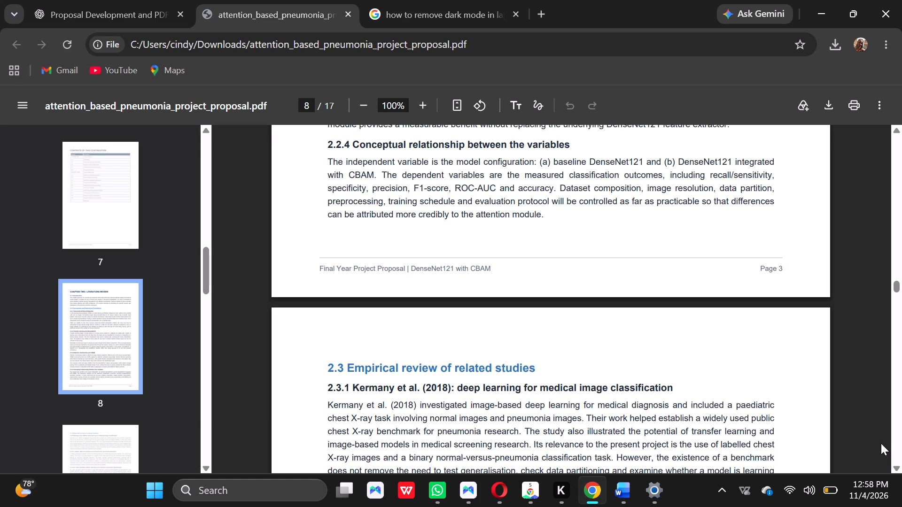
pyautogui.doubleClick(897, 464)
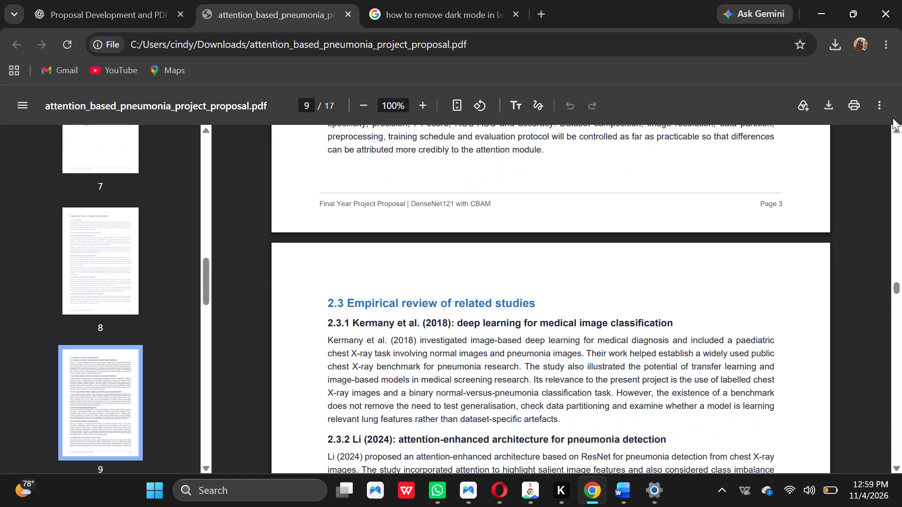
pyautogui.doubleClick(898, 128)
pyautogui.click(898, 128)
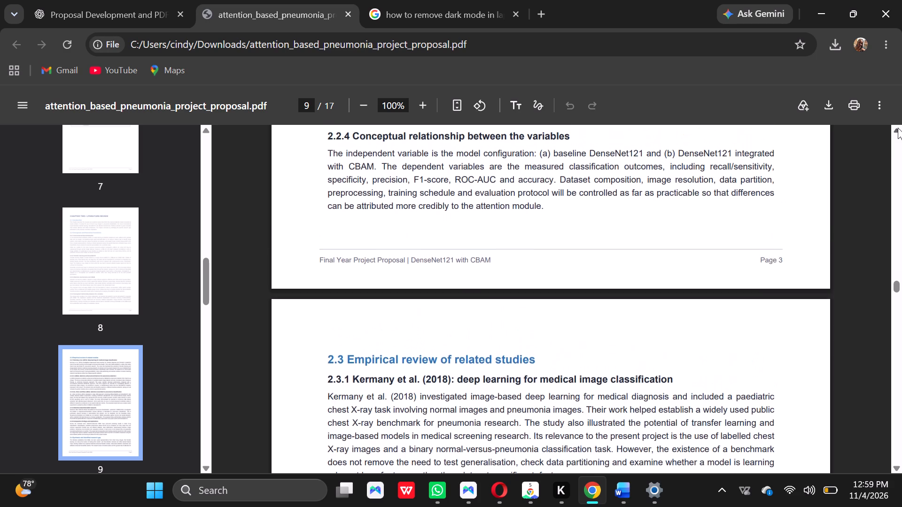
pyautogui.click(898, 128)
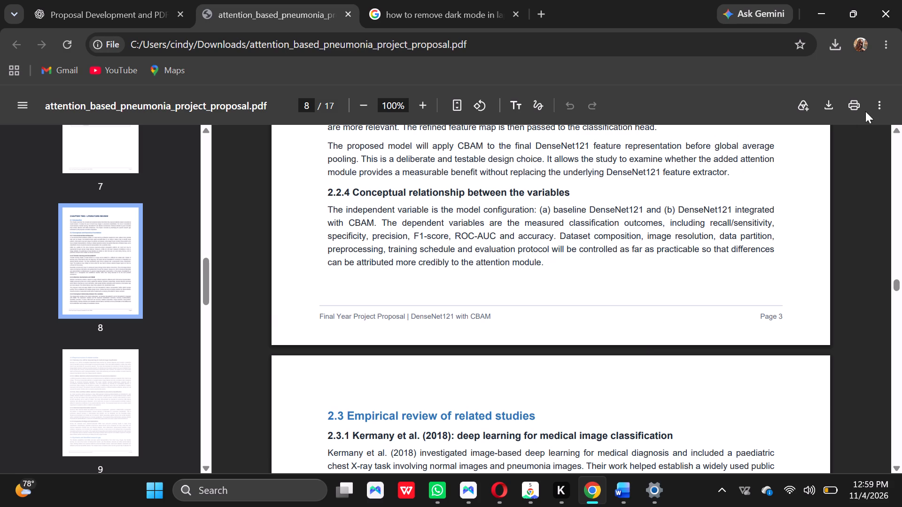
# Return to Document1 in Word and undo the bold and the line break after the "2.3.5 Comparative findings and implications" heading.
pyautogui.click(898, 128)
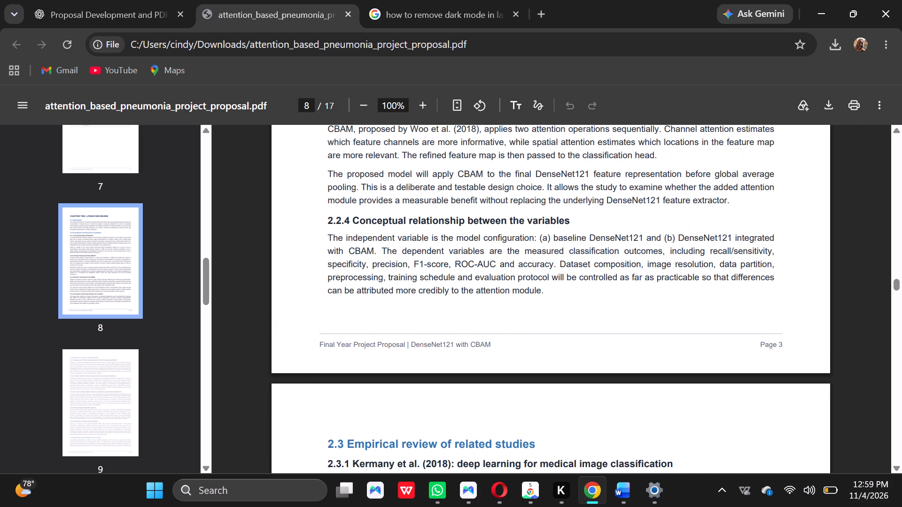
pyautogui.click(620, 492)
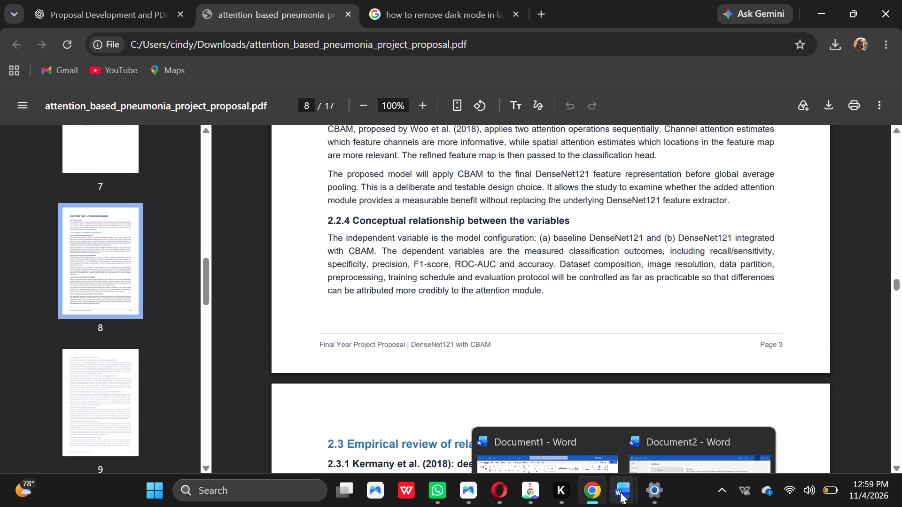
pyautogui.click(604, 416)
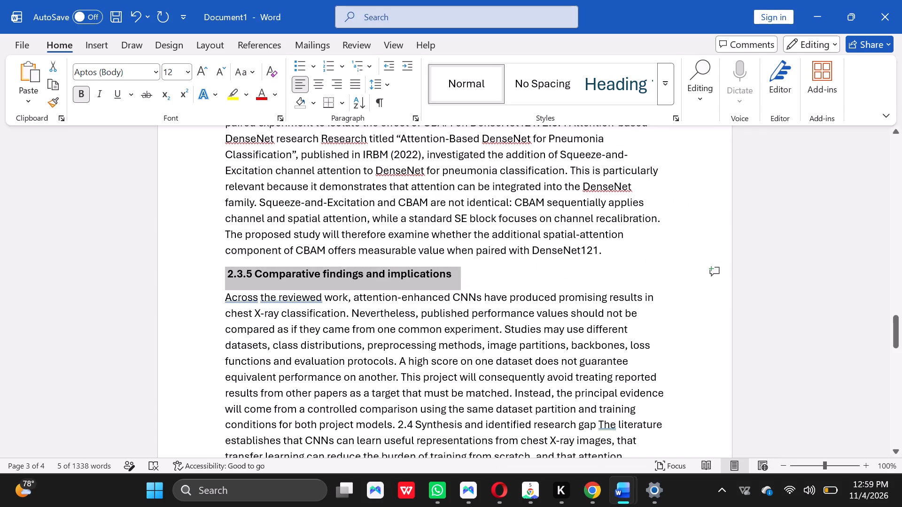
pyautogui.click(534, 275)
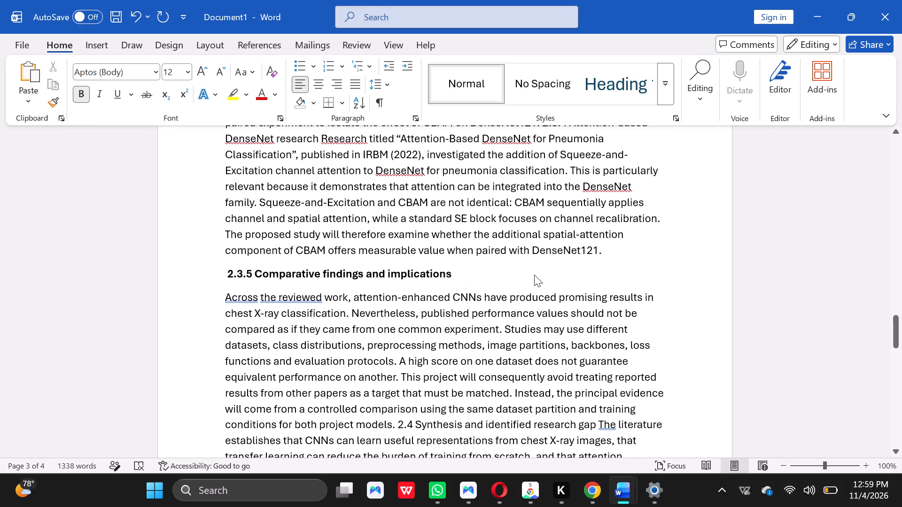
pyautogui.hotkey('ctrl', 'z')
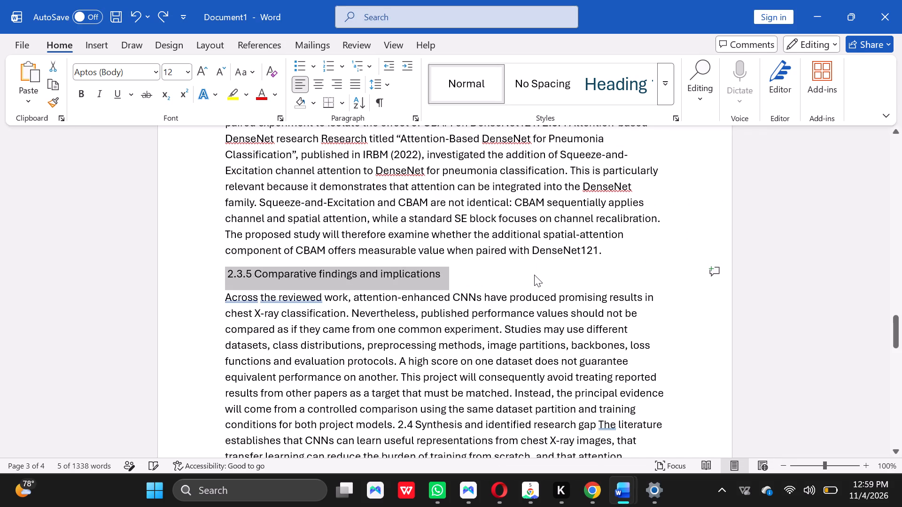
pyautogui.hotkey('ctrl', 'z')
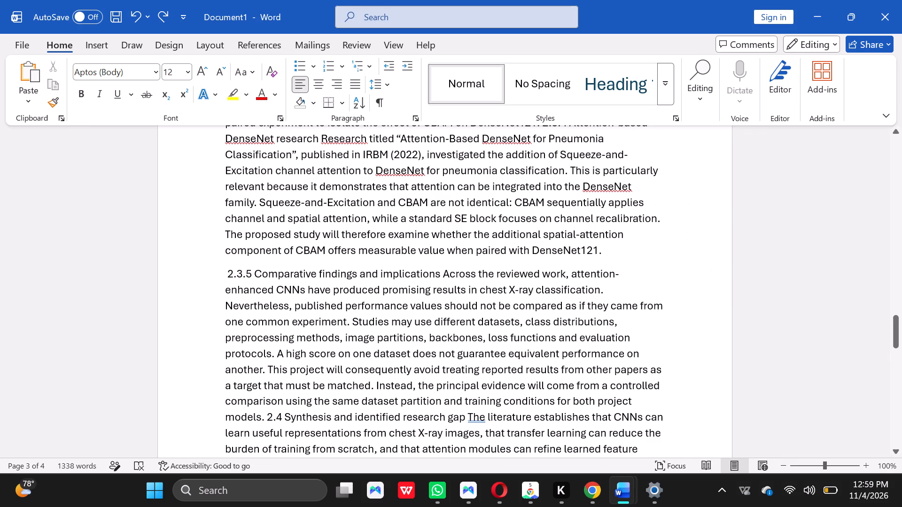
# Break the 2.2.4 text after "credibly to the attention module." so the "Final Year Project Proposal" footer text starts a new paragraph, checking against the PDF.
pyautogui.click(894, 131)
pyautogui.click(894, 131)
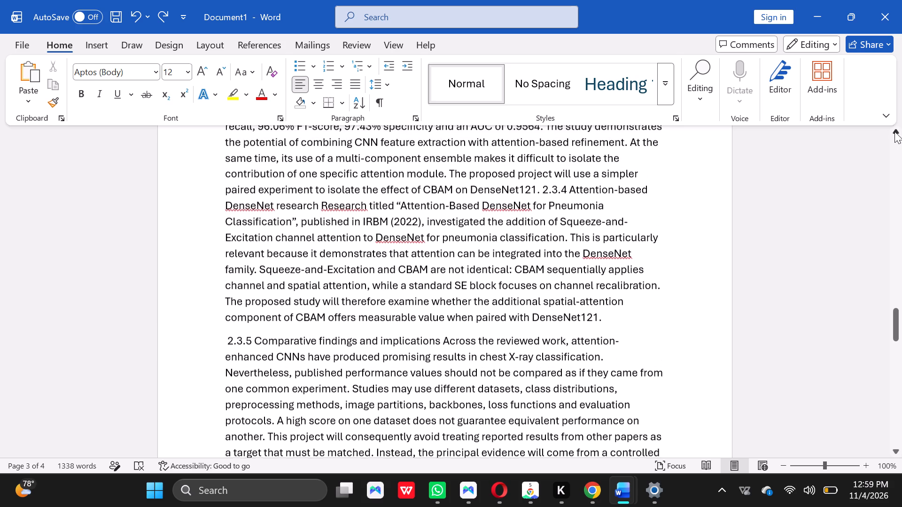
pyautogui.click(894, 131)
pyautogui.click(894, 131)
pyautogui.tripleClick(894, 131)
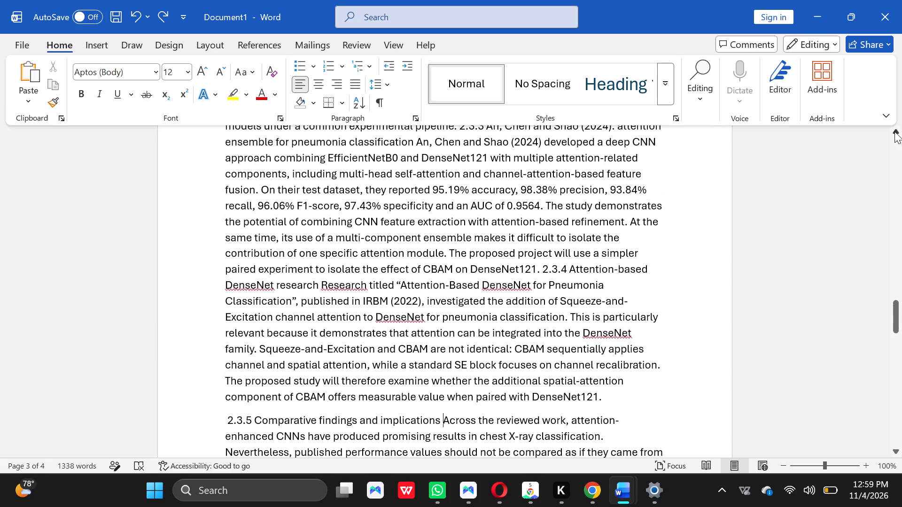
pyautogui.click(894, 131)
pyautogui.click(894, 131)
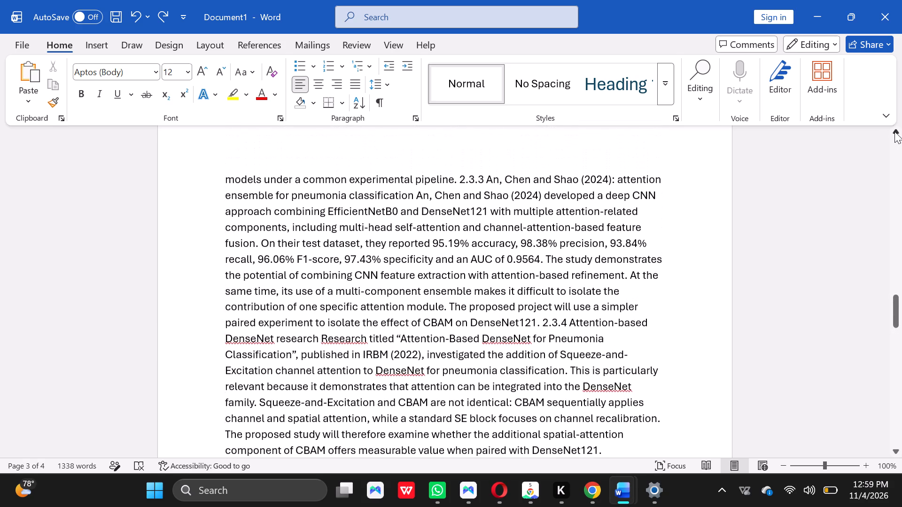
pyautogui.tripleClick(894, 131)
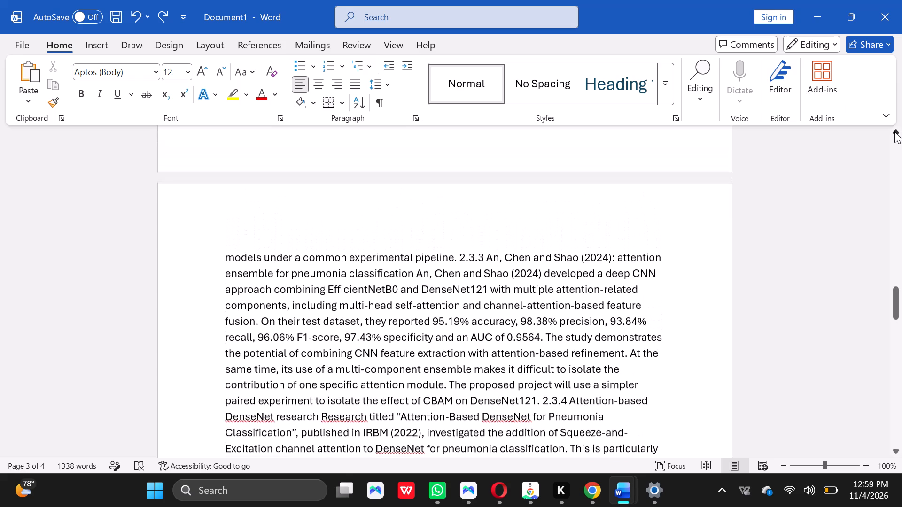
pyautogui.click(894, 131)
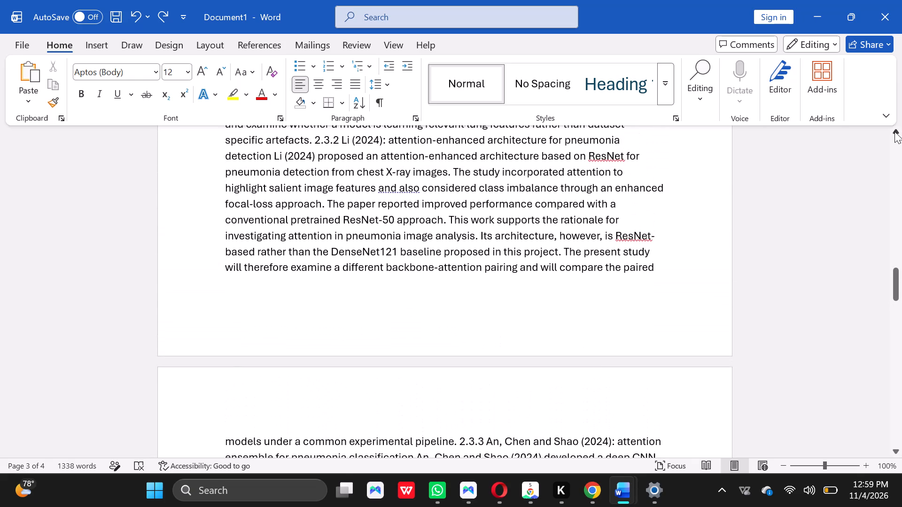
pyautogui.click(894, 131)
pyautogui.tripleClick(894, 131)
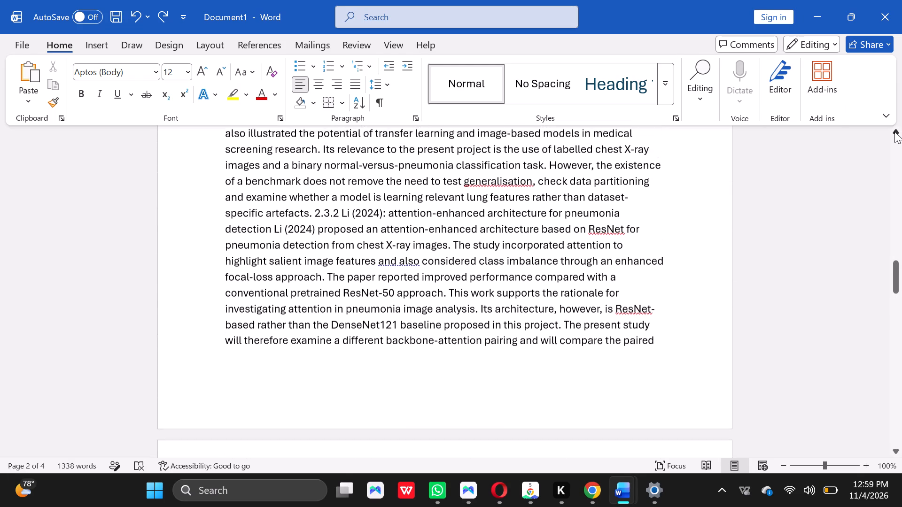
pyautogui.doubleClick(894, 131)
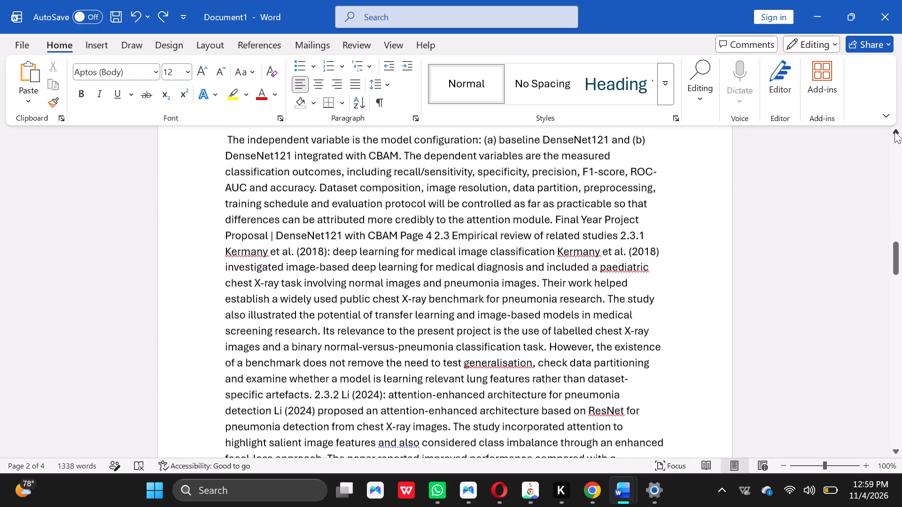
pyautogui.click(894, 131)
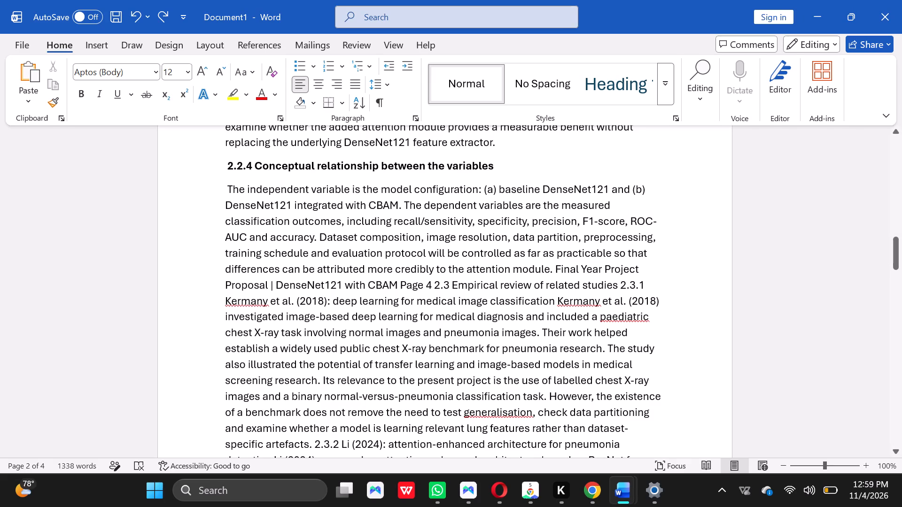
pyautogui.click(588, 481)
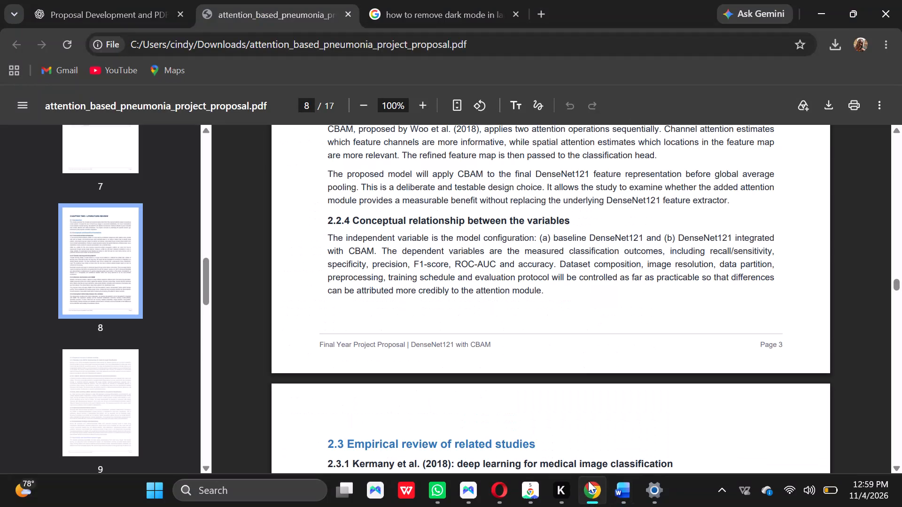
pyautogui.click(614, 482)
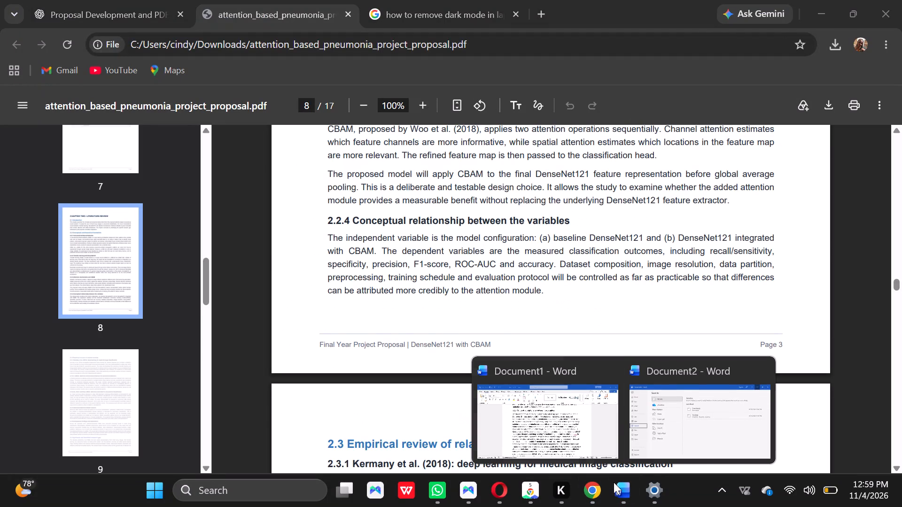
pyautogui.click(577, 438)
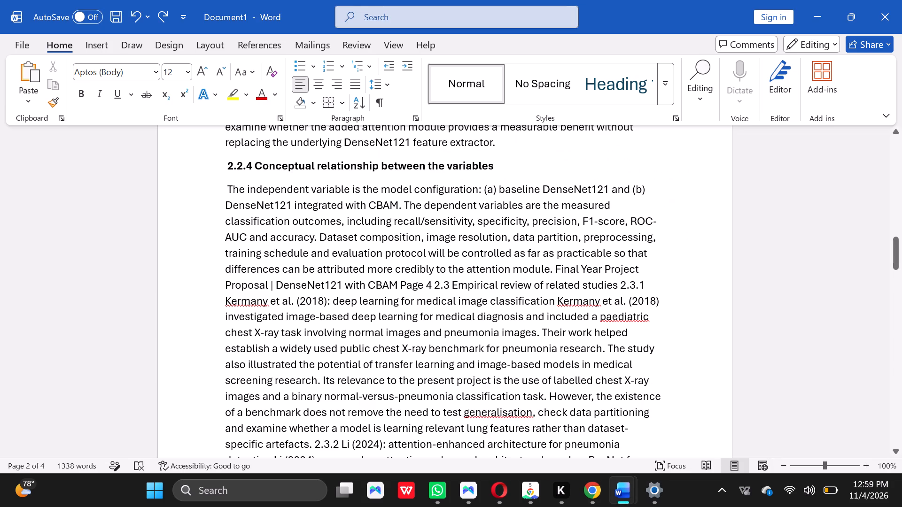
pyautogui.click(553, 270)
pyautogui.press('Return')
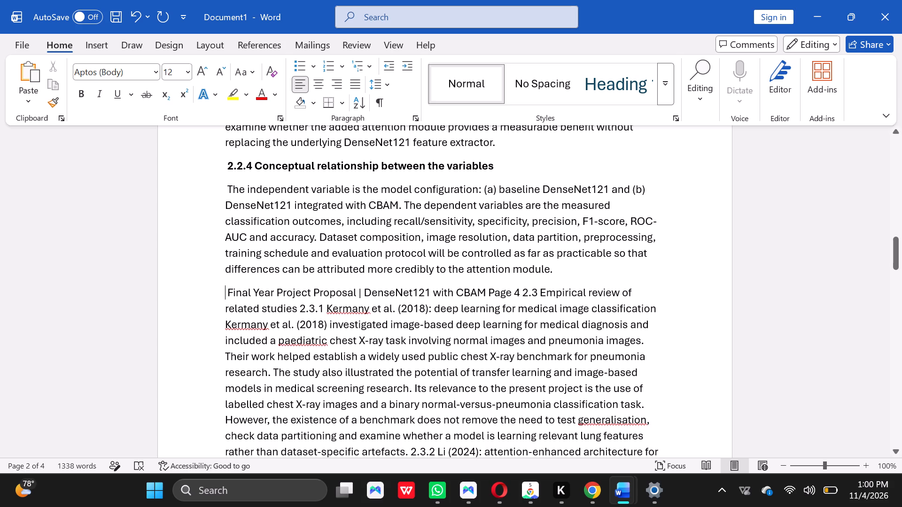
# Delete the leftover page-footer text "Final Year Project Proposal | DenseNet121 with CBAM Page" preceding the 2.3 heading, after checking the PDF.
pyautogui.click(584, 482)
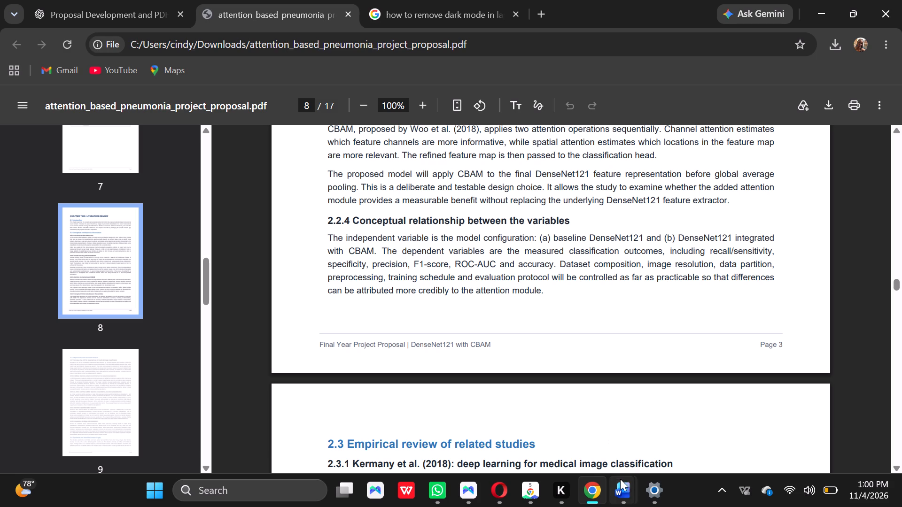
pyautogui.click(575, 443)
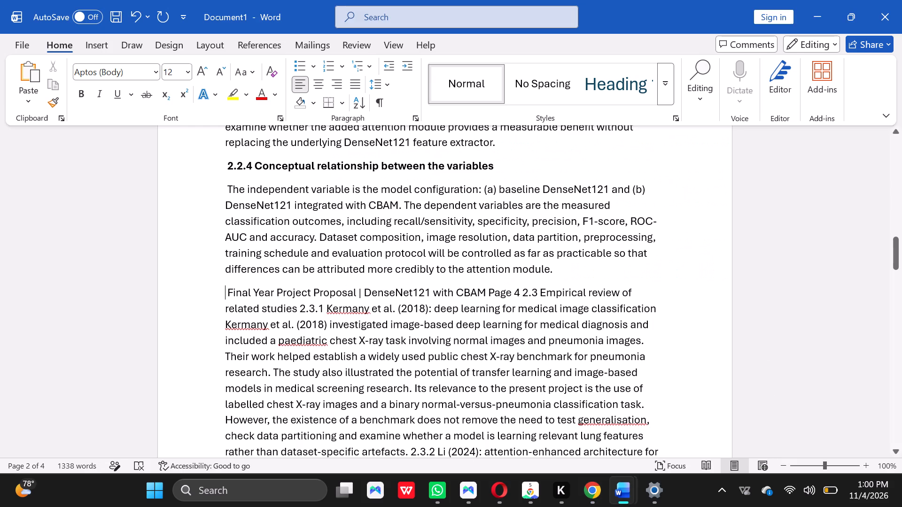
pyautogui.click(510, 292)
pyautogui.press('BackSpace')
pyautogui.press('BackSpace')
pyautogui.press('BackSpace')
pyautogui.press('BackSpace')
pyautogui.press('BackSpace')
pyautogui.press('BackSpace')
pyautogui.press('BackSpace')
pyautogui.press('BackSpace')
pyautogui.press('BackSpace')
pyautogui.press('BackSpace')
pyautogui.press('BackSpace')
pyautogui.press('BackSpace')
pyautogui.press('BackSpace')
pyautogui.press('BackSpace')
pyautogui.press('BackSpace')
pyautogui.press('BackSpace')
pyautogui.press('BackSpace')
pyautogui.press('BackSpace')
pyautogui.press('BackSpace')
pyautogui.press('BackSpace')
pyautogui.press('BackSpace')
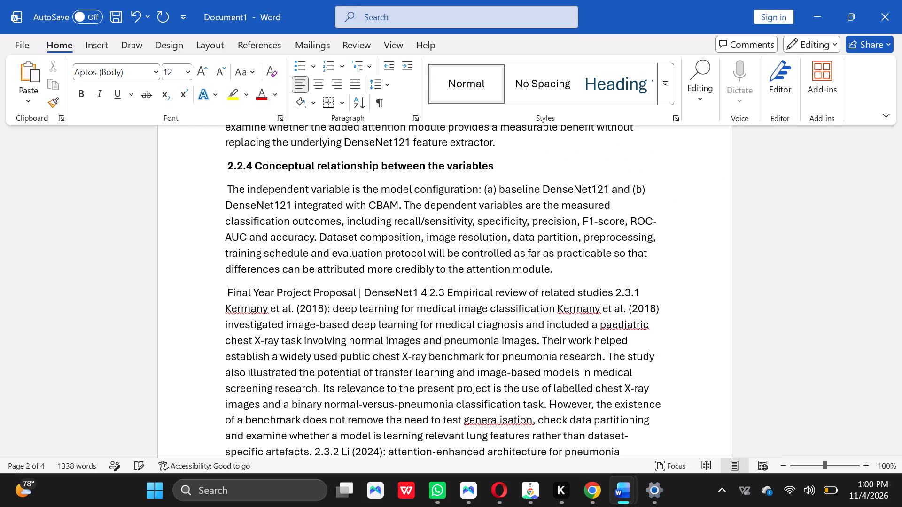
pyautogui.press('BackSpace')
pyautogui.press('BackSpace')
pyautogui.press('BackSpace')
pyautogui.press('BackSpace')
pyautogui.press('BackSpace')
pyautogui.press('BackSpace')
pyautogui.press('BackSpace')
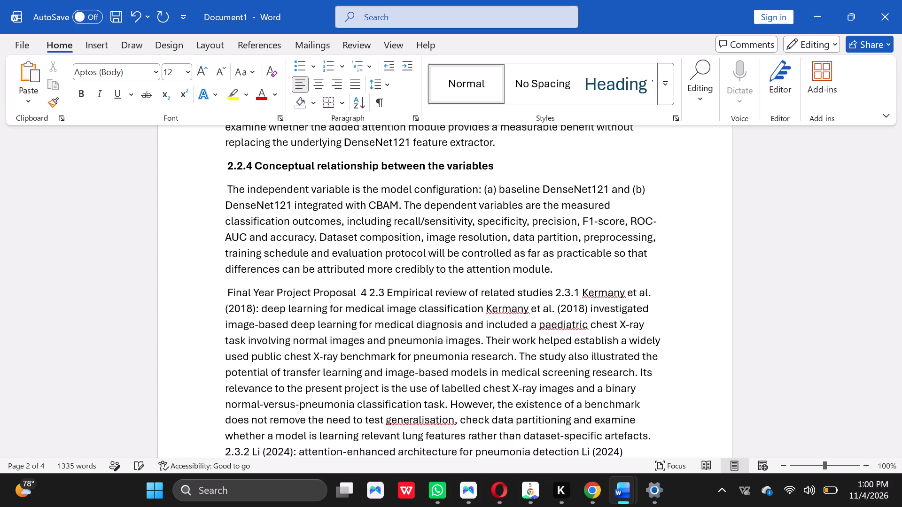
pyautogui.press('BackSpace')
pyautogui.press('BackSpace')
pyautogui.press('BackSpace')
pyautogui.press('BackSpace')
pyautogui.press('BackSpace')
pyautogui.press('BackSpace')
pyautogui.press('BackSpace')
pyautogui.press('BackSpace')
pyautogui.press('BackSpace')
pyautogui.press('BackSpace')
pyautogui.press('BackSpace')
pyautogui.press('BackSpace')
pyautogui.press('BackSpace')
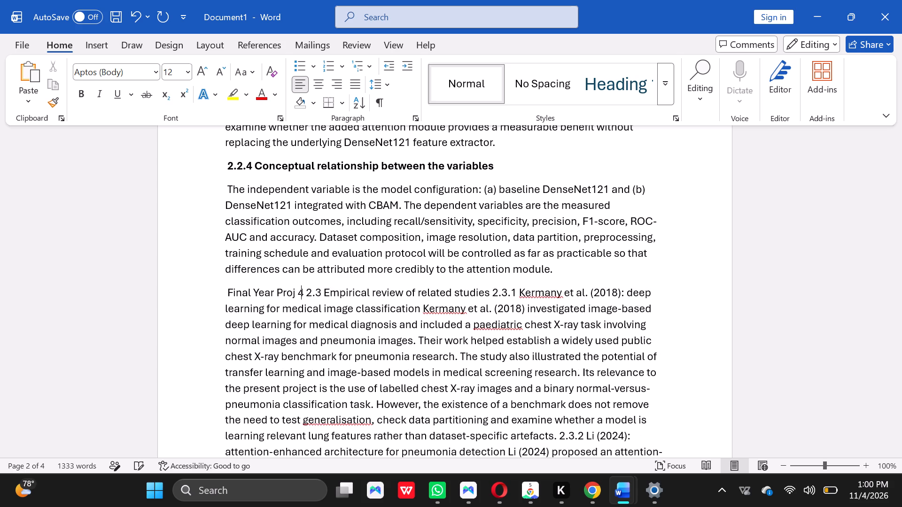
pyautogui.press('BackSpace')
pyautogui.press('BackSpace')
pyautogui.press('BackSpace')
pyautogui.press('BackSpace')
pyautogui.press('BackSpace')
pyautogui.press('BackSpace')
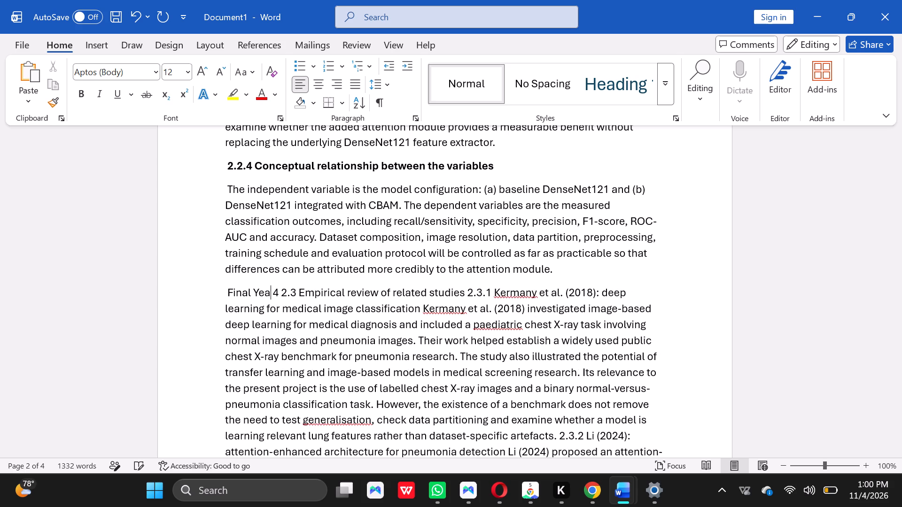
pyautogui.press('BackSpace')
pyautogui.press('BackSpace')
pyautogui.press('BackSpace')
pyautogui.press('BackSpace')
pyautogui.press('BackSpace')
pyautogui.press('BackSpace')
pyautogui.press('BackSpace')
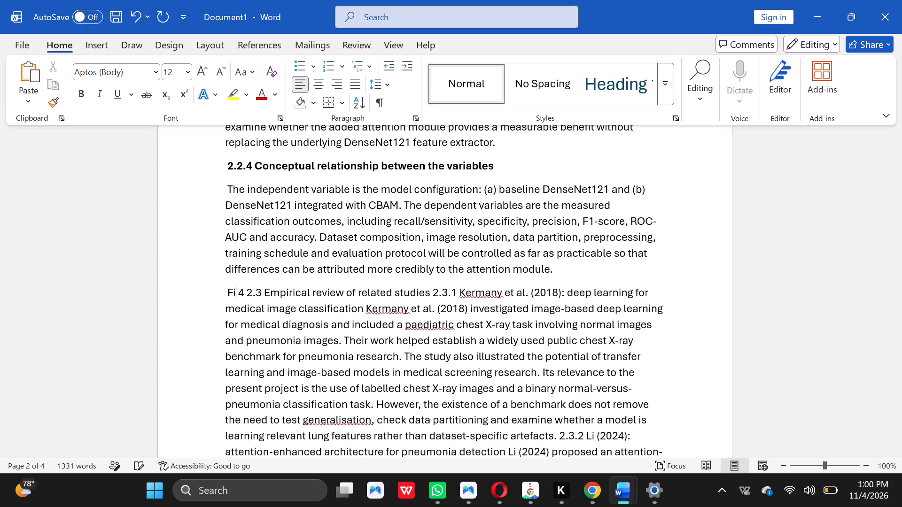
pyautogui.press('BackSpace')
pyautogui.press('BackSpace')
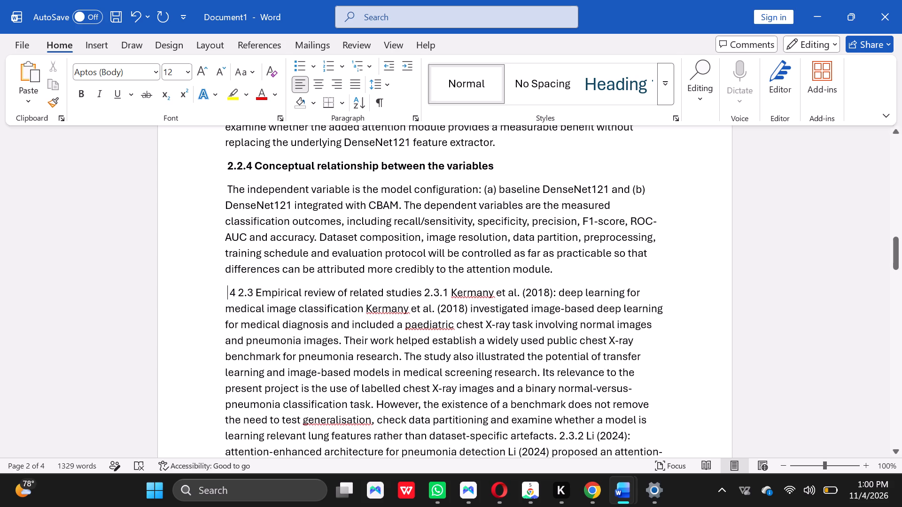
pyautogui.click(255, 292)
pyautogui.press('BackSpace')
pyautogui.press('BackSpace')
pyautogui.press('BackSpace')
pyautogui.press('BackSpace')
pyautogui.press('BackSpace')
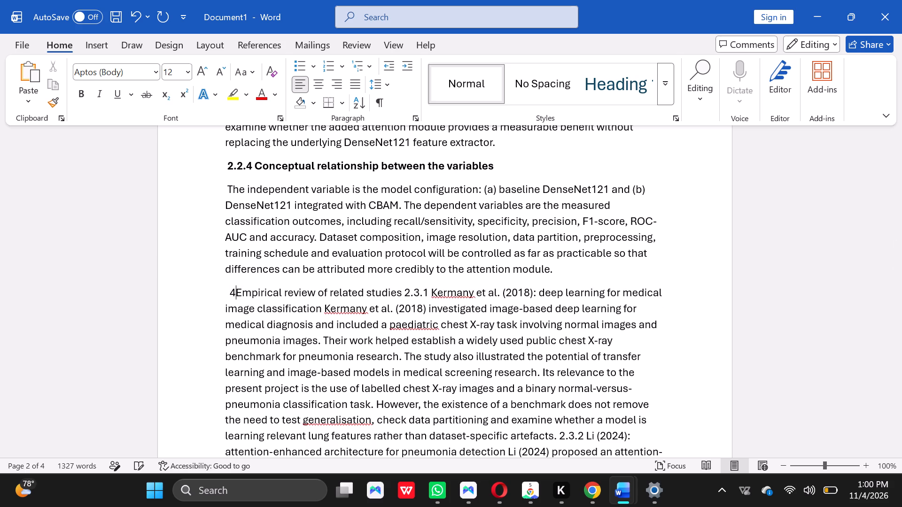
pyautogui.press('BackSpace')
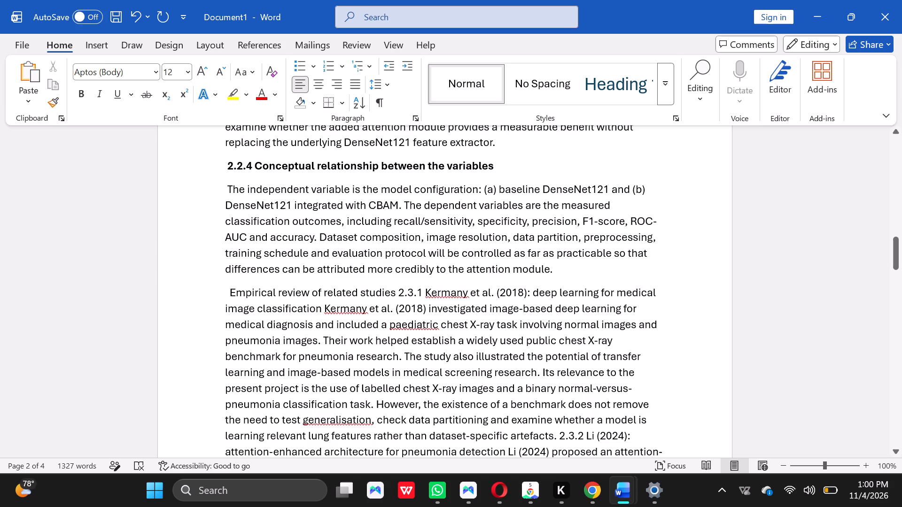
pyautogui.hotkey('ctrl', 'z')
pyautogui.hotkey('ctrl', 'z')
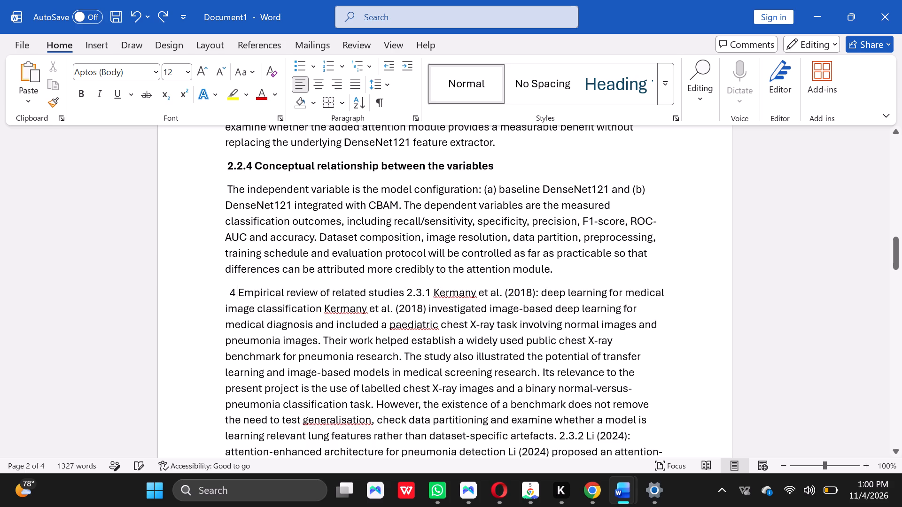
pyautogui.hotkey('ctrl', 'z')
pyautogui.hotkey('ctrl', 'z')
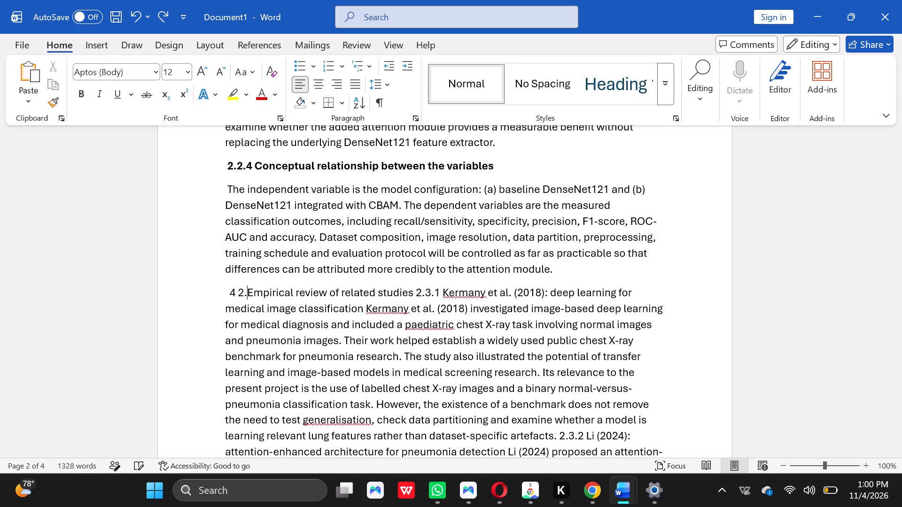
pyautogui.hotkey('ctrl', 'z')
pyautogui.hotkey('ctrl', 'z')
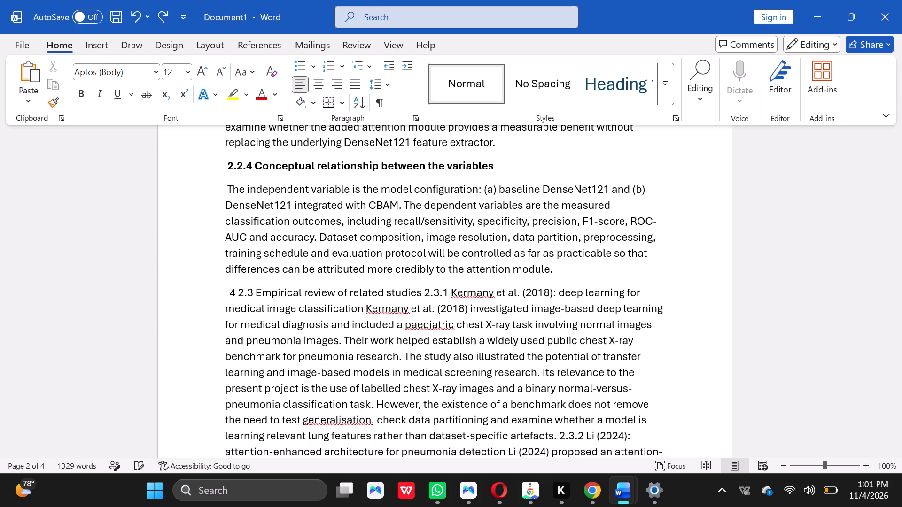
# Delete the stray page number 4 in front of "2.3 Empirical review of related studies".
pyautogui.click(235, 290)
pyautogui.press('BackSpace')
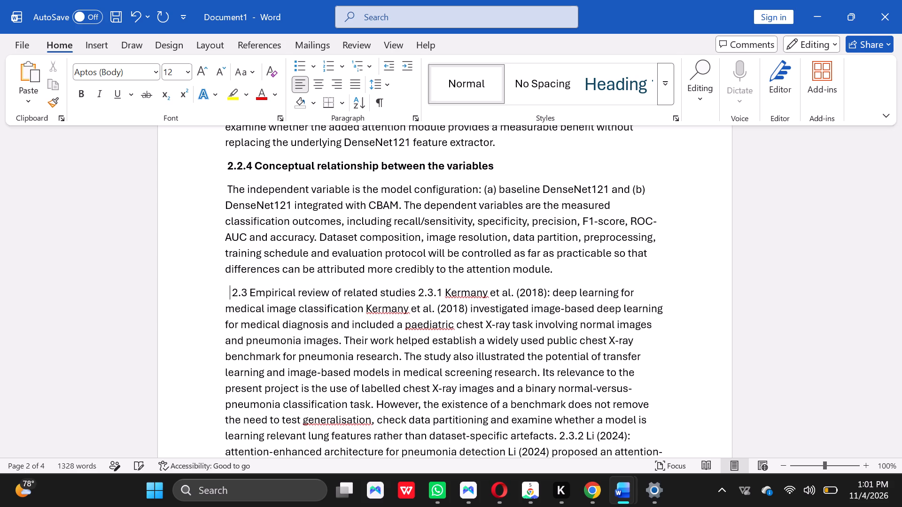
# Check the source PDF and break the text so "2.3 Empirical review of related studies" sits on its own line before 2.3.1.
pyautogui.click(599, 485)
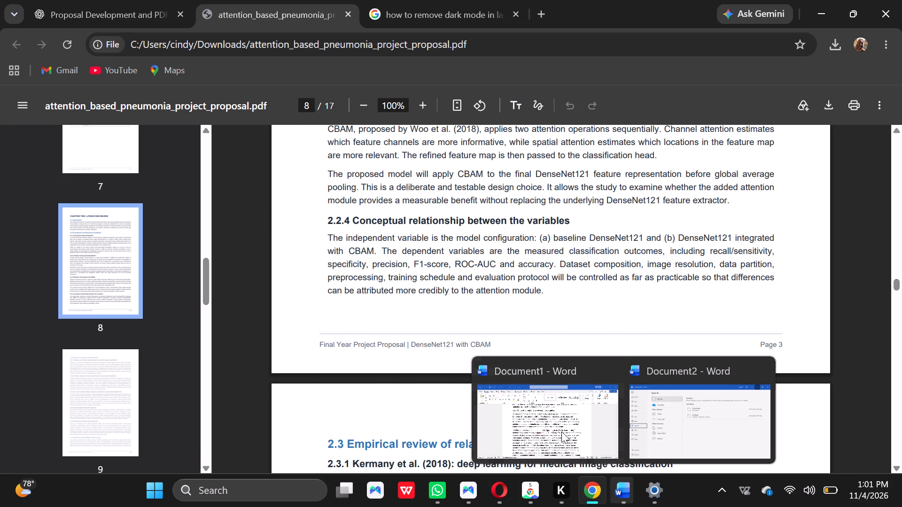
pyautogui.click(553, 419)
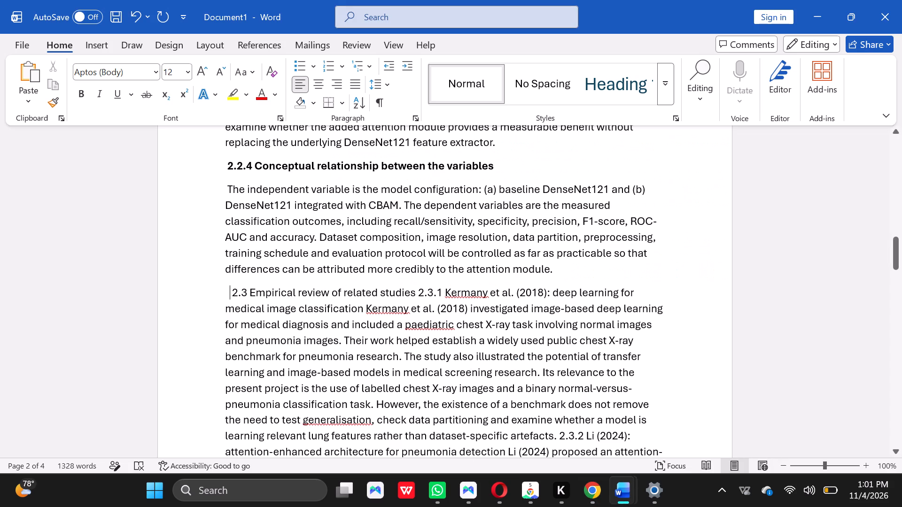
pyautogui.click(414, 292)
pyautogui.press('Return')
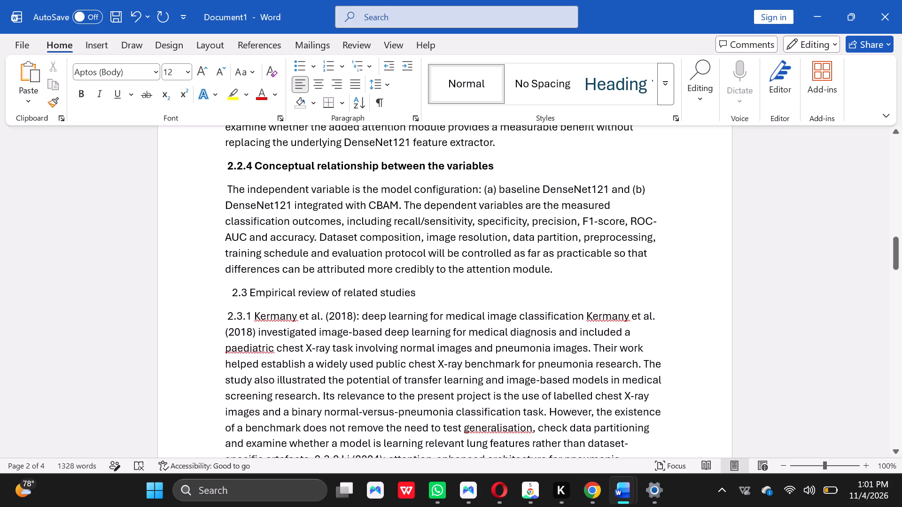
# Remove the extra leading space from the 2.3 heading, keeping the heading in its own paragraph below the 2.2.4 text.
pyautogui.click(225, 292)
pyautogui.press('BackSpace')
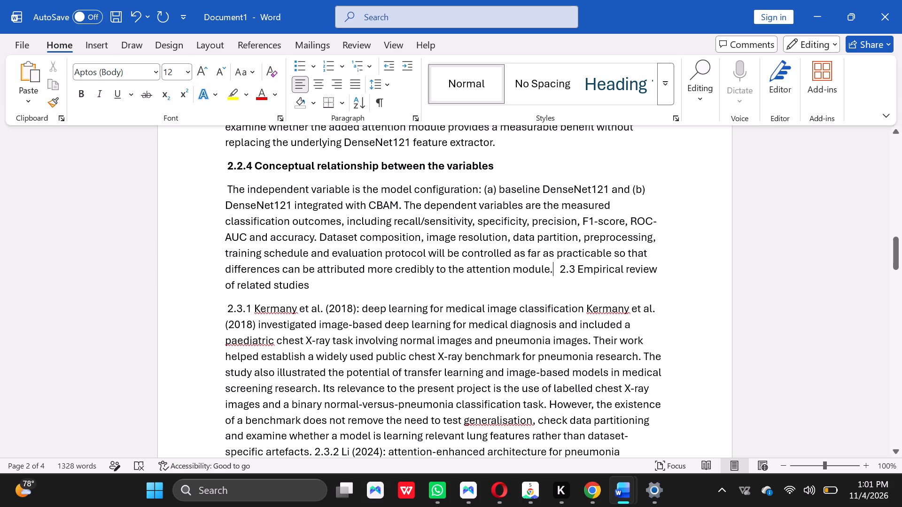
pyautogui.click(559, 269)
pyautogui.press('BackSpace')
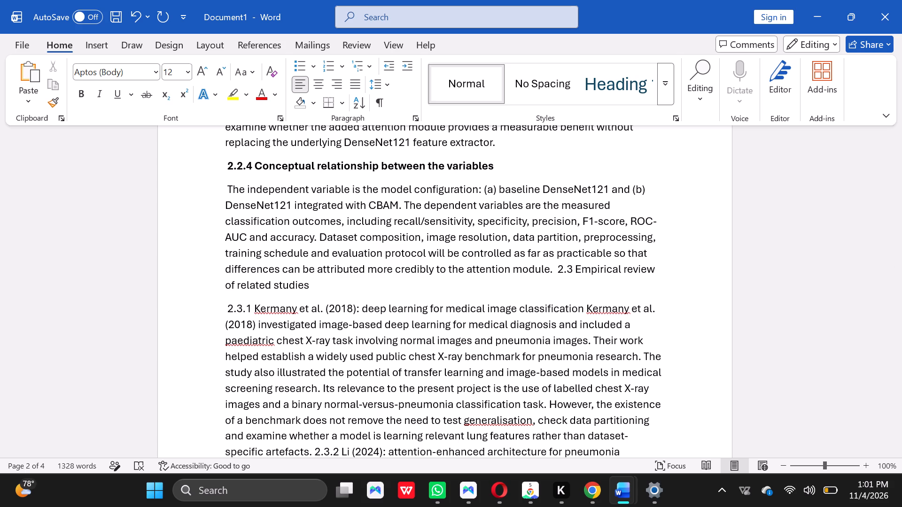
pyautogui.press('Return')
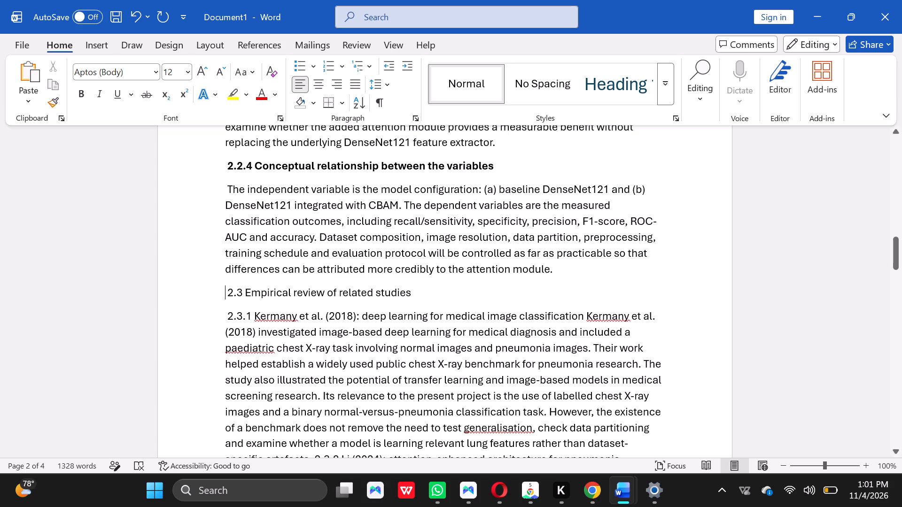
# Bold the heading "2.3 Empirical review of related studies".
pyautogui.moveTo(419, 288); pyautogui.dragTo(289, 290)
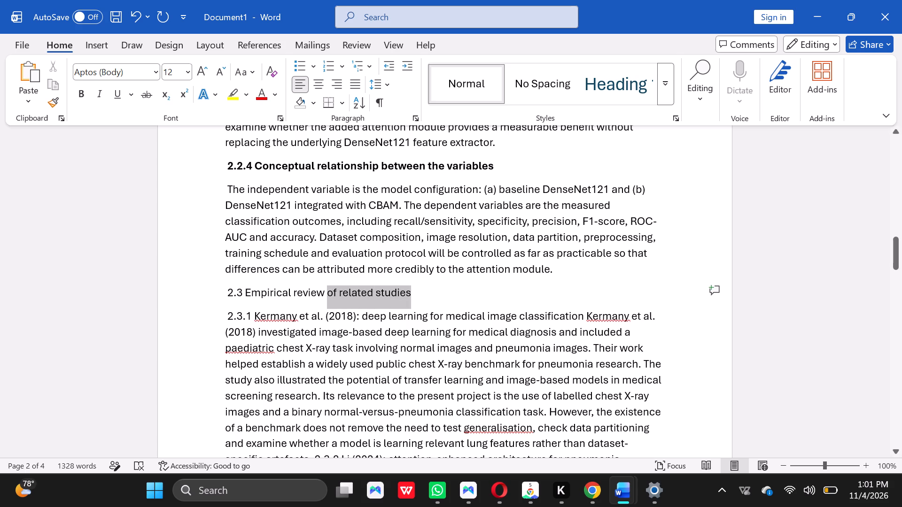
pyautogui.moveTo(289, 290); pyautogui.dragTo(208, 292)
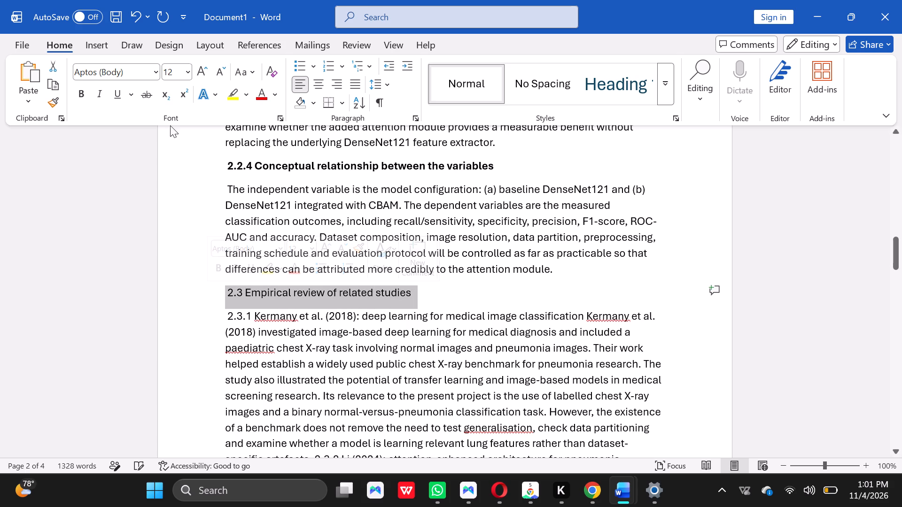
pyautogui.click(76, 97)
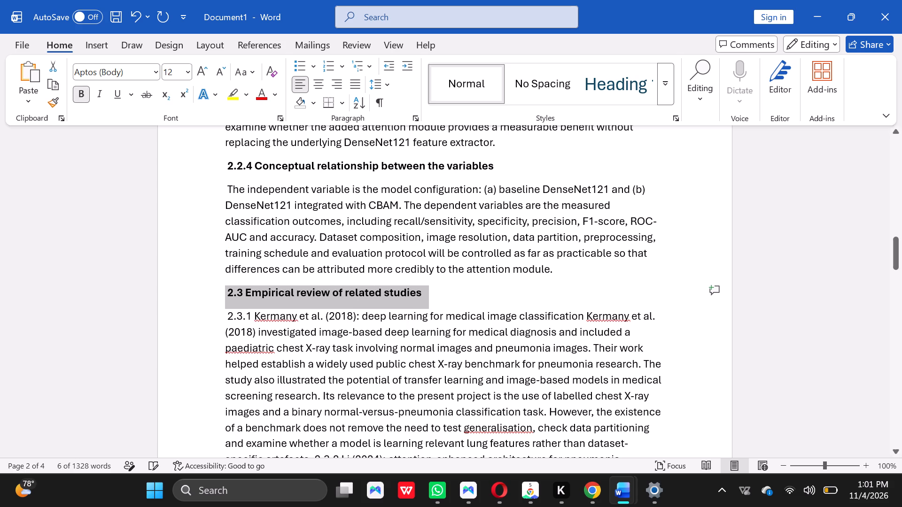
pyautogui.click(576, 292)
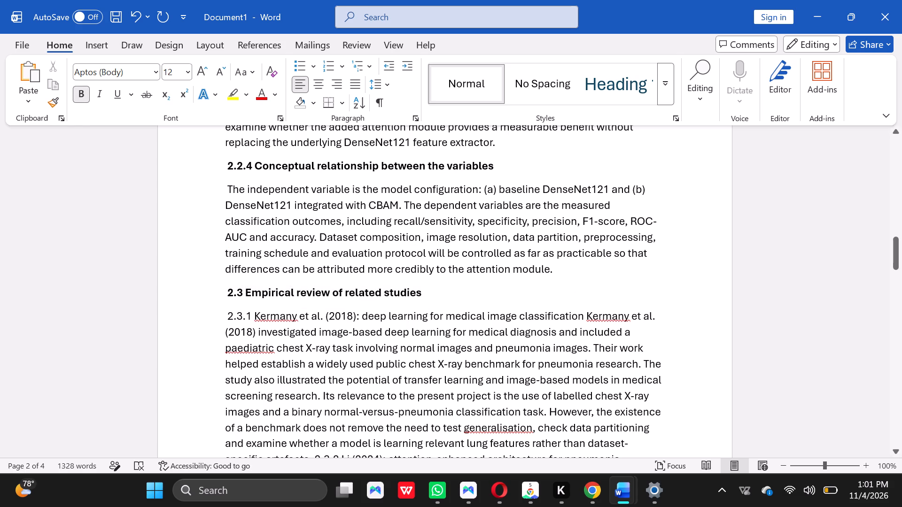
# Break the 2.3.1 text after "Kermany et al. (2018)" so "investigated image-based deep learning" starts a new paragraph.
pyautogui.click(257, 331)
pyautogui.press('Return')
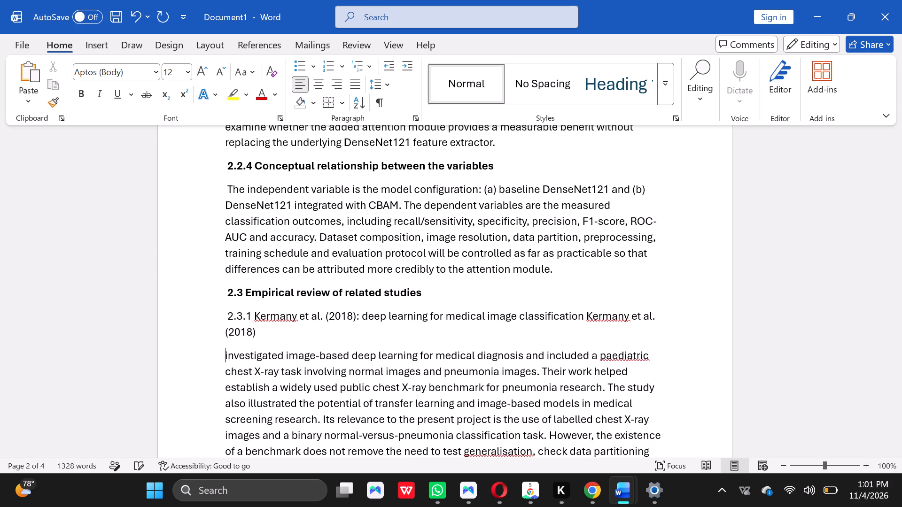
# Indent the 2.3.1 heading with two spaces and add a space before "(2018)" on its second line.
pyautogui.click(221, 317)
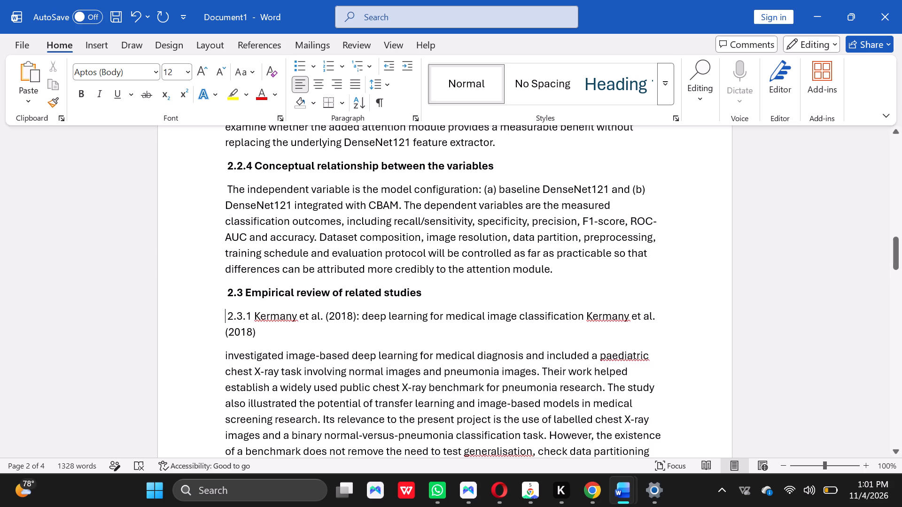
pyautogui.press('space')
pyautogui.press('space')
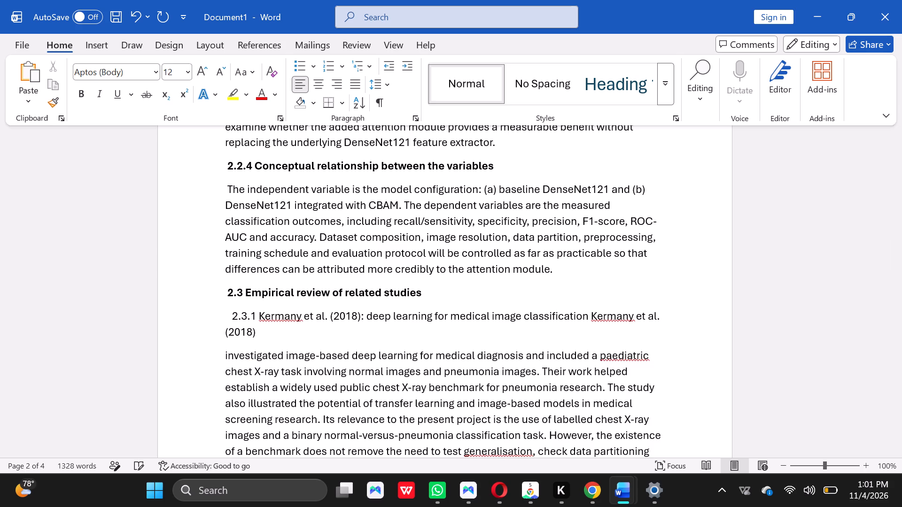
pyautogui.click(223, 331)
pyautogui.press('space')
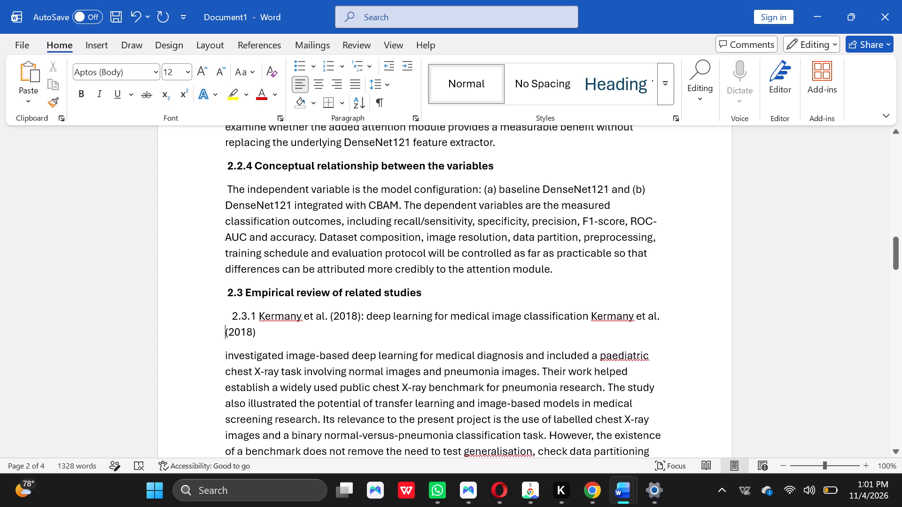
# Bold the 2.3.1 heading paragraph, from "2.3.1 Kermany et al." through the closing "(2018)".
pyautogui.moveTo(230, 311); pyautogui.dragTo(448, 323)
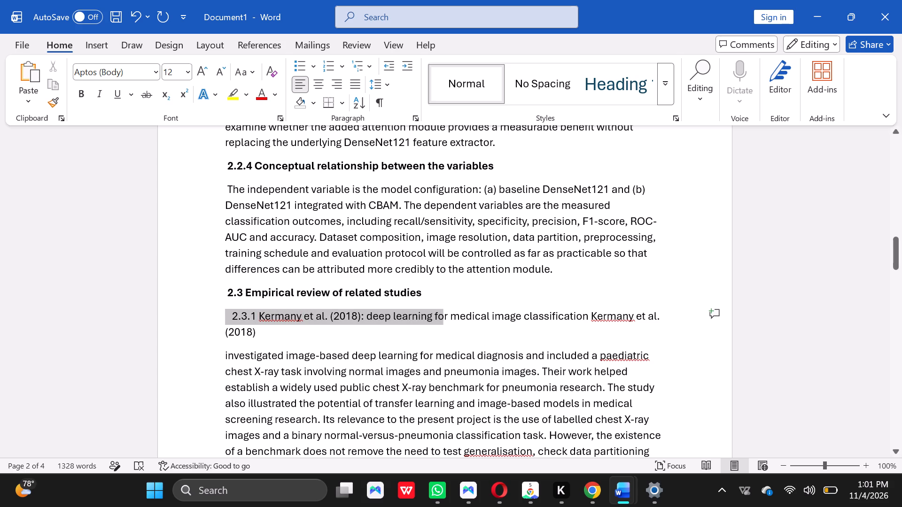
pyautogui.moveTo(448, 323); pyautogui.dragTo(627, 331)
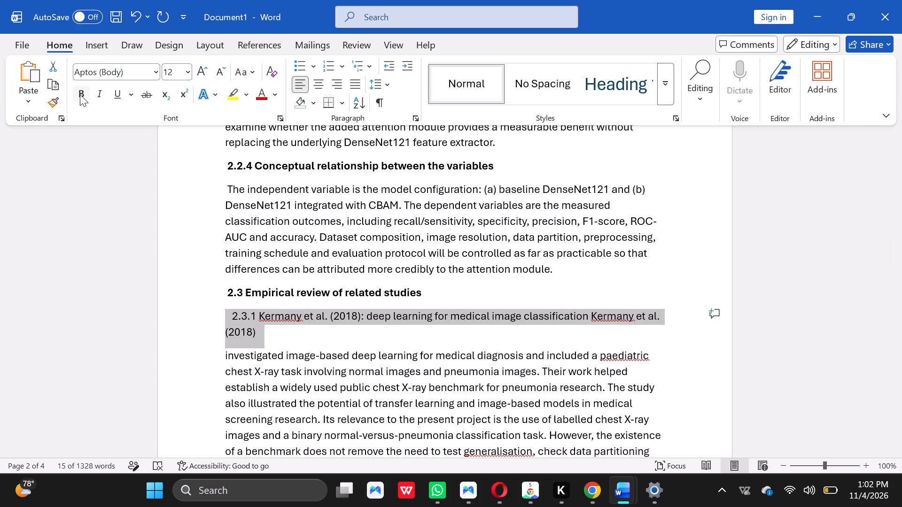
pyautogui.click(81, 96)
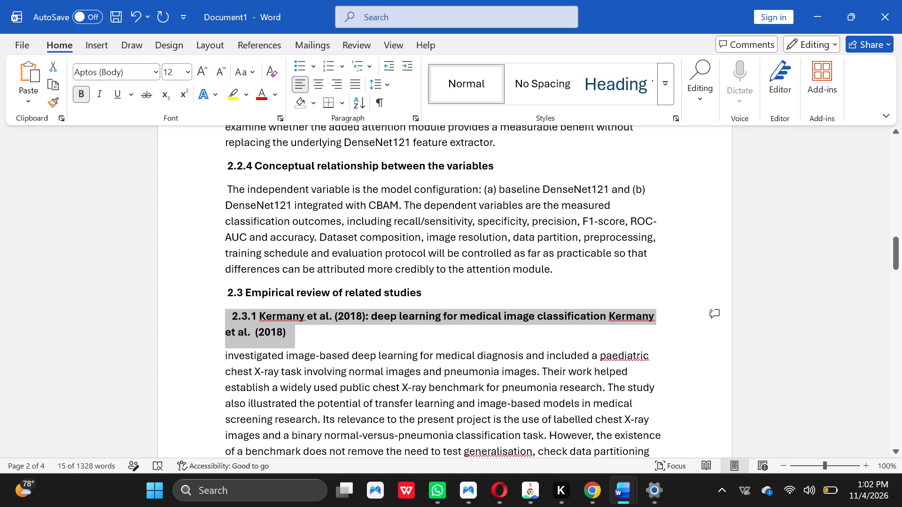
pyautogui.click(671, 281)
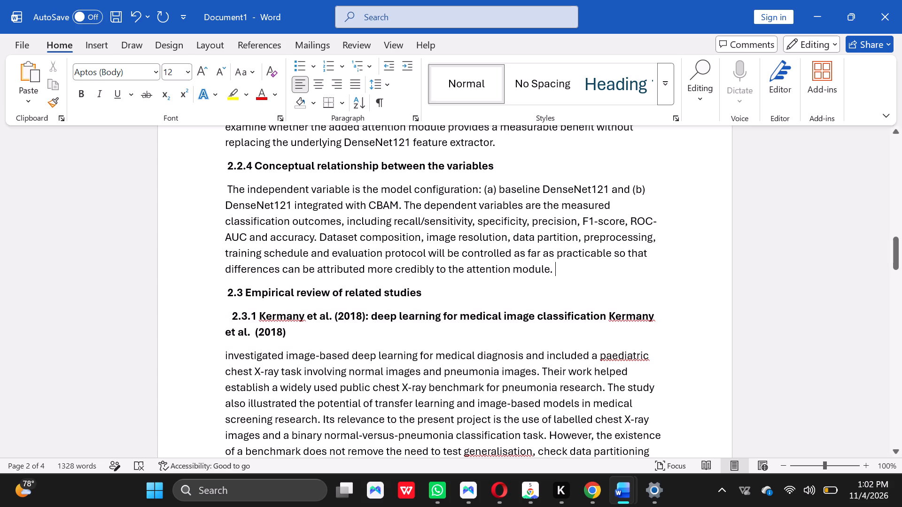
# Insert a blank line between the 2.2.4 paragraph and the 2.3 heading.
pyautogui.click(559, 270)
pyautogui.press('Return')
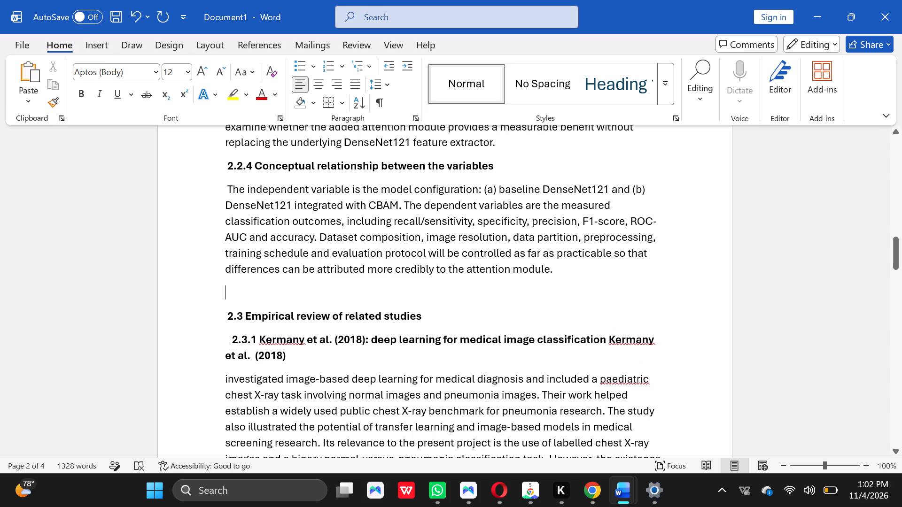
# Check the 2.3.1 heading in the source PDF and break the Word heading after "medical image classification".
pyautogui.click(587, 485)
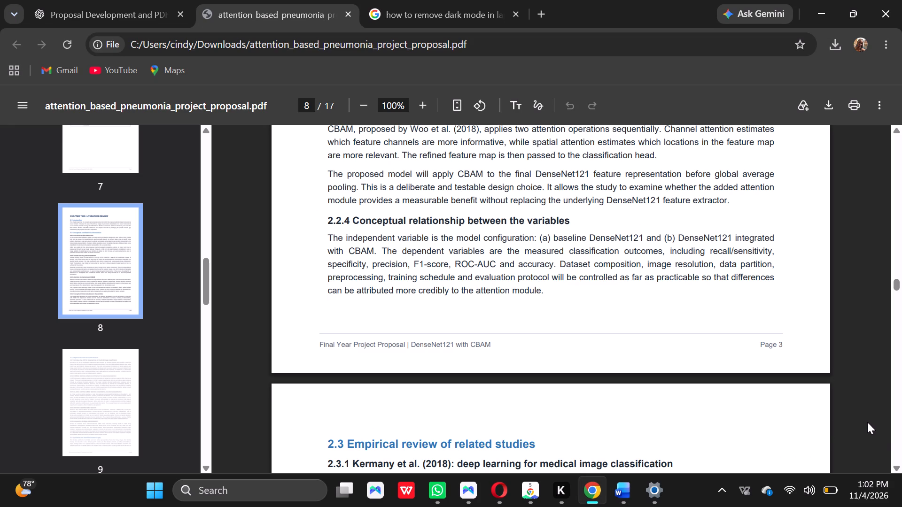
pyautogui.tripleClick(897, 467)
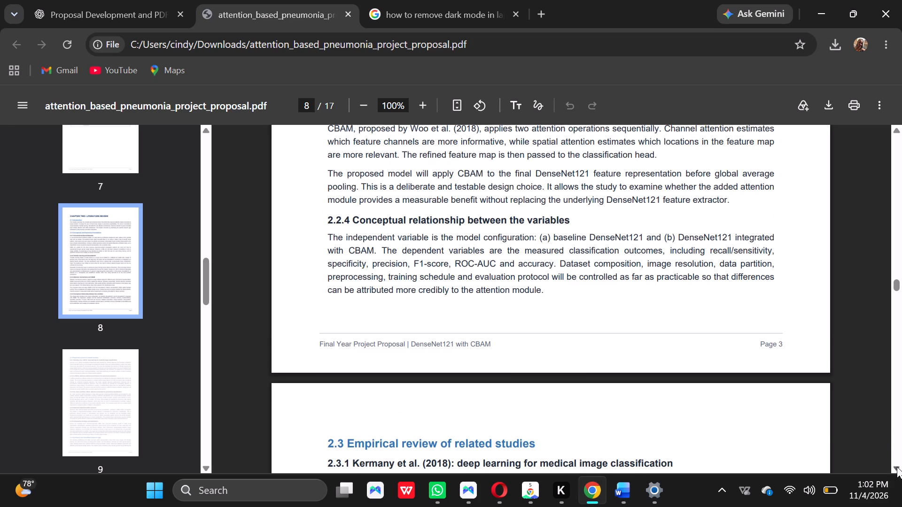
pyautogui.tripleClick(897, 467)
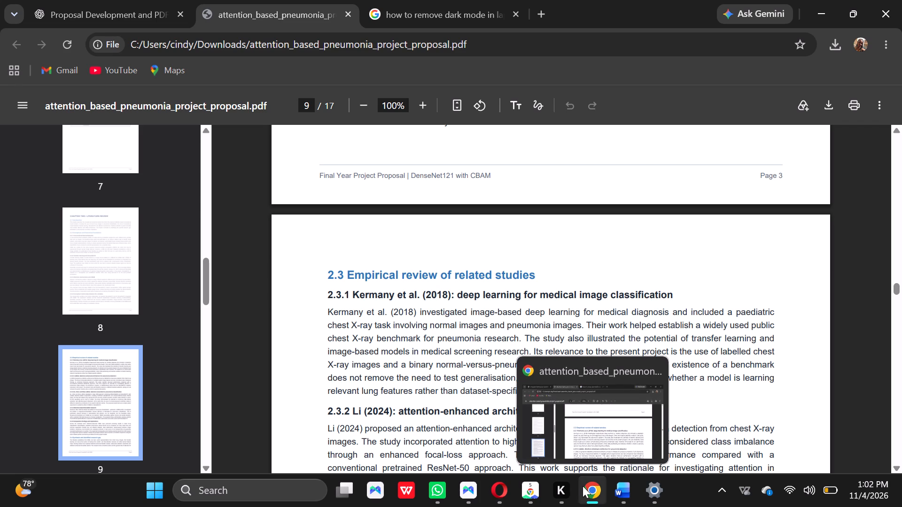
pyautogui.click(626, 488)
pyautogui.click(578, 438)
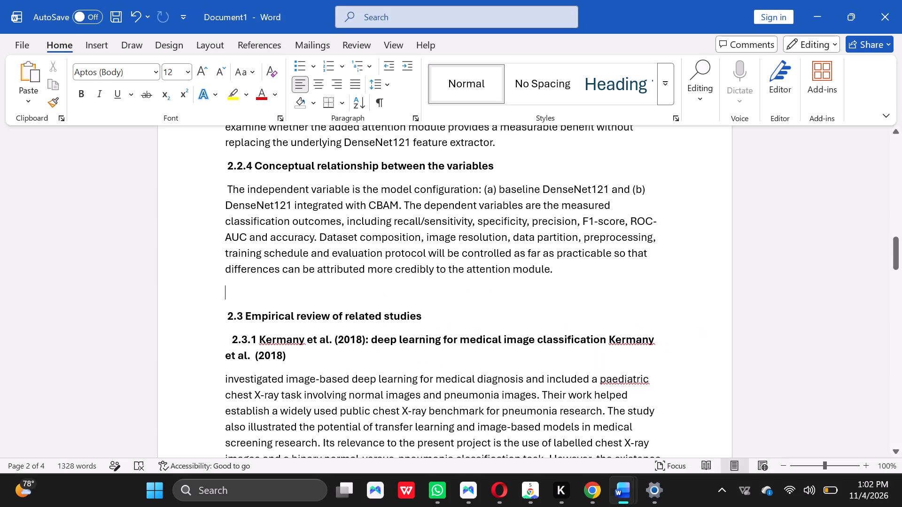
pyautogui.click(605, 339)
pyautogui.hotkey('ctrl', 'c')
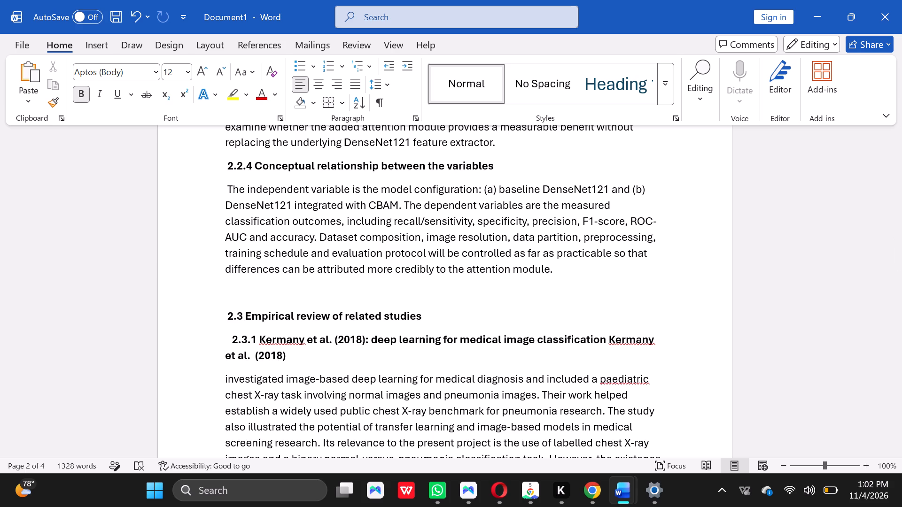
pyautogui.hotkey('ctrl', 'c')
pyautogui.hotkey('ctrl', 'c')
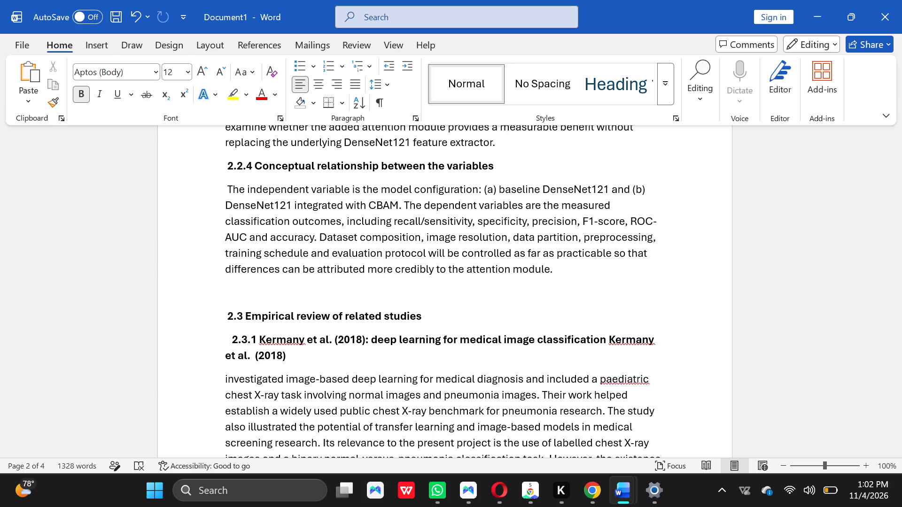
pyautogui.click(605, 339)
pyautogui.press('Return')
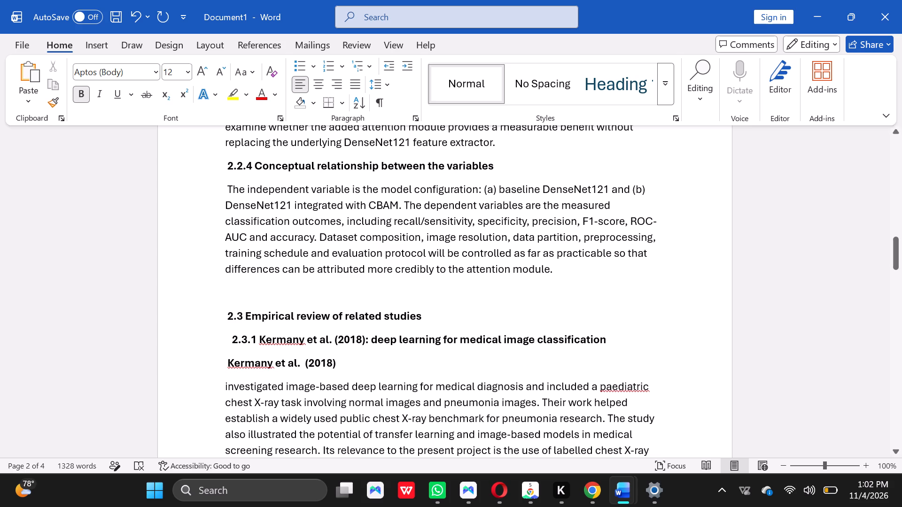
# Delete the separate bold line "Kermany et al. (2018)" below the 2.3.1 heading.
pyautogui.moveTo(350, 361); pyautogui.dragTo(223, 359)
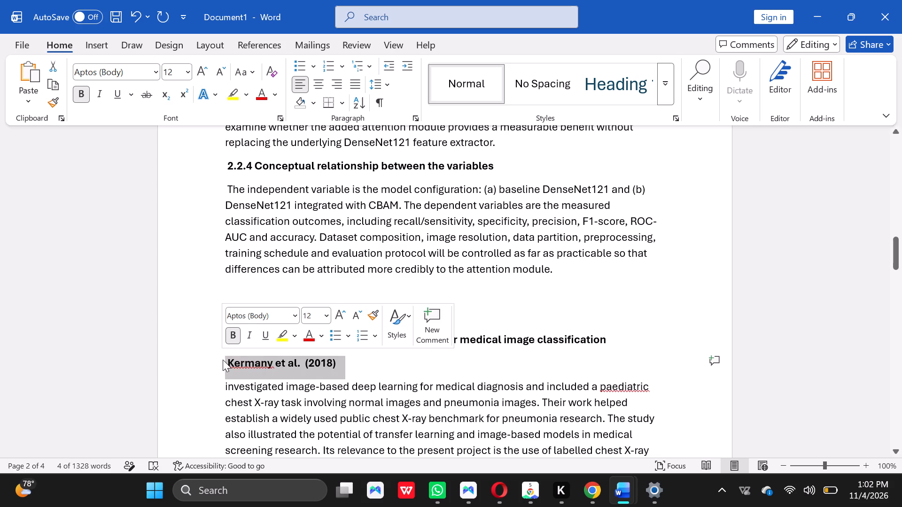
pyautogui.press('BackSpace')
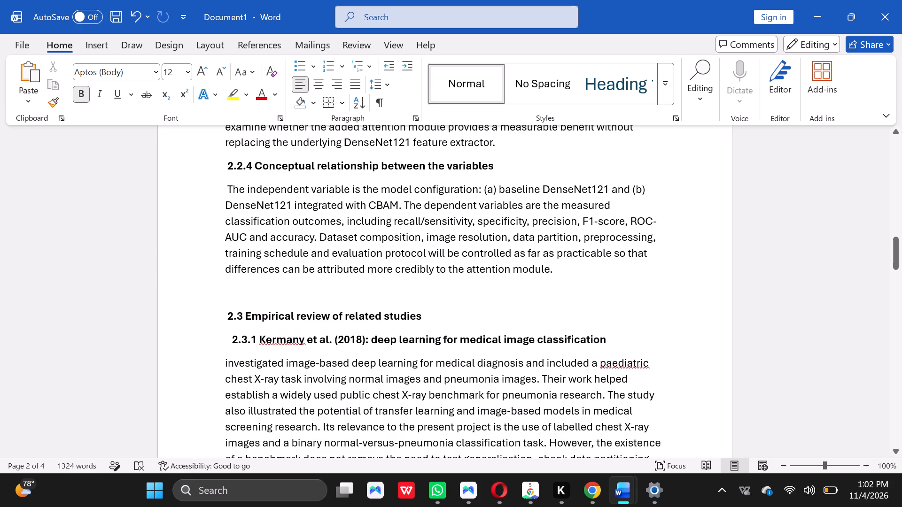
pyautogui.click(452, 307)
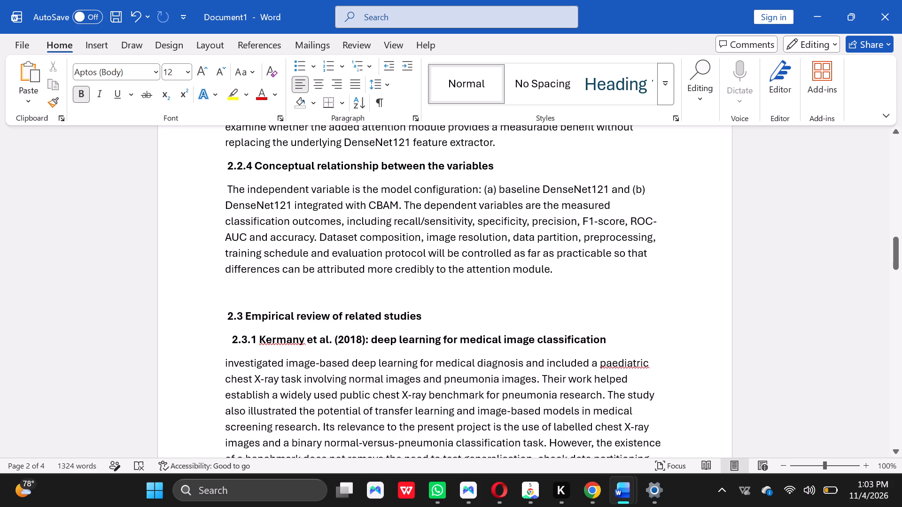
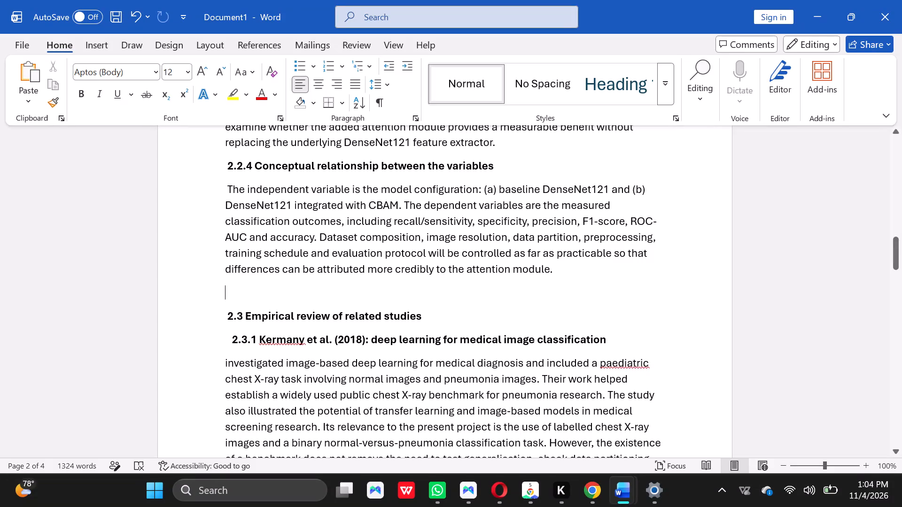
# Copy "Kermany et al. (2018)" from the source PDF's 2.3.1 paragraph and insert it with a trailing space before "investigated" in Word.
pyautogui.click(586, 485)
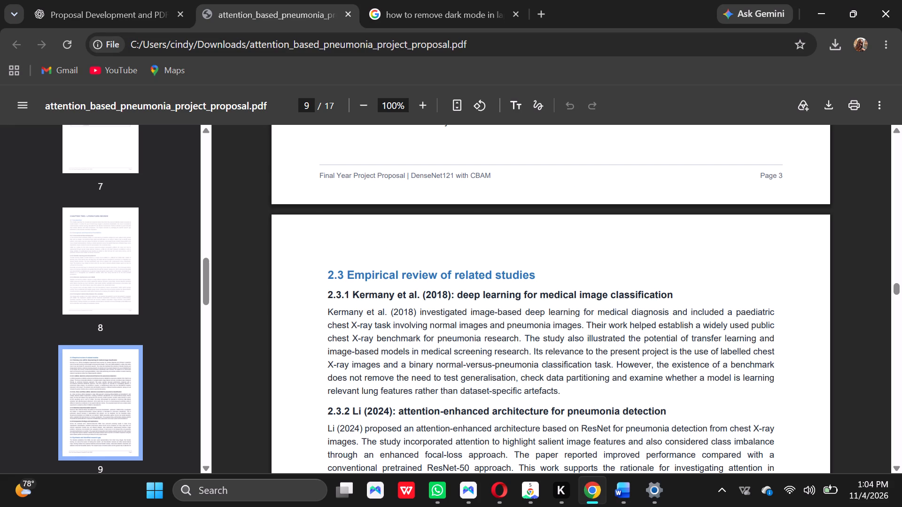
pyautogui.moveTo(420, 310); pyautogui.dragTo(327, 311)
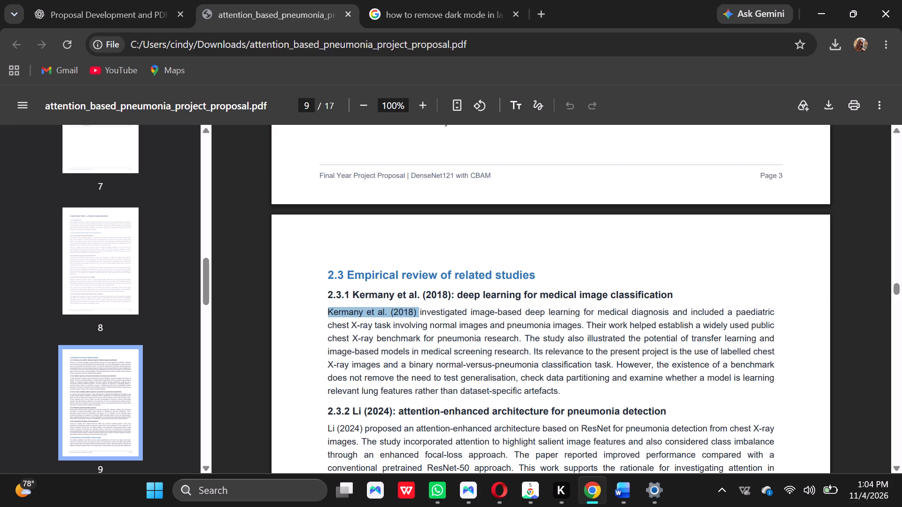
pyautogui.moveTo(327, 311); pyautogui.dragTo(327, 311)
pyautogui.hotkey('ctrl', 'c')
pyautogui.click(612, 493)
pyautogui.click(570, 438)
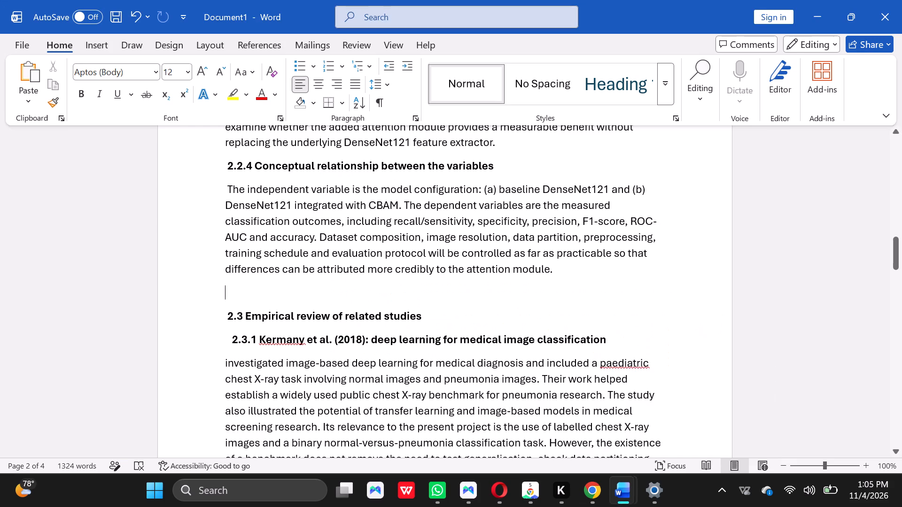
pyautogui.click(220, 361)
pyautogui.hotkey('ctrl', 'v')
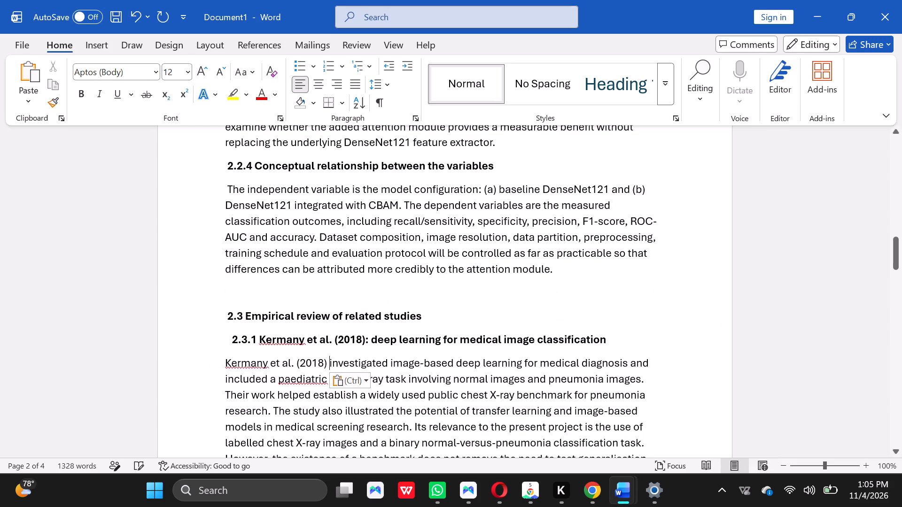
pyautogui.press('space')
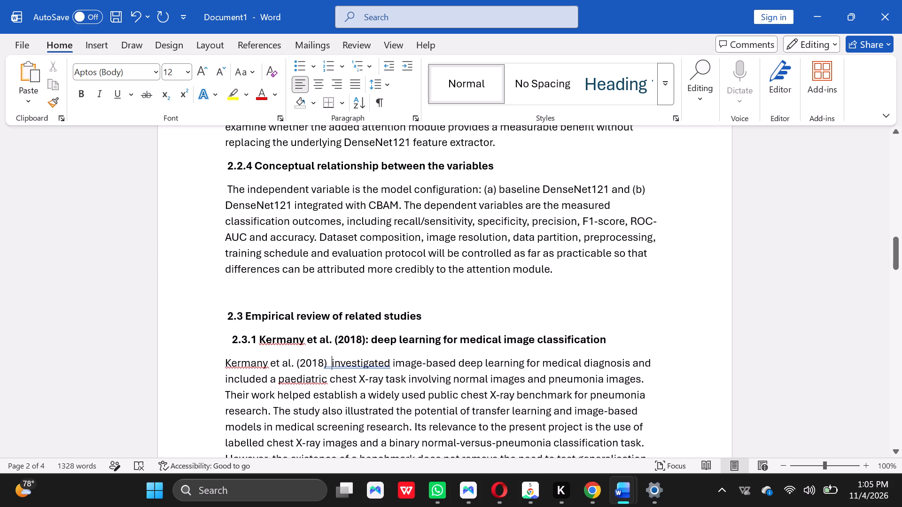
pyautogui.click(606, 317)
# Put the heading "2.3.2 Li (2024): attention-enhanced architecture for pneumonia detection" on its own line, checking its extent in the source PDF.
pyautogui.tripleClick(894, 452)
pyautogui.click(894, 452)
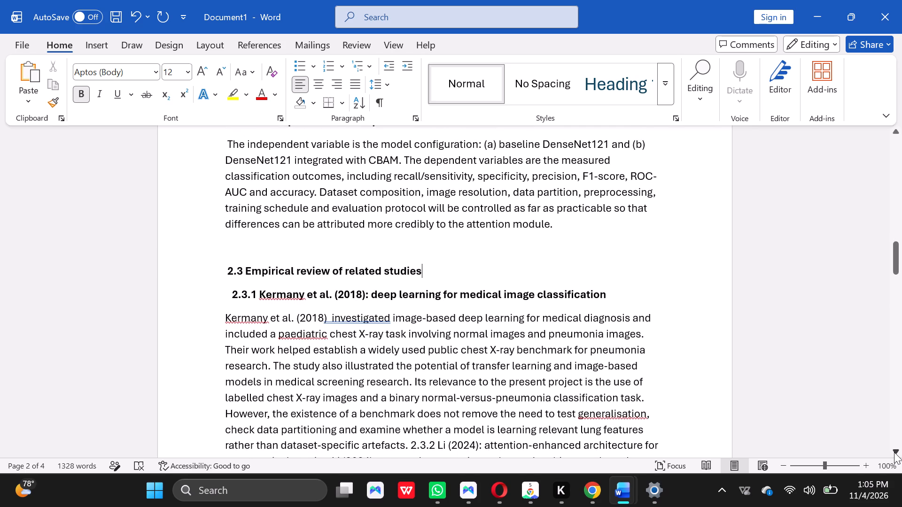
pyautogui.tripleClick(894, 452)
pyautogui.tripleClick(894, 452)
pyautogui.tripleClick(894, 452)
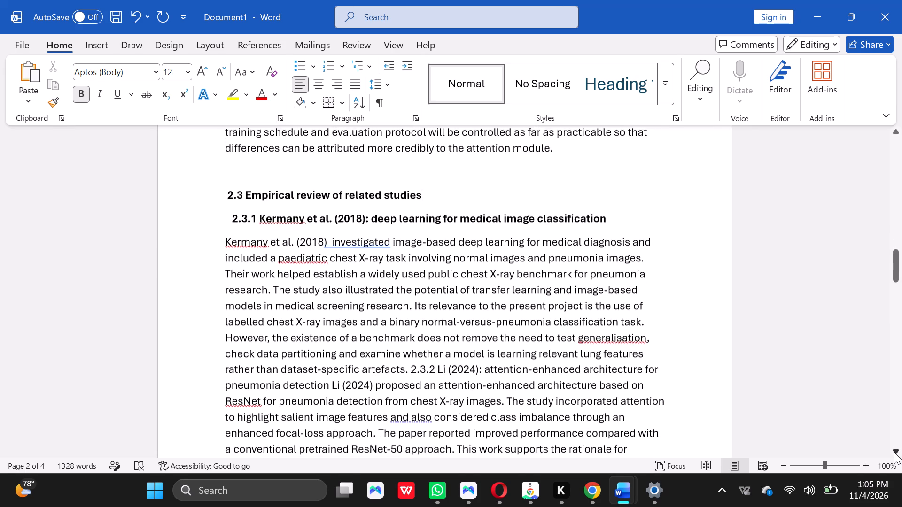
pyautogui.click(894, 452)
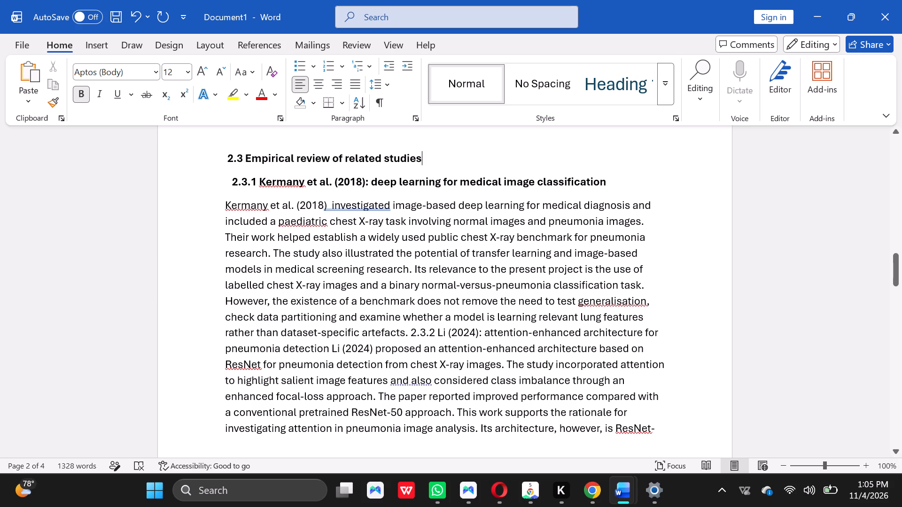
pyautogui.click(410, 333)
pyautogui.press('Return')
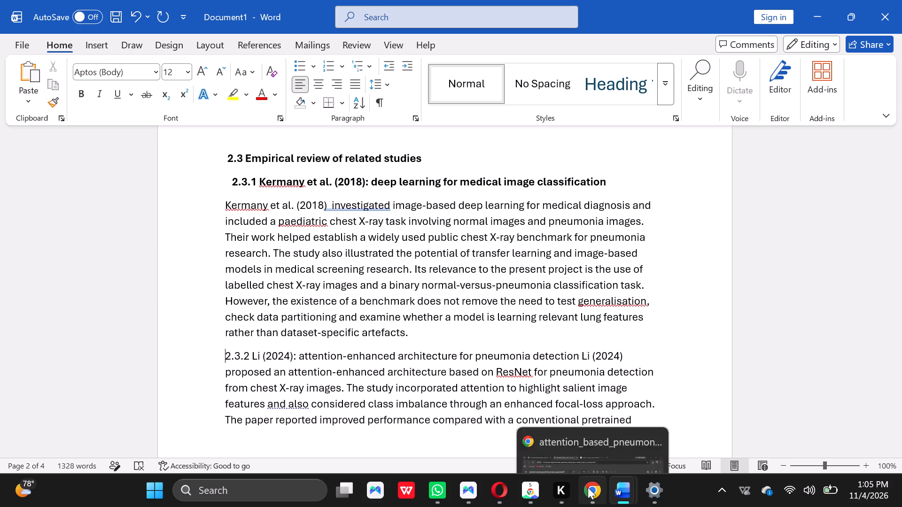
pyautogui.click(573, 413)
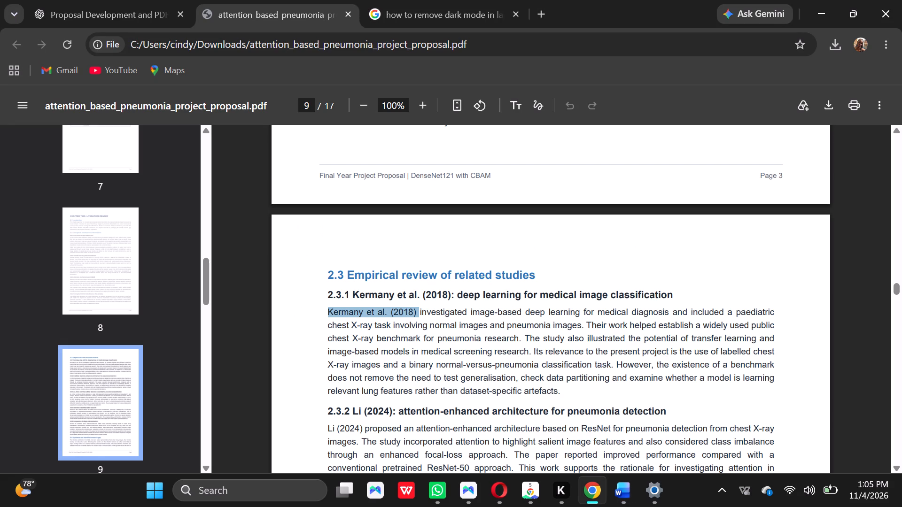
pyautogui.click(621, 487)
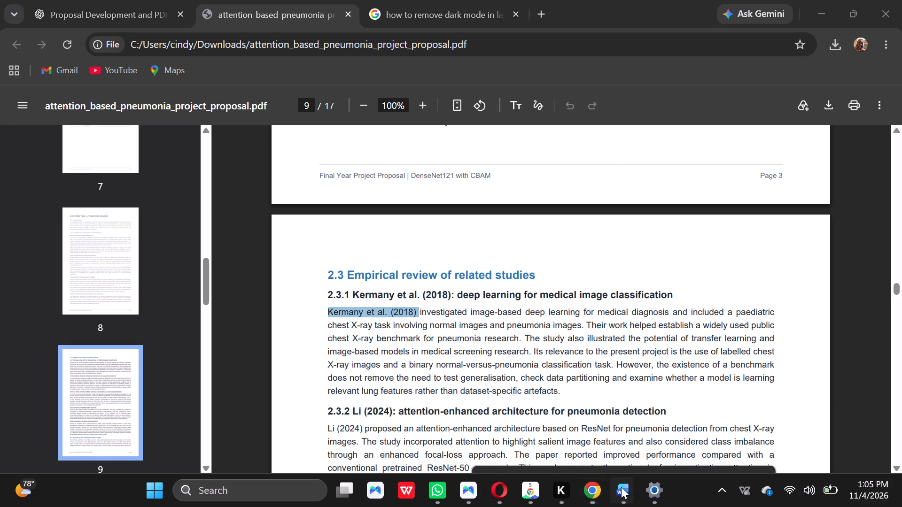
pyautogui.click(542, 405)
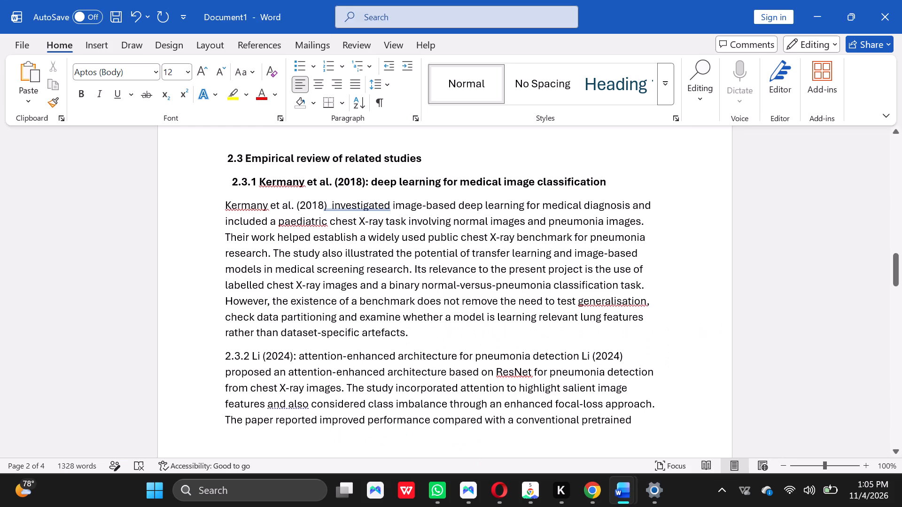
pyautogui.click(580, 357)
pyautogui.press('Return')
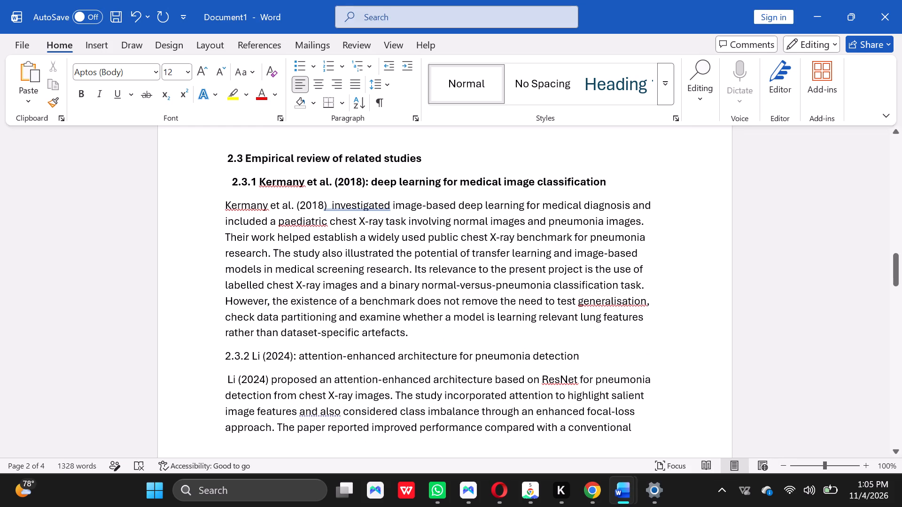
# Indent the 2.3.2 heading with three spaces and make the whole heading line bold.
pyautogui.click(223, 354)
pyautogui.press('space')
pyautogui.press('space')
pyautogui.press('space')
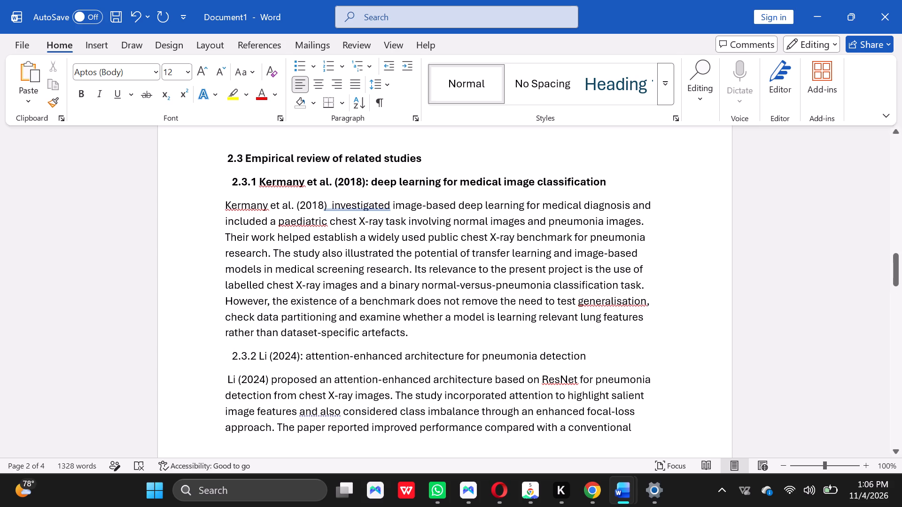
pyautogui.moveTo(609, 357); pyautogui.dragTo(406, 359)
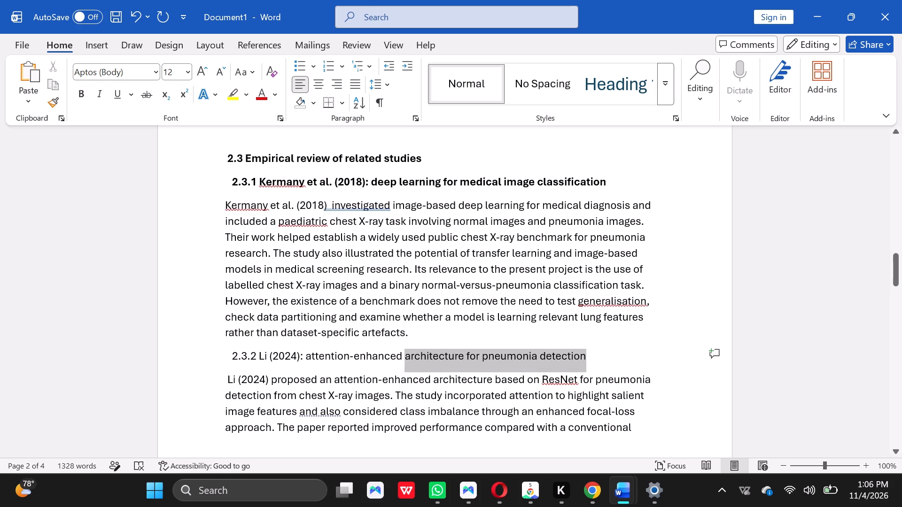
pyautogui.moveTo(406, 359); pyautogui.dragTo(228, 354)
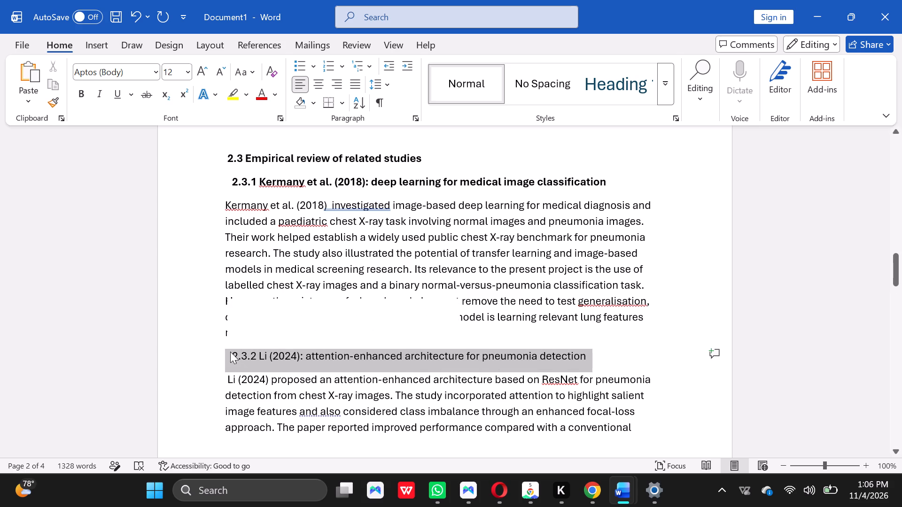
pyautogui.click(89, 95)
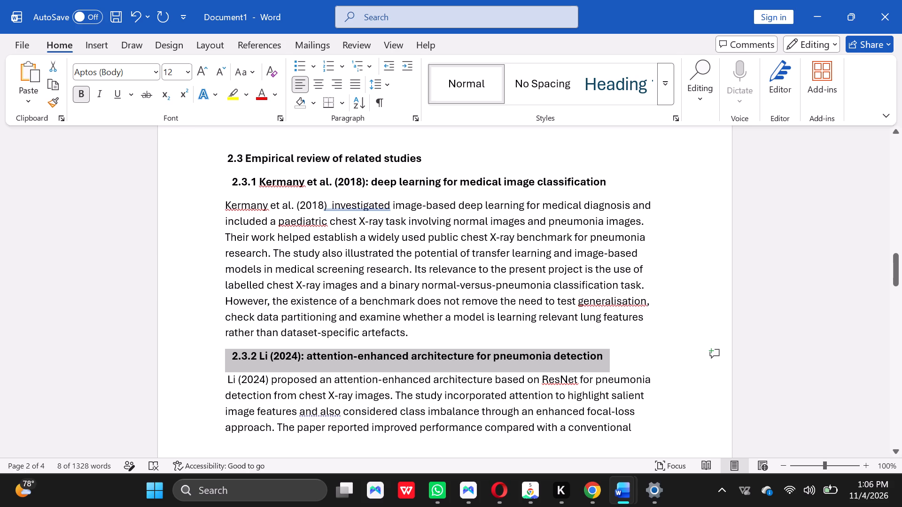
pyautogui.click(677, 260)
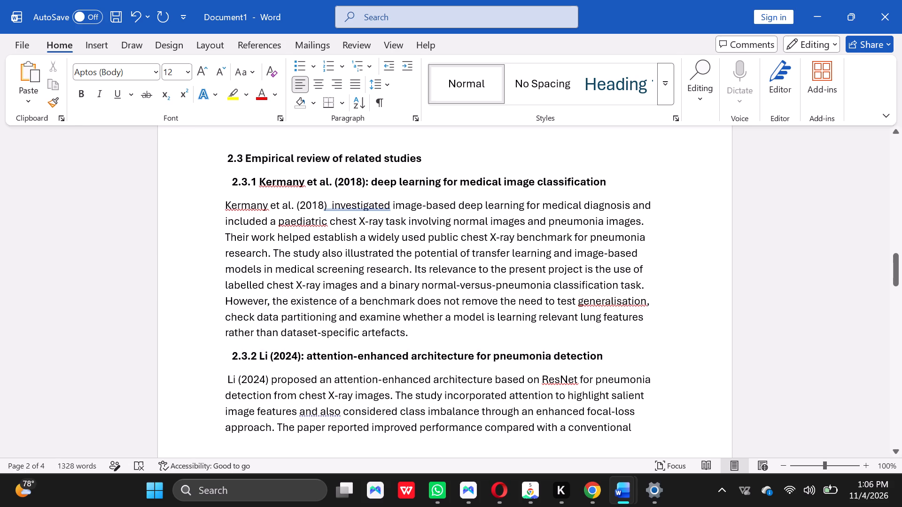
# Examine the 2.3.2 text across the page break to find where the 2.3.3 heading begins within the paragraph.
pyautogui.click(897, 450)
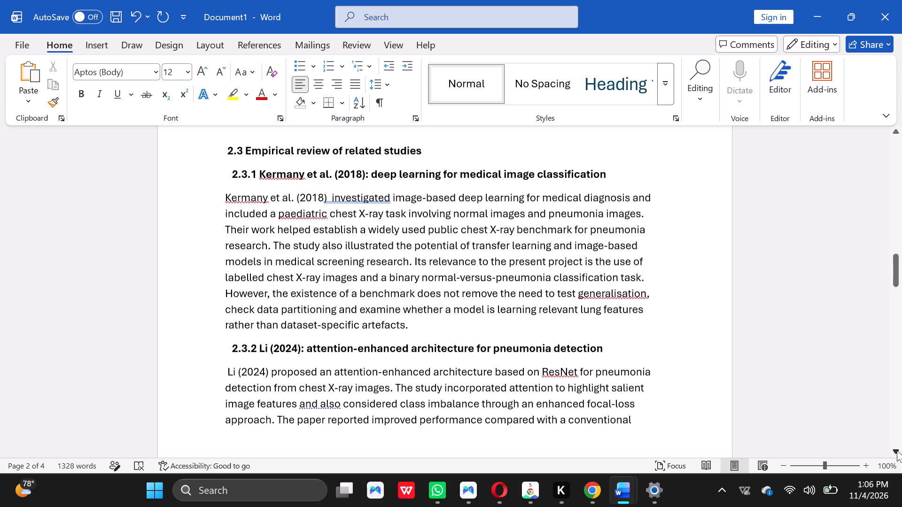
pyautogui.tripleClick(897, 450)
pyautogui.tripleClick(897, 450)
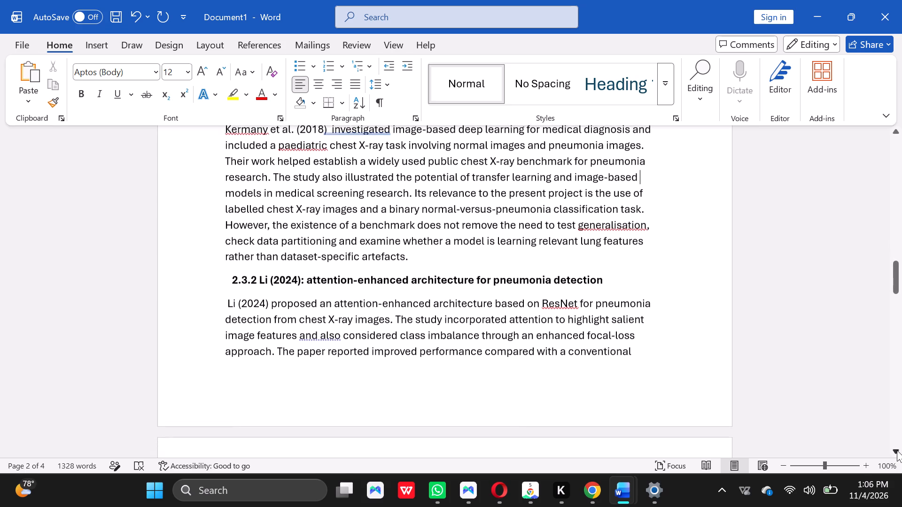
pyautogui.click(897, 450)
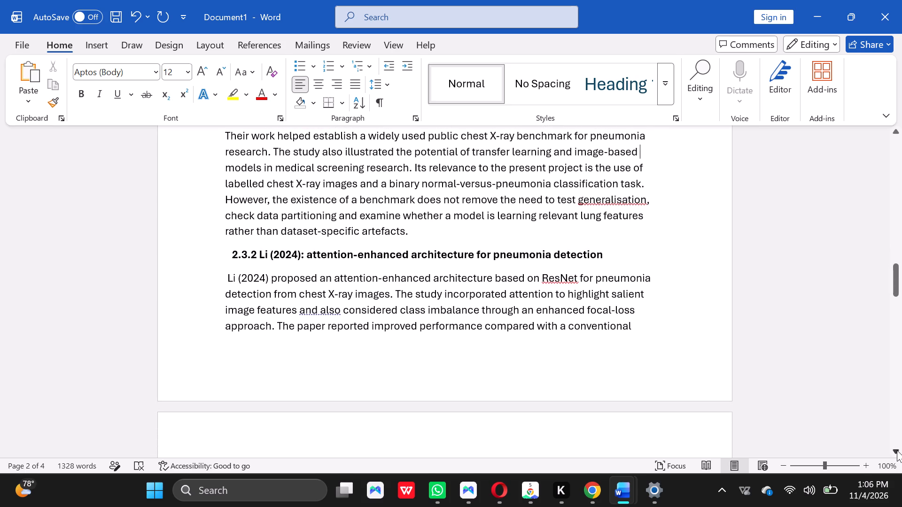
pyautogui.doubleClick(897, 450)
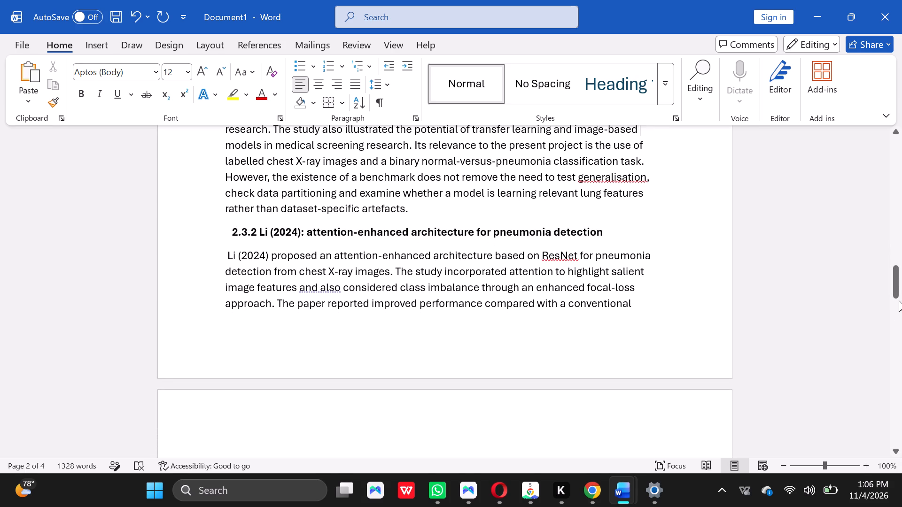
pyautogui.tripleClick(895, 135)
pyautogui.click(895, 135)
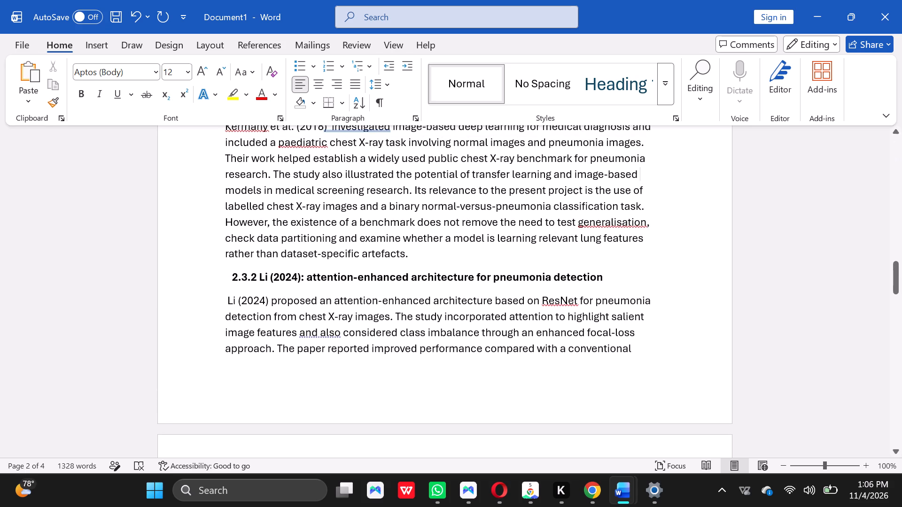
pyautogui.tripleClick(894, 451)
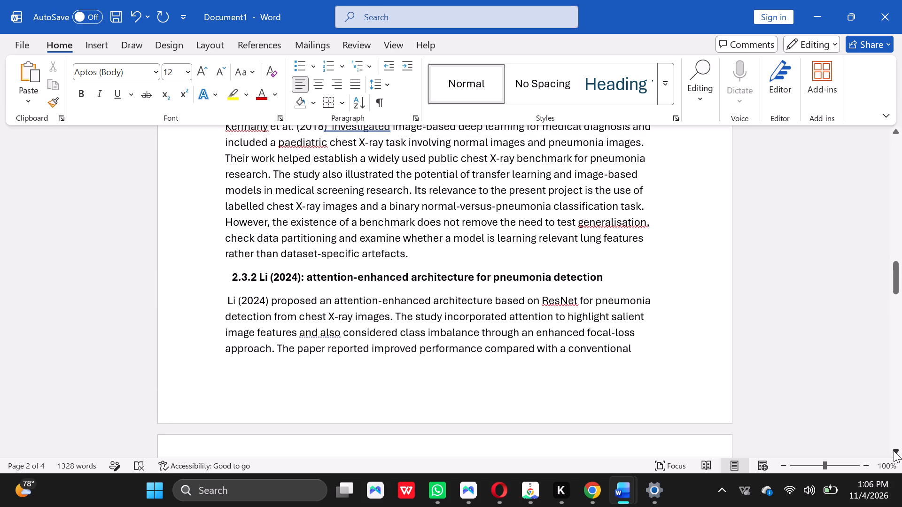
pyautogui.tripleClick(894, 451)
pyautogui.doubleClick(894, 451)
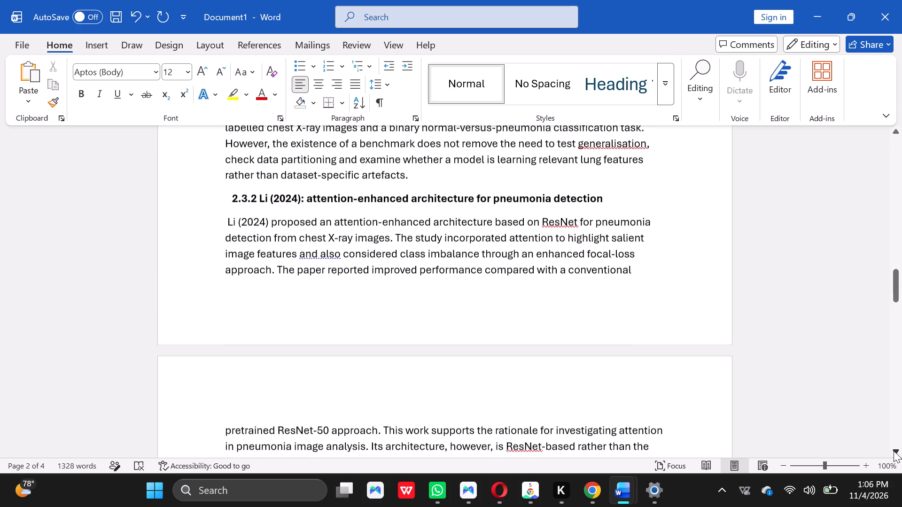
pyautogui.doubleClick(894, 451)
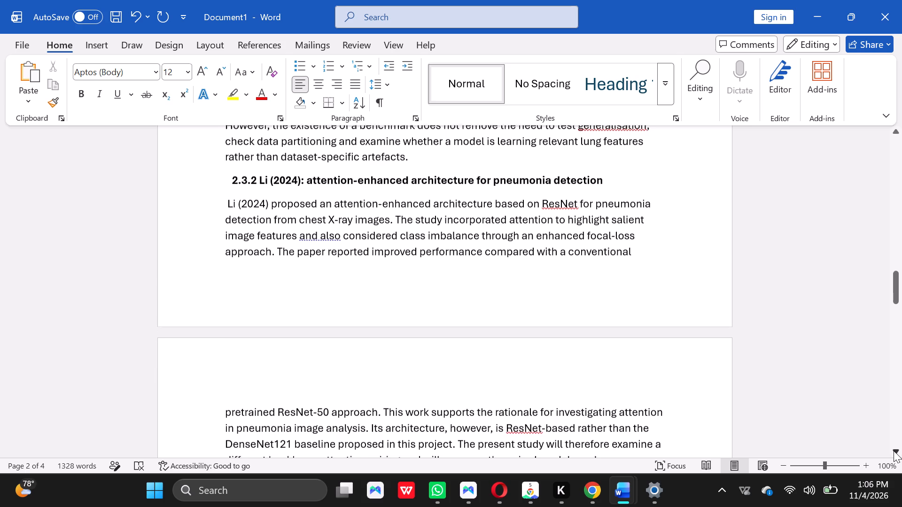
pyautogui.click(894, 451)
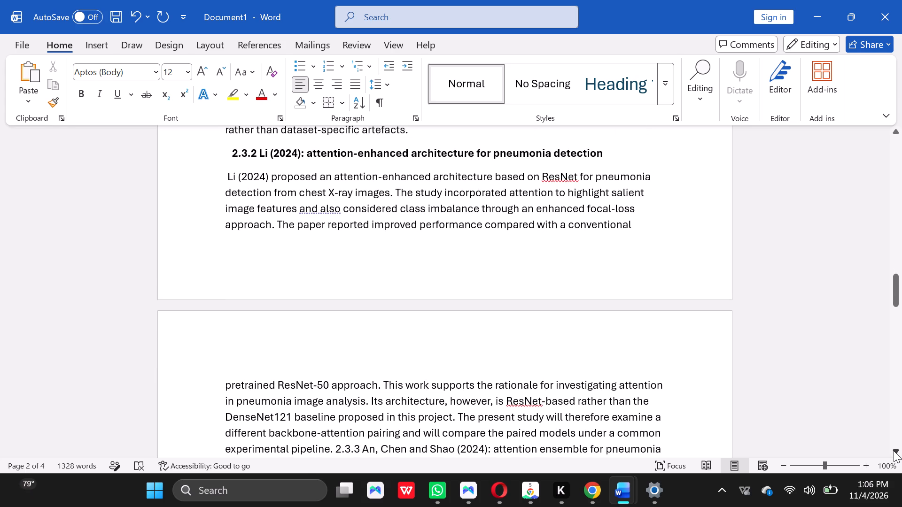
pyautogui.tripleClick(894, 451)
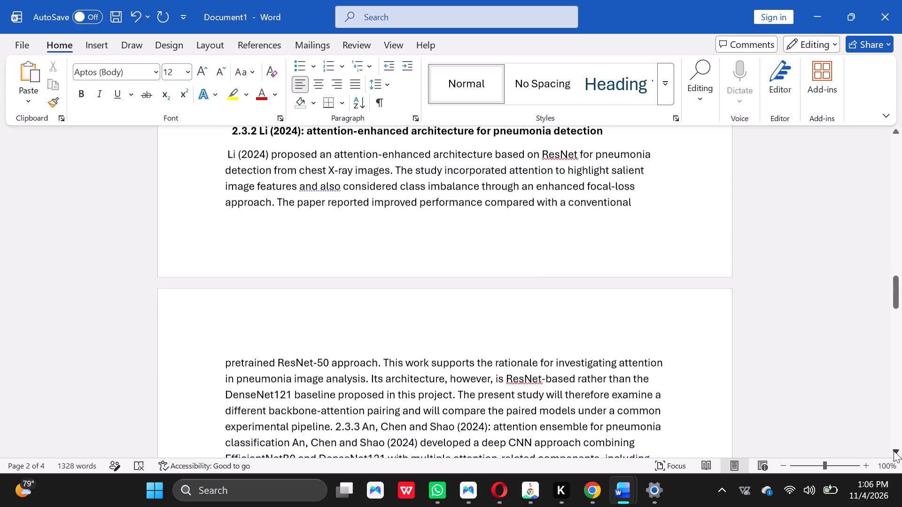
pyautogui.tripleClick(894, 451)
pyautogui.tripleClick(894, 451)
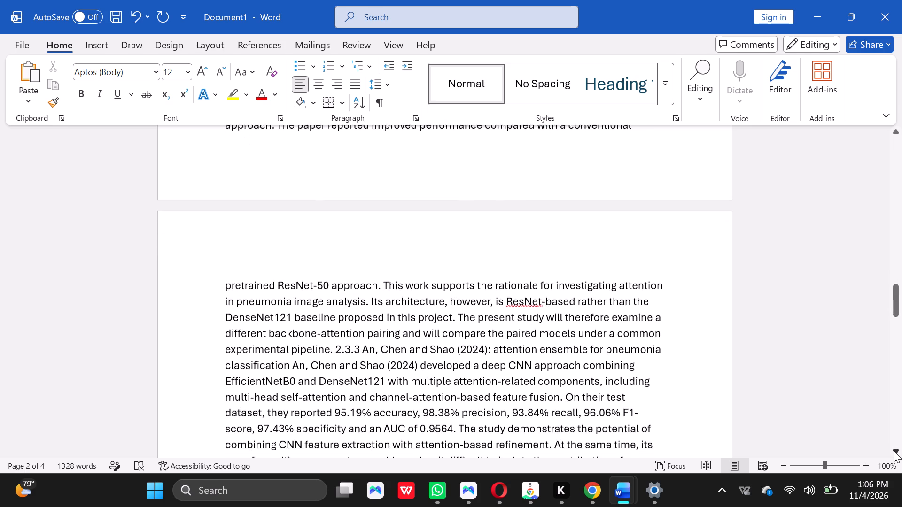
pyautogui.click(894, 451)
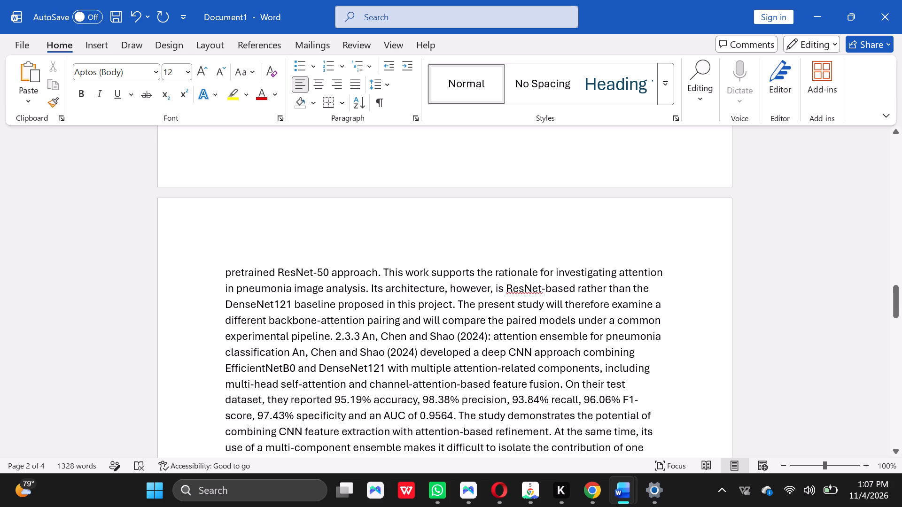
# Put the heading "2.3.3 An, Chen and Shao (2024): attention ensemble for pneumonia classification" on its own line, separate from the paragraphs around it.
pyautogui.moveTo(403, 327); pyautogui.dragTo(474, 317)
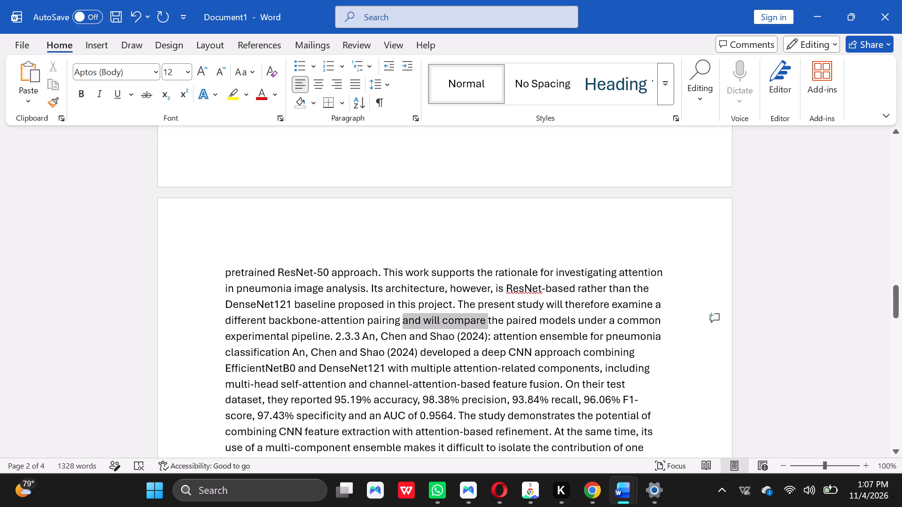
pyautogui.moveTo(474, 317); pyautogui.dragTo(501, 325)
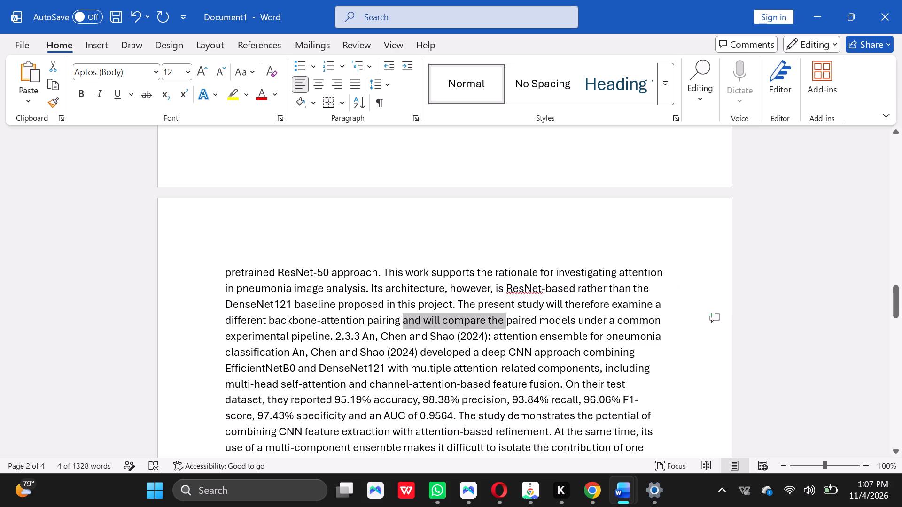
pyautogui.click(335, 340)
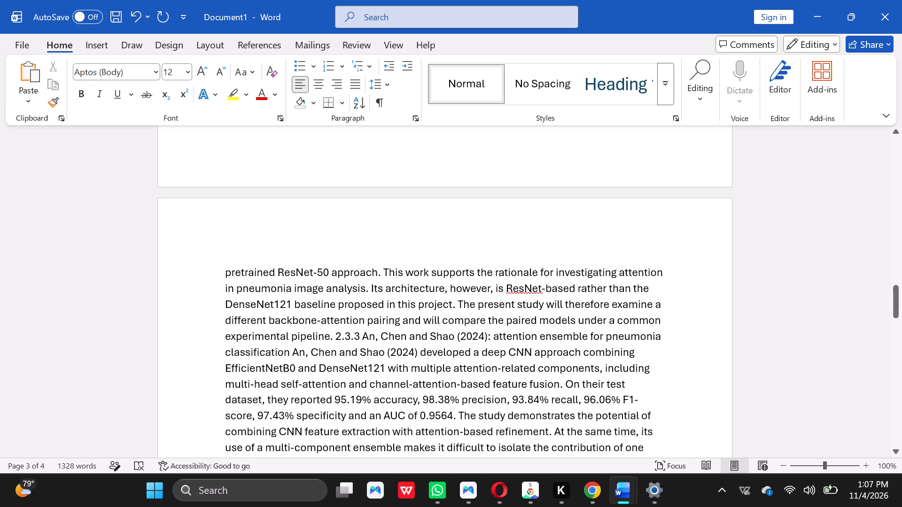
pyautogui.press('Return')
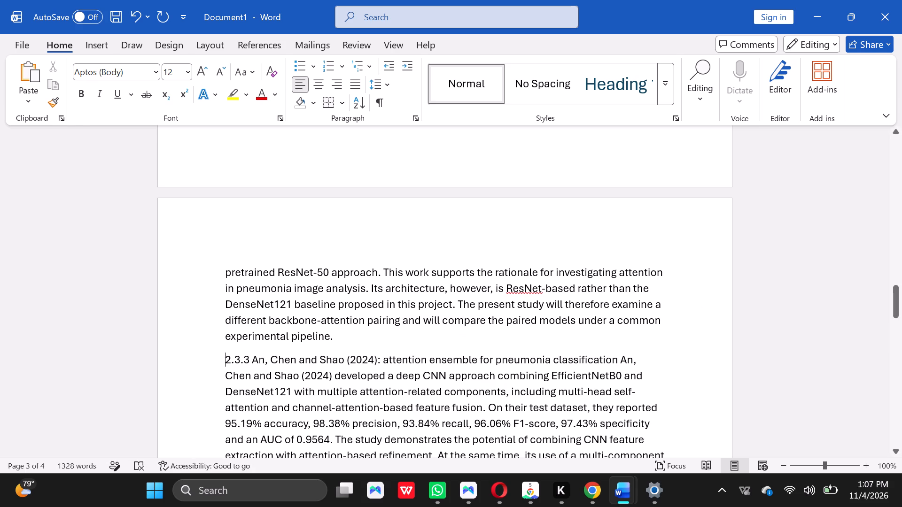
pyautogui.click(615, 360)
pyautogui.press('Return')
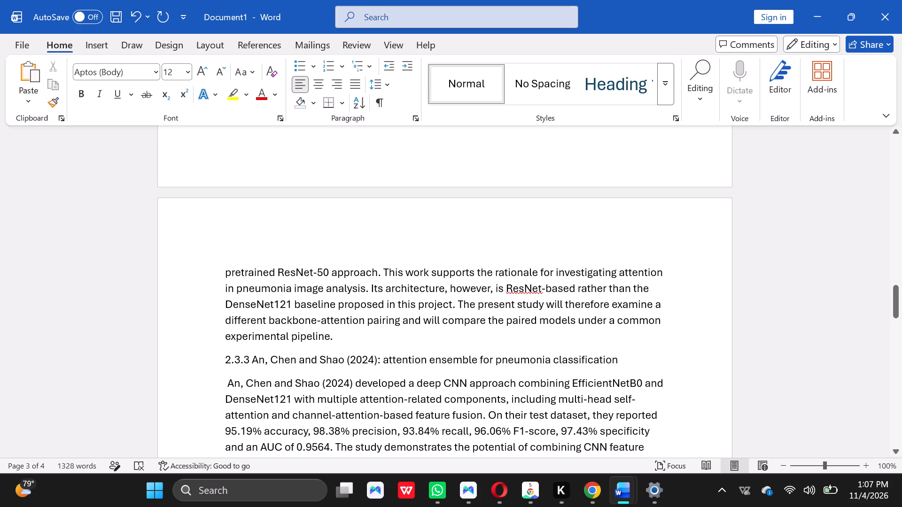
# Indent the 2.3.3 heading with one space and make the whole line bold, checking the heading against the source PDF.
pyautogui.click(219, 364)
pyautogui.press('space')
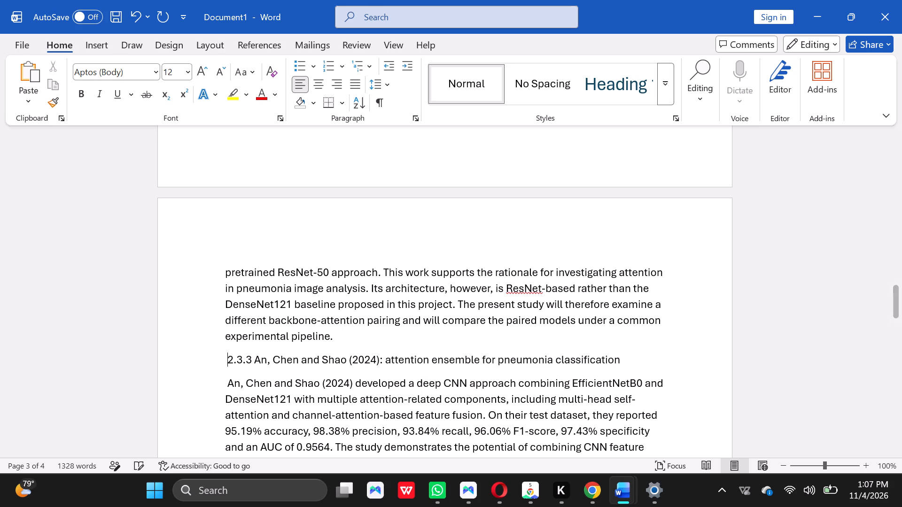
pyautogui.click(589, 487)
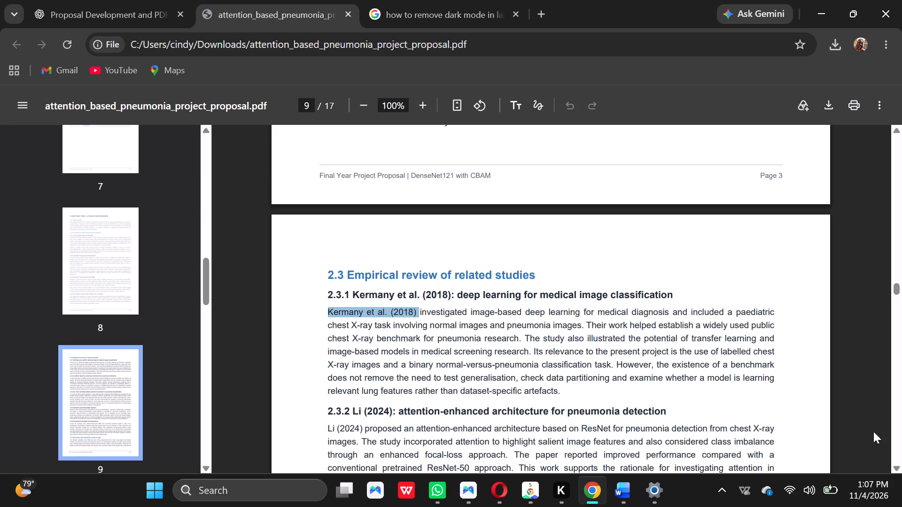
pyautogui.tripleClick(897, 466)
pyautogui.tripleClick(897, 466)
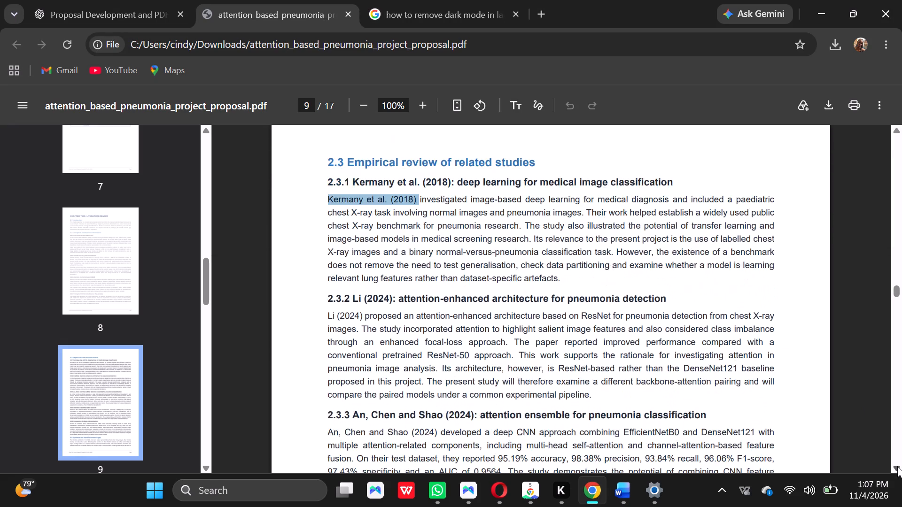
pyautogui.doubleClick(897, 466)
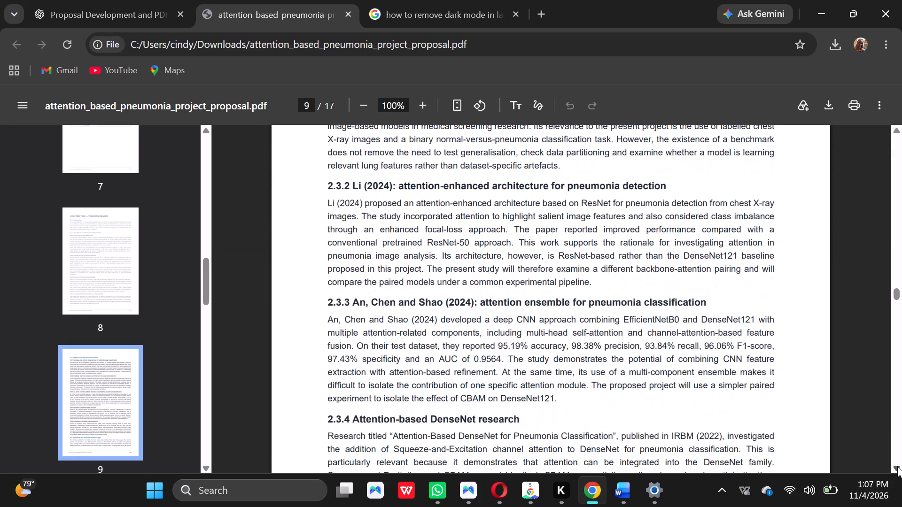
pyautogui.click(695, 397)
pyautogui.click(620, 492)
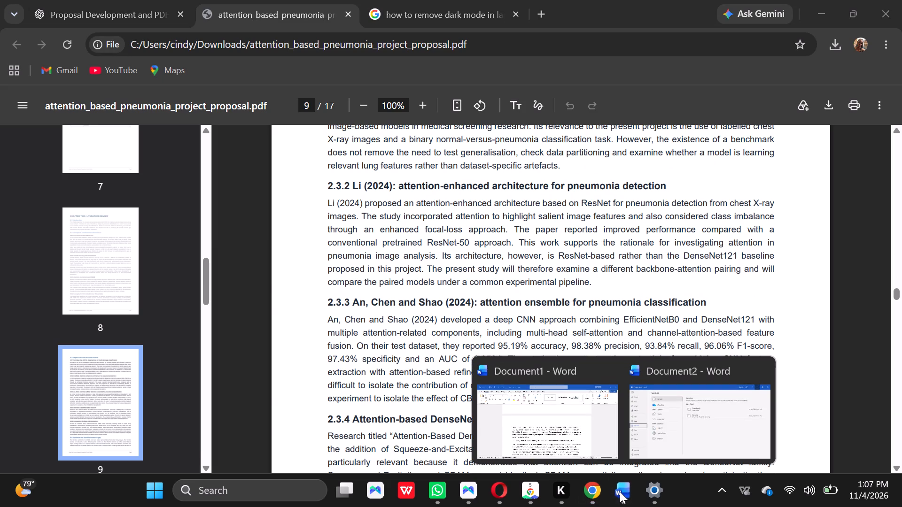
pyautogui.click(568, 413)
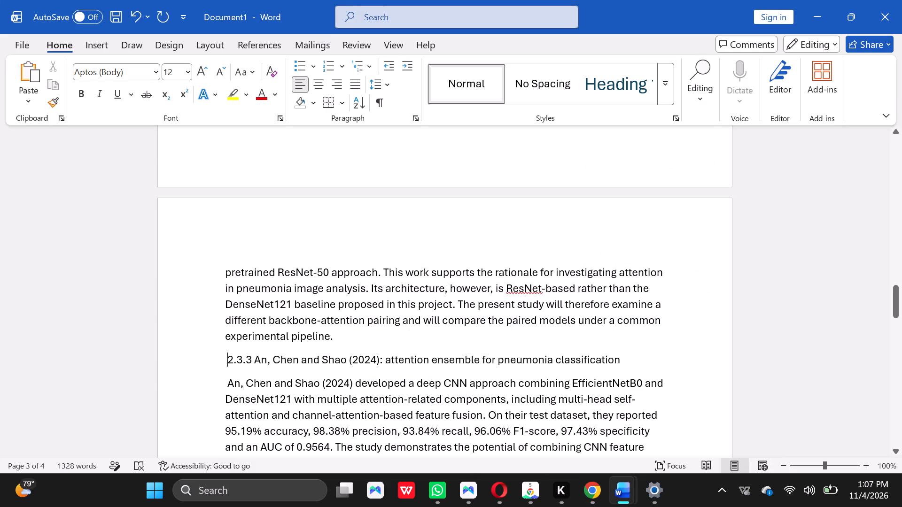
pyautogui.moveTo(627, 359); pyautogui.dragTo(281, 356)
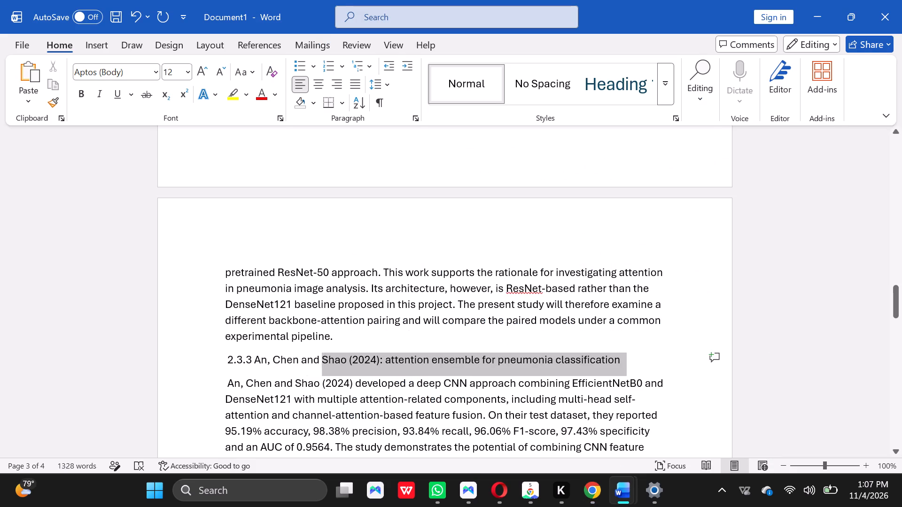
pyautogui.moveTo(281, 356); pyautogui.dragTo(224, 357)
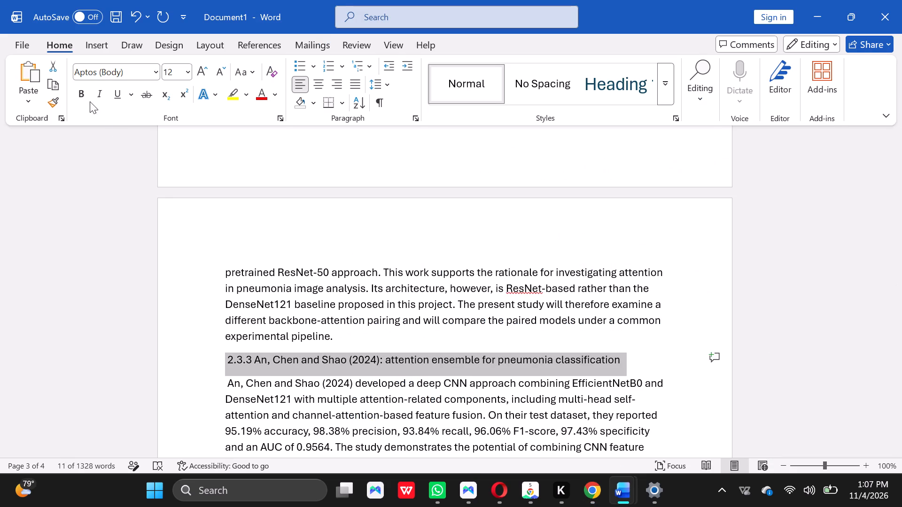
pyautogui.click(83, 93)
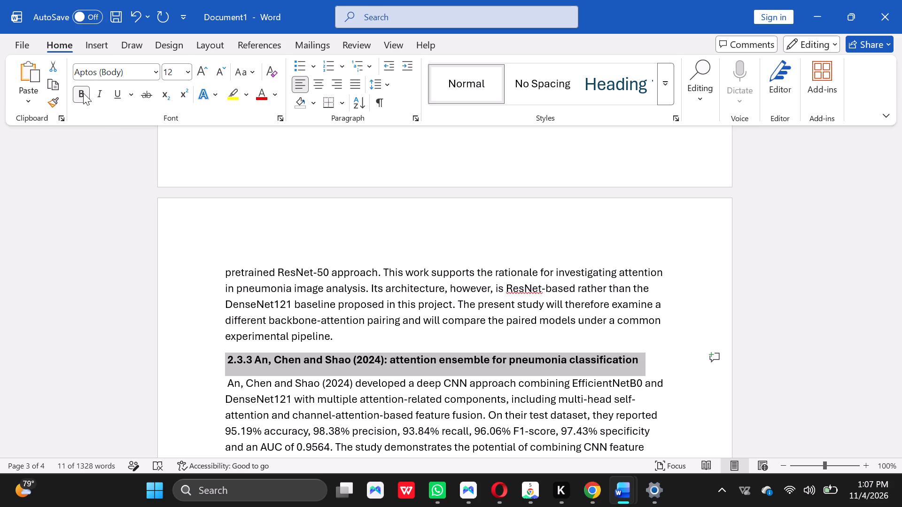
pyautogui.click(730, 321)
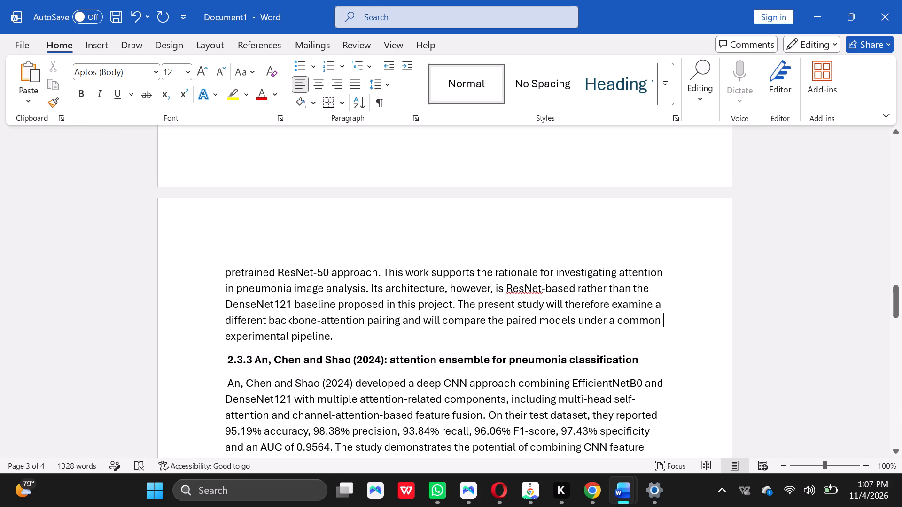
# Put "2.3.4 Attention-based DenseNet research Research" on its own line, breaking before "titled" and consulting the 2.3.4 heading in the source PDF.
pyautogui.tripleClick(898, 450)
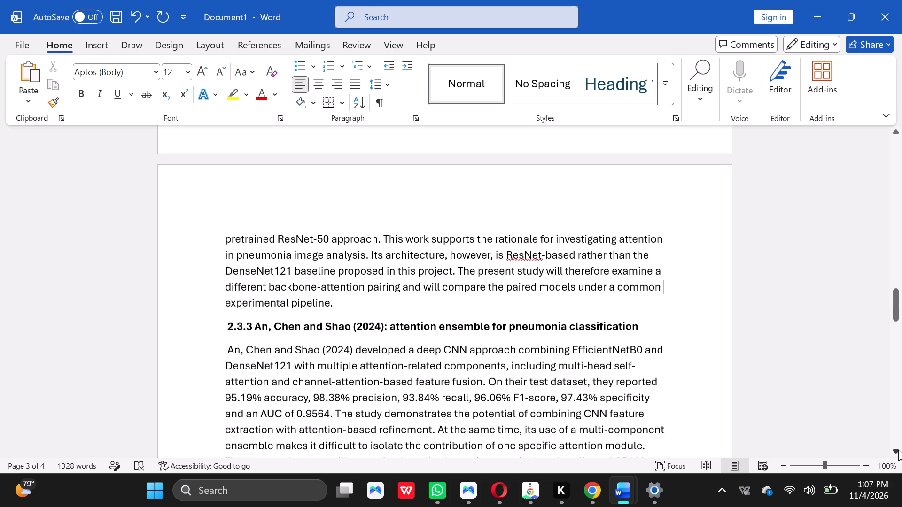
pyautogui.tripleClick(898, 450)
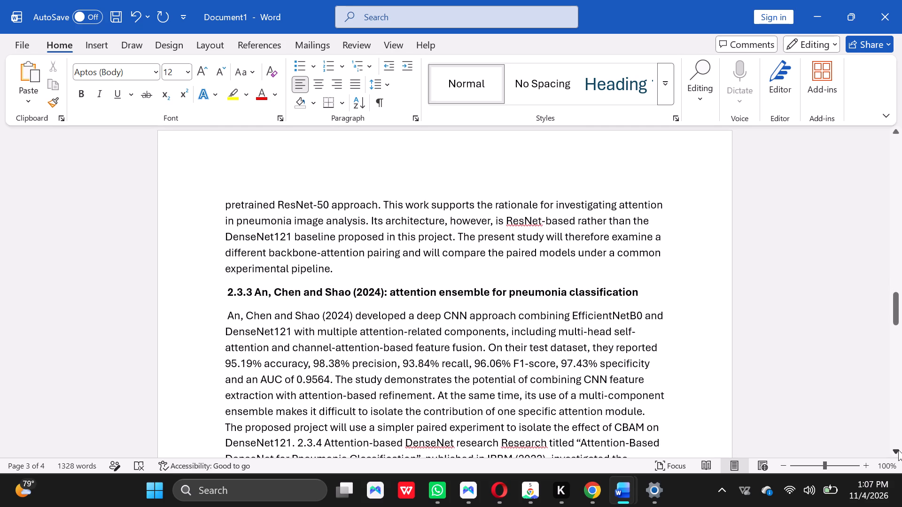
pyautogui.doubleClick(898, 450)
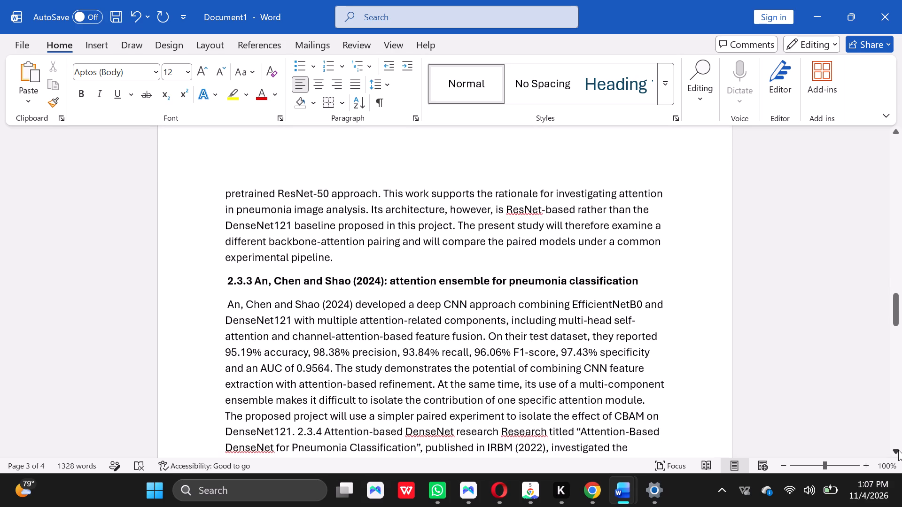
pyautogui.doubleClick(898, 450)
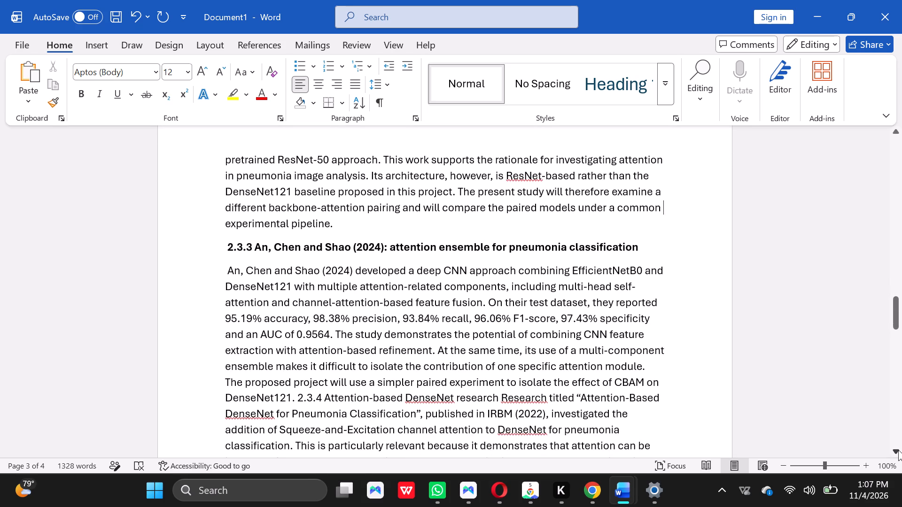
pyautogui.doubleClick(898, 450)
pyautogui.doubleClick(898, 450)
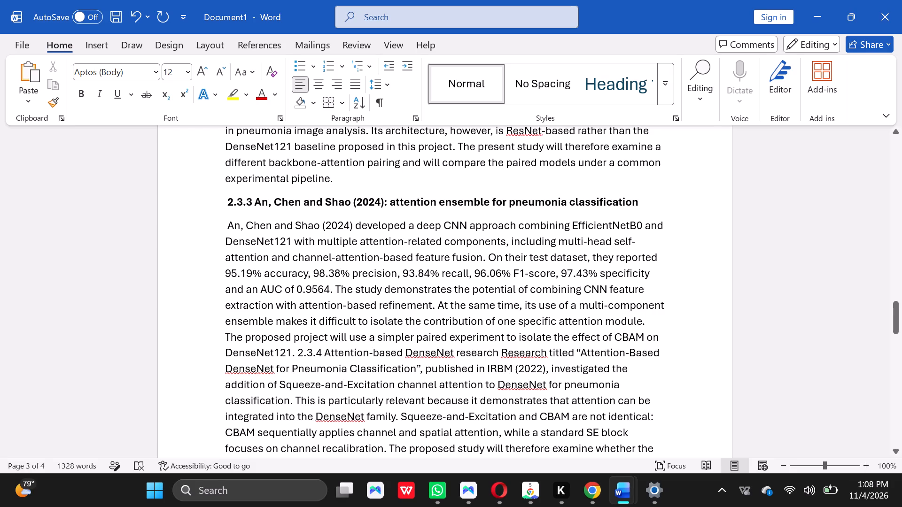
pyautogui.click(295, 353)
pyautogui.press('Return')
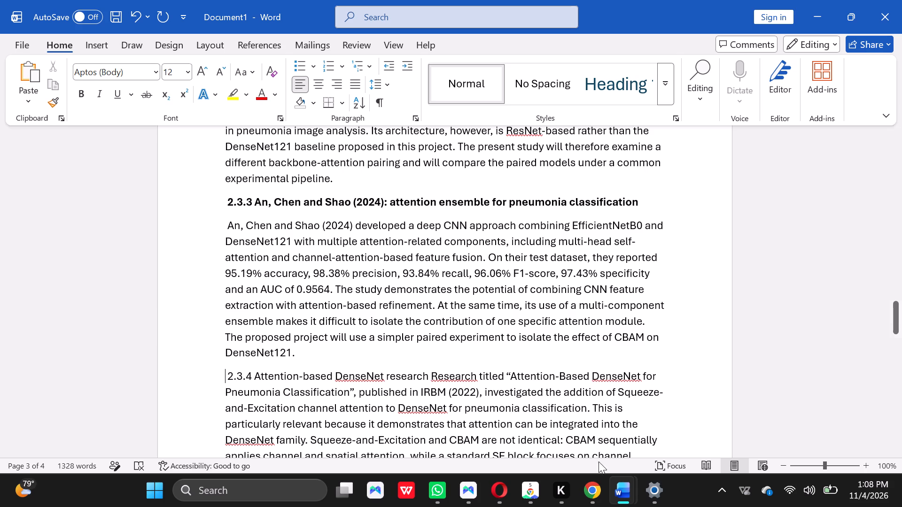
pyautogui.click(589, 479)
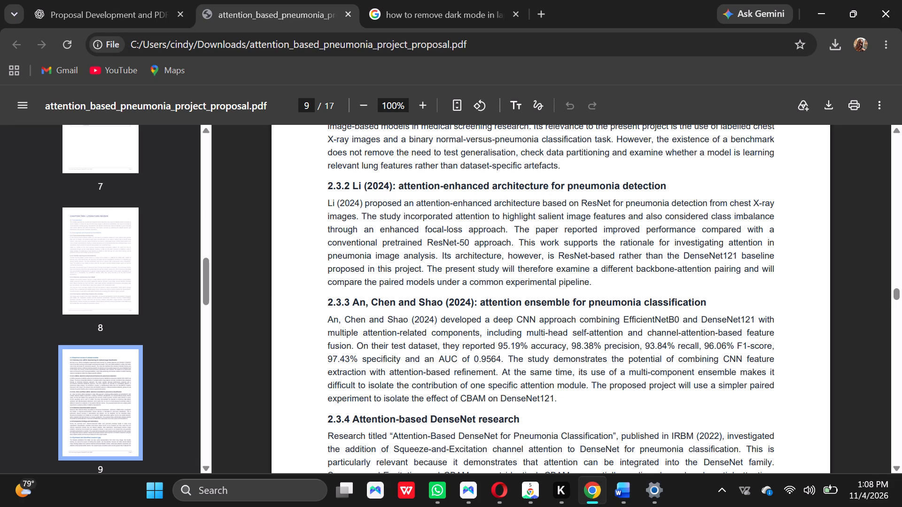
pyautogui.click(616, 483)
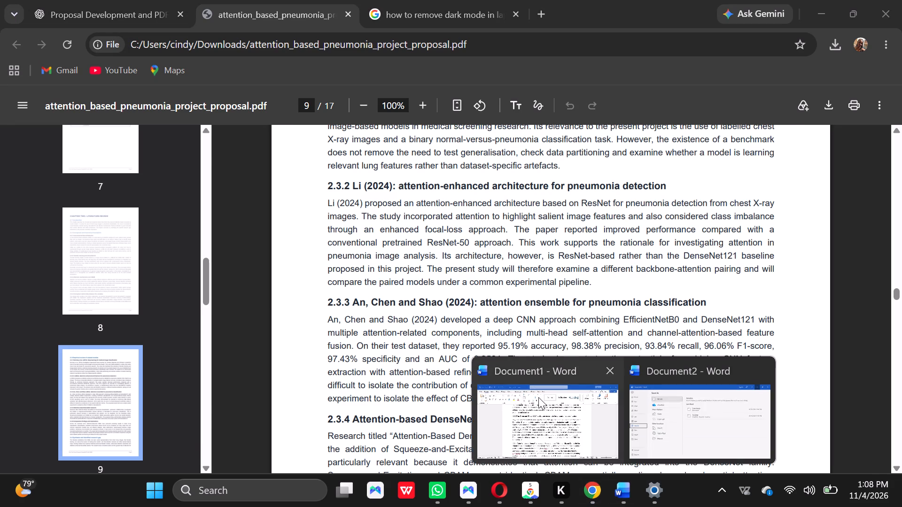
pyautogui.click(538, 397)
pyautogui.click(479, 375)
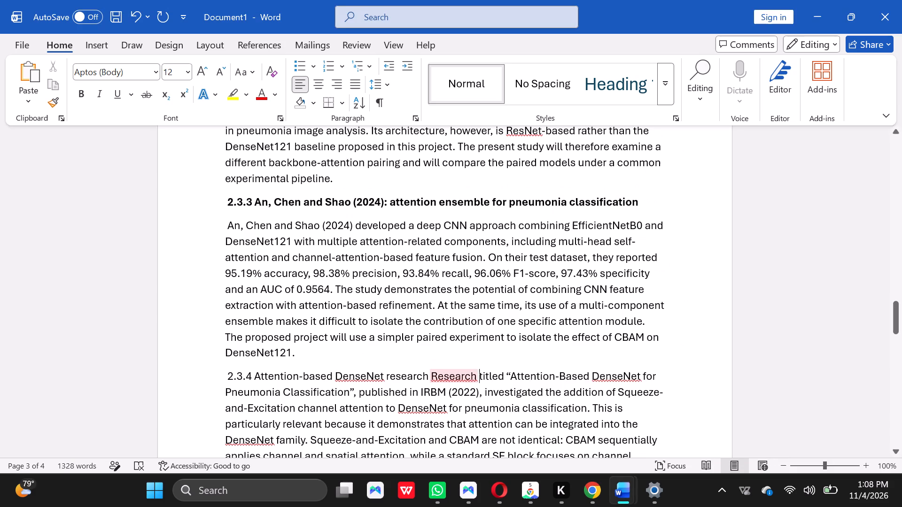
pyautogui.press('Return')
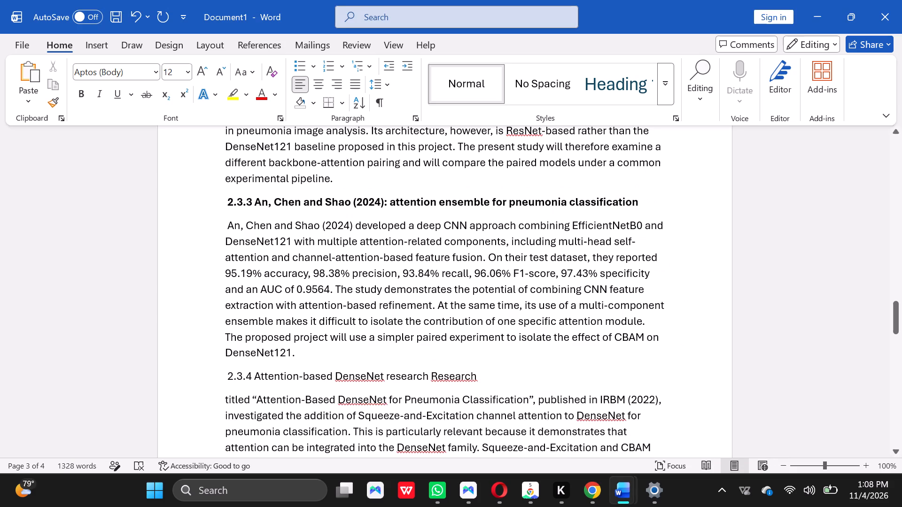
# Make the whole 2.3.4 heading line bold, including the word "Research" at its end.
pyautogui.moveTo(486, 386); pyautogui.dragTo(299, 375)
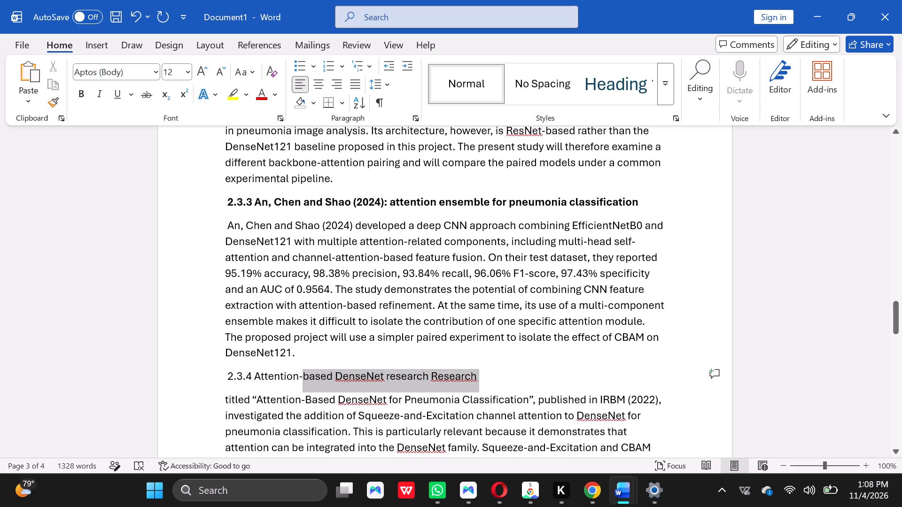
pyautogui.moveTo(299, 375); pyautogui.dragTo(224, 374)
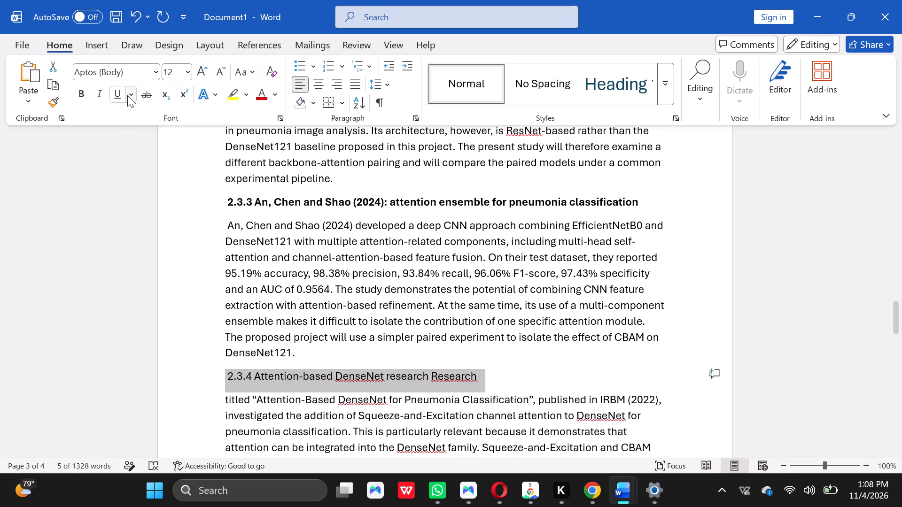
pyautogui.click(80, 93)
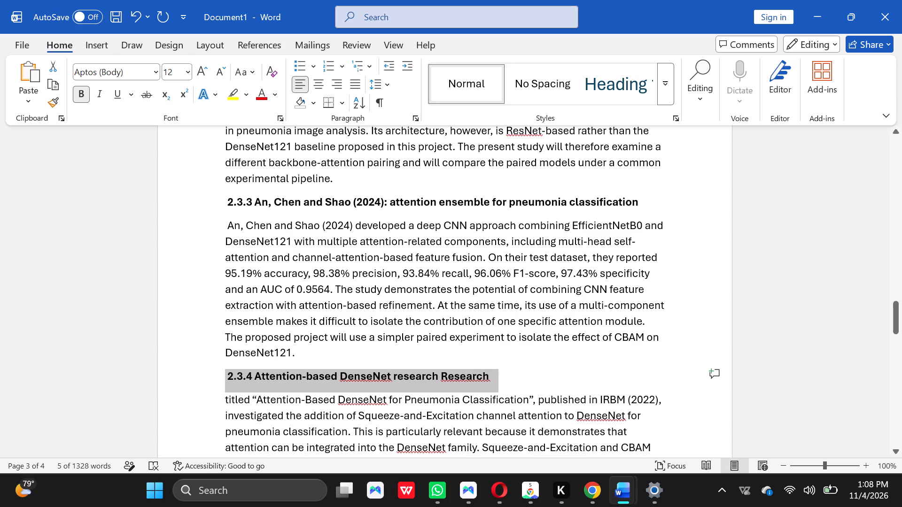
pyautogui.click(726, 289)
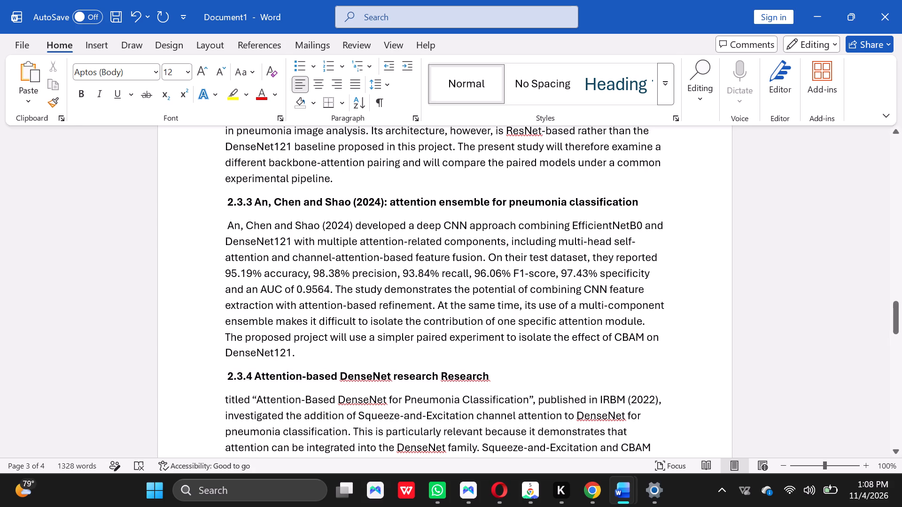
# Examine the text from section 2.3.4 through 2.3.5 in the document and compare its headings with the source proposal PDF in Chrome.
pyautogui.tripleClick(898, 451)
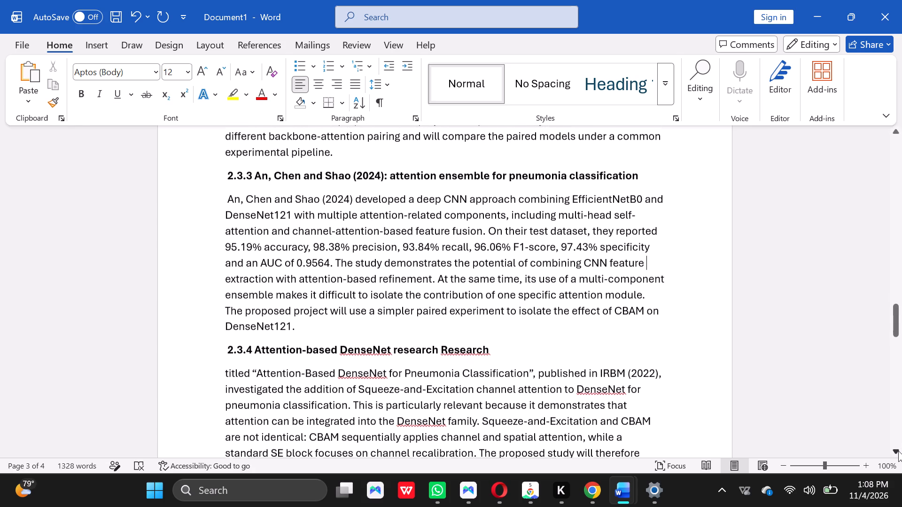
pyautogui.click(898, 451)
pyautogui.tripleClick(898, 451)
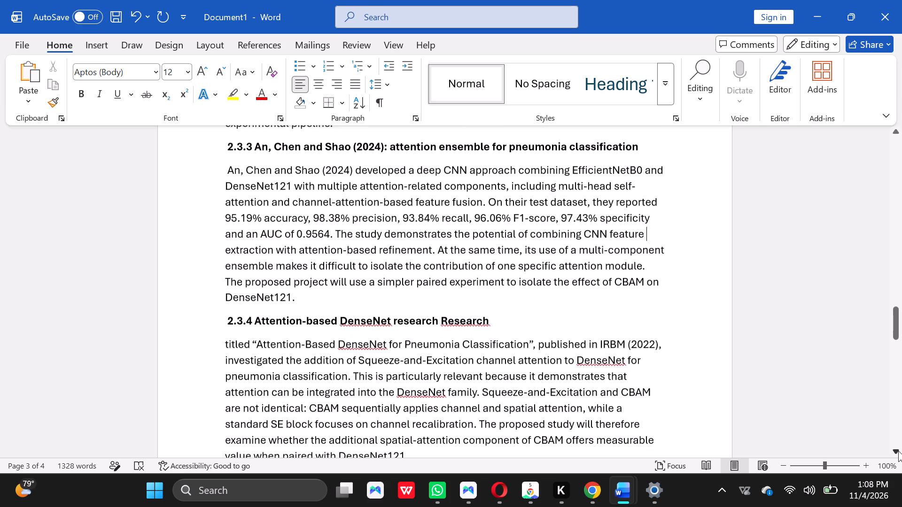
pyautogui.doubleClick(898, 451)
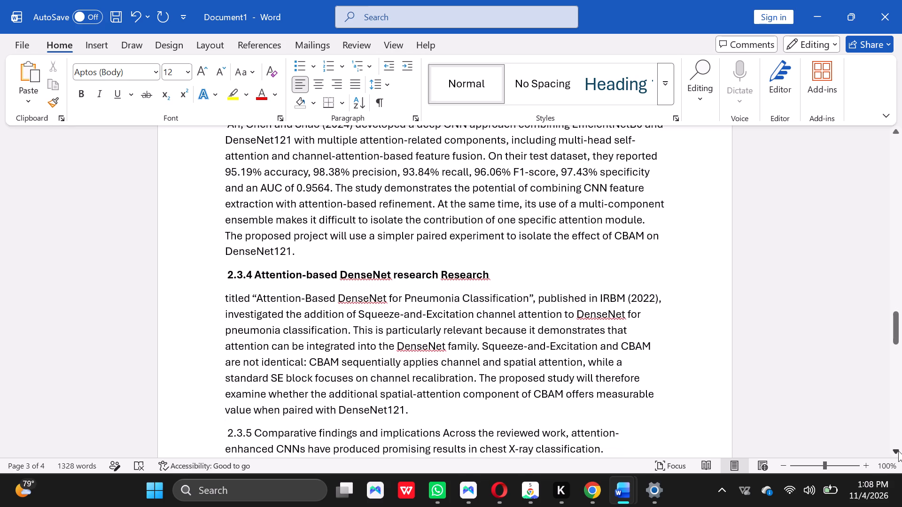
pyautogui.tripleClick(898, 451)
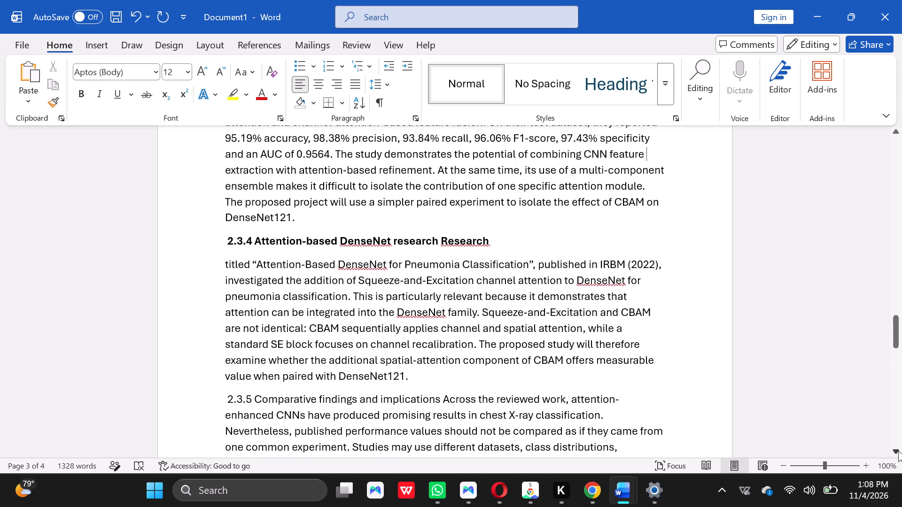
pyautogui.click(898, 451)
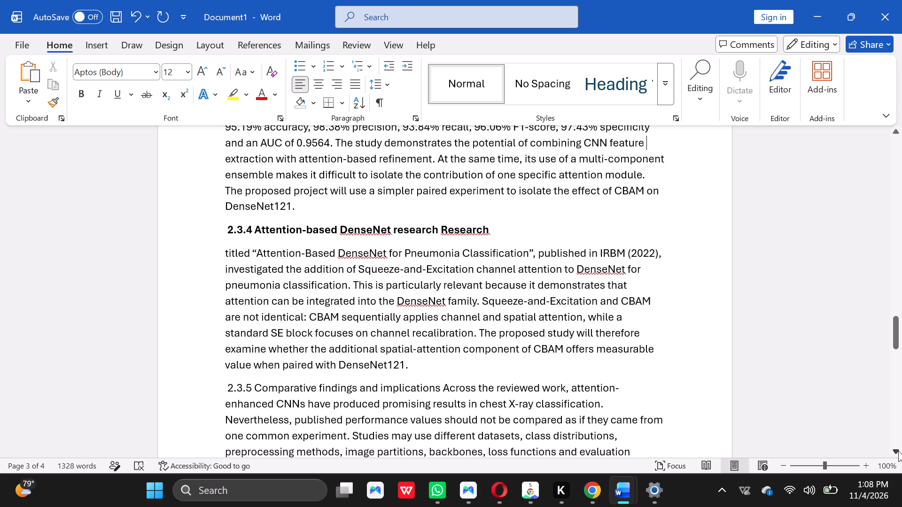
pyautogui.doubleClick(898, 451)
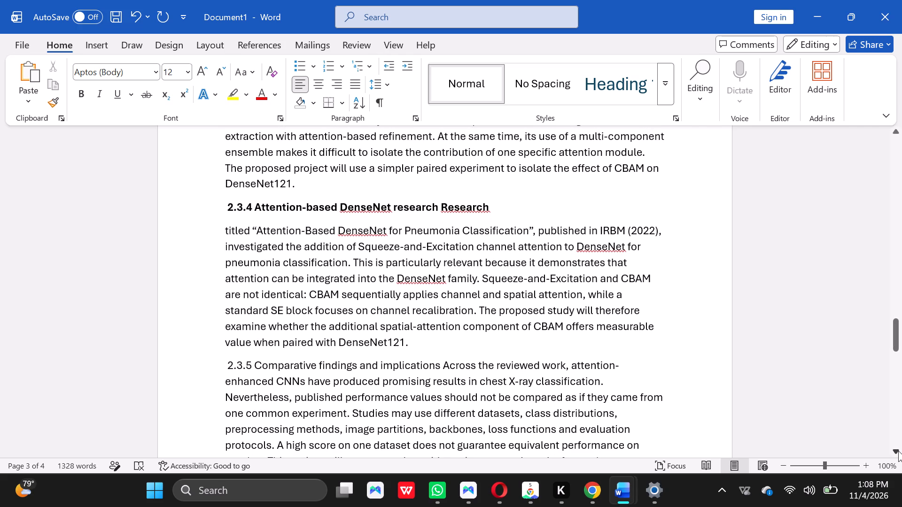
pyautogui.click(898, 451)
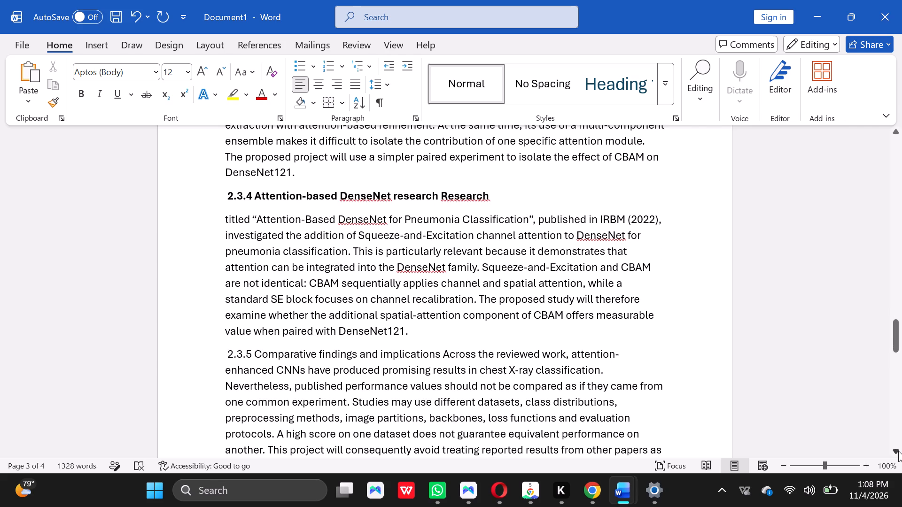
pyautogui.doubleClick(898, 451)
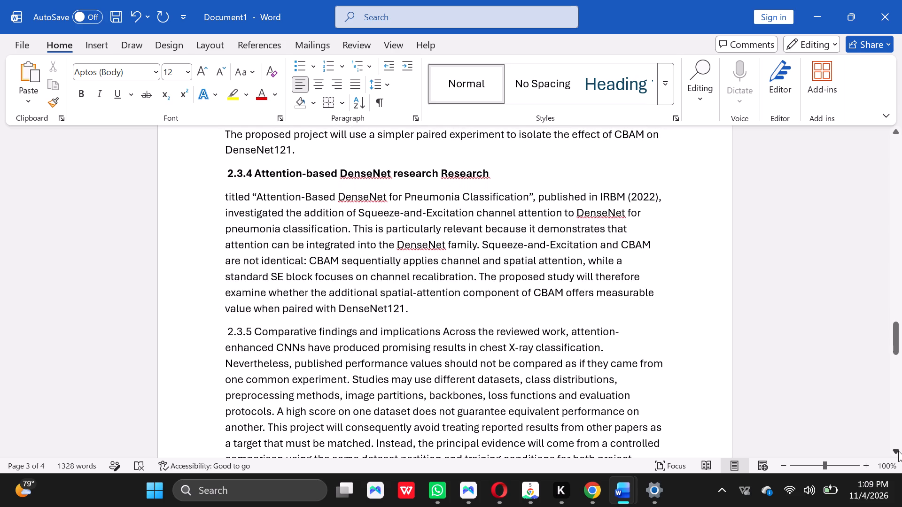
pyautogui.tripleClick(898, 451)
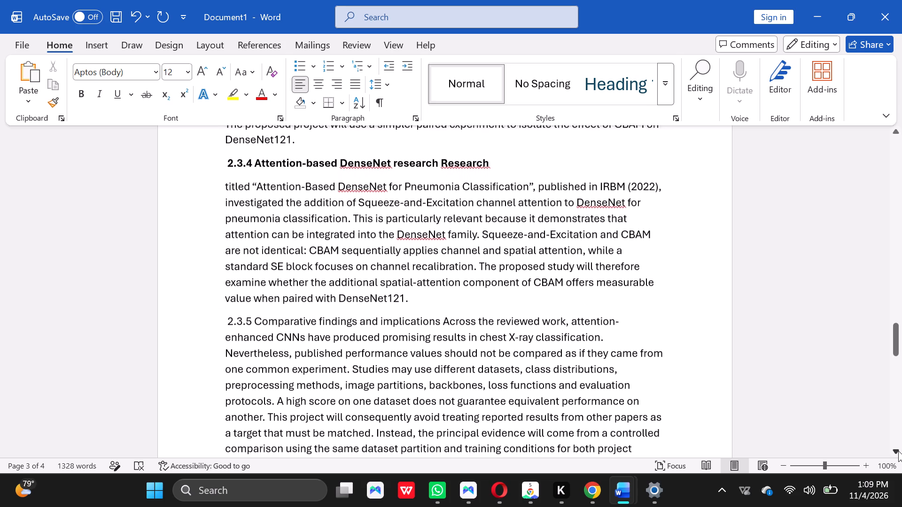
pyautogui.click(898, 451)
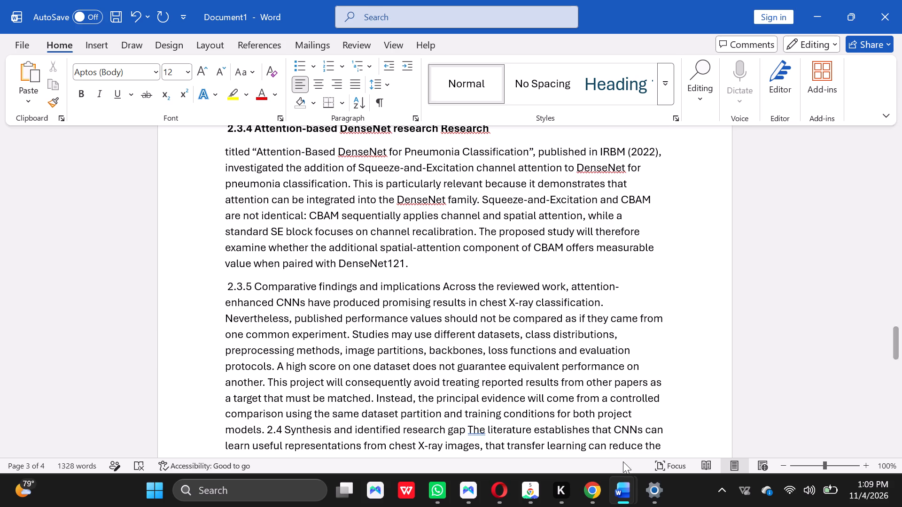
pyautogui.click(595, 480)
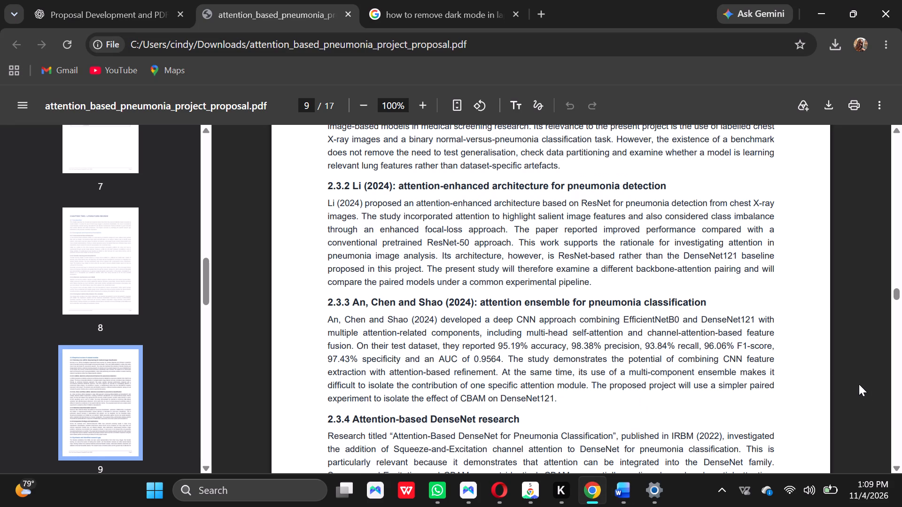
pyautogui.click(896, 466)
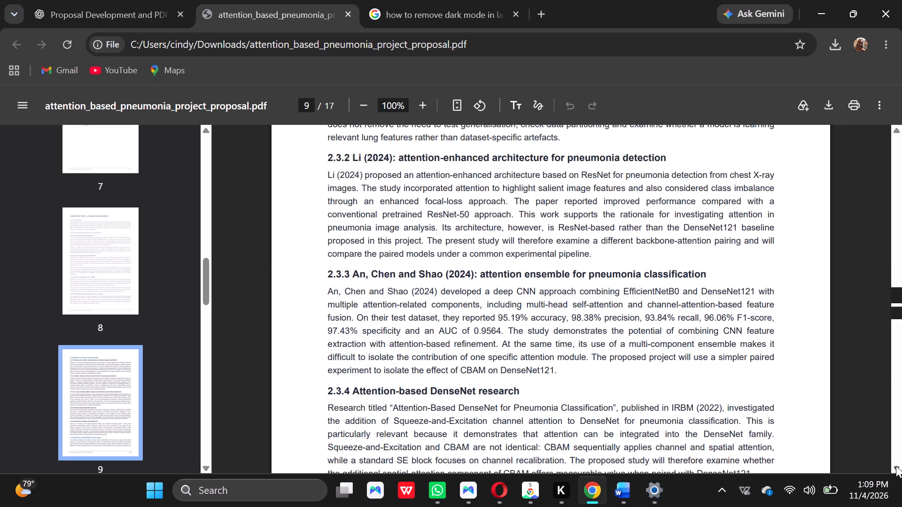
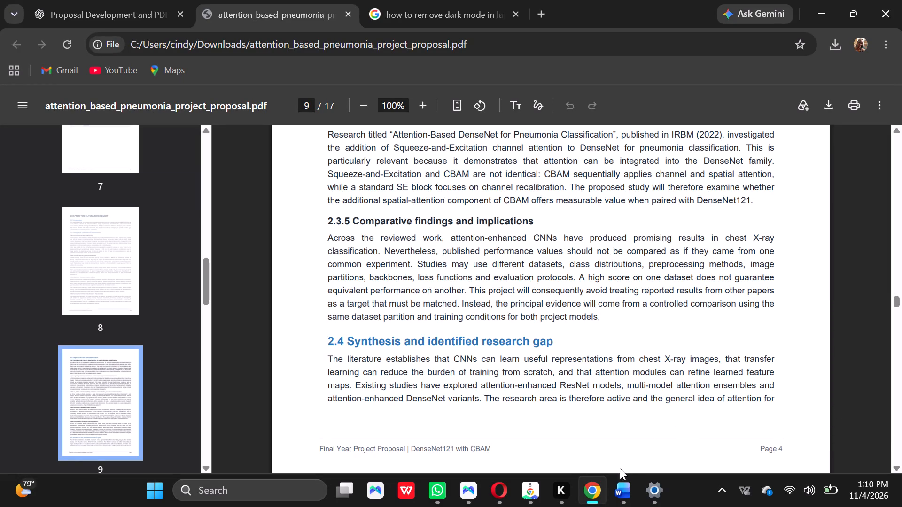
# In the Word document, put "2.3.5 Comparative findings and implications" on its own line, breaking before "Across", and make it bold.
pyautogui.click(622, 482)
pyautogui.click(575, 430)
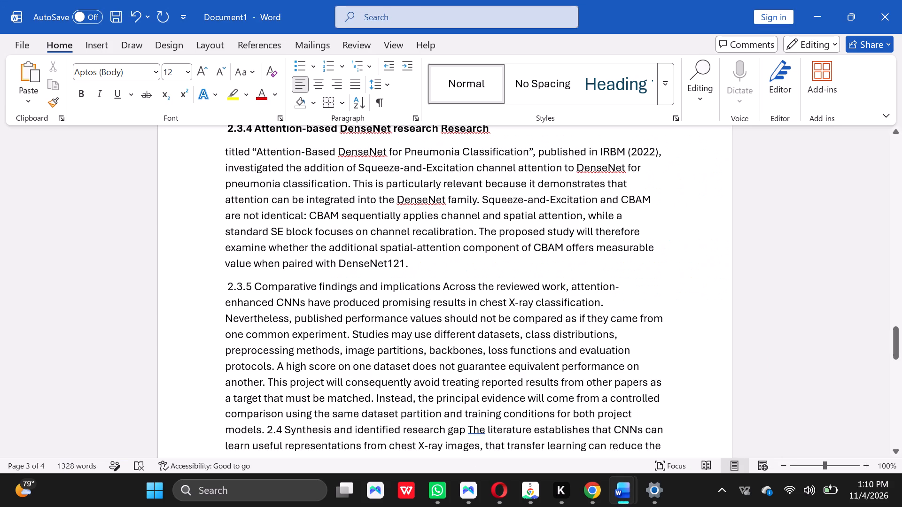
pyautogui.click(443, 287)
pyautogui.press('Return')
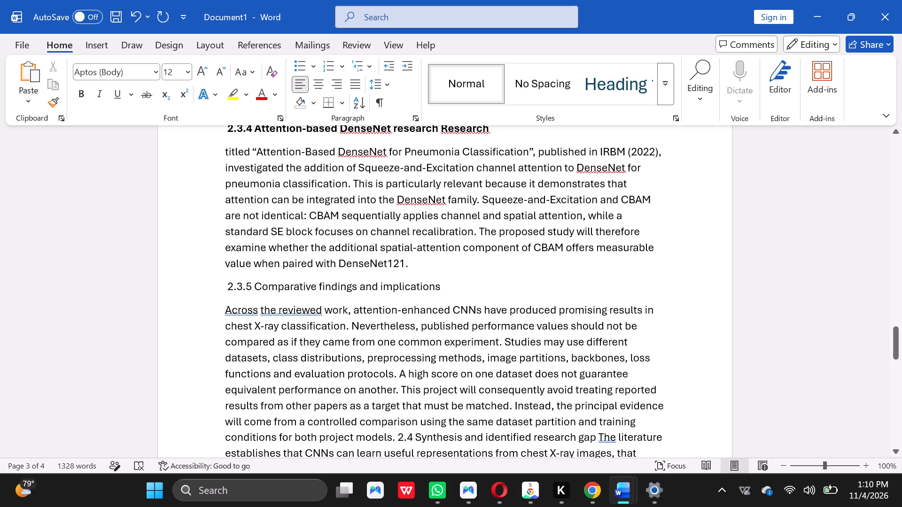
pyautogui.moveTo(451, 290); pyautogui.dragTo(412, 286)
pyautogui.moveTo(412, 286); pyautogui.dragTo(218, 285)
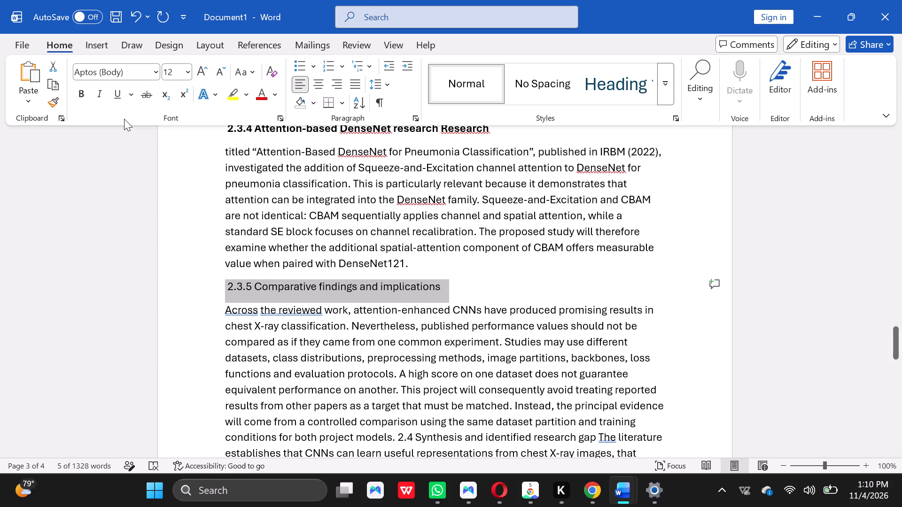
pyautogui.click(82, 99)
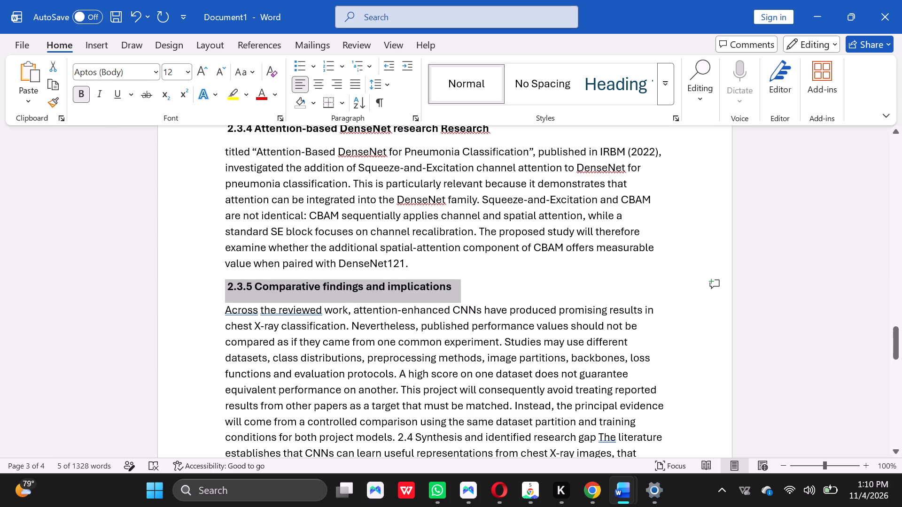
pyautogui.click(479, 283)
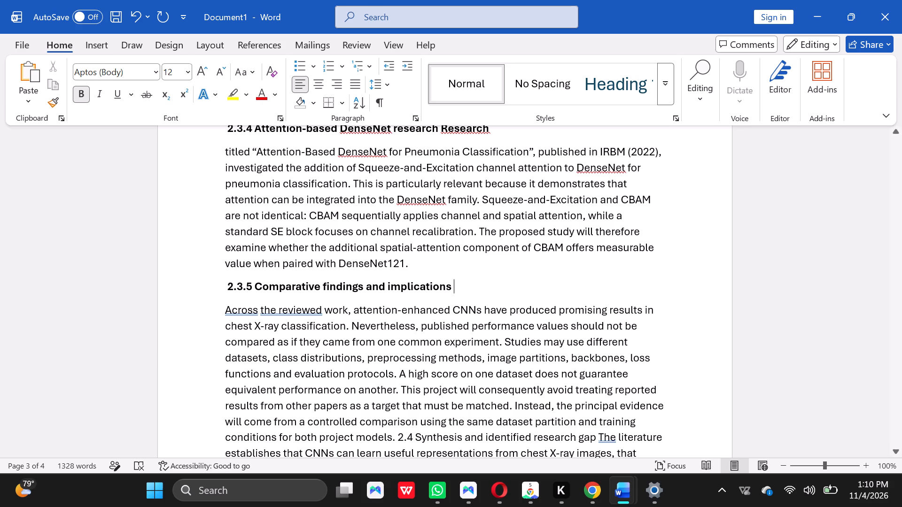
# Start a new paragraph at "2.4 Synthesis and identified research gap", directly after the sentence ending "for both project models.".
pyautogui.doubleClick(895, 451)
pyautogui.doubleClick(895, 451)
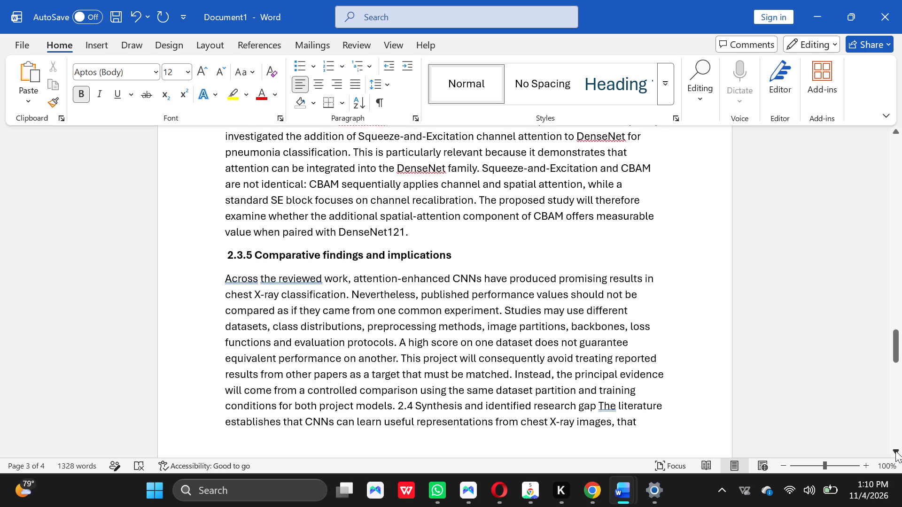
pyautogui.click(895, 451)
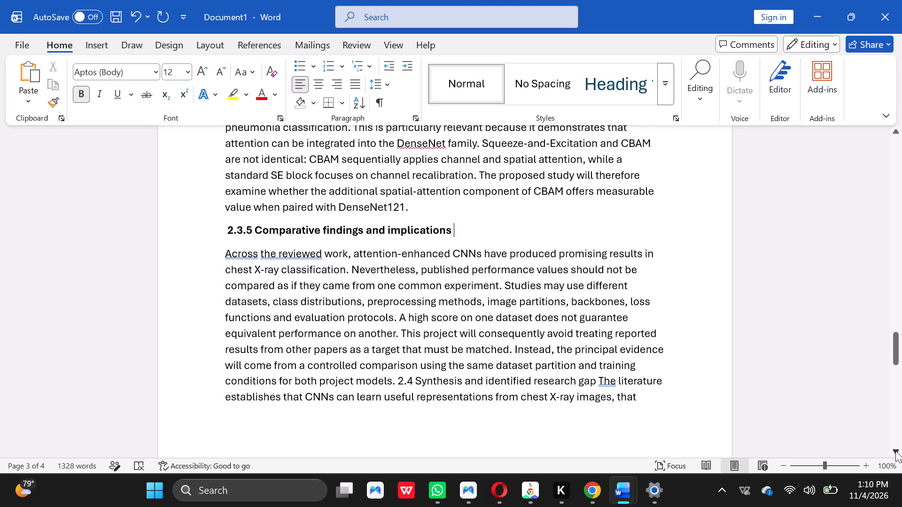
pyautogui.doubleClick(895, 451)
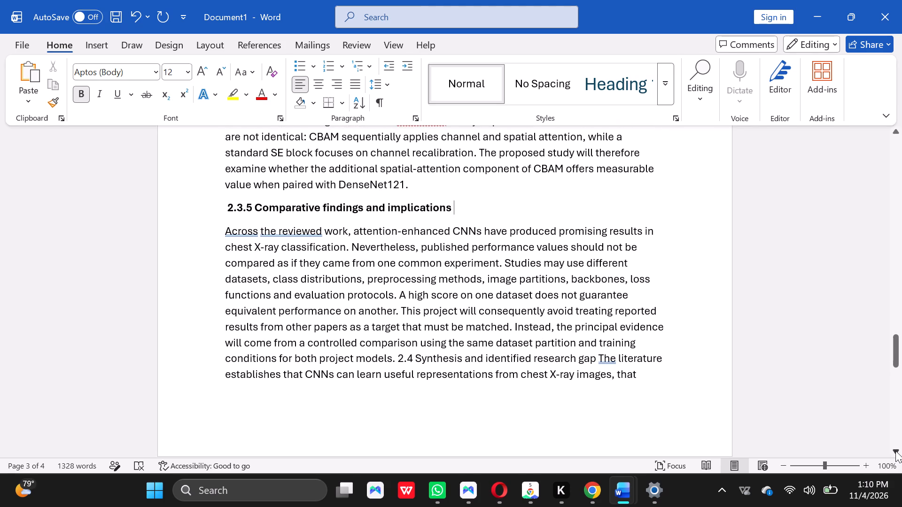
pyautogui.doubleClick(895, 451)
pyautogui.click(895, 451)
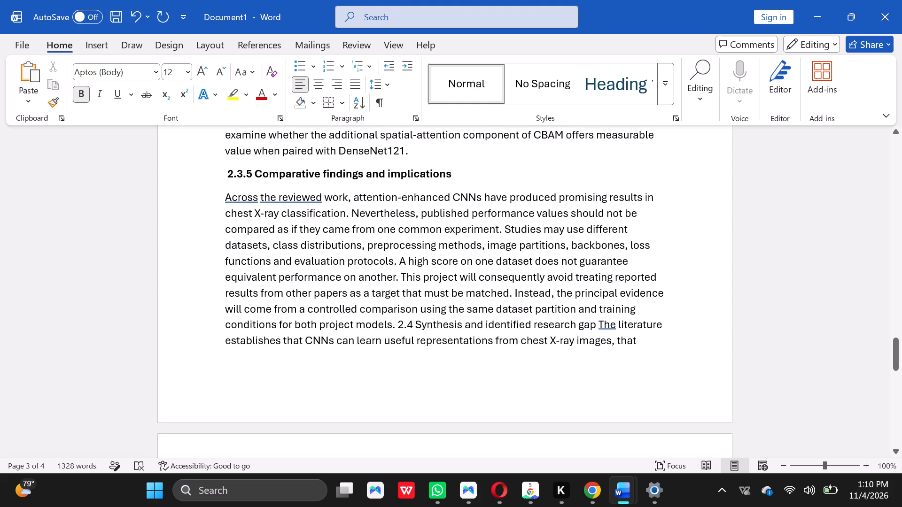
pyautogui.click(394, 326)
pyautogui.press('Return')
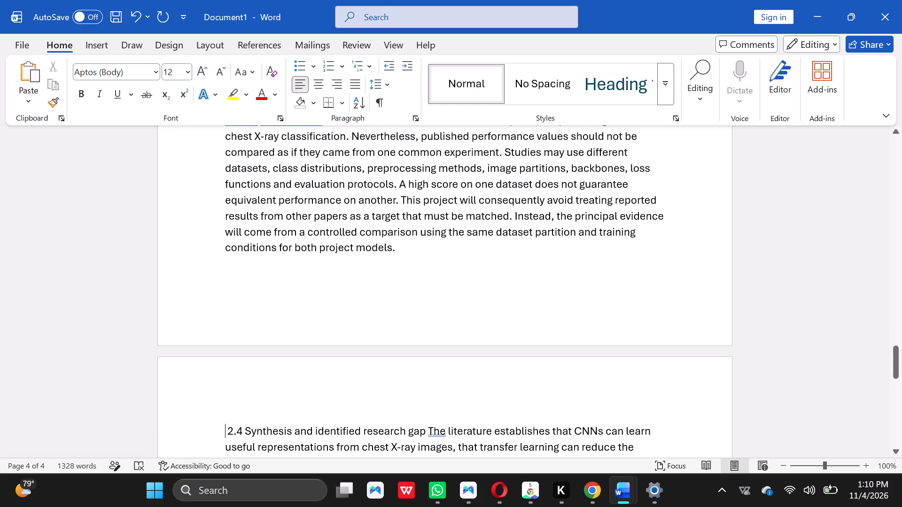
# Make the 2.4 "Synthesis and identified research gap" heading bold and break the line before "The literature establishes".
pyautogui.click(425, 432)
pyautogui.moveTo(423, 431); pyautogui.dragTo(238, 421)
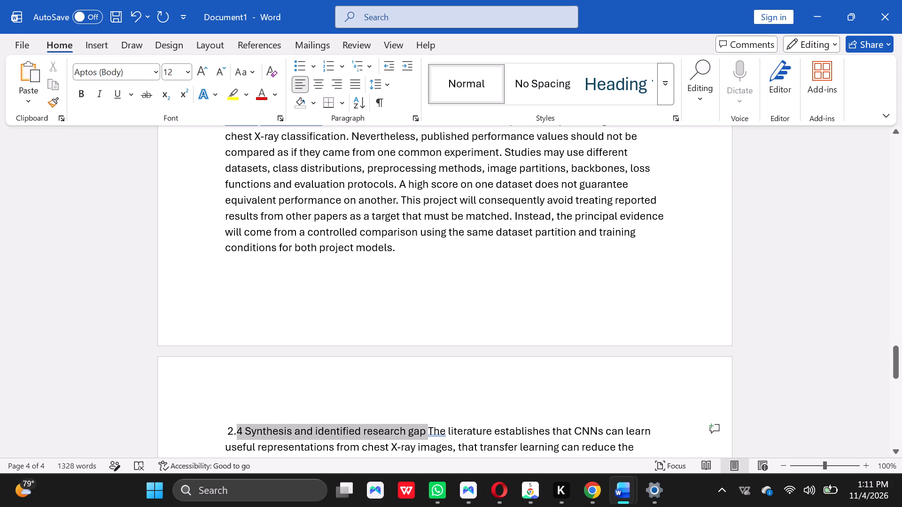
pyautogui.moveTo(238, 421); pyautogui.dragTo(218, 423)
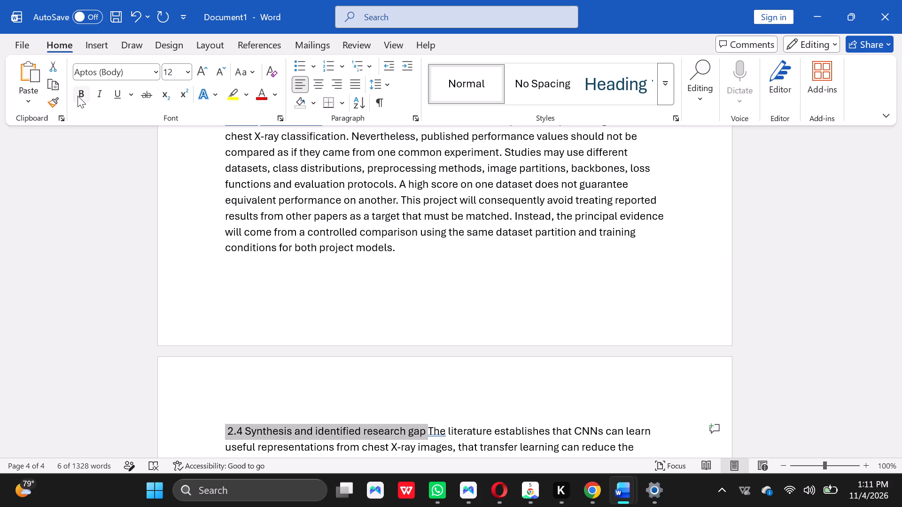
pyautogui.click(78, 96)
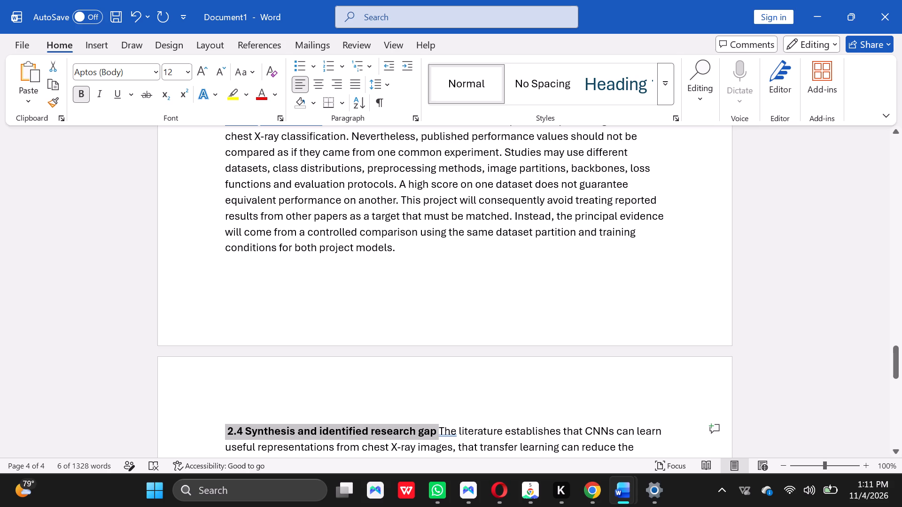
pyautogui.click(481, 394)
pyautogui.click(435, 430)
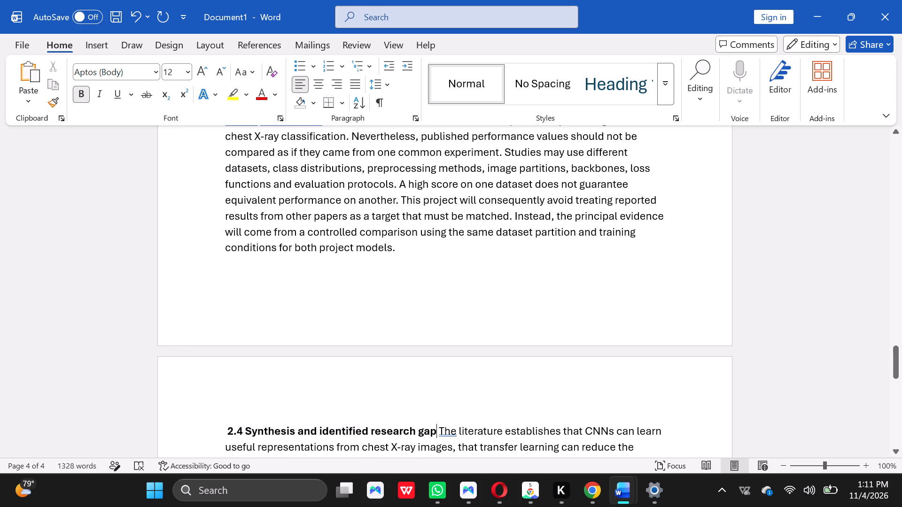
pyautogui.press('Return')
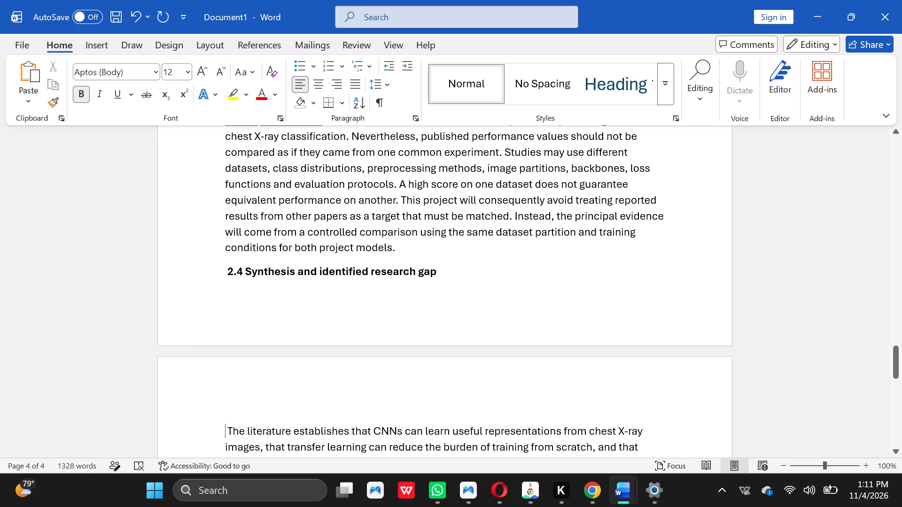
# Insert an empty line between the paragraph ending "for both project models." and the 2.4 heading.
pyautogui.click(425, 249)
pyautogui.press('Return')
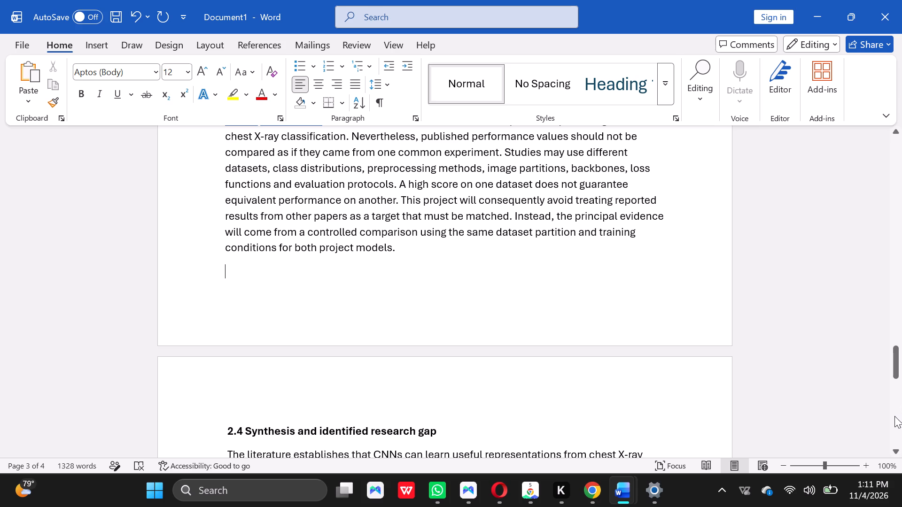
# Examine the section 2.4 text up to 2.5 in the document and compare its page-break passage with the source proposal PDF in Chrome.
pyautogui.click(896, 447)
pyautogui.tripleClick(896, 447)
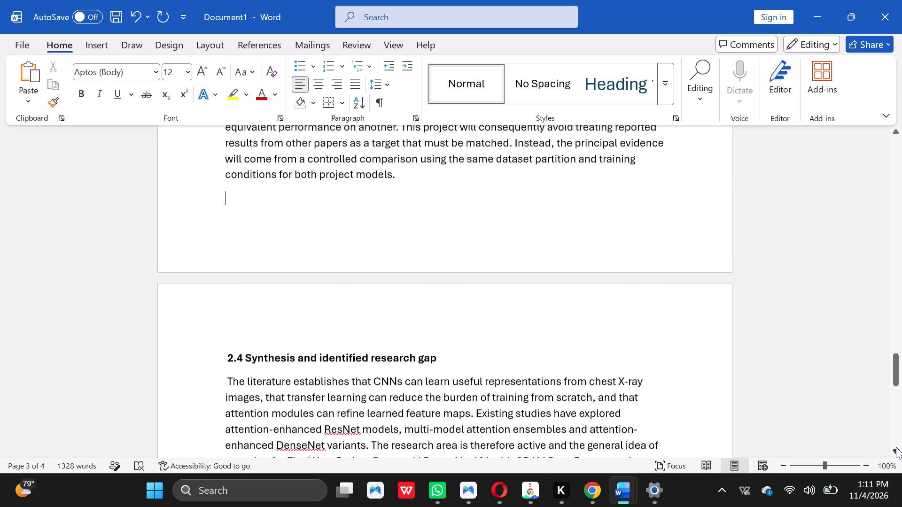
pyautogui.doubleClick(896, 447)
pyautogui.tripleClick(896, 447)
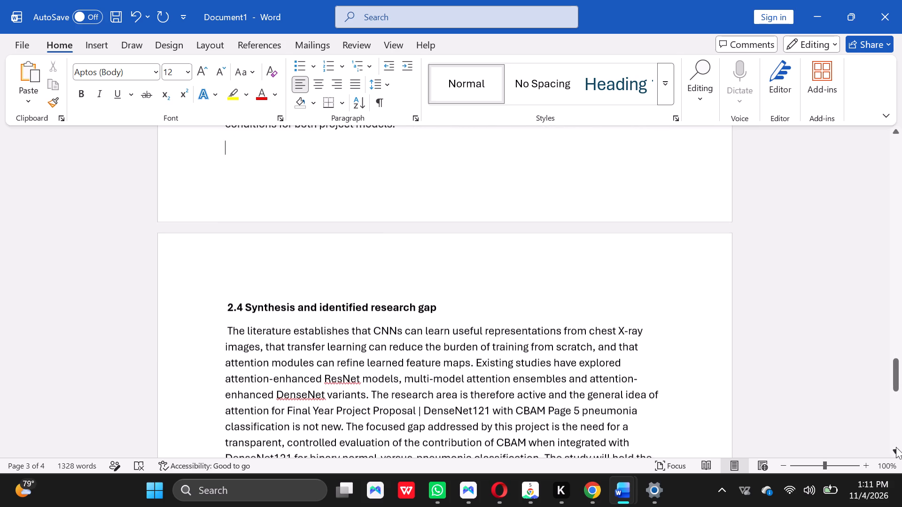
pyautogui.tripleClick(896, 447)
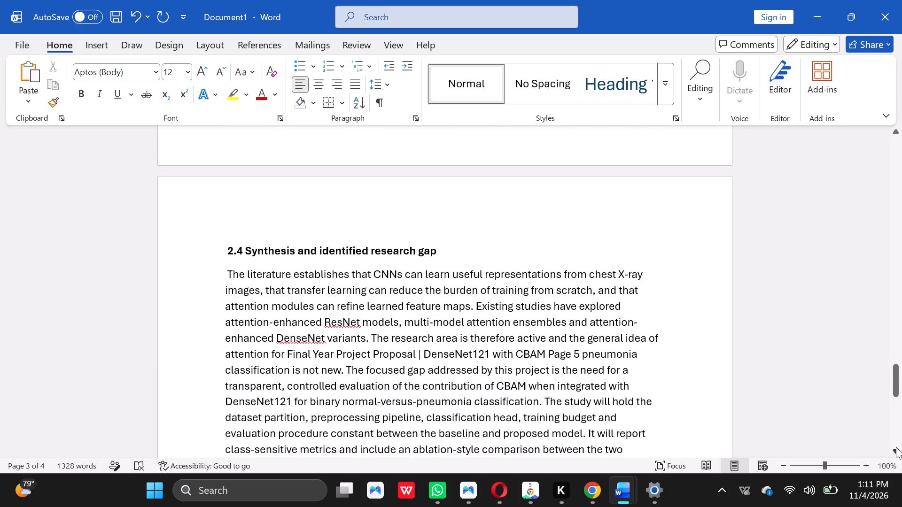
pyautogui.tripleClick(896, 447)
pyautogui.tripleClick(896, 447)
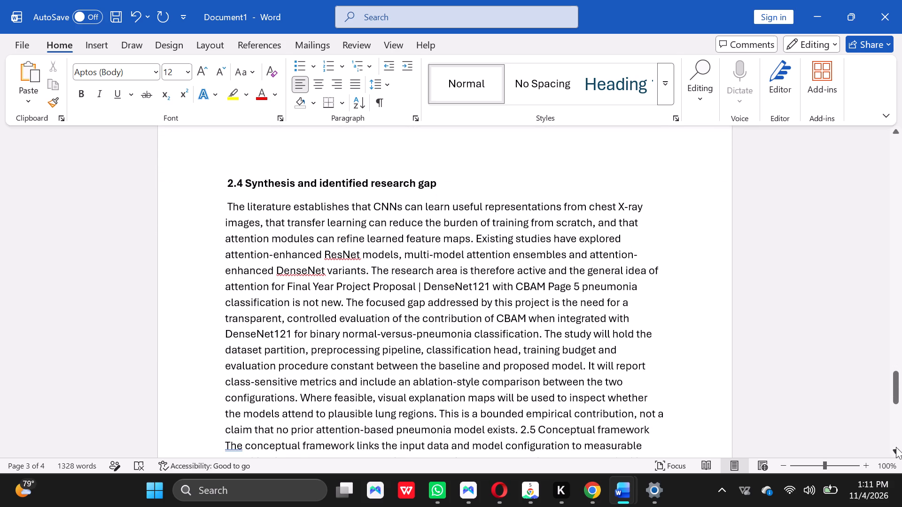
pyautogui.doubleClick(896, 447)
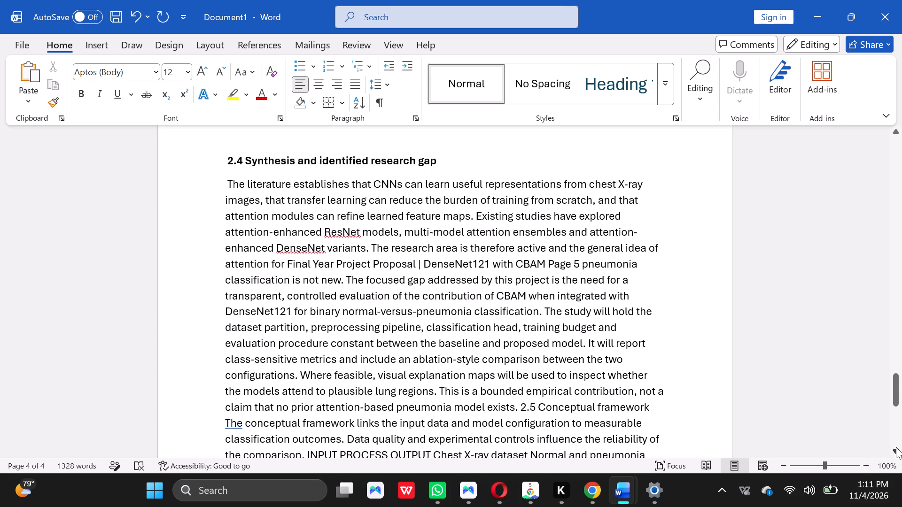
pyautogui.doubleClick(896, 447)
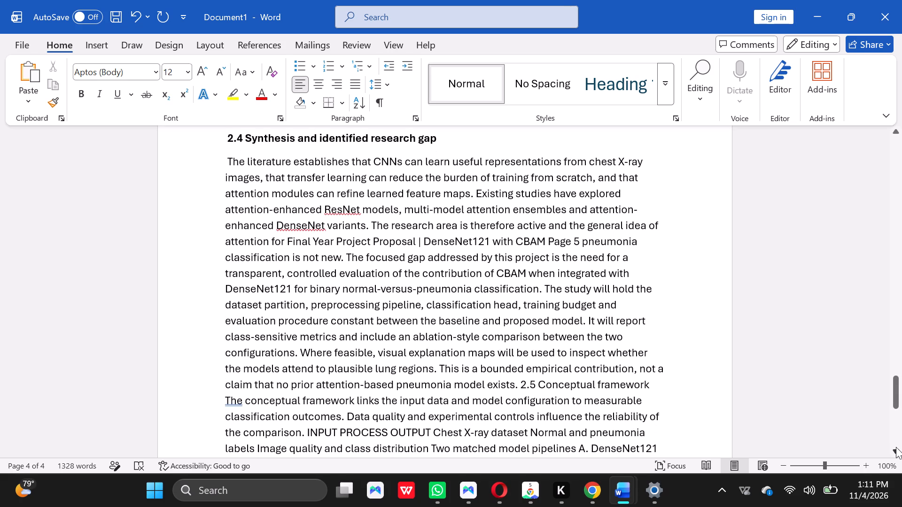
pyautogui.click(896, 447)
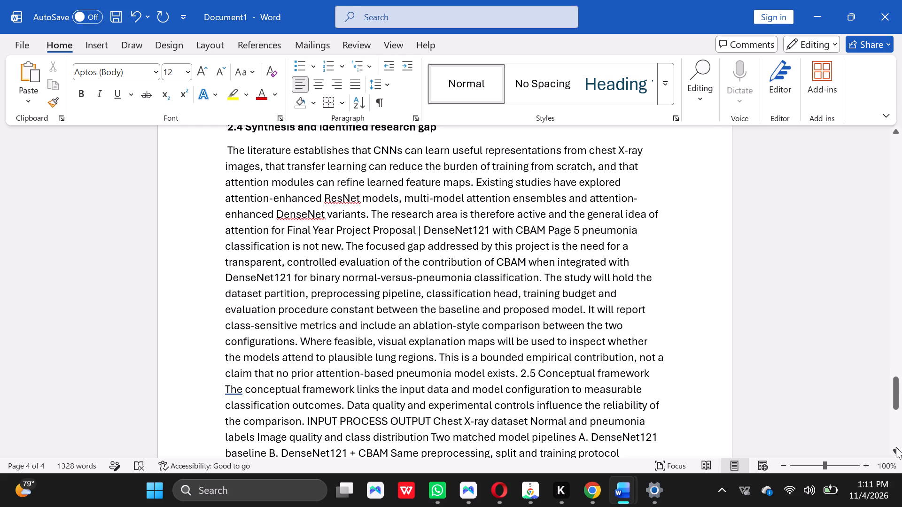
pyautogui.doubleClick(896, 447)
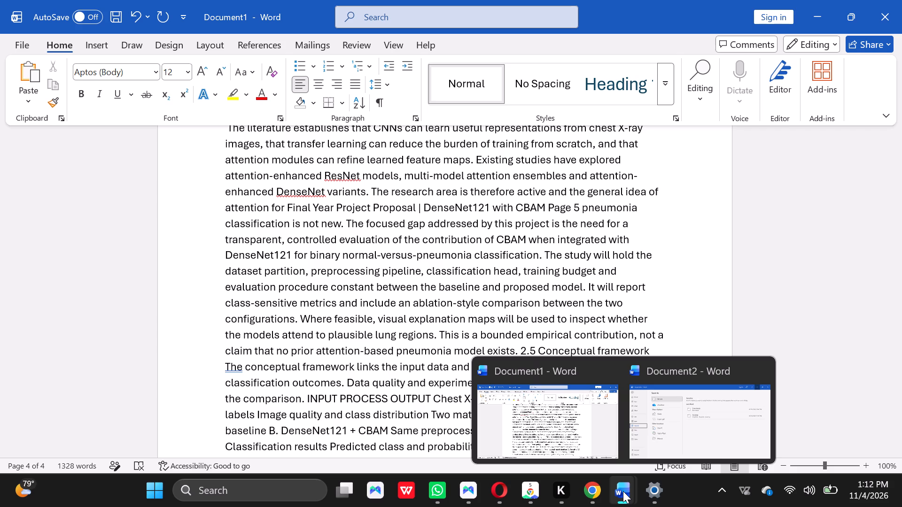
pyautogui.click(553, 445)
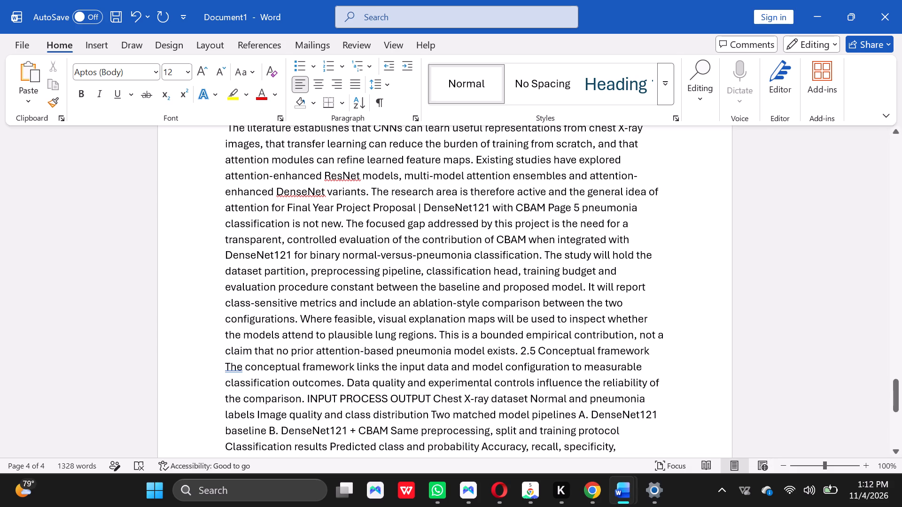
pyautogui.click(581, 496)
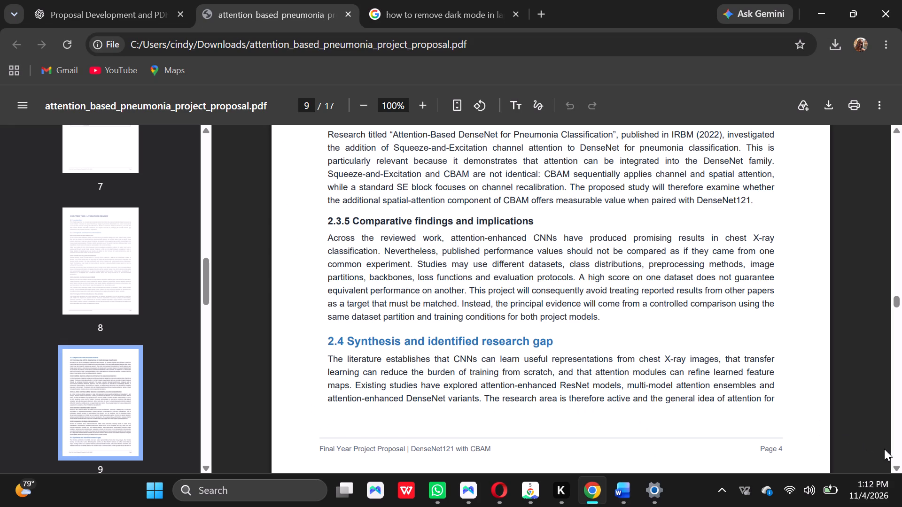
pyautogui.doubleClick(898, 467)
pyautogui.tripleClick(898, 467)
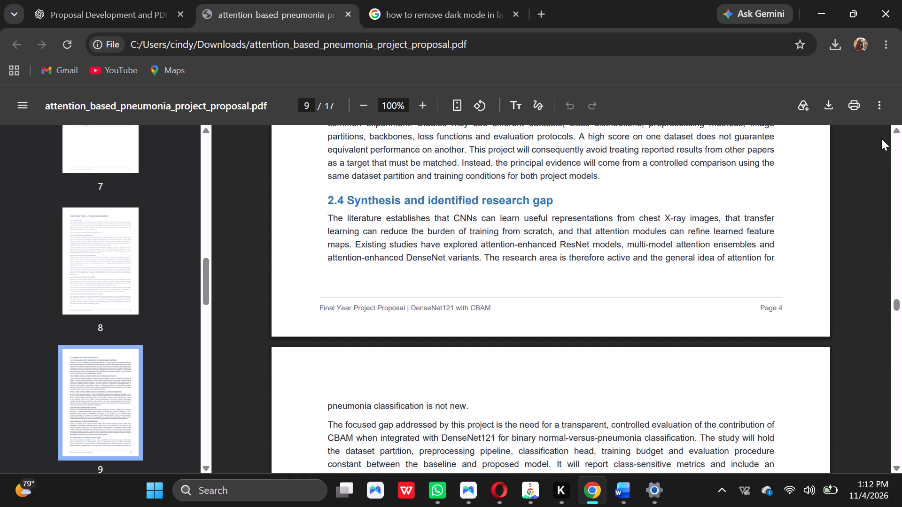
pyautogui.click(893, 132)
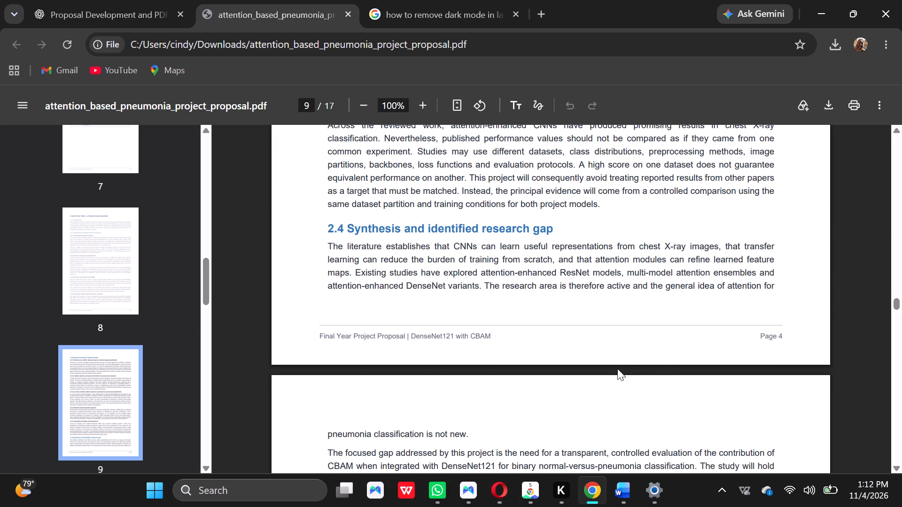
# Switch to Document1 in Word and delete the stray footer text "Final Year Project Proposal | DenseNet121 with CBAM Page 5" from the 2.4 paragraph.
pyautogui.click(618, 487)
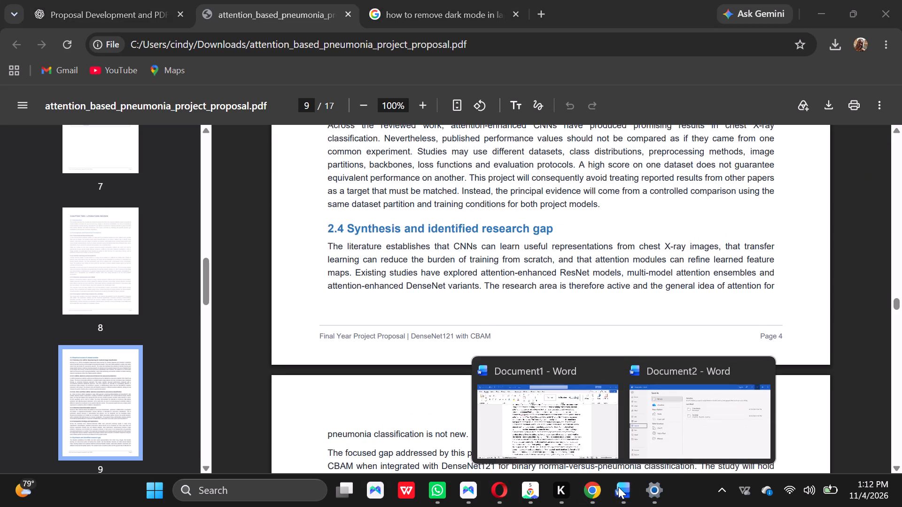
pyautogui.click(556, 401)
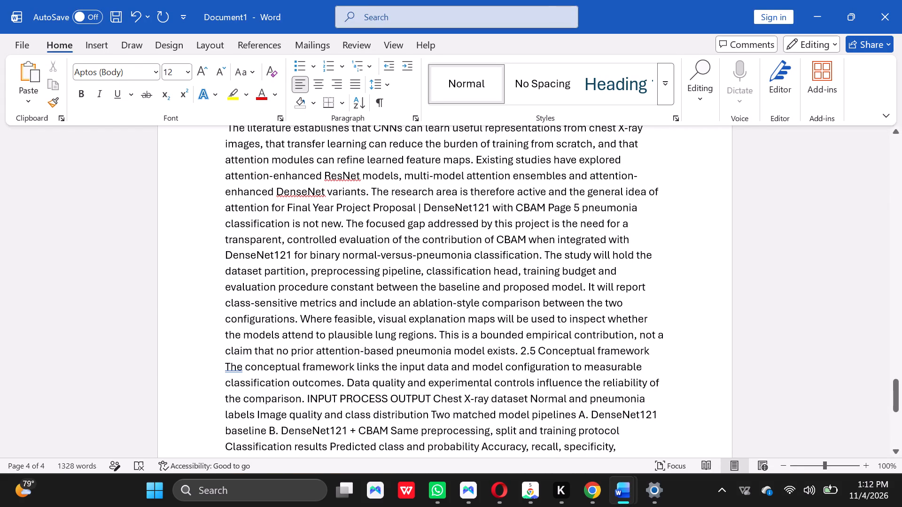
pyautogui.click(580, 207)
pyautogui.press('BackSpace')
pyautogui.press('BackSpace')
pyautogui.press('BackSpace')
pyautogui.press('BackSpace')
pyautogui.press('BackSpace')
pyautogui.press('BackSpace')
pyautogui.press('BackSpace')
pyautogui.press('BackSpace')
pyautogui.press('BackSpace')
pyautogui.press('BackSpace')
pyautogui.press('BackSpace')
pyautogui.press('BackSpace')
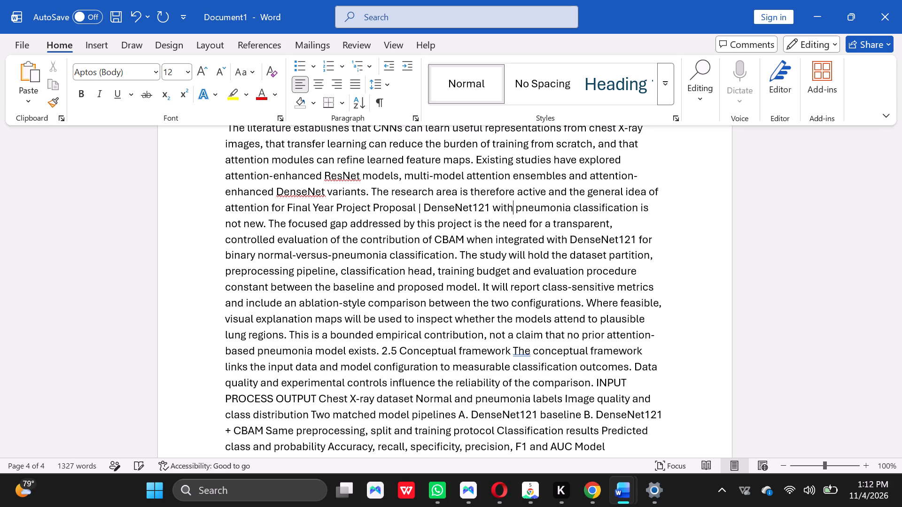
pyautogui.press('BackSpace')
pyautogui.press('BackSpace')
pyautogui.press('BackSpace')
pyautogui.press('BackSpace')
pyautogui.press('BackSpace')
pyautogui.press('BackSpace')
pyautogui.press('BackSpace')
pyautogui.press('BackSpace')
pyautogui.press('BackSpace')
pyautogui.press('BackSpace')
pyautogui.press('BackSpace')
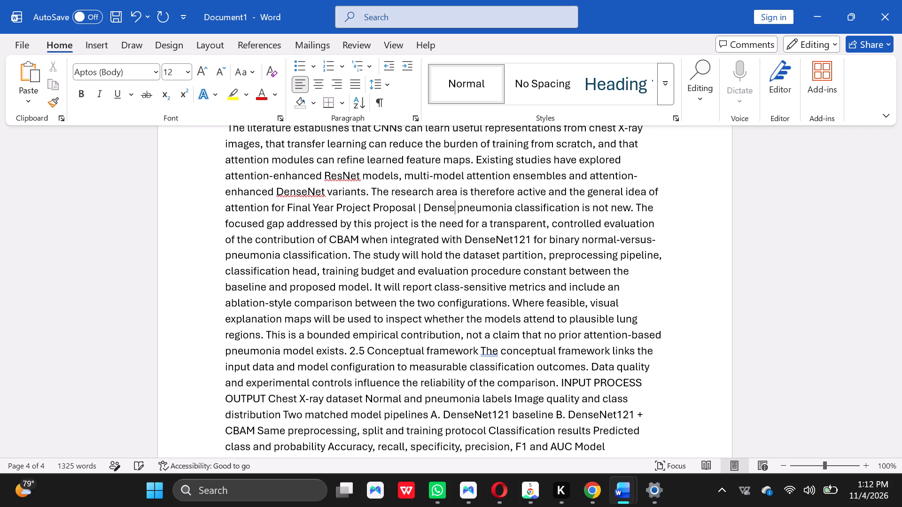
pyautogui.press('BackSpace')
pyautogui.press('BackSpace')
pyautogui.press('BackSpace')
pyautogui.press('BackSpace')
pyautogui.press('BackSpace')
pyautogui.press('BackSpace')
pyautogui.press('BackSpace')
pyautogui.press('BackSpace')
pyautogui.press('BackSpace')
pyautogui.press('BackSpace')
pyautogui.press('BackSpace')
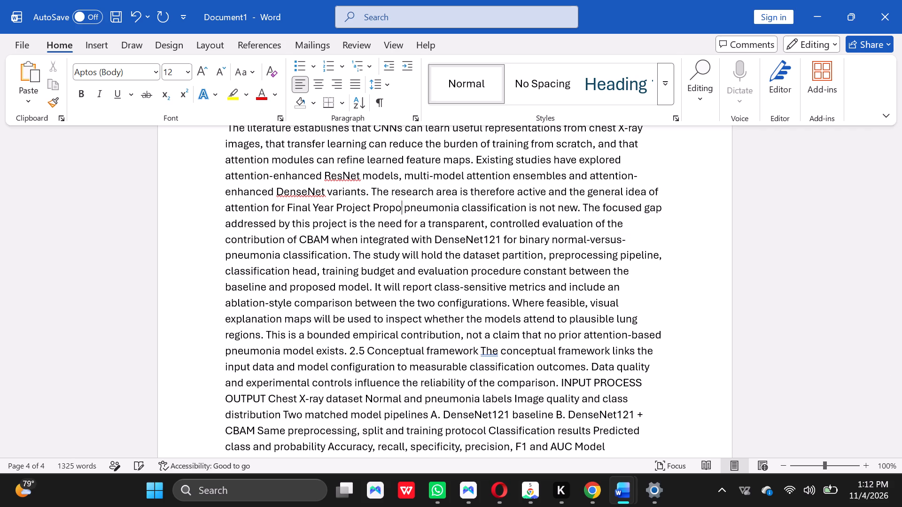
pyautogui.press('BackSpace')
pyautogui.press('BackSpace')
pyautogui.press('BackSpace')
pyautogui.press('BackSpace')
pyautogui.press('BackSpace')
pyautogui.press('BackSpace')
pyautogui.press('BackSpace')
pyautogui.press('BackSpace')
pyautogui.press('BackSpace')
pyautogui.press('BackSpace')
pyautogui.press('BackSpace')
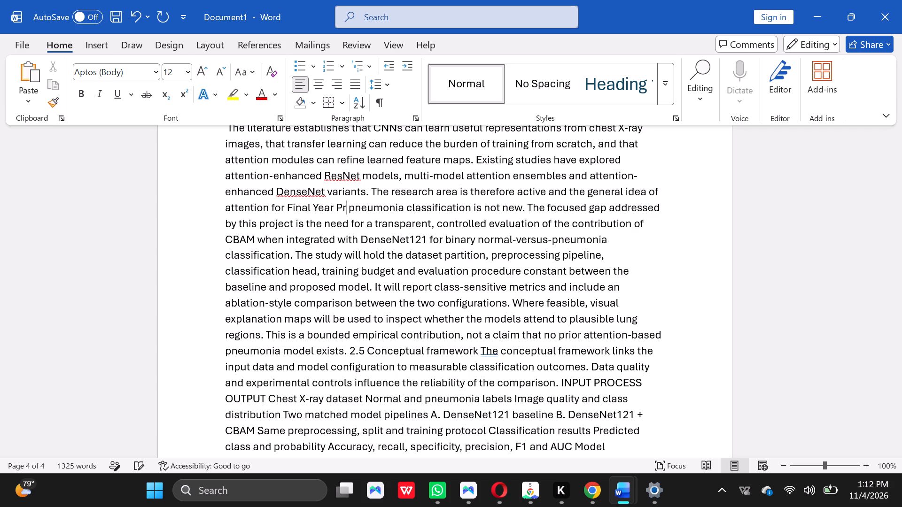
pyautogui.press('BackSpace')
pyautogui.press('BackSpace')
pyautogui.press('BackSpace')
pyautogui.press('BackSpace')
pyautogui.press('BackSpace')
pyautogui.press('BackSpace')
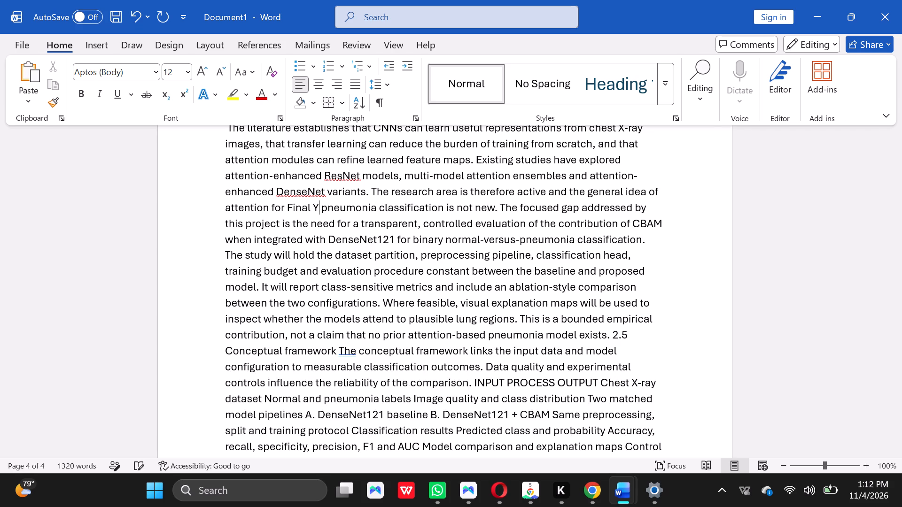
pyautogui.press('BackSpace')
pyautogui.press('BackSpace')
pyautogui.press('BackSpace')
pyautogui.press('BackSpace')
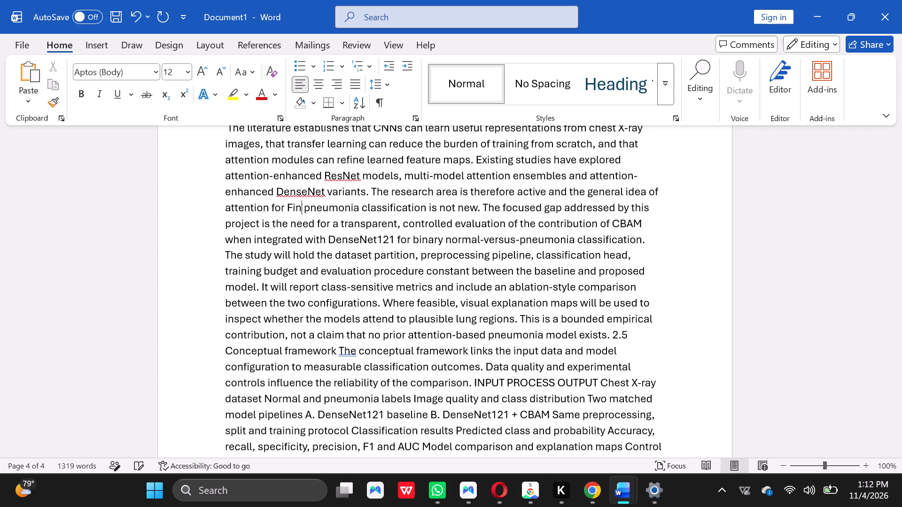
pyautogui.press('BackSpace')
pyautogui.press('BackSpace')
pyautogui.press('BackSpace')
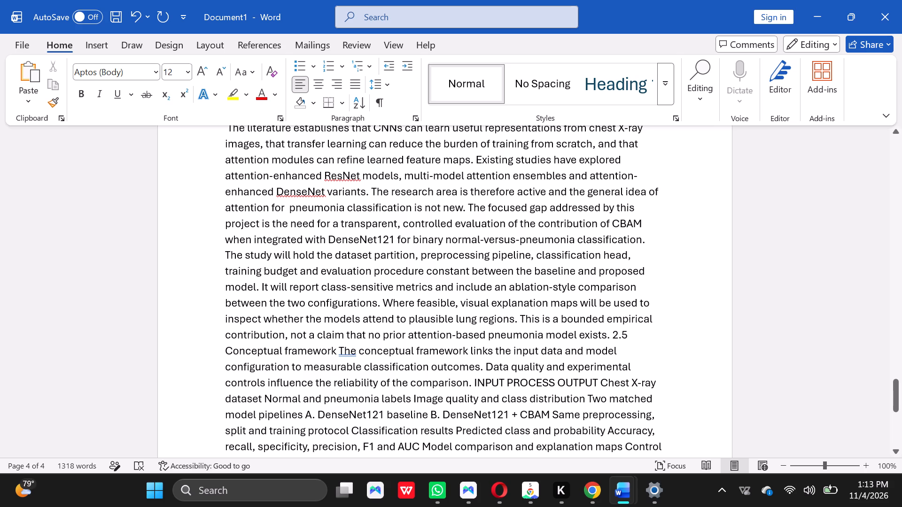
# Check the section 2.5 layout in the source PDF in Chrome, and put "2.5 Conceptual framework" on its own line in Document1.
pyautogui.moveTo(550, 428); pyautogui.dragTo(544, 422)
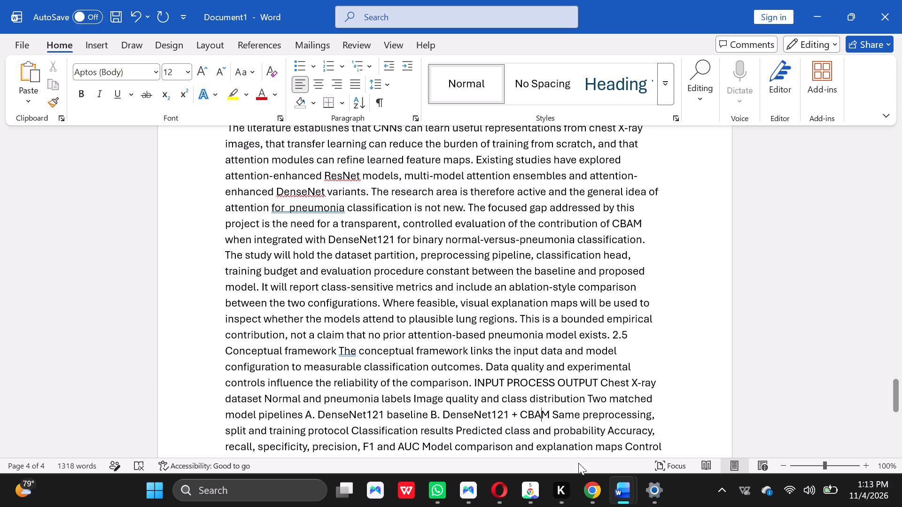
pyautogui.click(590, 427)
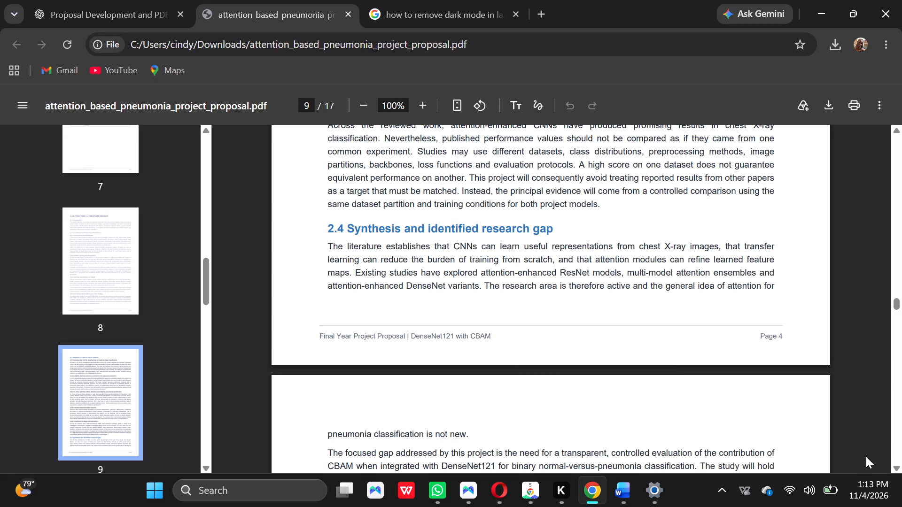
pyautogui.click(897, 465)
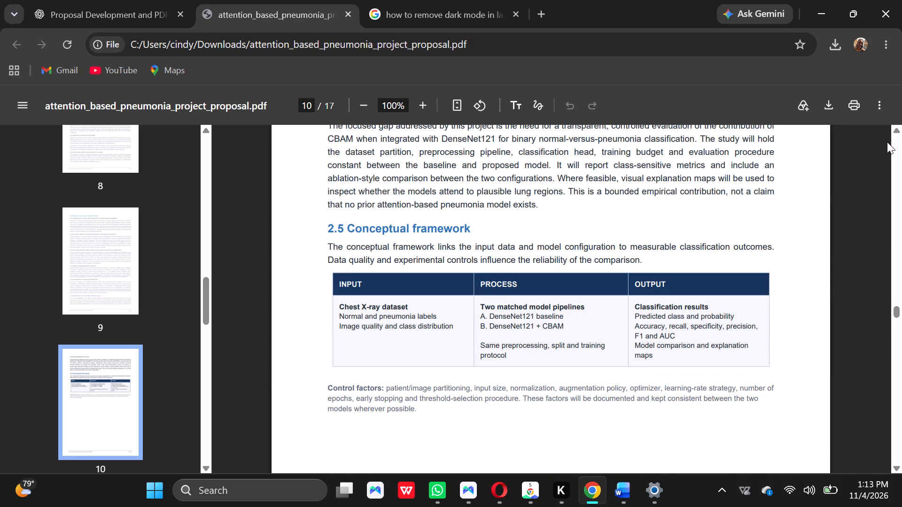
pyautogui.tripleClick(899, 131)
pyautogui.click(899, 131)
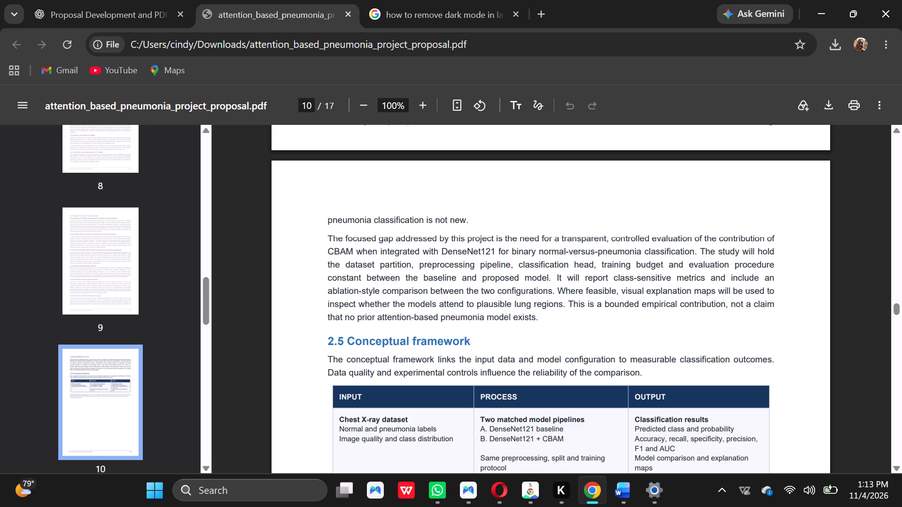
pyautogui.click(622, 484)
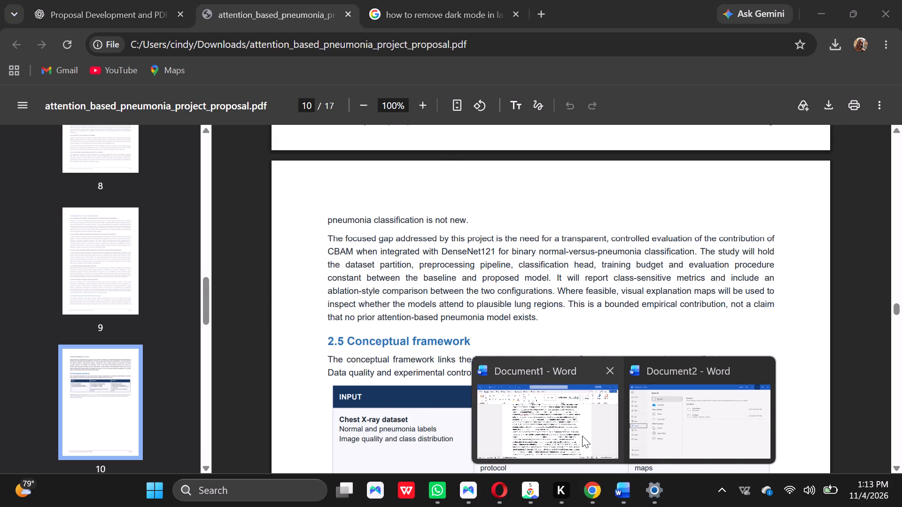
pyautogui.click(582, 436)
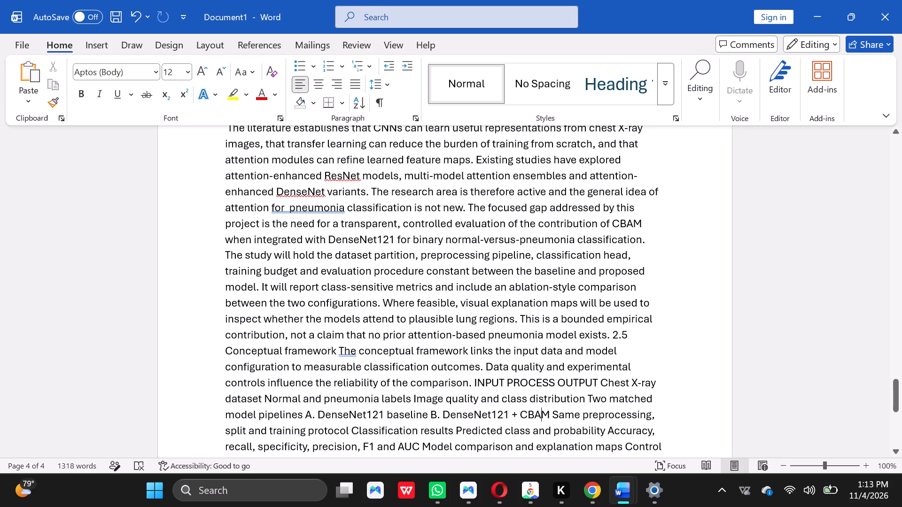
pyautogui.click(610, 336)
pyautogui.press('Return')
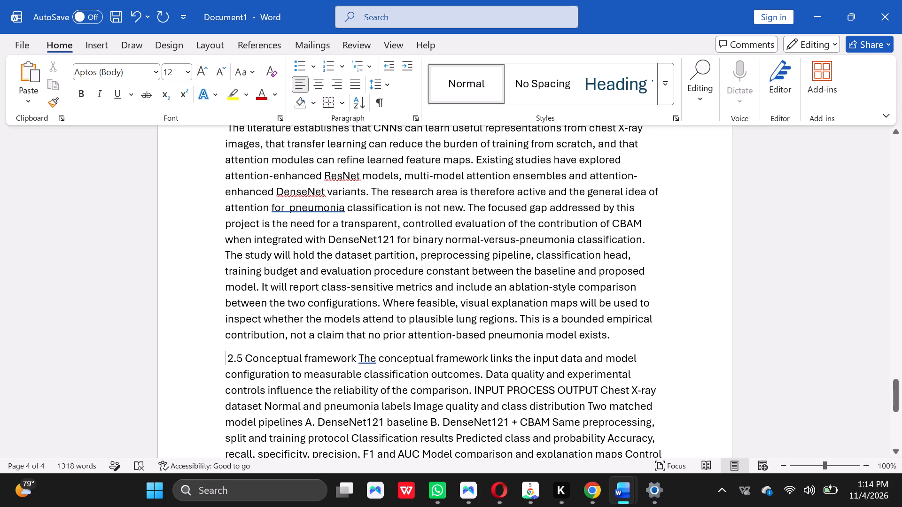
pyautogui.click(359, 358)
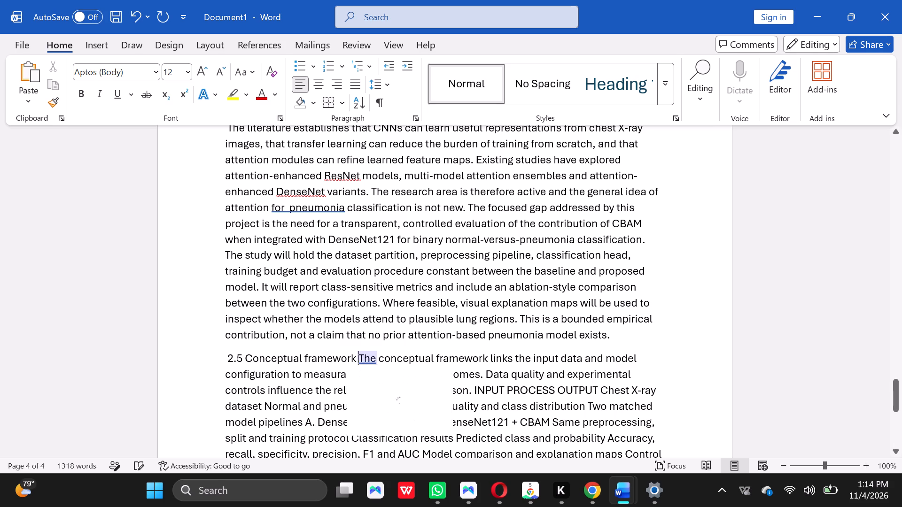
pyautogui.press('Return')
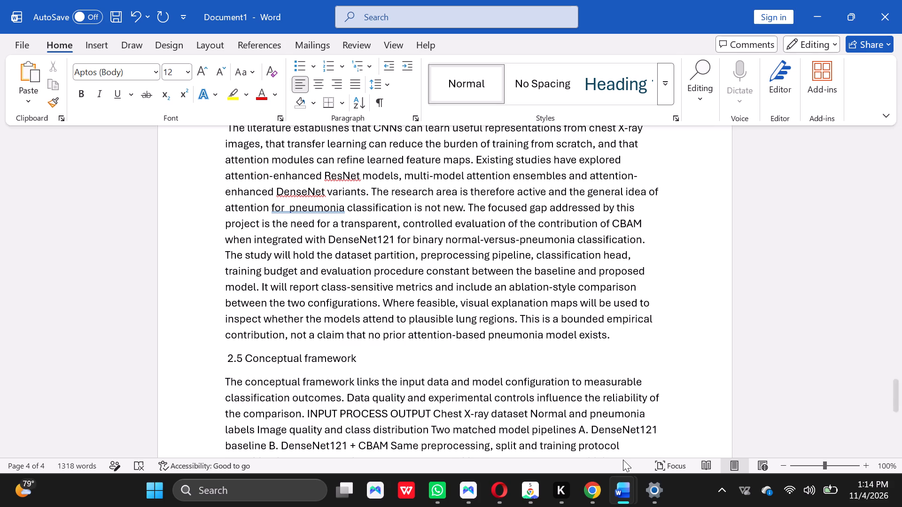
# Make the "2.5 Conceptual framework" heading bold in Document1, after a glance back at the source PDF in Chrome.
pyautogui.click(591, 482)
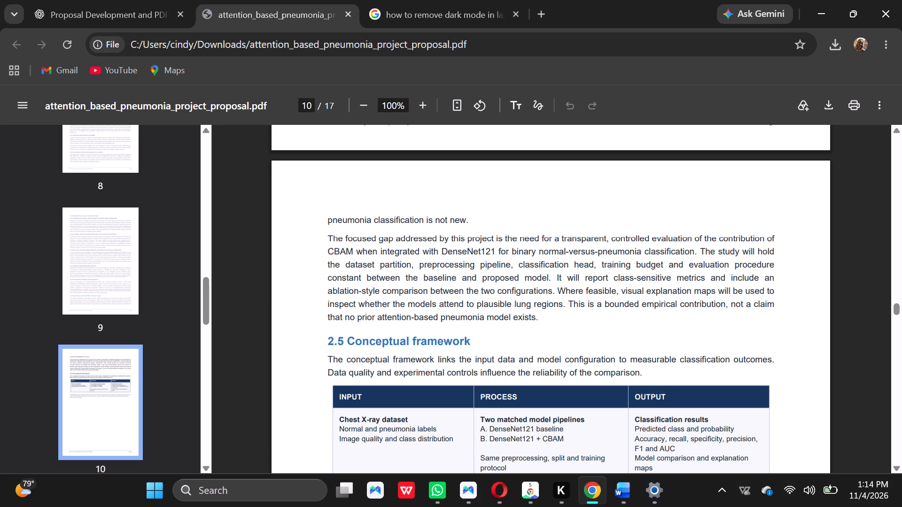
pyautogui.click(623, 480)
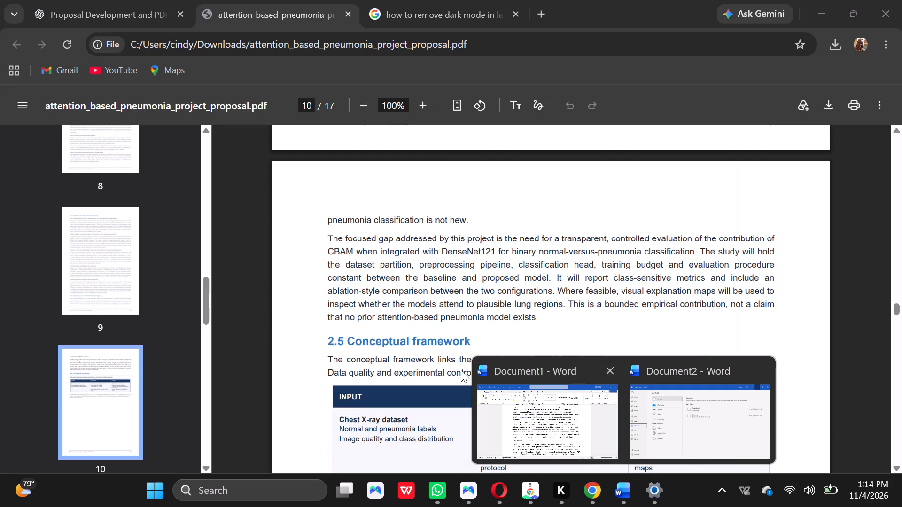
pyautogui.click(581, 388)
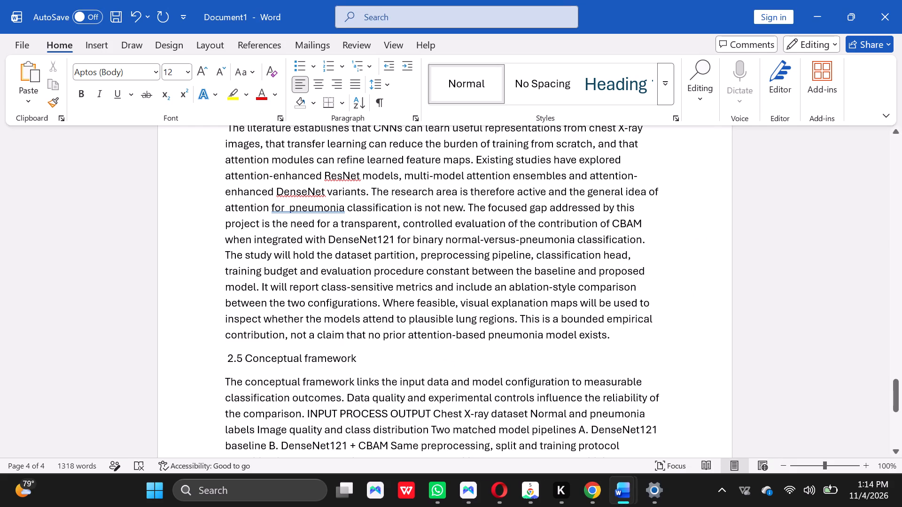
pyautogui.moveTo(359, 357); pyautogui.dragTo(219, 369)
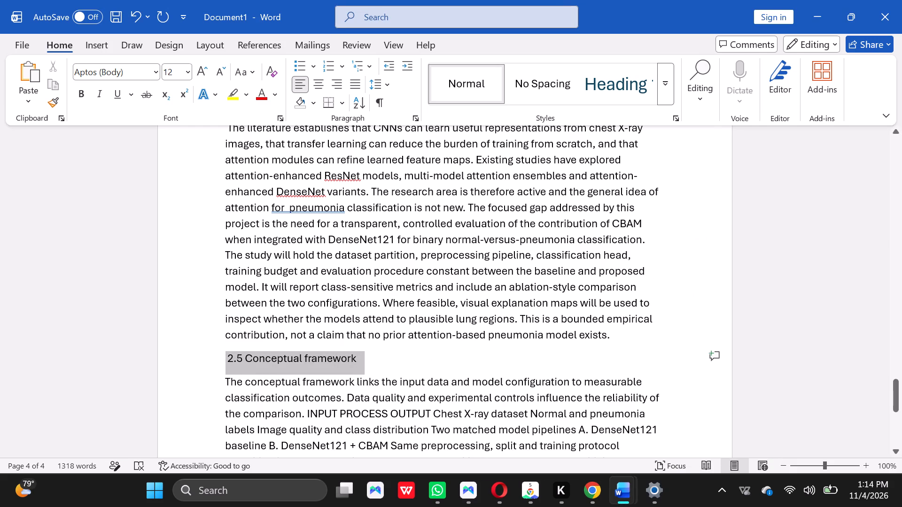
pyautogui.moveTo(219, 369); pyautogui.dragTo(214, 368)
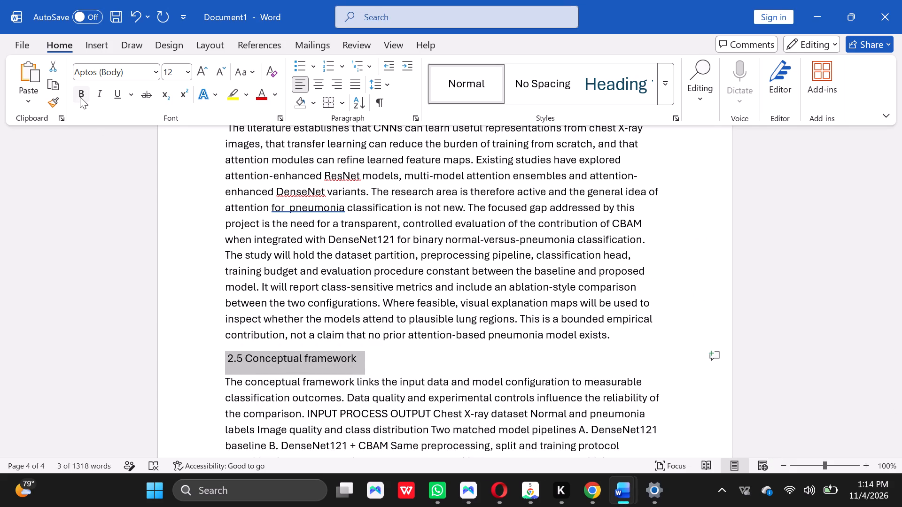
pyautogui.click(80, 97)
pyautogui.click(643, 347)
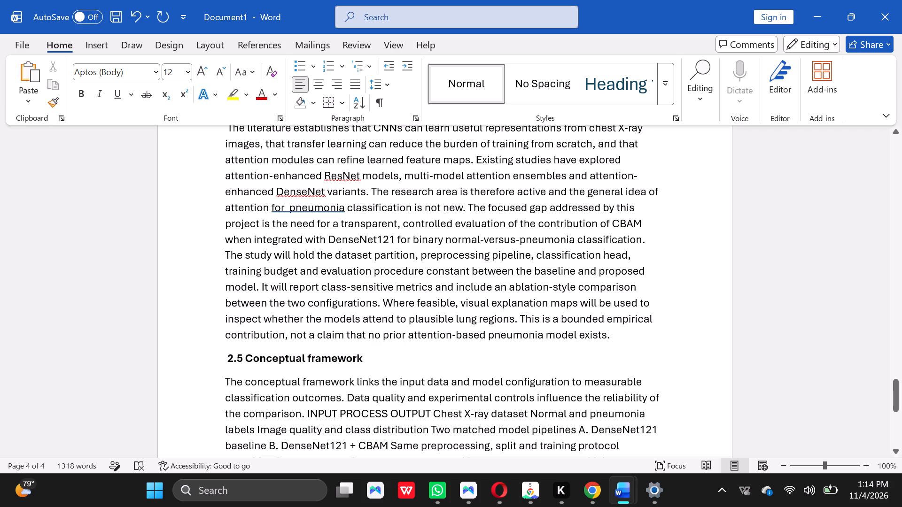
# Start a new paragraph at "INPUT PROCESS OUTPUT", directly after the sentence ending "the reliability of the comparison.".
pyautogui.click(310, 411)
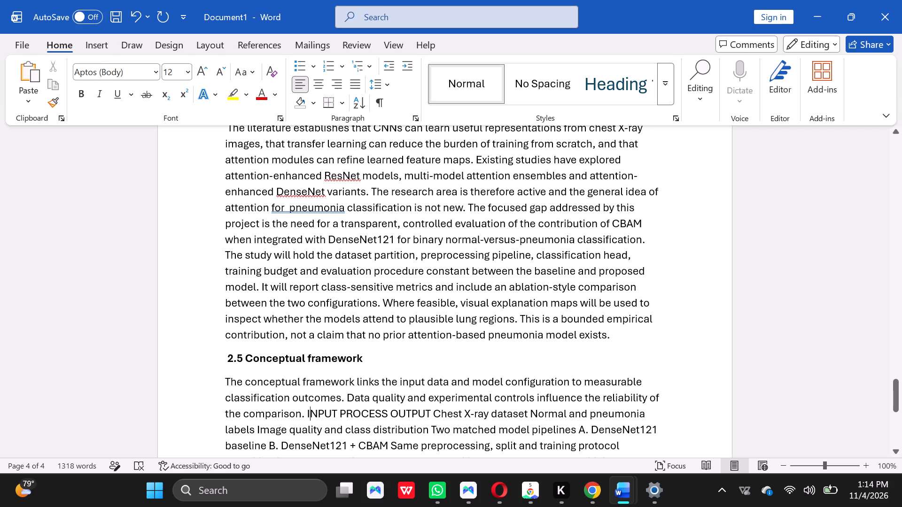
pyautogui.click(302, 414)
pyautogui.click(306, 415)
pyautogui.press('Return')
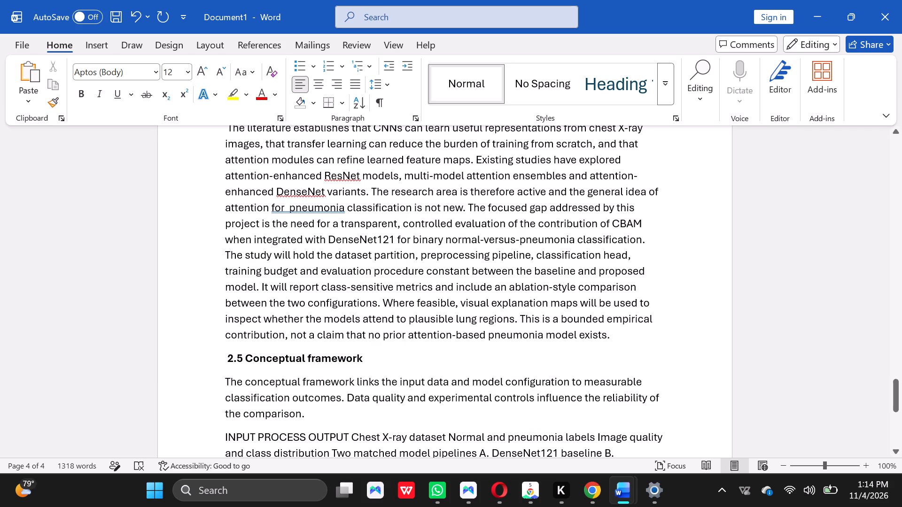
# Copy the whole final paragraph of section 2.5, from "INPUT PROCESS OUTPUT" through "learning-rate strategy, number o".
pyautogui.click(893, 450)
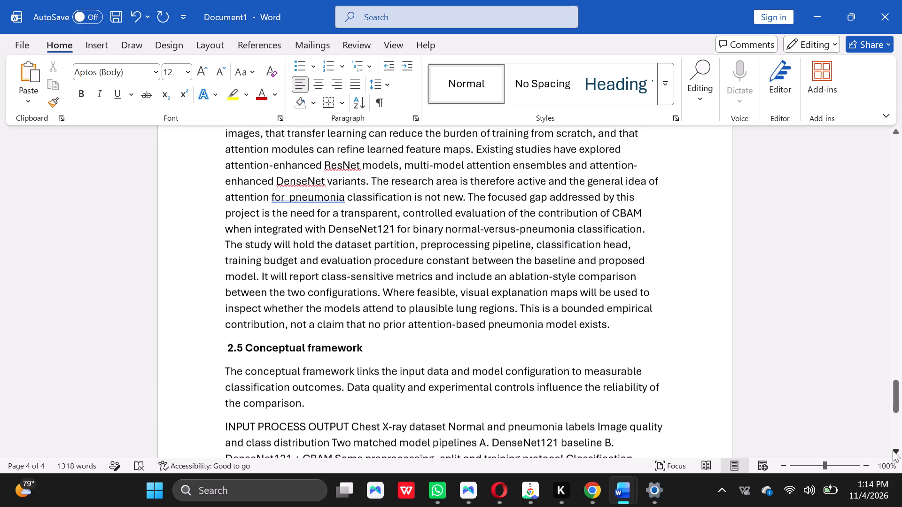
pyautogui.tripleClick(893, 450)
pyautogui.tripleClick(893, 450)
pyautogui.tripleClick(893, 450)
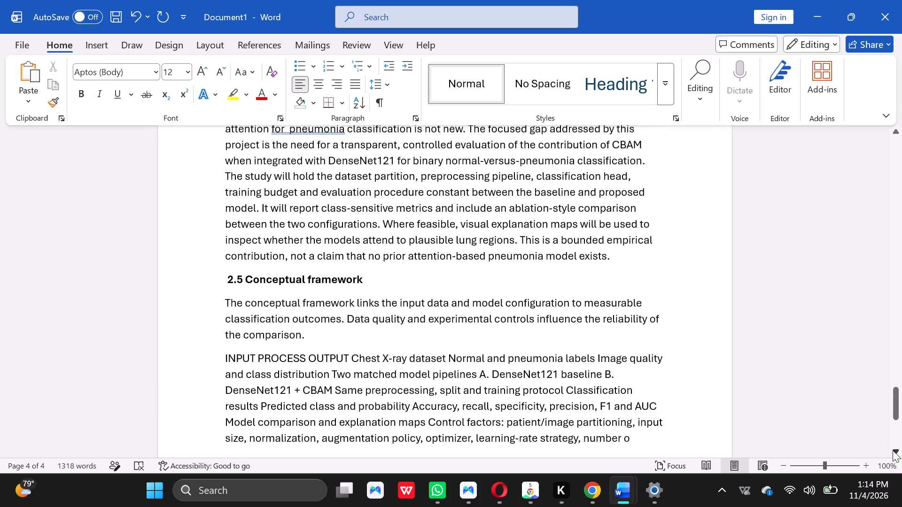
pyautogui.doubleClick(893, 450)
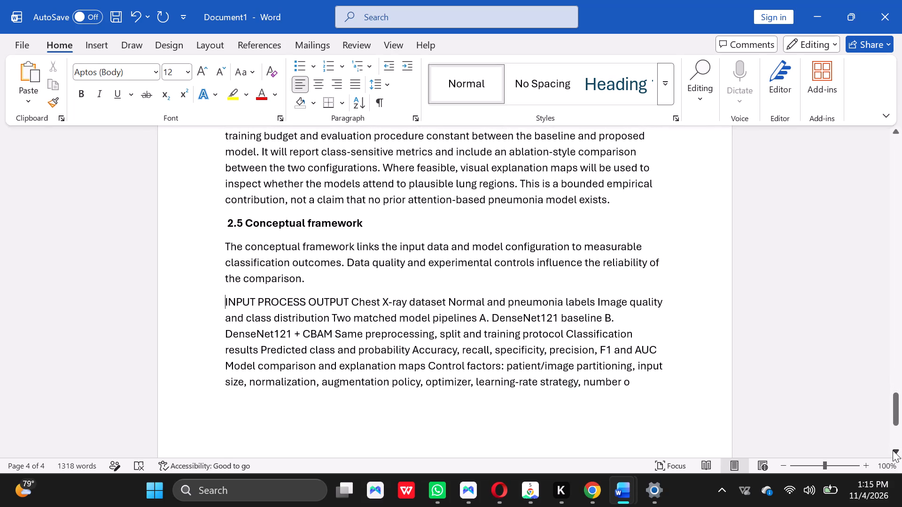
pyautogui.click(893, 450)
pyautogui.click(893, 450)
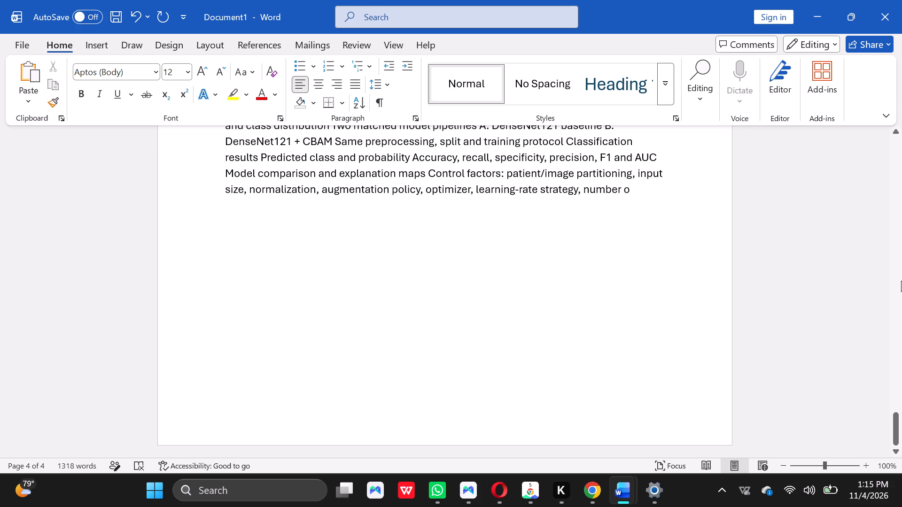
pyautogui.click(894, 133)
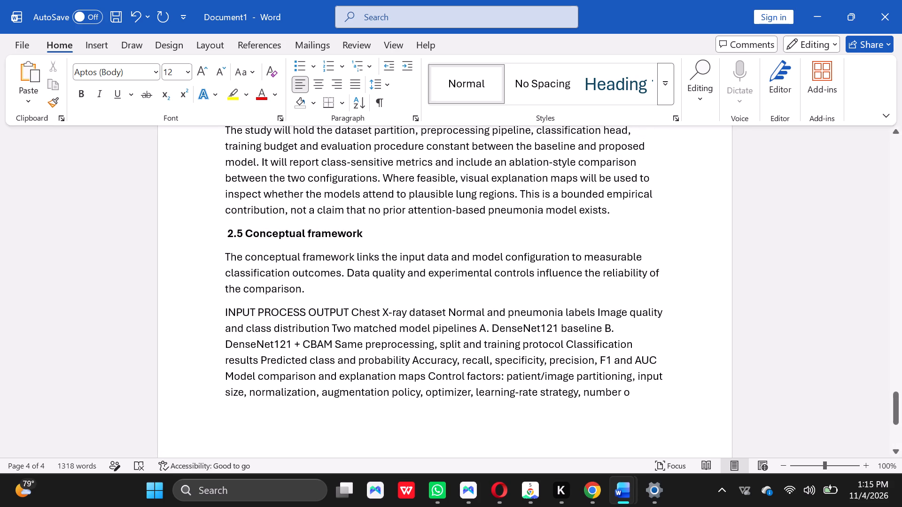
pyautogui.moveTo(218, 314); pyautogui.dragTo(326, 383)
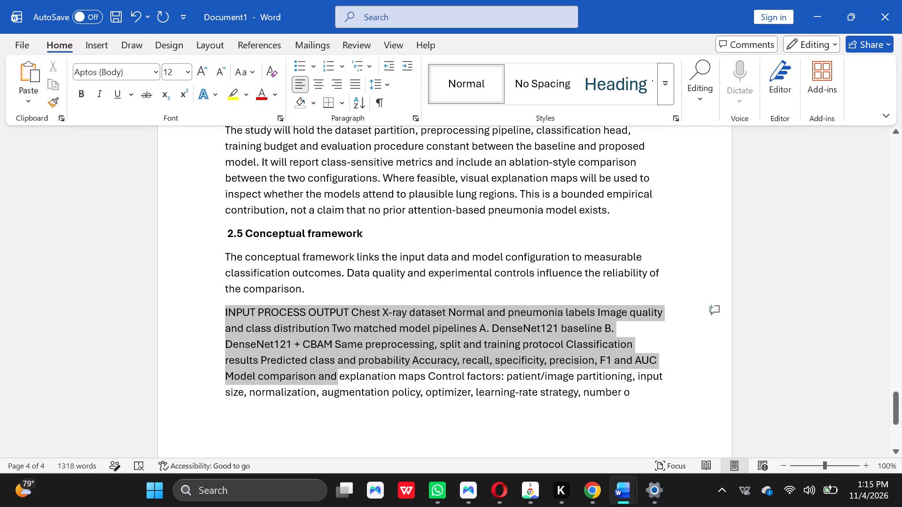
pyautogui.moveTo(326, 383); pyautogui.dragTo(640, 397)
pyautogui.hotkey('ctrl', 'c')
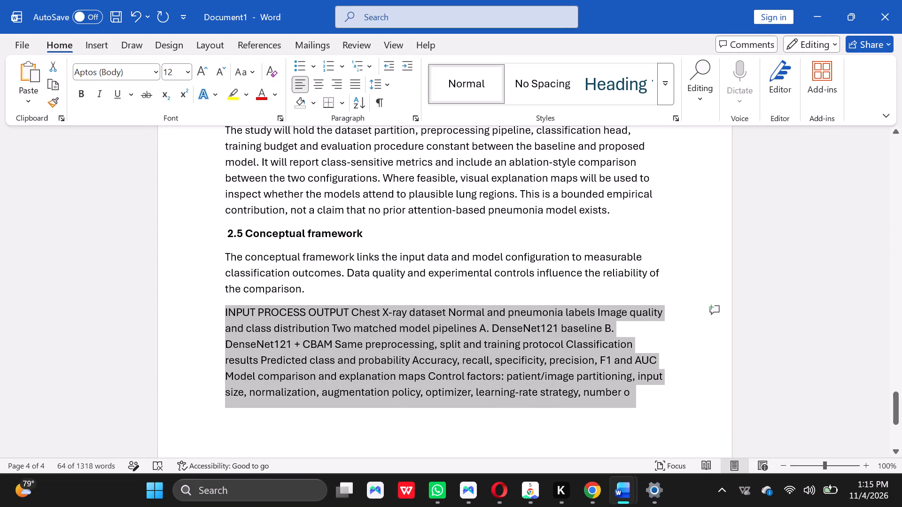
pyautogui.click(586, 487)
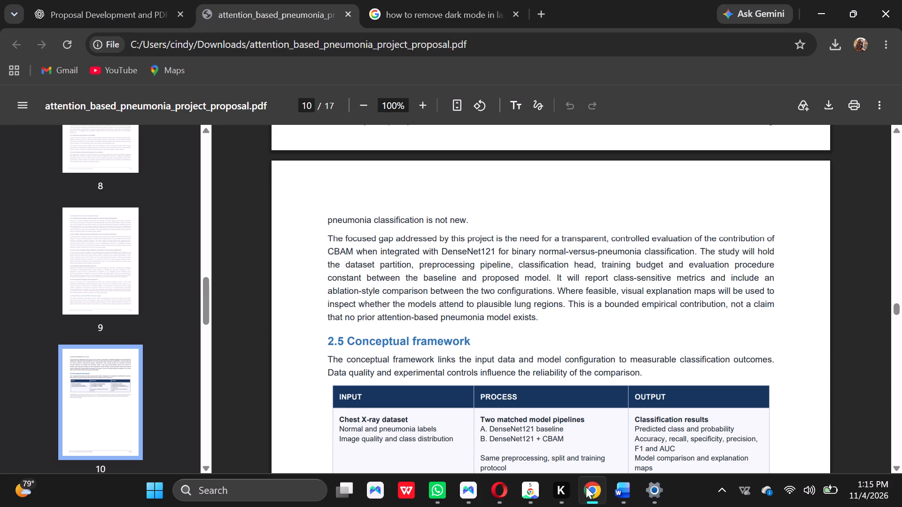
pyautogui.click(871, 365)
pyautogui.click(854, 382)
pyautogui.tripleClick(898, 466)
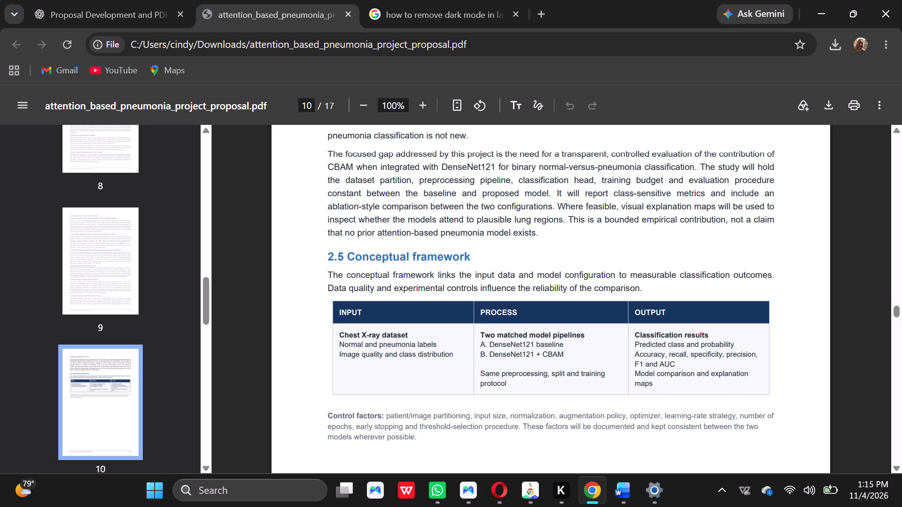
pyautogui.click(332, 323)
pyautogui.click(334, 309)
pyautogui.click(119, 9)
pyautogui.click(119, 9)
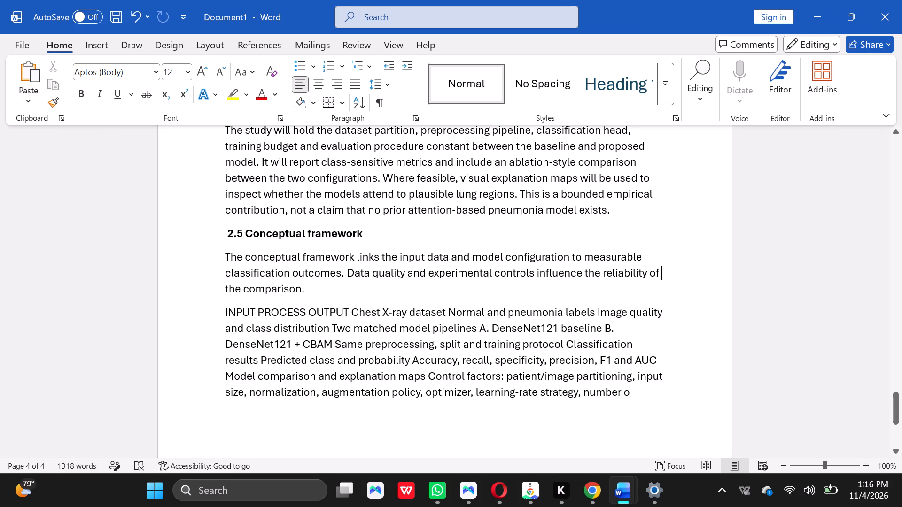
pyautogui.moveTo(636, 391); pyautogui.dragTo(416, 323)
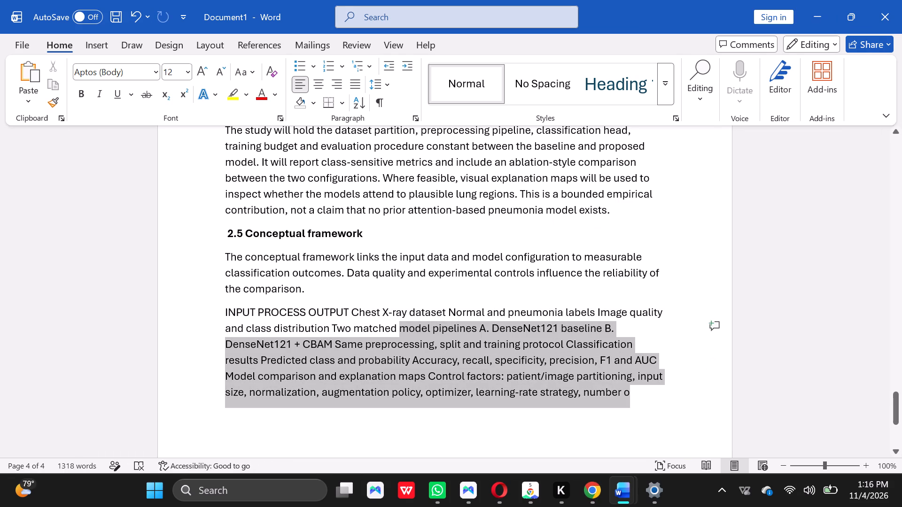
pyautogui.moveTo(416, 323); pyautogui.dragTo(238, 314)
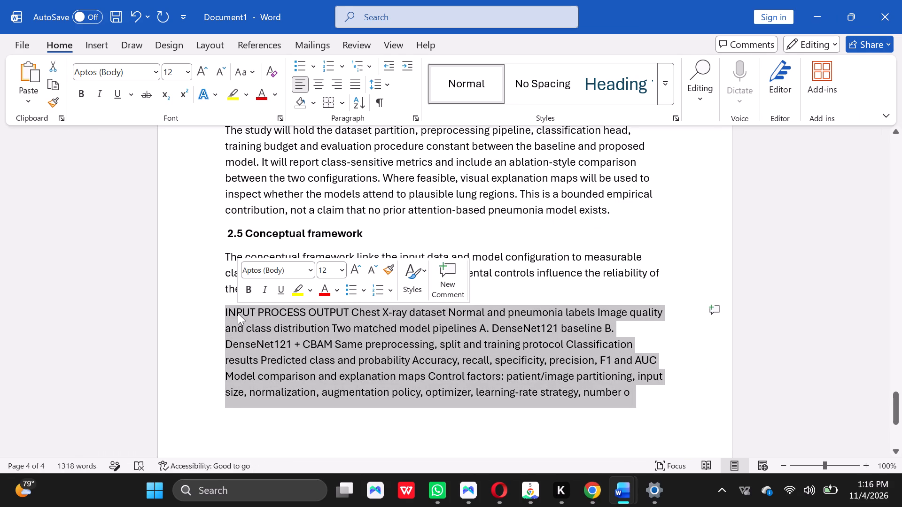
pyautogui.press('BackSpace')
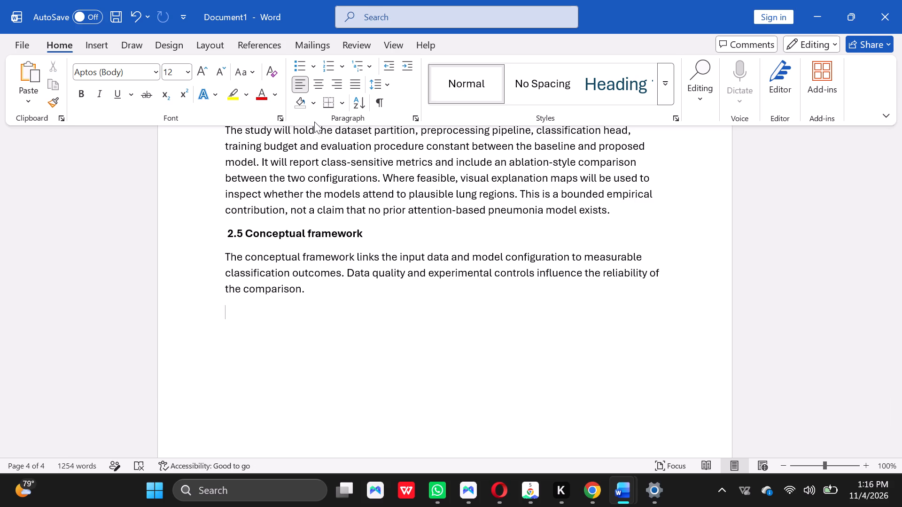
# Check the source PDF's section 2.5 table in Chrome, and insert a 3-column, 2-row table, AutoFit to contents, below the 2.5 paragraph in Document1.
pyautogui.click(591, 484)
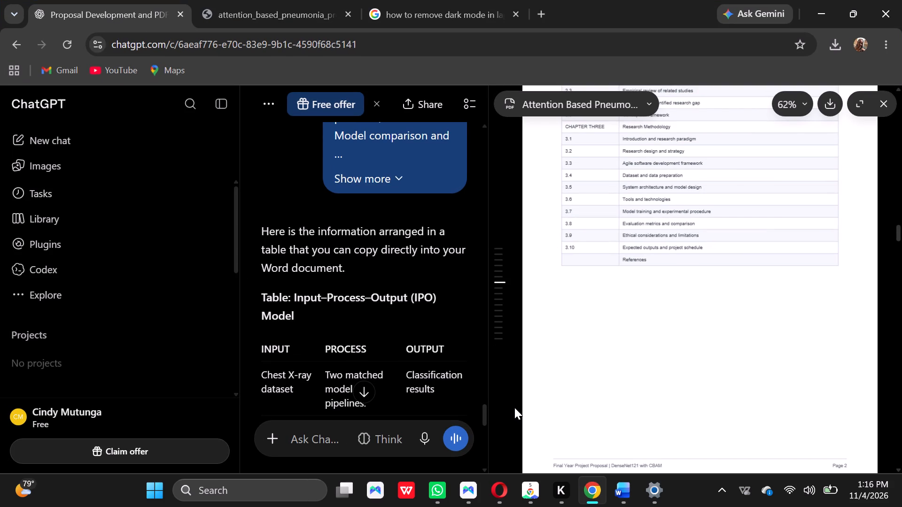
pyautogui.click(288, 0)
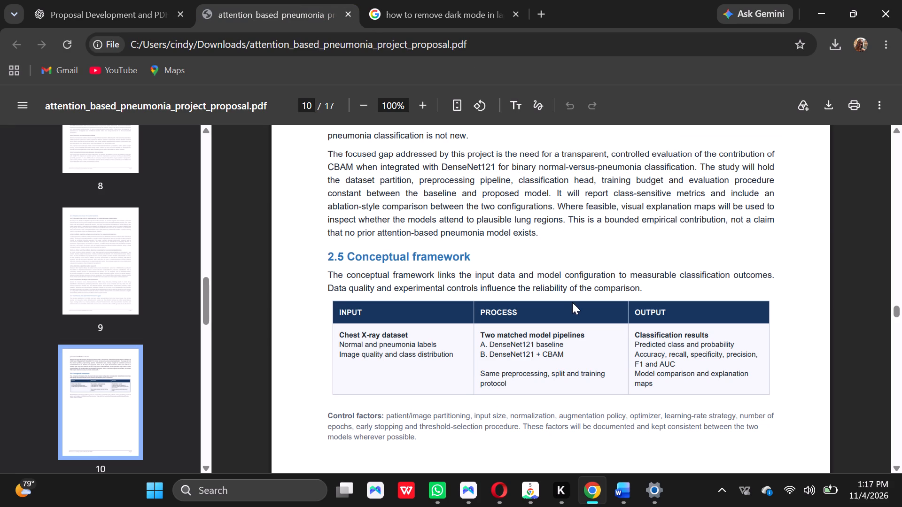
pyautogui.click(439, 10)
pyautogui.click(812, 0)
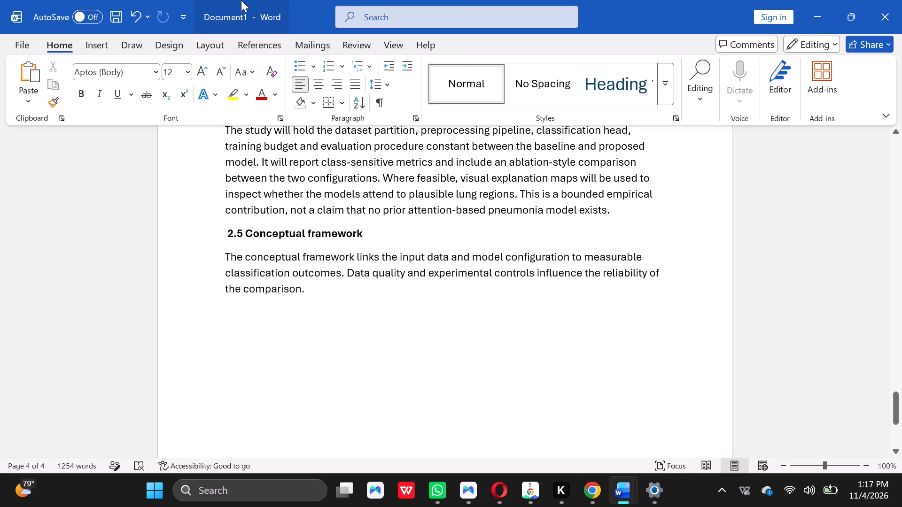
pyautogui.click(102, 48)
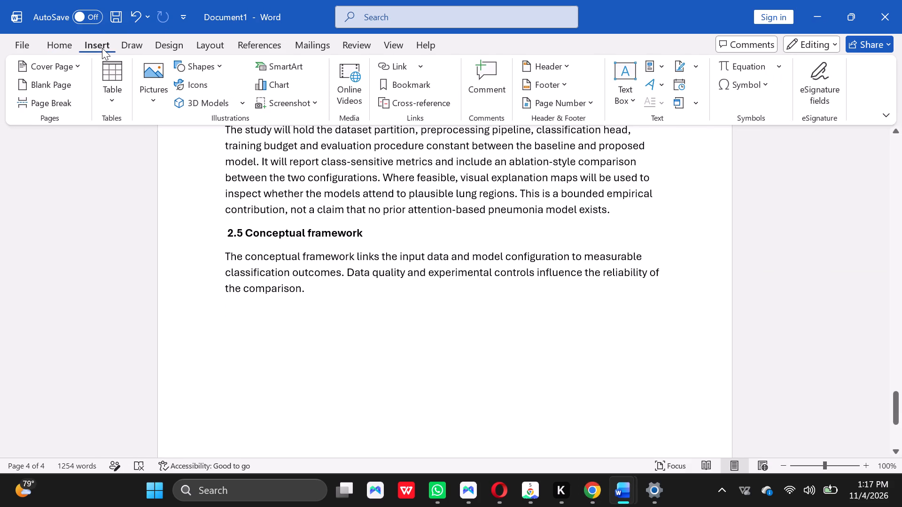
pyautogui.click(107, 70)
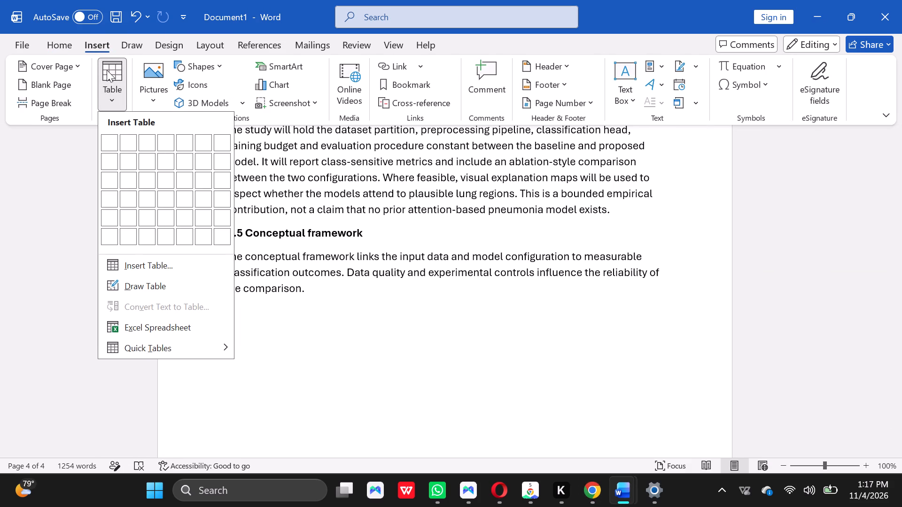
pyautogui.click(126, 263)
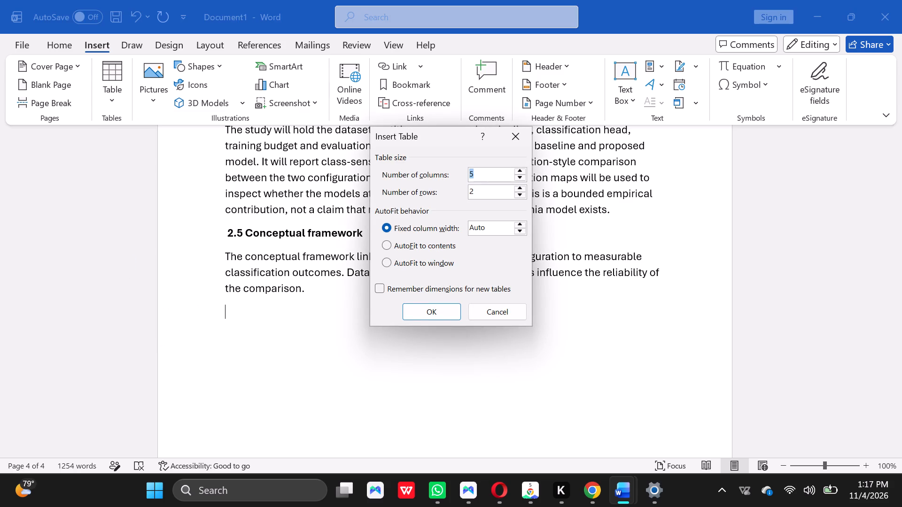
pyautogui.click(483, 176)
pyautogui.press('BackSpace')
pyautogui.press('3')
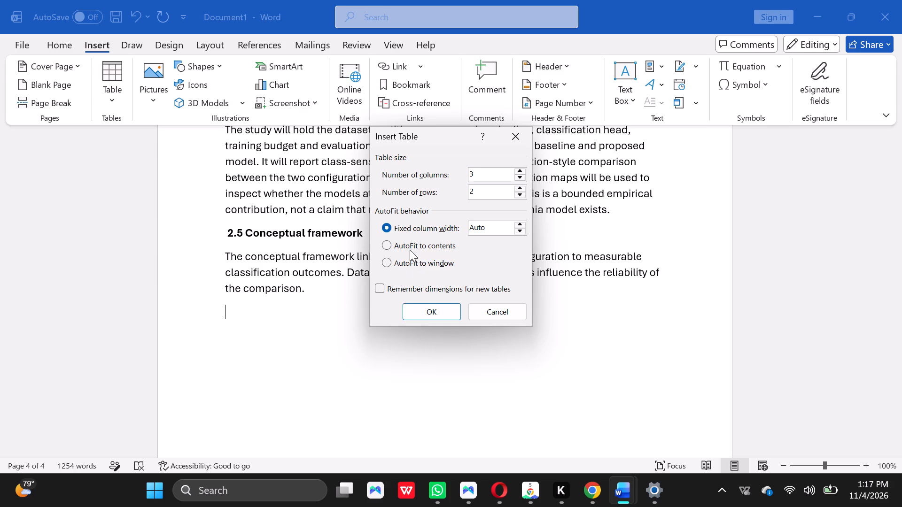
pyautogui.click(388, 248)
pyautogui.click(430, 304)
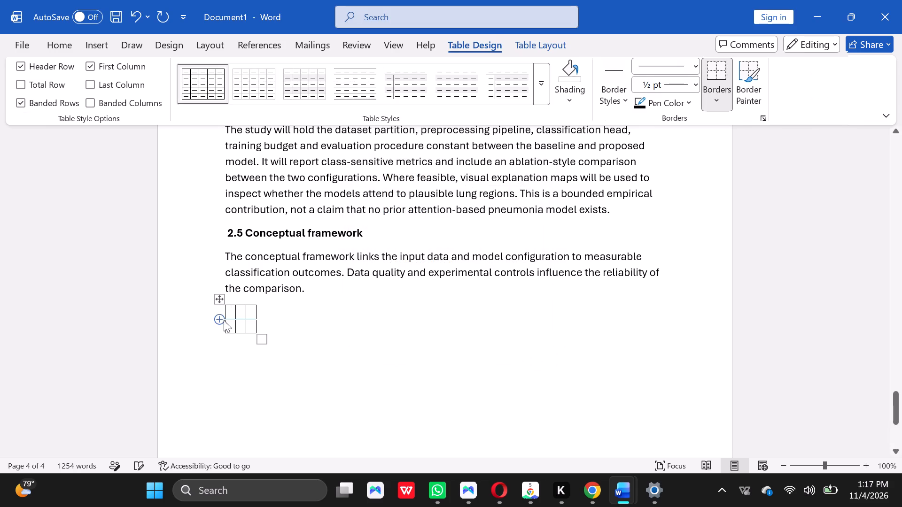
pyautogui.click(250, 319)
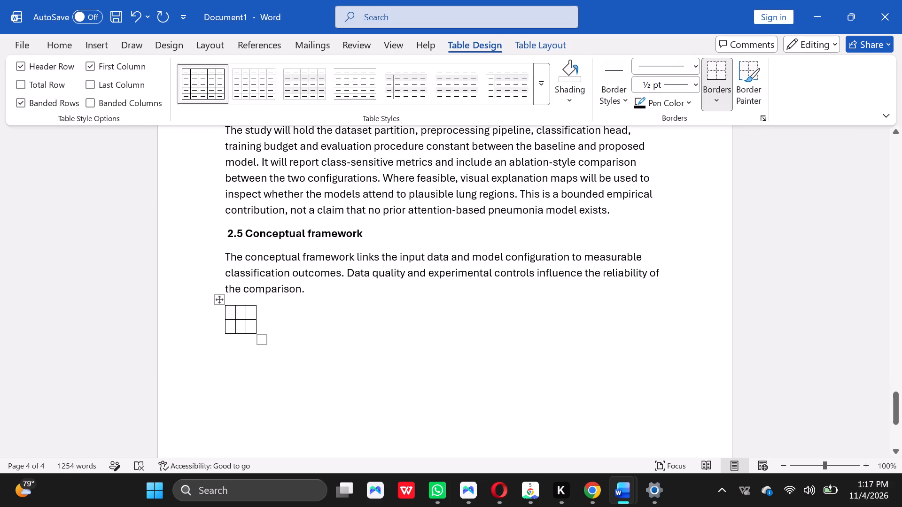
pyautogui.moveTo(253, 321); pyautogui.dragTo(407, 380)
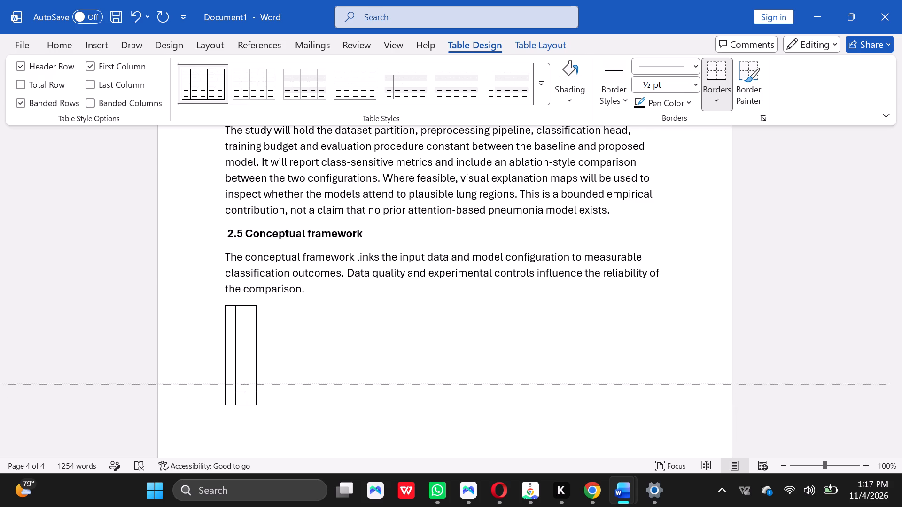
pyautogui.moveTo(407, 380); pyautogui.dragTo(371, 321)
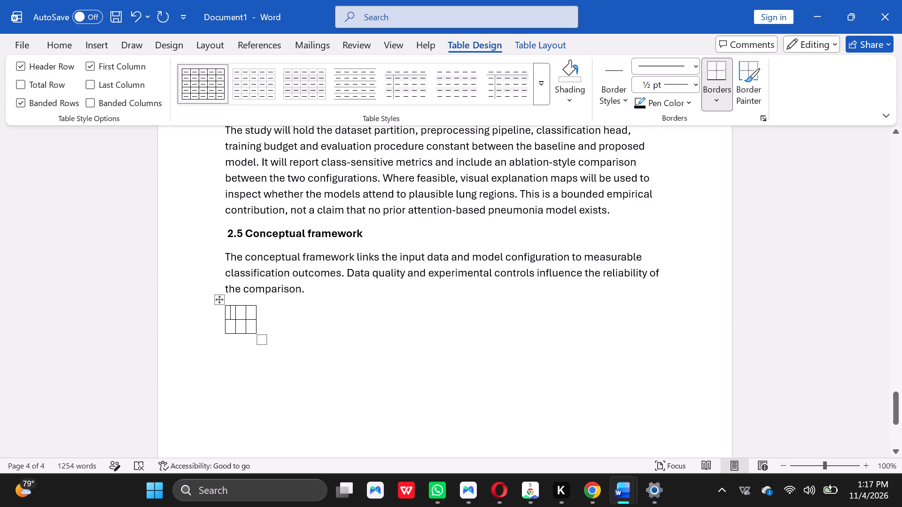
# Widen the section 2.5 table by stretching its third column until the outer edge sits slightly past the paragraph's text margin.
pyautogui.moveTo(257, 312); pyautogui.dragTo(380, 327)
pyautogui.moveTo(380, 327); pyautogui.dragTo(411, 322)
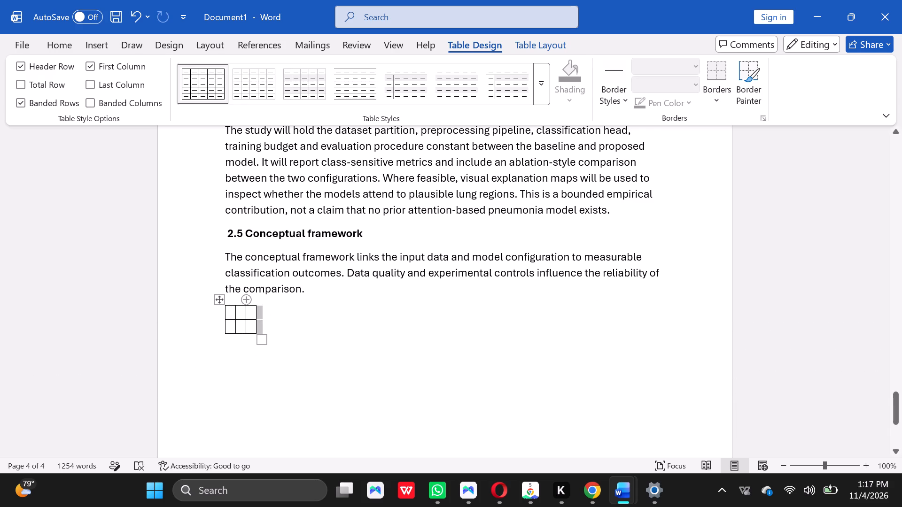
pyautogui.click(256, 309)
pyautogui.moveTo(256, 309); pyautogui.dragTo(270, 311)
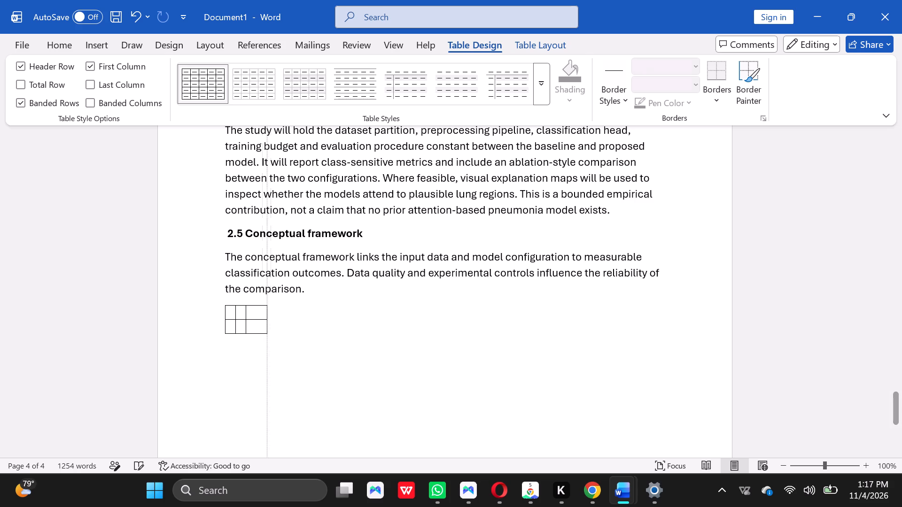
pyautogui.moveTo(270, 311); pyautogui.dragTo(598, 343)
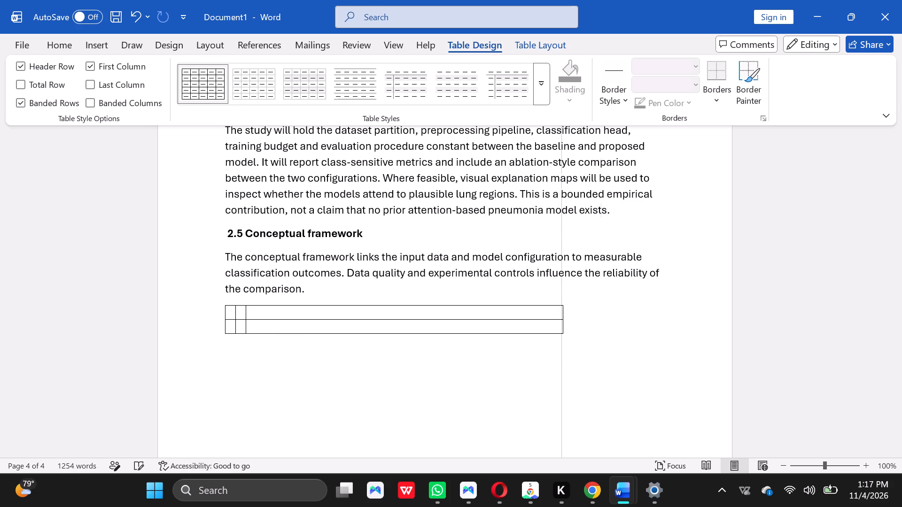
pyautogui.moveTo(598, 343); pyautogui.dragTo(663, 360)
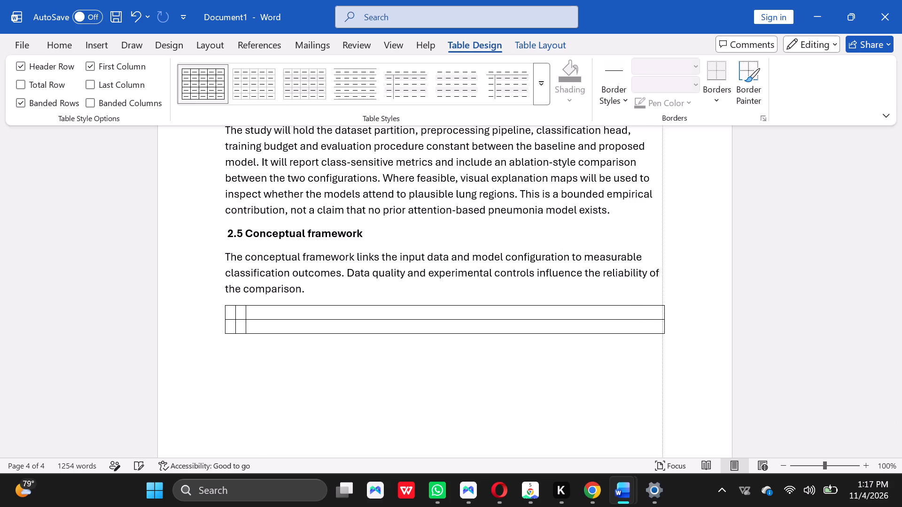
pyautogui.moveTo(663, 360); pyautogui.dragTo(681, 384)
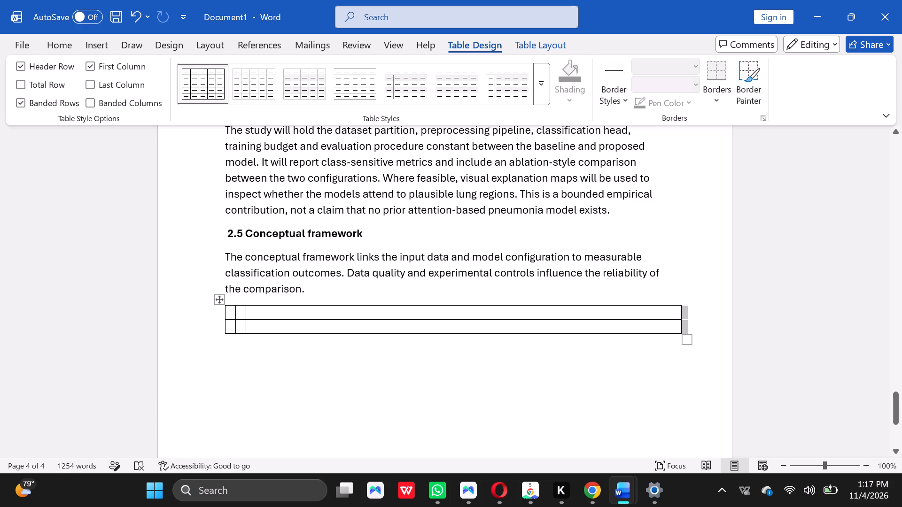
# Widen the table's second column so its border with the third column sits a little over a third of the way across.
pyautogui.moveTo(245, 313); pyautogui.dragTo(288, 317)
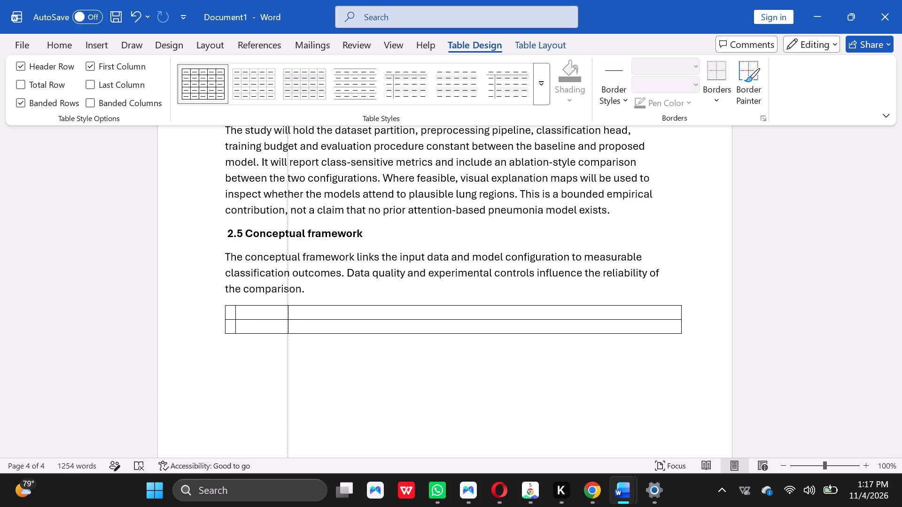
pyautogui.moveTo(288, 317); pyautogui.dragTo(324, 318)
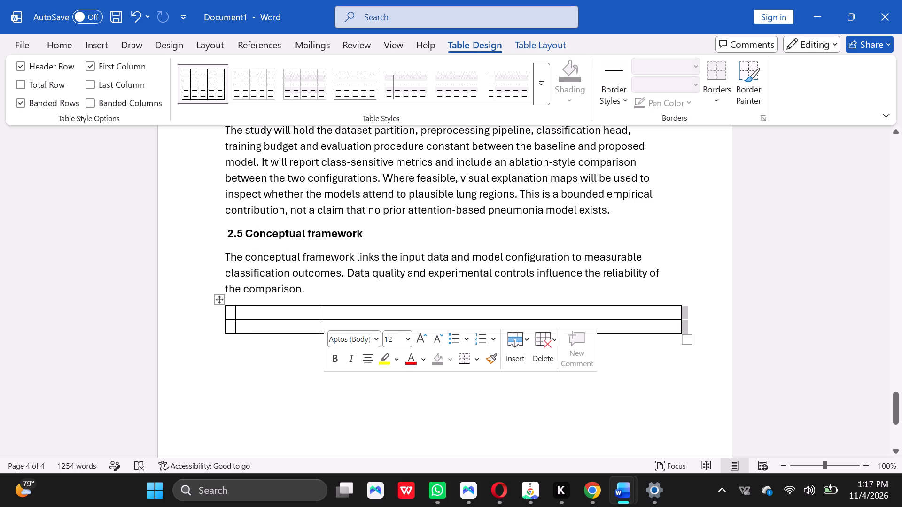
pyautogui.click(343, 381)
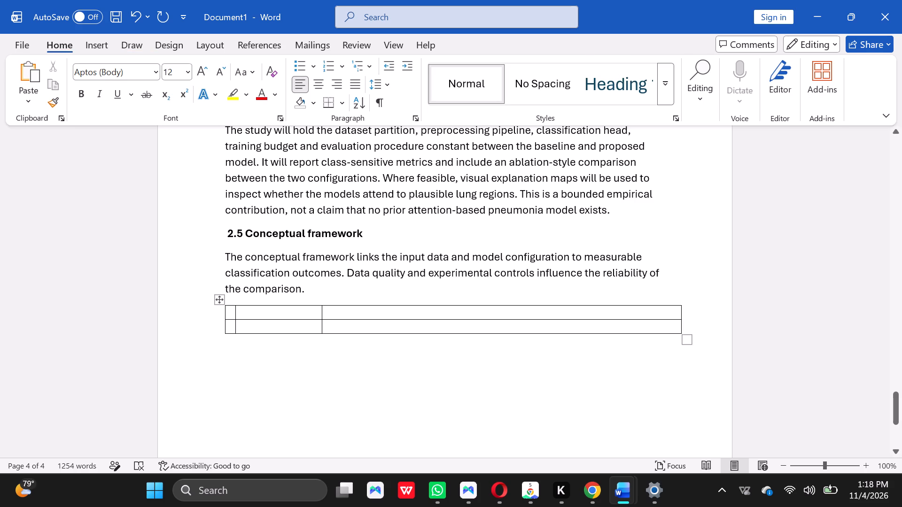
pyautogui.moveTo(321, 311); pyautogui.dragTo(324, 311)
pyautogui.moveTo(324, 311); pyautogui.dragTo(389, 315)
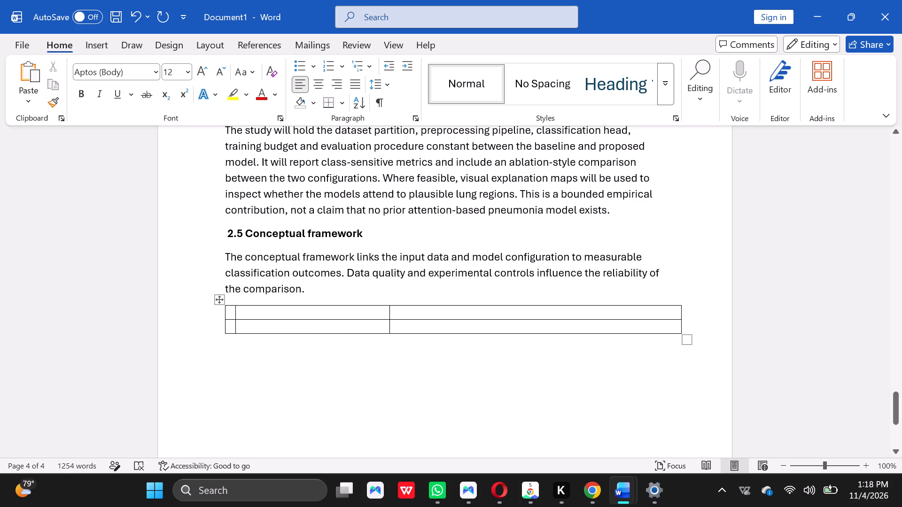
# Widen the table's first column to about a fifth of the table width in both rows, aligning the two cell borders.
pyautogui.click(234, 309)
pyautogui.moveTo(233, 311); pyautogui.dragTo(261, 314)
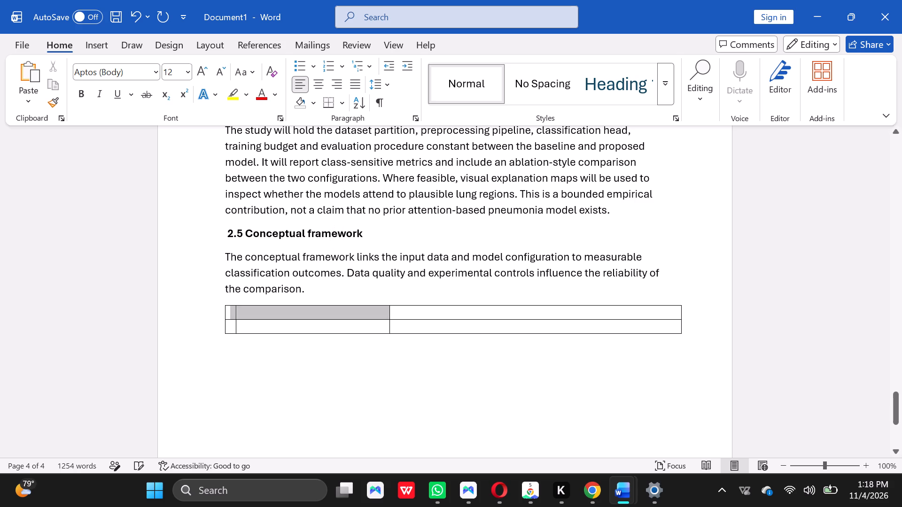
pyautogui.moveTo(261, 314); pyautogui.dragTo(271, 315)
pyautogui.click(235, 307)
pyautogui.moveTo(235, 307); pyautogui.dragTo(237, 308)
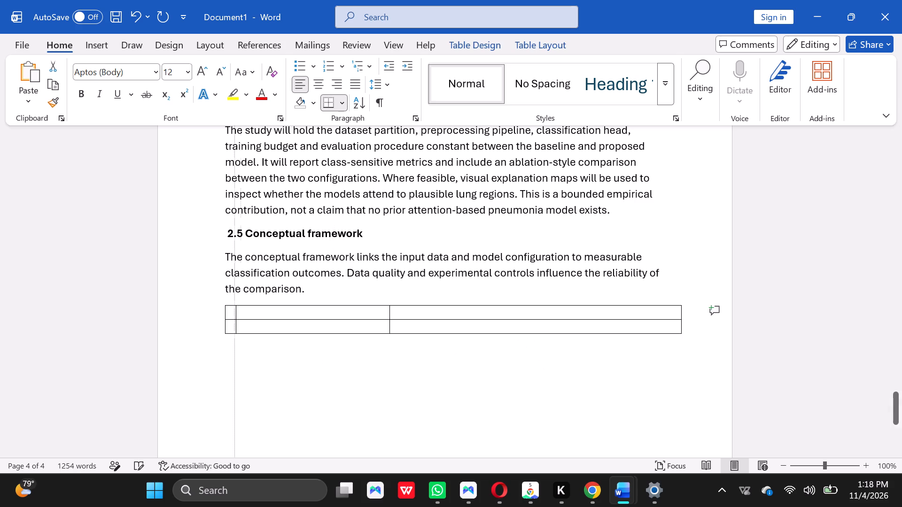
pyautogui.moveTo(237, 308); pyautogui.dragTo(309, 314)
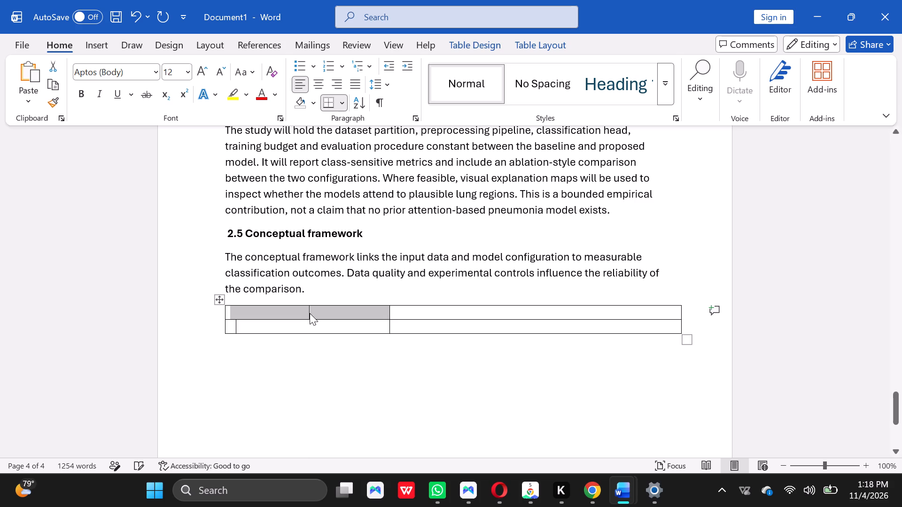
pyautogui.moveTo(236, 326); pyautogui.dragTo(235, 326)
pyautogui.moveTo(235, 326); pyautogui.dragTo(306, 327)
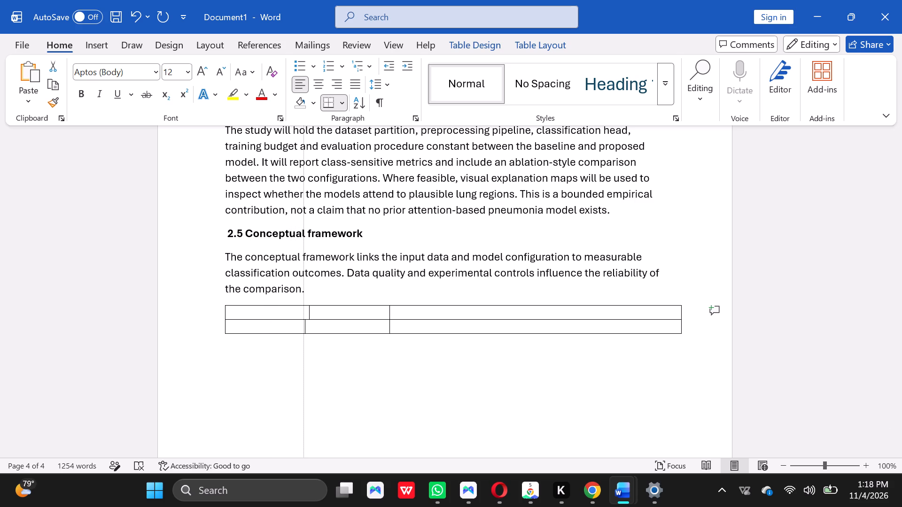
pyautogui.moveTo(306, 327); pyautogui.dragTo(309, 327)
pyautogui.moveTo(309, 327); pyautogui.dragTo(312, 328)
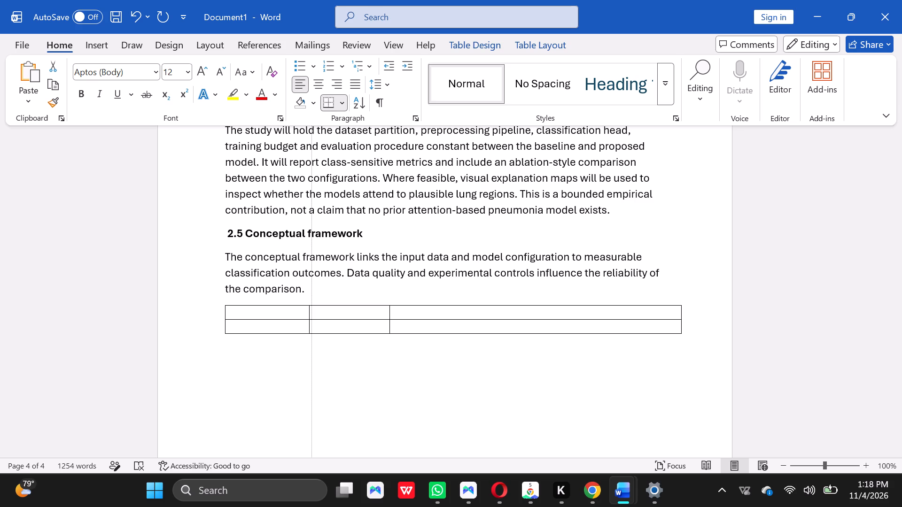
pyautogui.moveTo(312, 328); pyautogui.dragTo(309, 327)
pyautogui.moveTo(309, 327); pyautogui.dragTo(309, 327)
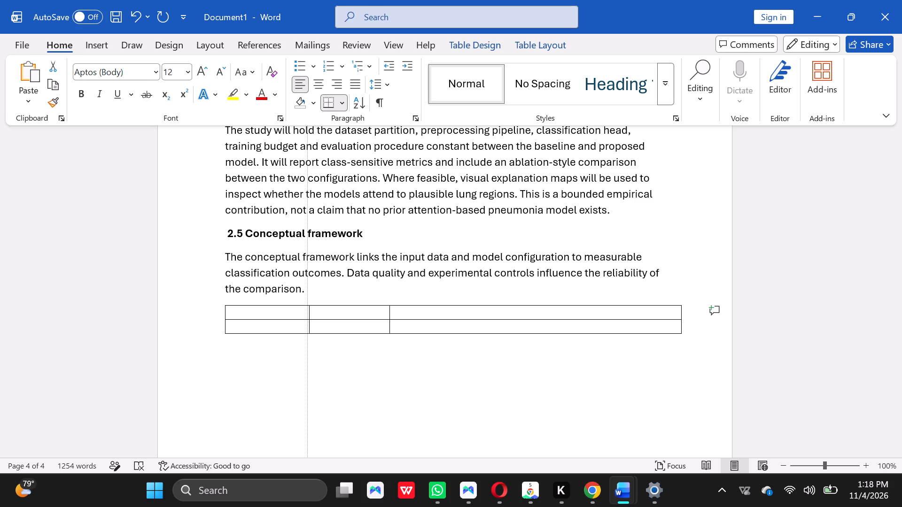
pyautogui.moveTo(309, 327); pyautogui.dragTo(311, 327)
pyautogui.moveTo(311, 327); pyautogui.dragTo(309, 326)
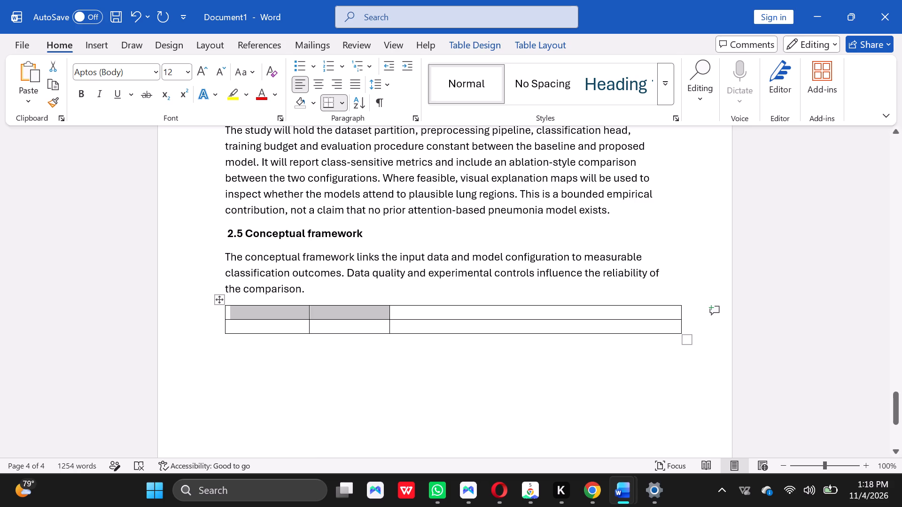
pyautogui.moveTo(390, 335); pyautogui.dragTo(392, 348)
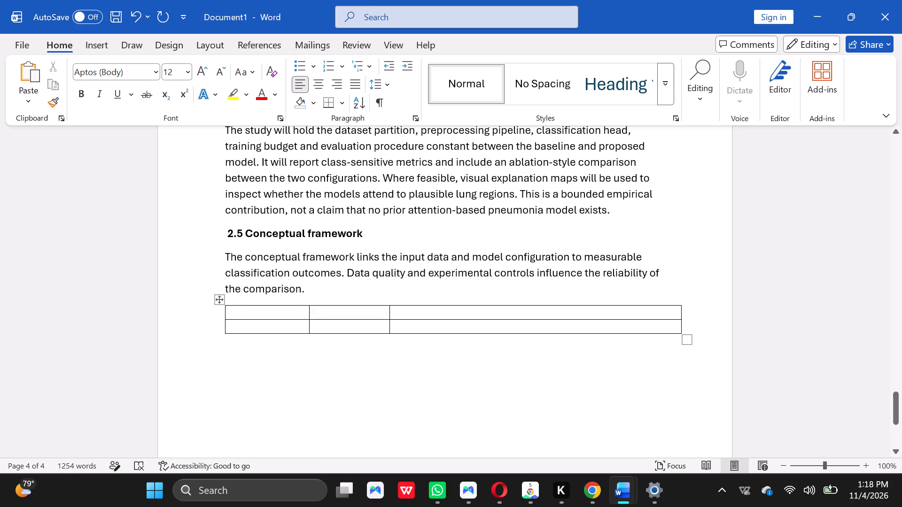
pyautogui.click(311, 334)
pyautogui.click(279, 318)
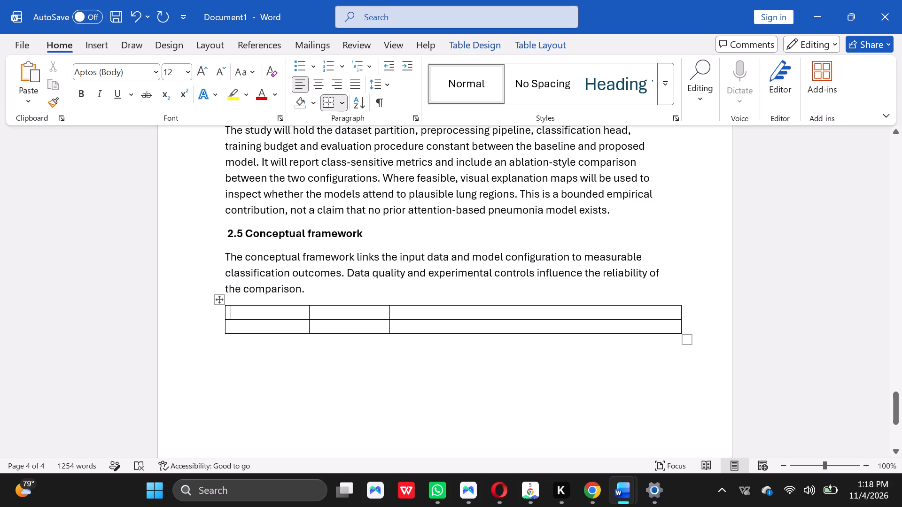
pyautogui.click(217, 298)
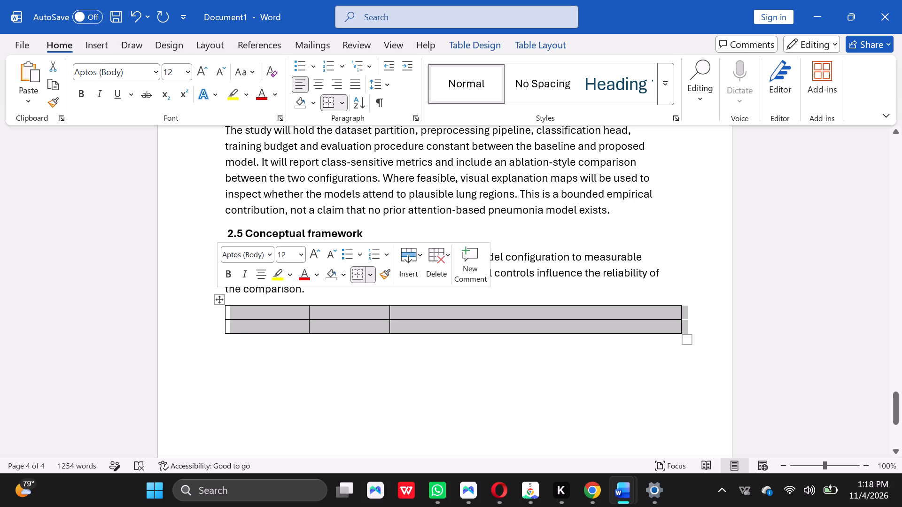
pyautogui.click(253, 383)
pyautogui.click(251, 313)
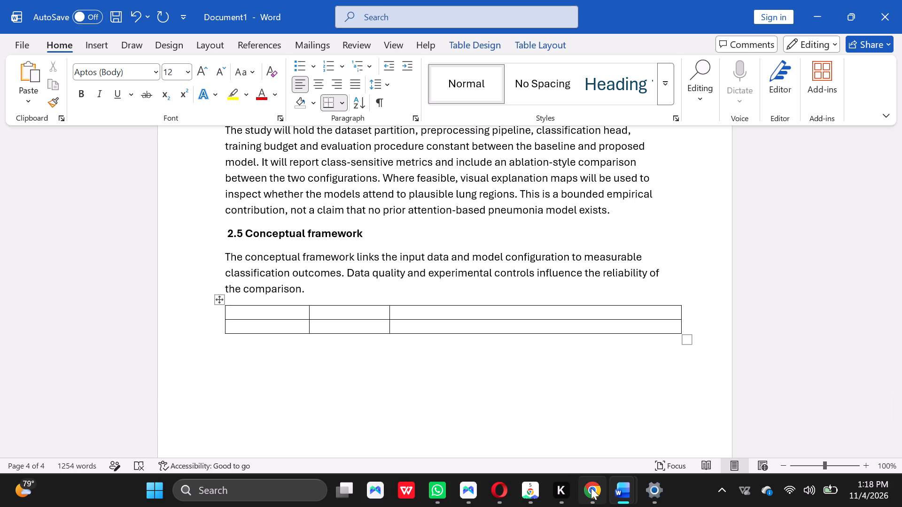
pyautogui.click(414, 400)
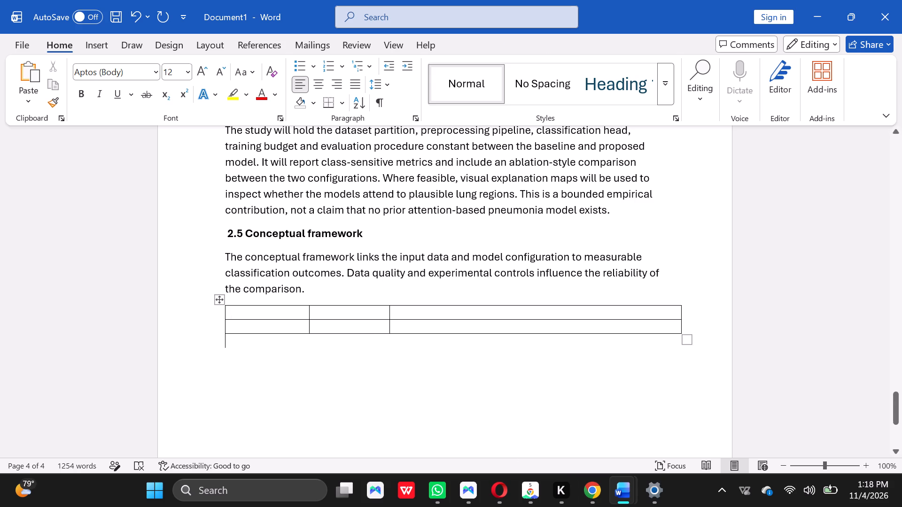
# Move the border between the second and third columns so those two columns are about equally wide.
pyautogui.click(390, 311)
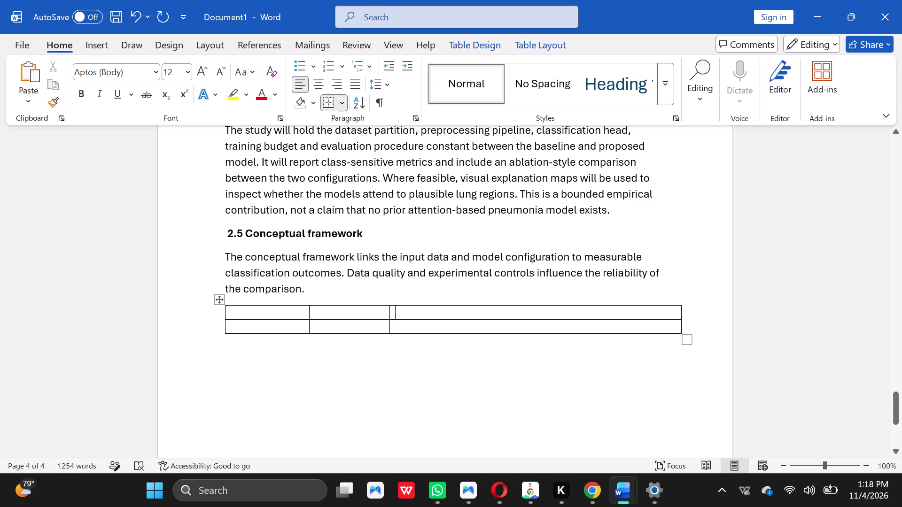
pyautogui.doubleClick(388, 311)
pyautogui.moveTo(388, 311); pyautogui.dragTo(490, 319)
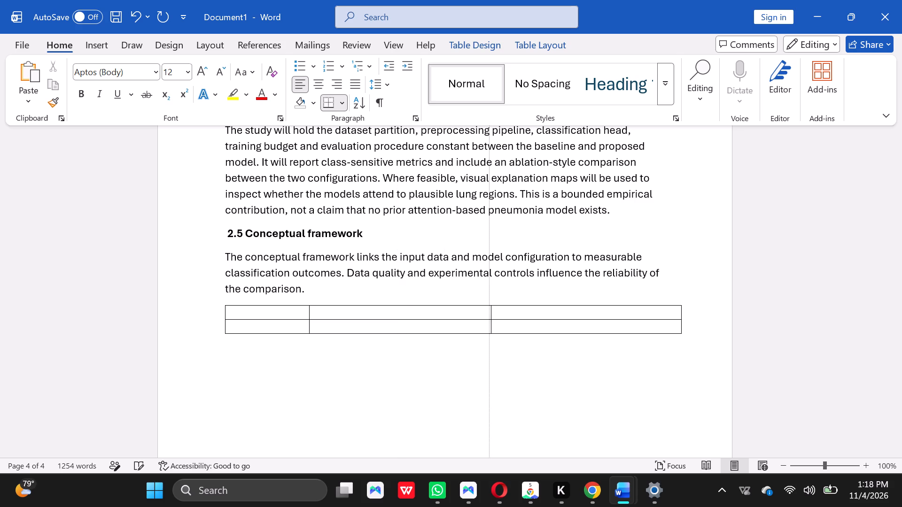
pyautogui.moveTo(490, 319); pyautogui.dragTo(492, 319)
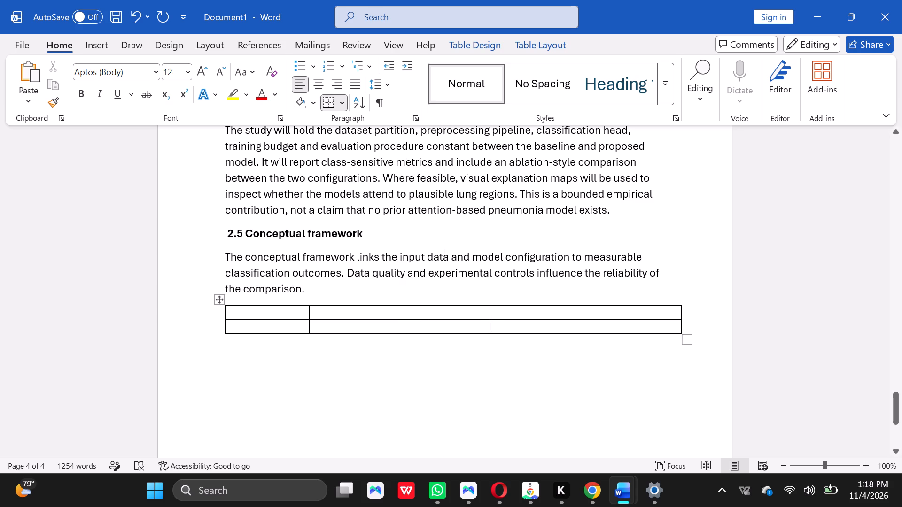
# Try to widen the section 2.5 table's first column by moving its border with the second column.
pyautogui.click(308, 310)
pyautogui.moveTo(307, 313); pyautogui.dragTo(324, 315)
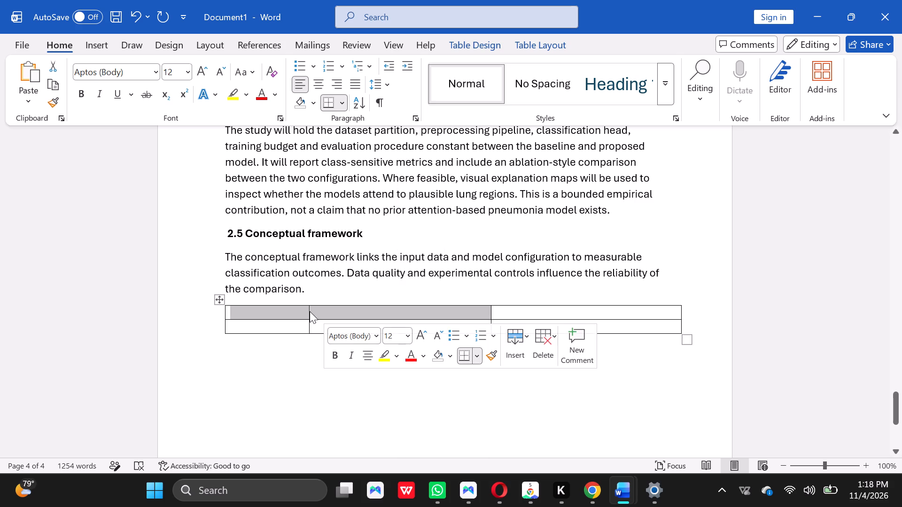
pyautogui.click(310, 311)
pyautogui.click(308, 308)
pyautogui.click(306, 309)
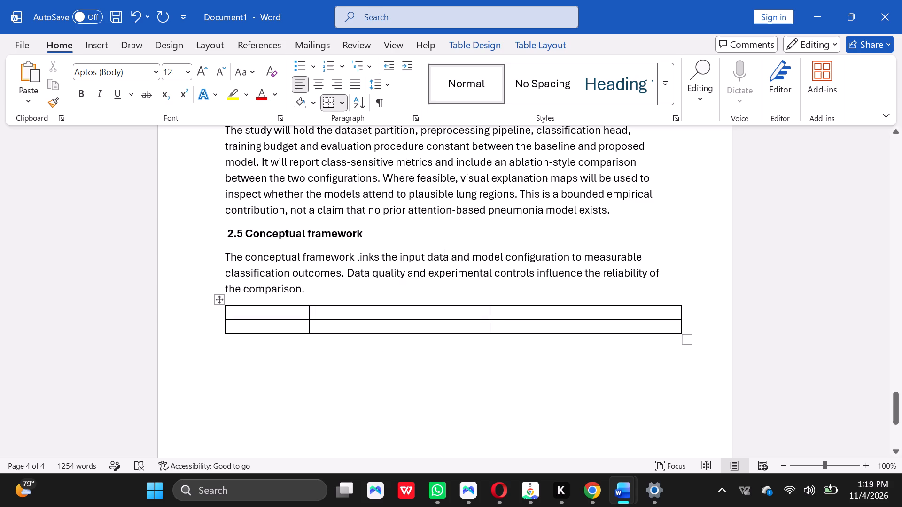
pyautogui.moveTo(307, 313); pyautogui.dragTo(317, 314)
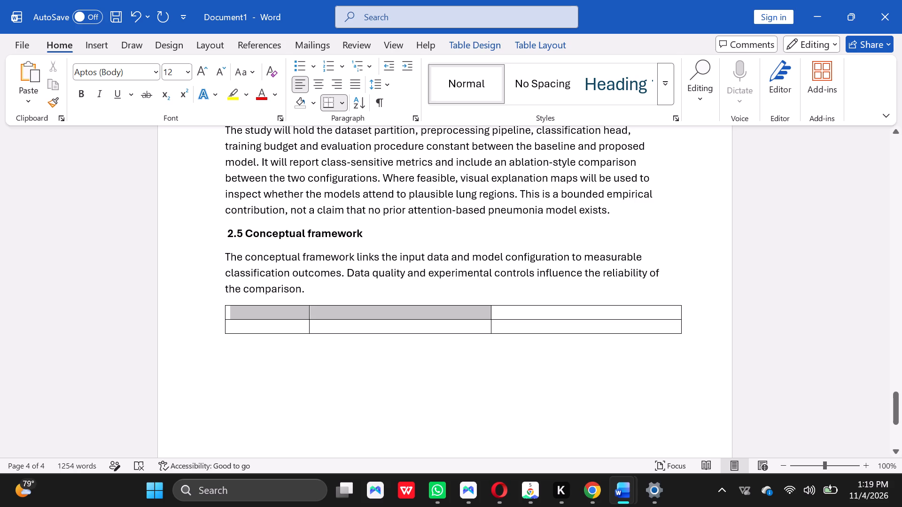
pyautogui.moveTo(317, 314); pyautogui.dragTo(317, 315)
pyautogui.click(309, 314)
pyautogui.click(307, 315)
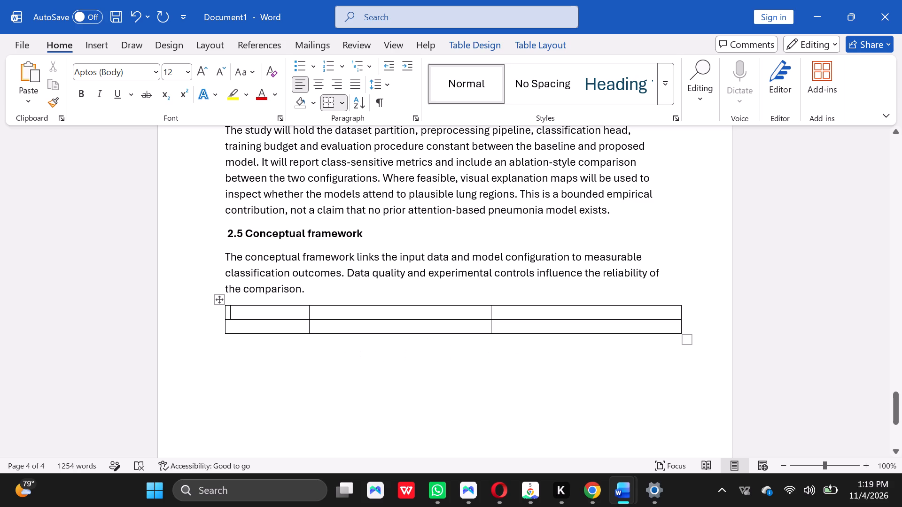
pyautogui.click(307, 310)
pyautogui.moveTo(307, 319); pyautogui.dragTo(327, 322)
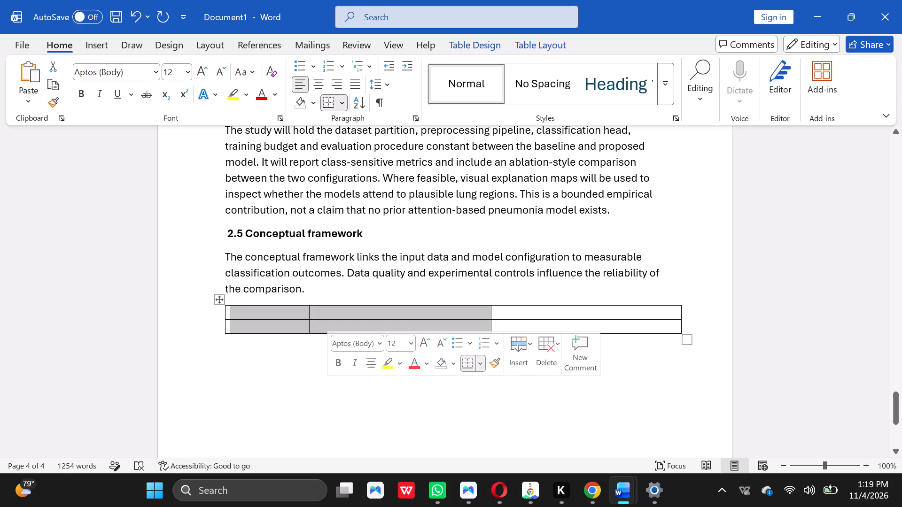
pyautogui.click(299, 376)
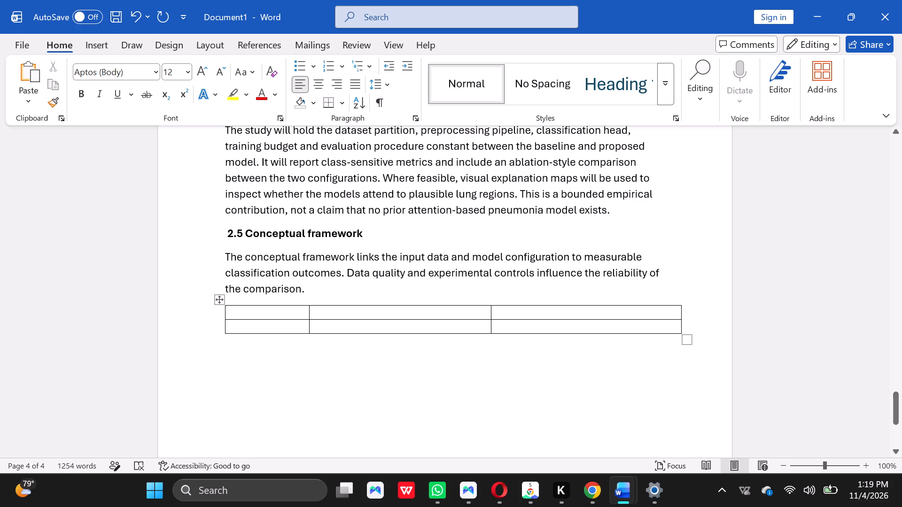
# Widen the table's third column slightly so its outer edge extends a little farther past the paragraph's text margin.
pyautogui.click(283, 309)
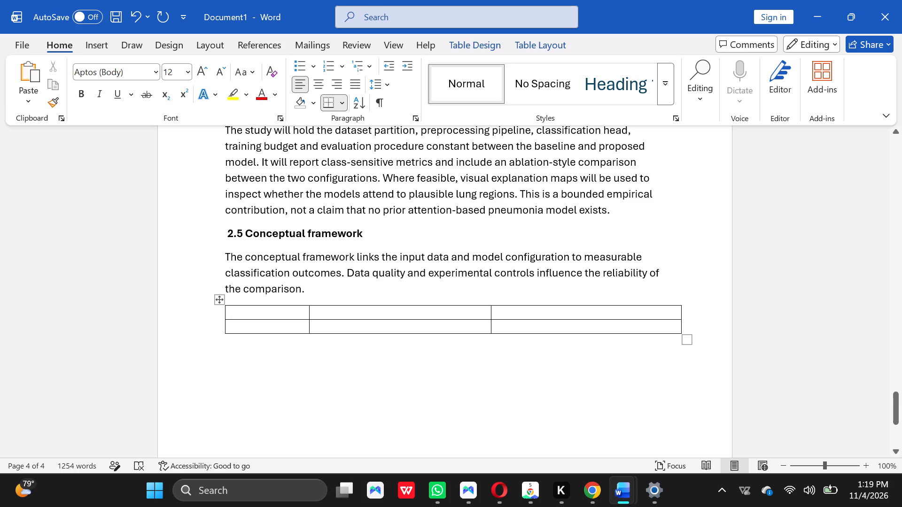
pyautogui.moveTo(681, 331); pyautogui.dragTo(696, 361)
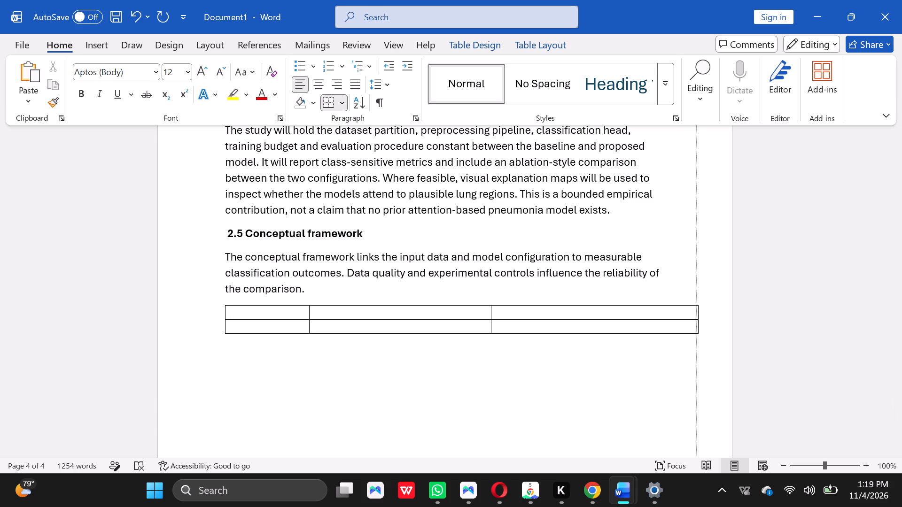
pyautogui.moveTo(696, 361); pyautogui.dragTo(689, 360)
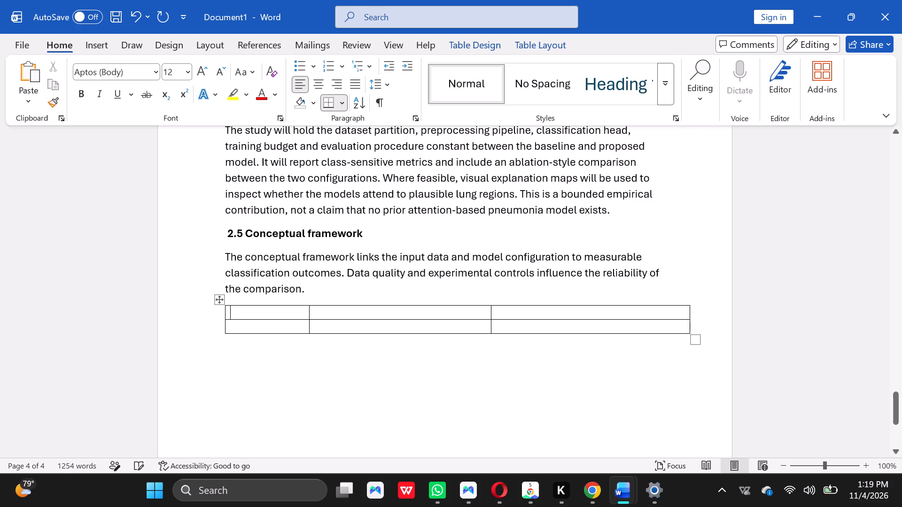
# Consult the section 2.5 table in the source PDF in Chrome and enter its headings INPUT, PROCESS and OUTPUT in the Word table's first row.
pyautogui.click(281, 314)
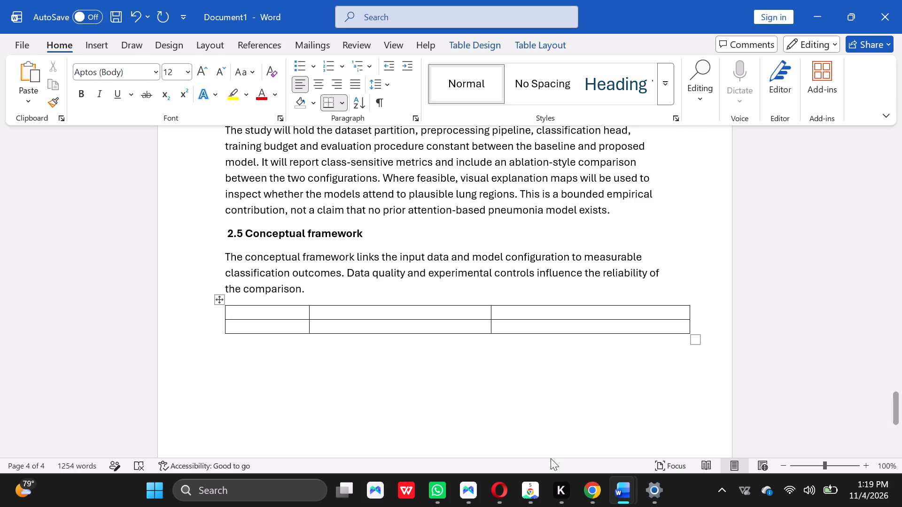
pyautogui.click(591, 484)
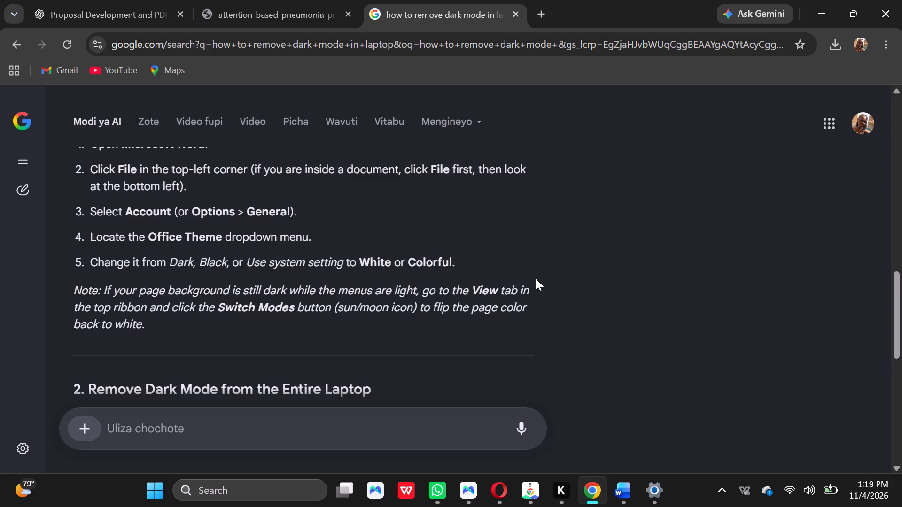
pyautogui.click(314, 12)
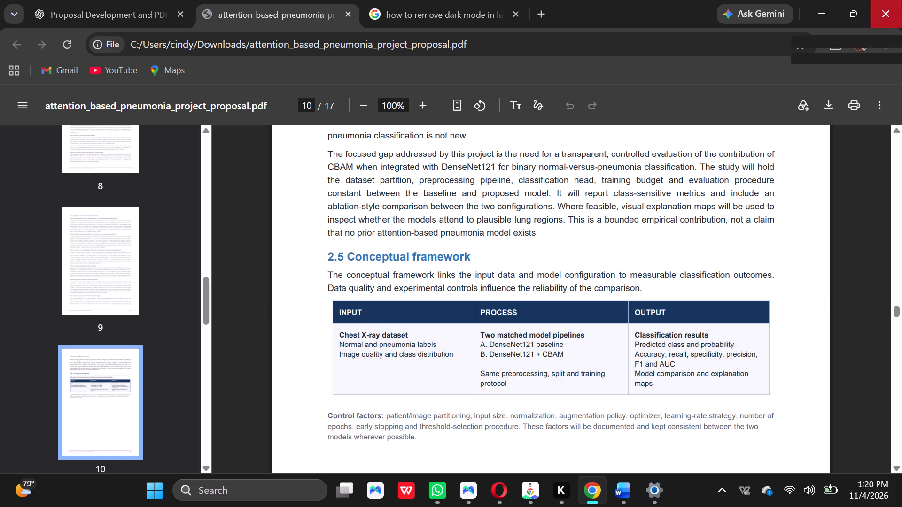
pyautogui.click(828, 0)
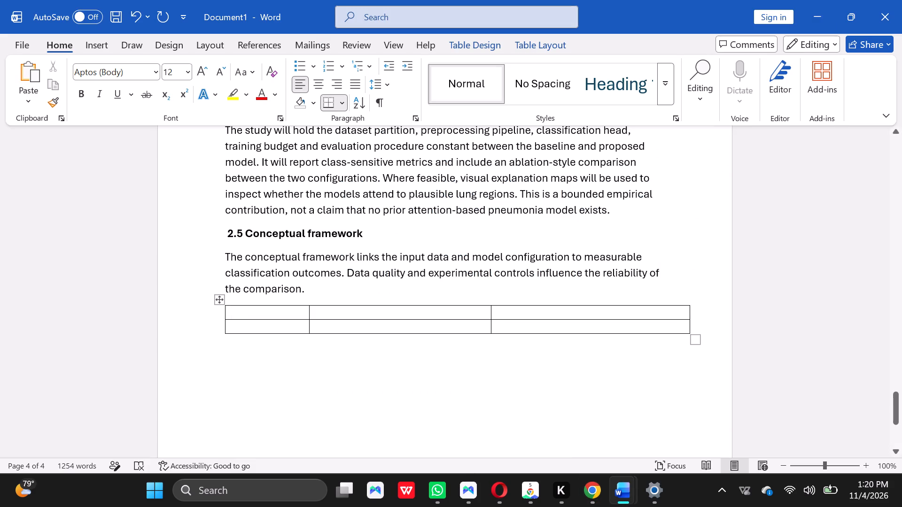
pyautogui.write('INPUT')
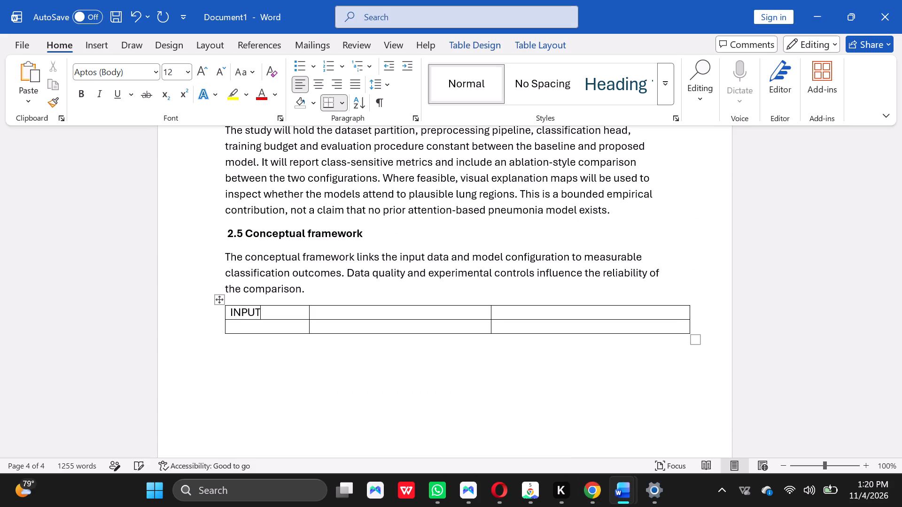
pyautogui.click(325, 315)
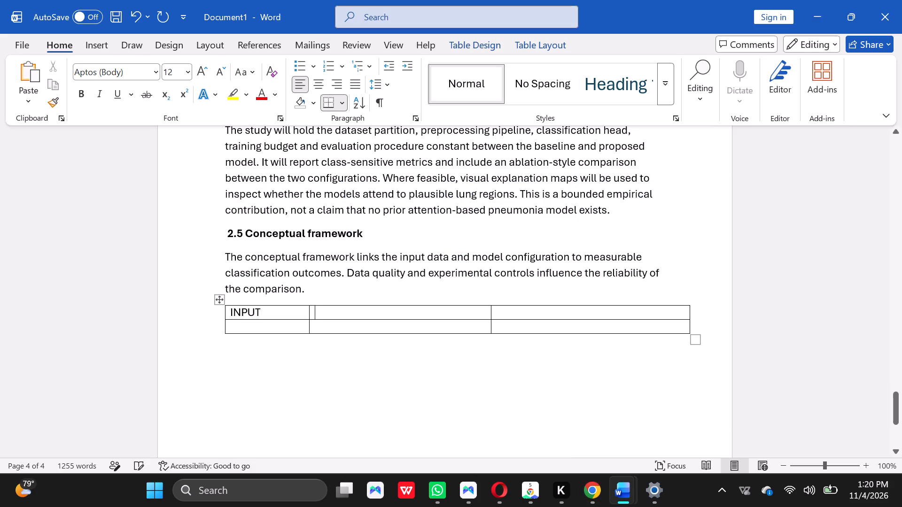
pyautogui.write('PRO')
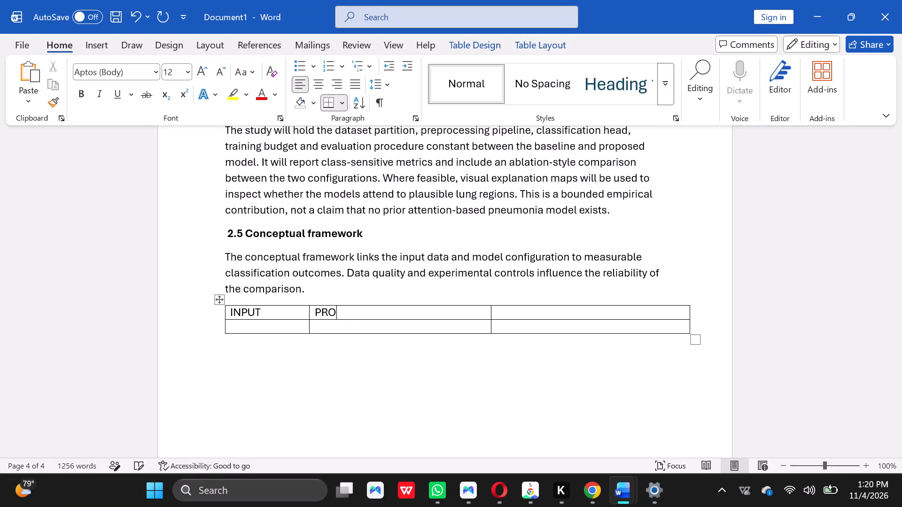
pyautogui.write('CESS')
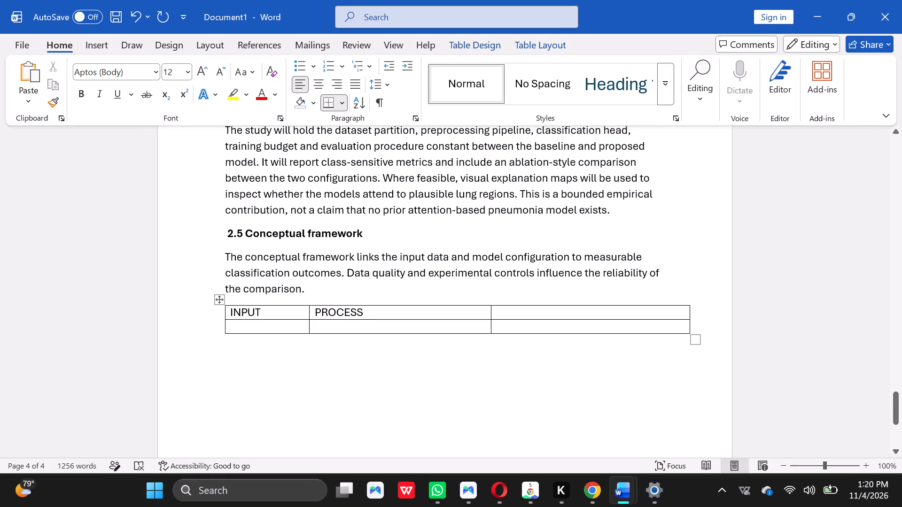
pyautogui.click(518, 316)
pyautogui.write('OUTPUT')
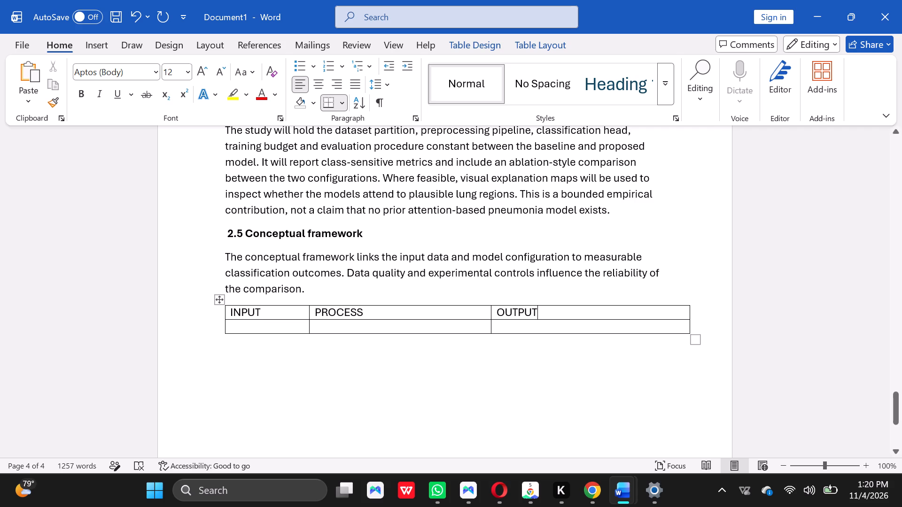
# Stretch the empty row below the headings to about ten times the height of the header row.
pyautogui.click(292, 328)
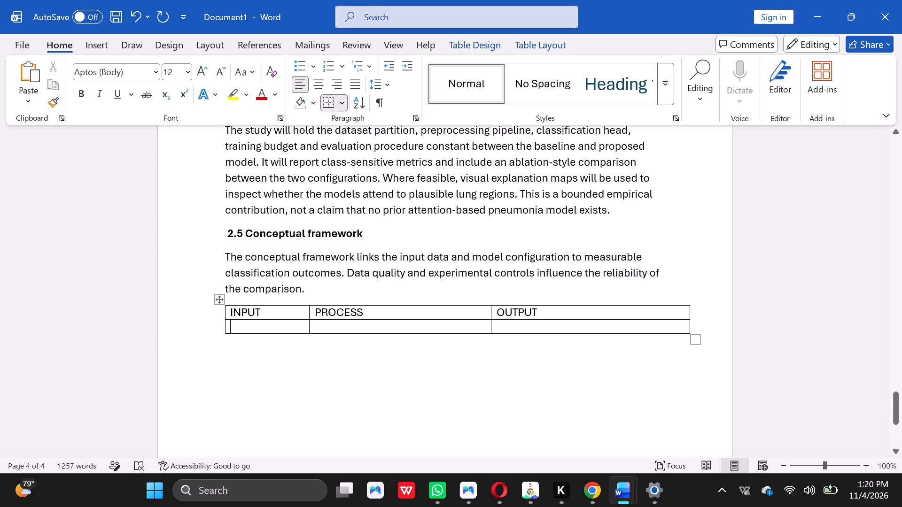
pyautogui.click(307, 335)
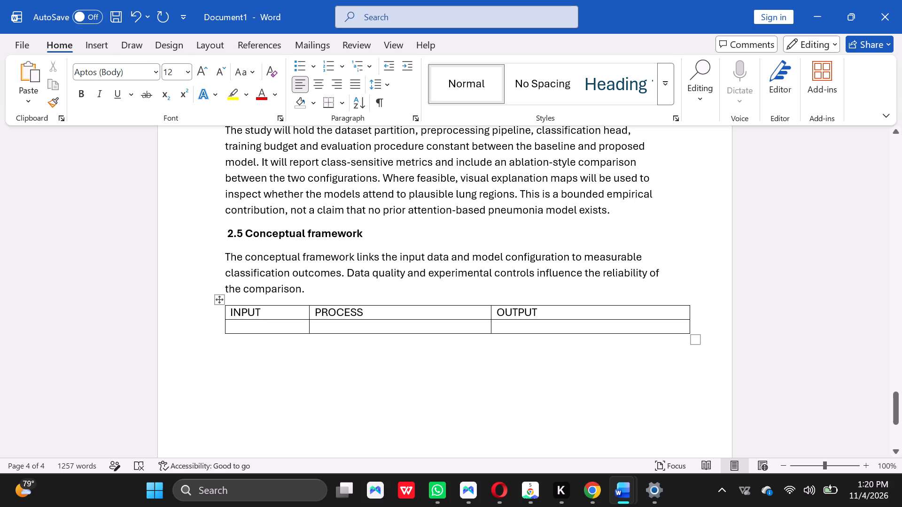
pyautogui.moveTo(307, 333); pyautogui.dragTo(311, 355)
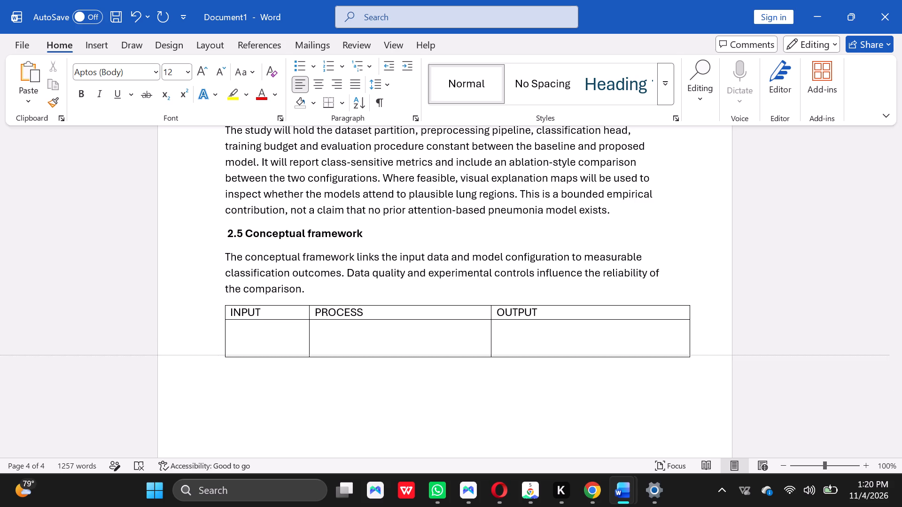
pyautogui.moveTo(311, 355); pyautogui.dragTo(322, 421)
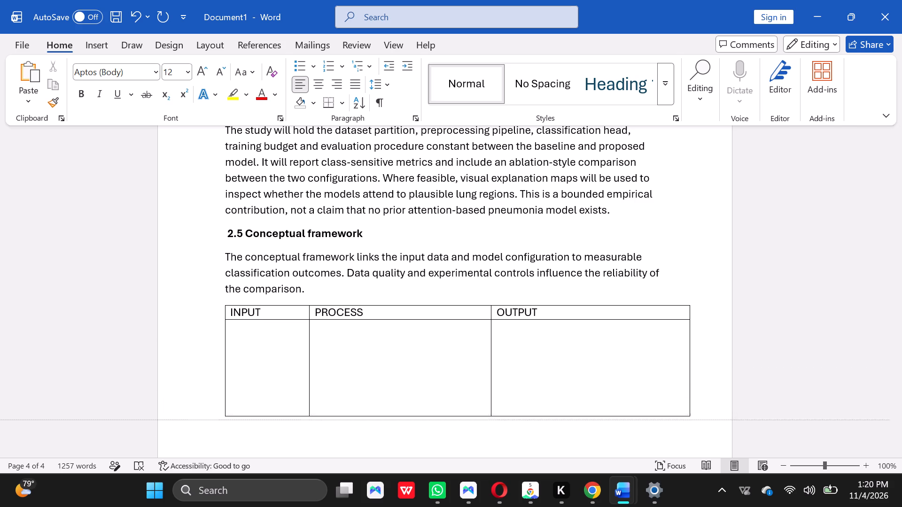
pyautogui.moveTo(322, 421); pyautogui.dragTo(326, 457)
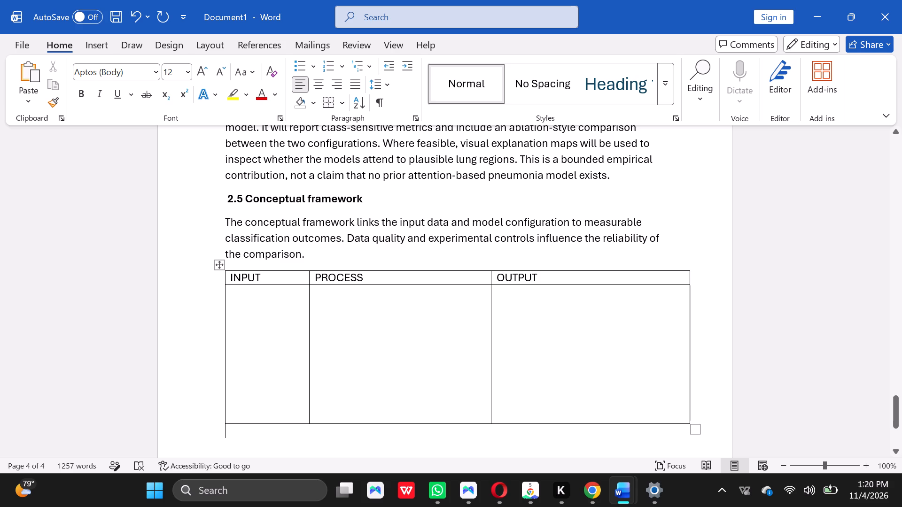
# Widen the INPUT column to about a quarter of the table width in both rows, aligning the header and body cell borders.
pyautogui.click(308, 275)
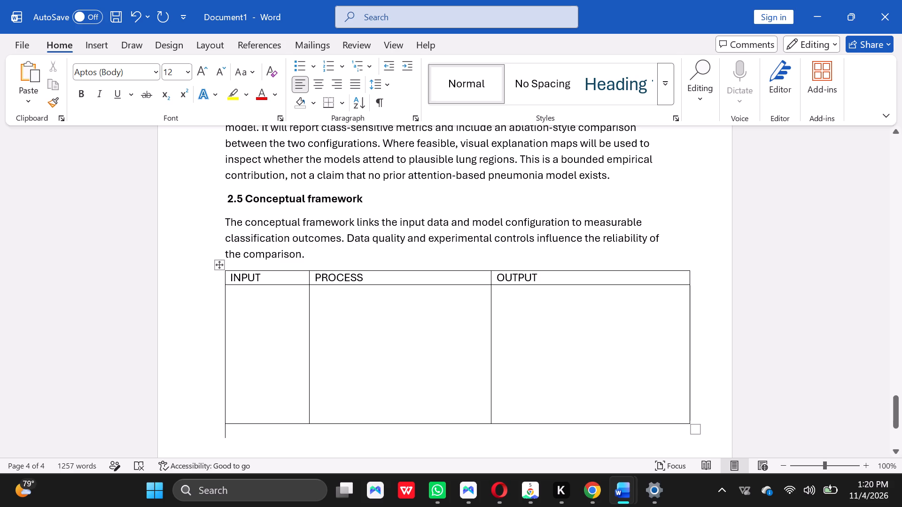
pyautogui.click(307, 274)
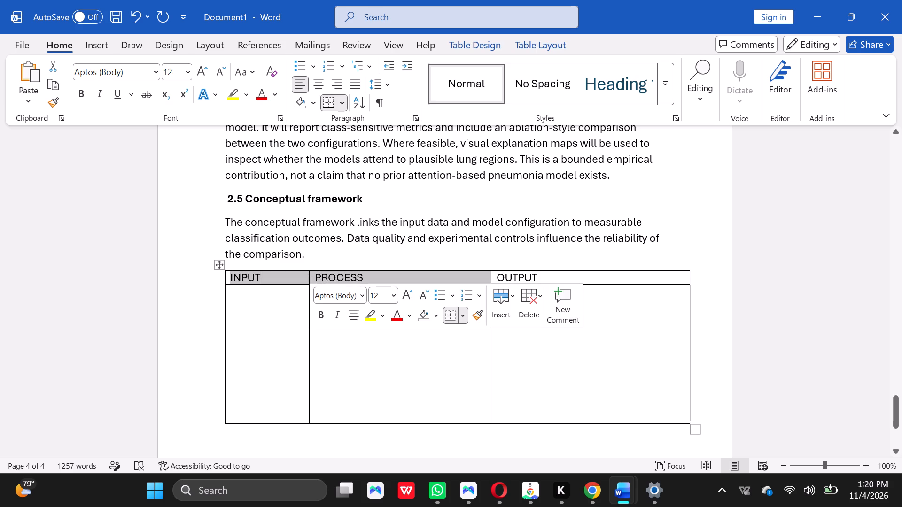
pyautogui.moveTo(308, 277); pyautogui.dragTo(323, 277)
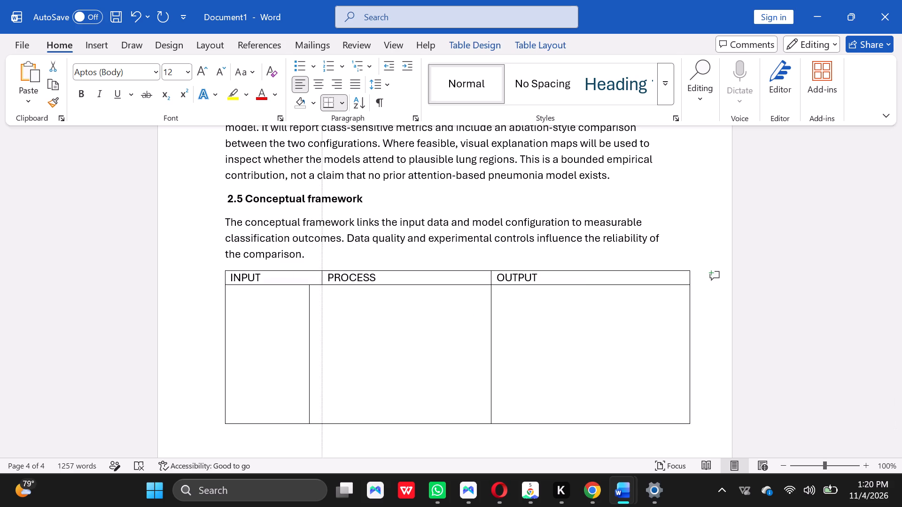
pyautogui.moveTo(323, 277); pyautogui.dragTo(338, 279)
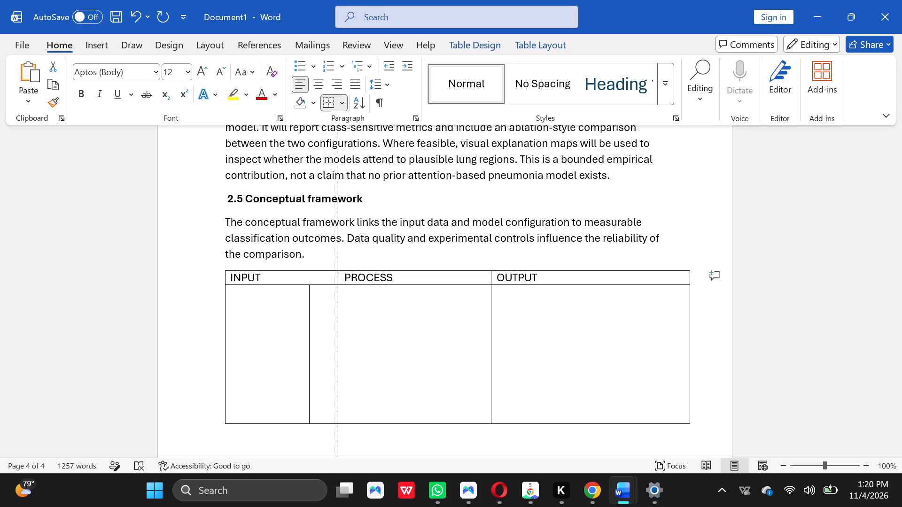
pyautogui.moveTo(338, 279); pyautogui.dragTo(340, 279)
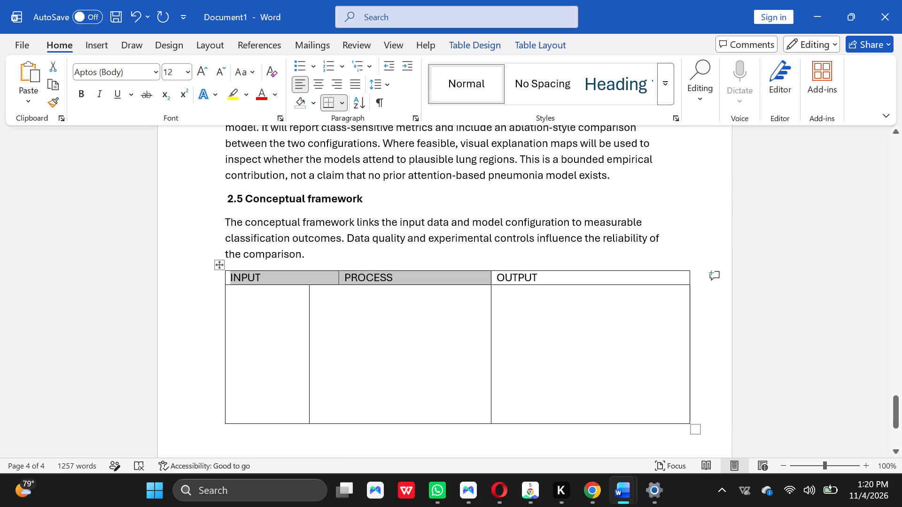
pyautogui.moveTo(307, 291); pyautogui.dragTo(311, 292)
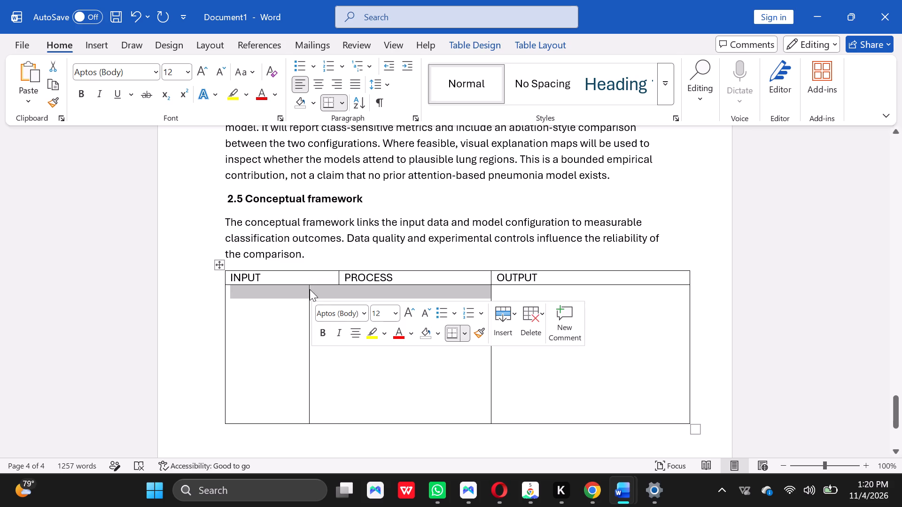
pyautogui.click(308, 288)
pyautogui.click(304, 291)
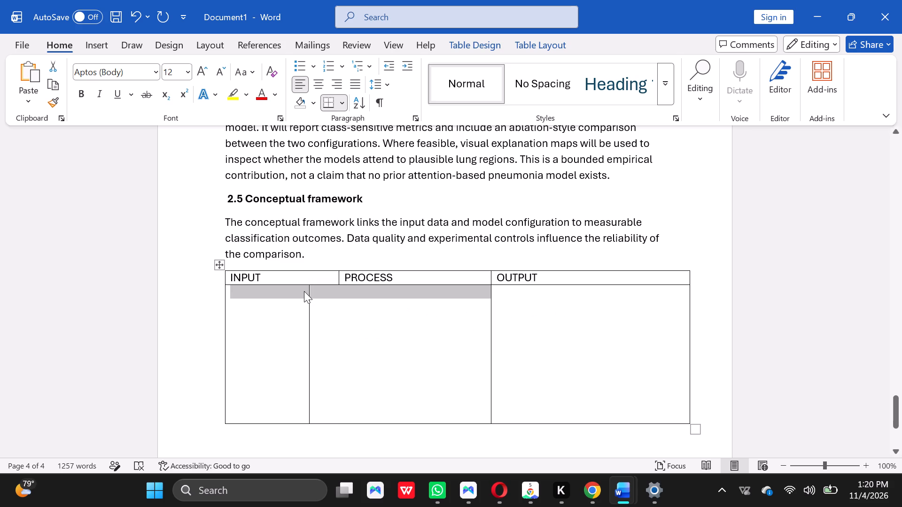
pyautogui.moveTo(308, 289); pyautogui.dragTo(308, 289)
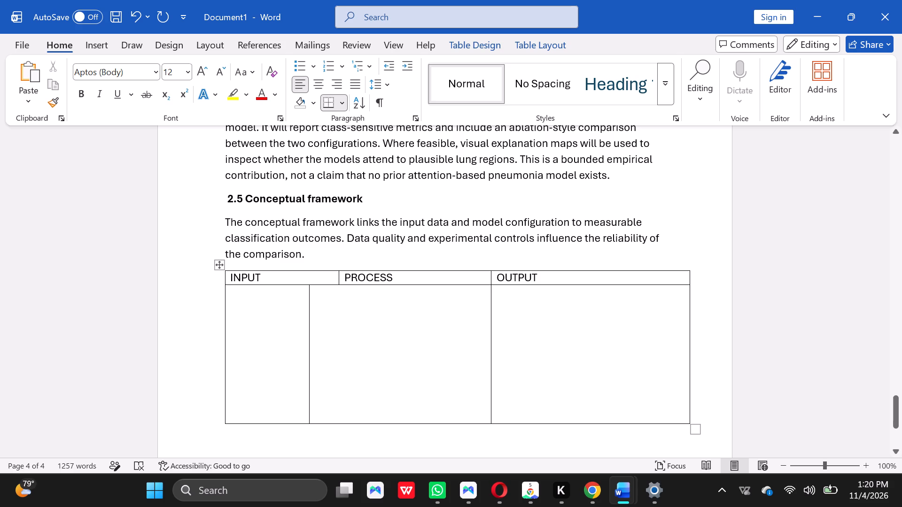
pyautogui.moveTo(308, 289); pyautogui.dragTo(335, 291)
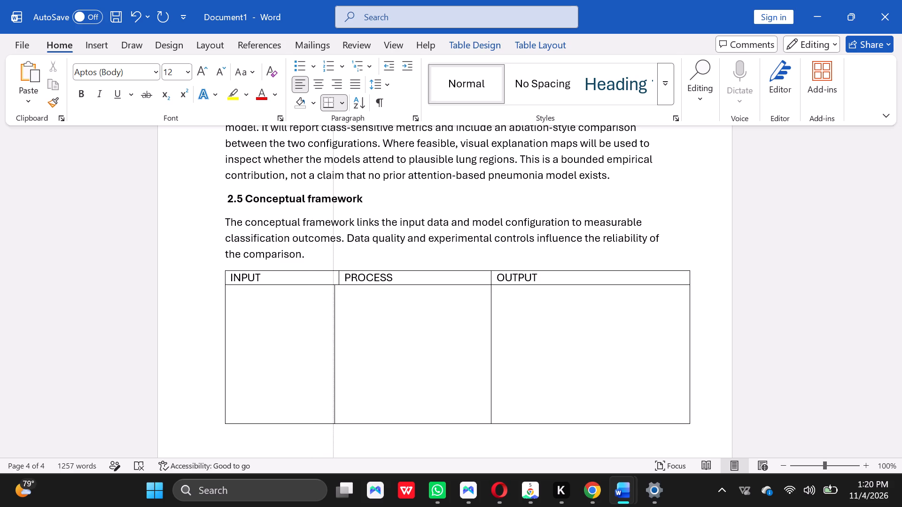
pyautogui.moveTo(335, 291); pyautogui.dragTo(341, 290)
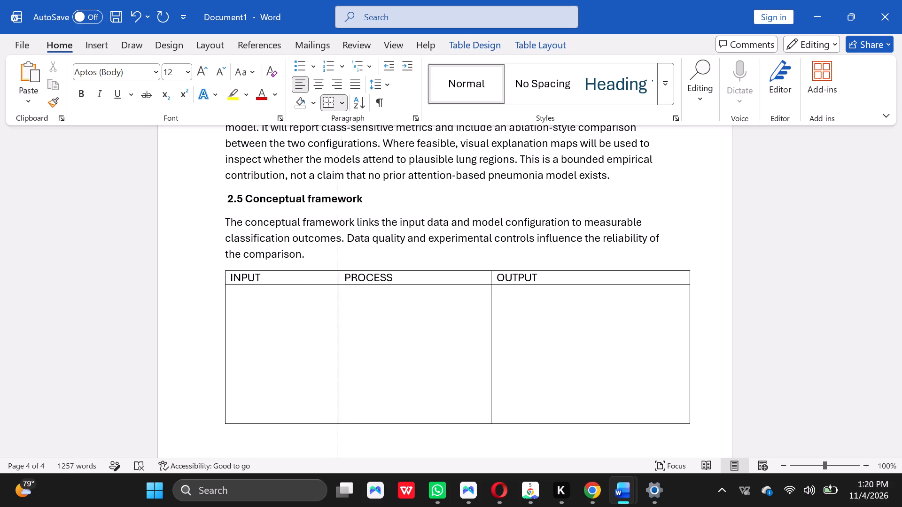
# Copy the INPUT body text, "Chest X-ray dataset" through "class distribution", from the PDF in Chrome into the Word table's cell below INPUT.
pyautogui.moveTo(341, 290); pyautogui.dragTo(340, 290)
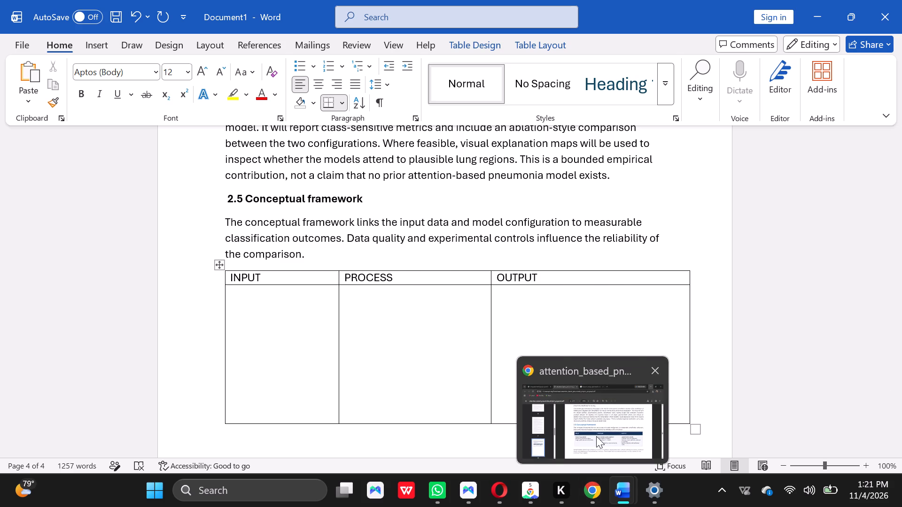
pyautogui.click(596, 435)
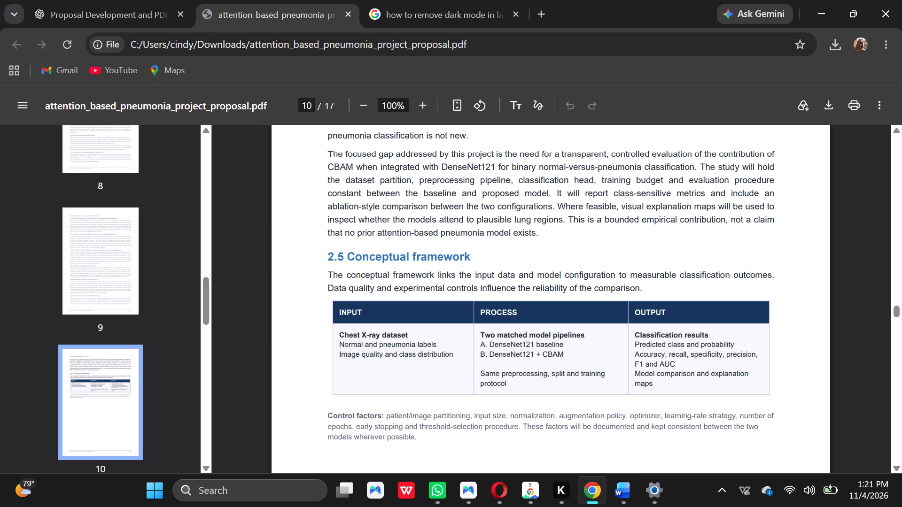
pyautogui.moveTo(339, 334); pyautogui.dragTo(339, 335)
pyautogui.moveTo(339, 335); pyautogui.dragTo(456, 356)
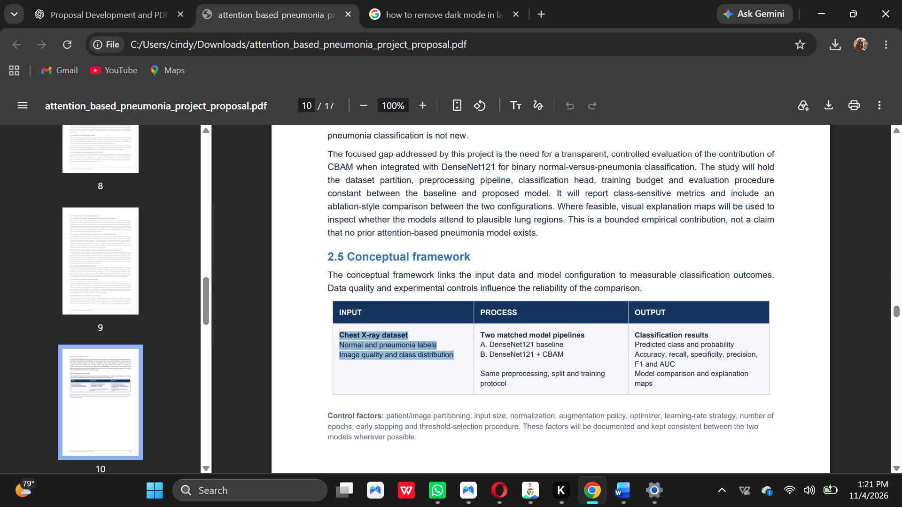
pyautogui.moveTo(456, 356); pyautogui.dragTo(459, 356)
pyautogui.hotkey('ctrl', 'c')
pyautogui.click(620, 475)
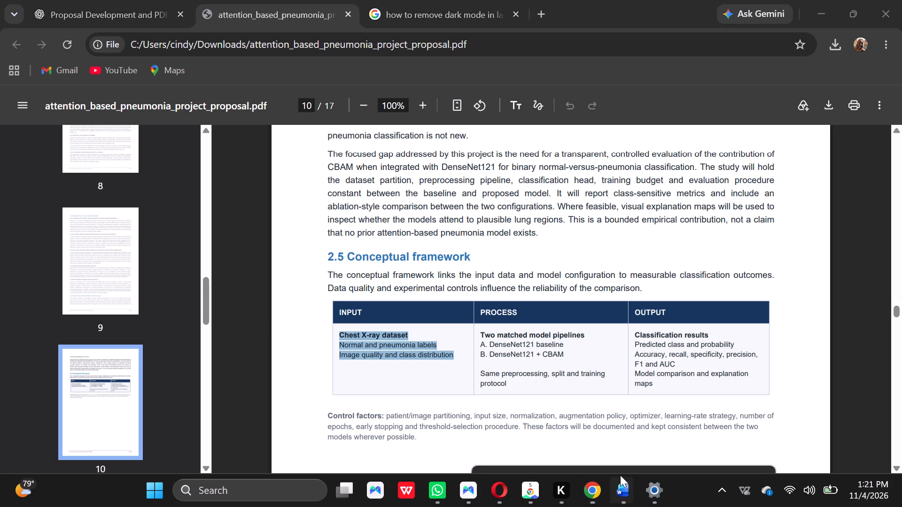
pyautogui.click(565, 437)
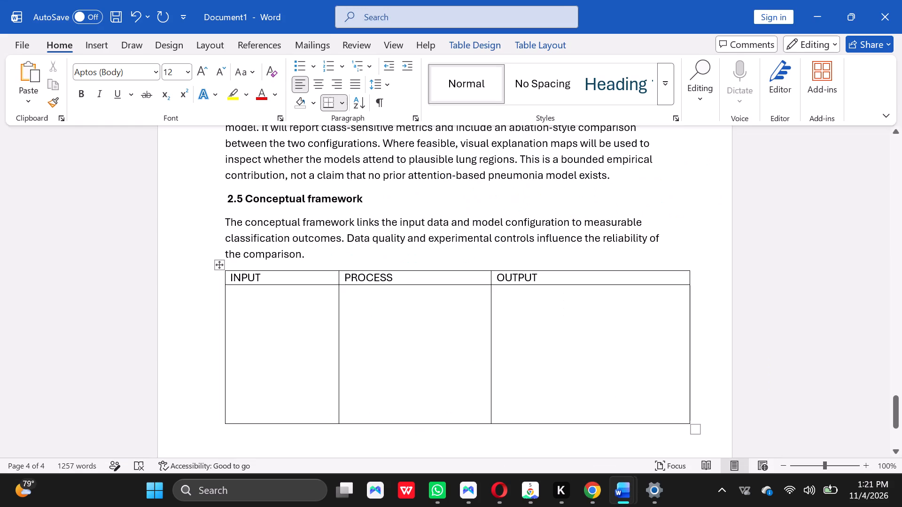
pyautogui.click(256, 306)
pyautogui.hotkey('ctrl', 'v')
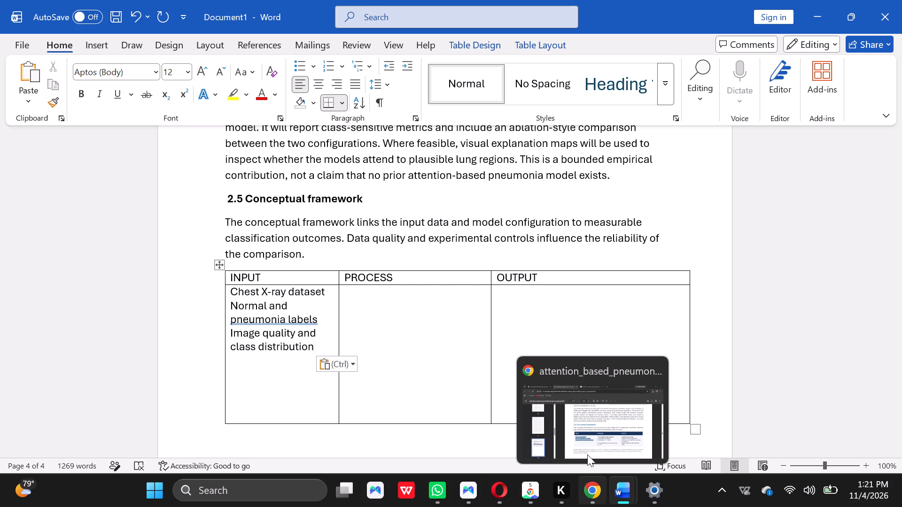
# Check the INPUT cell's formatting in the Chrome PDF and make "Chest X-ray dataset" bold in the Word table.
pyautogui.click(584, 435)
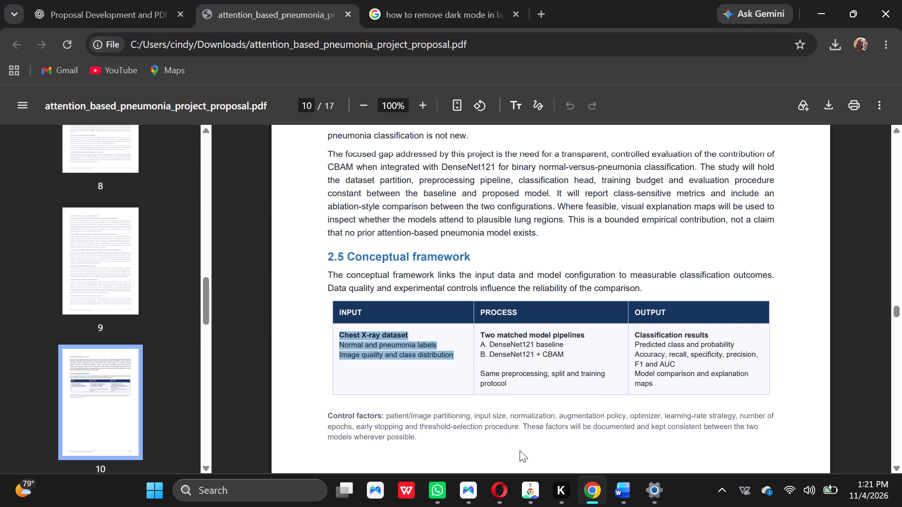
pyautogui.click(626, 490)
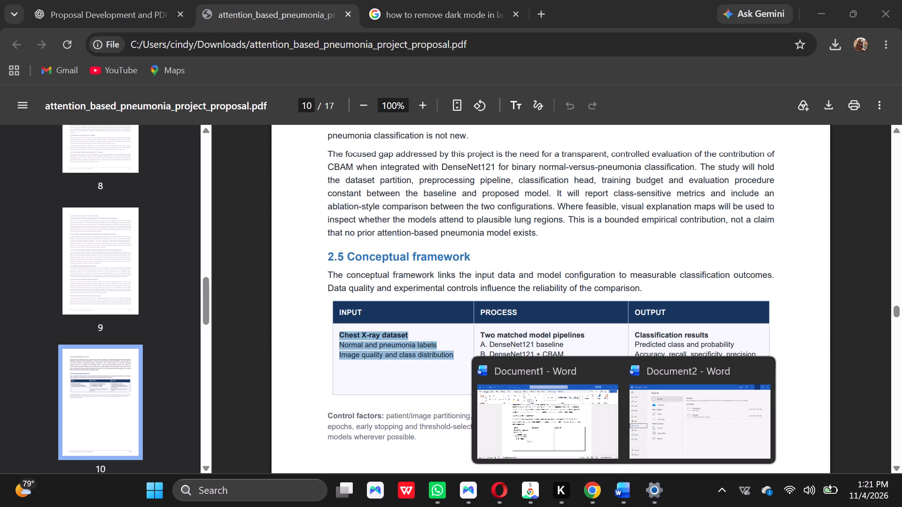
pyautogui.click(540, 398)
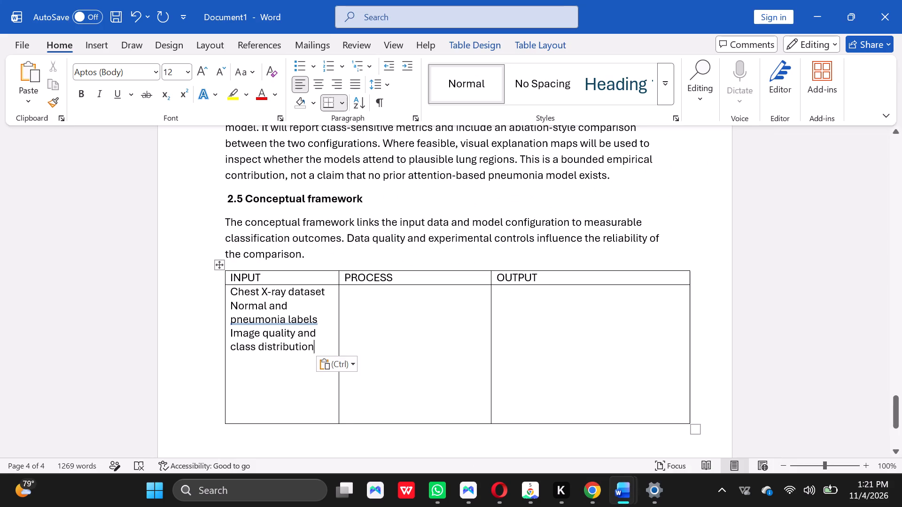
pyautogui.click(327, 295)
pyautogui.moveTo(326, 293); pyautogui.dragTo(297, 292)
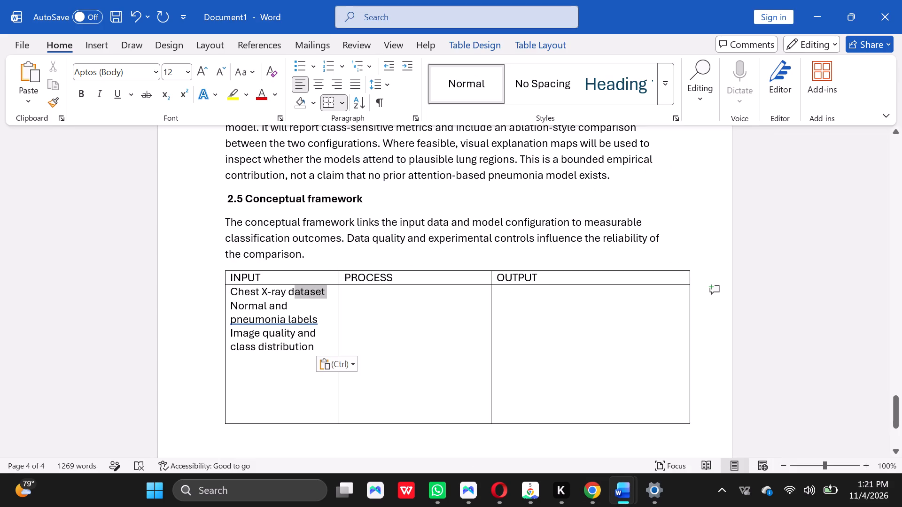
pyautogui.moveTo(297, 292); pyautogui.dragTo(234, 292)
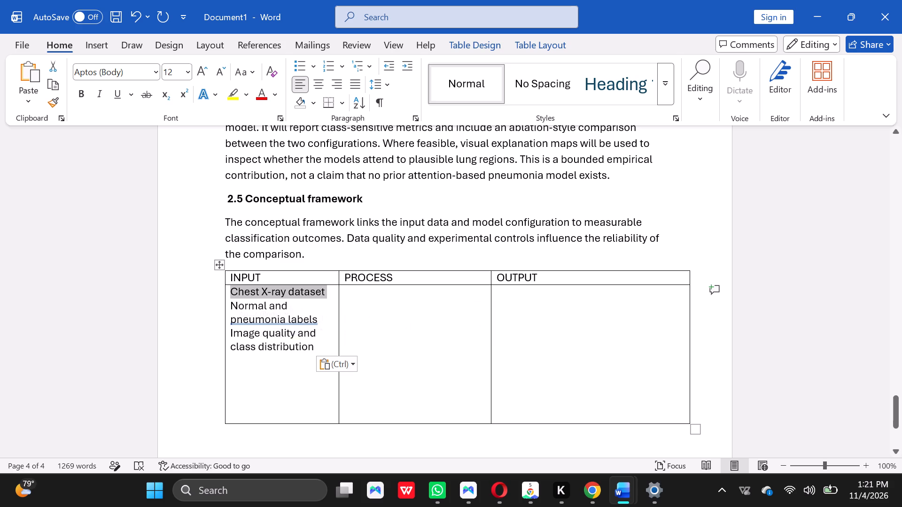
pyautogui.click(77, 97)
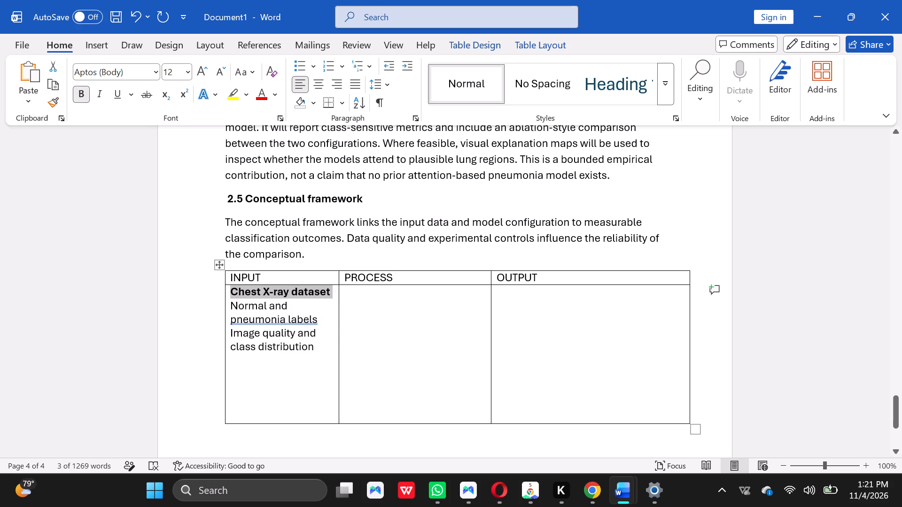
pyautogui.click(361, 333)
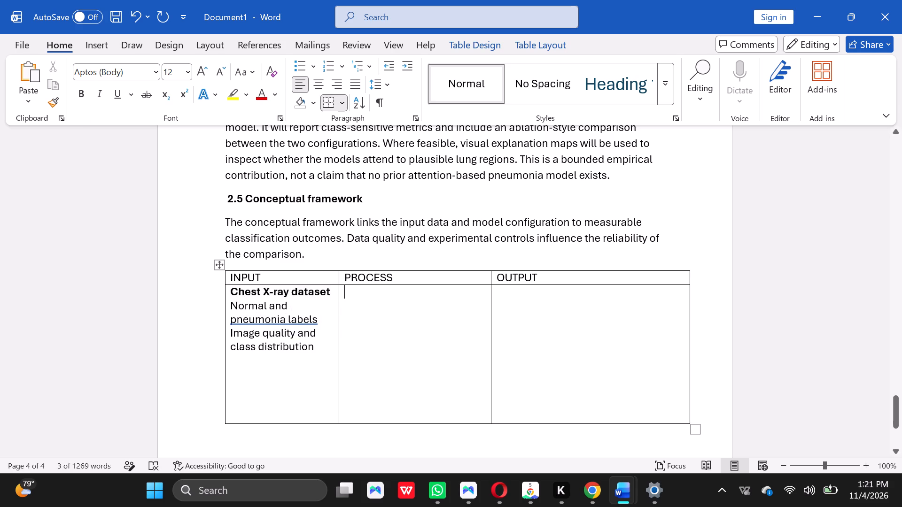
# Make the table's header row headings INPUT, PROCESS and OUTPUT bold.
pyautogui.moveTo(271, 278); pyautogui.dragTo(270, 279)
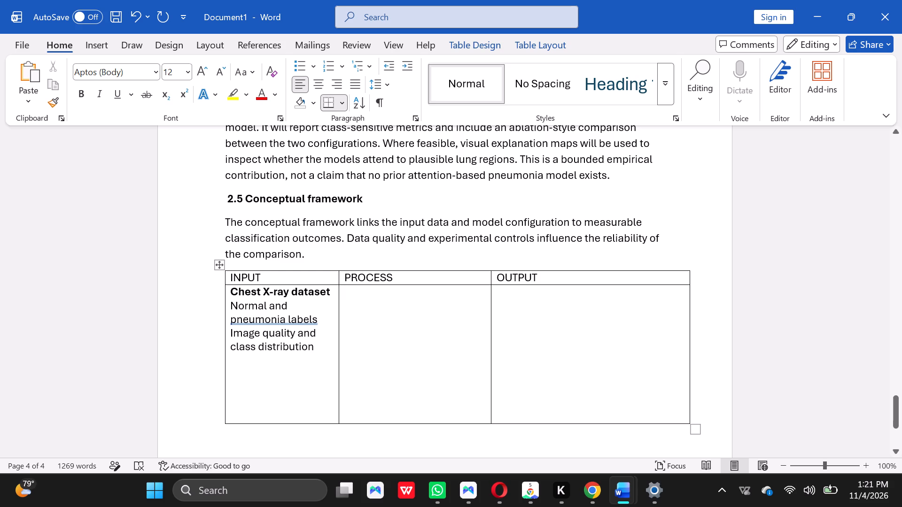
pyautogui.moveTo(270, 279); pyautogui.dragTo(223, 275)
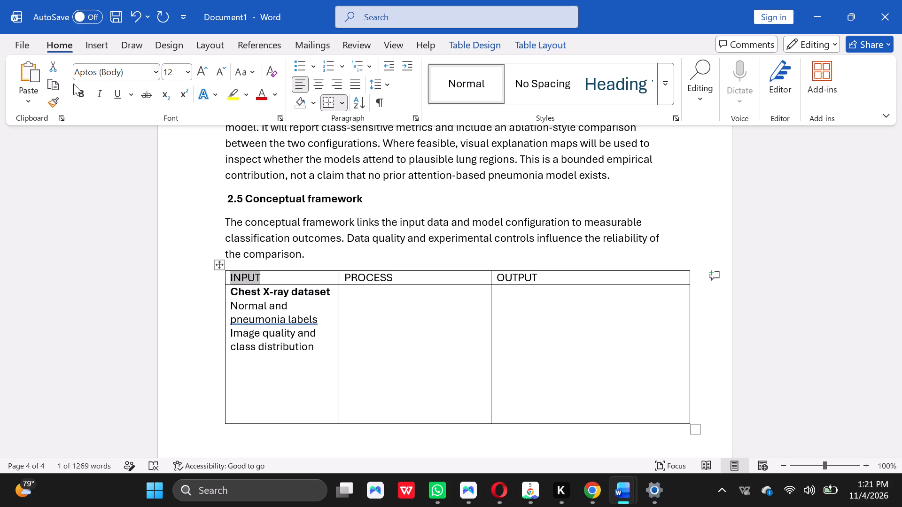
pyautogui.click(76, 94)
pyautogui.doubleClick(416, 276)
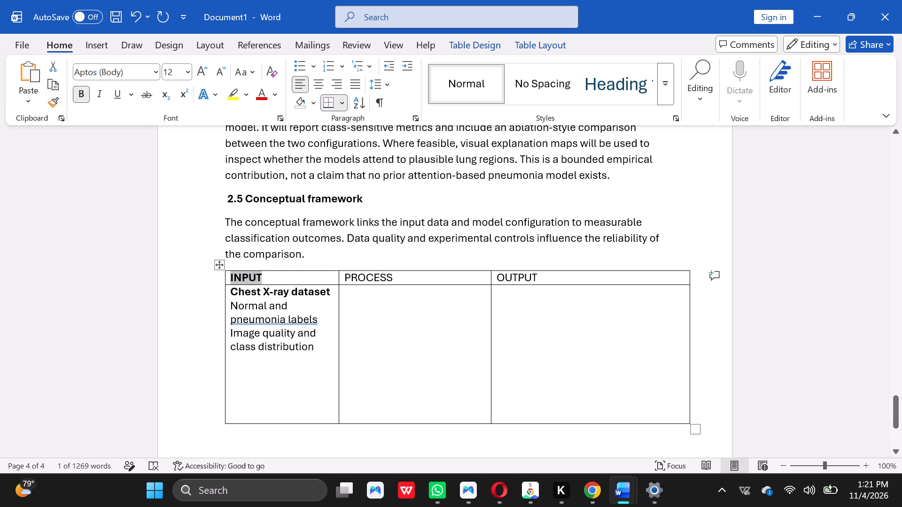
pyautogui.click(414, 277)
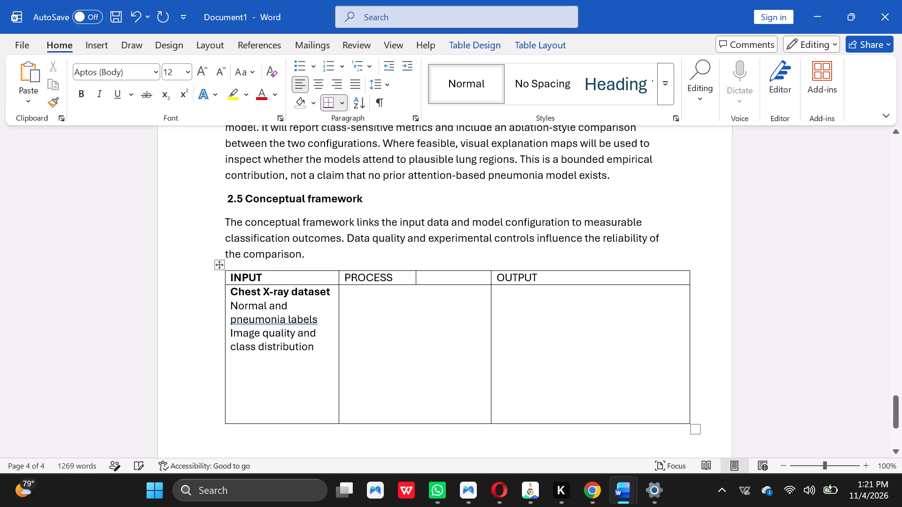
pyautogui.moveTo(402, 277); pyautogui.dragTo(351, 273)
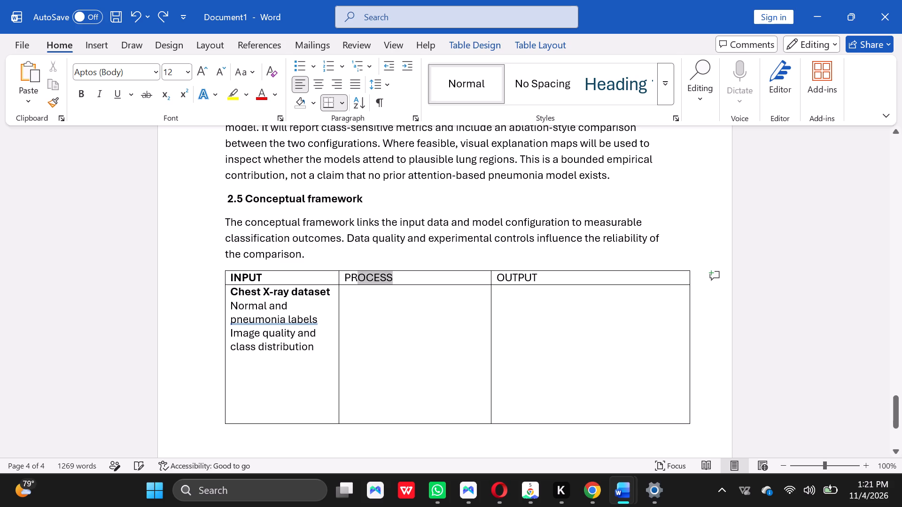
pyautogui.moveTo(351, 273); pyautogui.dragTo(342, 274)
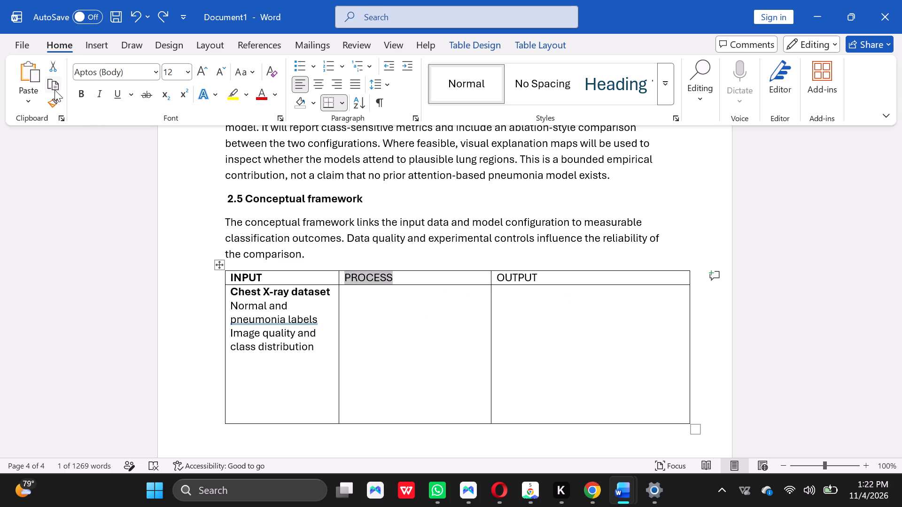
pyautogui.click(76, 90)
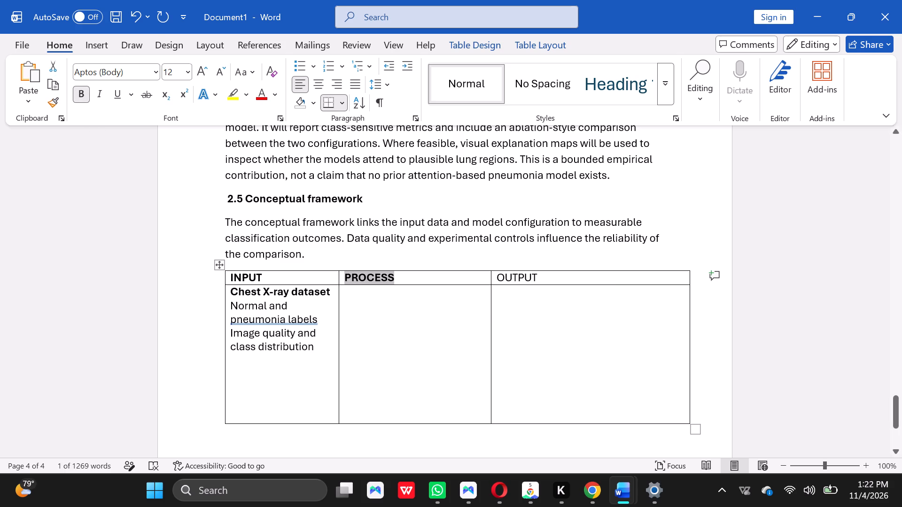
pyautogui.click(568, 276)
pyautogui.moveTo(566, 279); pyautogui.dragTo(514, 271)
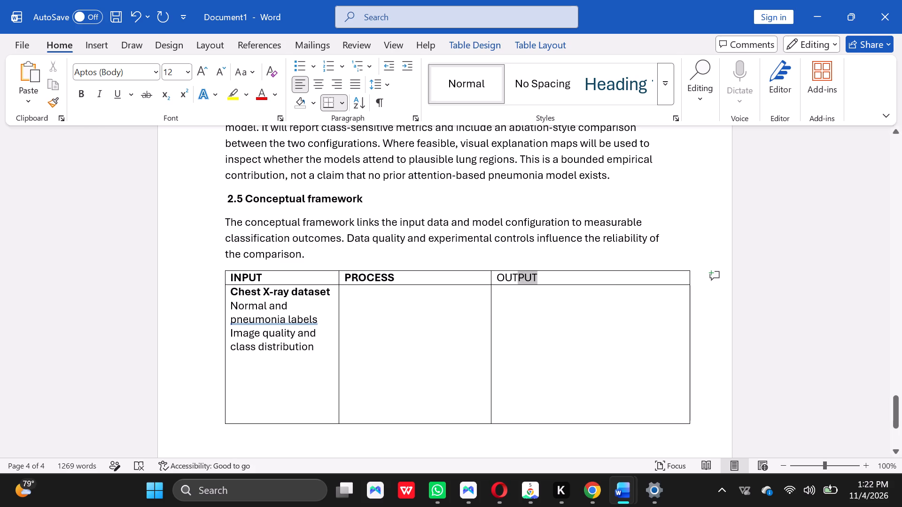
pyautogui.moveTo(514, 271); pyautogui.dragTo(496, 277)
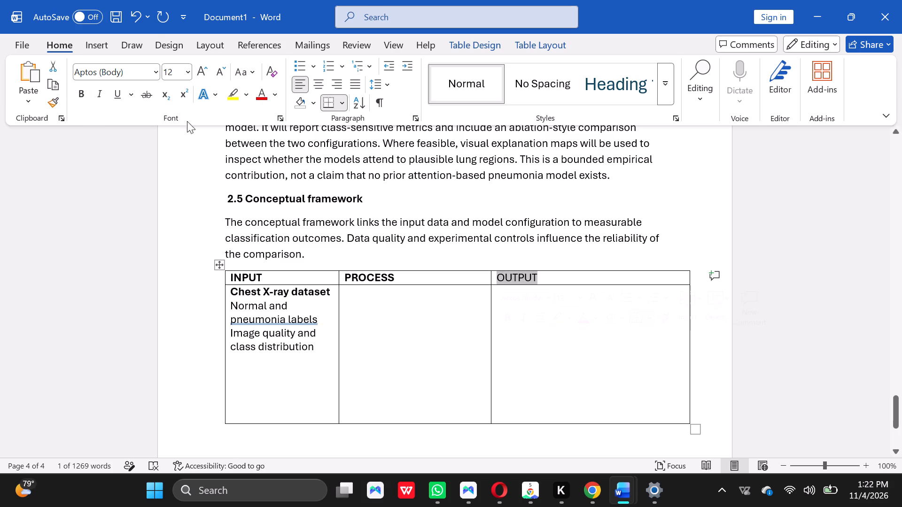
pyautogui.click(80, 94)
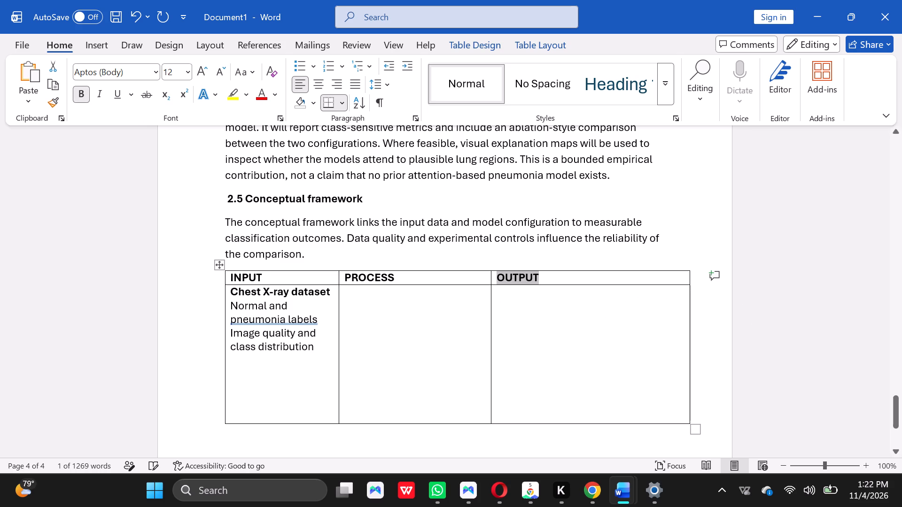
# Copy the PROCESS body text, "Two matched model pipelines" through "training protocol", from the PDF in Chrome into the Word table's cell below PROCESS.
pyautogui.click(361, 313)
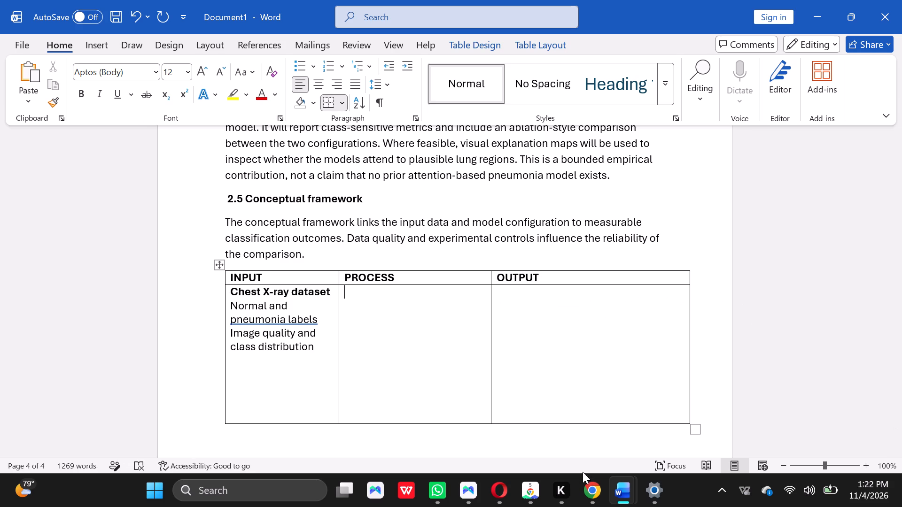
pyautogui.click(591, 488)
pyautogui.click(602, 385)
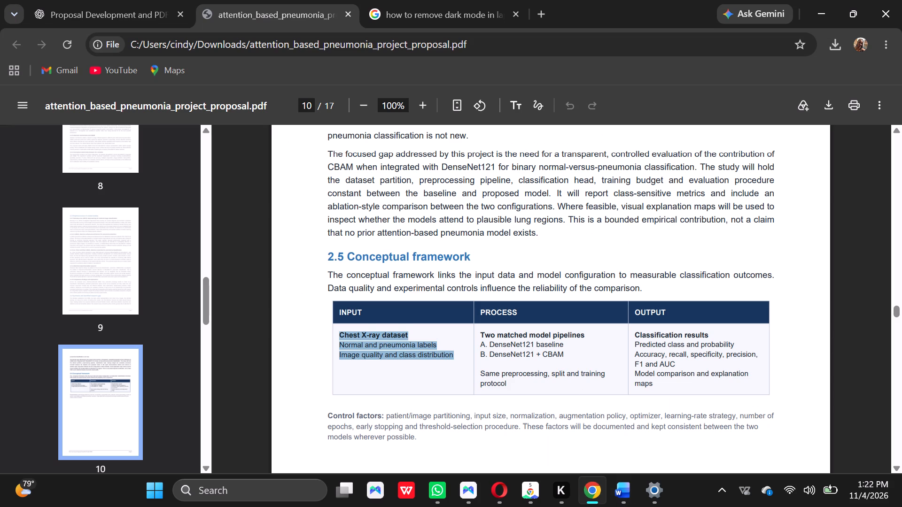
pyautogui.click(481, 337)
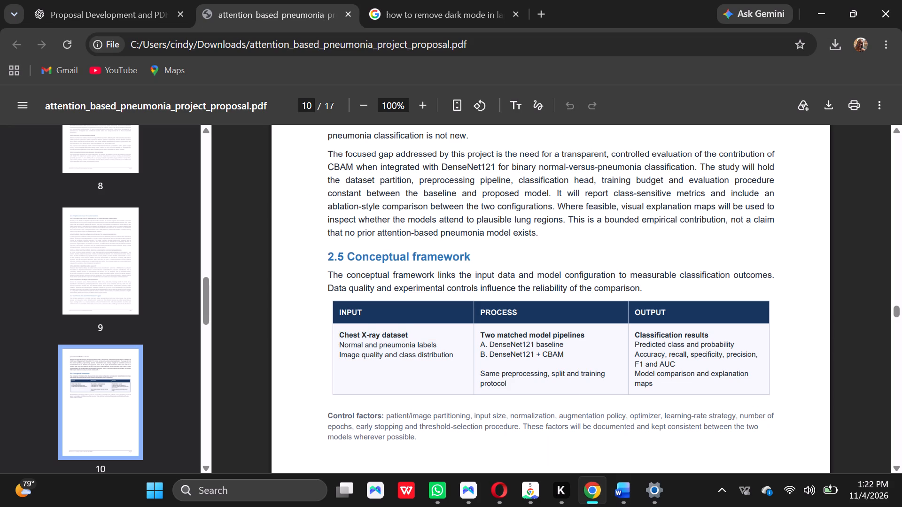
pyautogui.moveTo(481, 337); pyautogui.dragTo(517, 374)
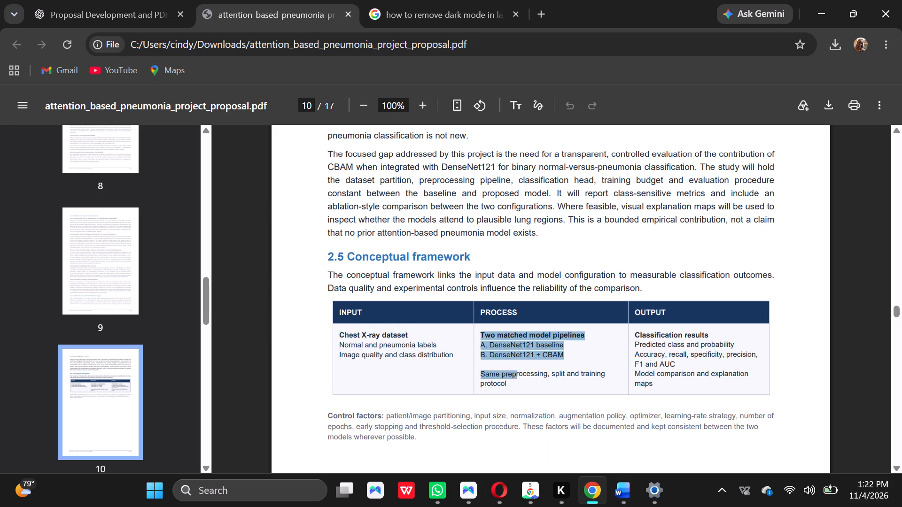
pyautogui.moveTo(517, 374); pyautogui.dragTo(601, 395)
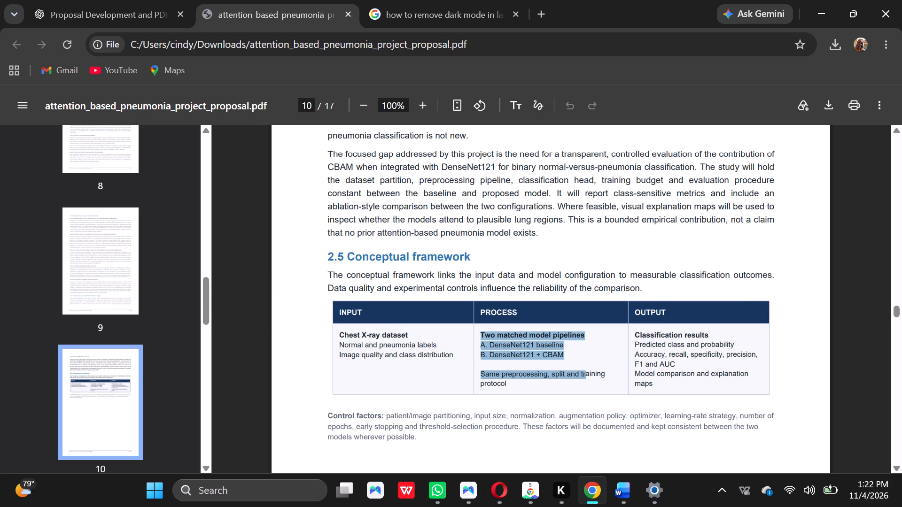
pyautogui.moveTo(601, 395); pyautogui.dragTo(504, 386)
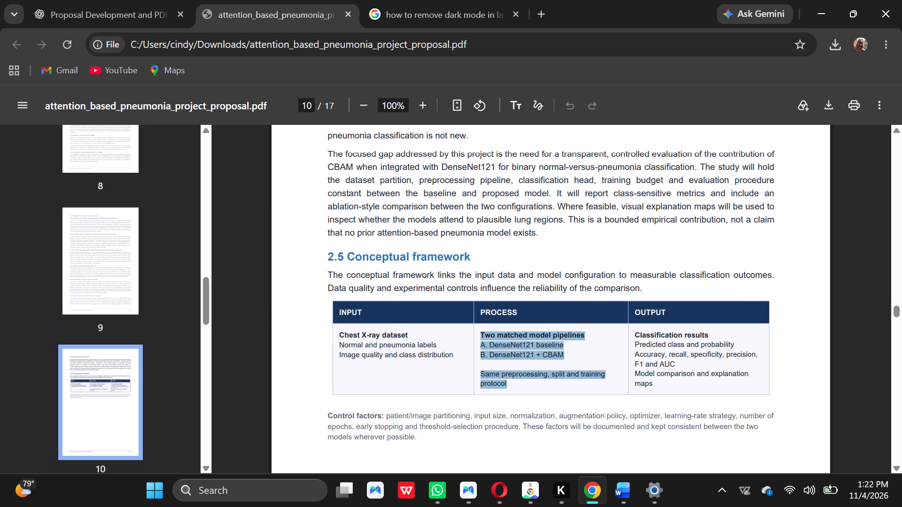
pyautogui.moveTo(504, 386); pyautogui.dragTo(513, 388)
pyautogui.hotkey('ctrl', 'c')
pyautogui.click(819, 0)
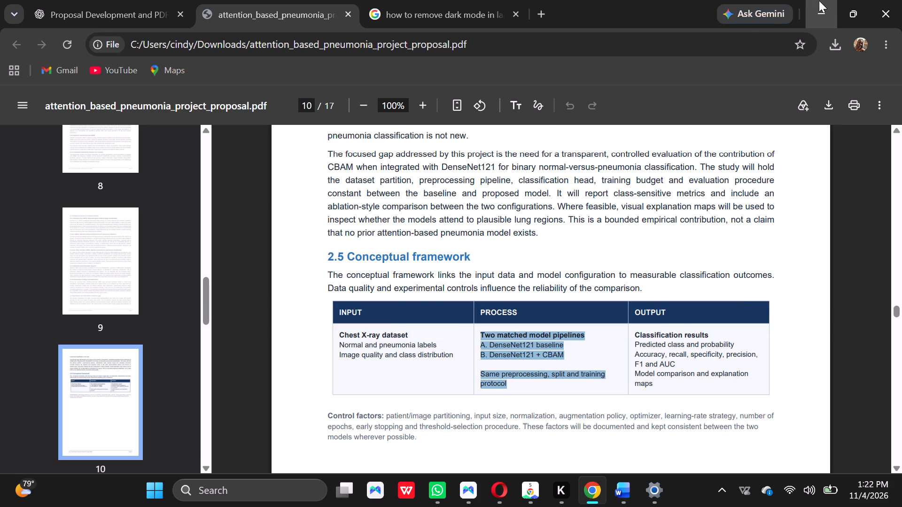
pyautogui.click(368, 298)
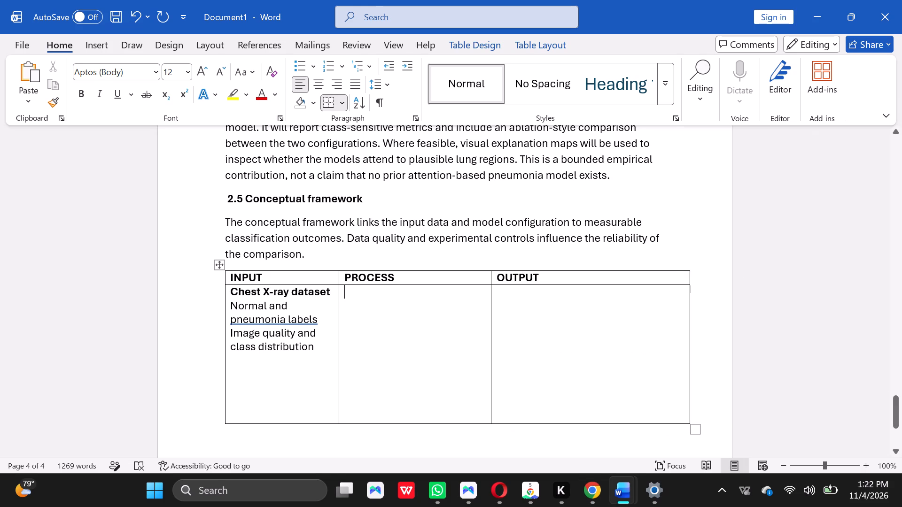
pyautogui.hotkey('ctrl', 'v')
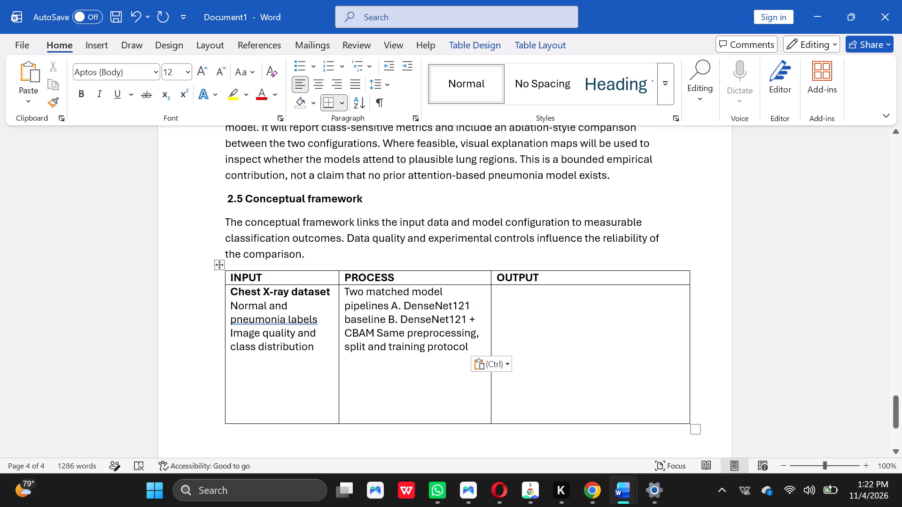
# Insert a blank line after "Two matched model" and another after "DenseNet121 +" in the PROCESS body cell.
pyautogui.click(454, 291)
pyautogui.press('Return')
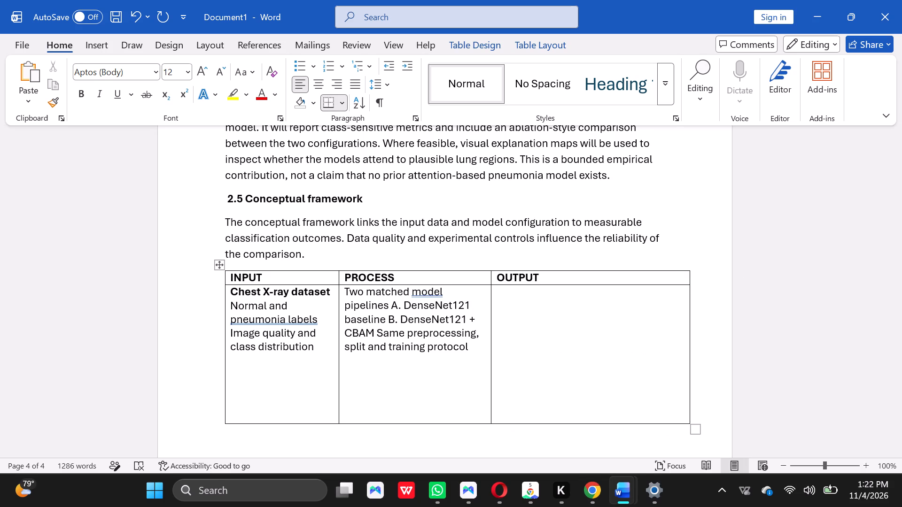
pyautogui.press('Return')
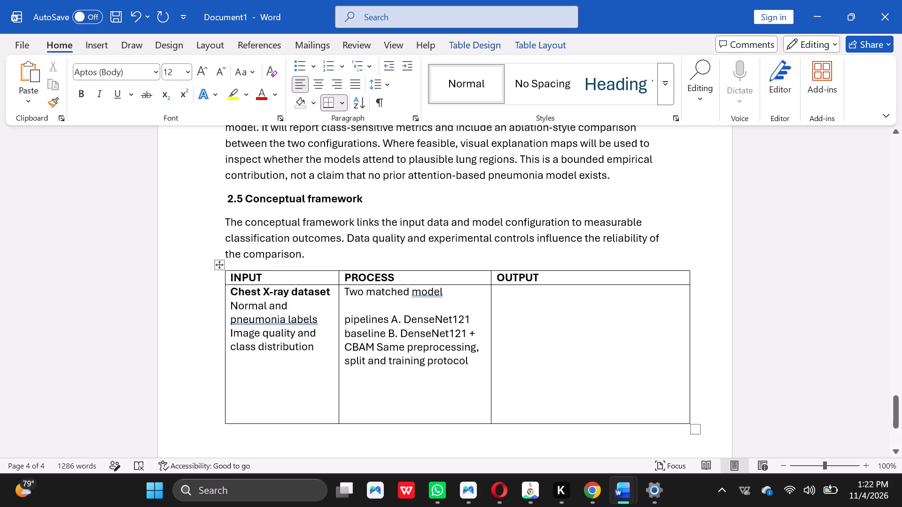
pyautogui.click(478, 334)
pyautogui.press('Return')
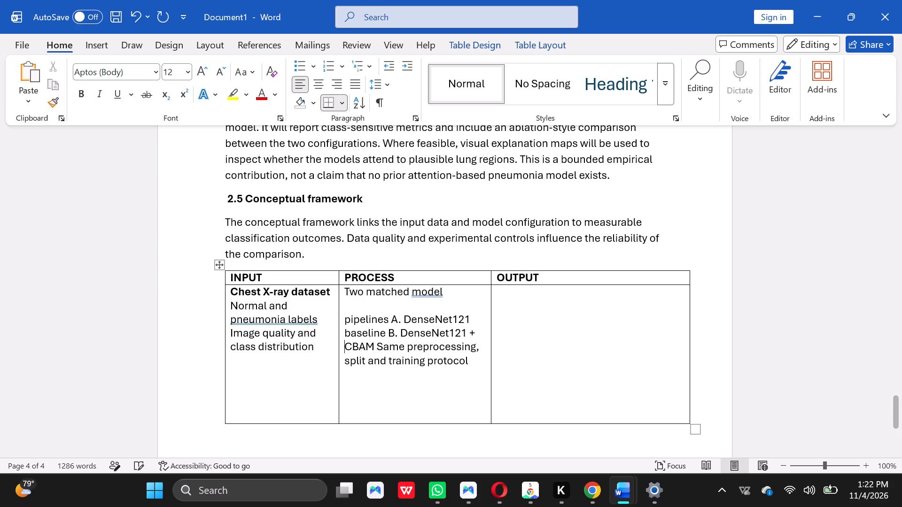
pyautogui.press('Return')
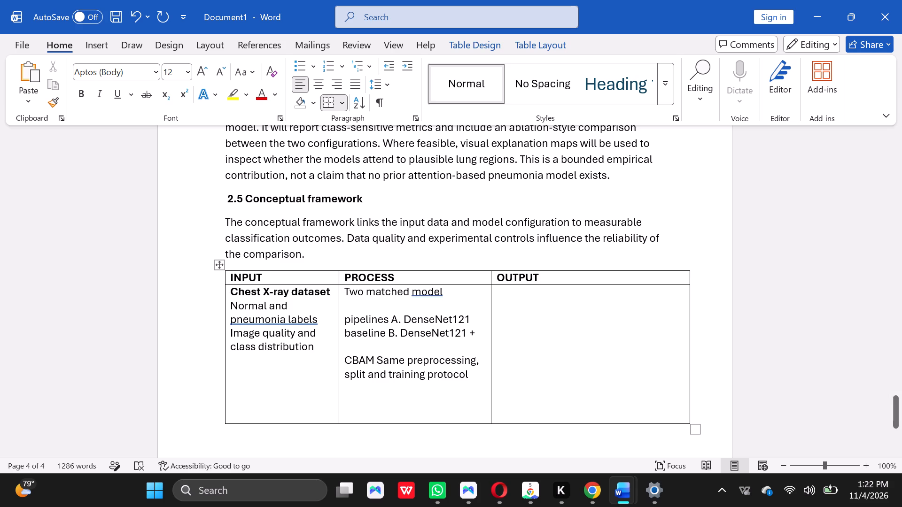
# Make "Two matched model" bold in the PROCESS body cell.
pyautogui.click(452, 295)
pyautogui.moveTo(449, 292); pyautogui.dragTo(351, 291)
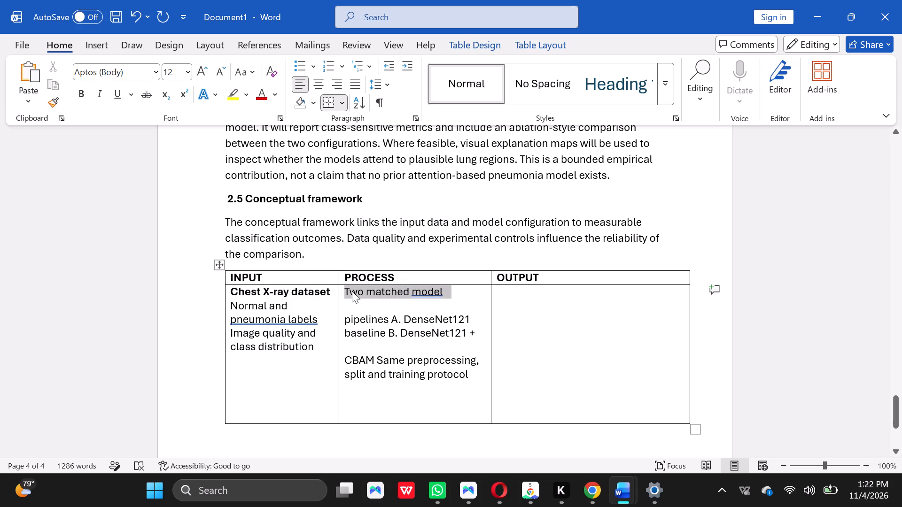
pyautogui.click(81, 92)
pyautogui.click(554, 371)
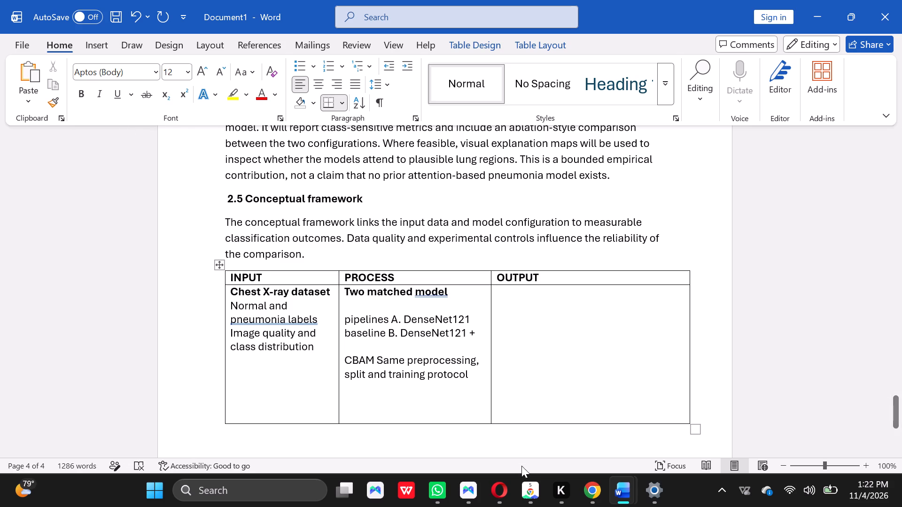
# Copy the OUTPUT body text, "Classification results" through "explanation maps", from the PDF in Chrome into the Word table's cell below OUTPUT.
pyautogui.click(575, 422)
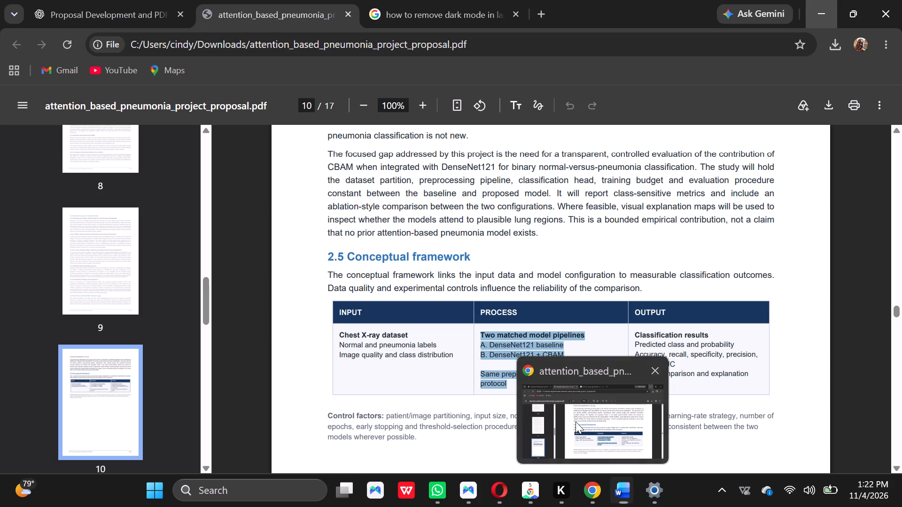
pyautogui.click(585, 353)
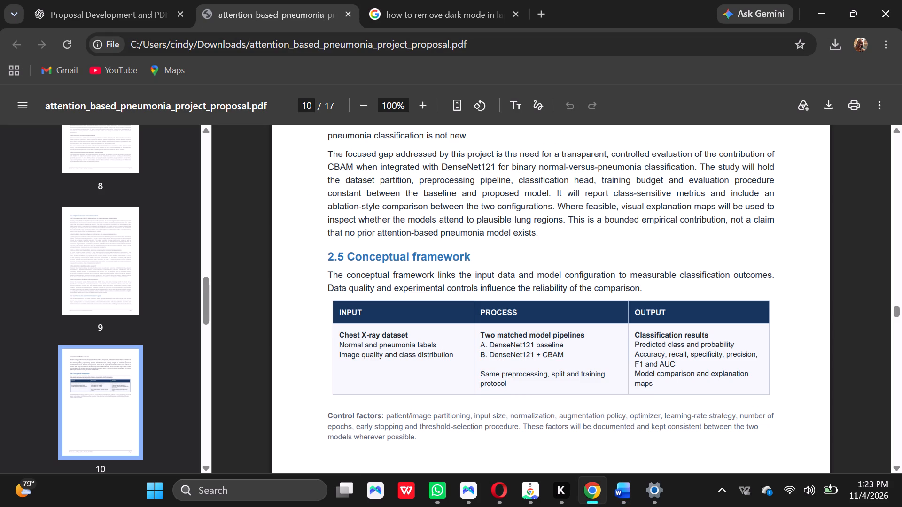
pyautogui.moveTo(634, 333); pyautogui.dragTo(664, 373)
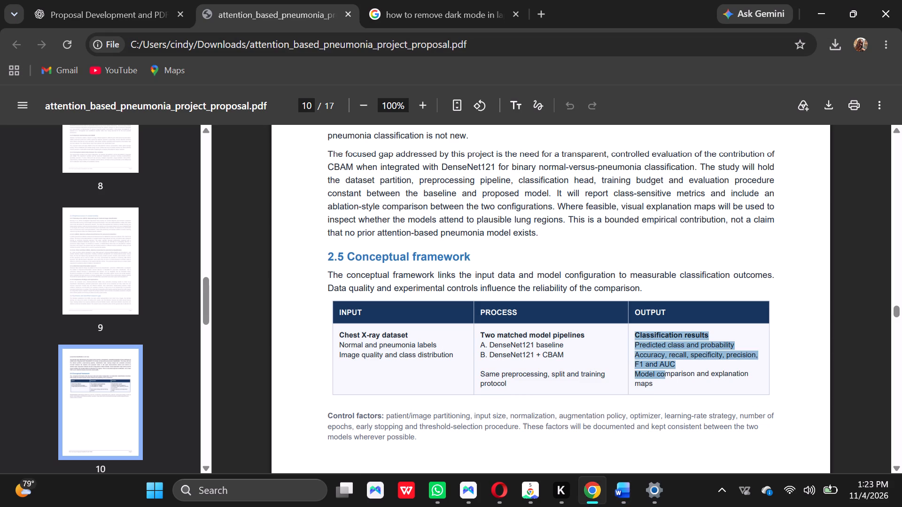
pyautogui.moveTo(664, 373); pyautogui.dragTo(742, 387)
pyautogui.moveTo(742, 387); pyautogui.dragTo(669, 386)
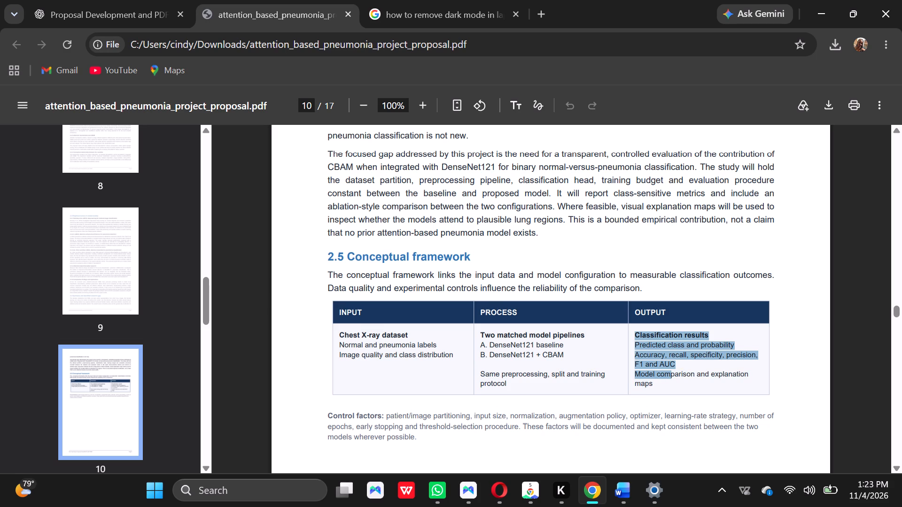
pyautogui.moveTo(669, 386); pyautogui.dragTo(765, 386)
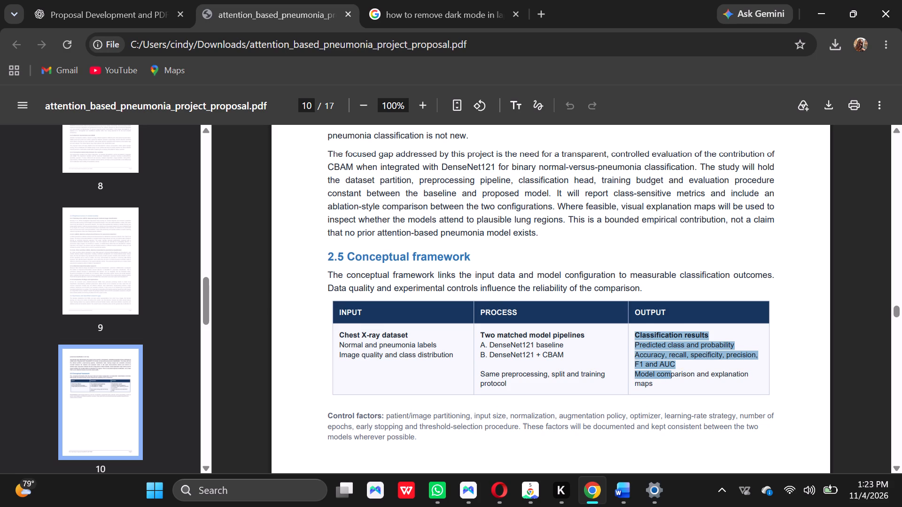
pyautogui.click(729, 383)
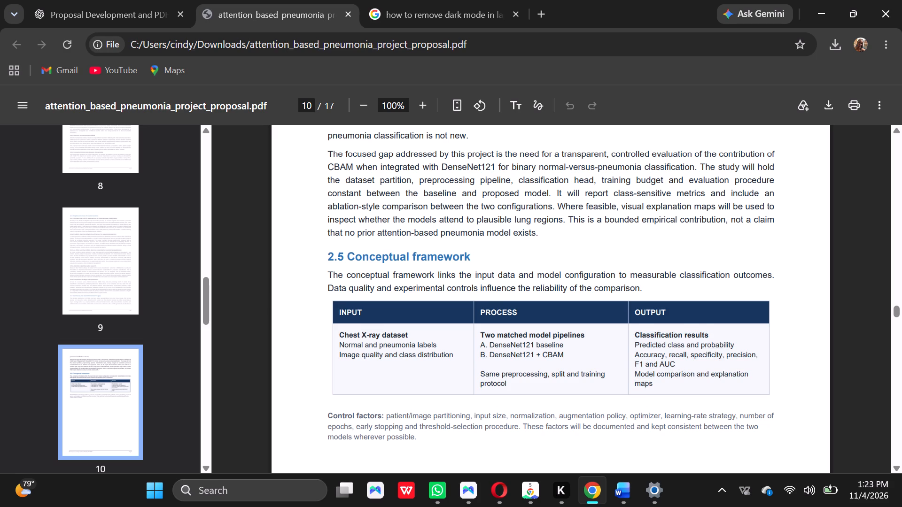
pyautogui.click(661, 388)
pyautogui.moveTo(661, 389); pyautogui.dragTo(642, 373)
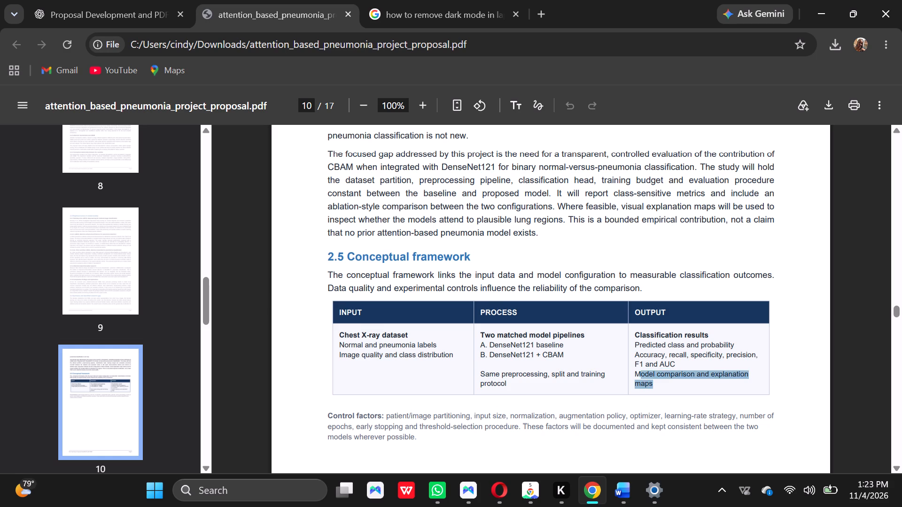
pyautogui.moveTo(642, 373); pyautogui.dragTo(632, 329)
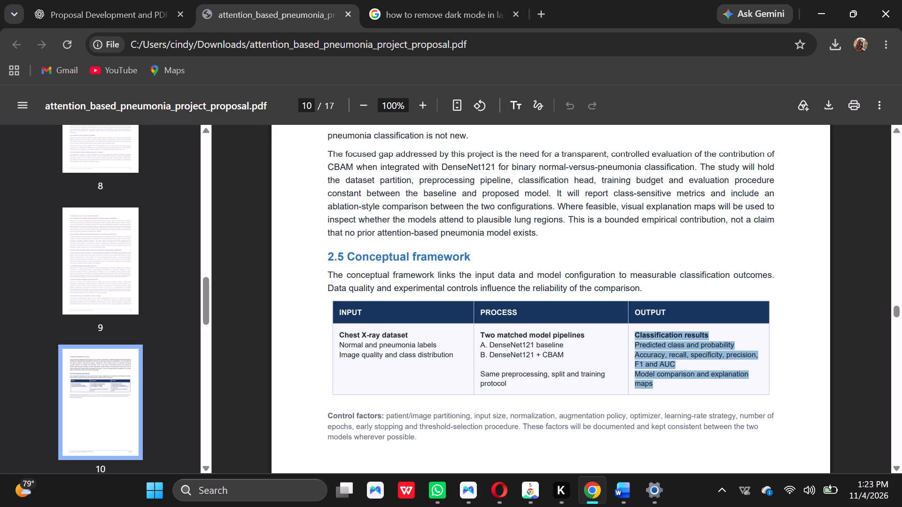
pyautogui.moveTo(632, 329); pyautogui.dragTo(631, 328)
pyautogui.hotkey('ctrl', 'c')
pyautogui.click(817, 16)
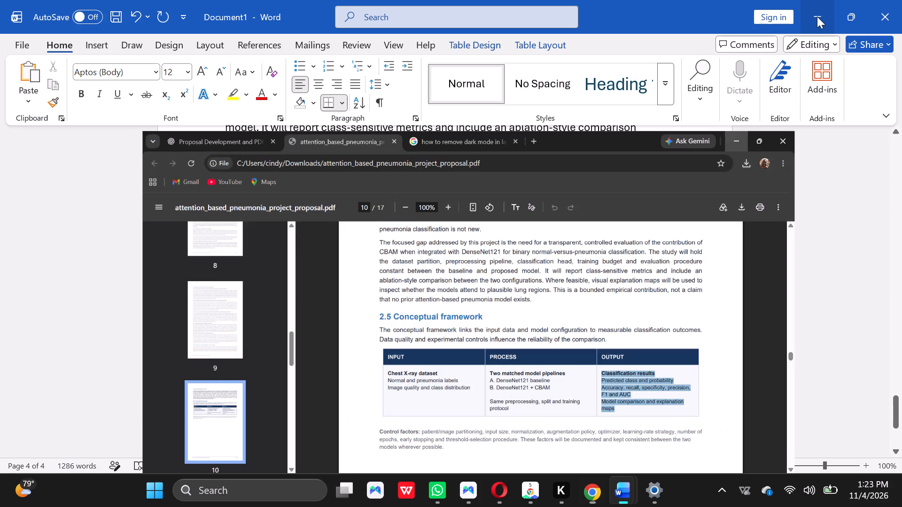
pyautogui.click(523, 299)
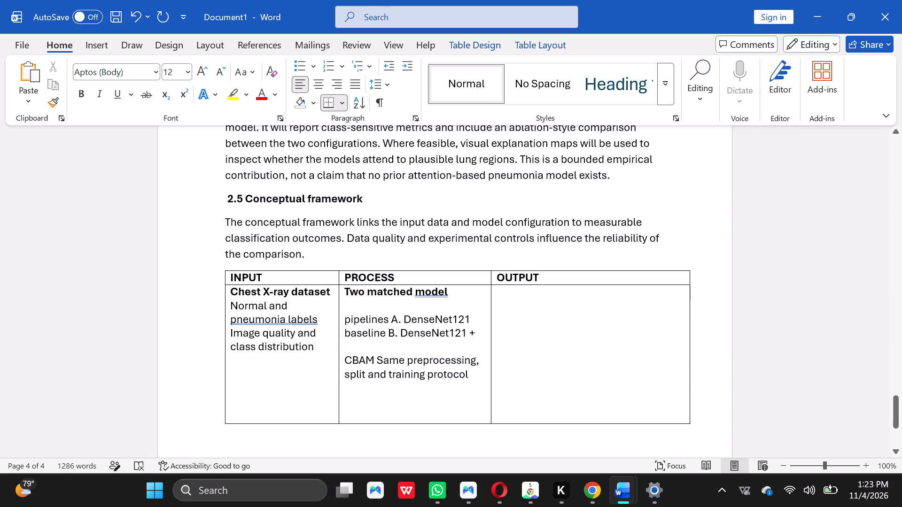
pyautogui.hotkey('ctrl', 'v')
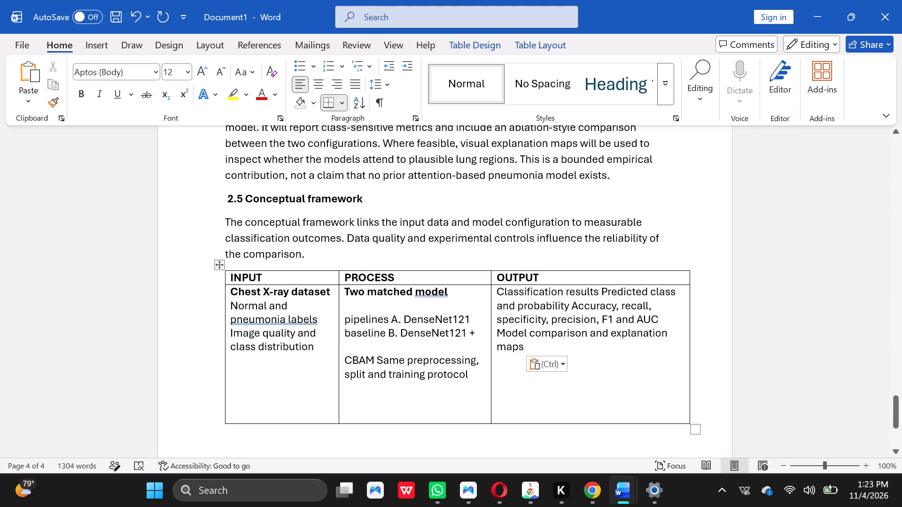
# Set "Classification results" apart with a blank line below it in the OUTPUT body cell and make it bold.
pyautogui.click(601, 293)
pyautogui.press('Return')
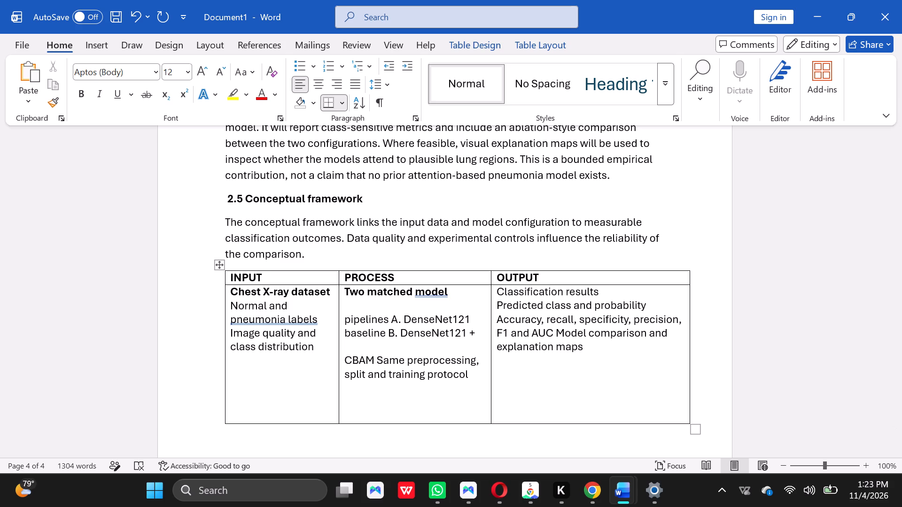
pyautogui.press('Return')
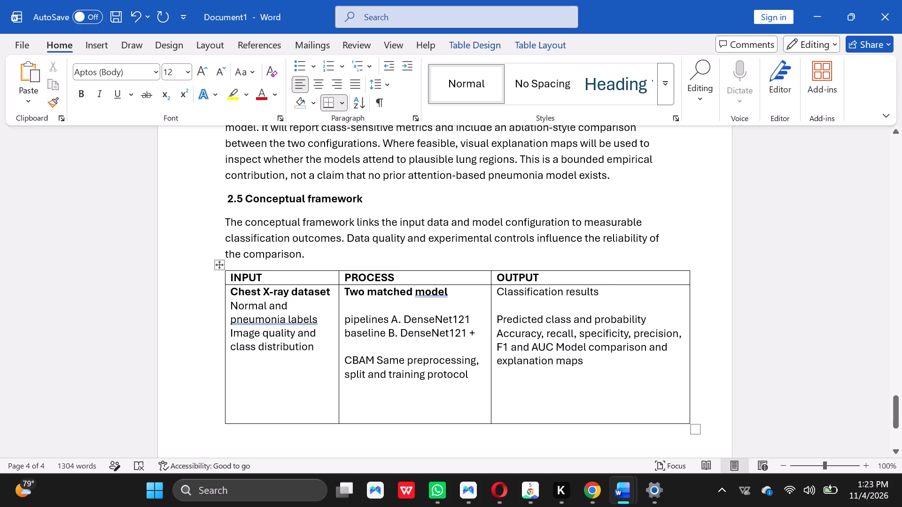
pyautogui.moveTo(603, 288); pyautogui.dragTo(507, 291)
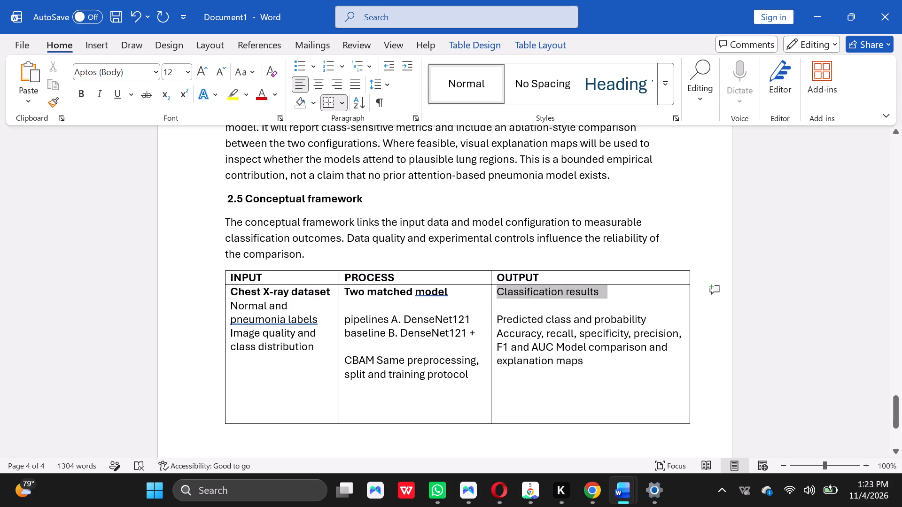
pyautogui.moveTo(507, 291); pyautogui.dragTo(497, 291)
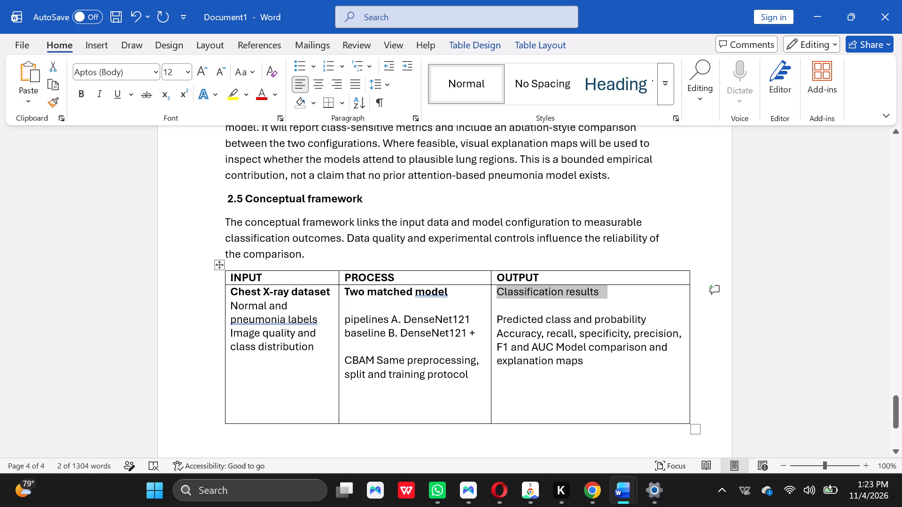
pyautogui.click(75, 94)
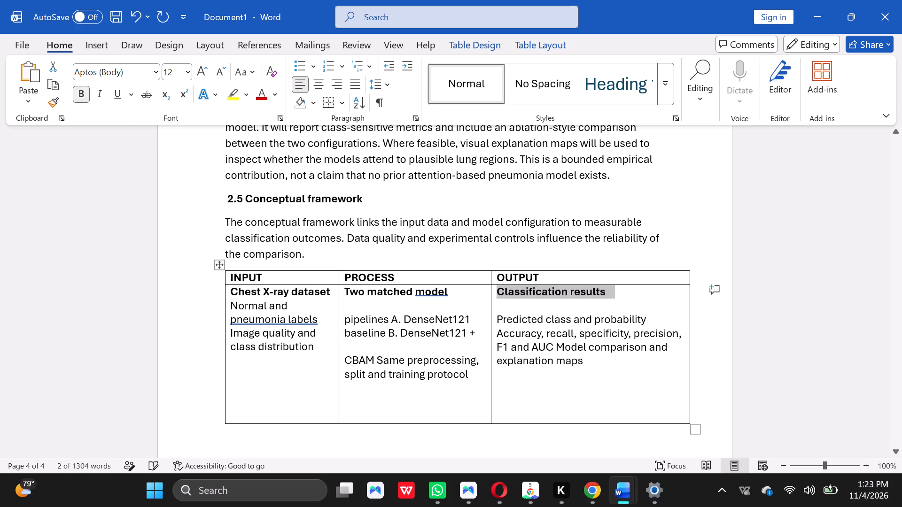
# Check the OUTPUT cell in the PDF in Chrome and set "Model comparison and explanation maps" apart with a blank line above it in Word.
pyautogui.click(590, 488)
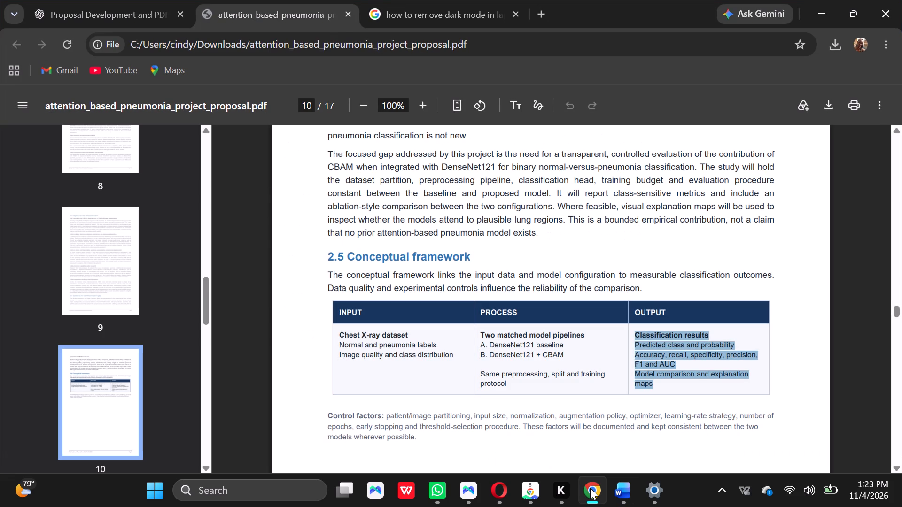
pyautogui.click(628, 486)
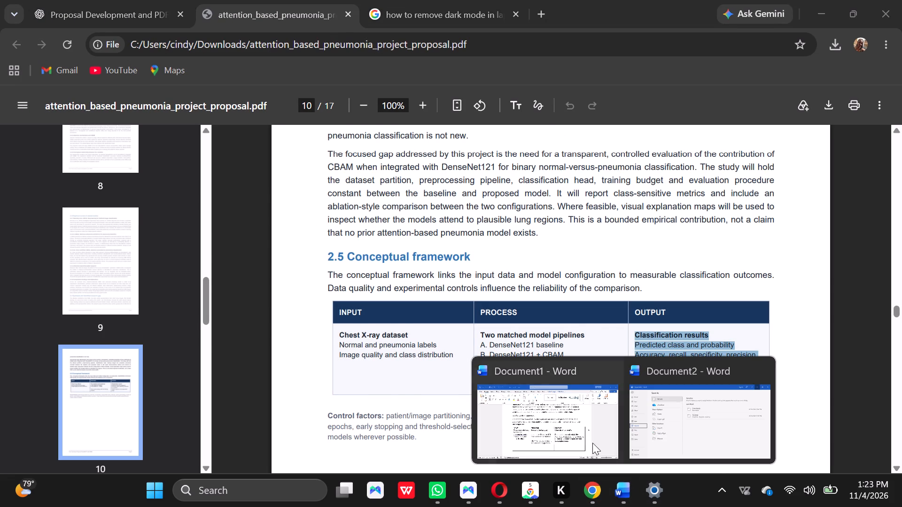
pyautogui.click(586, 434)
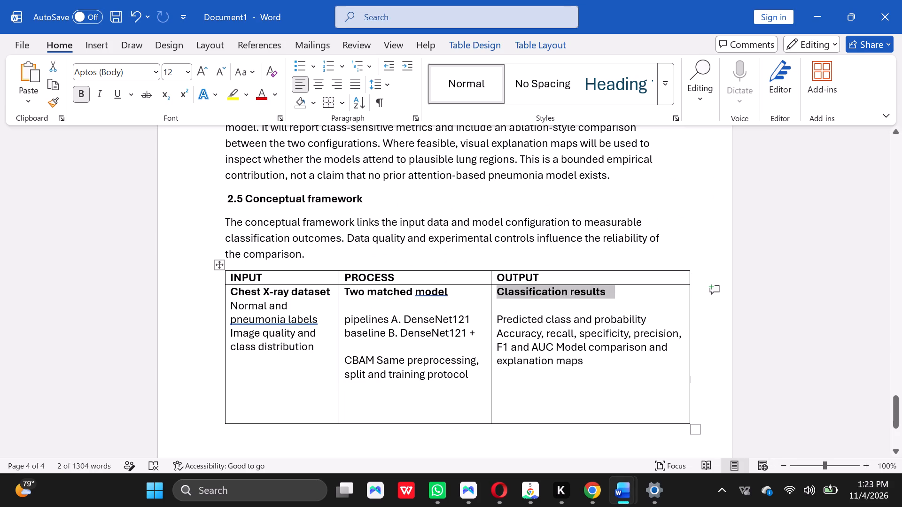
pyautogui.click(558, 346)
pyautogui.press('Return')
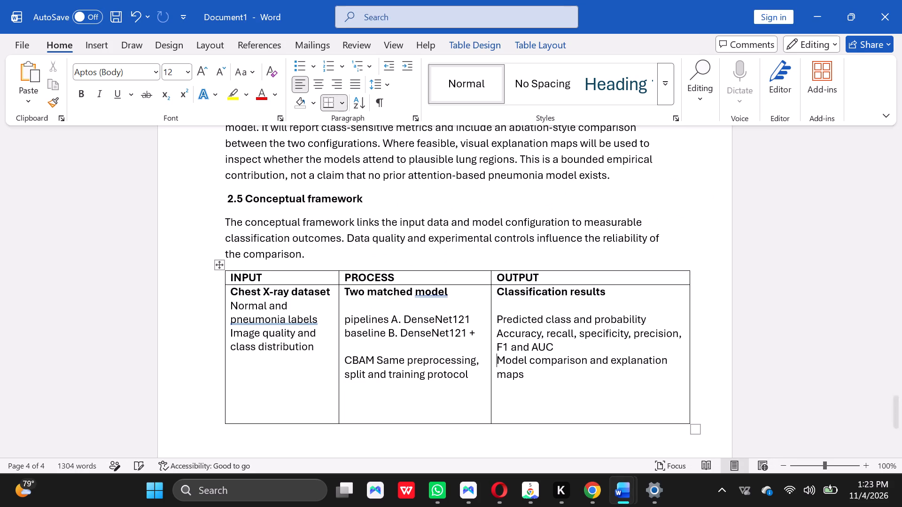
pyautogui.press('Return')
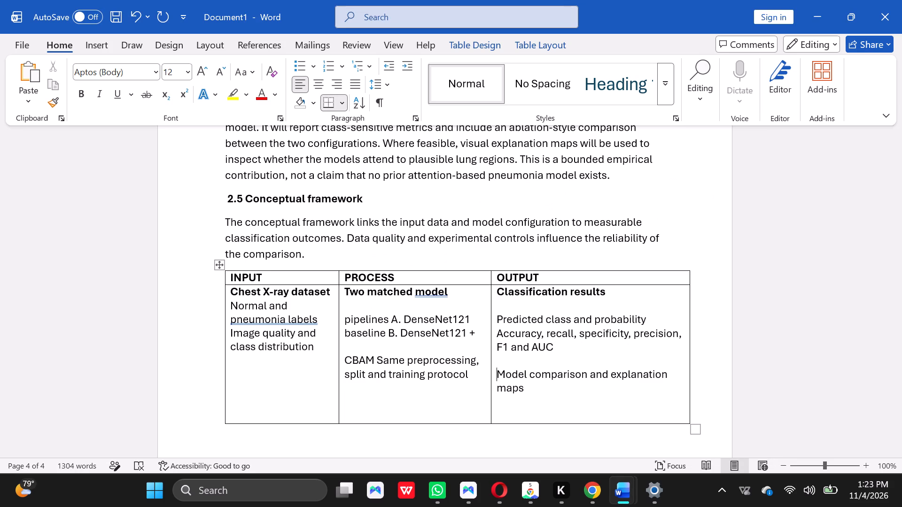
# Save the document as PROPOSAL DRAFT in the Documents folder as a Word Document (*.docx), and dismiss the sign-in window and AutoSave notice.
pyautogui.click(901, 300)
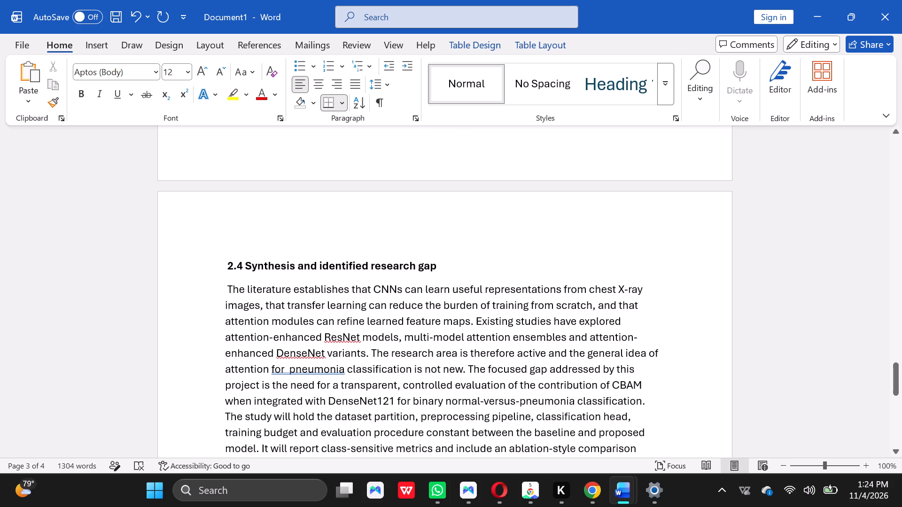
pyautogui.click(895, 449)
pyautogui.click(895, 449)
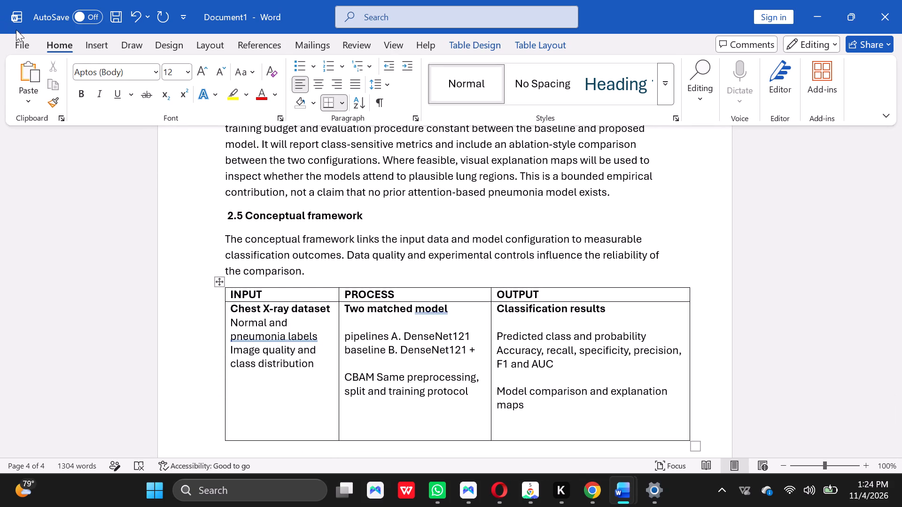
pyautogui.click(19, 42)
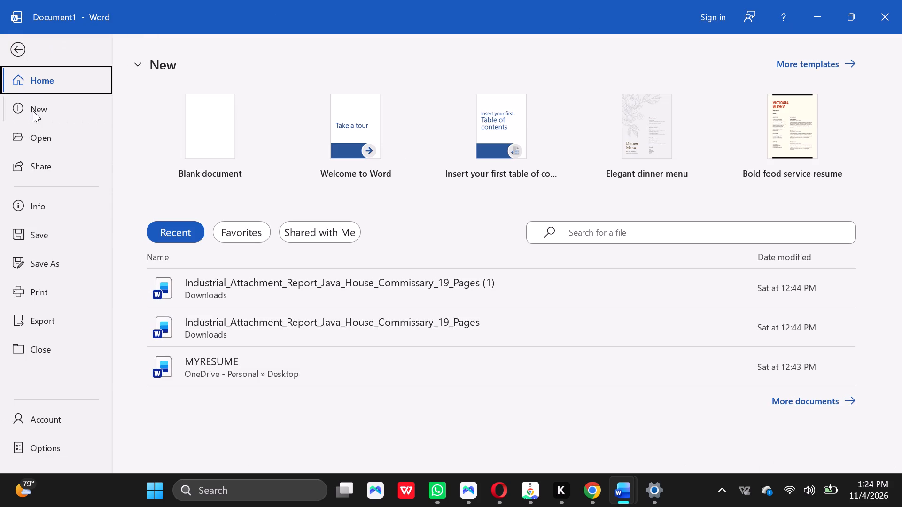
pyautogui.click(50, 259)
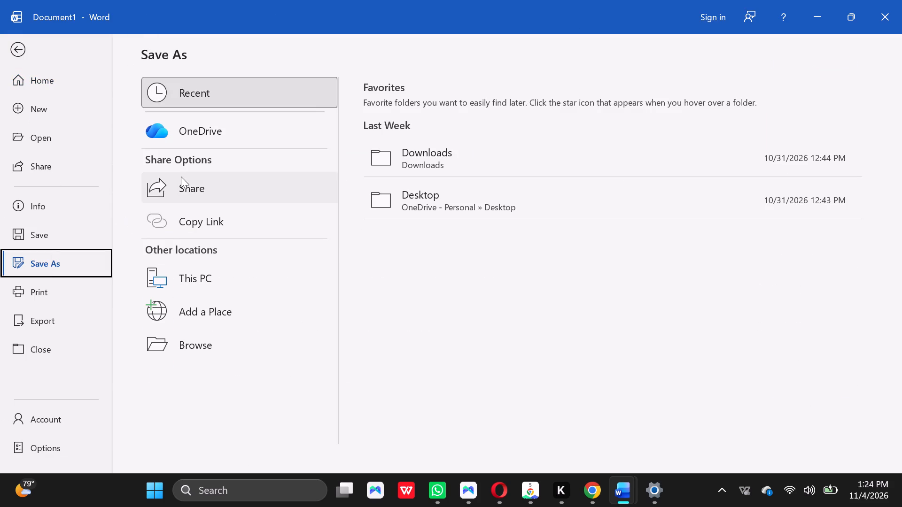
pyautogui.click(187, 270)
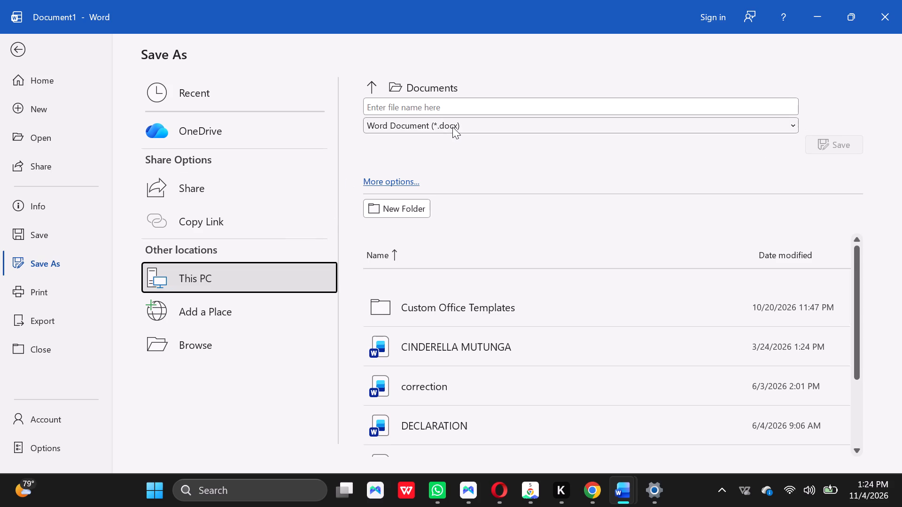
pyautogui.click(404, 101)
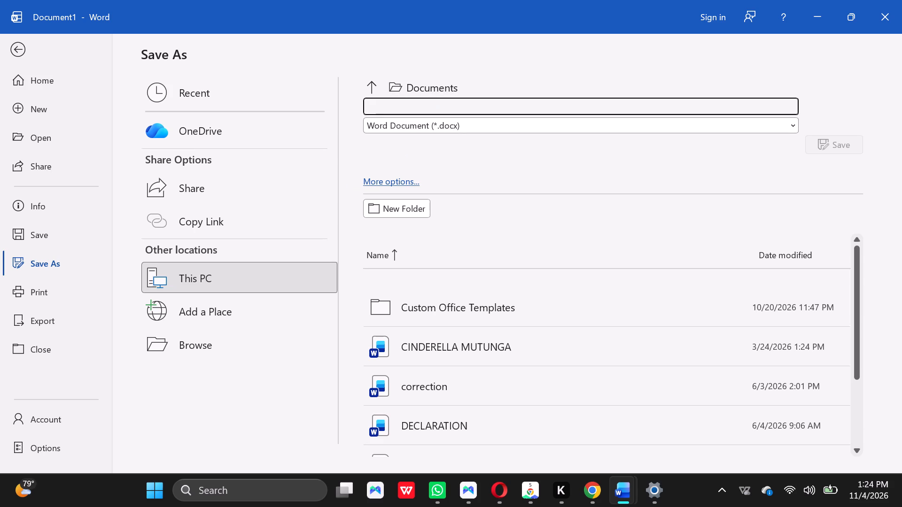
pyautogui.write('CINDY')
pyautogui.press('BackSpace')
pyautogui.press('BackSpace')
pyautogui.press('BackSpace')
pyautogui.press('BackSpace')
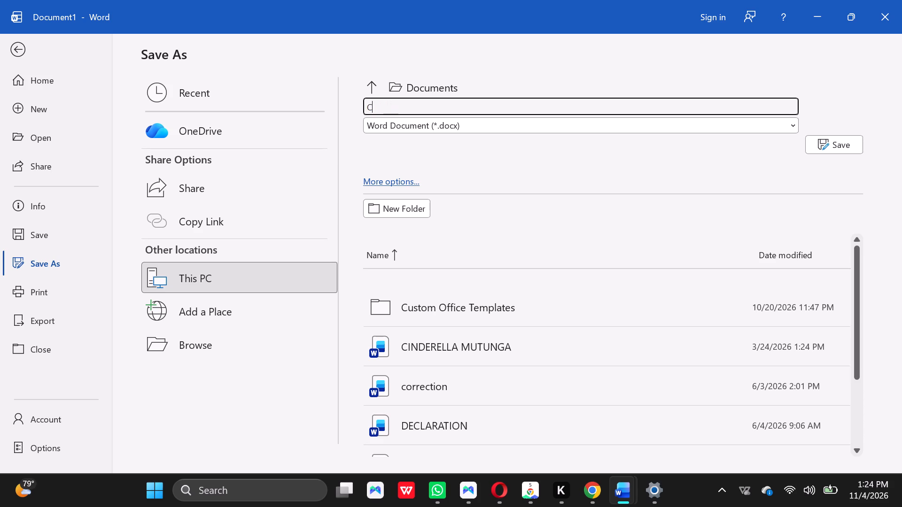
pyautogui.press('p')
pyautogui.press('BackSpace')
pyautogui.press('BackSpace')
pyautogui.write('PROPOSAL DRAFT')
pyautogui.click(830, 145)
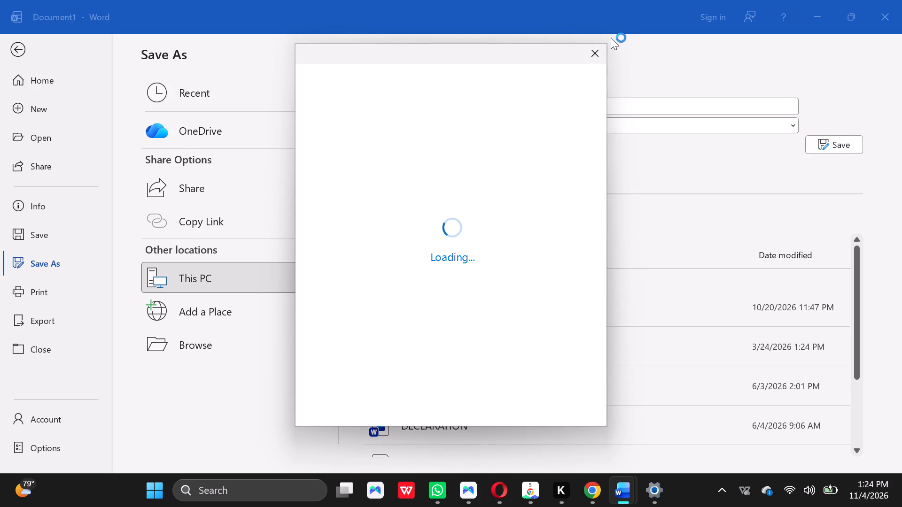
pyautogui.click(596, 53)
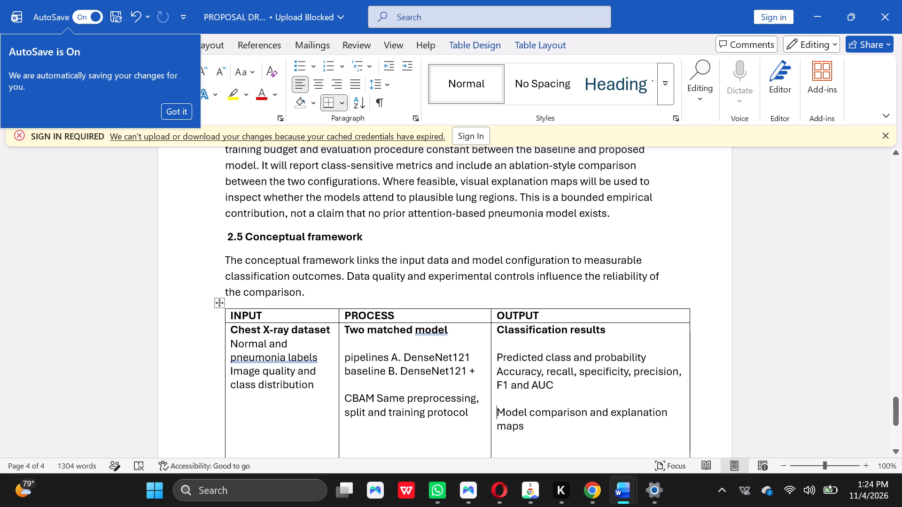
pyautogui.click(119, 229)
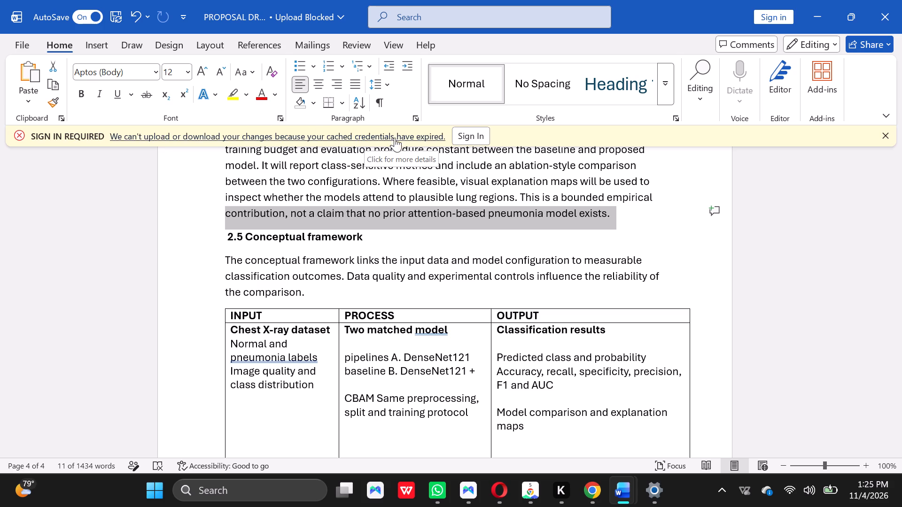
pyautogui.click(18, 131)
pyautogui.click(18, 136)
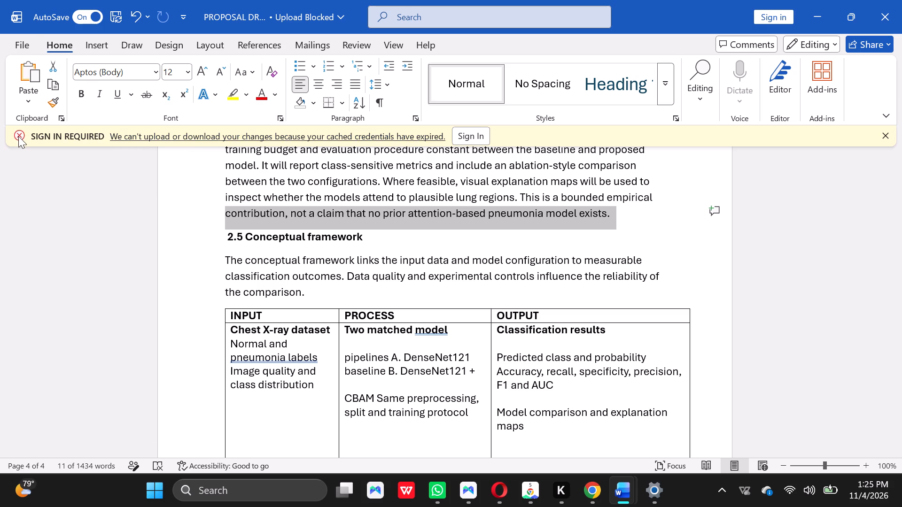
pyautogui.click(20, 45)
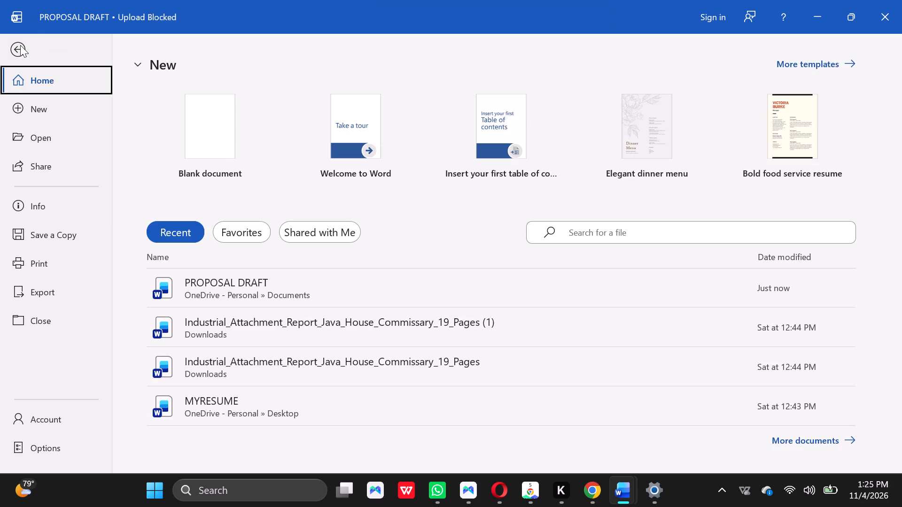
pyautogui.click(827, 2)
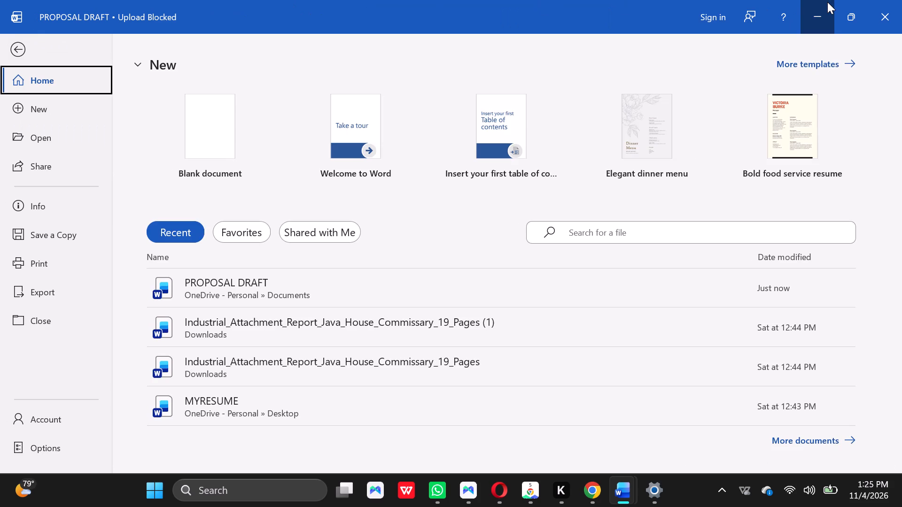
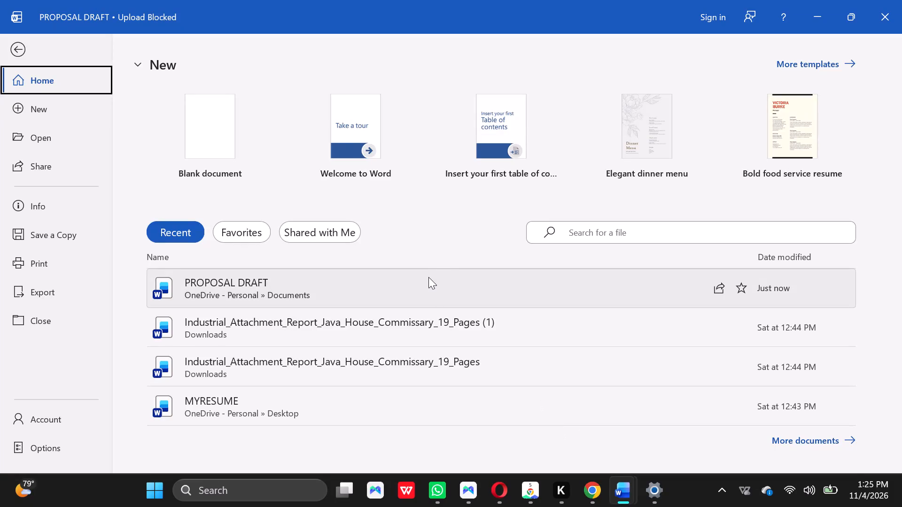
# Open the PROPOSAL DRAFT document from the recent files.
pyautogui.click(428, 278)
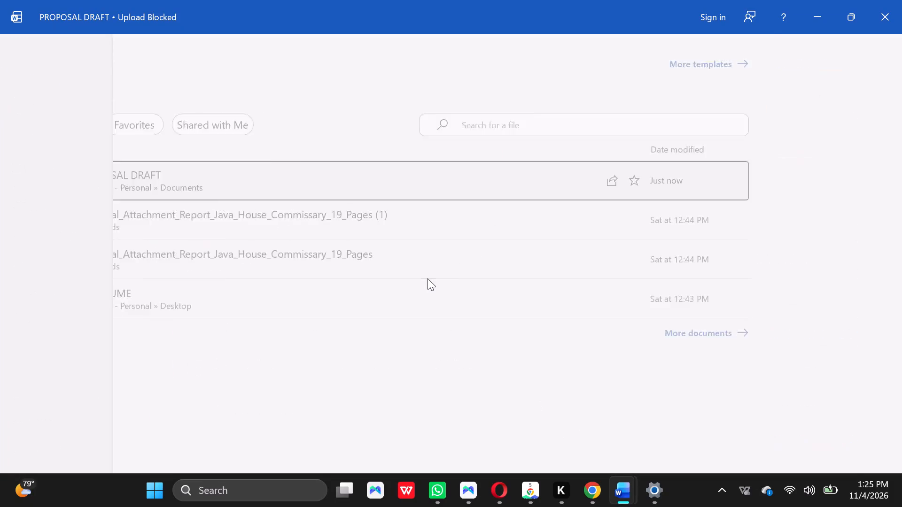
pyautogui.click(800, 267)
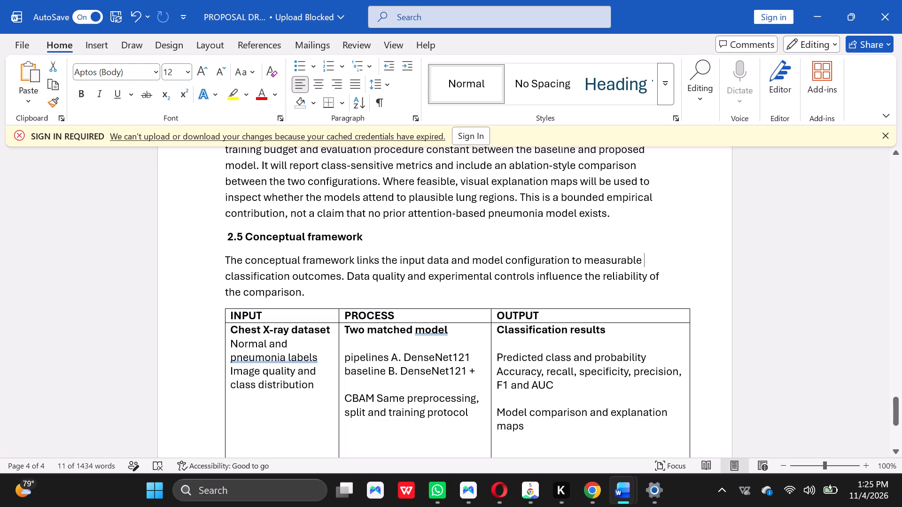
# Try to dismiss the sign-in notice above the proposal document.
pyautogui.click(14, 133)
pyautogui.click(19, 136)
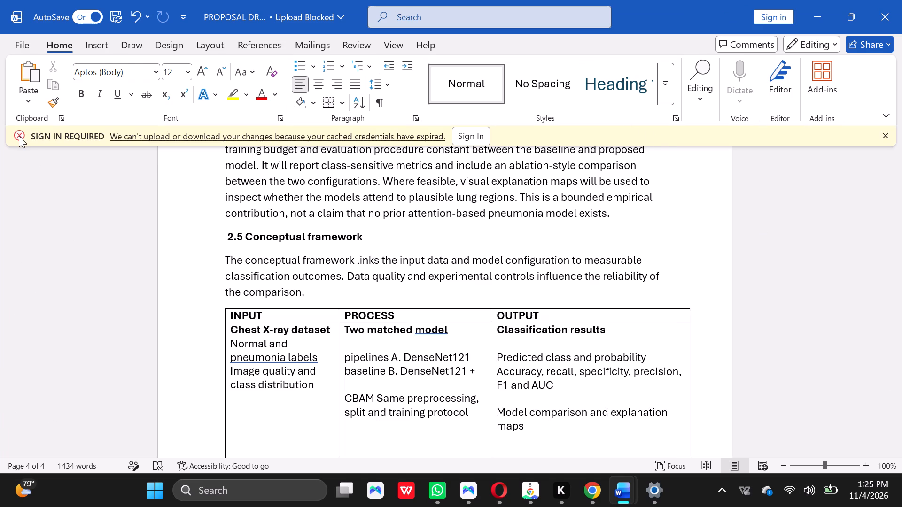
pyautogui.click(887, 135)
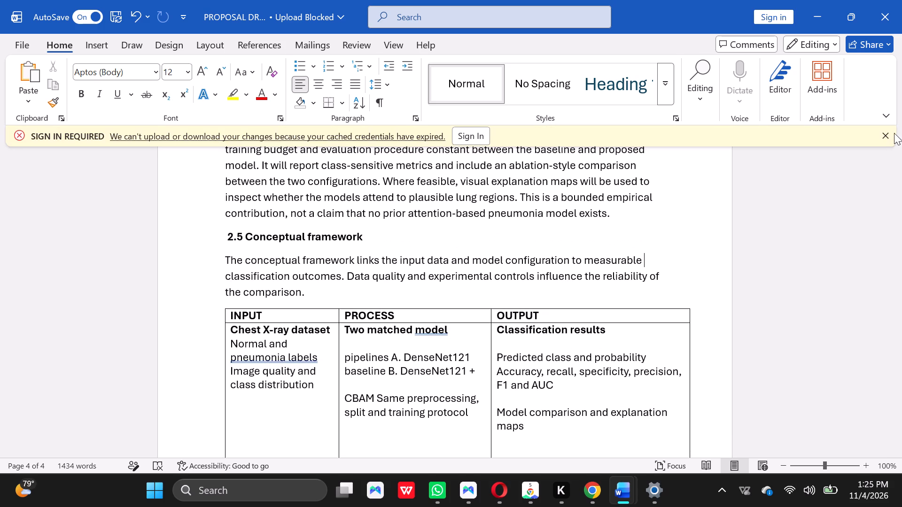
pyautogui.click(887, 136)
# Review the draft's Chapter Two literature review, from the 2.1 Introduction through the related studies and the 2.5 Conceptual framework.
pyautogui.moveTo(894, 414); pyautogui.dragTo(856, 270)
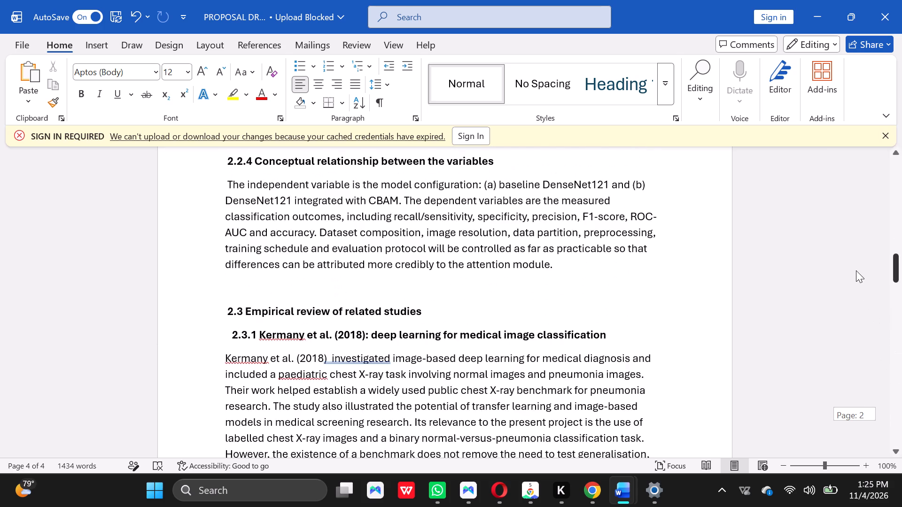
pyautogui.moveTo(856, 270); pyautogui.dragTo(801, 126)
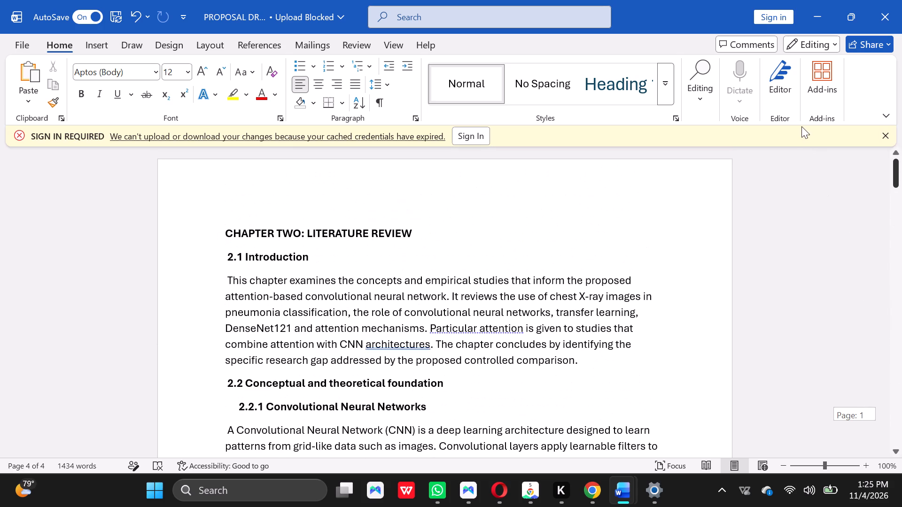
pyautogui.moveTo(801, 126); pyautogui.dragTo(808, 167)
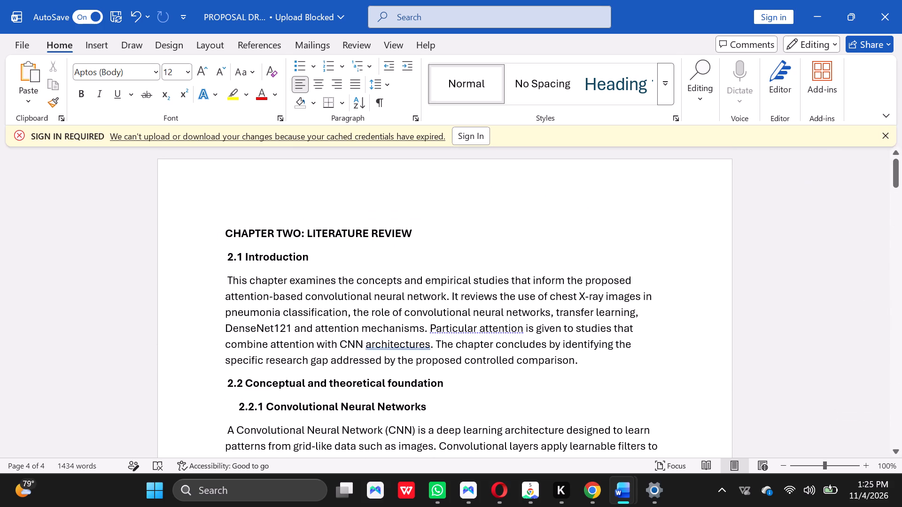
pyautogui.moveTo(891, 180); pyautogui.dragTo(894, 201)
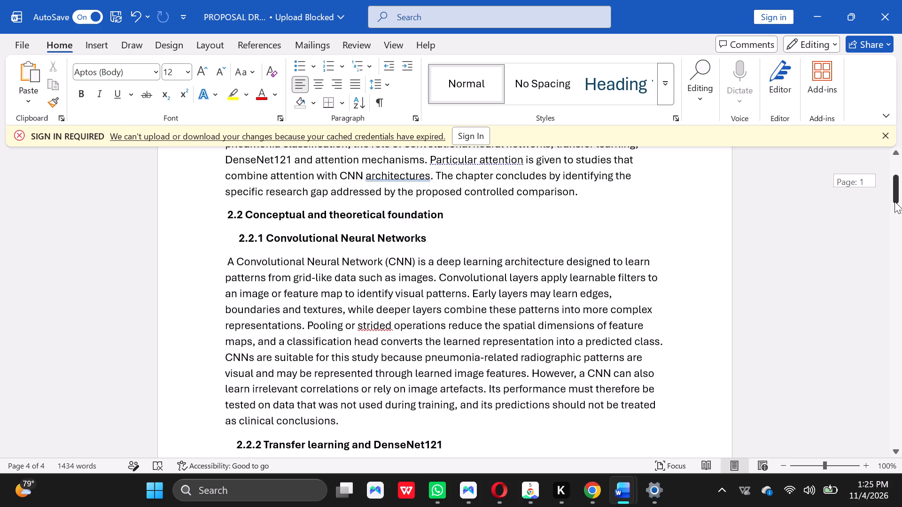
pyautogui.moveTo(894, 201); pyautogui.dragTo(826, 335)
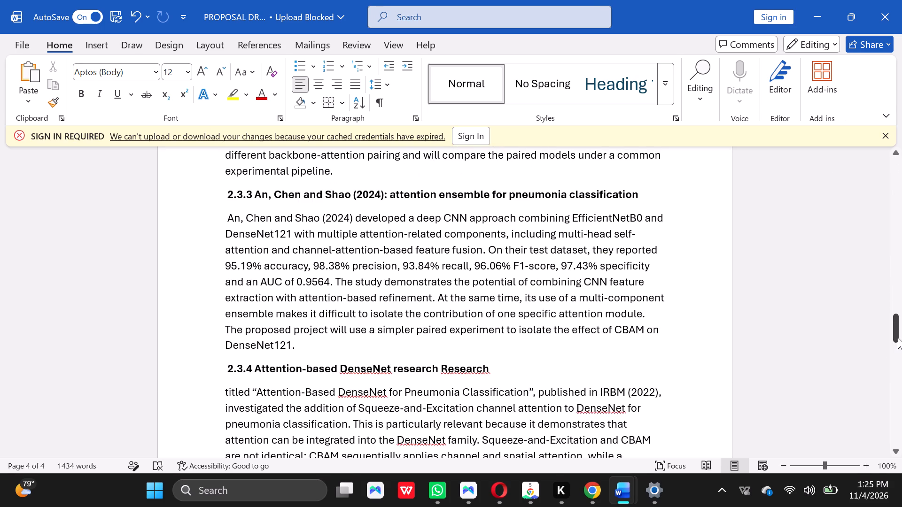
pyautogui.moveTo(898, 338); pyautogui.dragTo(886, 342)
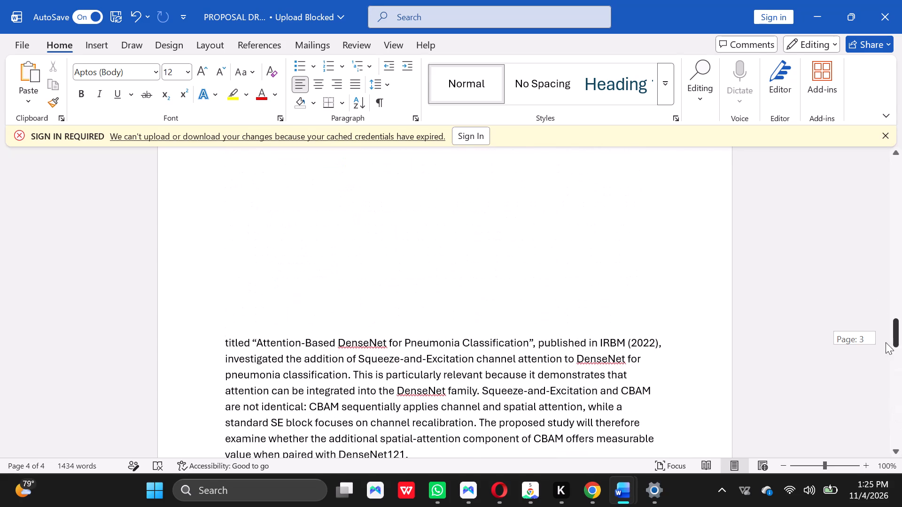
pyautogui.moveTo(886, 342); pyautogui.dragTo(822, 117)
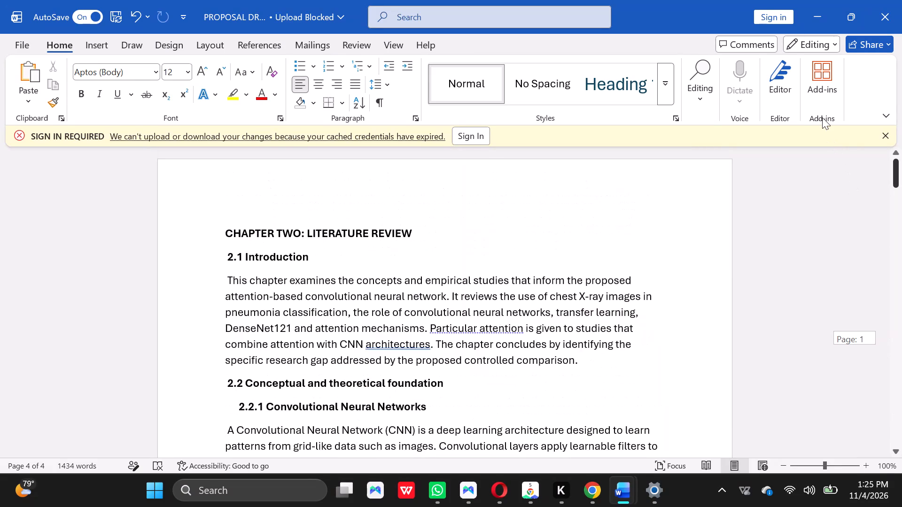
pyautogui.moveTo(822, 117); pyautogui.dragTo(822, 117)
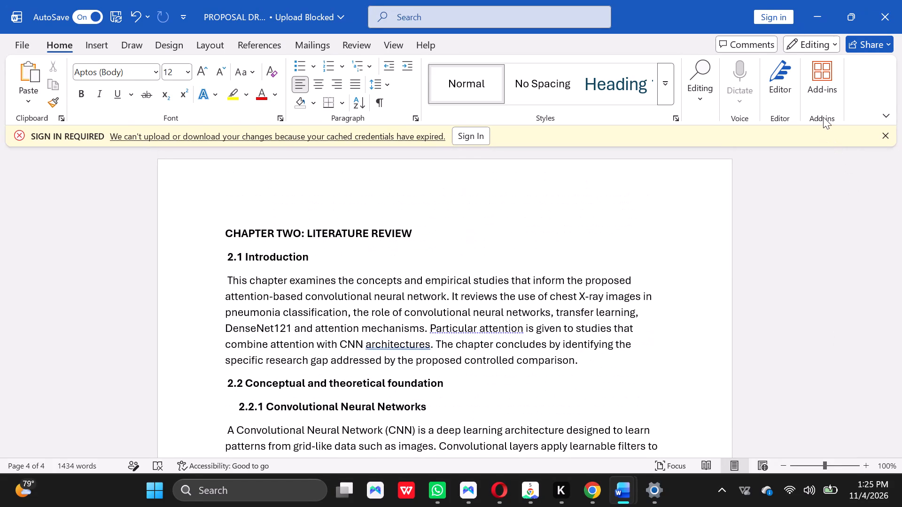
# Switch to attention_based_pneumonia_project_proposal.pdf in Chrome and go to the CHAPTER THREE: RESEARCH METHODOLOGY heading on page 11.
pyautogui.click(588, 485)
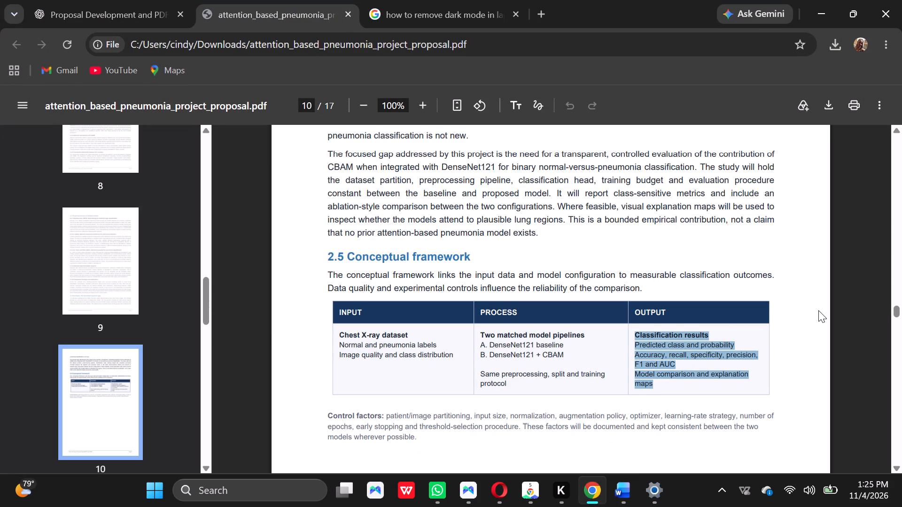
pyautogui.click(818, 310)
pyautogui.click(900, 469)
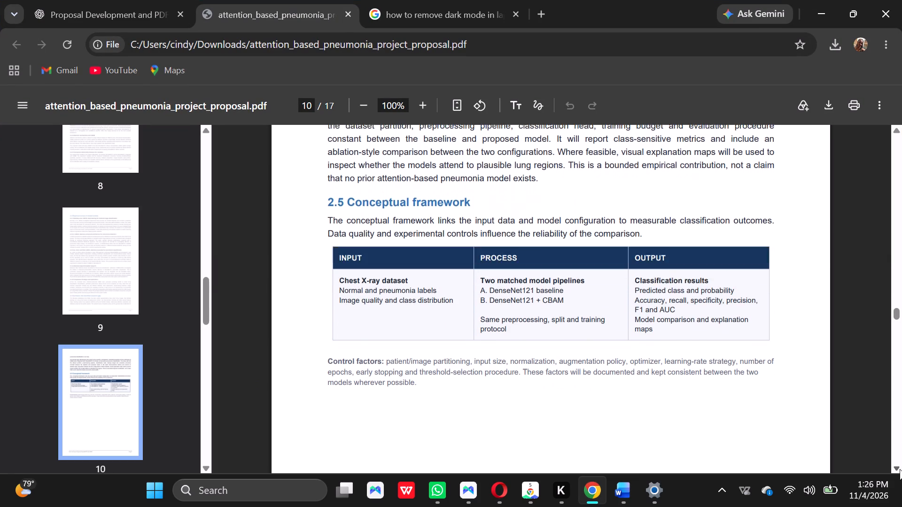
pyautogui.click(900, 469)
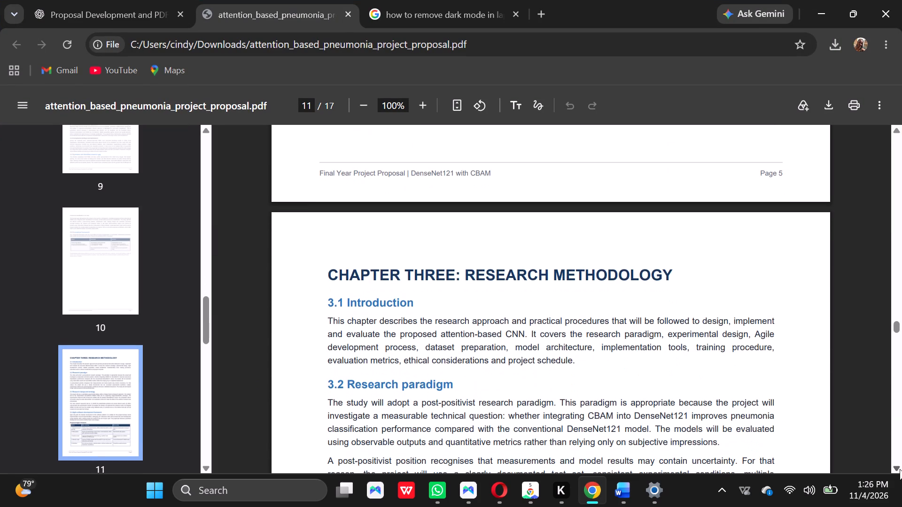
pyautogui.doubleClick(900, 469)
pyautogui.click(900, 469)
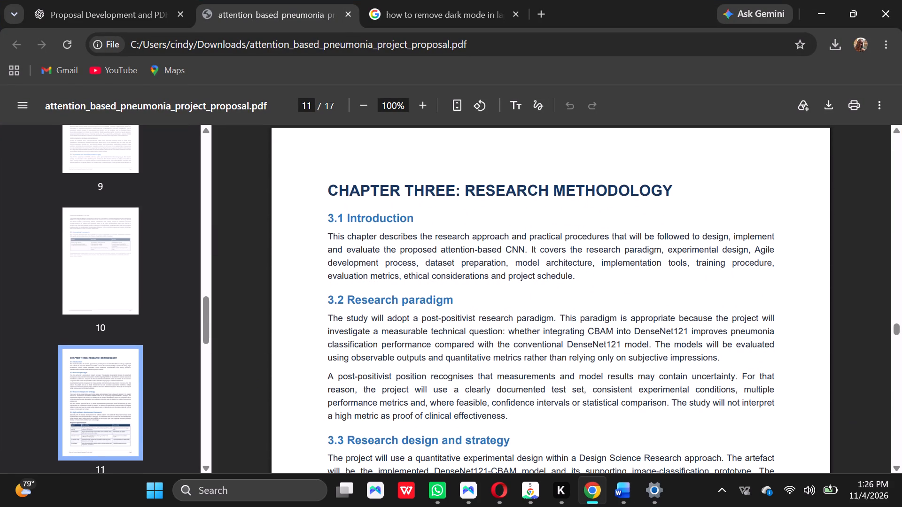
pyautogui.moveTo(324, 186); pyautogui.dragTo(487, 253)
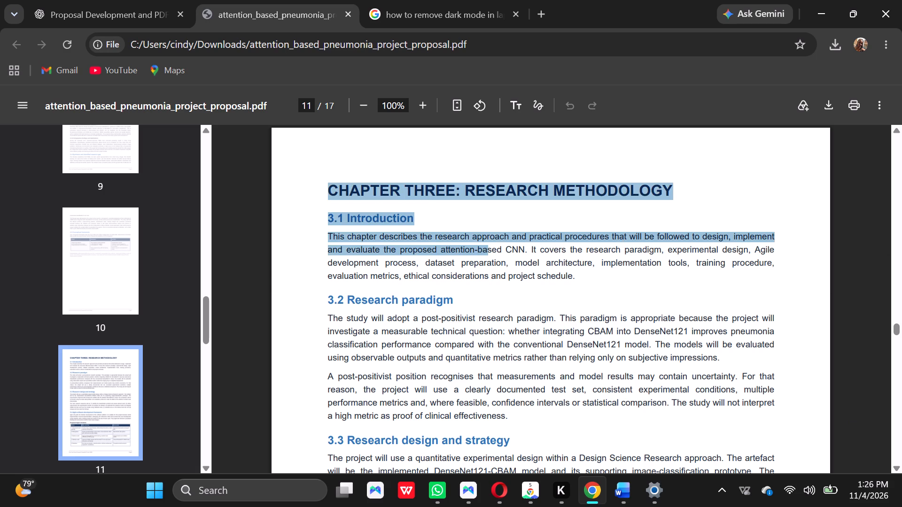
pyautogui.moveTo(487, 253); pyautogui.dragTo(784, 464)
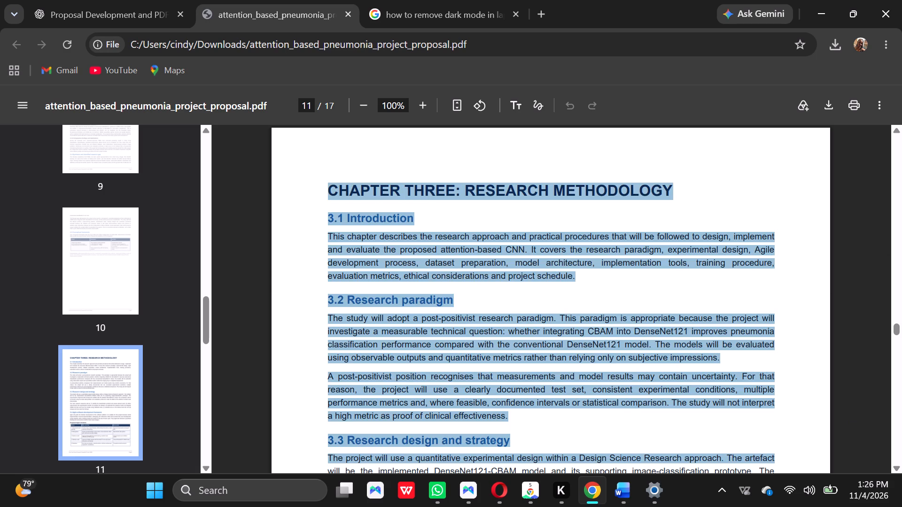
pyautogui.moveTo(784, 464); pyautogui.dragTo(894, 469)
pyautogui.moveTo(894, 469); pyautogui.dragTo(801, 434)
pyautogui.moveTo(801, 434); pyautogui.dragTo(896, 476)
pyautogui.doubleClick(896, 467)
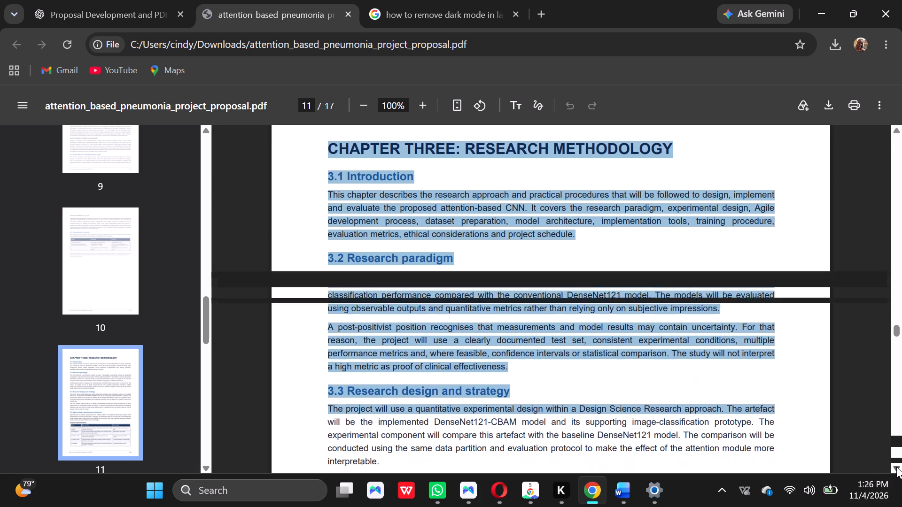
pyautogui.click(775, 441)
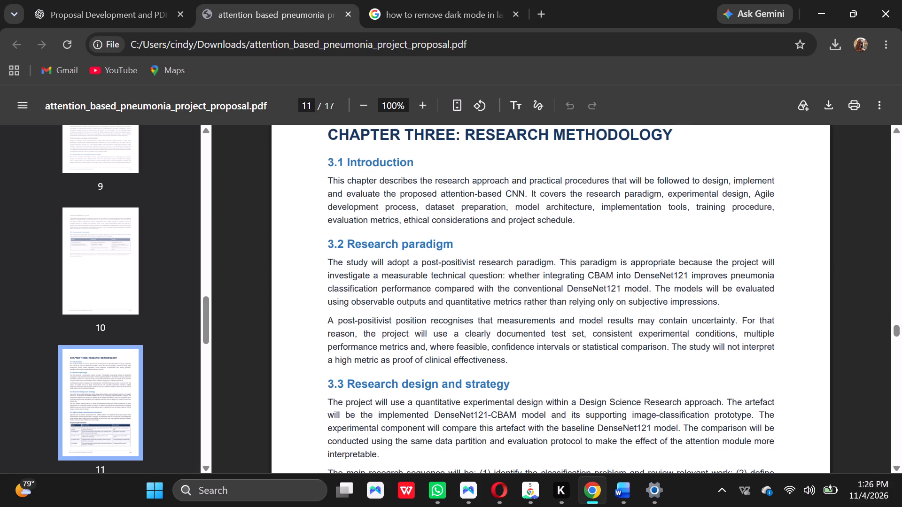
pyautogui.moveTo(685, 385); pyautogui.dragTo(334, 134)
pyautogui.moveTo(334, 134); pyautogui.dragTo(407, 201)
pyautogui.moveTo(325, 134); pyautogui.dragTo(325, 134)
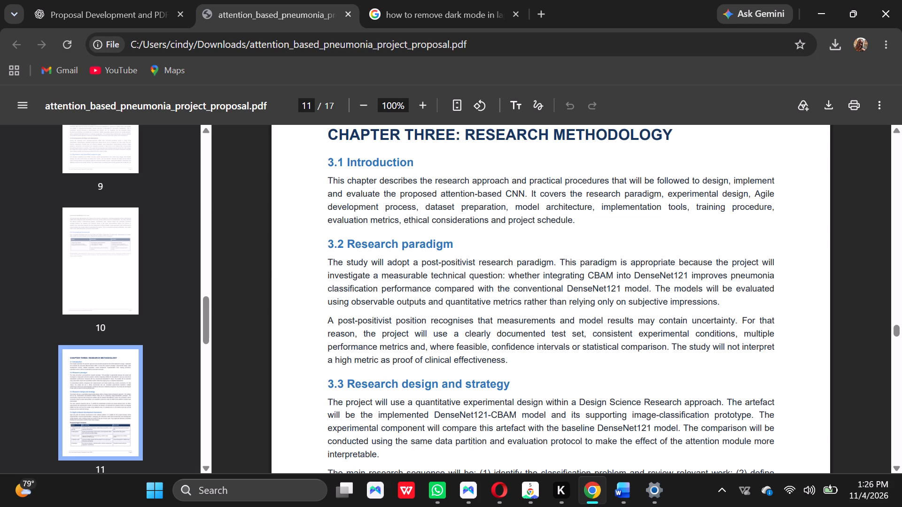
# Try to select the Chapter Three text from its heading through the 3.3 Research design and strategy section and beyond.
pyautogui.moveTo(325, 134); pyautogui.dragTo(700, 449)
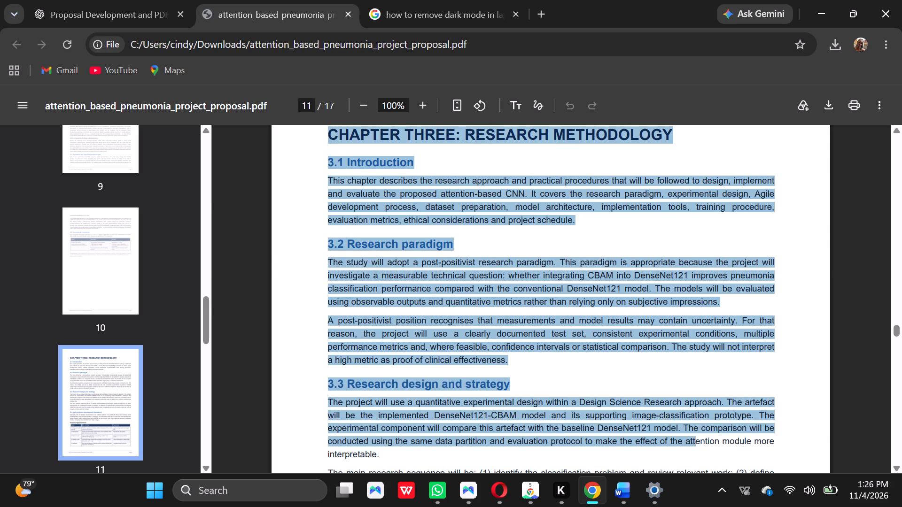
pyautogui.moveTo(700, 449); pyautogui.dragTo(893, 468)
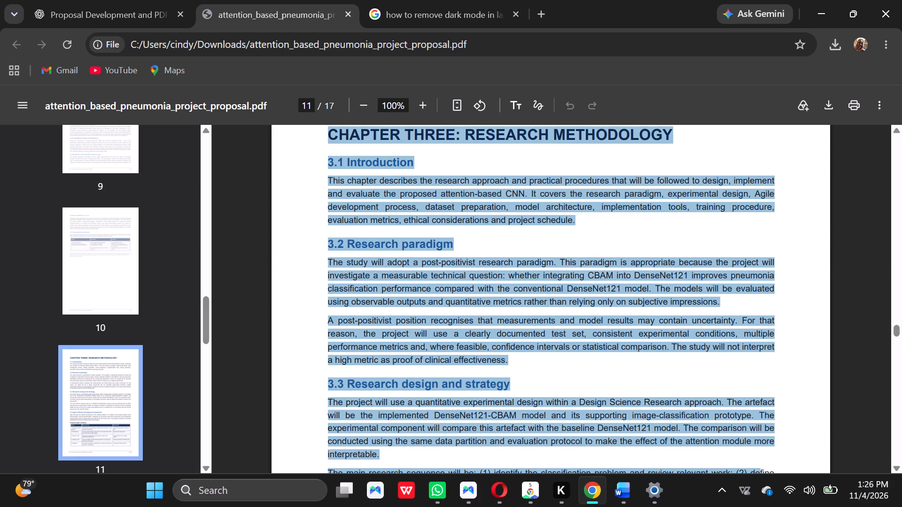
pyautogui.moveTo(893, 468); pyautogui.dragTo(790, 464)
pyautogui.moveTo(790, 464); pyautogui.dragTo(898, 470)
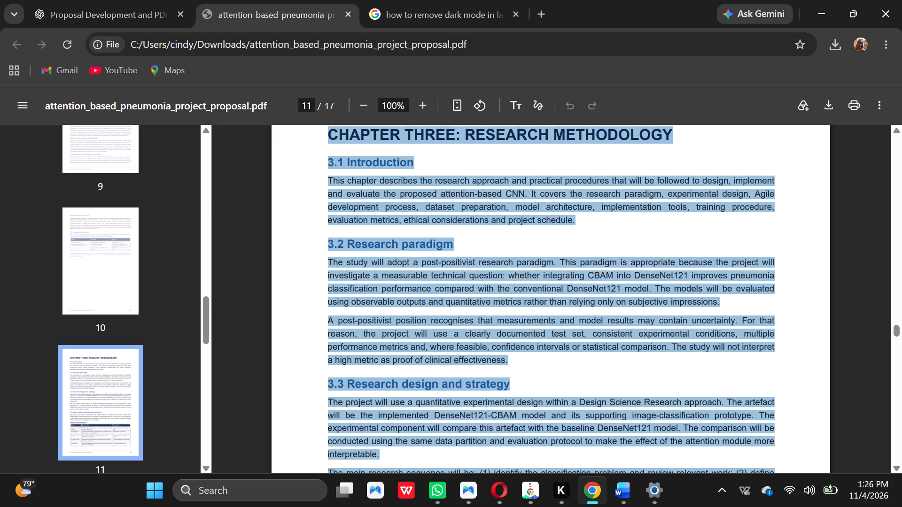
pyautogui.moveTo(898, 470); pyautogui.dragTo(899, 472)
# Look through the rest of Chapter Three and the closing pages, down to the supervisor review checklist on page 17.
pyautogui.moveTo(897, 329); pyautogui.dragTo(900, 347)
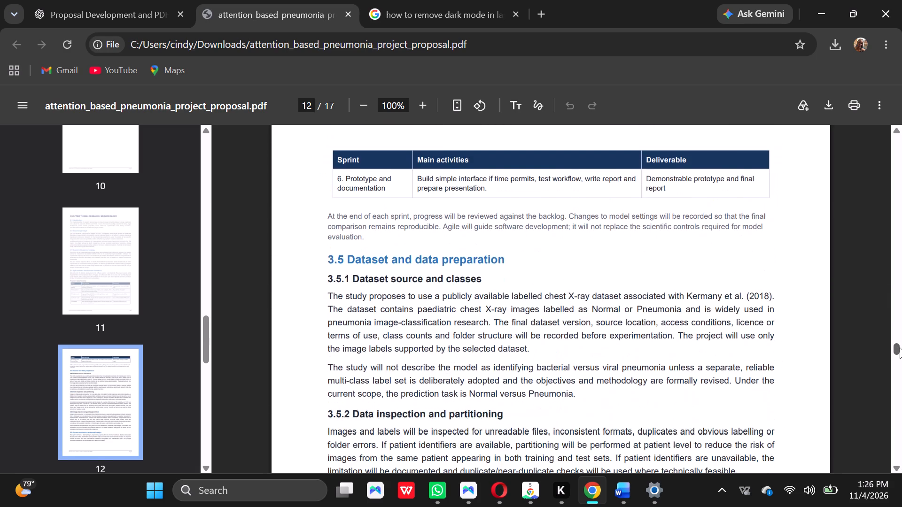
pyautogui.moveTo(900, 347); pyautogui.dragTo(900, 369)
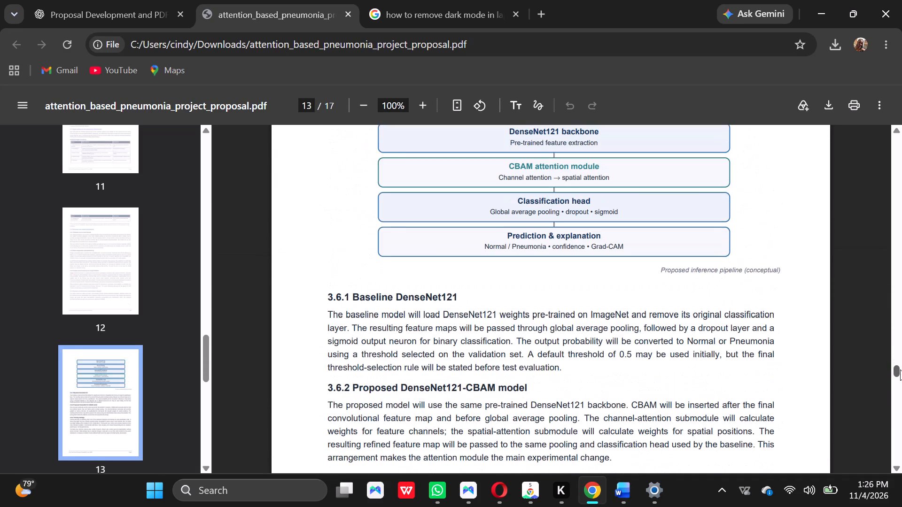
pyautogui.moveTo(900, 369); pyautogui.dragTo(900, 377)
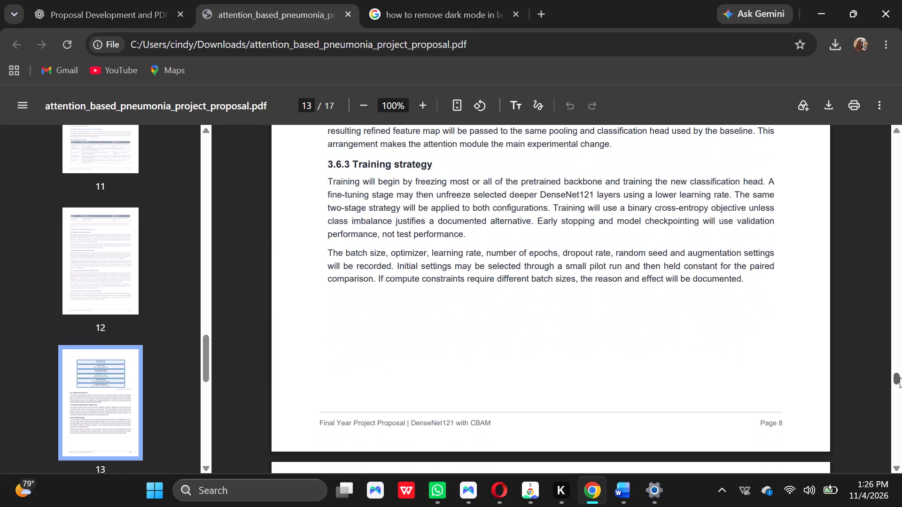
pyautogui.moveTo(900, 377); pyautogui.dragTo(900, 386)
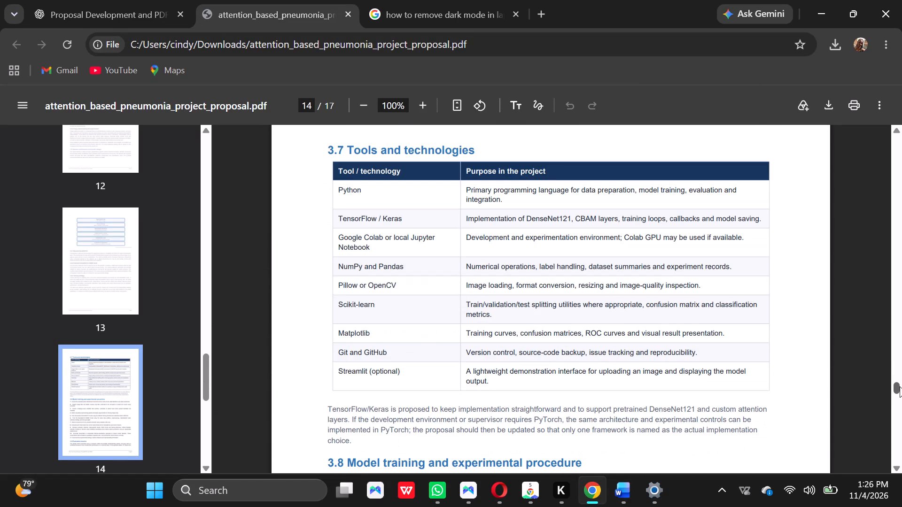
pyautogui.moveTo(900, 386); pyautogui.dragTo(900, 390)
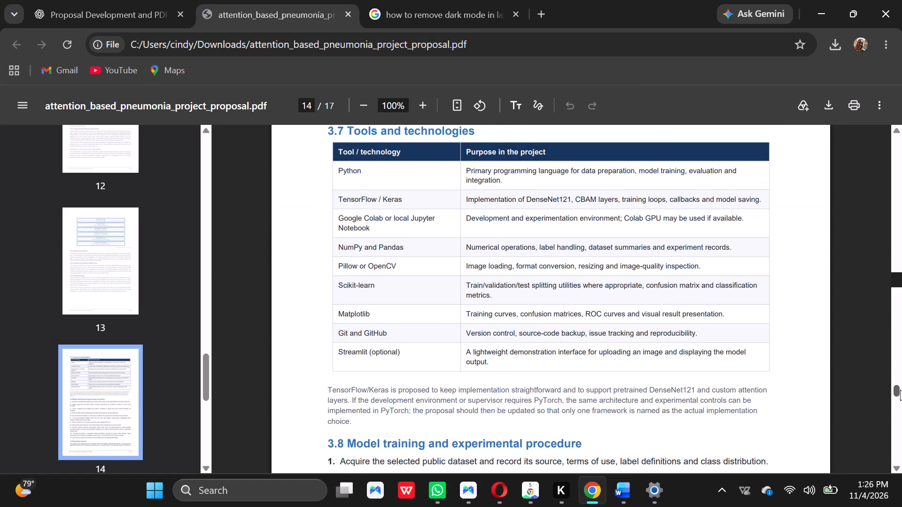
pyautogui.moveTo(900, 390); pyautogui.dragTo(899, 405)
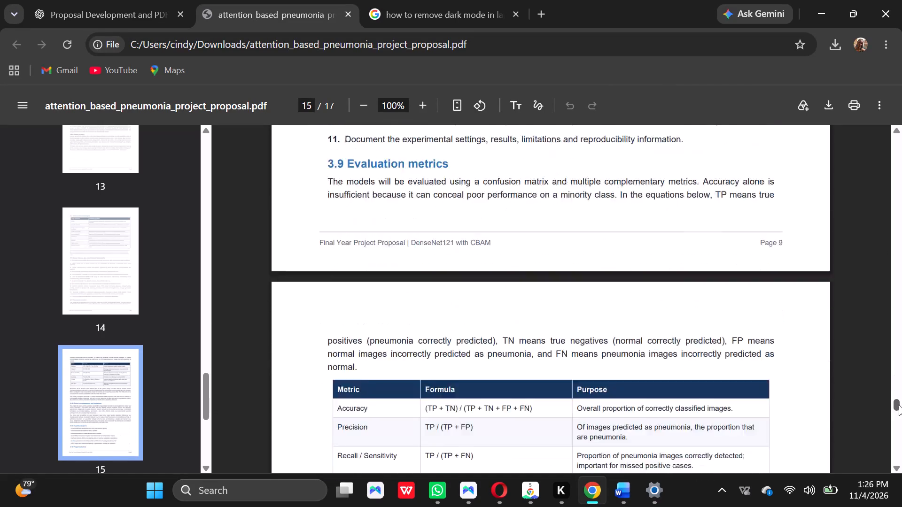
pyautogui.moveTo(899, 405); pyautogui.dragTo(898, 414)
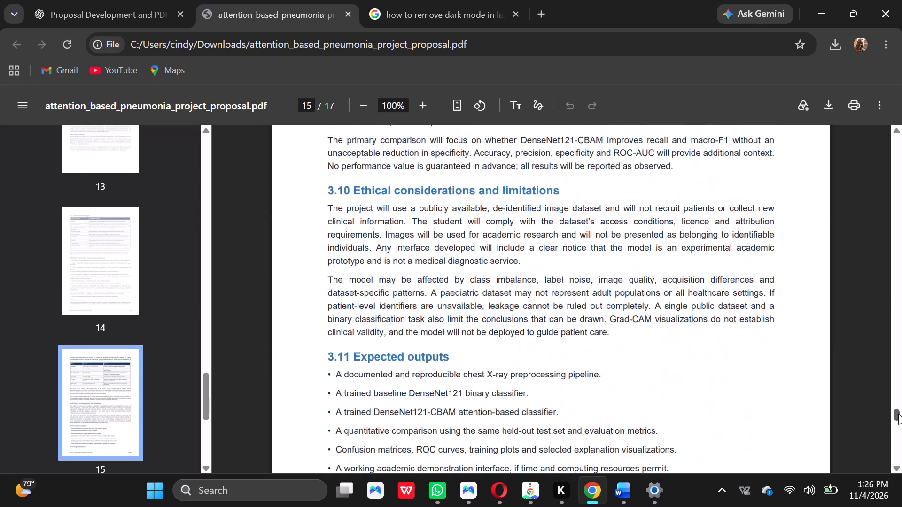
pyautogui.moveTo(898, 414); pyautogui.dragTo(897, 420)
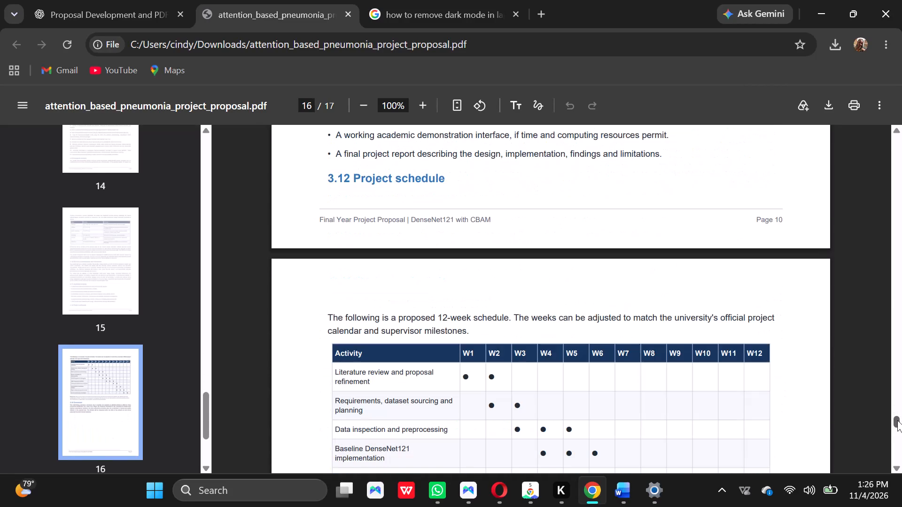
pyautogui.moveTo(897, 420); pyautogui.dragTo(896, 431)
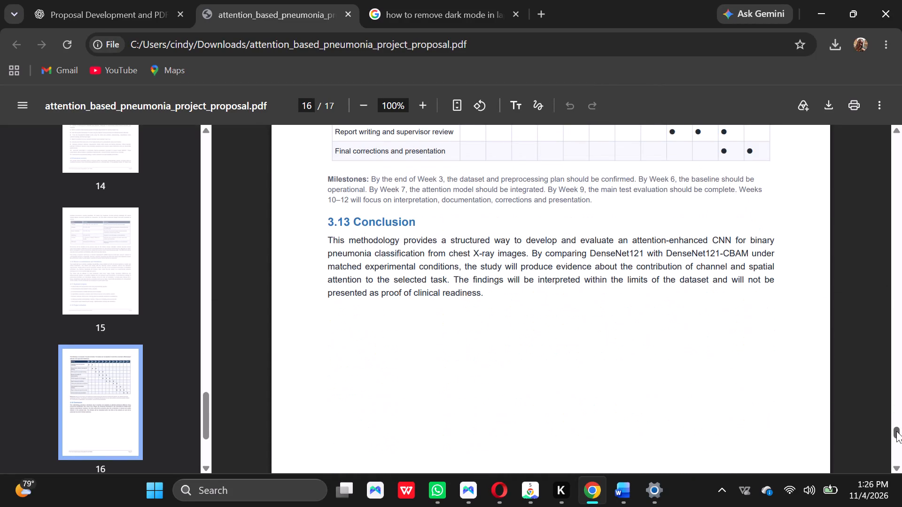
pyautogui.moveTo(896, 431); pyautogui.dragTo(891, 451)
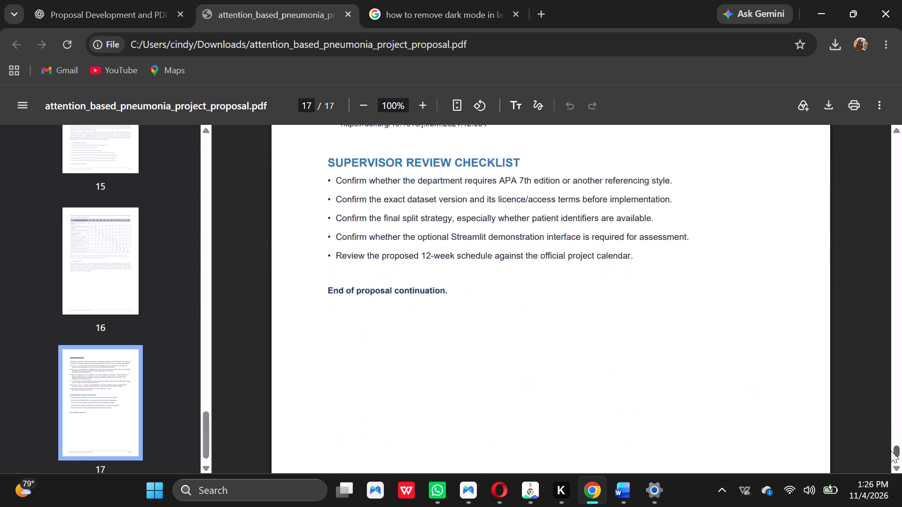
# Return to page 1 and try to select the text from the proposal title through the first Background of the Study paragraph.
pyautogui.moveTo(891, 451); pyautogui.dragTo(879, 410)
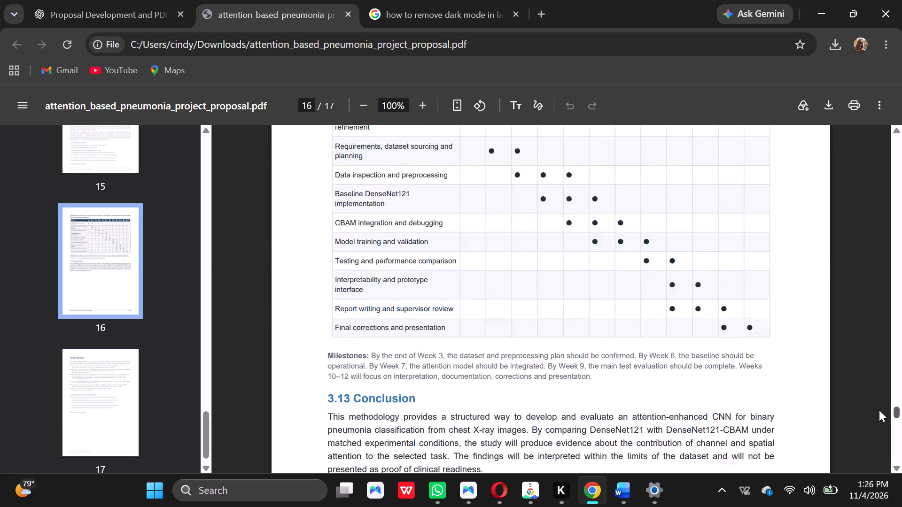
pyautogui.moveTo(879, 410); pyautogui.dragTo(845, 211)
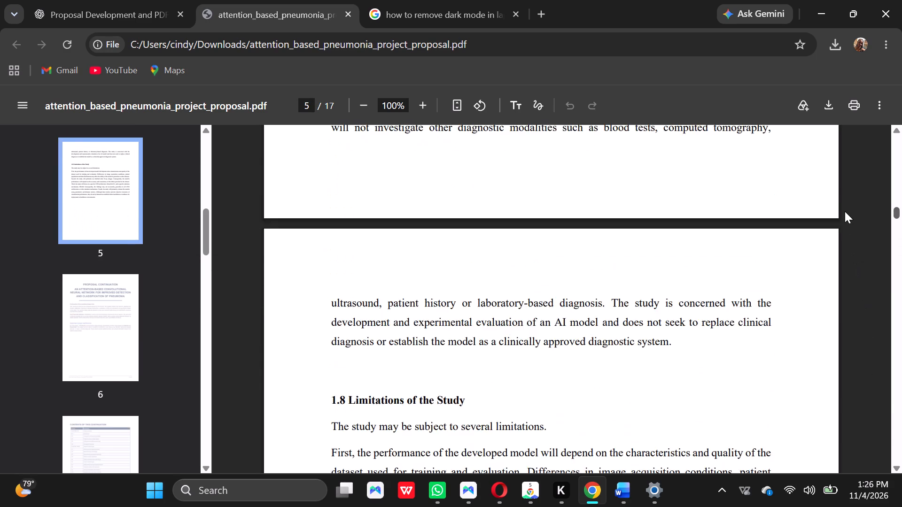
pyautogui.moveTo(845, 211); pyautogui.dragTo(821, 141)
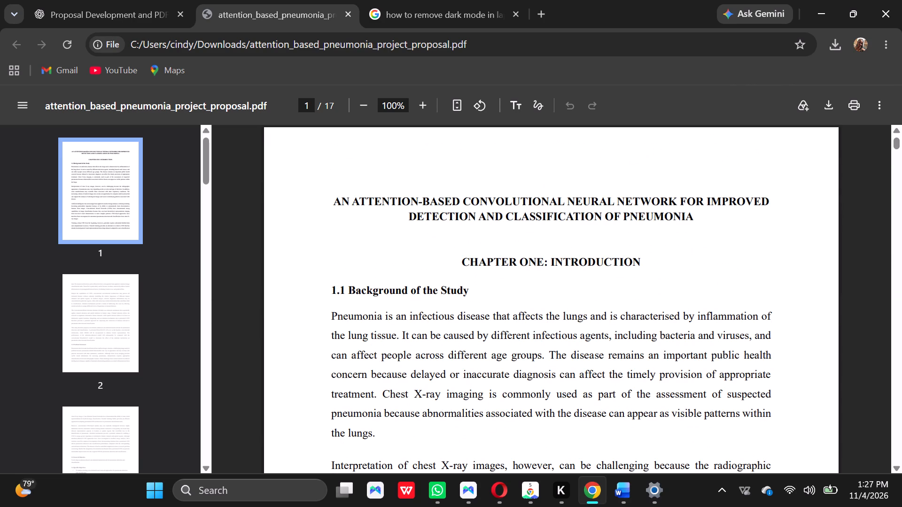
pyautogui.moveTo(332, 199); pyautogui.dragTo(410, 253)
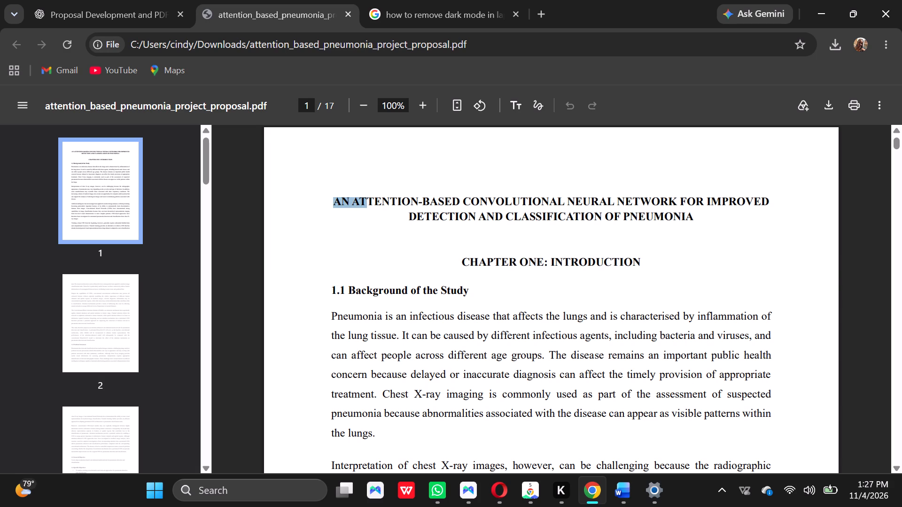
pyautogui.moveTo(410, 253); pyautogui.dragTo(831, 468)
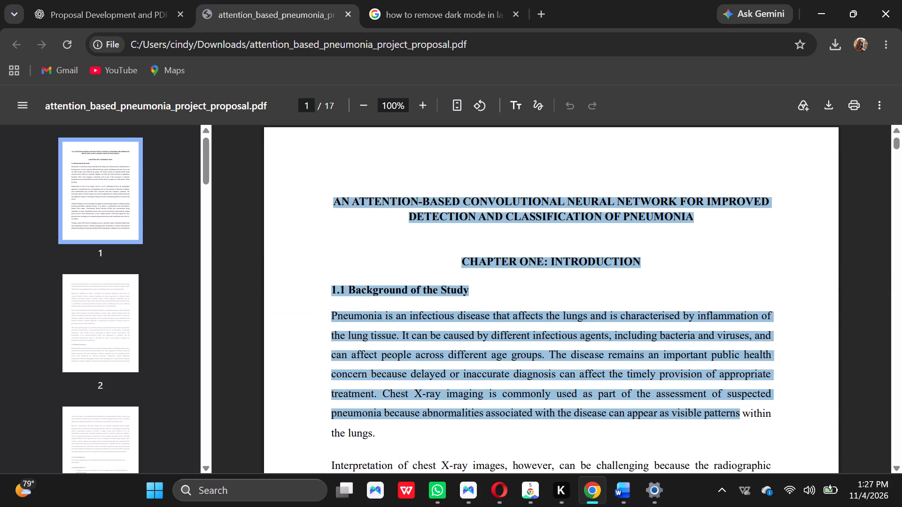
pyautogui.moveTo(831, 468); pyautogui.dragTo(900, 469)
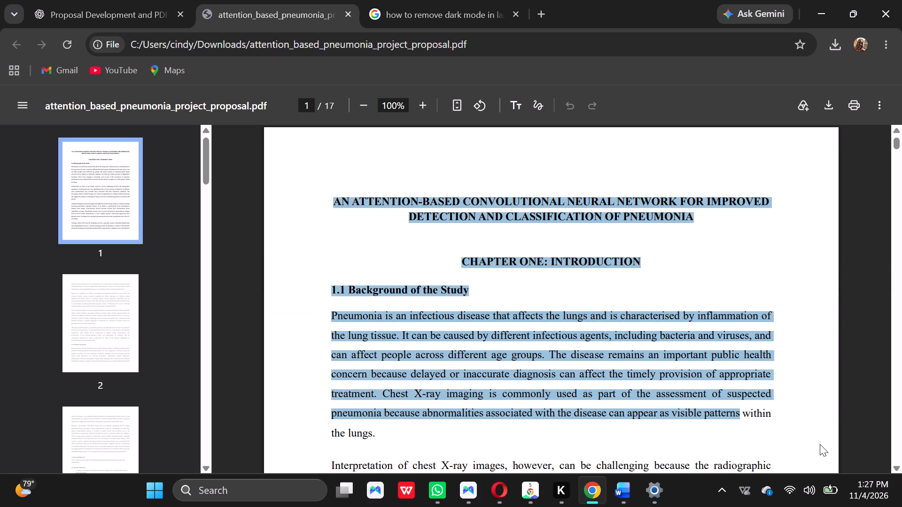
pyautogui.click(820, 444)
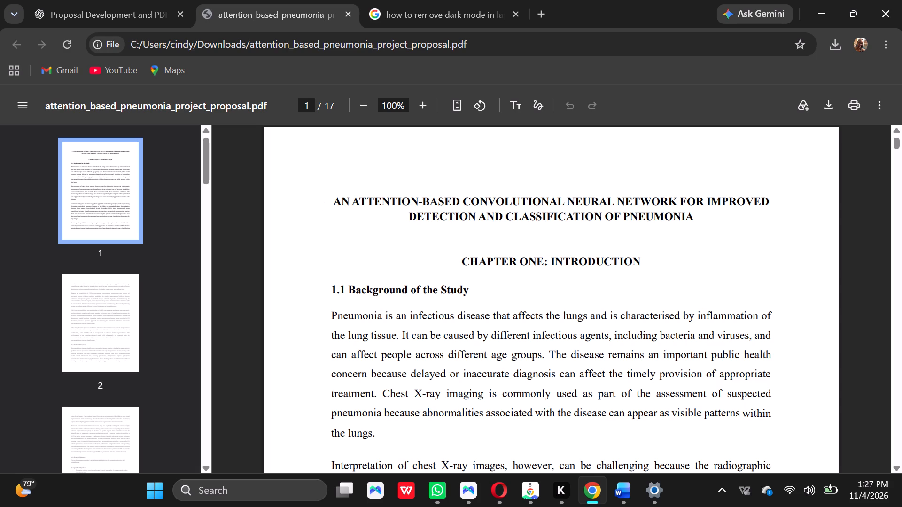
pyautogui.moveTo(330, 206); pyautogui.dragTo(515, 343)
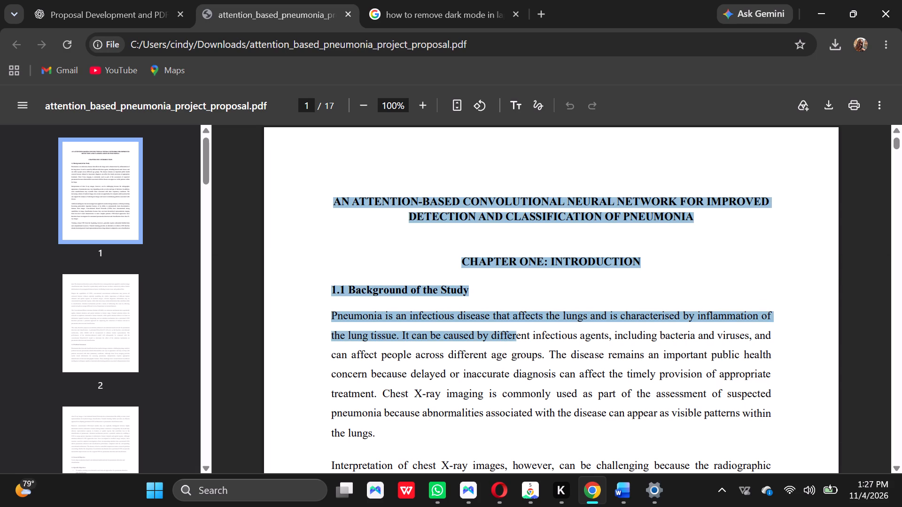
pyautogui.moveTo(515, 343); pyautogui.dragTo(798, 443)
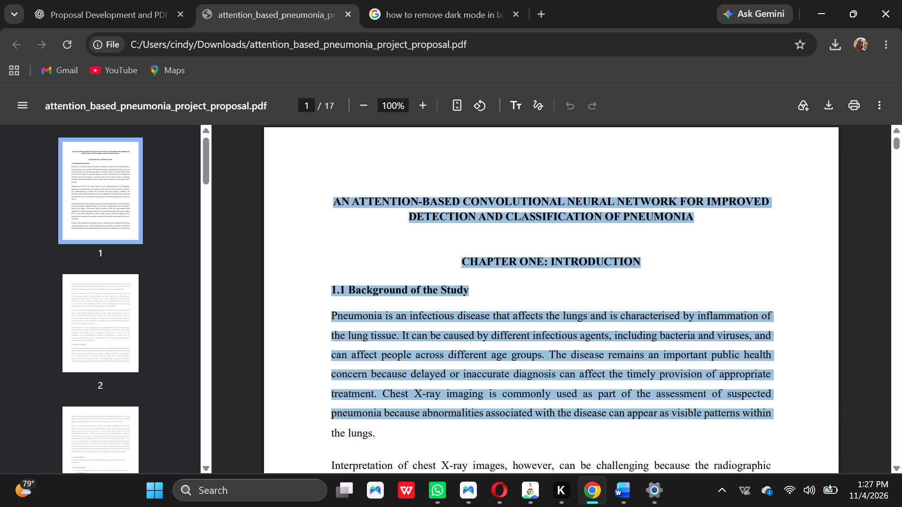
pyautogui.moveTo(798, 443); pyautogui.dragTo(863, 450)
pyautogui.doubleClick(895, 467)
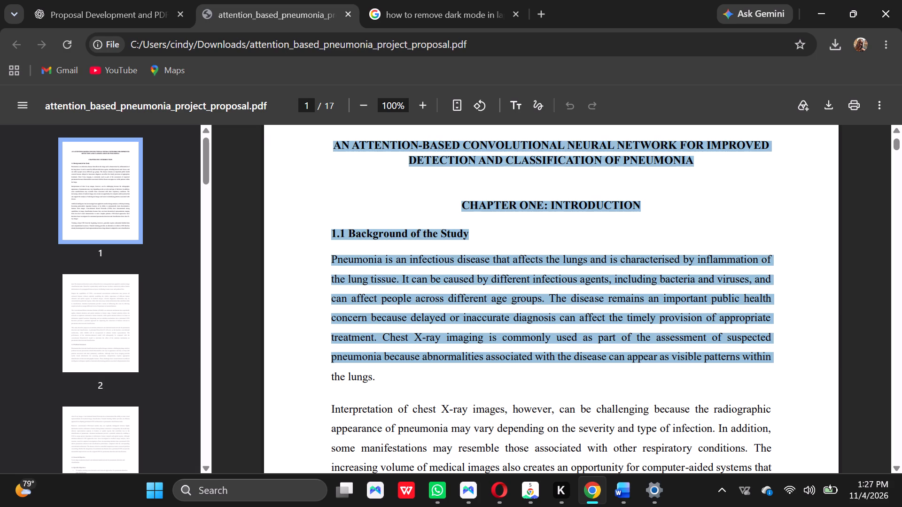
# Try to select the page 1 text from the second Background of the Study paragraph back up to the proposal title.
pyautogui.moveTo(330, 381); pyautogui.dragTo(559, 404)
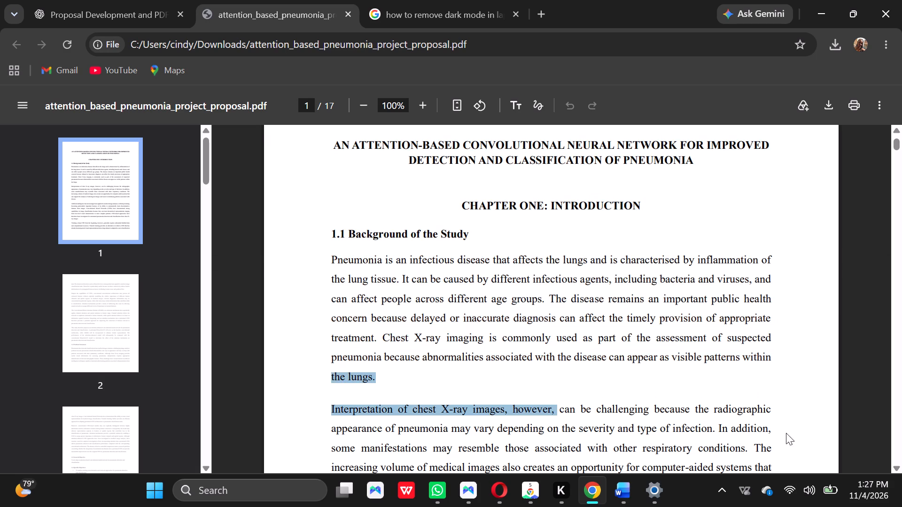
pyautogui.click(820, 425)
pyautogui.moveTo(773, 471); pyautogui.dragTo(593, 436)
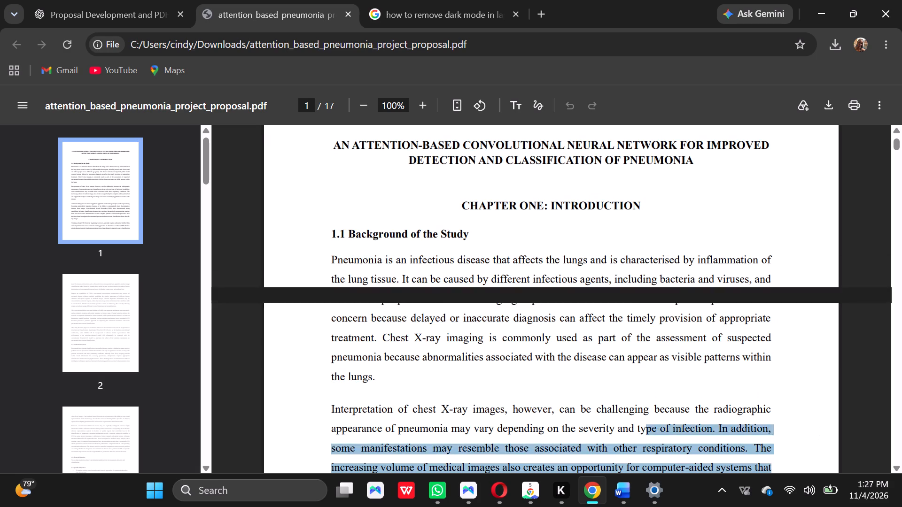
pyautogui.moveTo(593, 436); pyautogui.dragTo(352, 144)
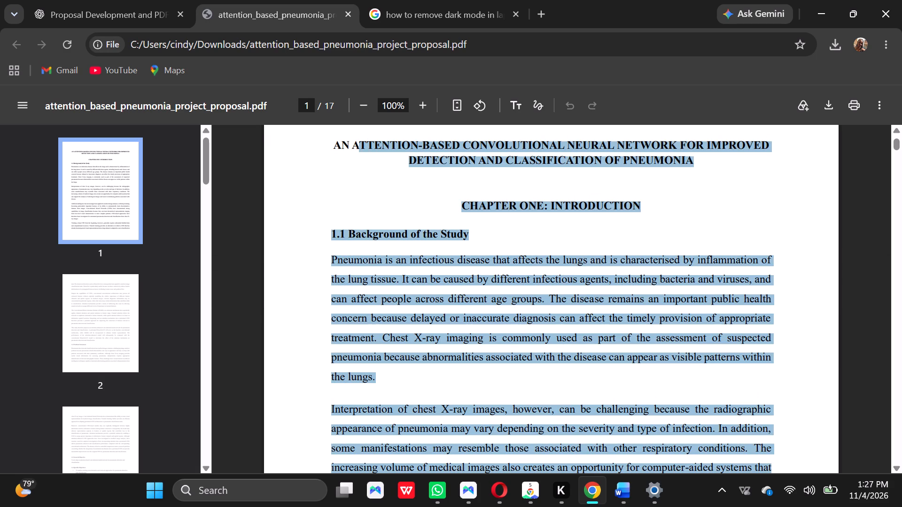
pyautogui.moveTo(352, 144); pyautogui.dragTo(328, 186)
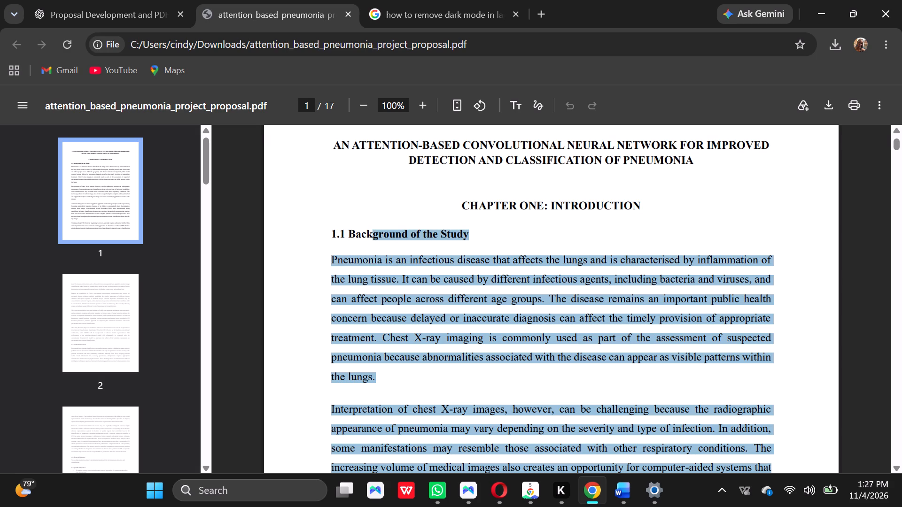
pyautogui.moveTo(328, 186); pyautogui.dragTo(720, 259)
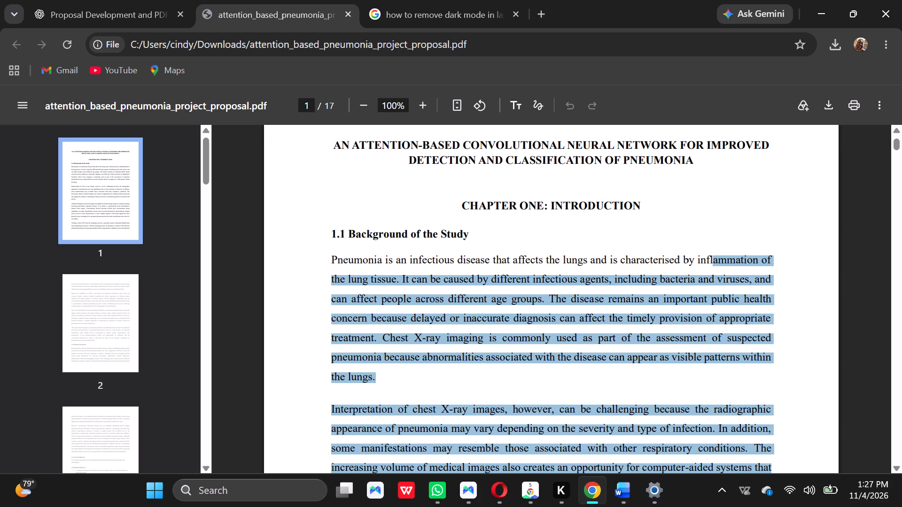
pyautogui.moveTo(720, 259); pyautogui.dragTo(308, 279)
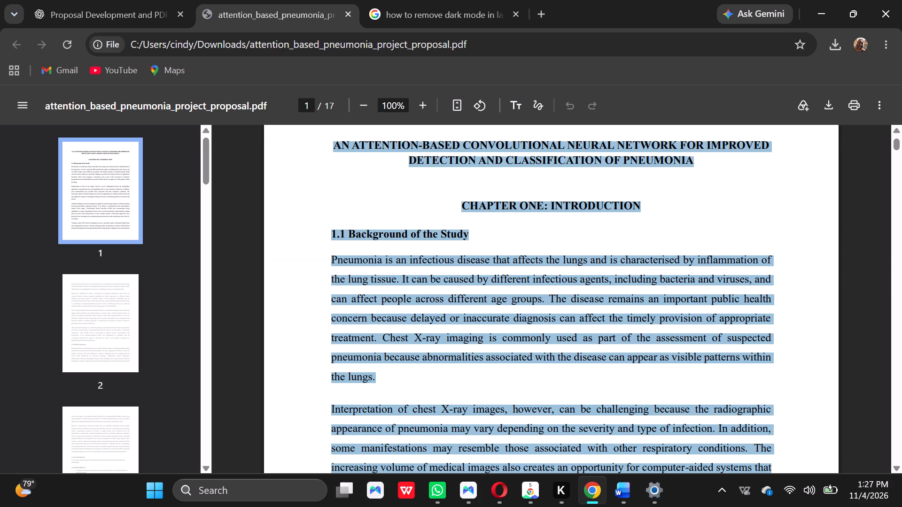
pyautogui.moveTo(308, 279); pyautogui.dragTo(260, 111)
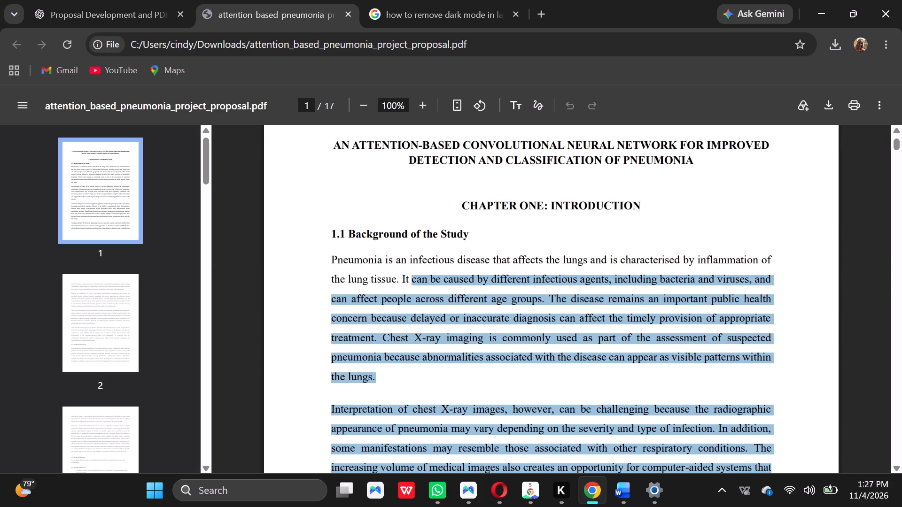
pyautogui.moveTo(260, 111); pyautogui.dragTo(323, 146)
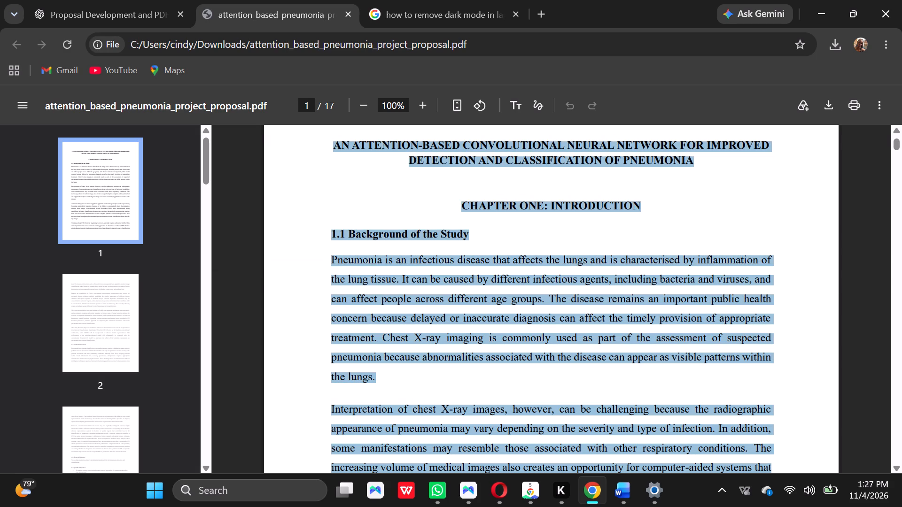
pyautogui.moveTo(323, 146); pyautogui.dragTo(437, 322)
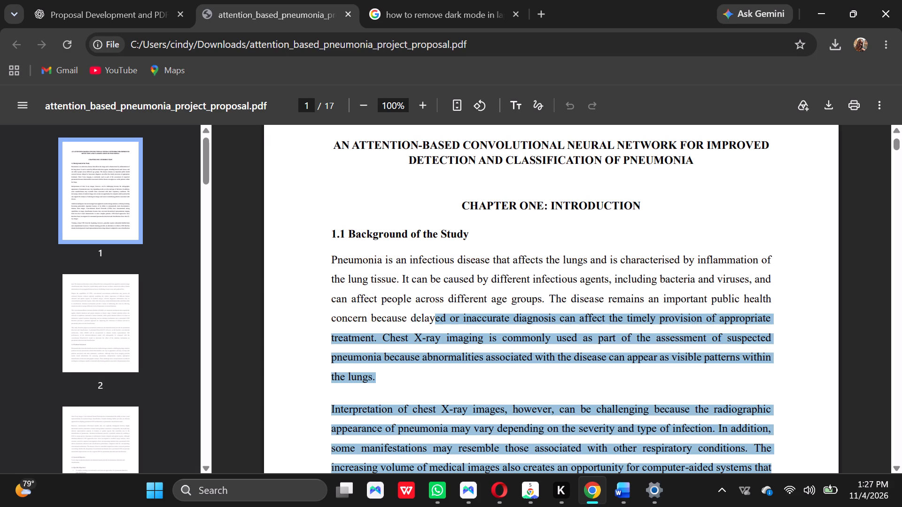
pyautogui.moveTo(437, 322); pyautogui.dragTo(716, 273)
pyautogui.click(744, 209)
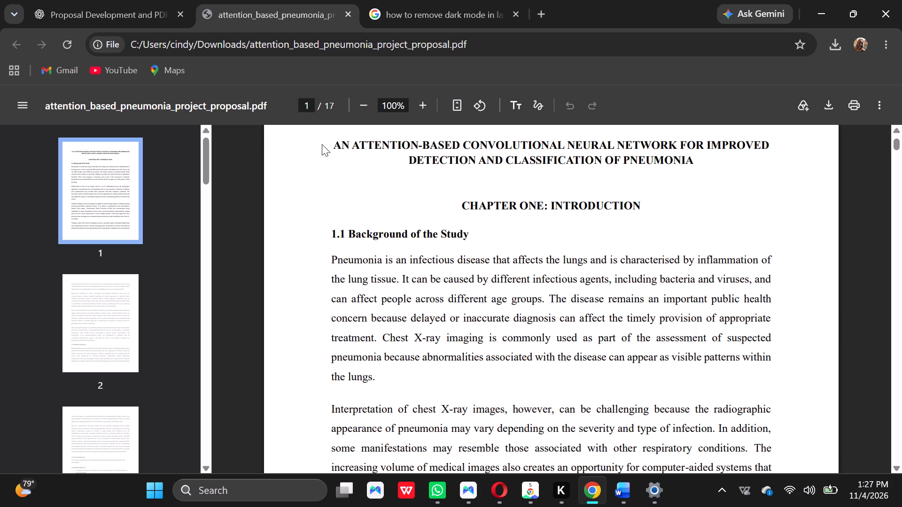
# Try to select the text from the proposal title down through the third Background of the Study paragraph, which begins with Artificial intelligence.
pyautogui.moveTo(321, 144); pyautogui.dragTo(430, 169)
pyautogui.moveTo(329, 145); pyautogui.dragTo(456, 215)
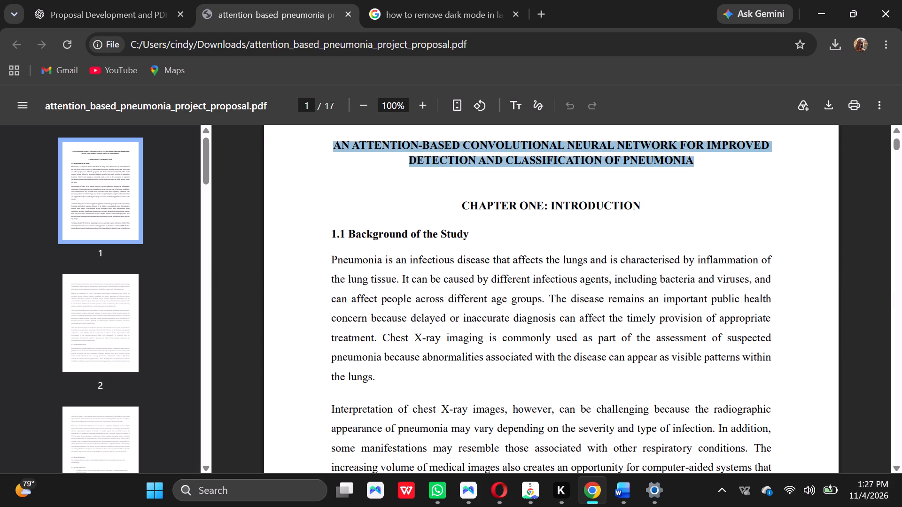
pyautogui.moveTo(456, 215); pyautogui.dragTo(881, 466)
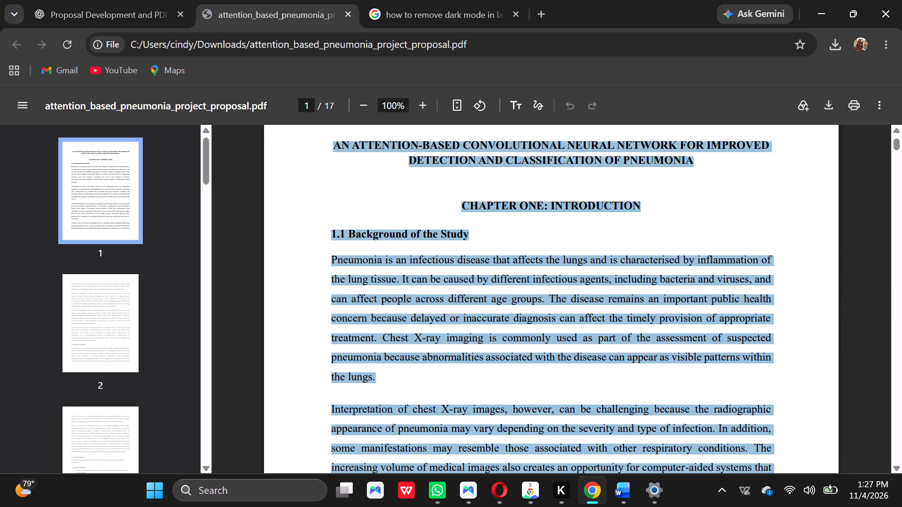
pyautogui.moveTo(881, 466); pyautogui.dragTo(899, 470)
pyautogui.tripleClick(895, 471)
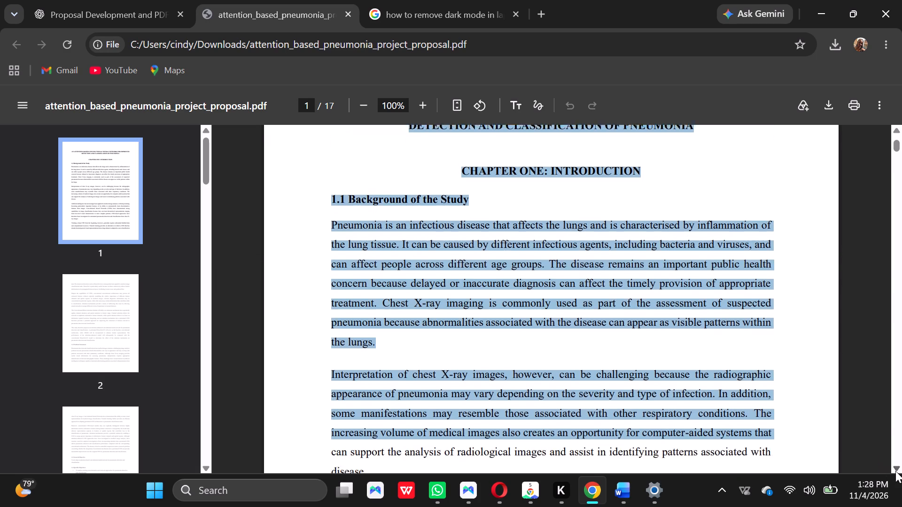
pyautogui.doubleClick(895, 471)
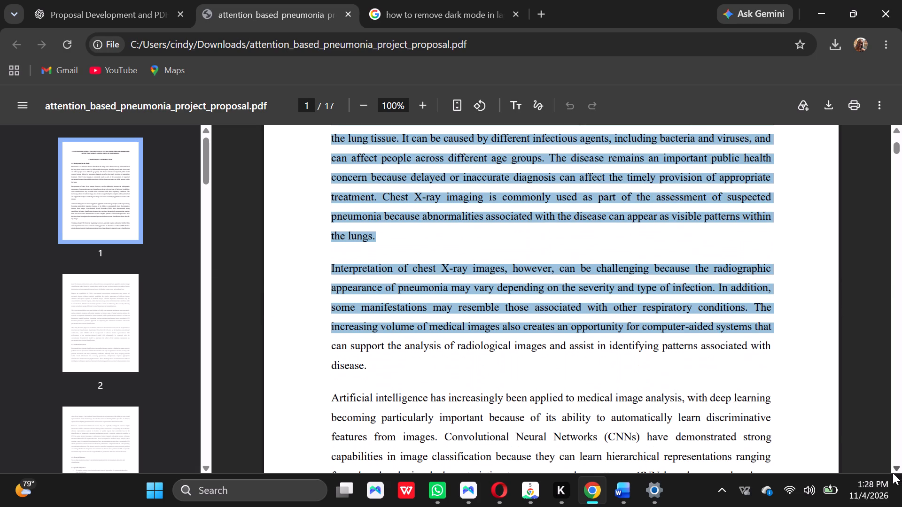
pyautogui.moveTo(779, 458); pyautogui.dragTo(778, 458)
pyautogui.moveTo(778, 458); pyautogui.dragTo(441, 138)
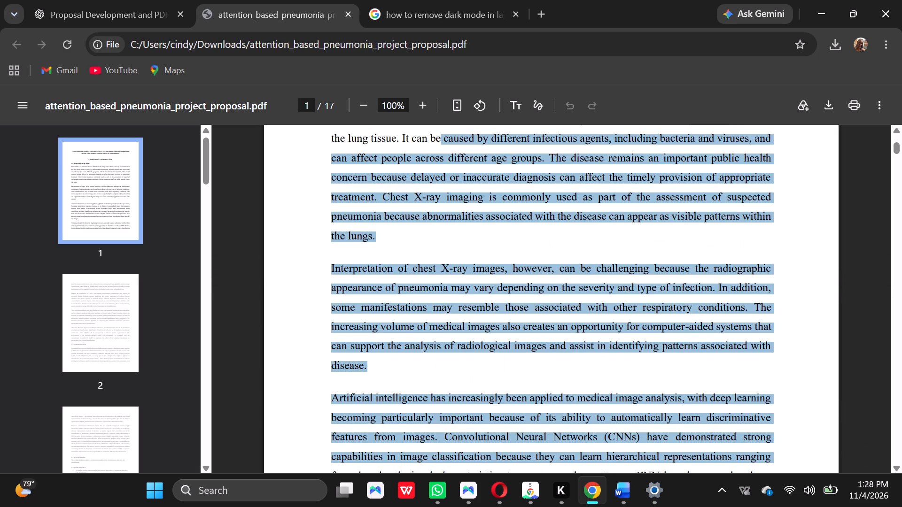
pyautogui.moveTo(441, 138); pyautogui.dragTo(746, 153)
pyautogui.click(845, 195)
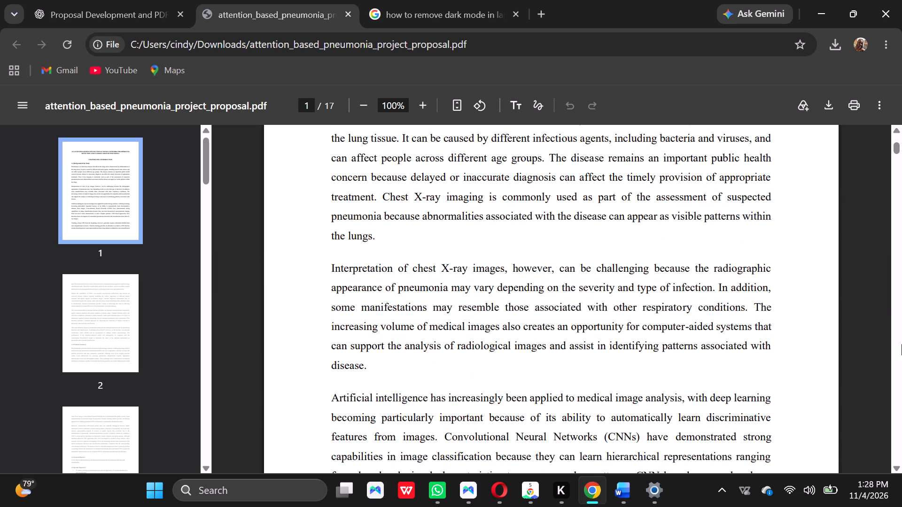
# Select all of Chapter One from its last sentence on page 5 back to the proposal title on page 1, and copy it.
pyautogui.click(895, 467)
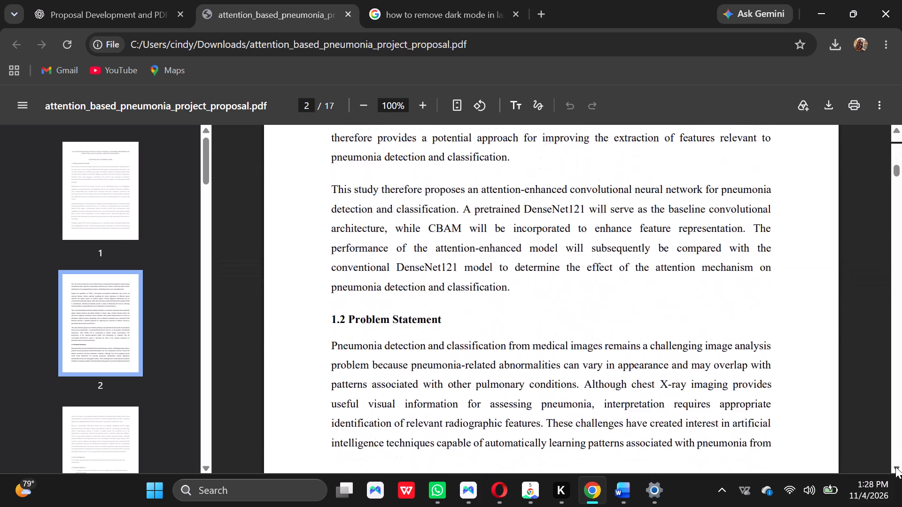
pyautogui.click(895, 467)
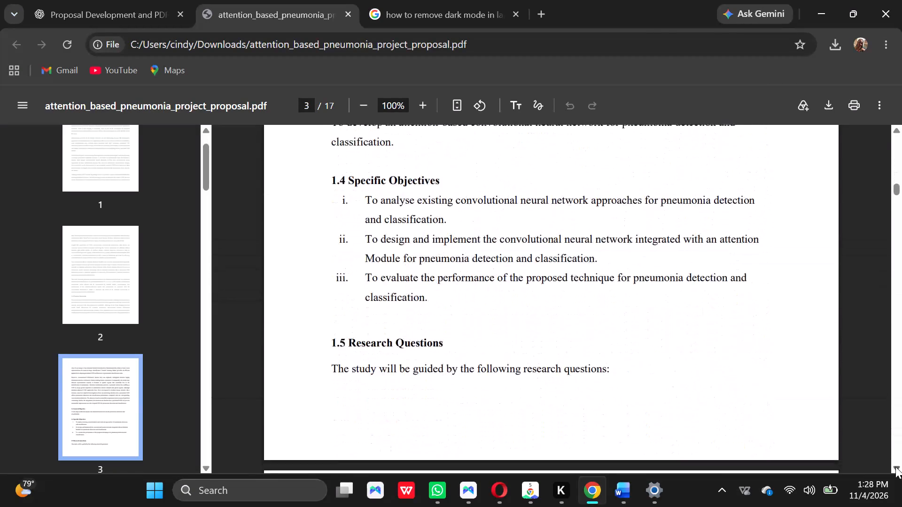
pyautogui.click(895, 467)
pyautogui.click(895, 467)
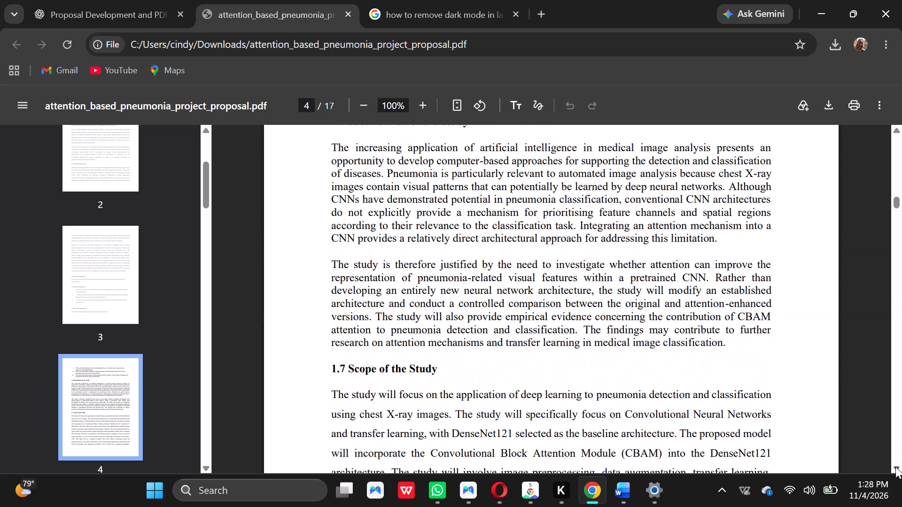
pyautogui.click(895, 467)
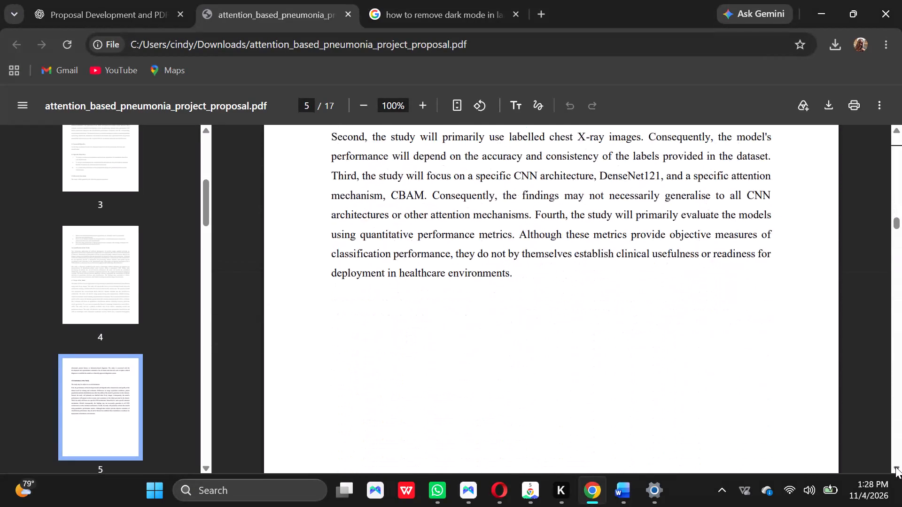
pyautogui.click(895, 467)
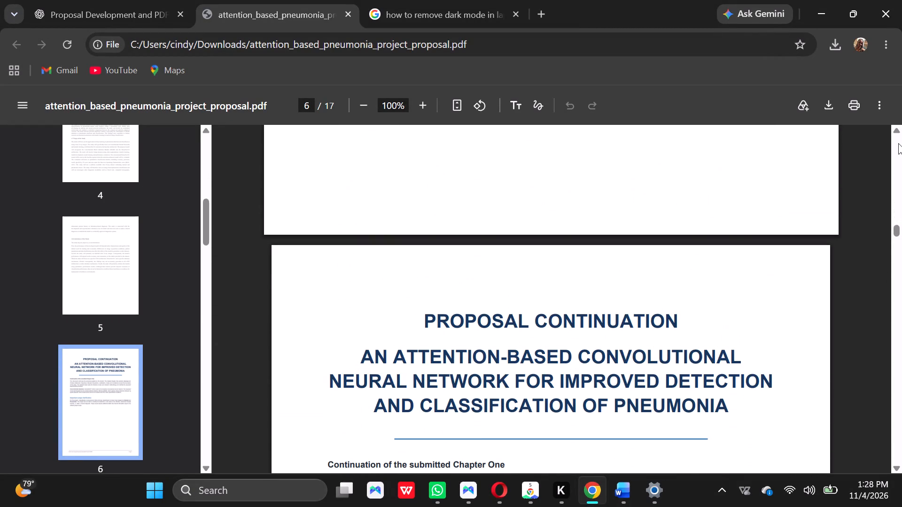
pyautogui.click(895, 129)
pyautogui.click(895, 129)
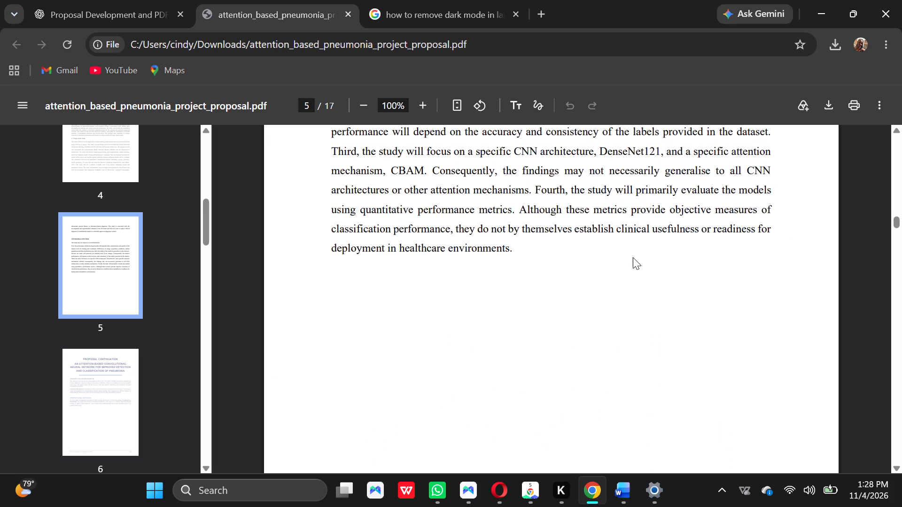
pyautogui.moveTo(533, 255); pyautogui.dragTo(459, 227)
pyautogui.moveTo(459, 227); pyautogui.dragTo(502, 258)
pyautogui.moveTo(520, 248); pyautogui.dragTo(455, 235)
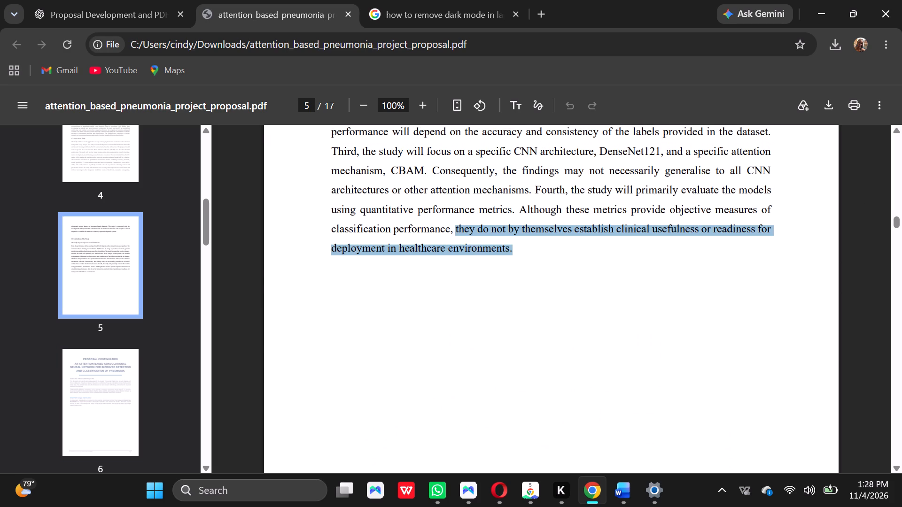
pyautogui.moveTo(455, 235); pyautogui.dragTo(342, 128)
pyautogui.press('Up')
pyautogui.press('Up')
pyautogui.press('Up')
pyautogui.press('Up')
pyautogui.press('Up')
pyautogui.press('Up')
pyautogui.press('Up')
pyautogui.press('Up')
pyautogui.press('Up')
pyautogui.press('Up')
pyautogui.press('Up')
pyautogui.press('Up')
pyautogui.press('Up')
pyautogui.press('Up')
pyautogui.press('Up')
pyautogui.press('Up')
pyautogui.press('Up')
pyautogui.press('Up')
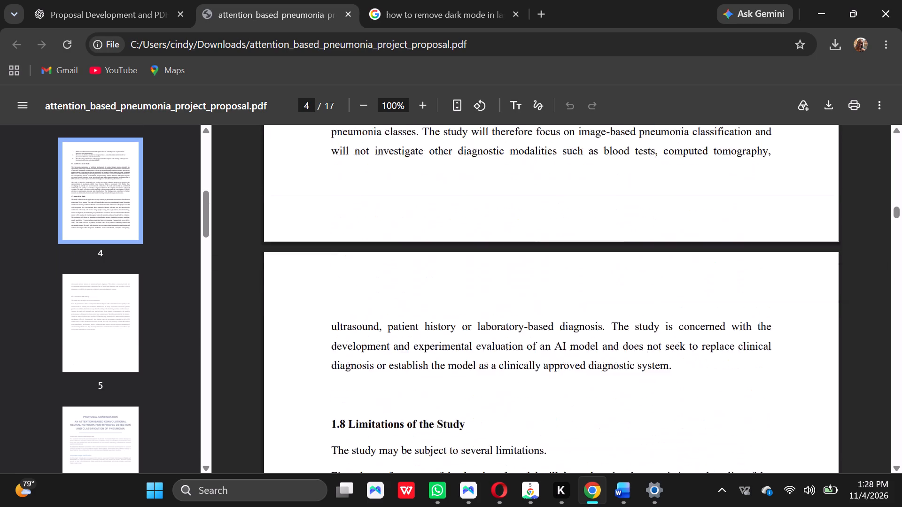
pyautogui.moveTo(342, 128); pyautogui.dragTo(340, 131)
pyautogui.press('Up')
pyautogui.press('Up')
pyautogui.press('Up')
pyautogui.press('Up')
pyautogui.press('Up')
pyautogui.press('Up')
pyautogui.press('Up')
pyautogui.press('Up')
pyautogui.press('Up')
pyautogui.press('Up')
pyautogui.press('Up')
pyautogui.press('Up')
pyautogui.press('Up')
pyautogui.press('Up')
pyautogui.press('Up')
pyautogui.press('Up')
pyautogui.press('Up')
pyautogui.press('Up')
pyautogui.press('Up')
pyautogui.press('Up')
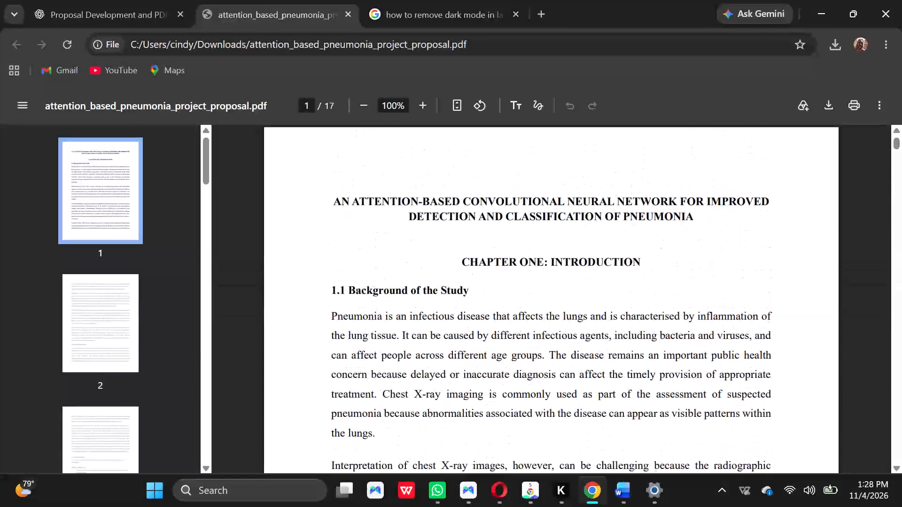
pyautogui.moveTo(340, 131); pyautogui.dragTo(379, 337)
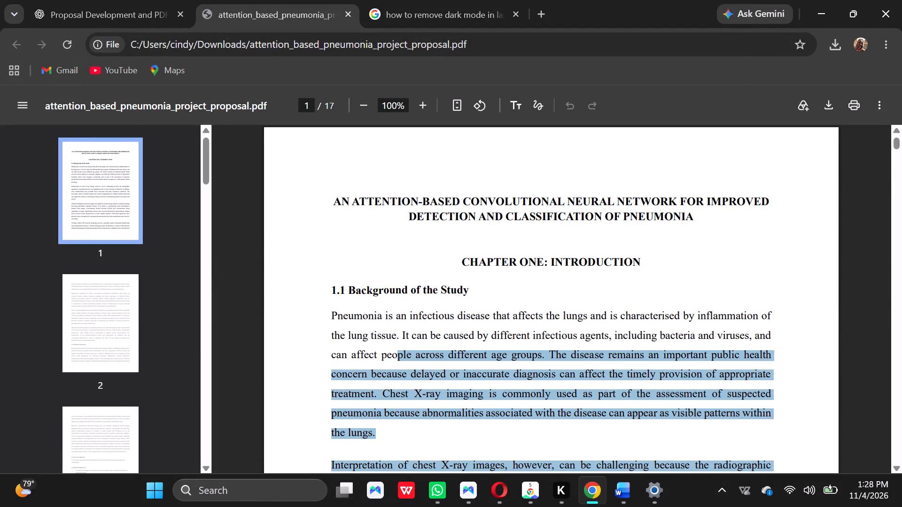
pyautogui.moveTo(379, 337); pyautogui.dragTo(328, 198)
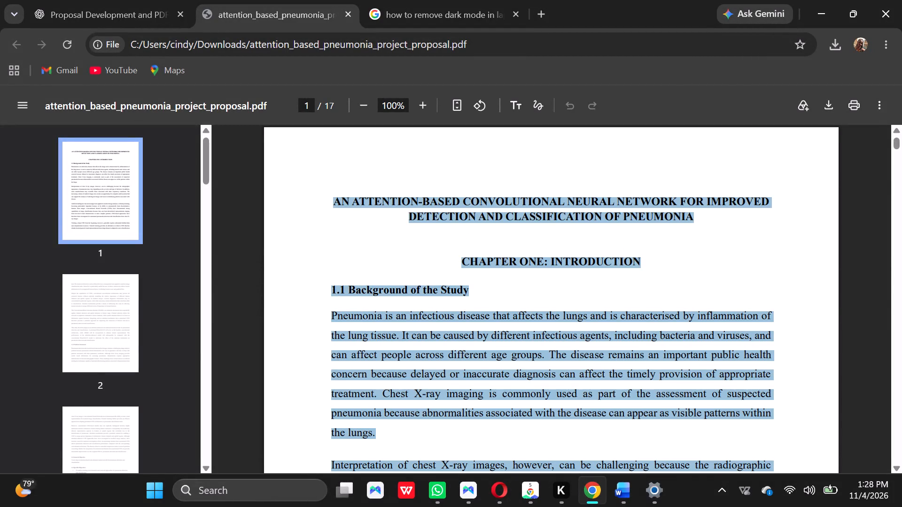
pyautogui.hotkey('ctrl', 'c')
pyautogui.moveTo(328, 198); pyautogui.dragTo(605, 2)
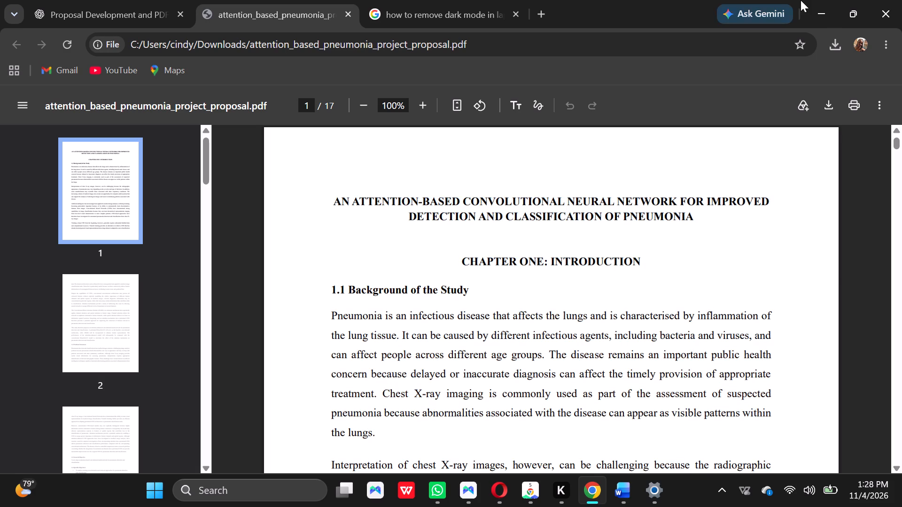
# Switch to the PROPOSAL DRAFT document in Word and insert 15 blank lines above the CHAPTER TWO: LITERATURE REVIEW heading.
pyautogui.click(817, 2)
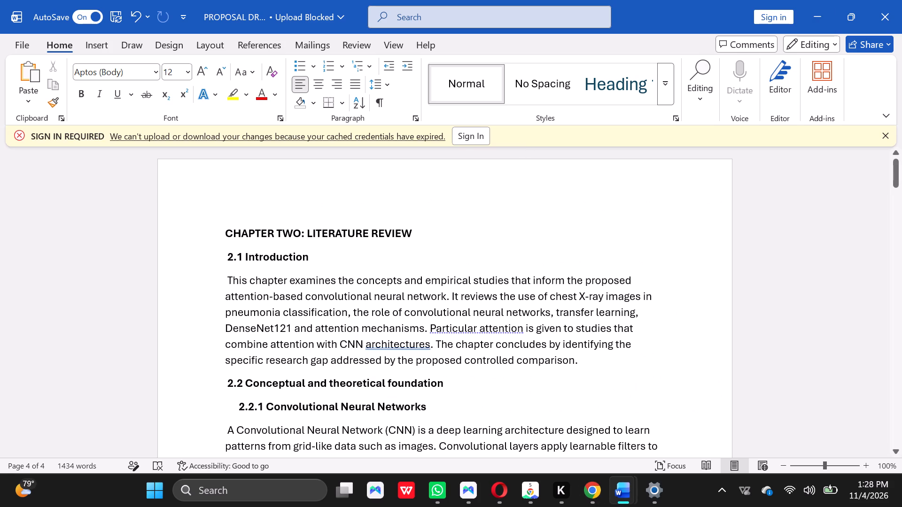
pyautogui.click(308, 185)
pyautogui.click(262, 184)
pyautogui.click(225, 228)
pyautogui.press('Return')
pyautogui.press('Return')
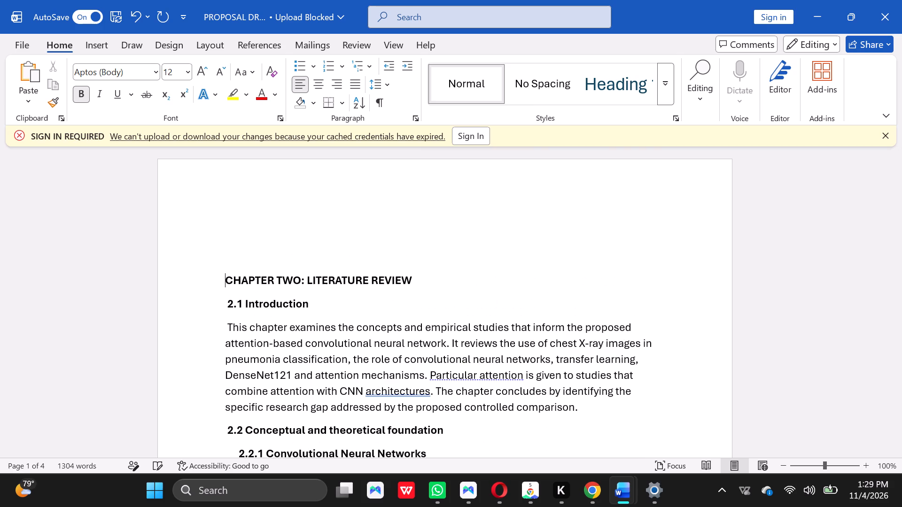
pyautogui.press('Return')
pyautogui.press('Return')
pyautogui.press('Return')
pyautogui.press('Return')
pyautogui.press('Return')
pyautogui.press('Return')
pyautogui.press('Return')
pyautogui.press('Return')
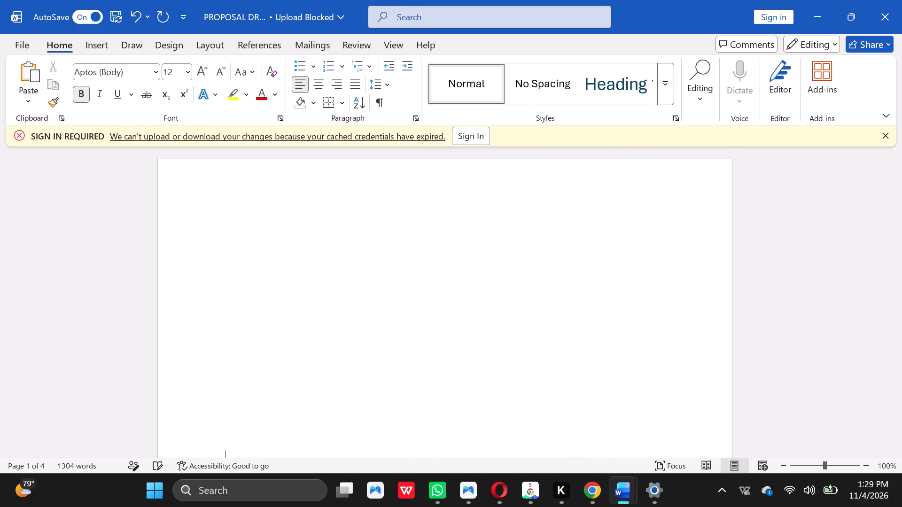
pyautogui.press('Return')
pyautogui.press('Return')
pyautogui.press('Return')
pyautogui.press('Return')
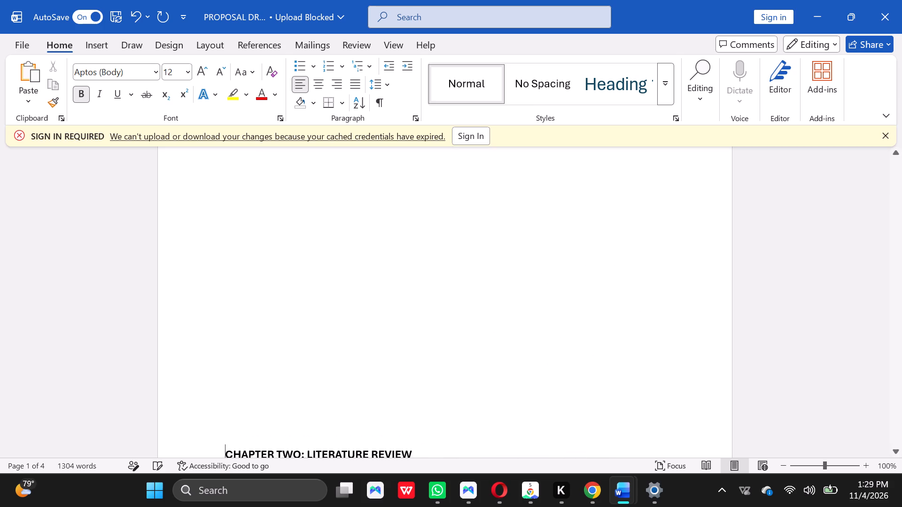
pyautogui.press('Return')
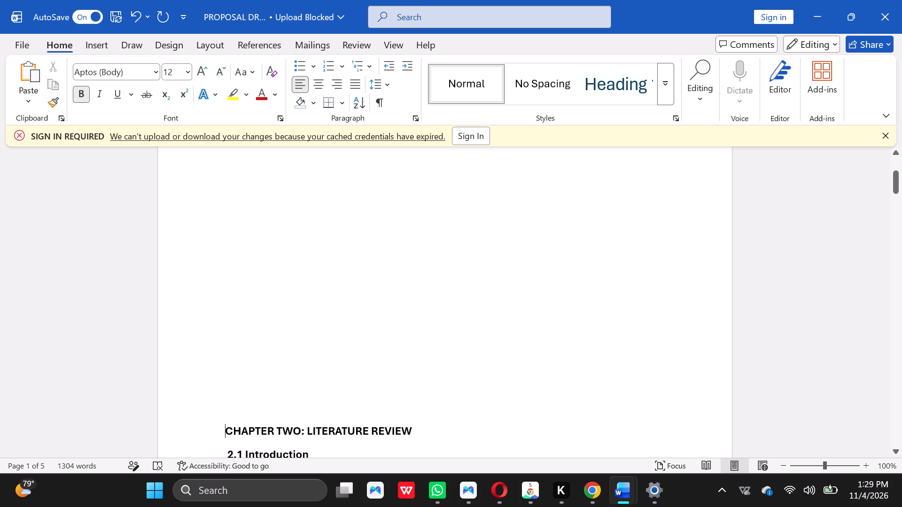
# Paste the copied Chapter One text into the blank space above Chapter Two and turn off bold at its end.
pyautogui.click(246, 176)
pyautogui.hotkey('ctrl', 'v')
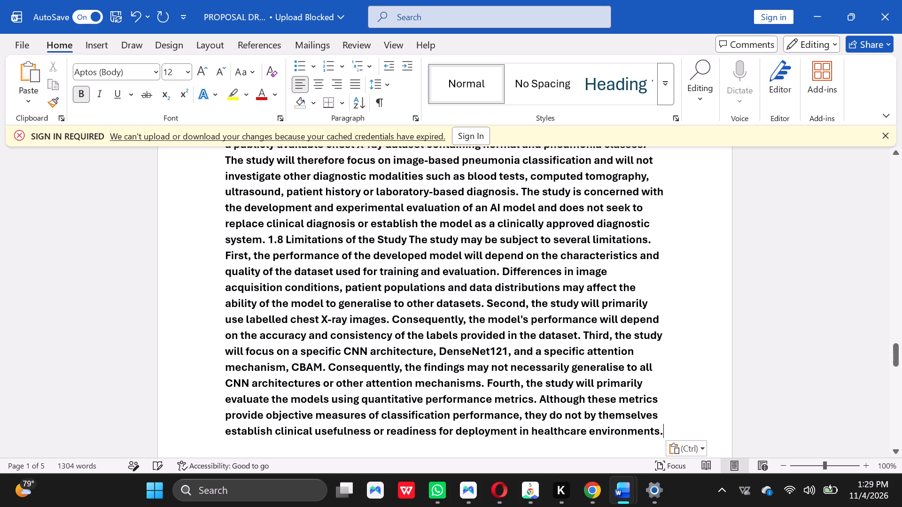
pyautogui.click(81, 91)
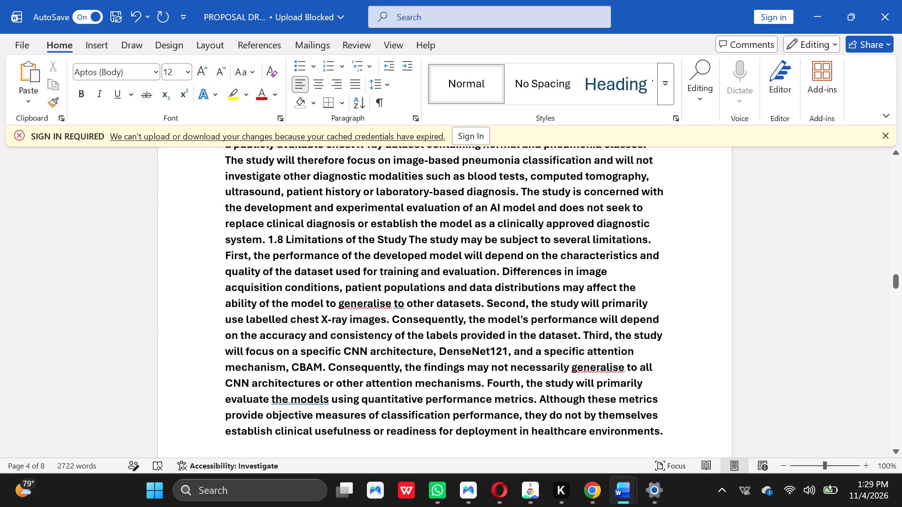
# Delete the blank lines above the pasted proposal title on page 1, along with the title's opening word AN.
pyautogui.click(897, 449)
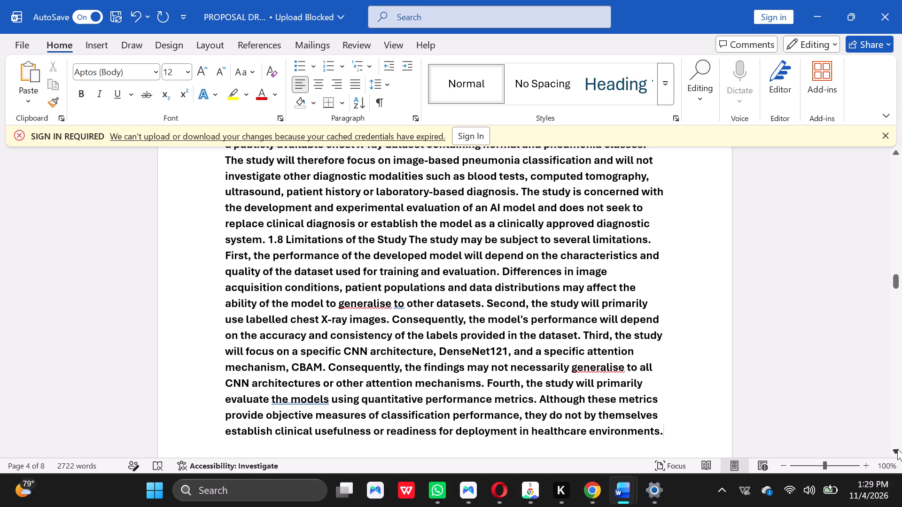
pyautogui.click(897, 449)
pyautogui.click(897, 449)
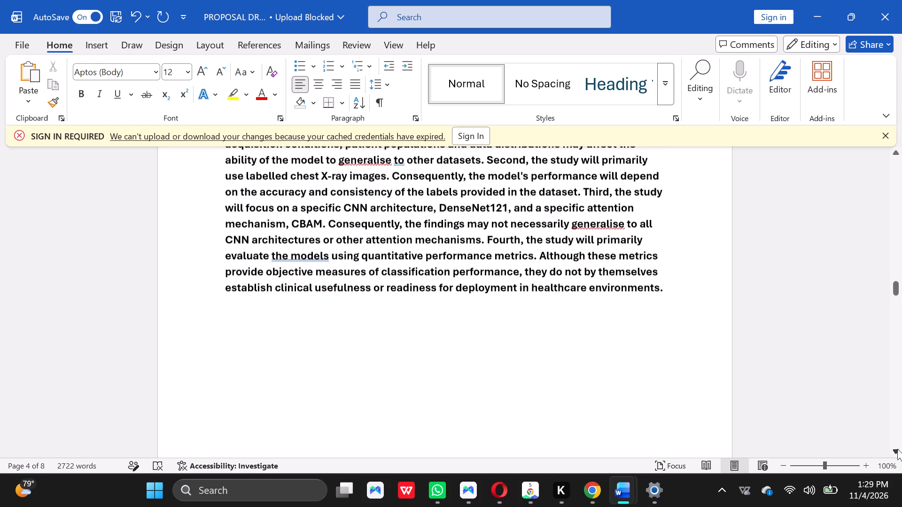
pyautogui.click(897, 449)
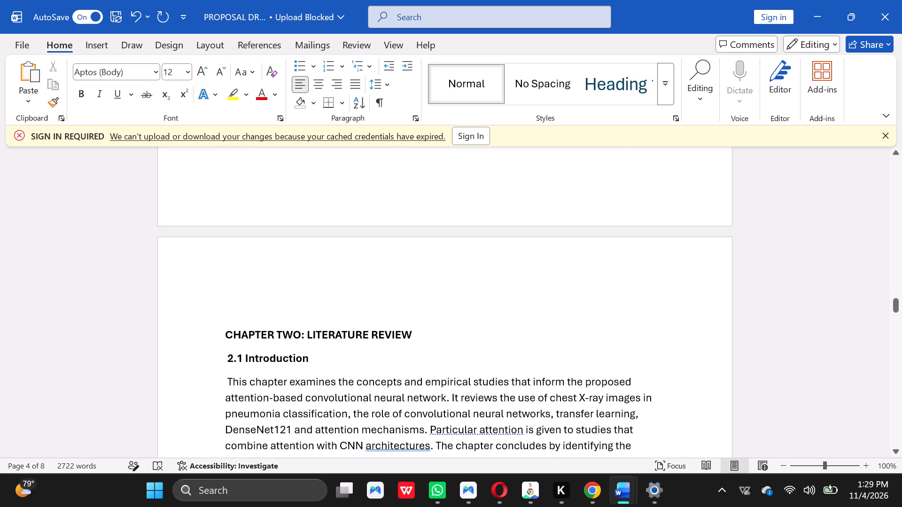
pyautogui.click(894, 151)
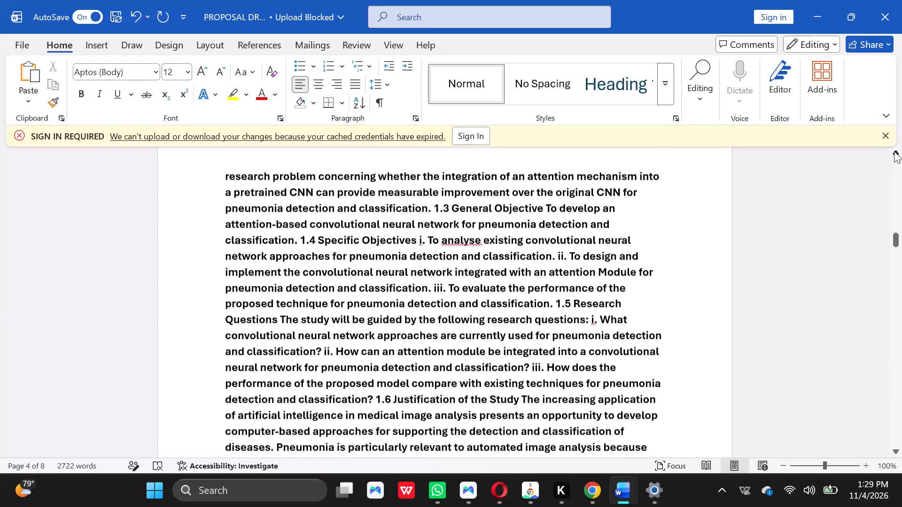
pyautogui.click(894, 151)
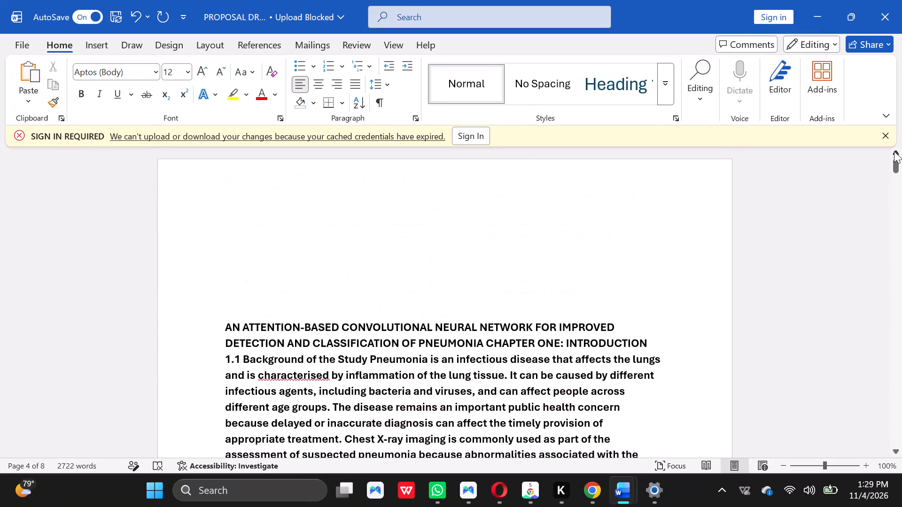
pyautogui.moveTo(668, 279); pyautogui.dragTo(620, 245)
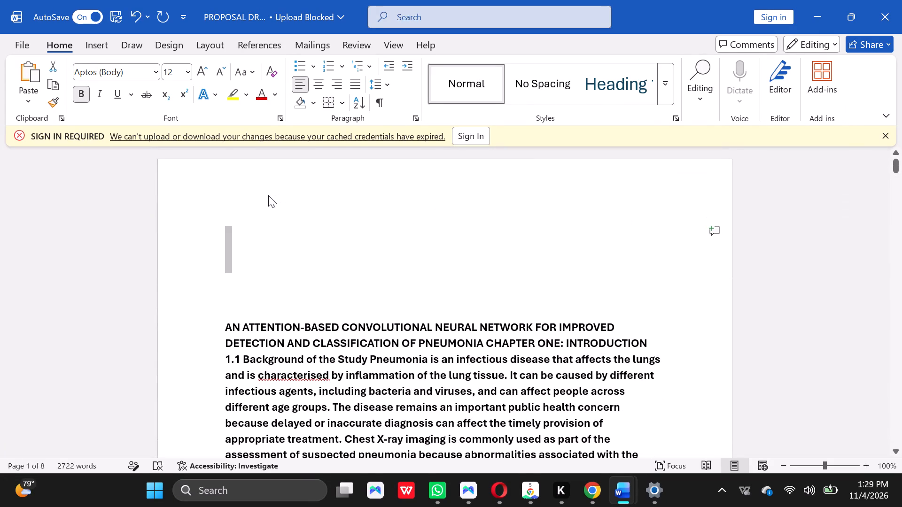
pyautogui.click(263, 199)
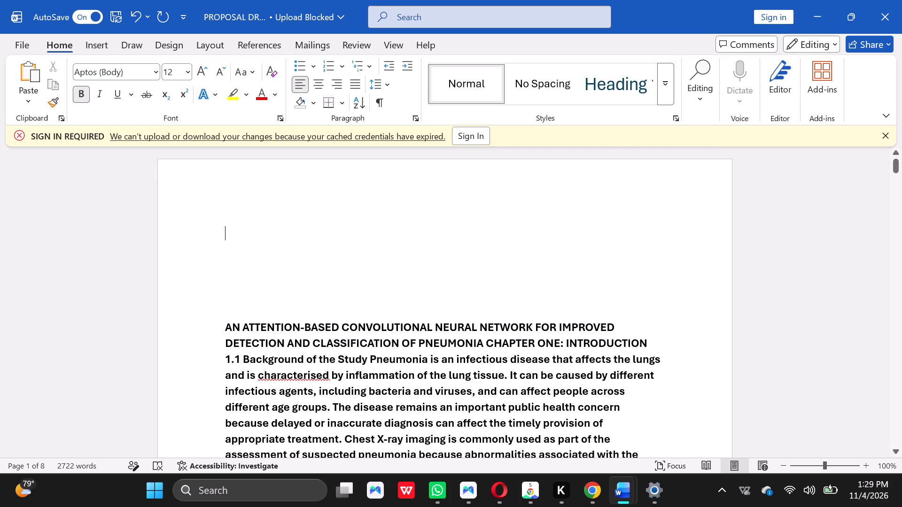
pyautogui.press('BackSpace')
pyautogui.press('BackSpace')
pyautogui.press('BackSpace')
pyautogui.press('BackSpace')
pyautogui.press('BackSpace')
pyautogui.press('Delete')
pyautogui.press('Delete')
pyautogui.press('Delete')
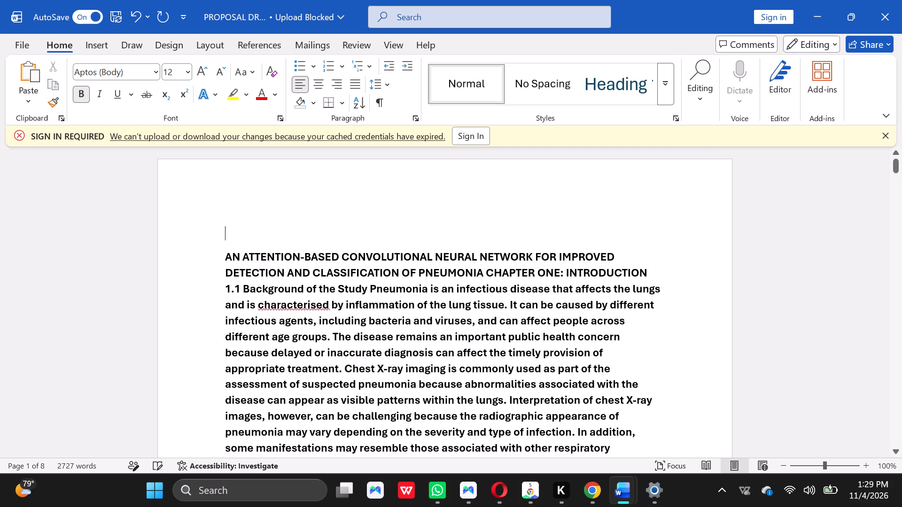
pyautogui.press('Delete')
pyautogui.press('Delete')
pyautogui.press('Delete')
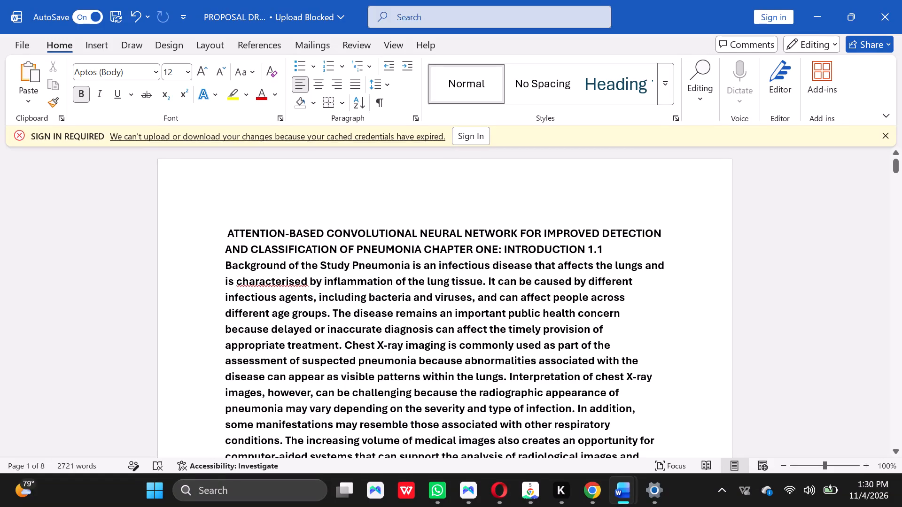
# Put the proposal title, CHAPTER ONE: INTRODUCTION and 1.1 Background of the Study on separate lines, removing the automatic number from the paragraph below.
pyautogui.click(423, 249)
pyautogui.press('Return')
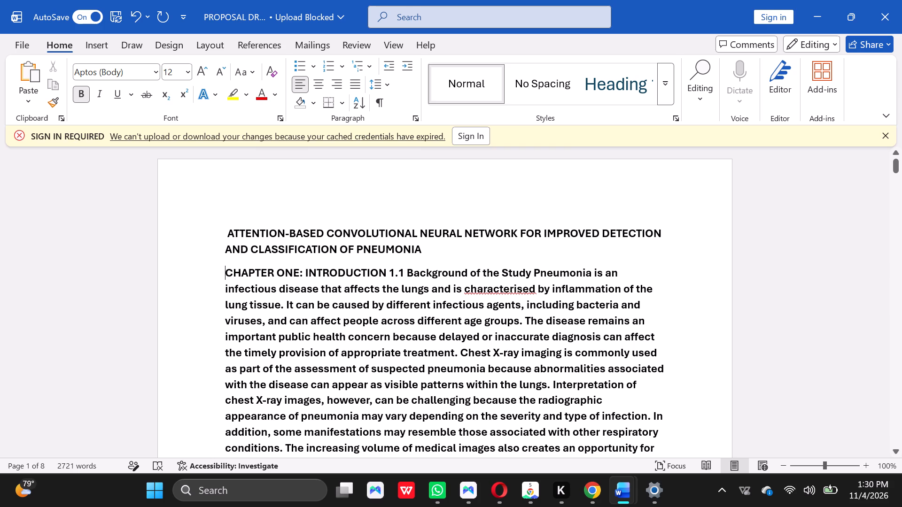
pyautogui.click(385, 271)
pyautogui.press('Return')
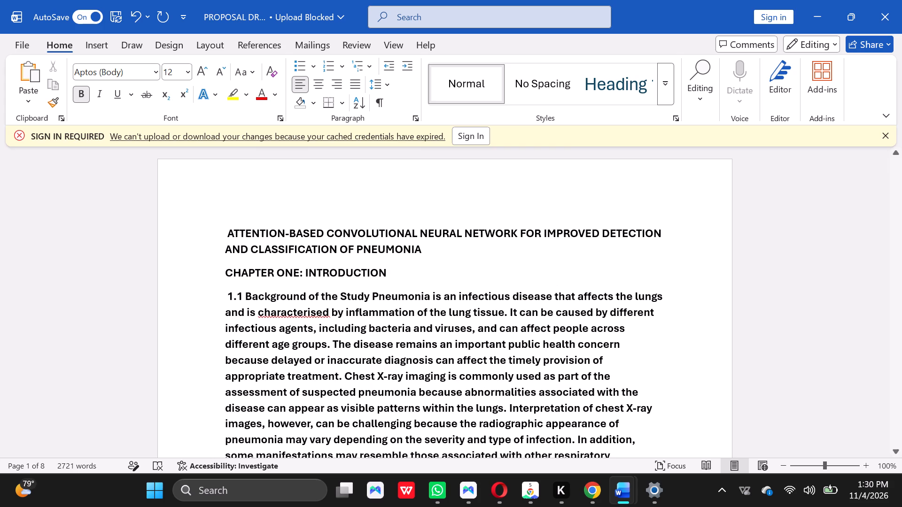
pyautogui.click(368, 298)
pyautogui.press('Return')
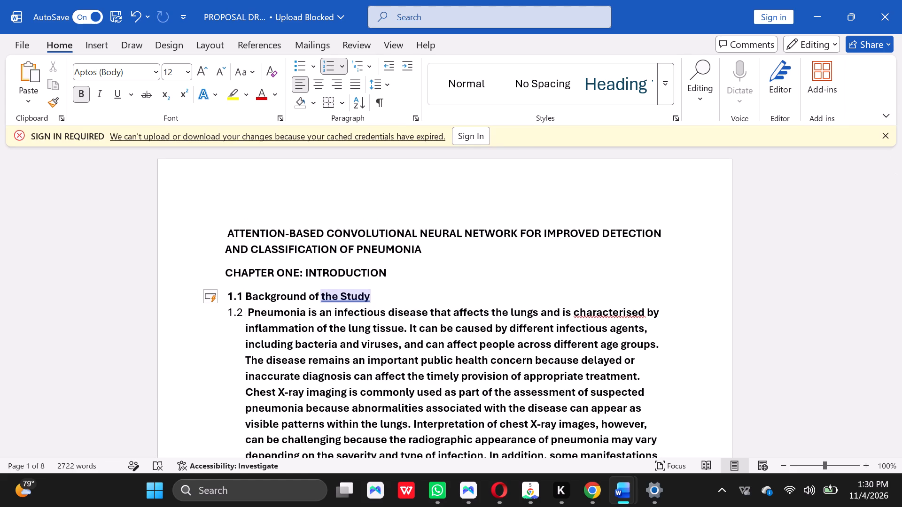
pyautogui.press('BackSpace')
pyautogui.click(383, 299)
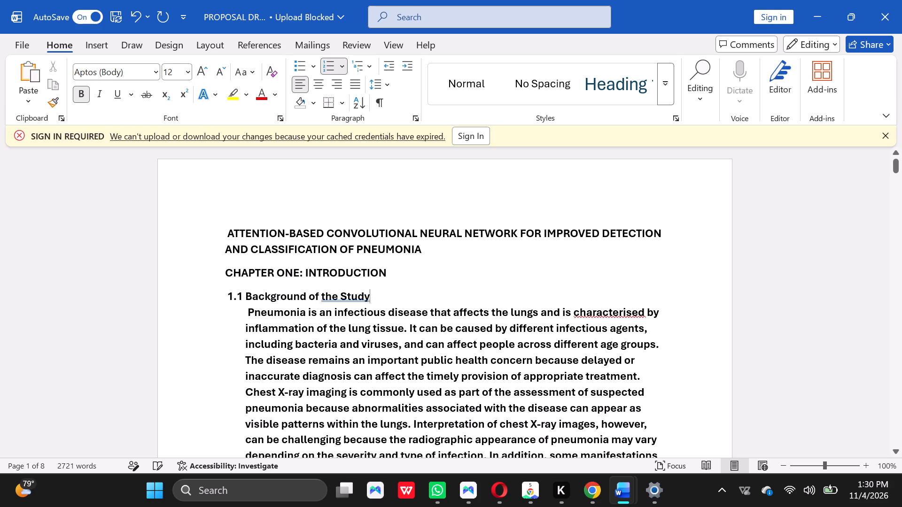
# Center the CHAPTER ONE: INTRODUCTION heading and add a blank line between it and the proposal title.
pyautogui.moveTo(225, 275); pyautogui.dragTo(278, 277)
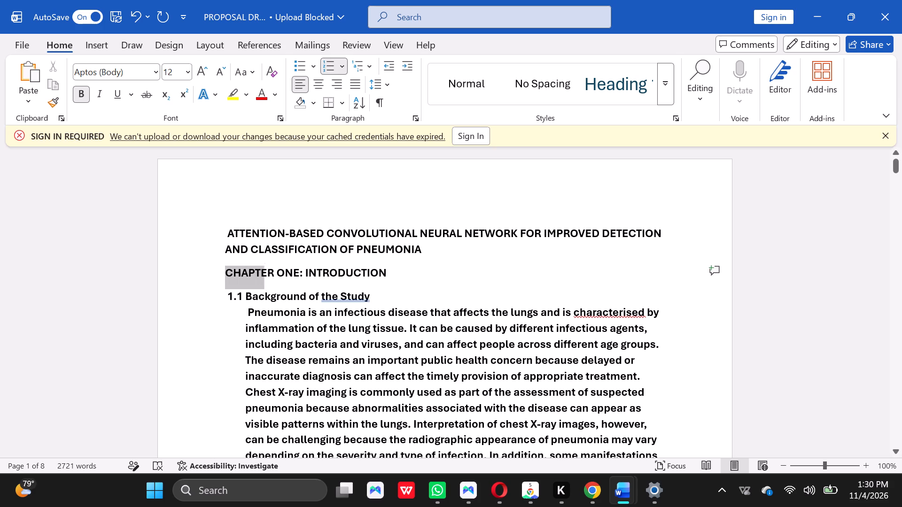
pyautogui.moveTo(278, 277); pyautogui.dragTo(389, 280)
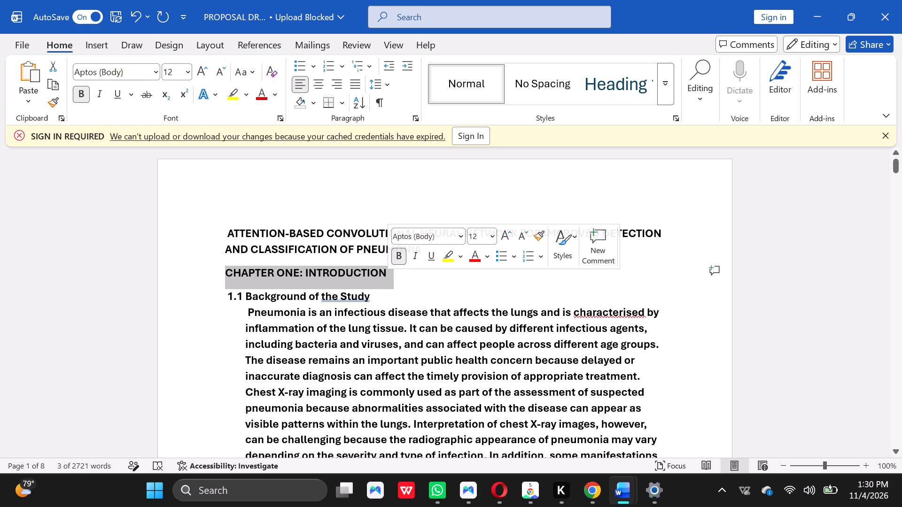
pyautogui.click(320, 84)
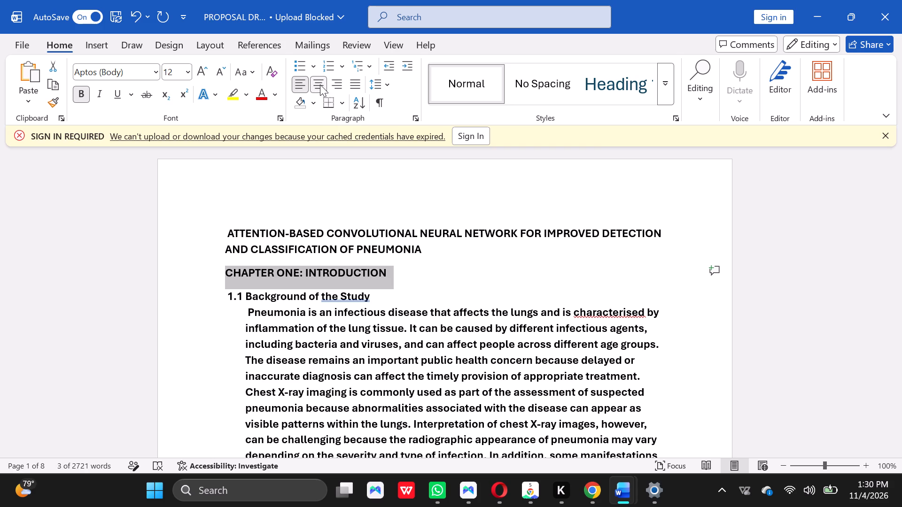
pyautogui.click(445, 251)
pyautogui.press('Return')
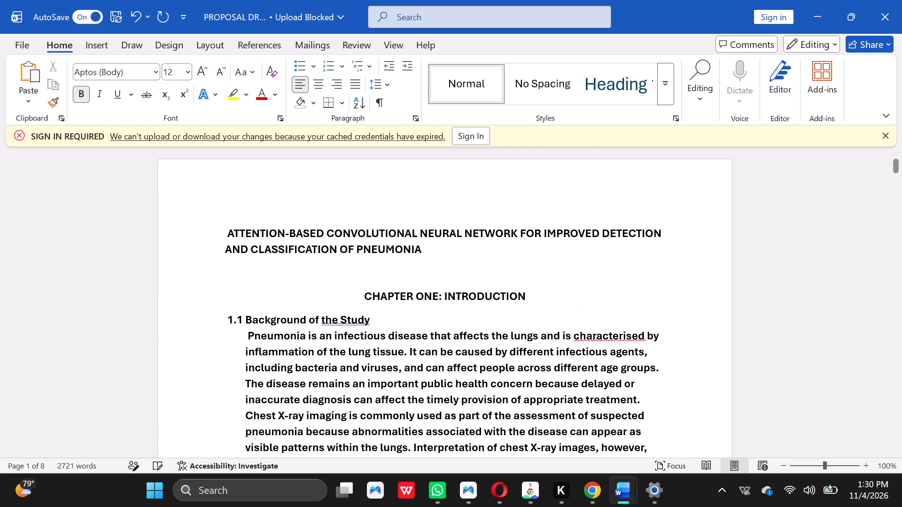
pyautogui.click(445, 251)
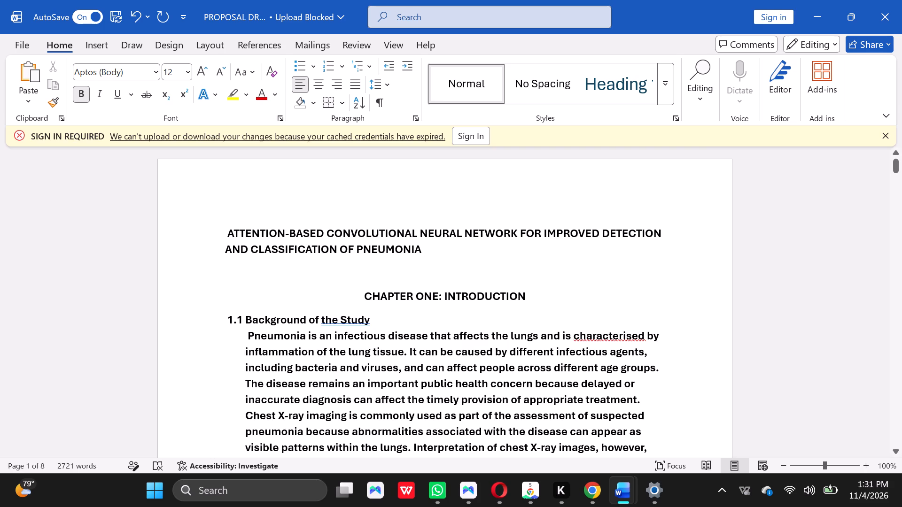
# Remove bold from the Chapter One body text, from the paragraph under 1.1 Background of the Study through the chapter's end.
pyautogui.moveTo(247, 337); pyautogui.dragTo(506, 434)
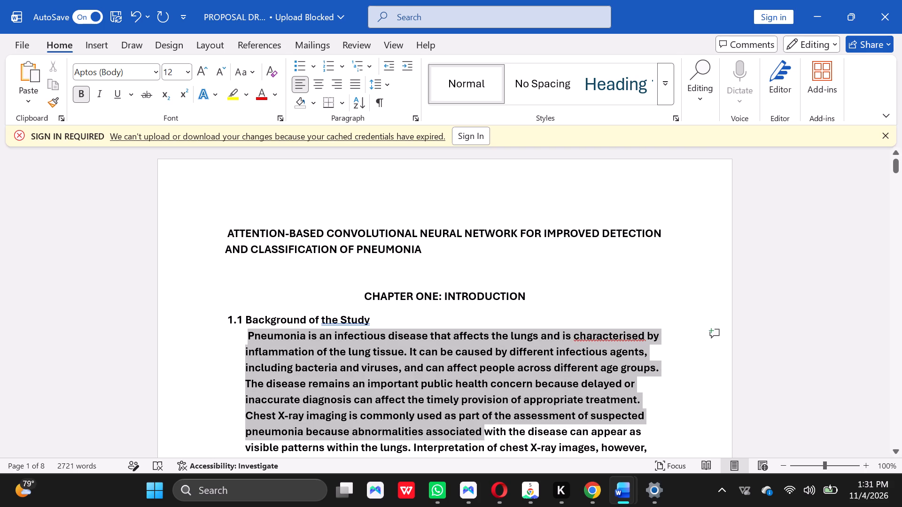
pyautogui.moveTo(506, 434); pyautogui.dragTo(673, 449)
pyautogui.press('Down')
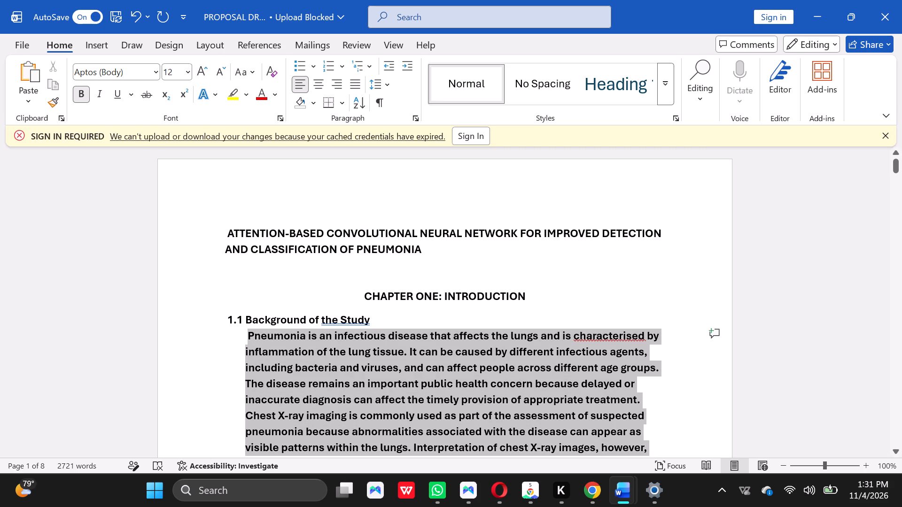
pyautogui.moveTo(673, 449); pyautogui.dragTo(540, 468)
pyautogui.press('Down')
pyautogui.press('Down')
pyautogui.press('Down')
pyautogui.press('Down')
pyautogui.press('Down')
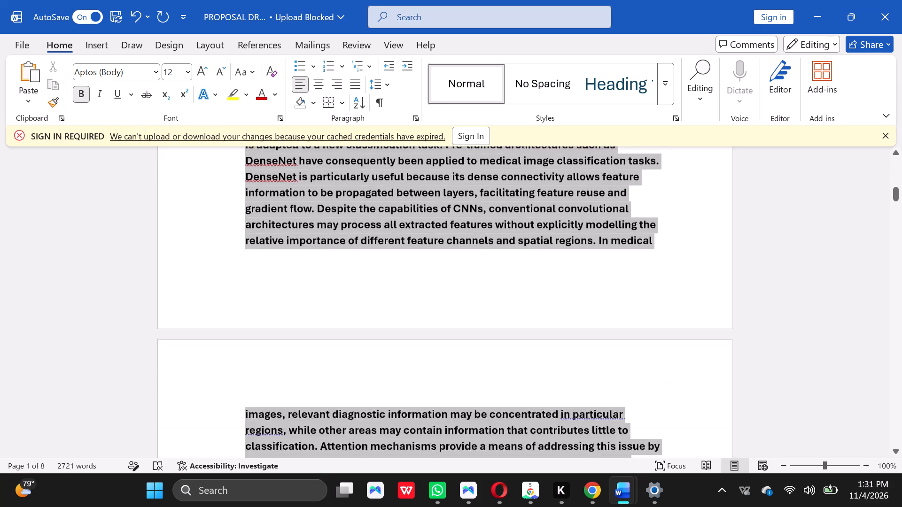
pyautogui.moveTo(540, 468); pyautogui.dragTo(645, 440)
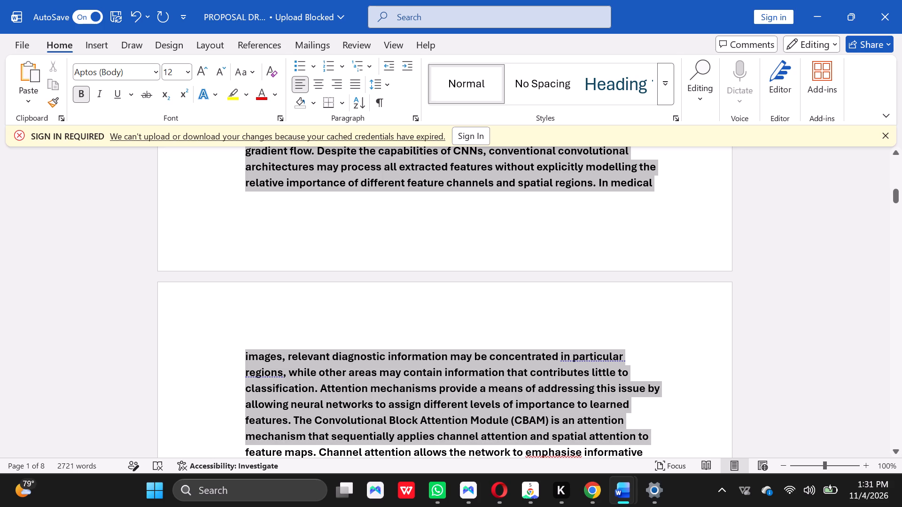
pyautogui.moveTo(645, 440); pyautogui.dragTo(843, 438)
pyautogui.press('Down')
pyautogui.moveTo(843, 438); pyautogui.dragTo(900, 453)
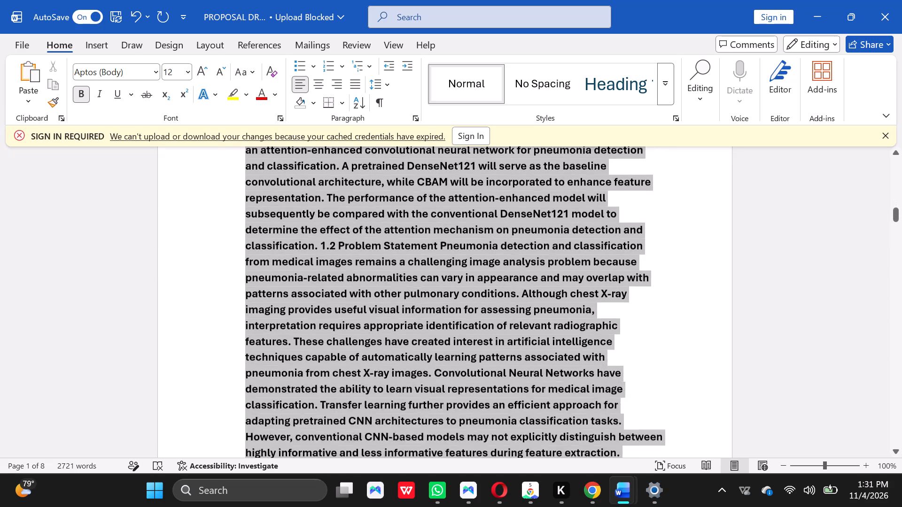
pyautogui.moveTo(900, 453); pyautogui.dragTo(843, 367)
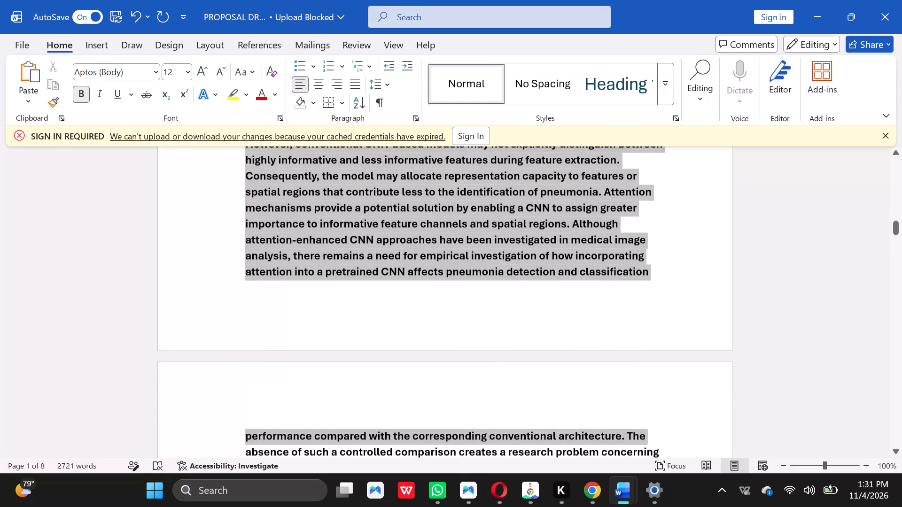
pyautogui.moveTo(843, 367); pyautogui.dragTo(792, 425)
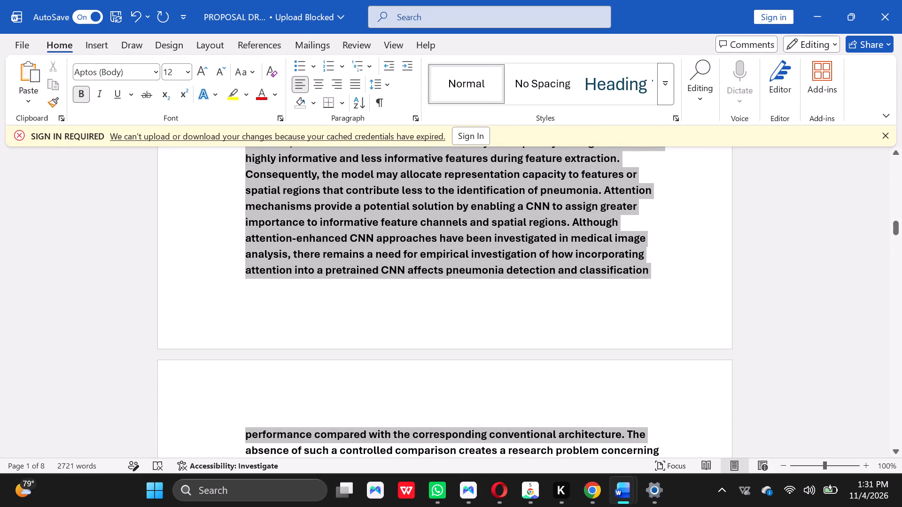
pyautogui.moveTo(792, 425); pyautogui.dragTo(778, 455)
pyautogui.press('Down')
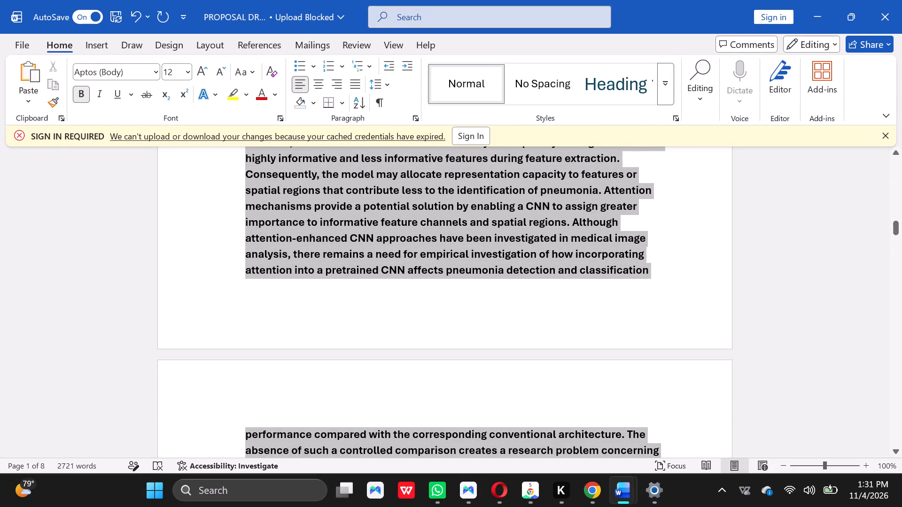
pyautogui.moveTo(778, 455); pyautogui.dragTo(744, 454)
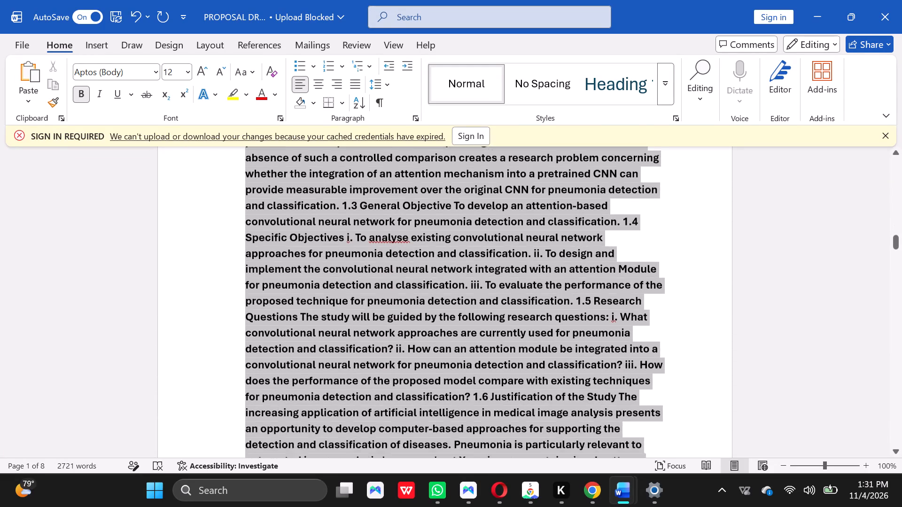
pyautogui.moveTo(744, 454); pyautogui.dragTo(744, 453)
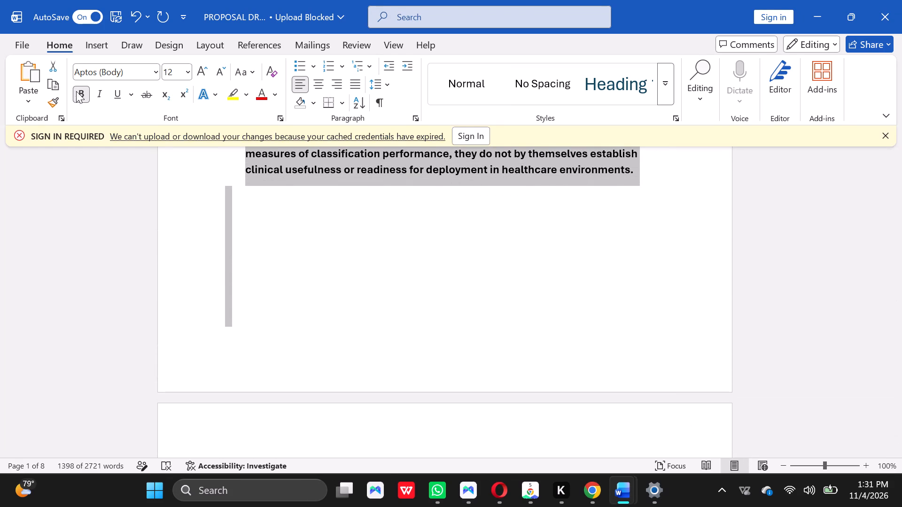
pyautogui.click(84, 94)
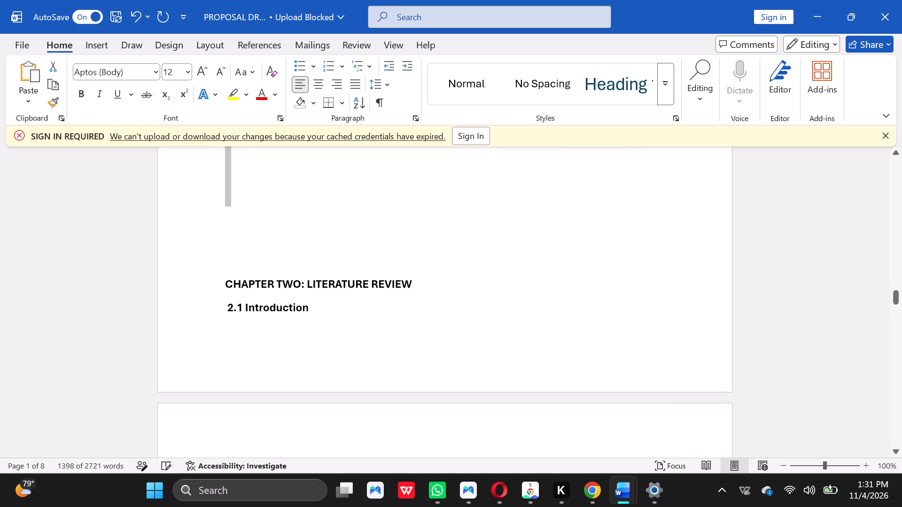
# Add two blank lines above the CHAPTER TWO: LITERATURE REVIEW heading.
pyautogui.click(298, 246)
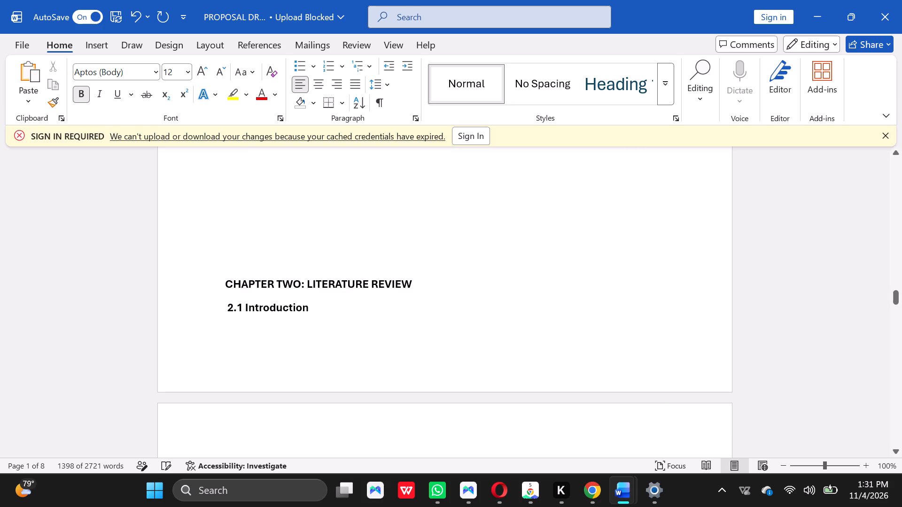
pyautogui.press('Return')
pyautogui.press('Return')
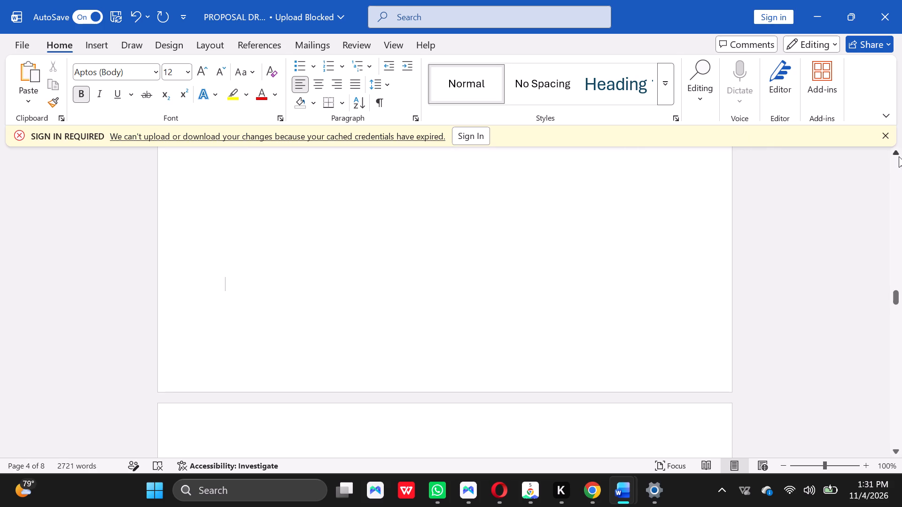
# Put 1.2 Problem Statement on its own line with a blank line above and below, removing the automatic numbers beneath it.
pyautogui.click(897, 157)
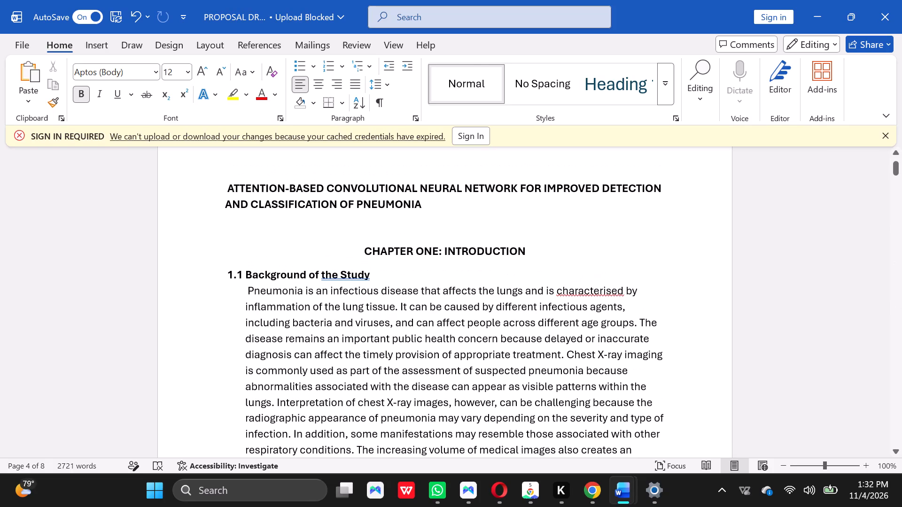
pyautogui.click(894, 449)
pyautogui.click(894, 449)
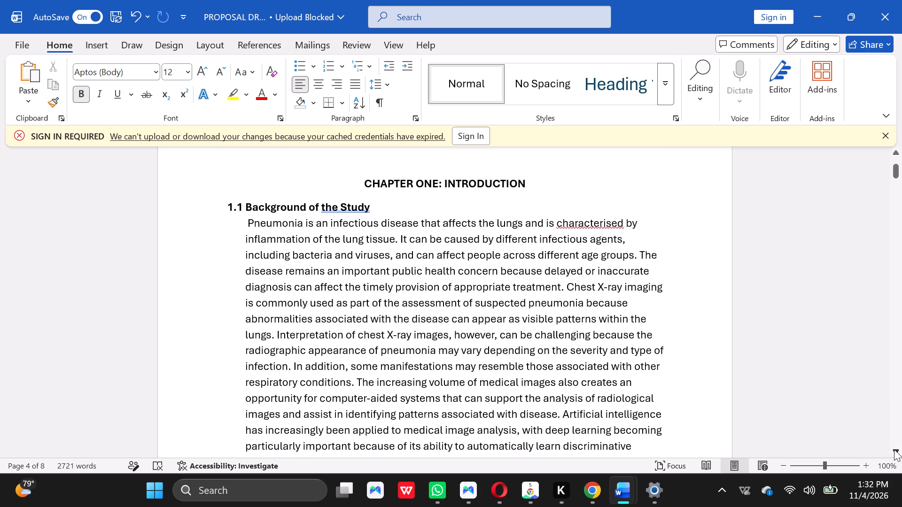
pyautogui.tripleClick(894, 449)
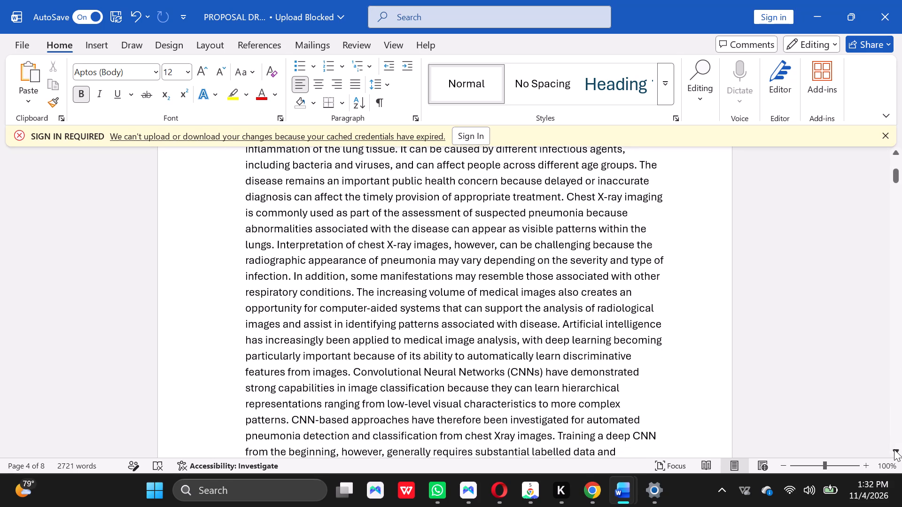
pyautogui.click(894, 449)
pyautogui.click(894, 449)
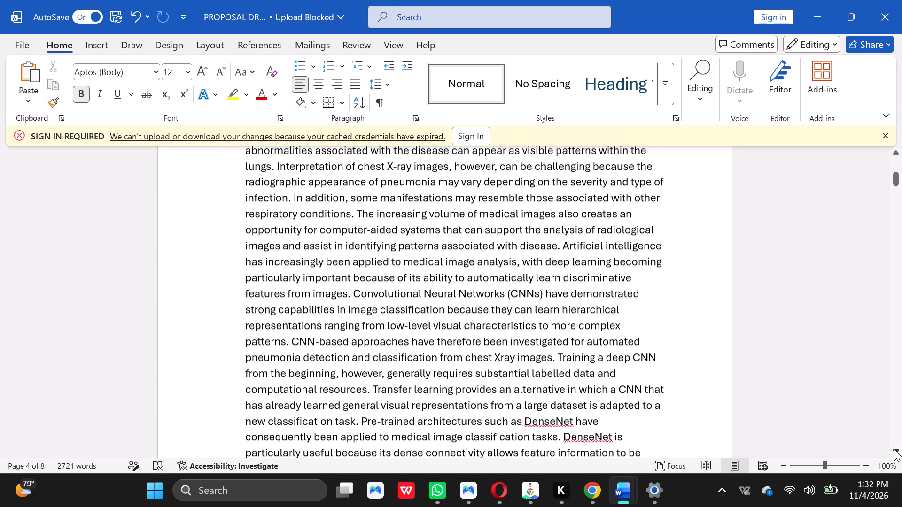
pyautogui.tripleClick(894, 449)
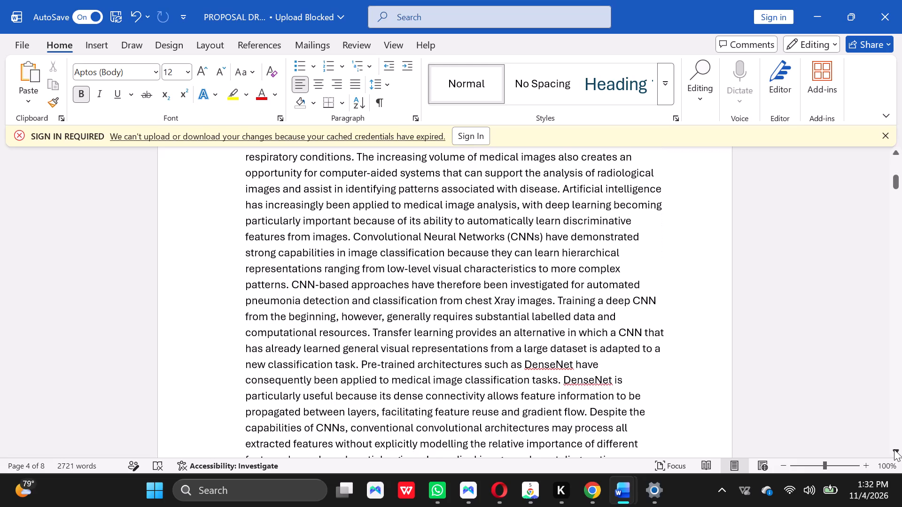
pyautogui.click(894, 449)
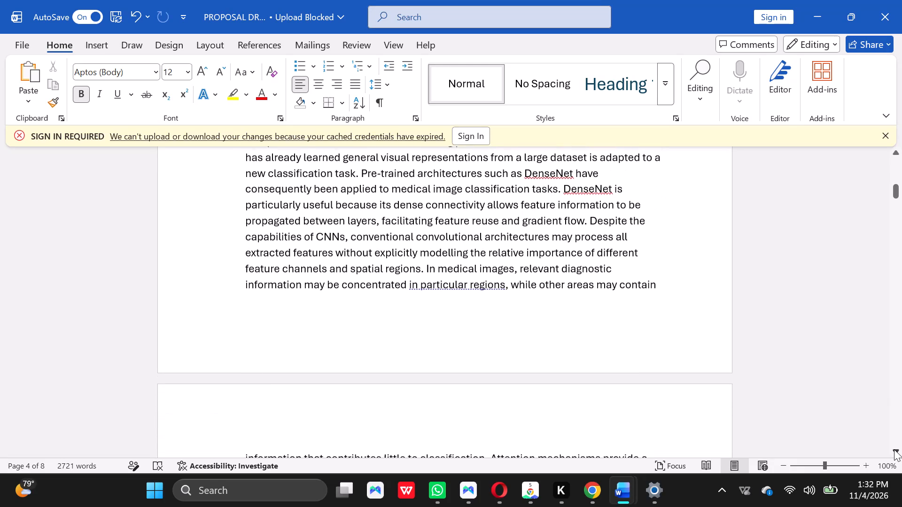
pyautogui.doubleClick(894, 449)
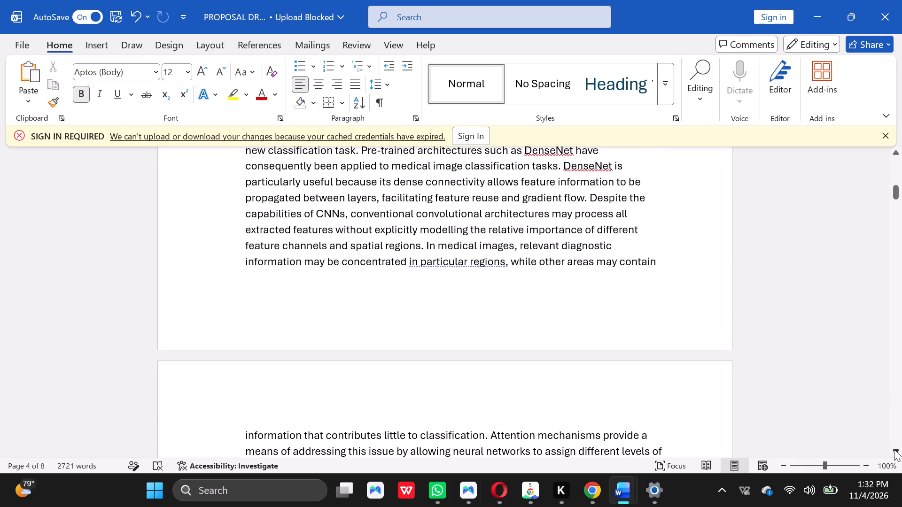
pyautogui.click(894, 449)
pyautogui.click(894, 449)
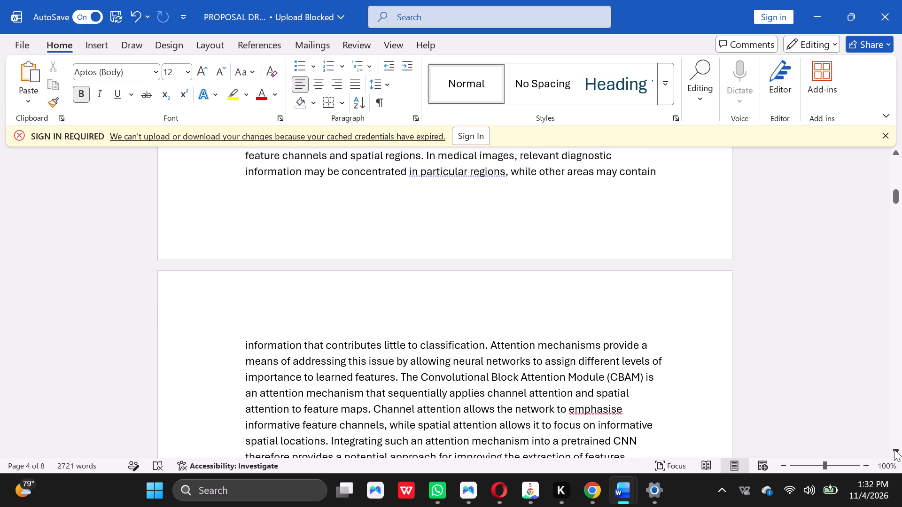
pyautogui.click(894, 449)
pyautogui.click(894, 449)
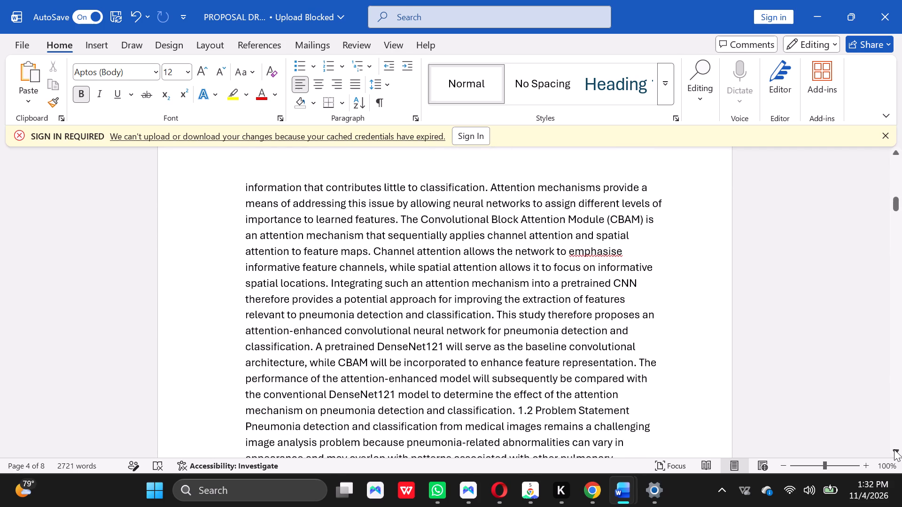
pyautogui.doubleClick(894, 449)
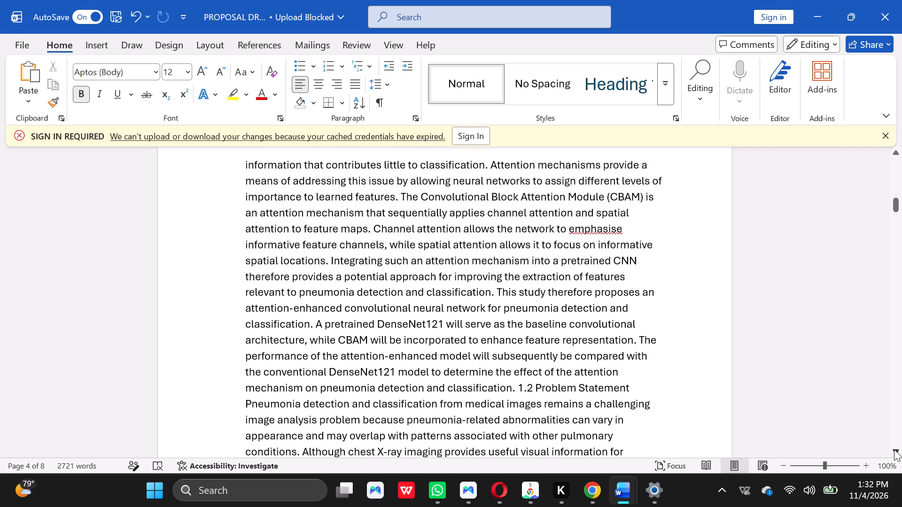
pyautogui.click(893, 449)
pyautogui.click(893, 449)
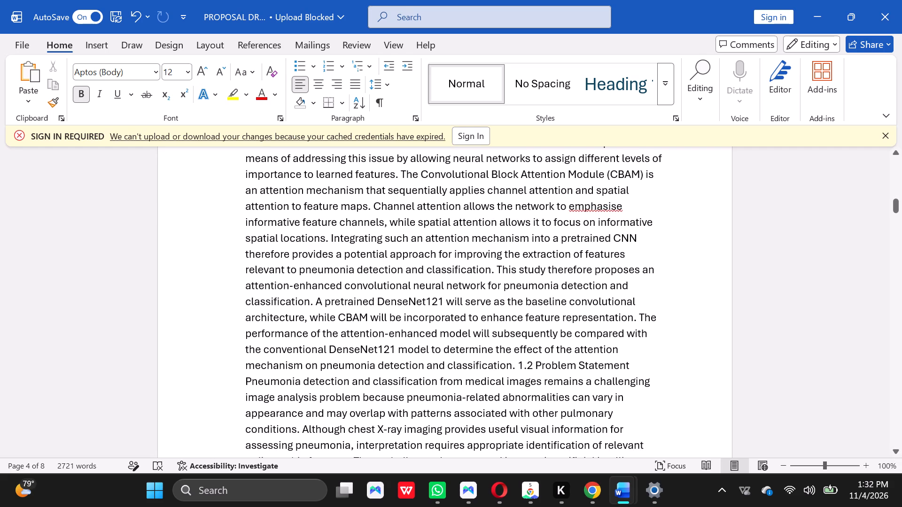
pyautogui.click(514, 364)
pyautogui.press('Return')
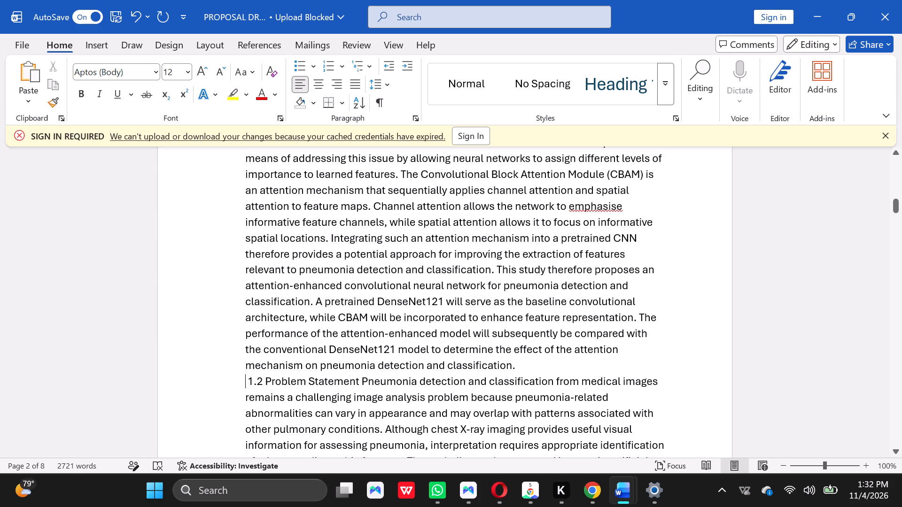
pyautogui.click(359, 380)
pyautogui.press('Return')
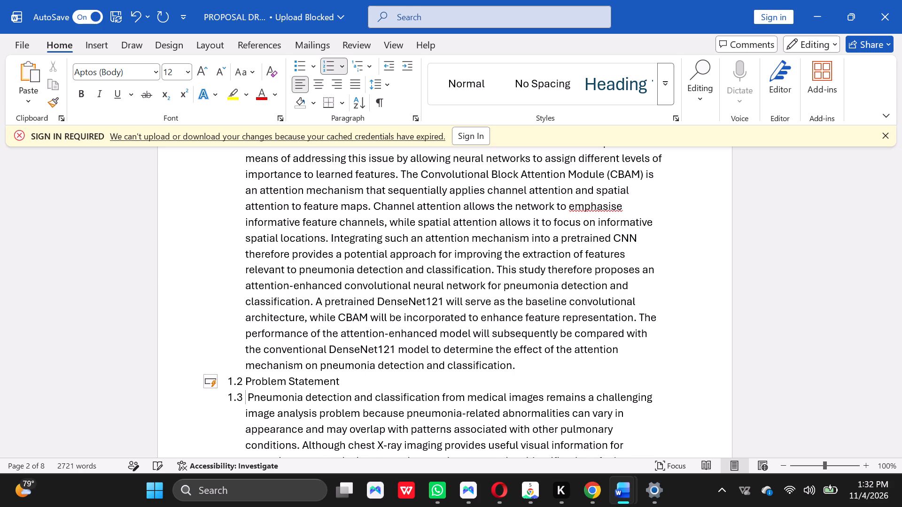
pyautogui.press('Return')
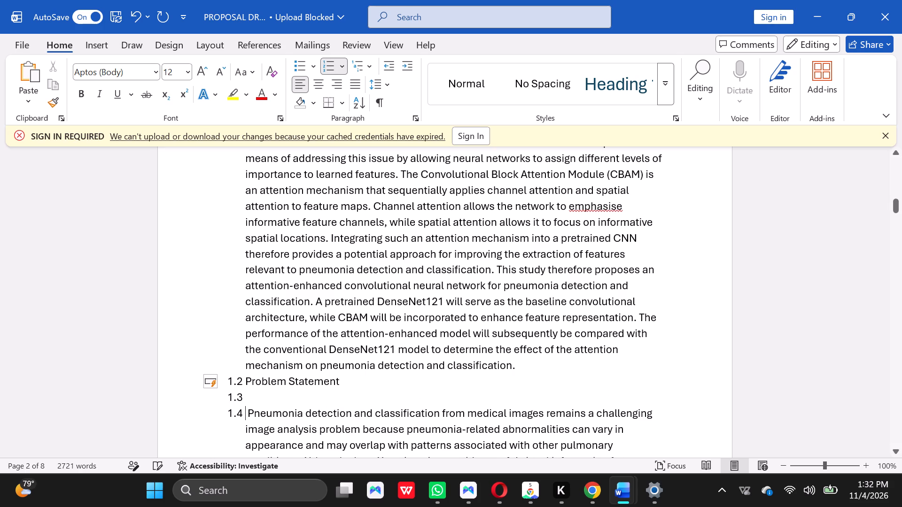
pyautogui.press('BackSpace')
pyautogui.click(245, 400)
pyautogui.press('BackSpace')
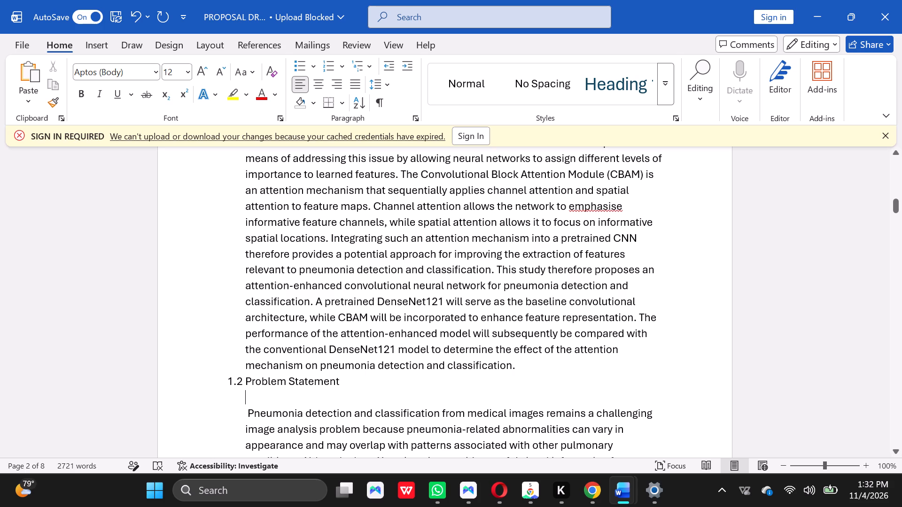
pyautogui.click(526, 365)
pyautogui.press('Return')
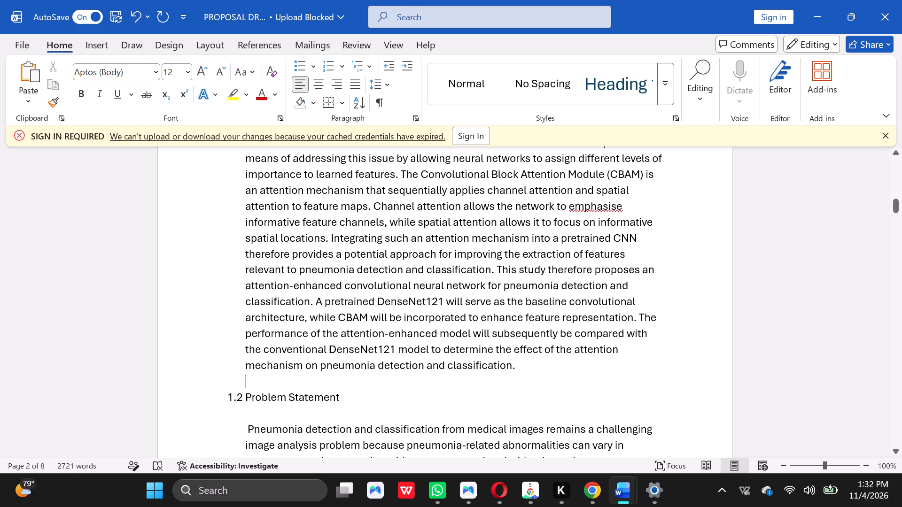
# Bold the 1.2 Problem Statement heading.
pyautogui.moveTo(359, 395); pyautogui.dragTo(214, 395)
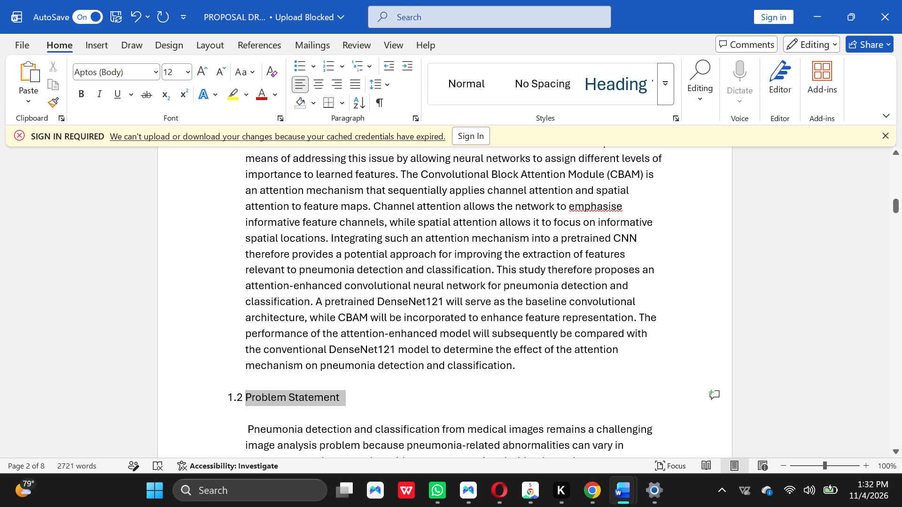
pyautogui.moveTo(214, 395); pyautogui.dragTo(173, 376)
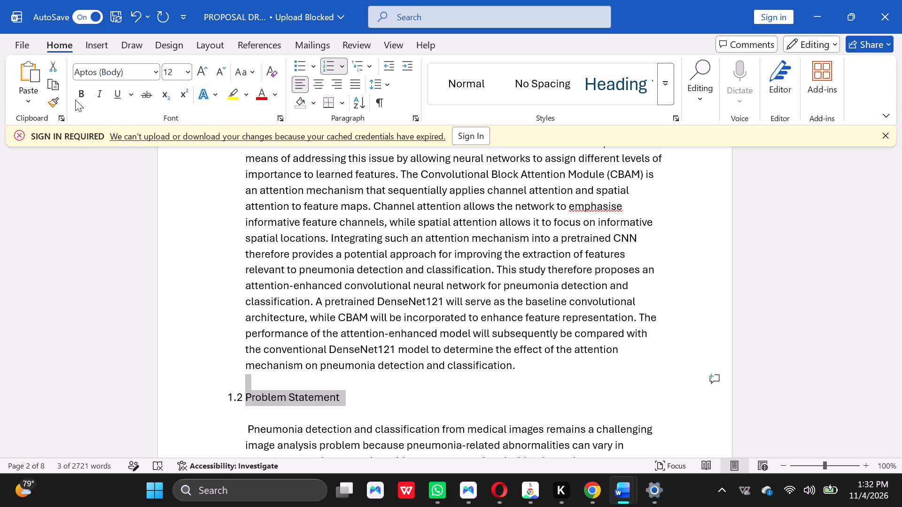
pyautogui.click(75, 94)
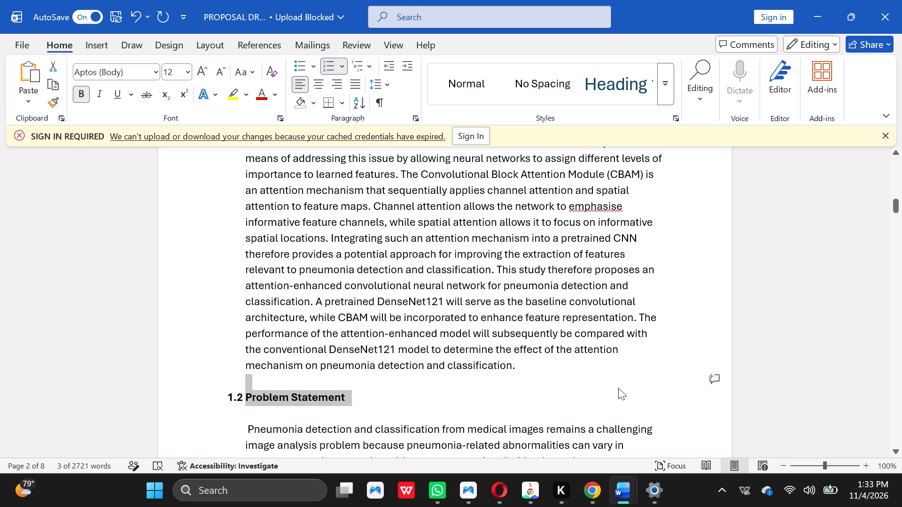
pyautogui.click(623, 386)
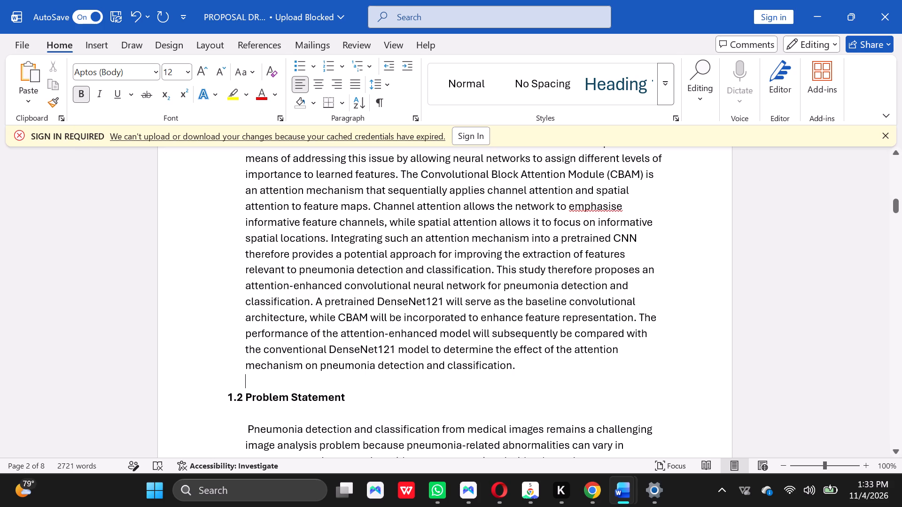
# Put 1.3 General Objective on its own line with a blank line above and below, removing the automatic numbers beneath it.
pyautogui.click(895, 450)
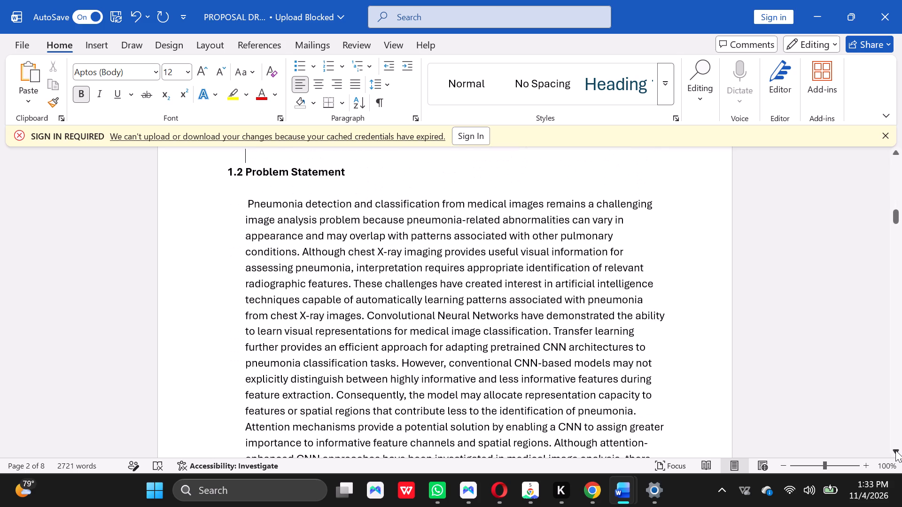
pyautogui.doubleClick(895, 450)
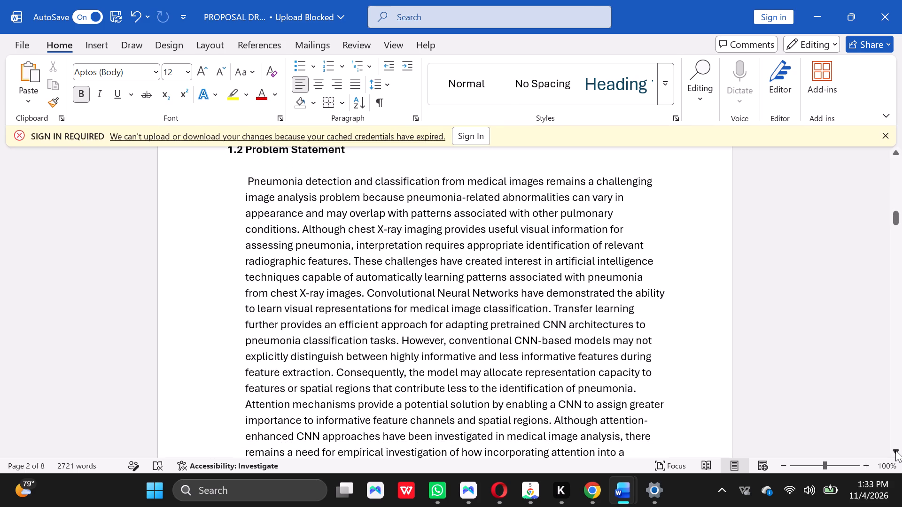
pyautogui.click(895, 450)
pyautogui.doubleClick(895, 450)
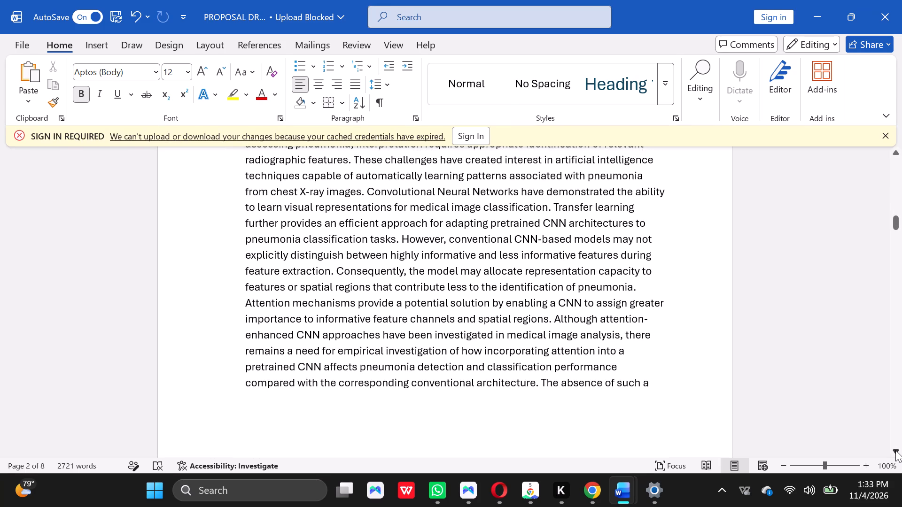
pyautogui.click(895, 450)
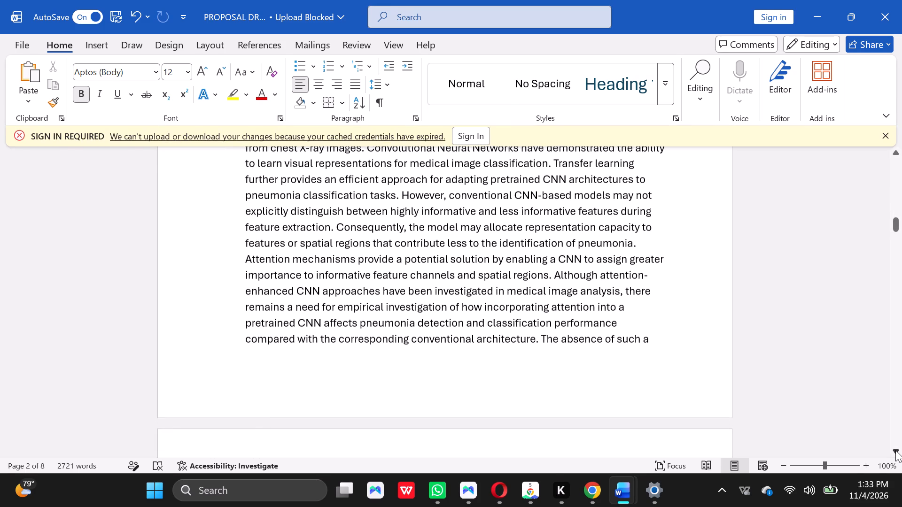
pyautogui.click(895, 450)
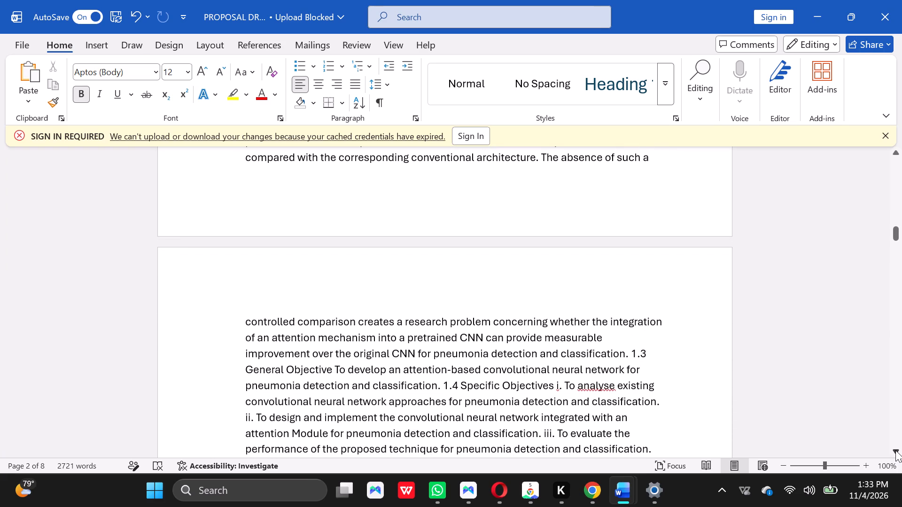
pyautogui.doubleClick(895, 450)
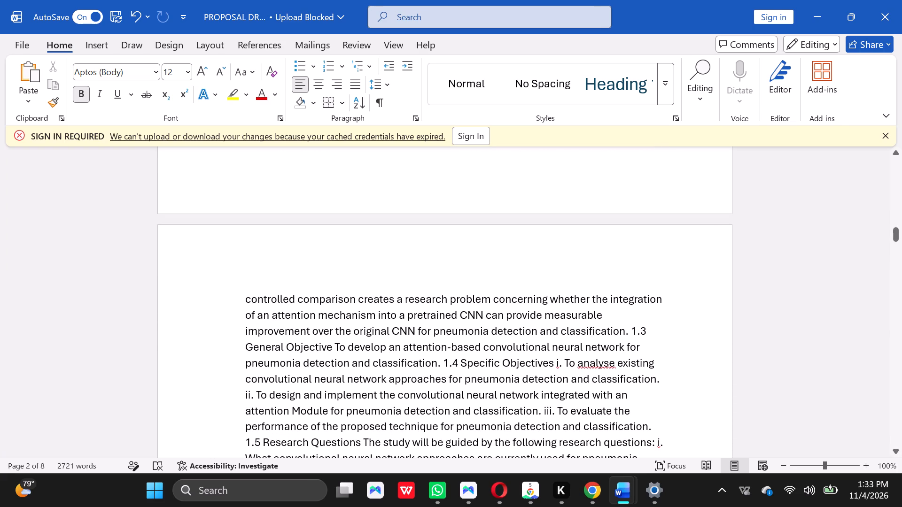
pyautogui.click(627, 334)
pyautogui.press('Return')
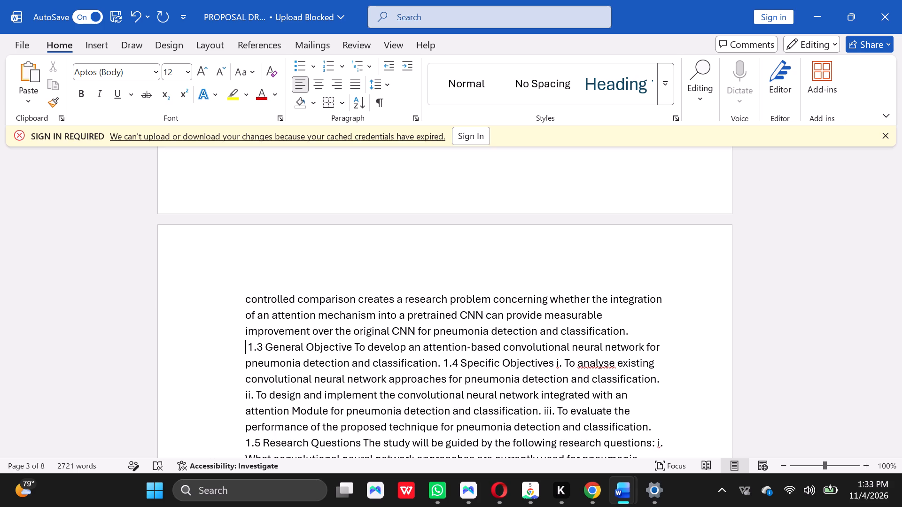
pyautogui.click(356, 346)
pyautogui.press('Return')
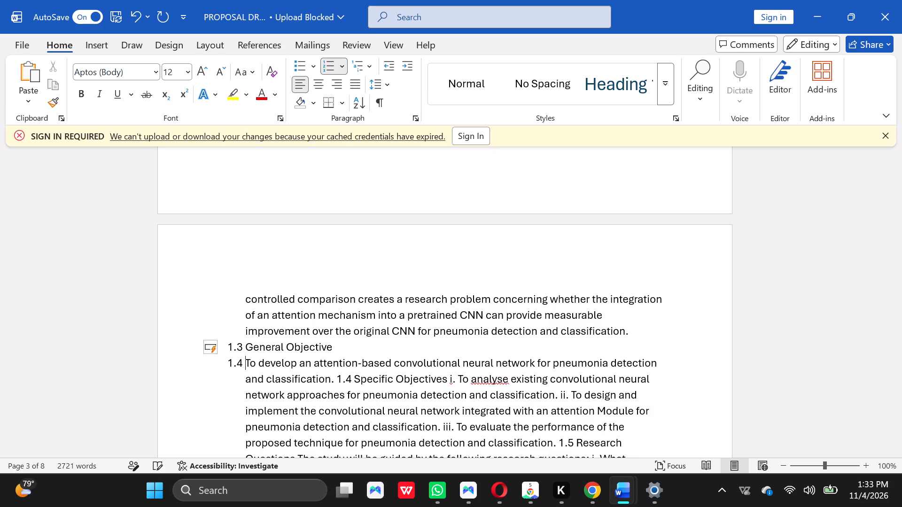
pyautogui.press('BackSpace')
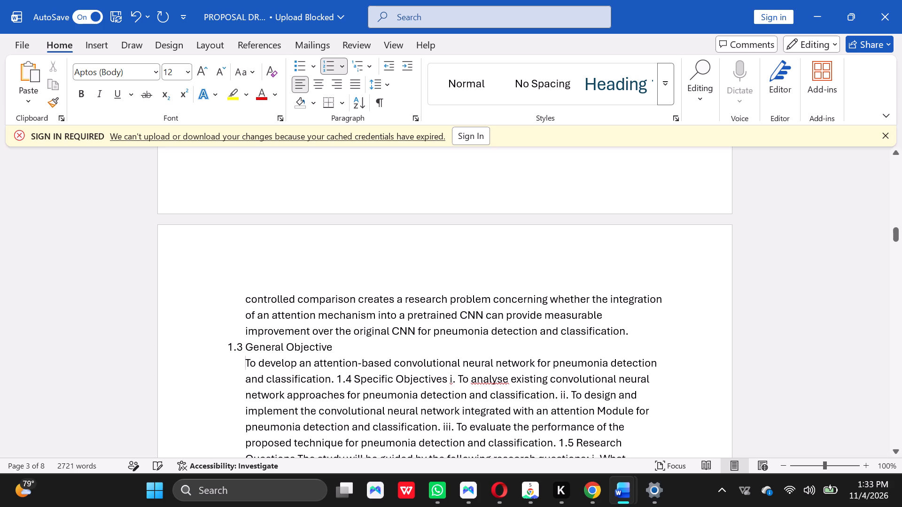
pyautogui.click(350, 349)
pyautogui.press('Return')
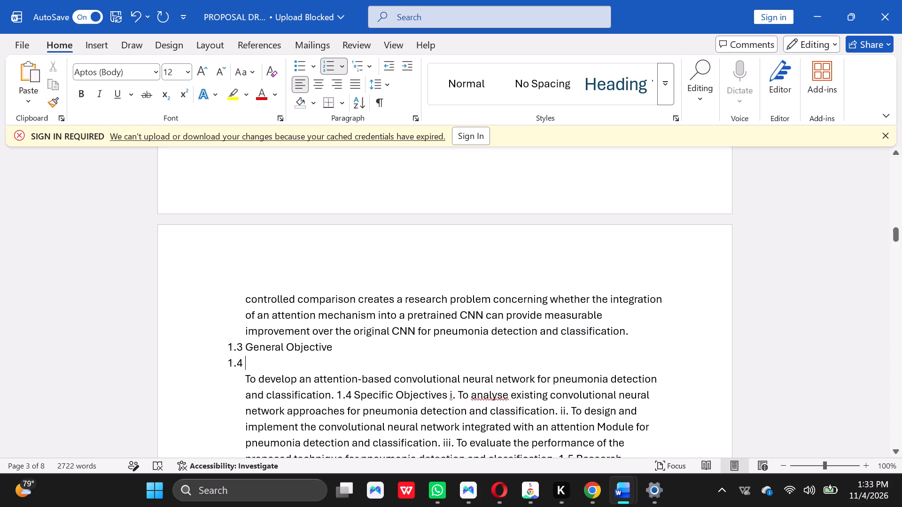
pyautogui.click(632, 329)
pyautogui.press('Return')
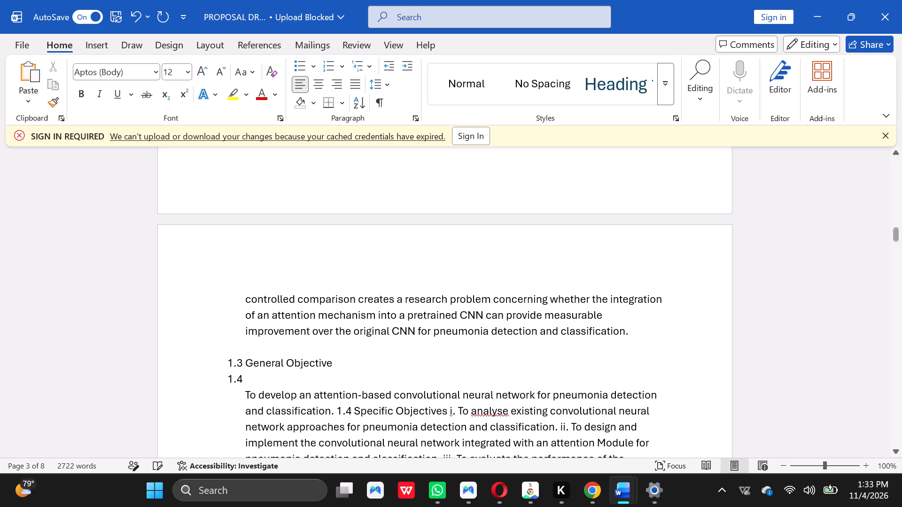
pyautogui.click(255, 387)
pyautogui.press('BackSpace')
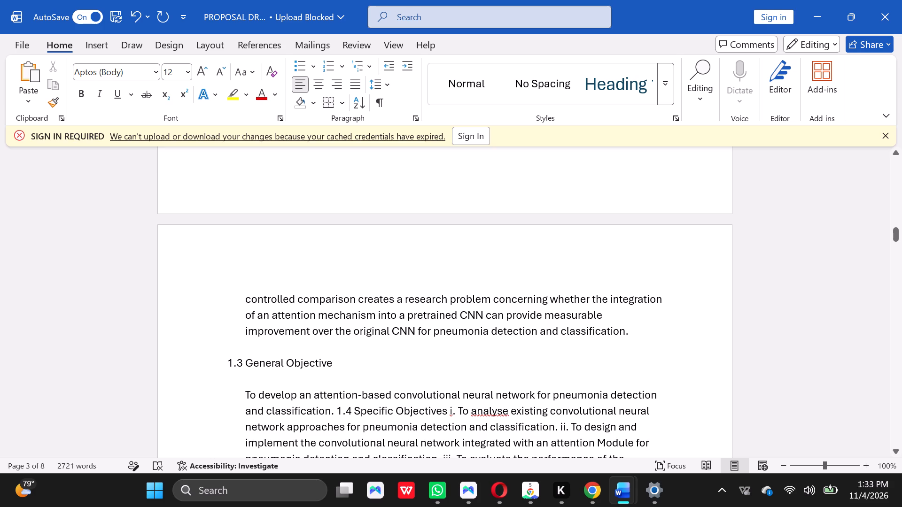
# Bold the 1.3 General Objective heading.
pyautogui.moveTo(335, 367); pyautogui.dragTo(221, 360)
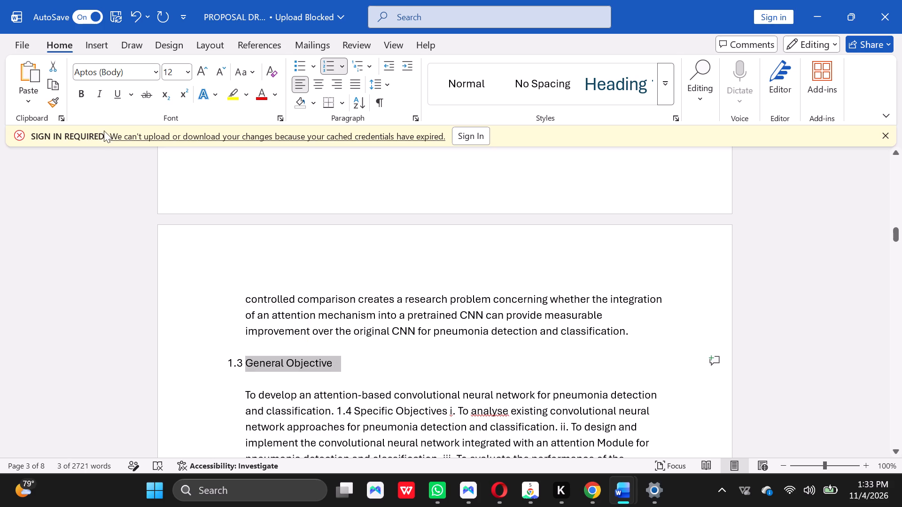
pyautogui.click(83, 94)
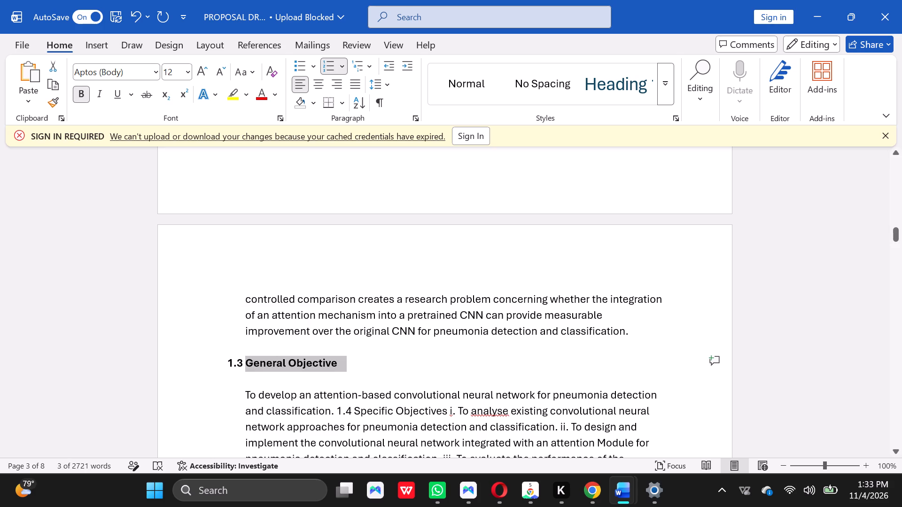
# Put 1.4 Specific Objectives on its own line, with a blank line between it and the general objective text.
pyautogui.click(334, 413)
pyautogui.press('Return')
pyautogui.press('Return')
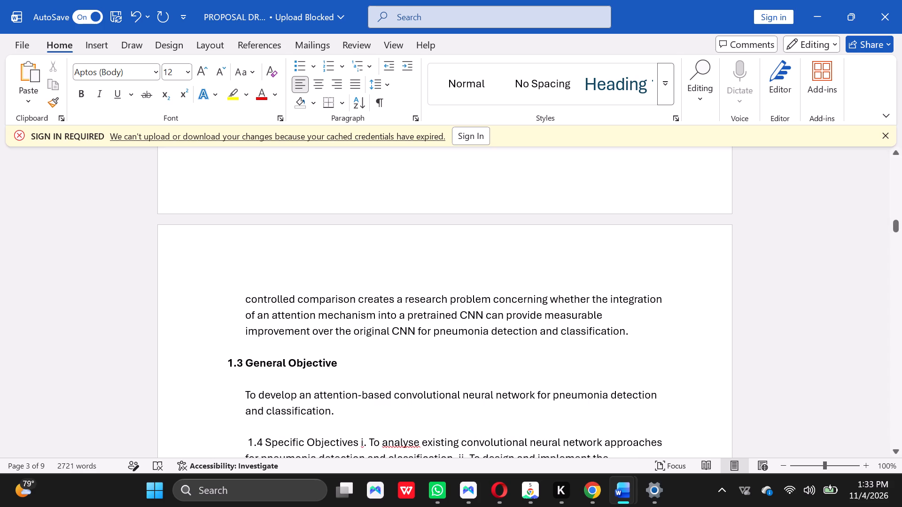
pyautogui.click(898, 451)
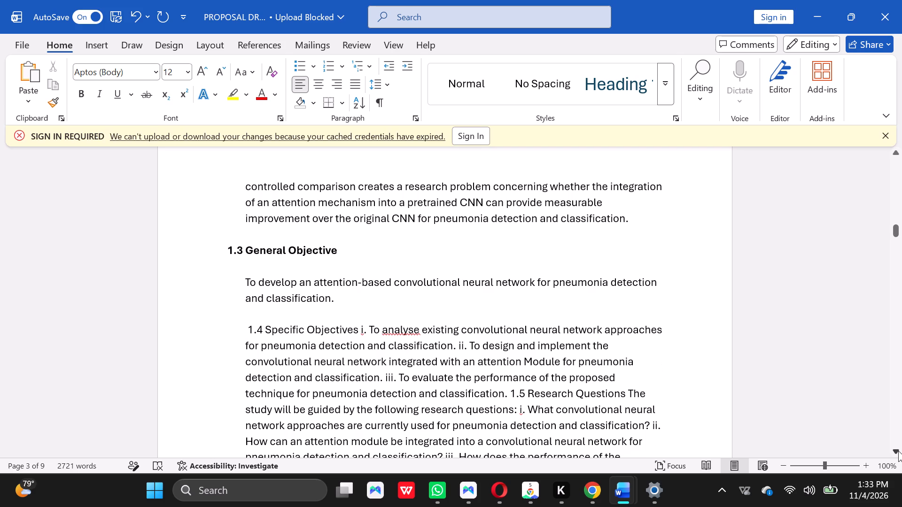
pyautogui.click(898, 451)
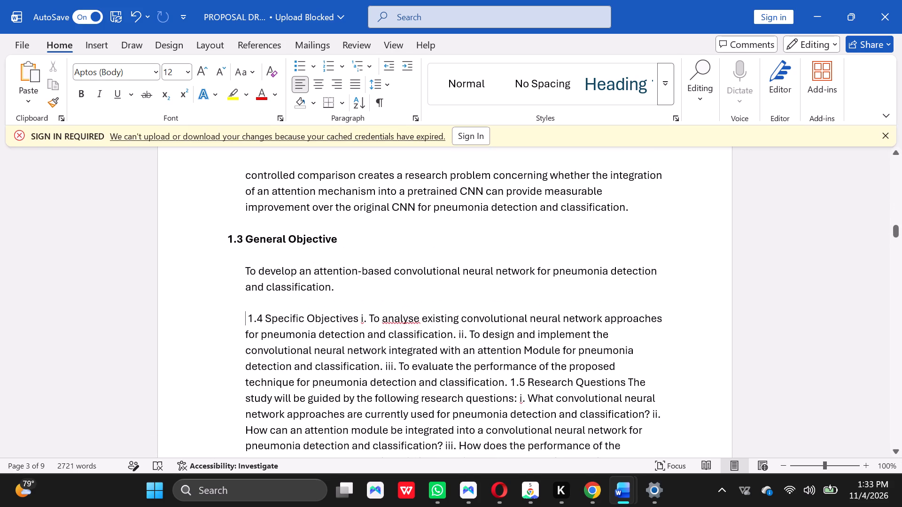
pyautogui.click(358, 318)
pyautogui.press('Return')
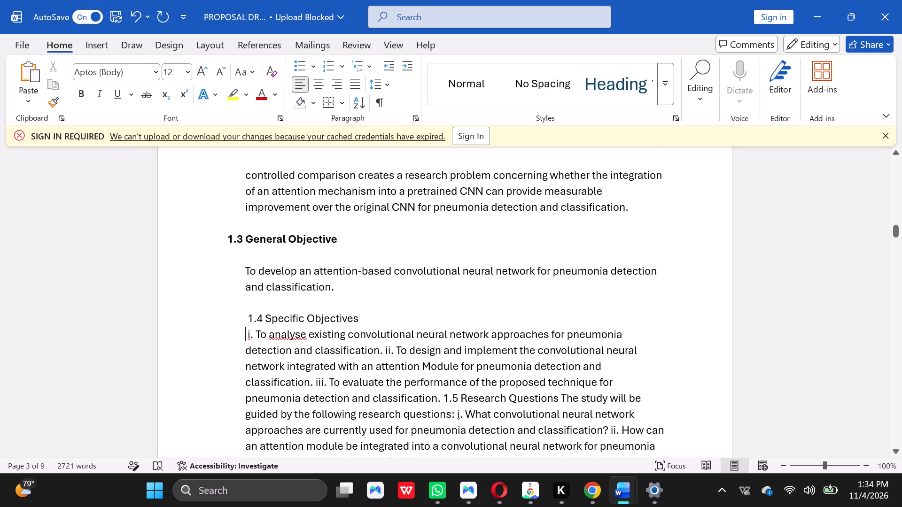
# Bold the 1.4 Specific Objectives heading, including its number.
pyautogui.moveTo(362, 315); pyautogui.dragTo(264, 312)
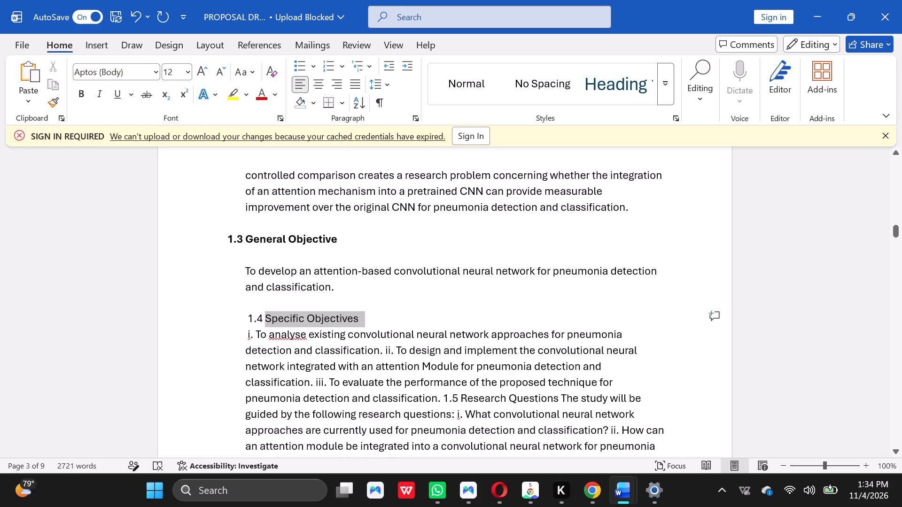
pyautogui.moveTo(264, 312); pyautogui.dragTo(242, 320)
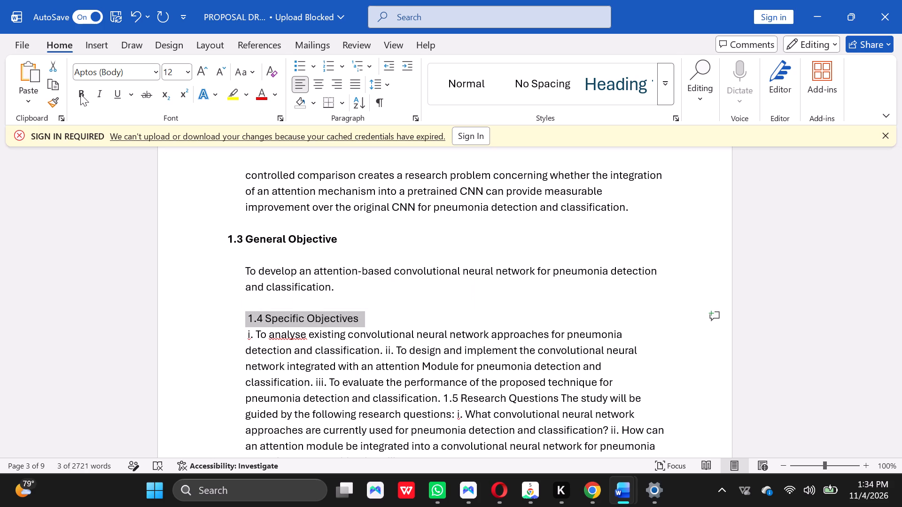
pyautogui.click(82, 89)
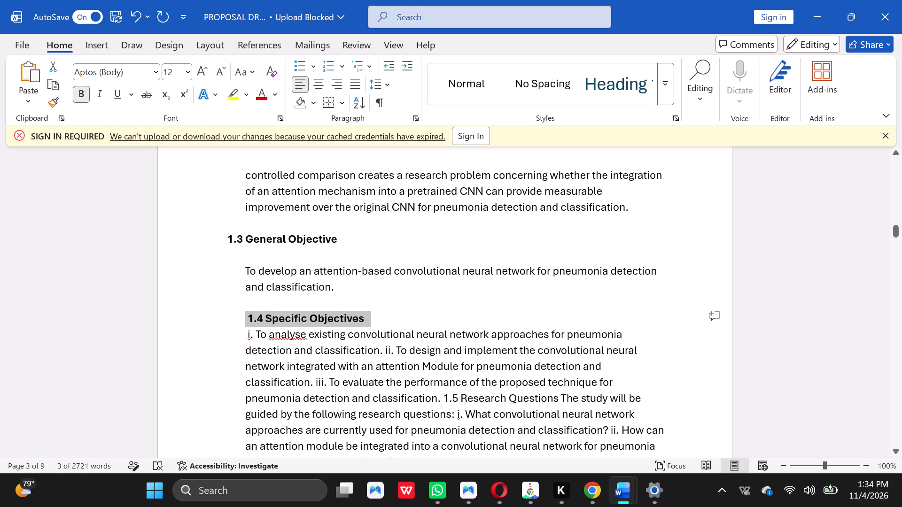
pyautogui.click(422, 290)
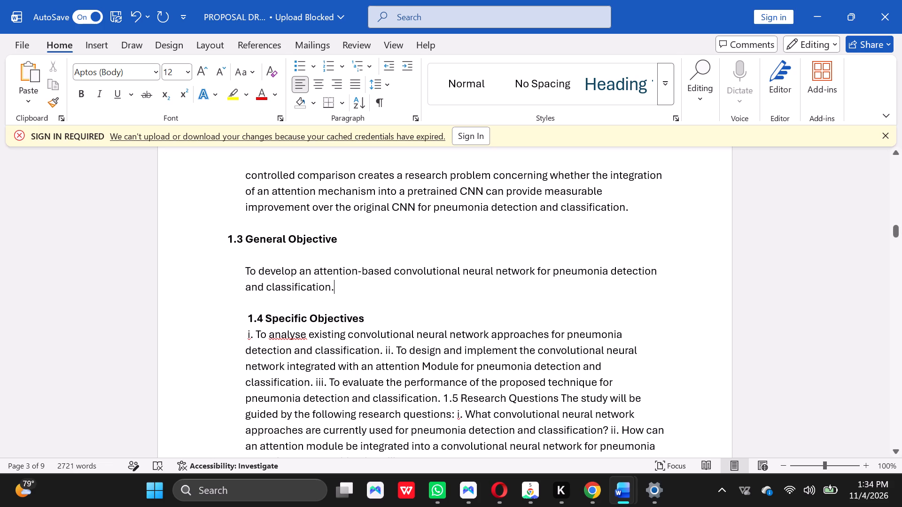
# Split specific objectives i, ii and iii into separate paragraphs with a blank line between each.
pyautogui.click(384, 352)
pyautogui.press('Return')
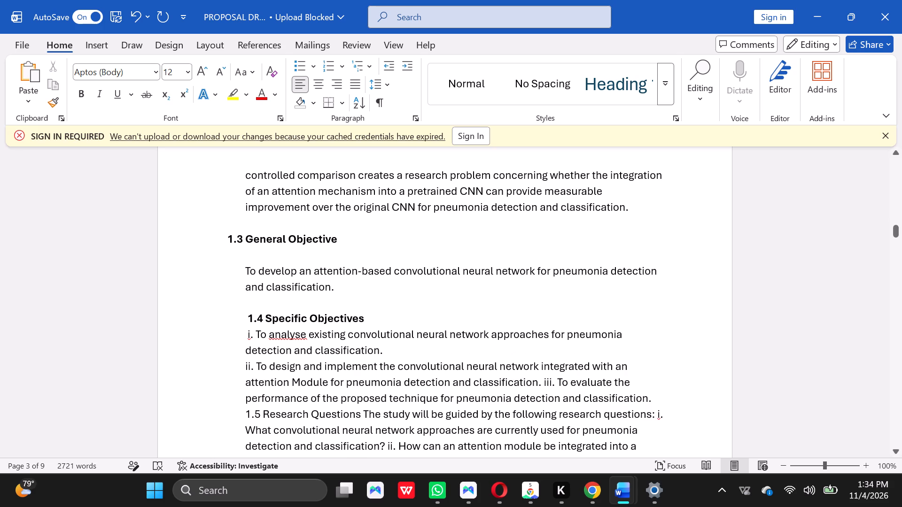
pyautogui.click(390, 348)
pyautogui.press('Return')
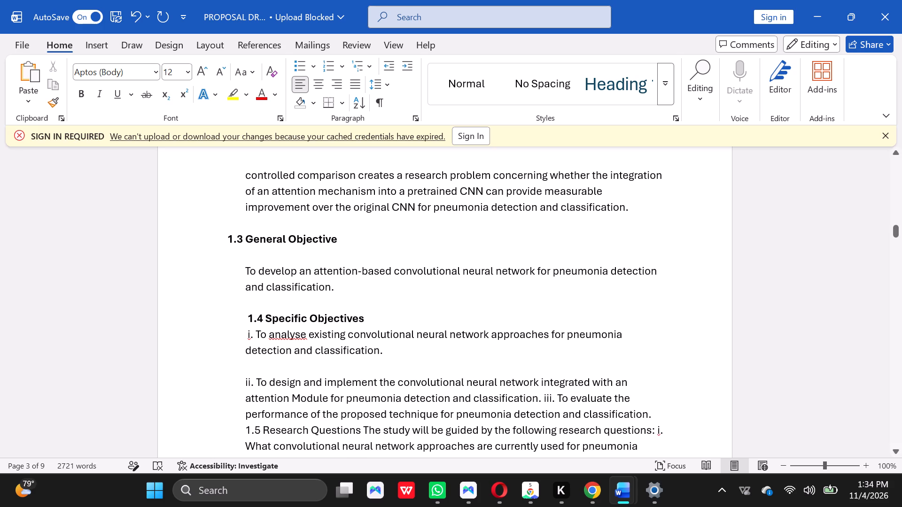
pyautogui.click(543, 400)
pyautogui.press('Return')
pyautogui.press('Return')
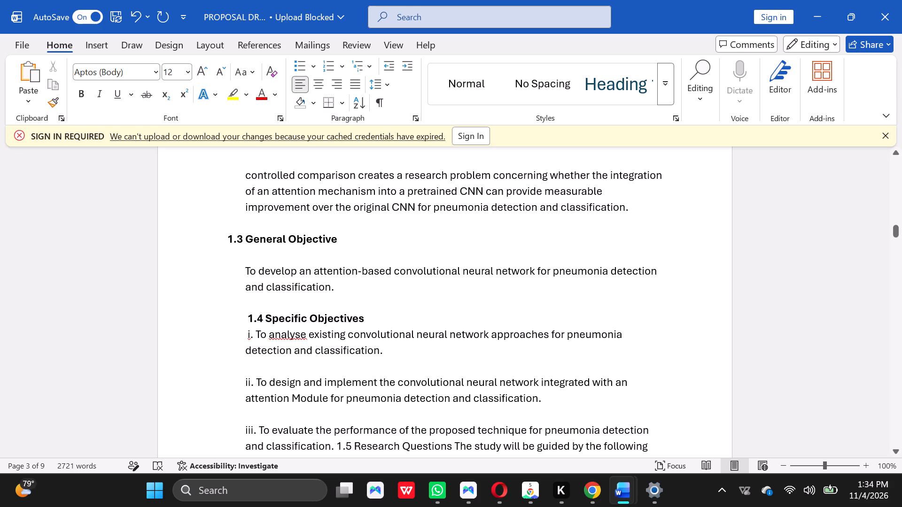
# Put 1.5 Research Questions in its own paragraph, with a blank line between it and specific objective iii.
pyautogui.click(898, 452)
pyautogui.click(898, 452)
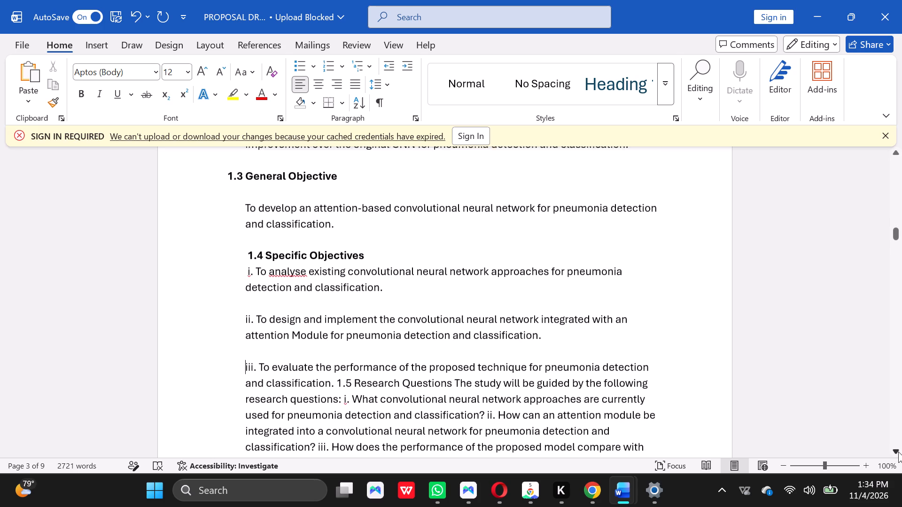
pyautogui.doubleClick(898, 452)
pyautogui.tripleClick(898, 452)
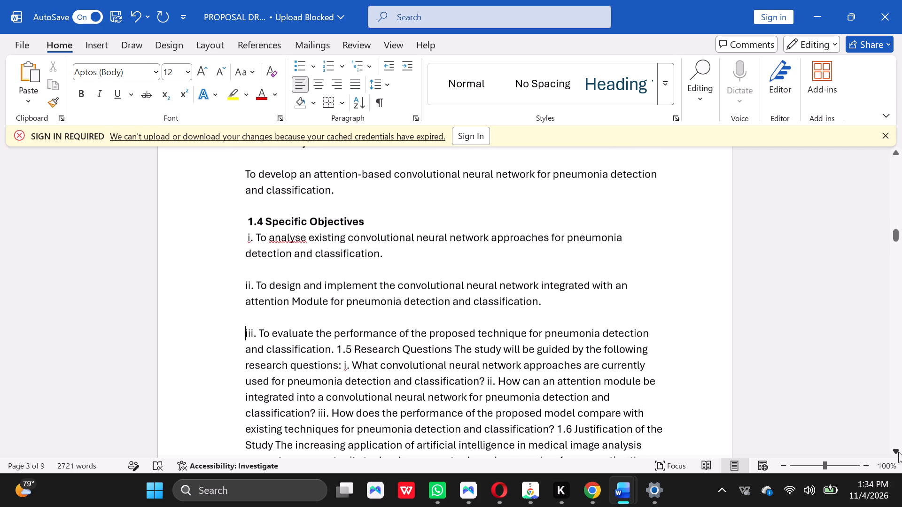
pyautogui.click(898, 452)
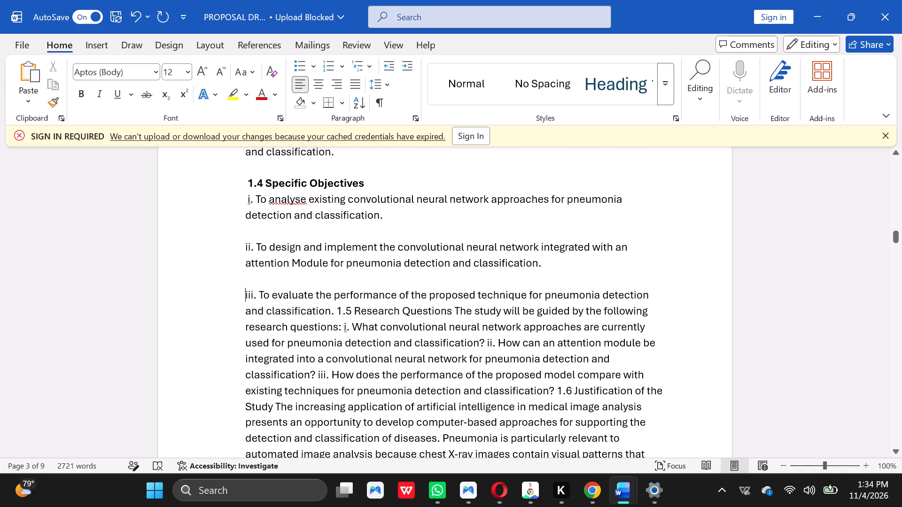
pyautogui.click(336, 312)
pyautogui.press('Return')
pyautogui.press('Return')
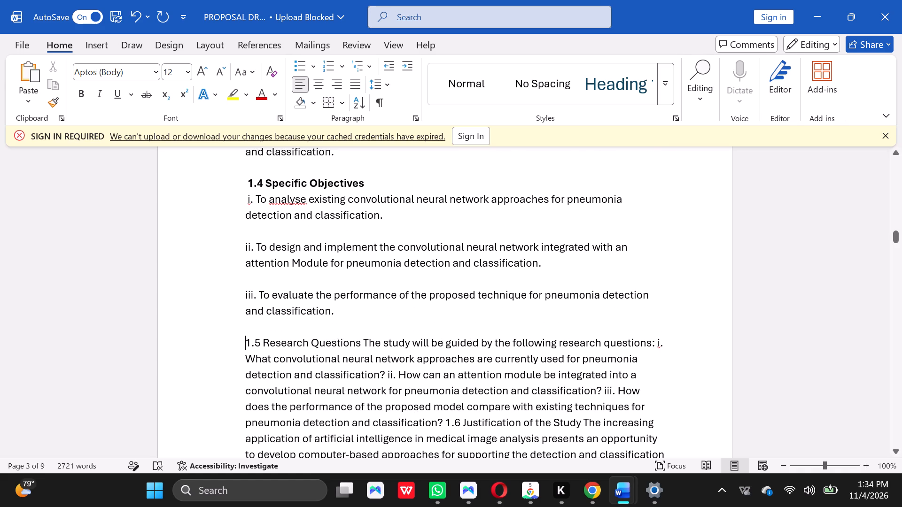
# Separate the Research Questions heading from its introductory sentence with one blank line, removing the automatic numbers from the blank line and the sentence.
pyautogui.click(363, 342)
pyautogui.press('Return')
pyautogui.press('Return')
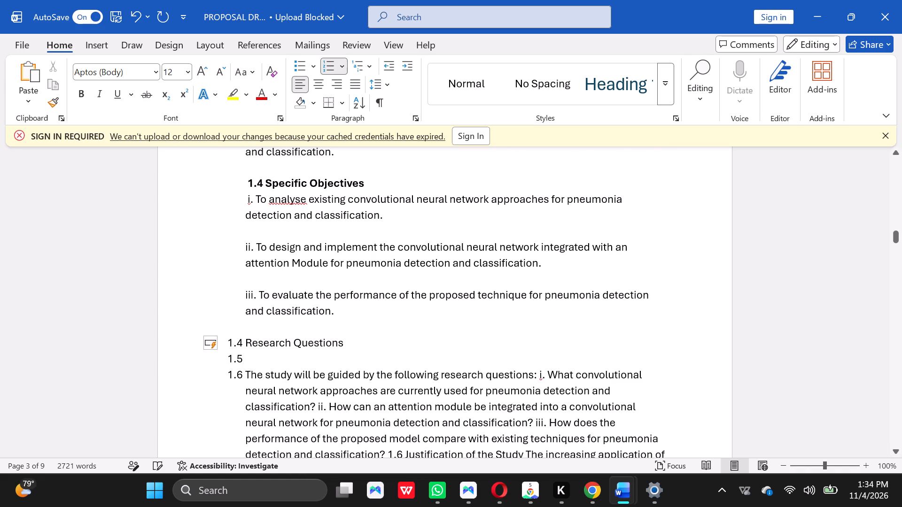
pyautogui.press('BackSpace')
pyautogui.click(252, 361)
pyautogui.press('BackSpace')
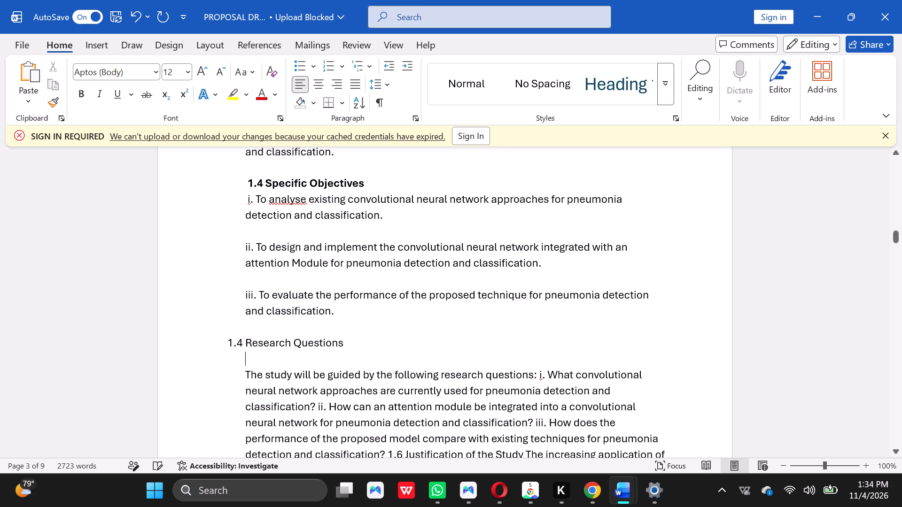
pyautogui.press('BackSpace')
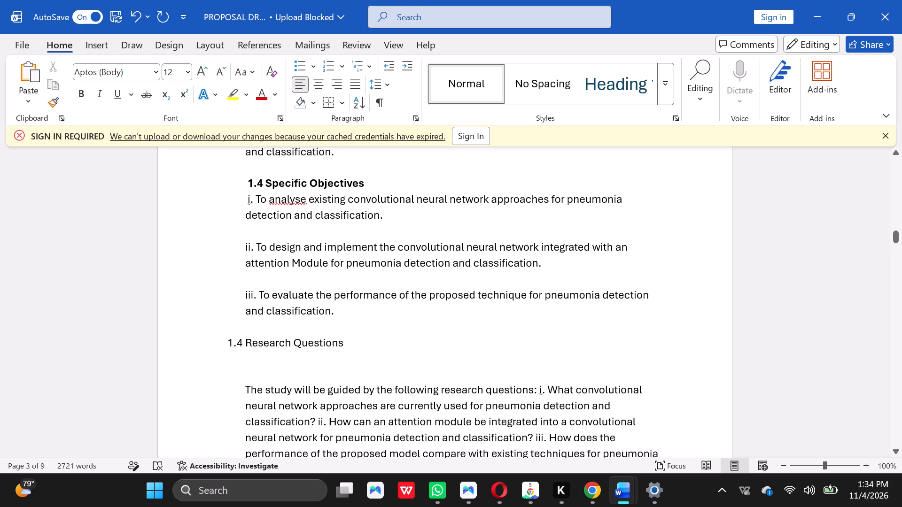
pyautogui.press('Delete')
pyautogui.click(365, 342)
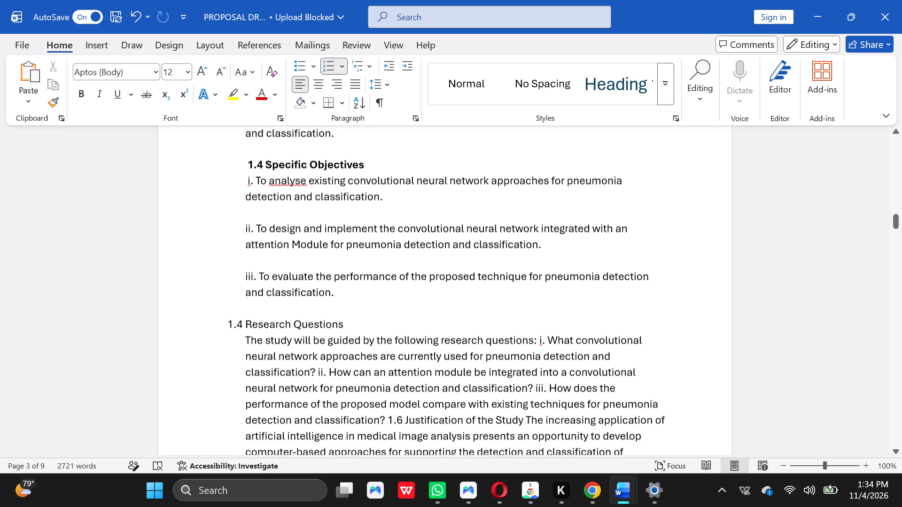
pyautogui.press('Return')
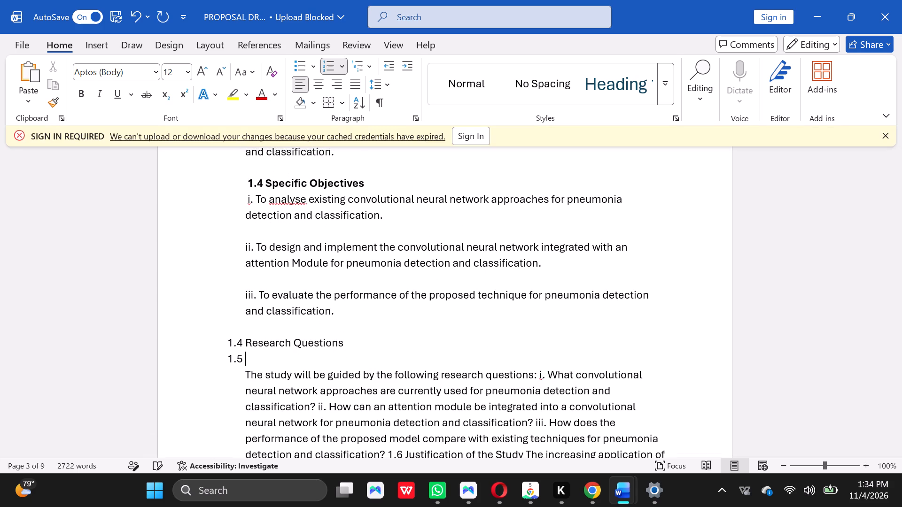
pyautogui.press('BackSpace')
# Bold the Research Questions heading, including its number.
pyautogui.moveTo(354, 342); pyautogui.dragTo(354, 343)
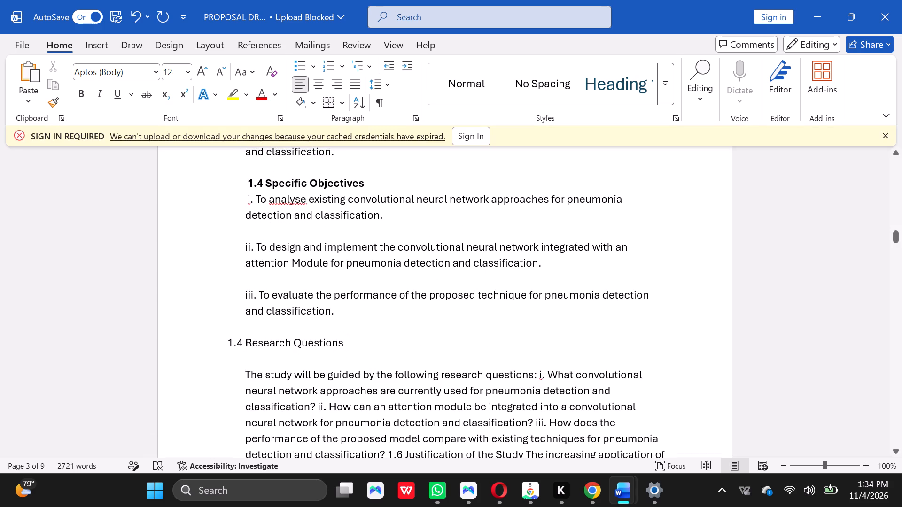
pyautogui.moveTo(354, 343); pyautogui.dragTo(222, 342)
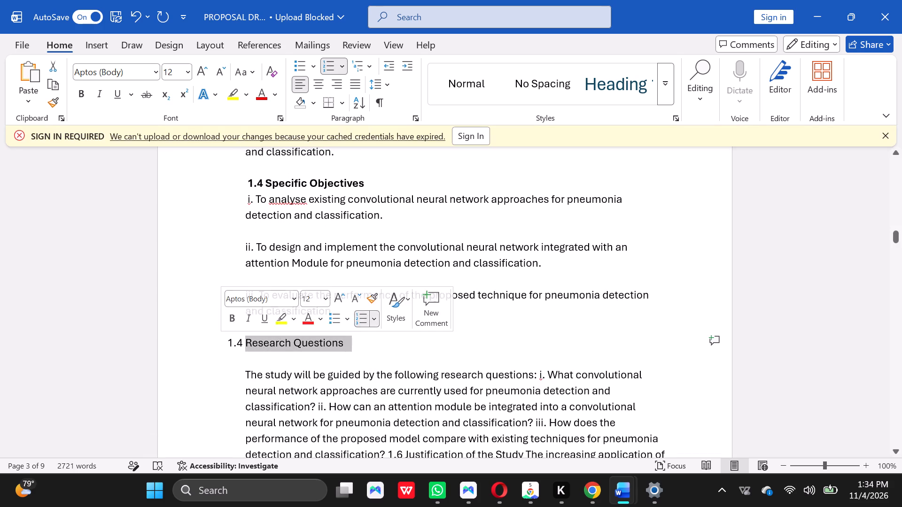
pyautogui.click(83, 95)
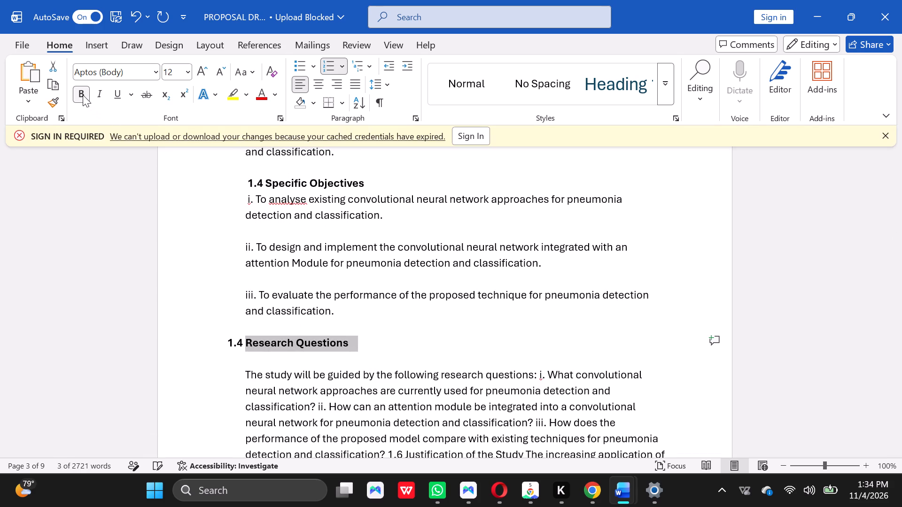
pyautogui.click(763, 305)
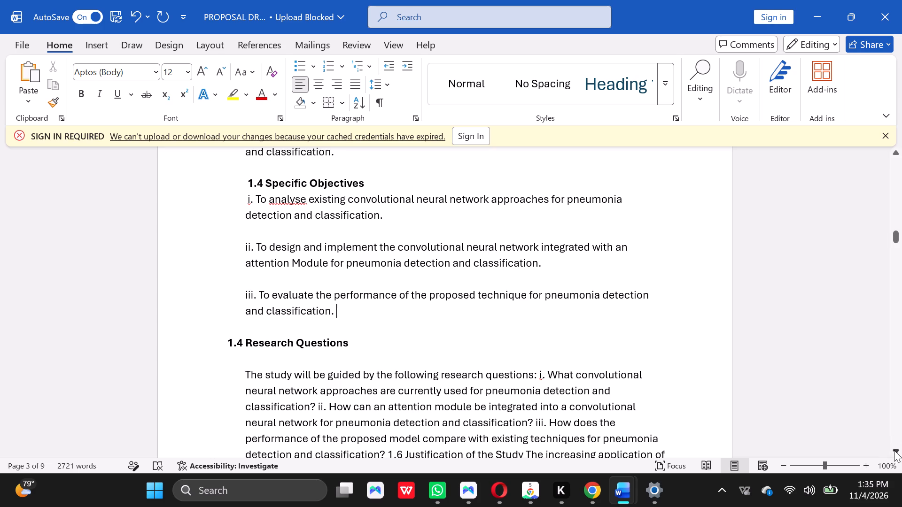
# Put research question i on its own line directly below the sentence introducing the research questions.
pyautogui.tripleClick(894, 450)
pyautogui.click(894, 450)
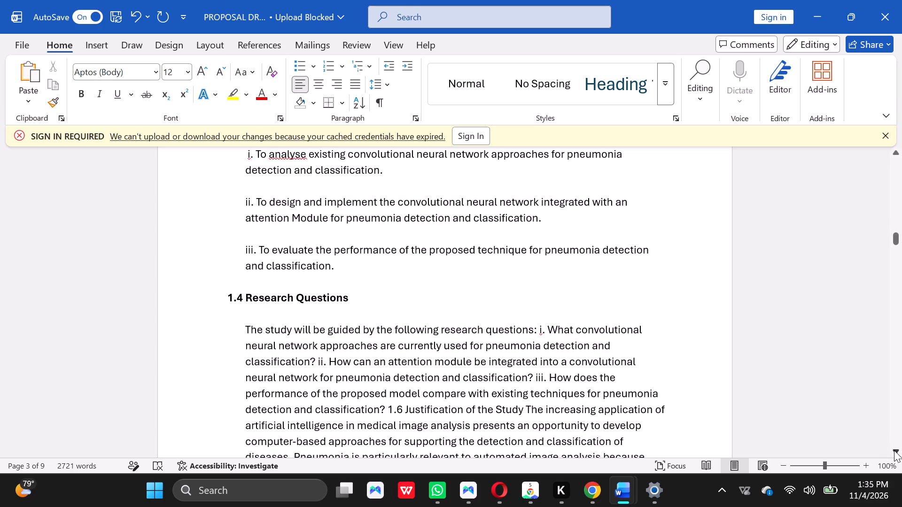
pyautogui.doubleClick(894, 450)
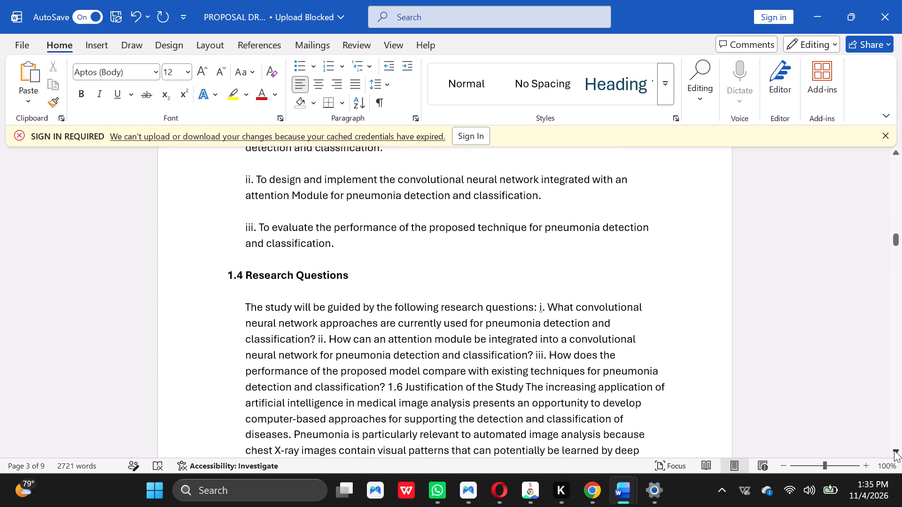
pyautogui.click(894, 450)
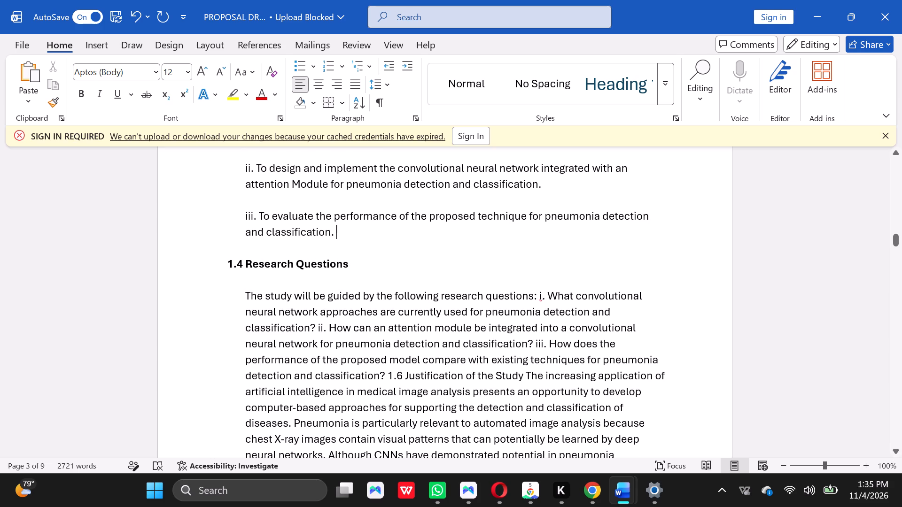
pyautogui.click(535, 295)
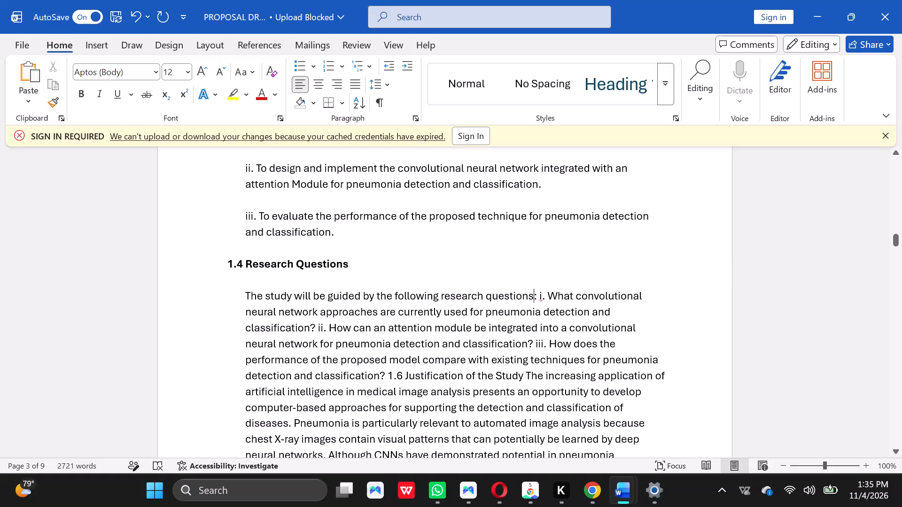
pyautogui.click(537, 297)
pyautogui.press('Return')
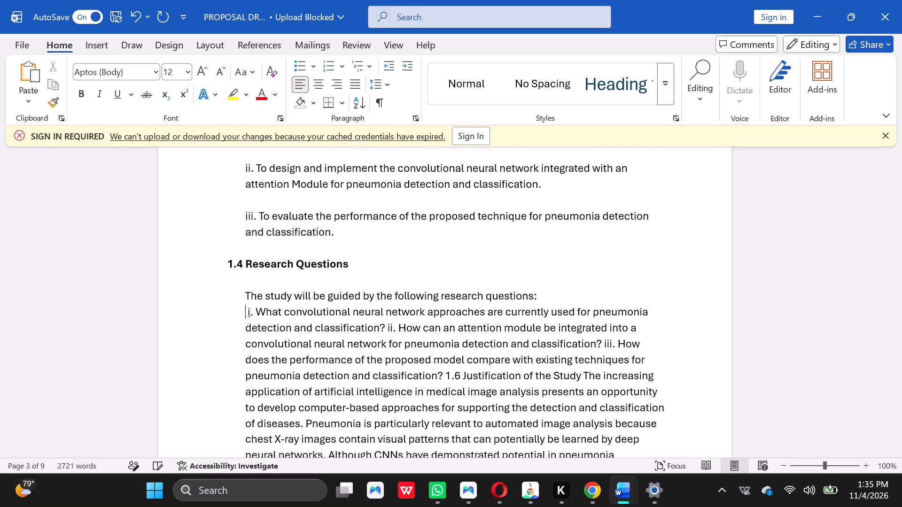
# Separate research question ii from question i with a blank line, removing the automatic numerals from the blank line and question ii.
pyautogui.click(388, 326)
pyautogui.press('Return')
pyautogui.press('Return')
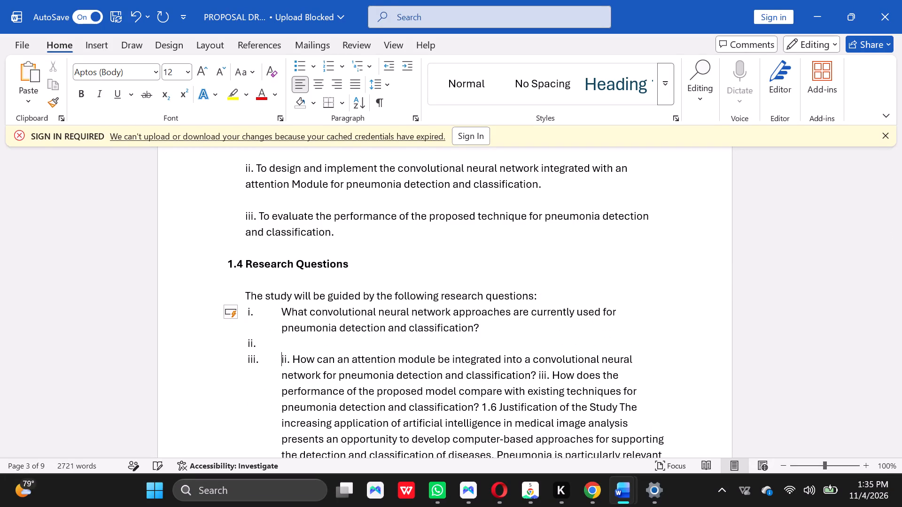
pyautogui.click(257, 347)
pyautogui.press('BackSpace')
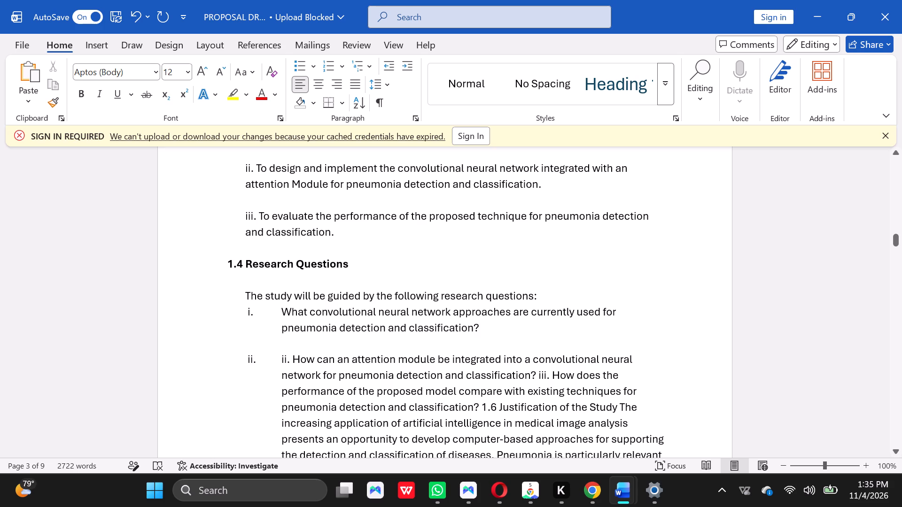
pyautogui.click(258, 358)
pyautogui.press('BackSpace')
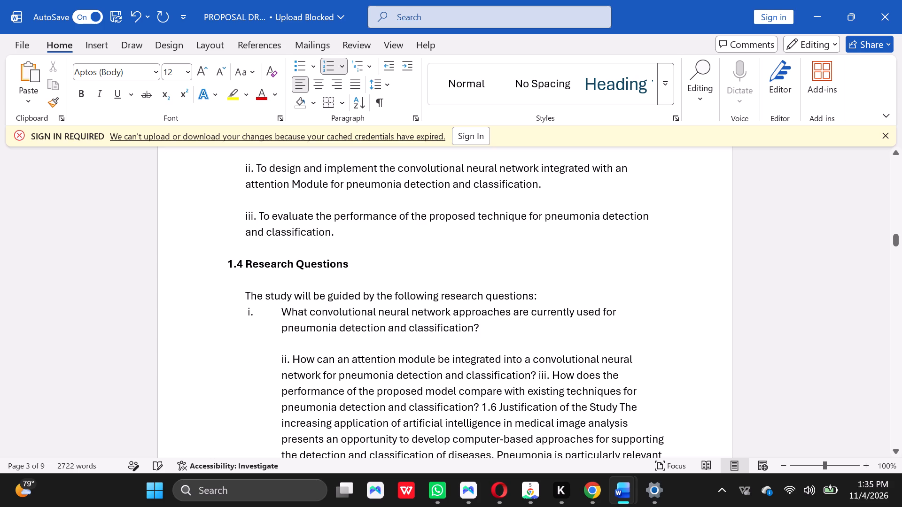
pyautogui.click(260, 361)
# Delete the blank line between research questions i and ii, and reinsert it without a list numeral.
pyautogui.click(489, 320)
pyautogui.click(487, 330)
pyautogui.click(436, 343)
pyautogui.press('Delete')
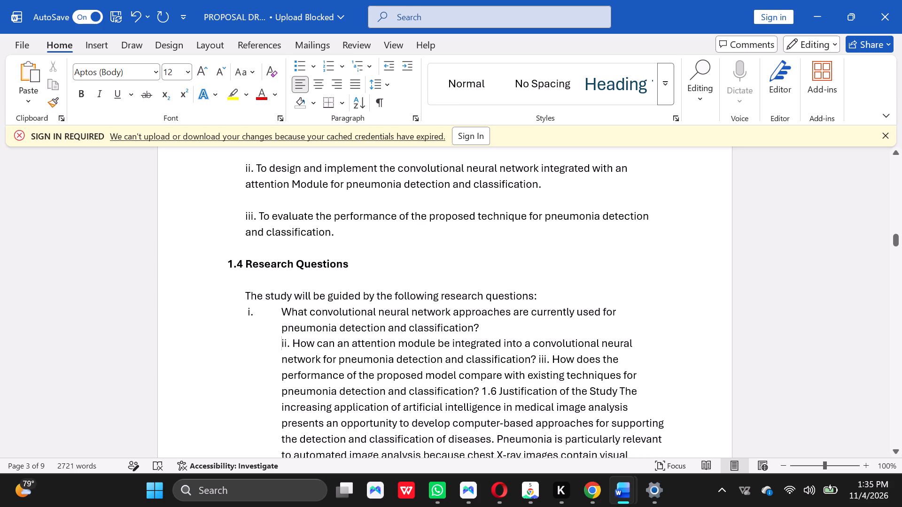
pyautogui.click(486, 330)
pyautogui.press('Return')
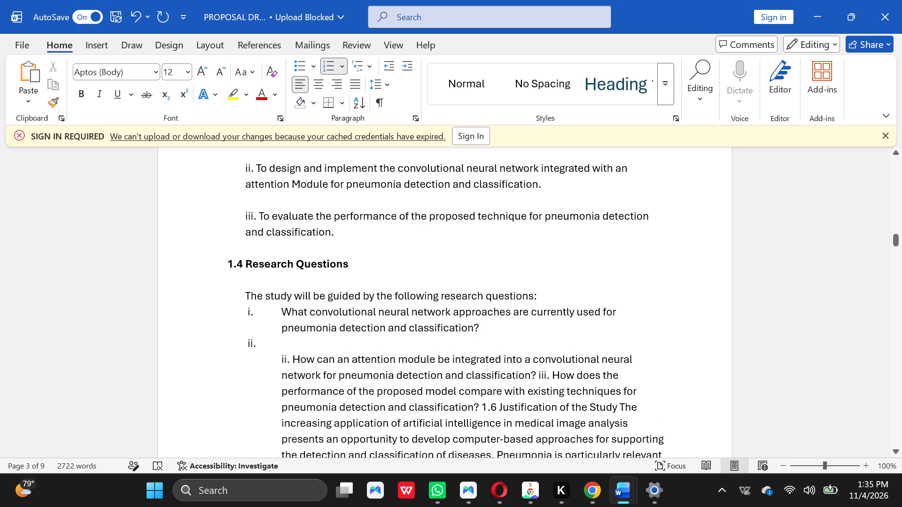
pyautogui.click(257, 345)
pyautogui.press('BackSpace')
# Split research question iii into its own numbered item below question ii and delete its duplicate typed "iii." numeral.
pyautogui.click(549, 375)
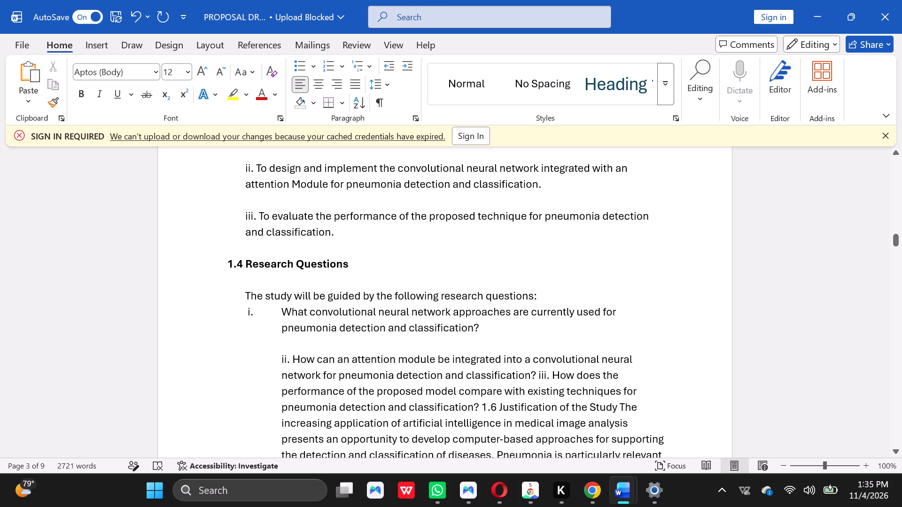
pyautogui.click(538, 376)
pyautogui.press('Return')
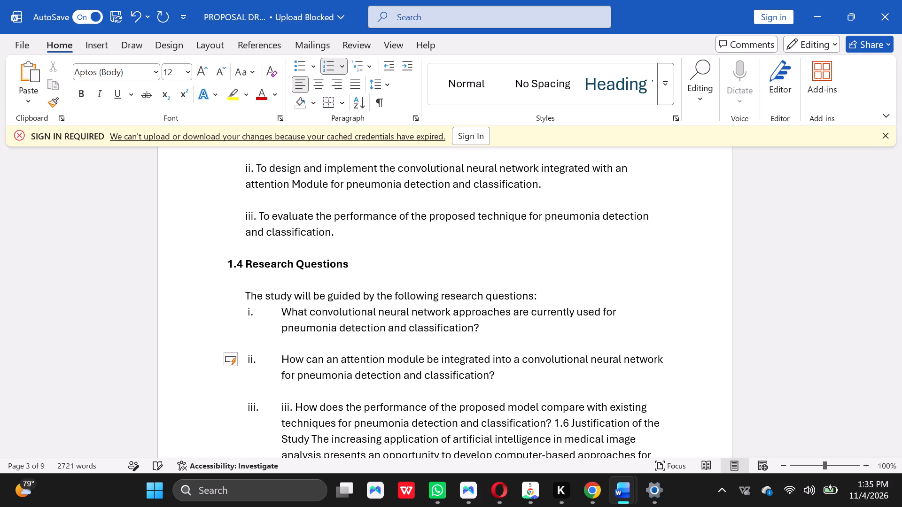
pyautogui.click(291, 408)
pyautogui.press('BackSpace')
pyautogui.press('BackSpace')
pyautogui.press('BackSpace')
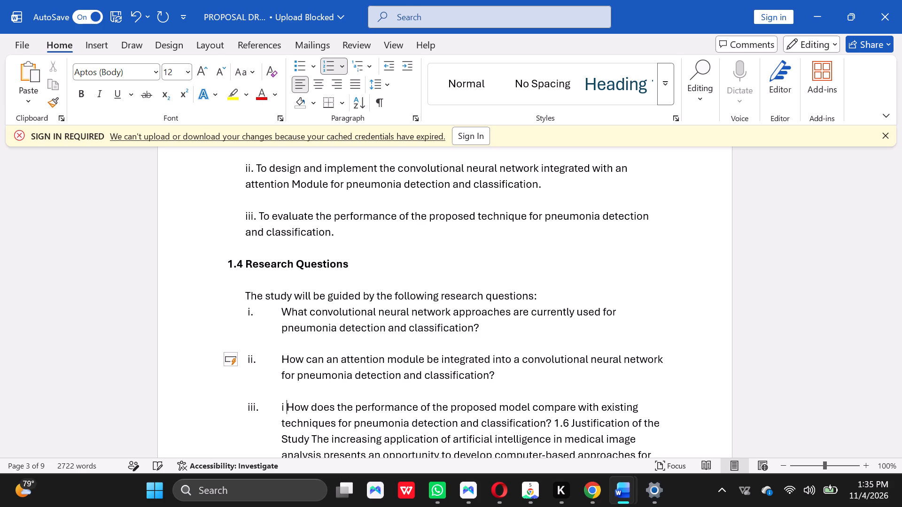
pyautogui.press('BackSpace')
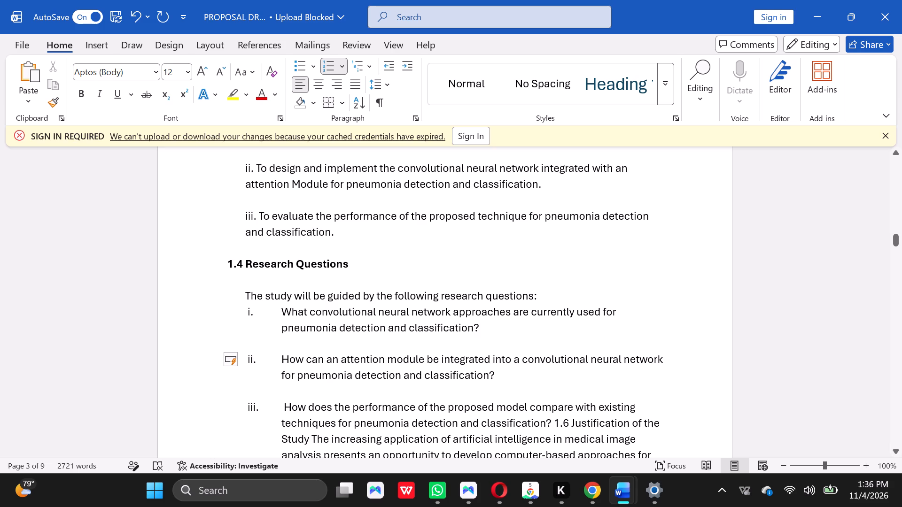
# Separate the 1.6 Justification of the Study text from research question iii with a blank line, removing the automatic numerals from both new lines.
pyautogui.tripleClick(895, 453)
pyautogui.tripleClick(895, 453)
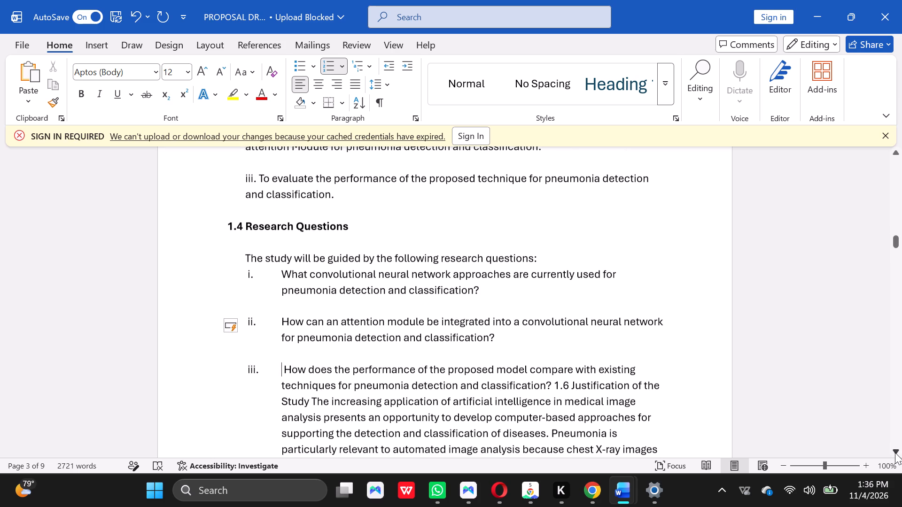
pyautogui.tripleClick(895, 453)
pyautogui.click(895, 453)
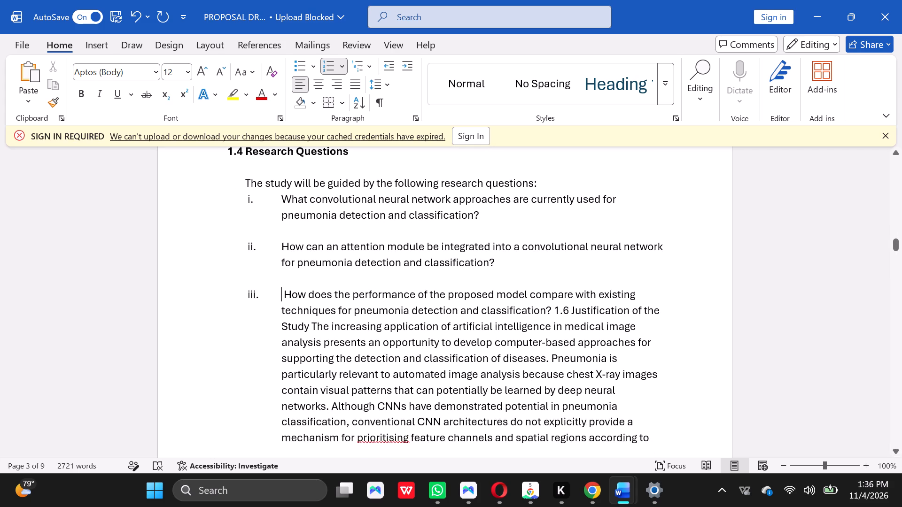
pyautogui.click(551, 308)
pyautogui.press('Return')
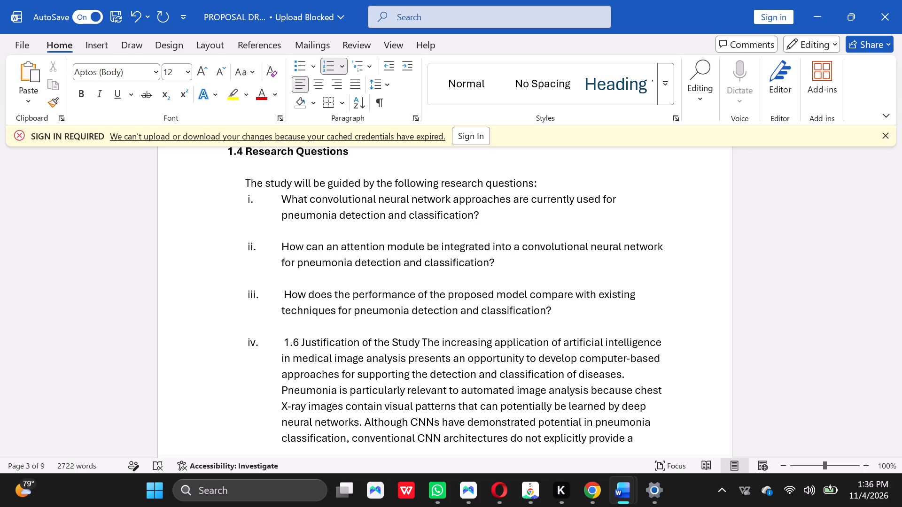
pyautogui.press('Return')
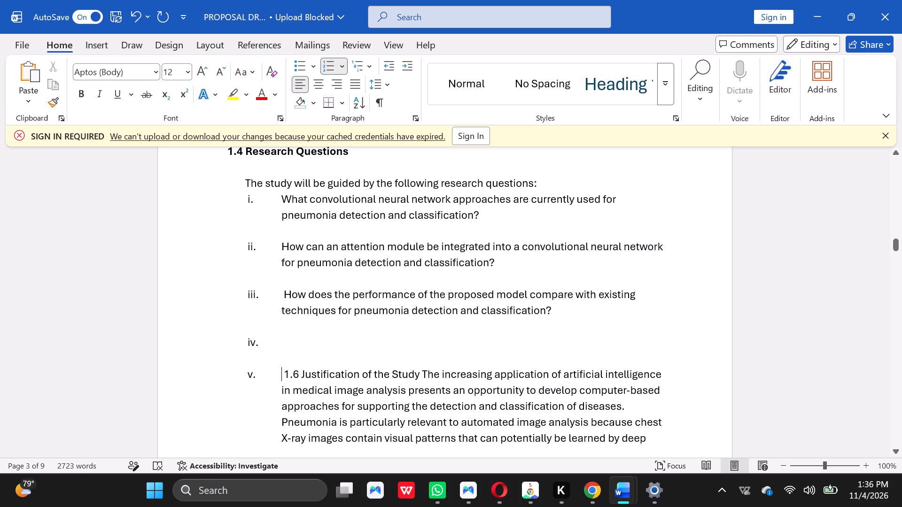
pyautogui.click(257, 374)
pyautogui.press('BackSpace')
pyautogui.click(257, 346)
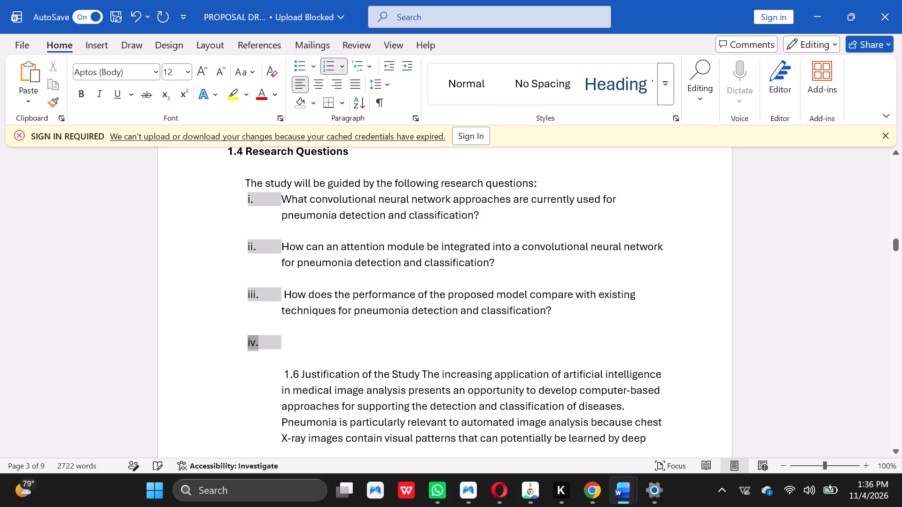
pyautogui.click(281, 344)
pyautogui.click(262, 345)
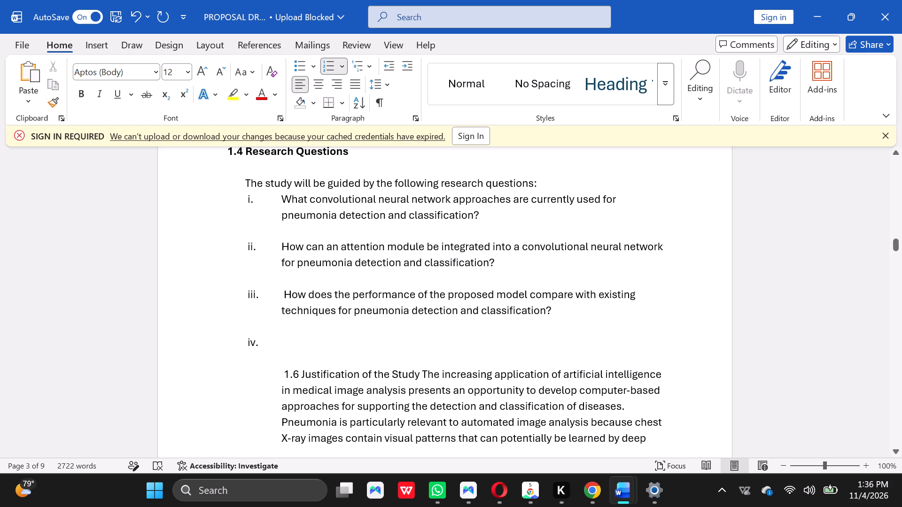
pyautogui.press('BackSpace')
# Put the Justification of the Study heading on its own line above its body paragraph.
pyautogui.click(421, 376)
pyautogui.press('Return')
pyautogui.press('BackSpace')
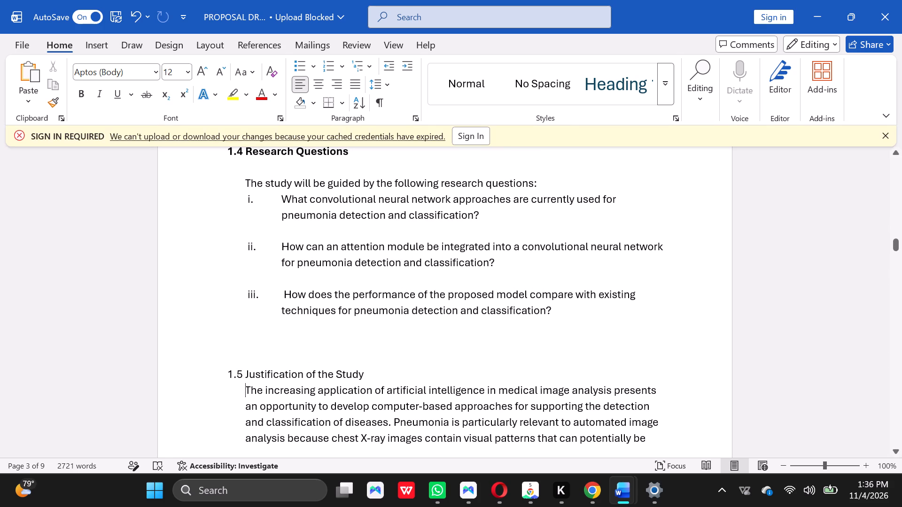
# Remove the extra indentation before the 1.4 Specific Objectives heading so it aligns with the 1.3 General Objective heading.
pyautogui.click(894, 151)
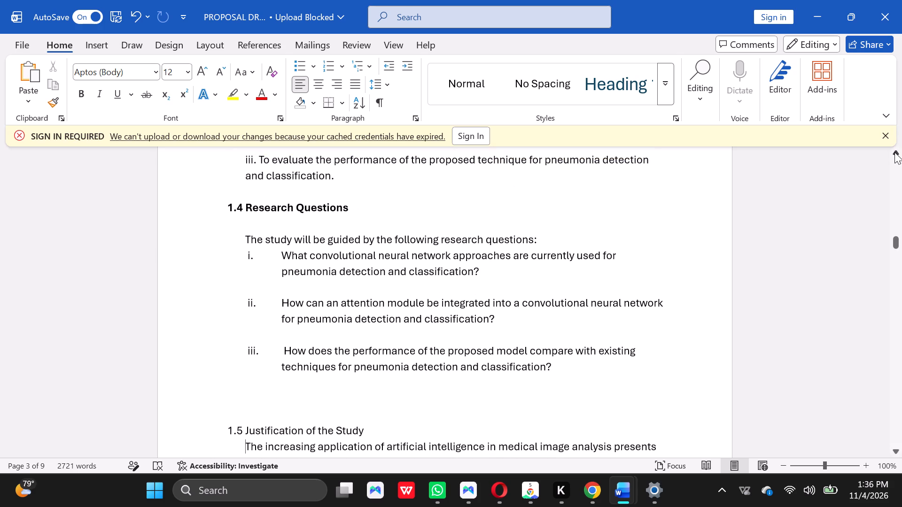
pyautogui.moveTo(899, 240); pyautogui.dragTo(895, 215)
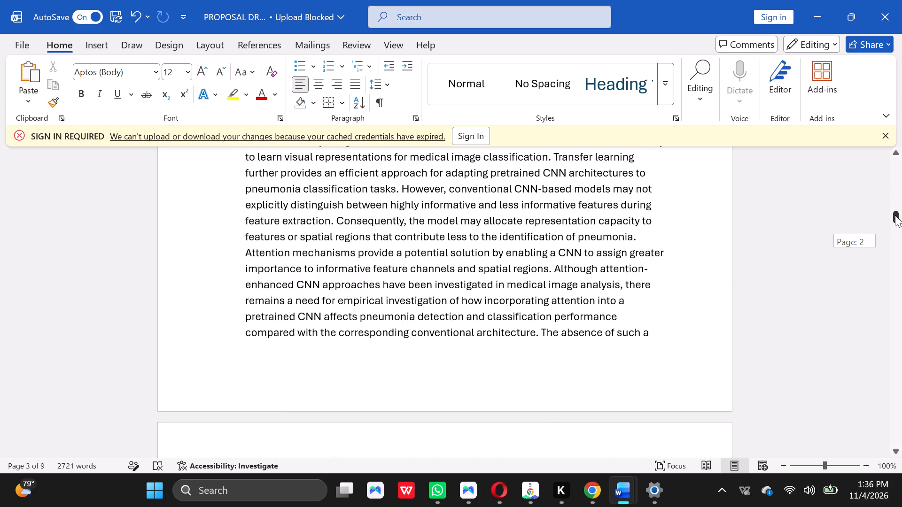
pyautogui.moveTo(895, 215); pyautogui.dragTo(893, 202)
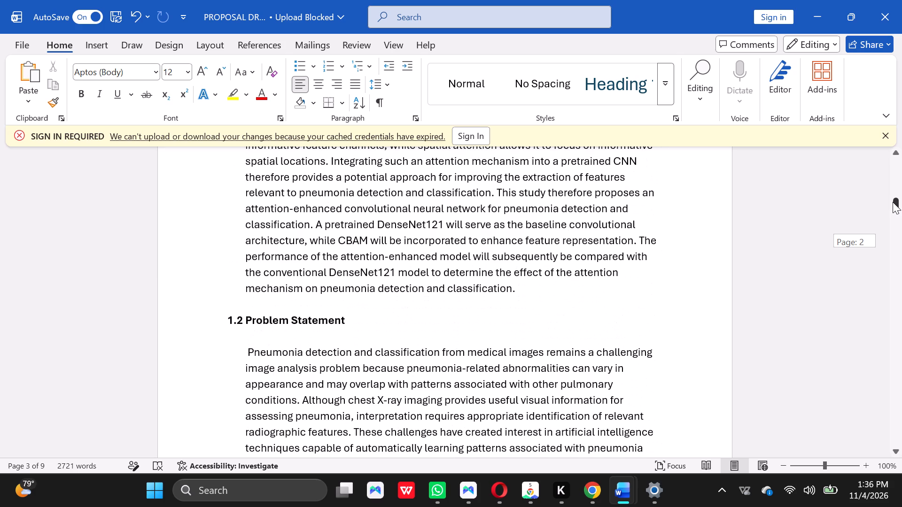
pyautogui.moveTo(893, 202); pyautogui.dragTo(892, 216)
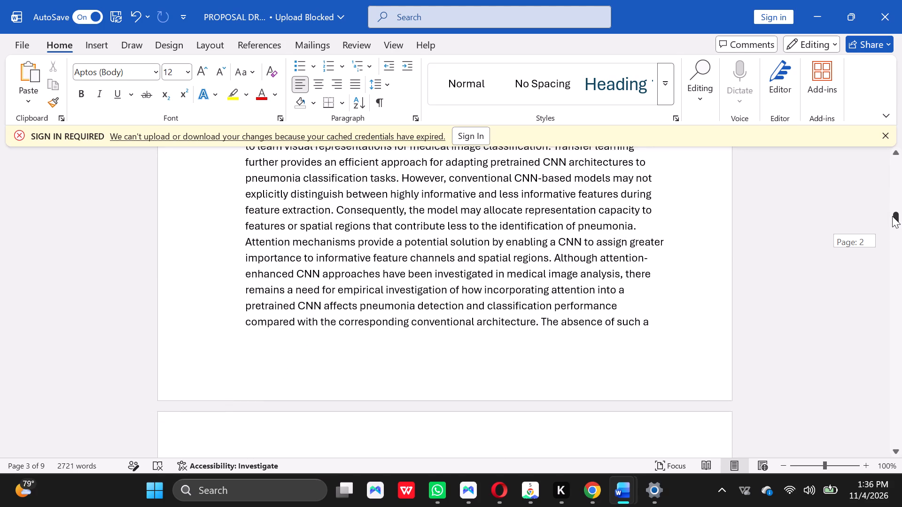
pyautogui.moveTo(892, 216); pyautogui.dragTo(893, 228)
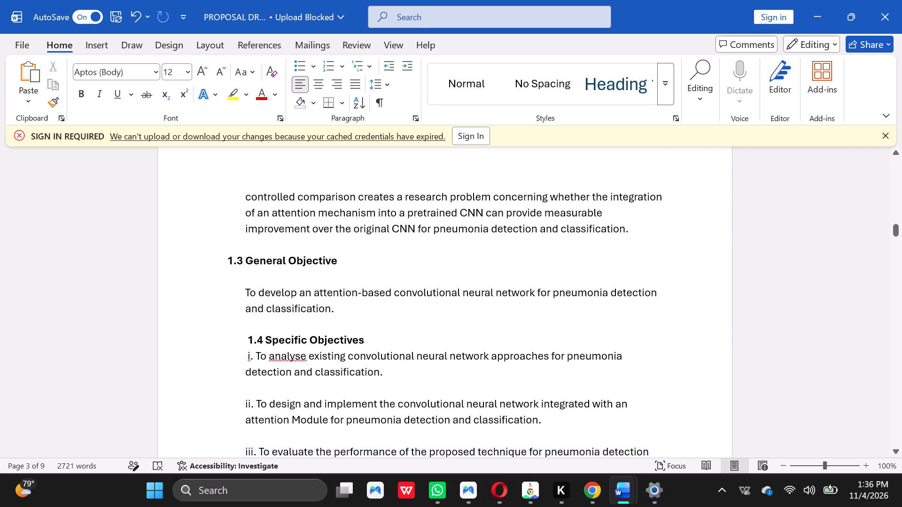
pyautogui.click(238, 331)
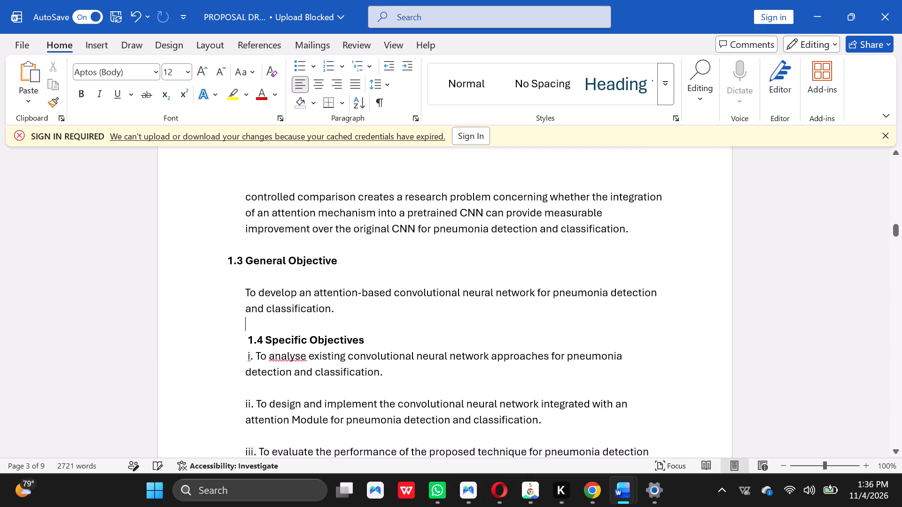
pyautogui.click(241, 341)
pyautogui.click(241, 341)
pyautogui.press('BackSpace')
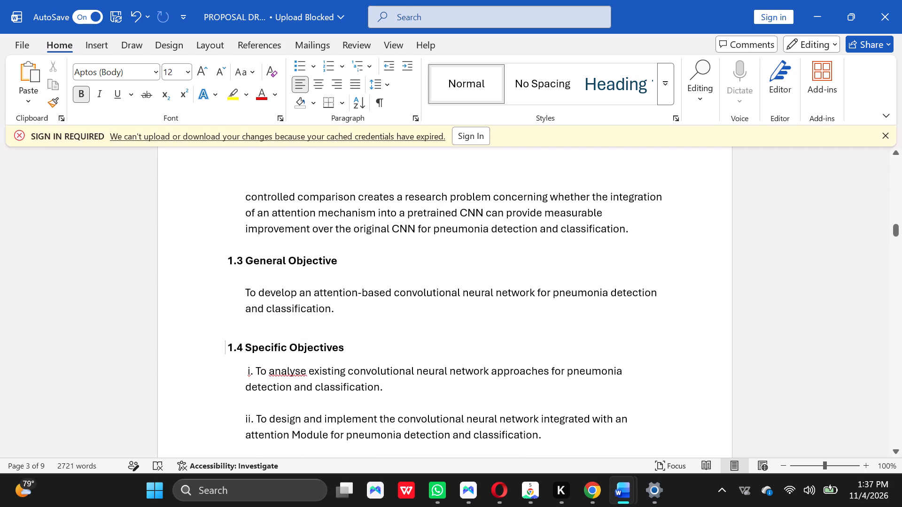
# Renumber the Research Questions heading as 1.5, replacing its automatic number with typed text followed by a space.
pyautogui.doubleClick(899, 450)
pyautogui.click(899, 450)
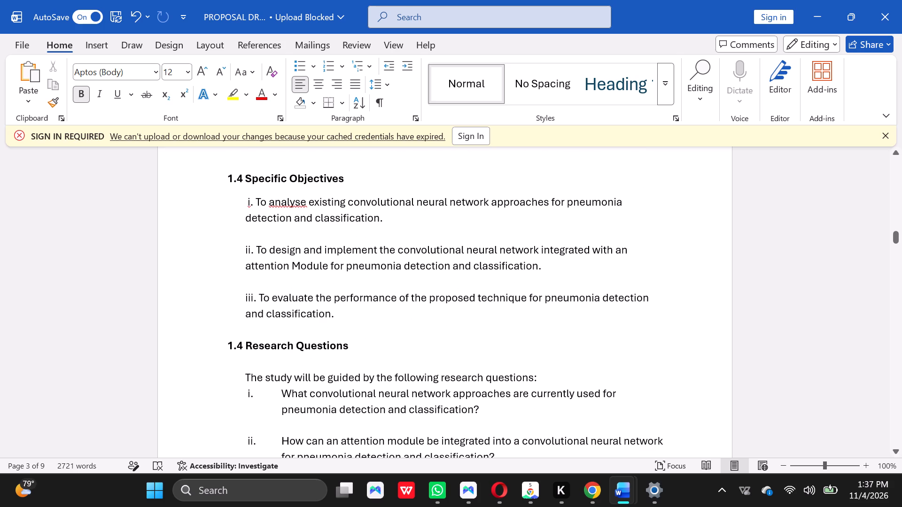
pyautogui.click(243, 347)
pyautogui.press('BackSpace')
pyautogui.write('1.5')
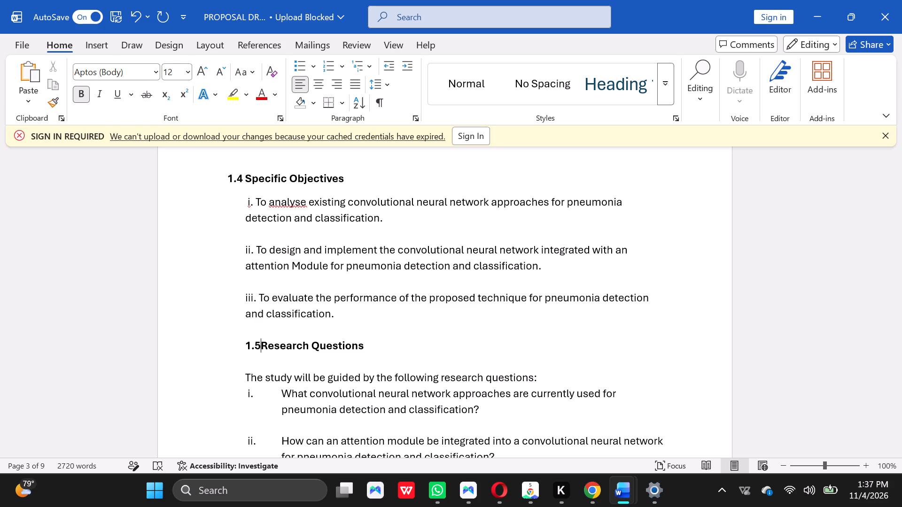
pyautogui.press('space')
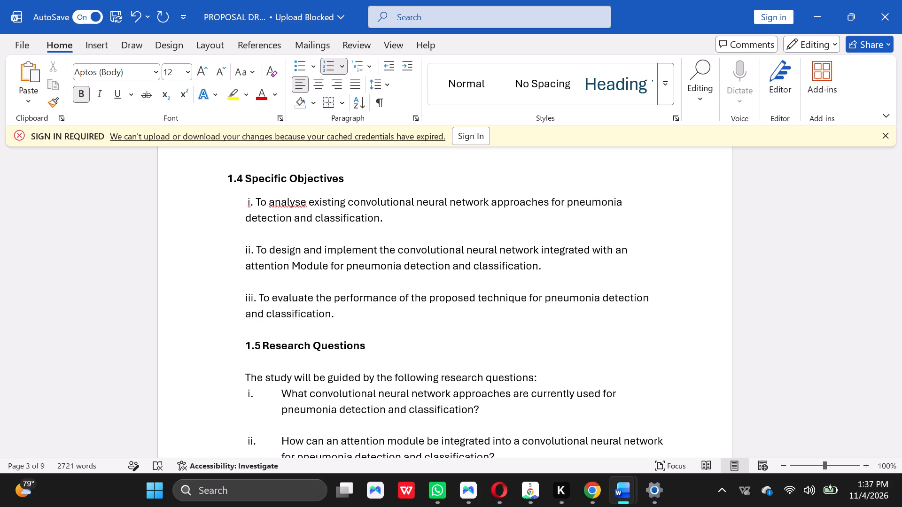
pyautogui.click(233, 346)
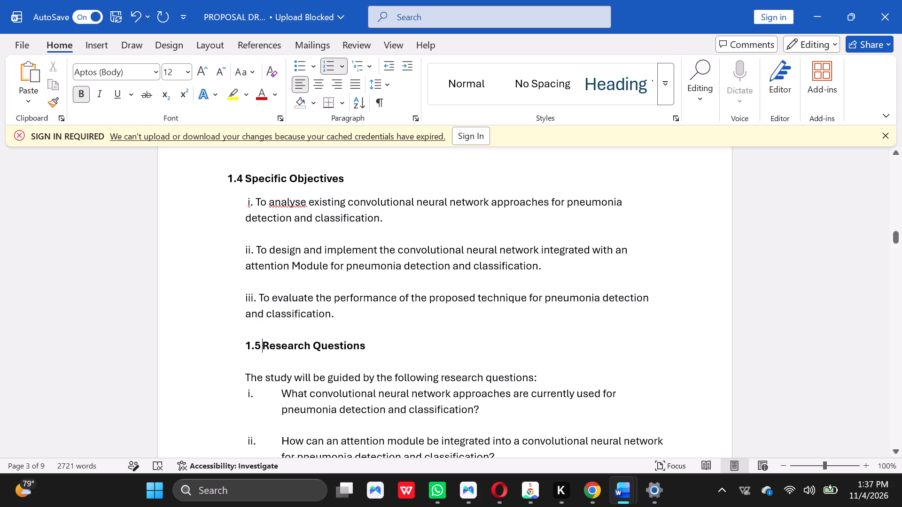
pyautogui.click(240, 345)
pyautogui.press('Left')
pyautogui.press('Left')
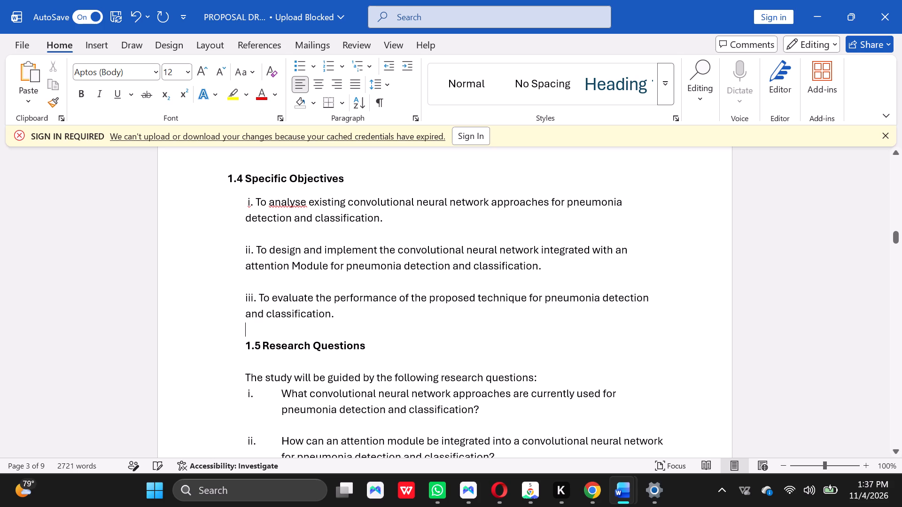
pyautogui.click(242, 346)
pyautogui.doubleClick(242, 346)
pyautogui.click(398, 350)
# Make the Justification of the Study heading bold.
pyautogui.click(897, 450)
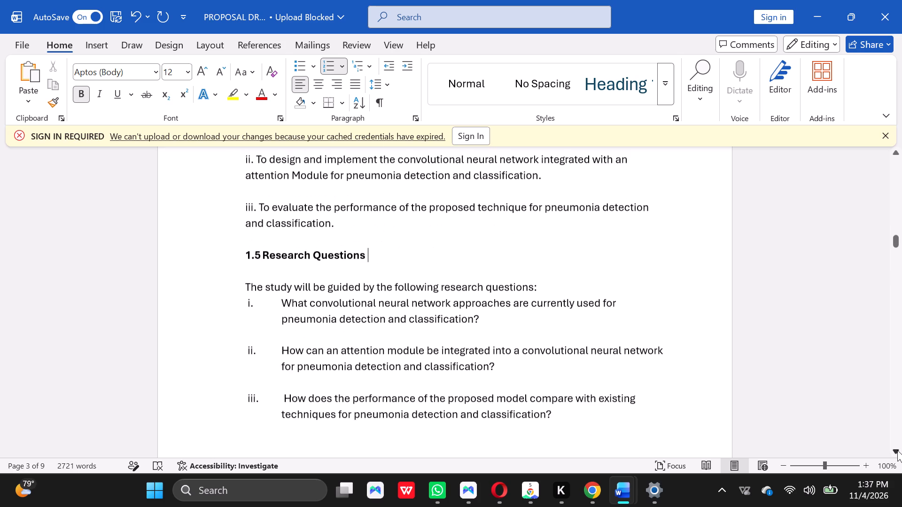
pyautogui.click(897, 450)
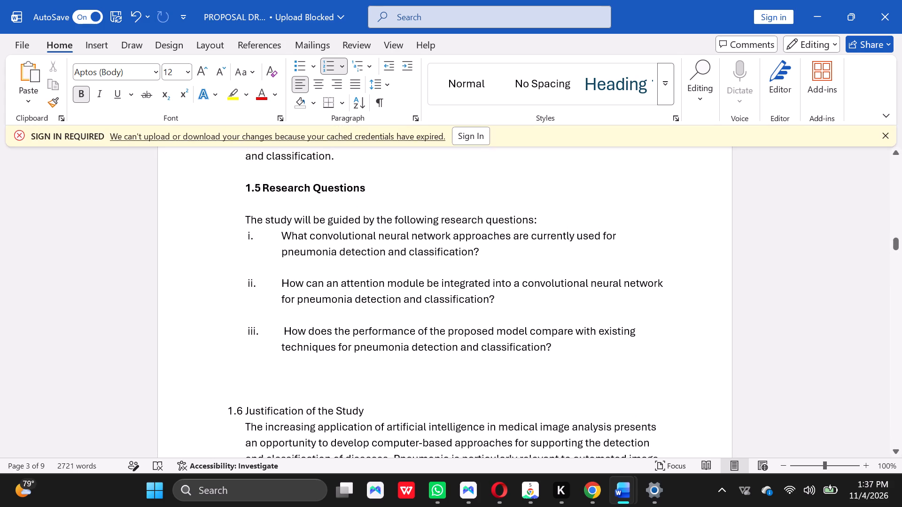
pyautogui.moveTo(371, 410); pyautogui.dragTo(225, 407)
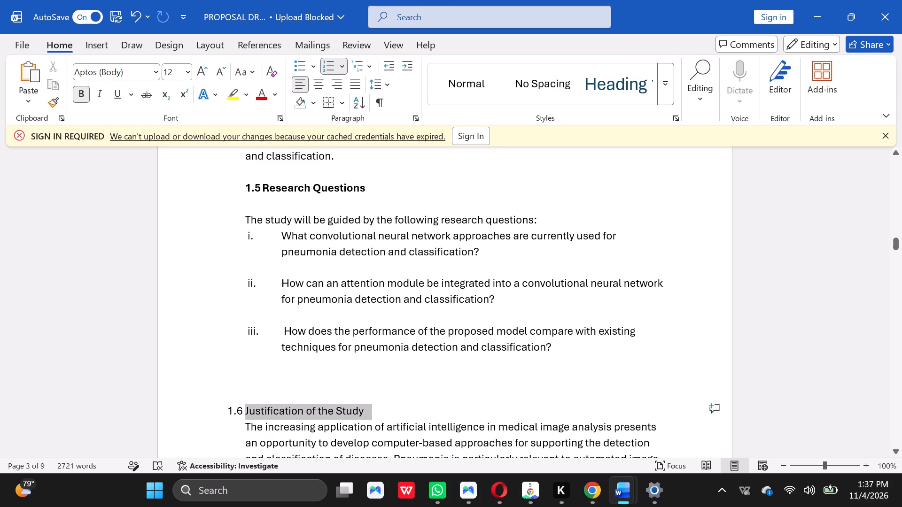
pyautogui.moveTo(225, 407); pyautogui.dragTo(225, 407)
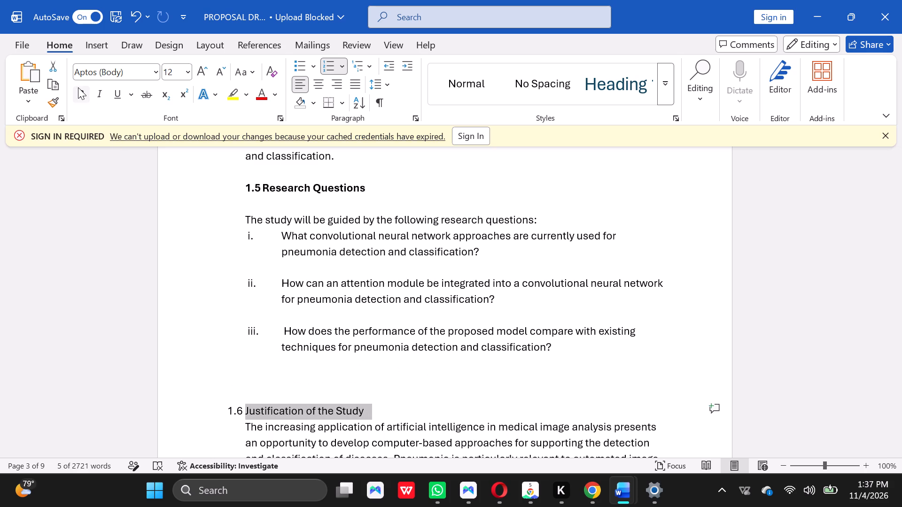
pyautogui.click(78, 87)
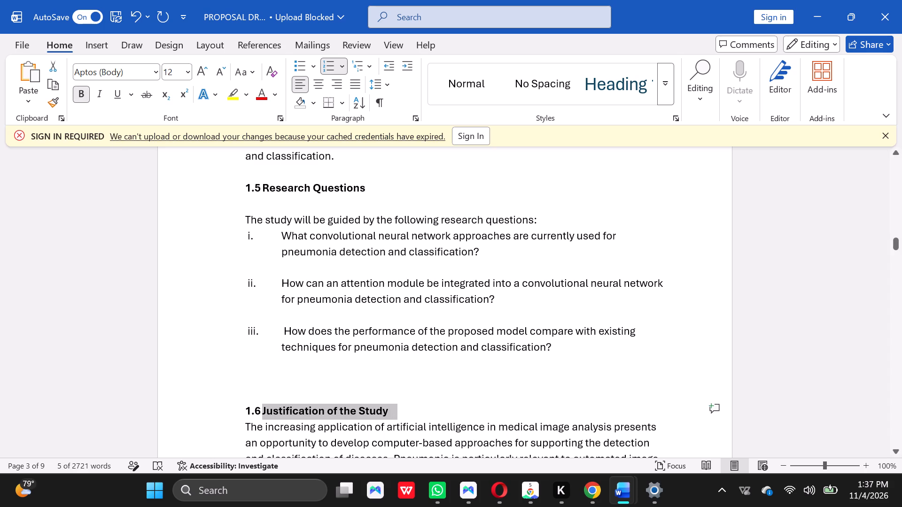
pyautogui.click(587, 357)
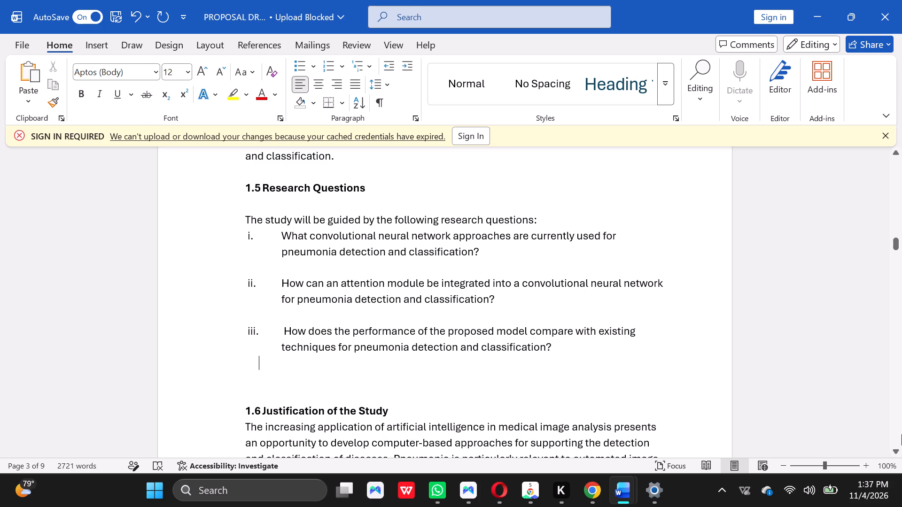
pyautogui.click(896, 452)
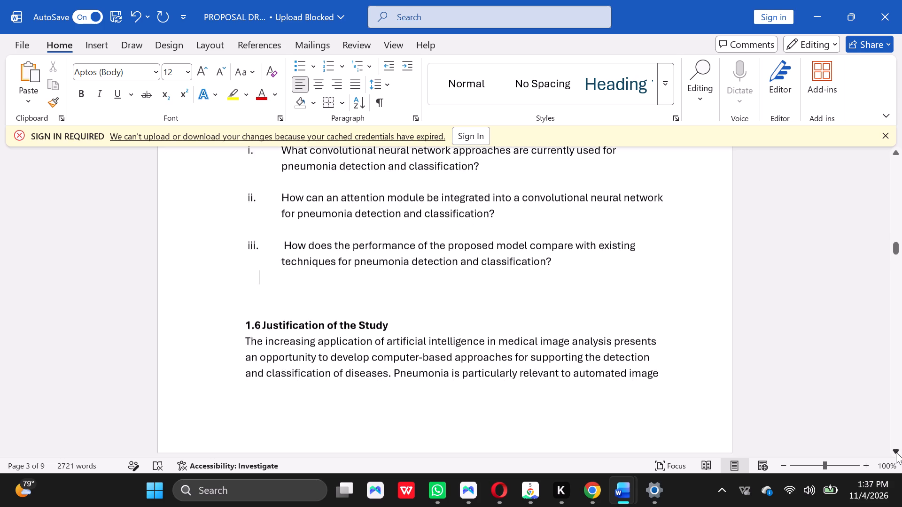
# Put the 1.7 Scope of the Study heading on its own line and remove the automatic number from its body paragraph.
pyautogui.click(896, 452)
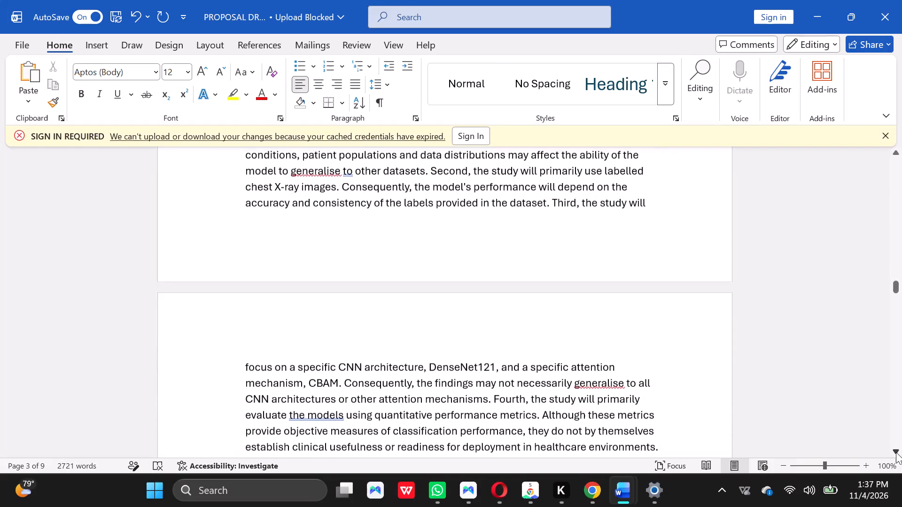
pyautogui.click(896, 452)
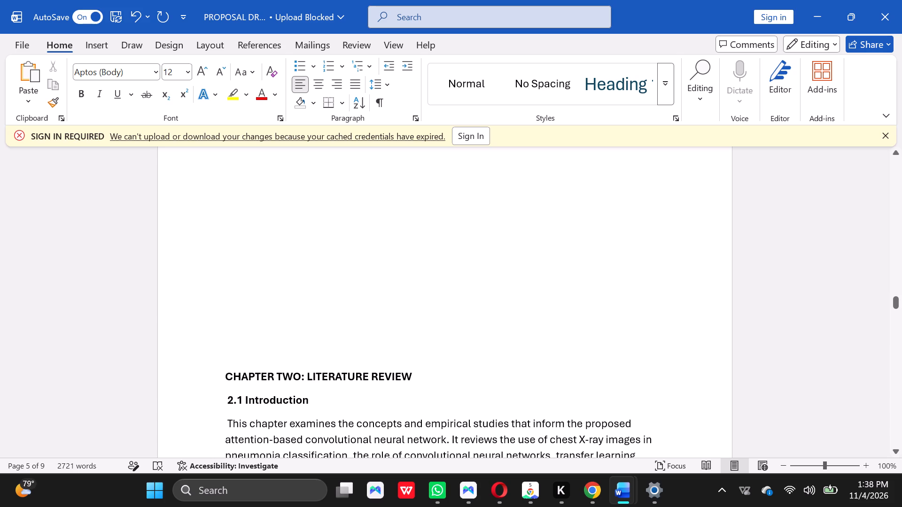
pyautogui.click(893, 151)
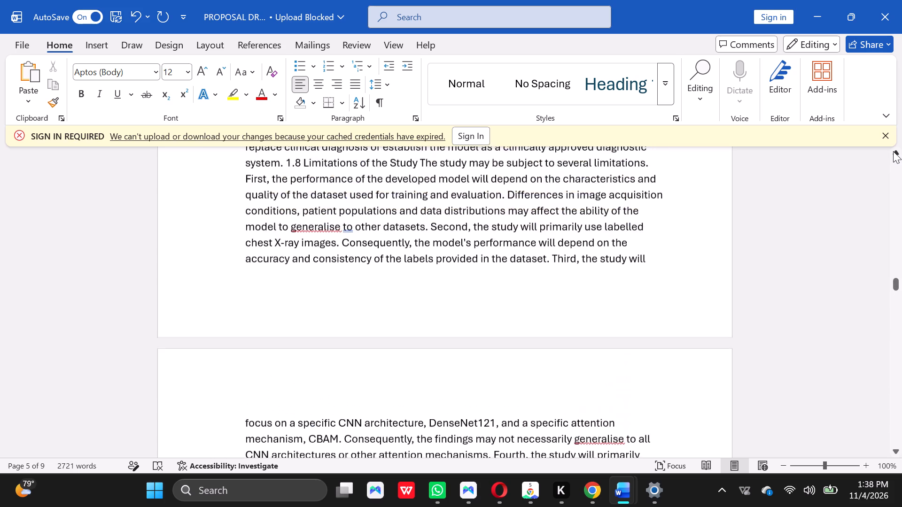
pyautogui.doubleClick(893, 151)
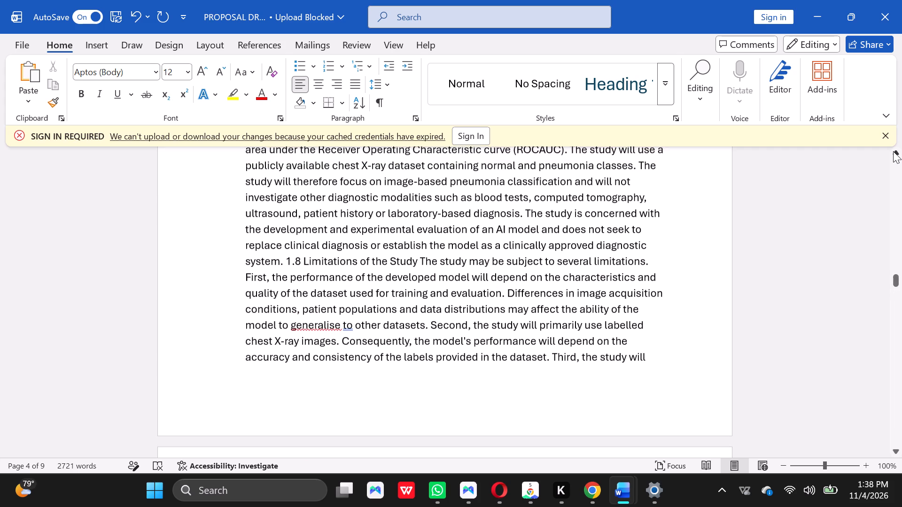
pyautogui.click(893, 151)
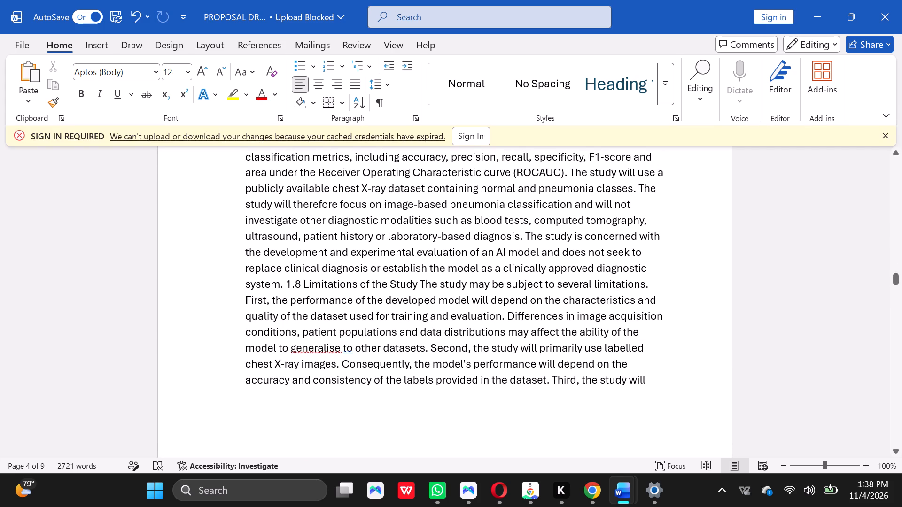
pyautogui.click(895, 153)
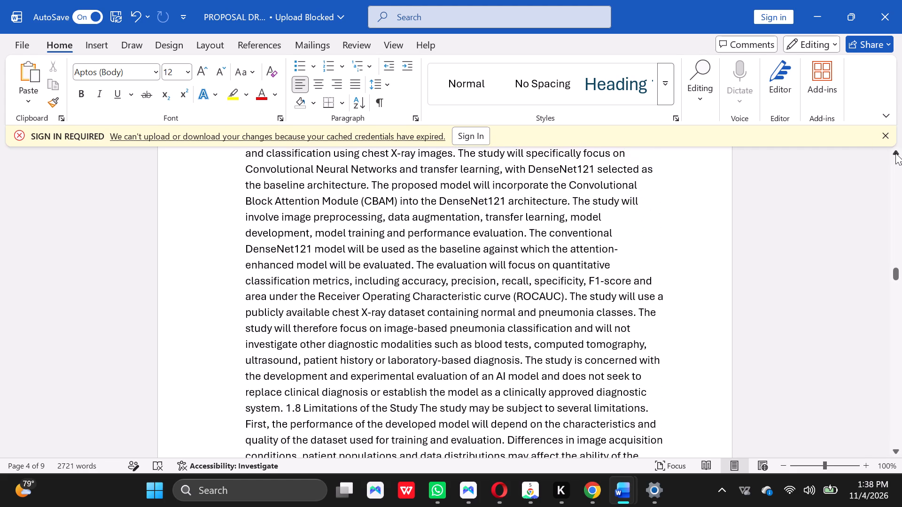
pyautogui.doubleClick(895, 153)
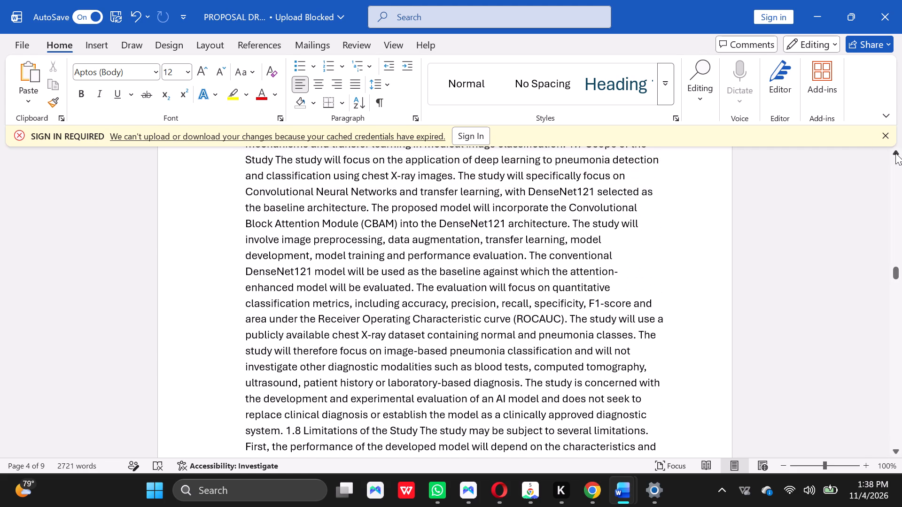
pyautogui.click(895, 153)
pyautogui.tripleClick(895, 153)
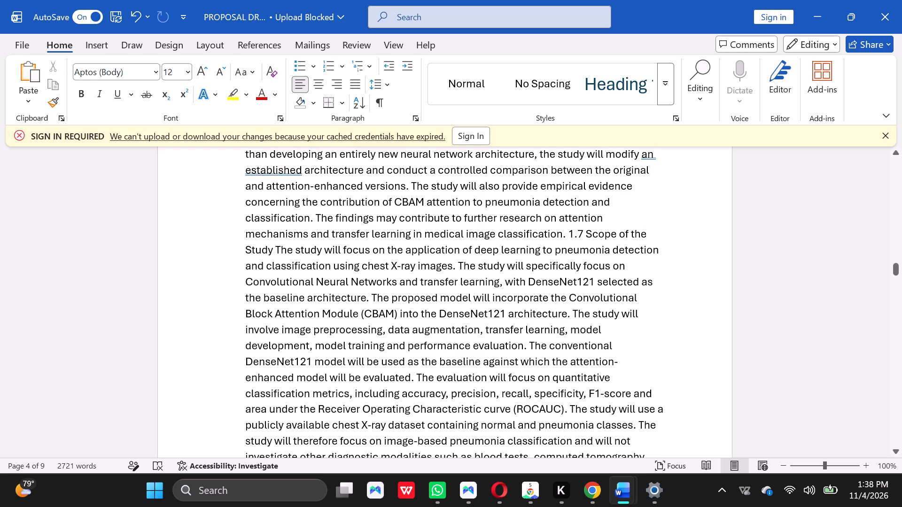
pyautogui.click(568, 238)
pyautogui.press('Return')
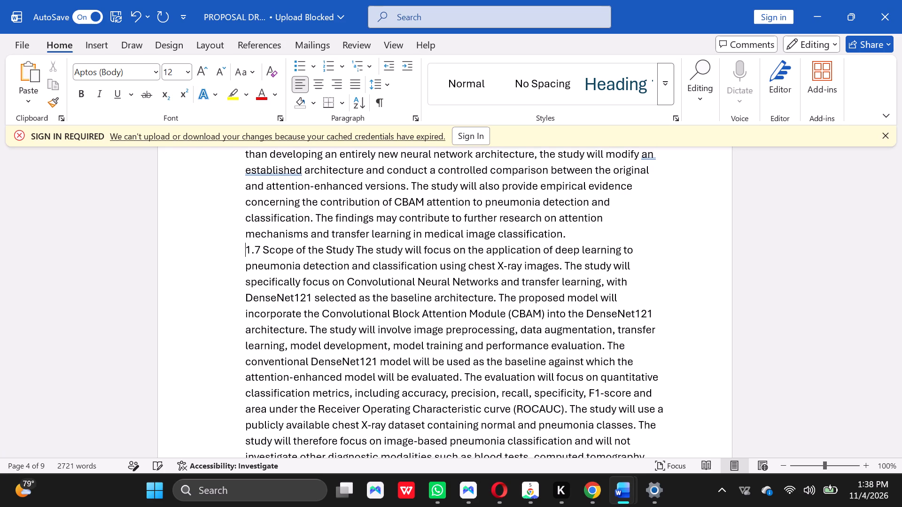
pyautogui.click(354, 251)
pyautogui.press('Return')
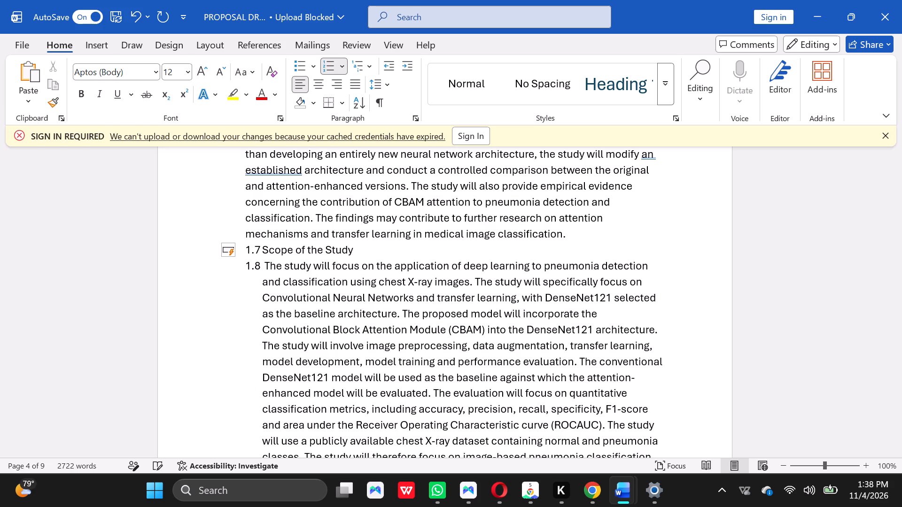
pyautogui.press('BackSpace')
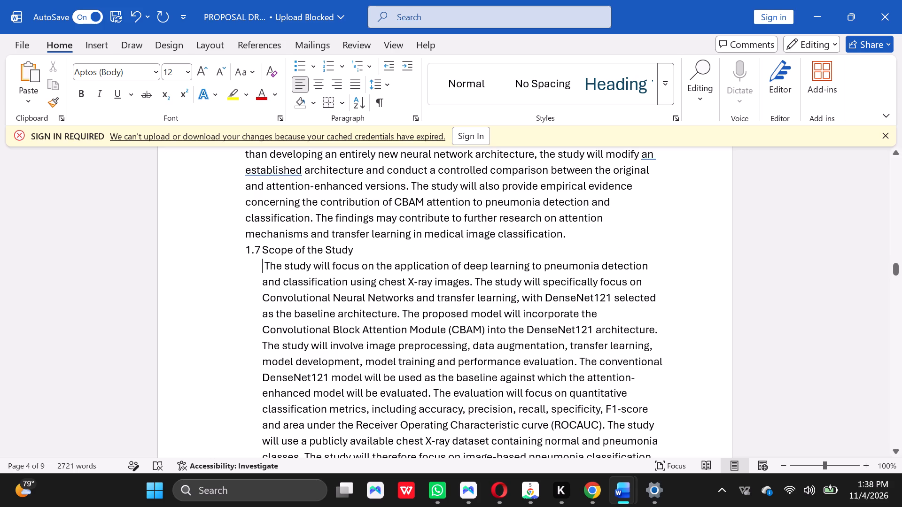
# Insert one blank line above and one unnumbered blank line below the 1.7 Scope of the Study heading.
pyautogui.click(573, 236)
pyautogui.press('Return')
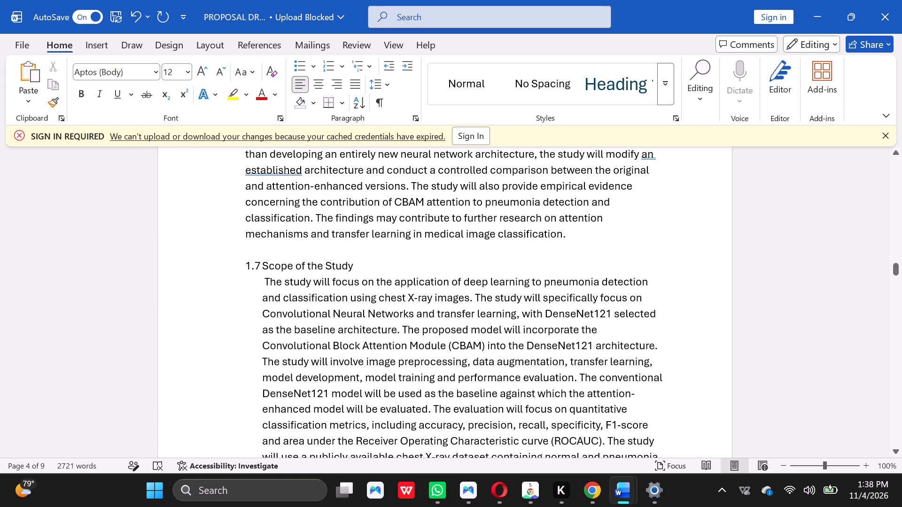
pyautogui.click(378, 258)
pyautogui.click(363, 269)
pyautogui.press('Return')
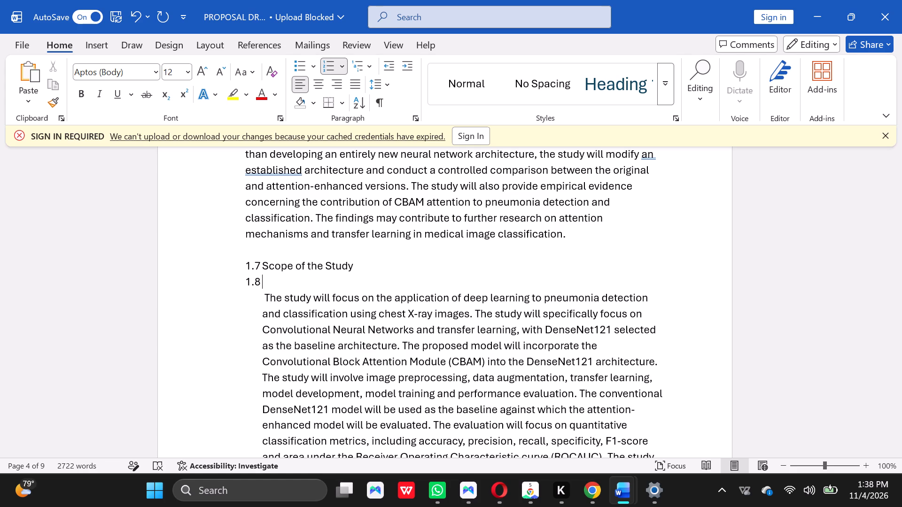
pyautogui.press('BackSpace')
# Make the 1.7 Scope of the Study heading bold.
pyautogui.moveTo(357, 272); pyautogui.dragTo(232, 266)
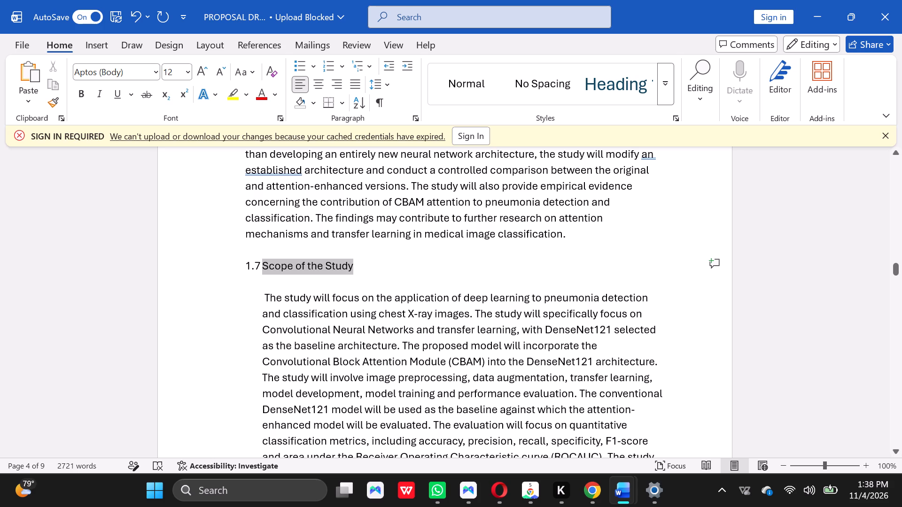
pyautogui.moveTo(232, 266); pyautogui.dragTo(265, 272)
pyautogui.click(370, 278)
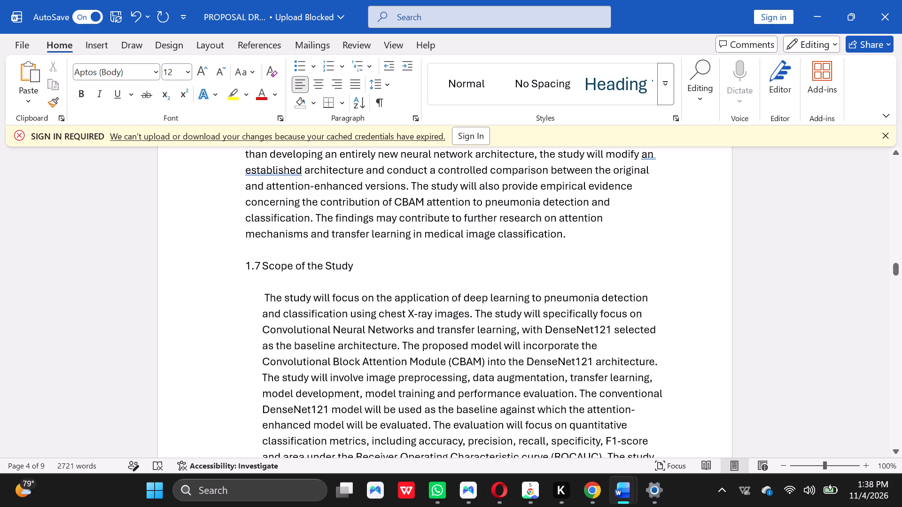
pyautogui.moveTo(358, 267); pyautogui.dragTo(239, 263)
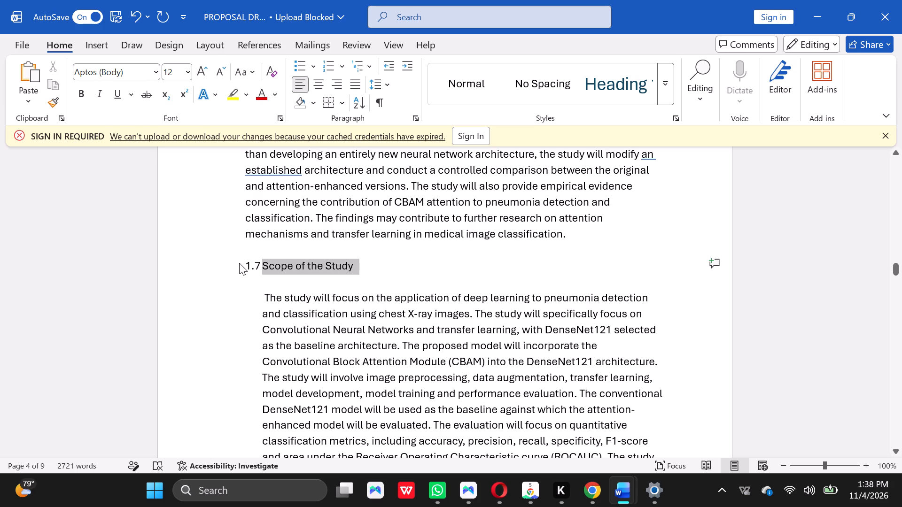
pyautogui.click(82, 92)
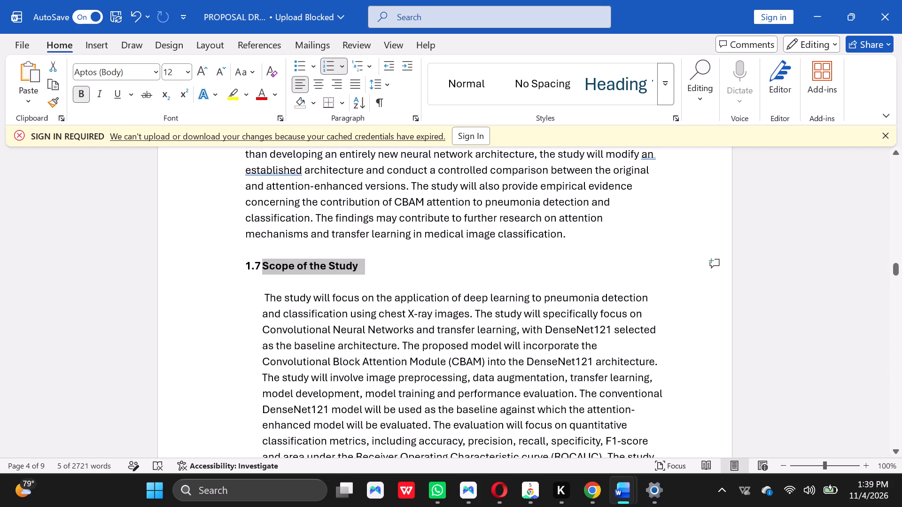
# Put the 1.8 Limitations of the Study heading on its own line, separate from the Scope text and its own body paragraph.
pyautogui.click(899, 451)
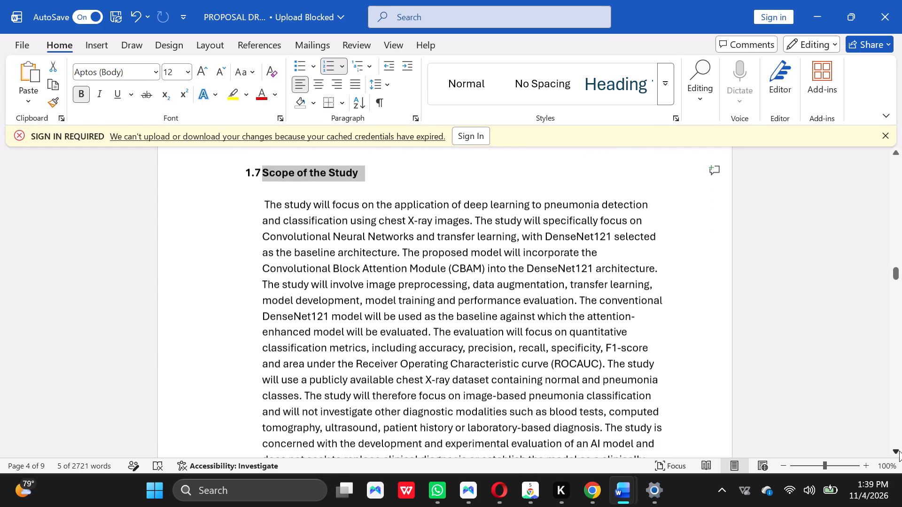
pyautogui.doubleClick(899, 451)
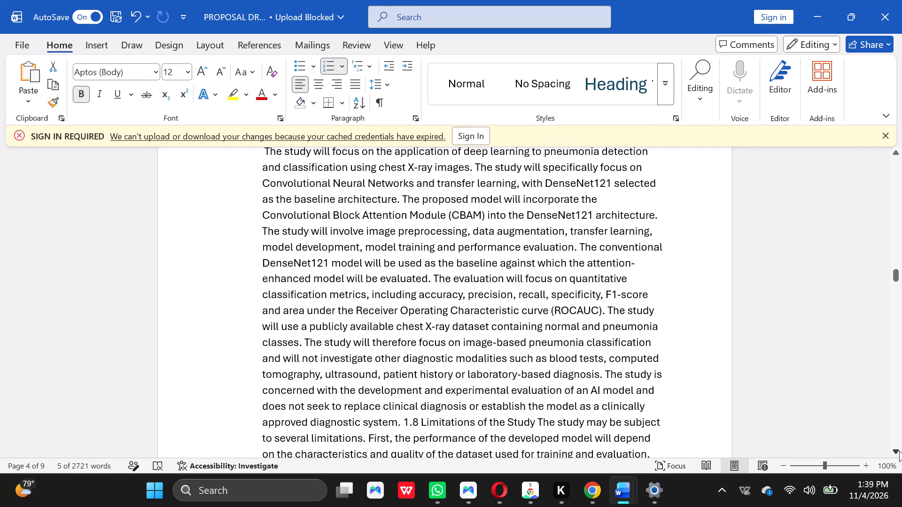
pyautogui.tripleClick(899, 451)
pyautogui.tripleClick(899, 451)
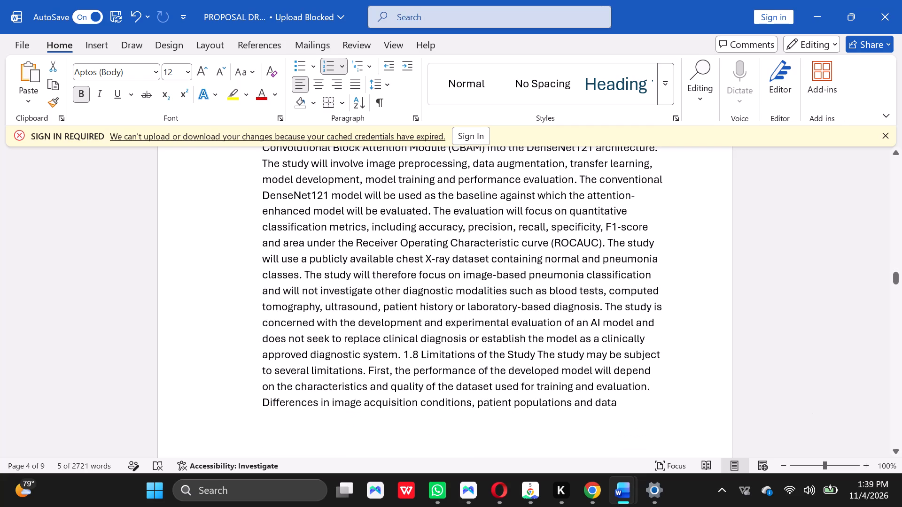
pyautogui.click(401, 351)
pyautogui.doubleClick(401, 351)
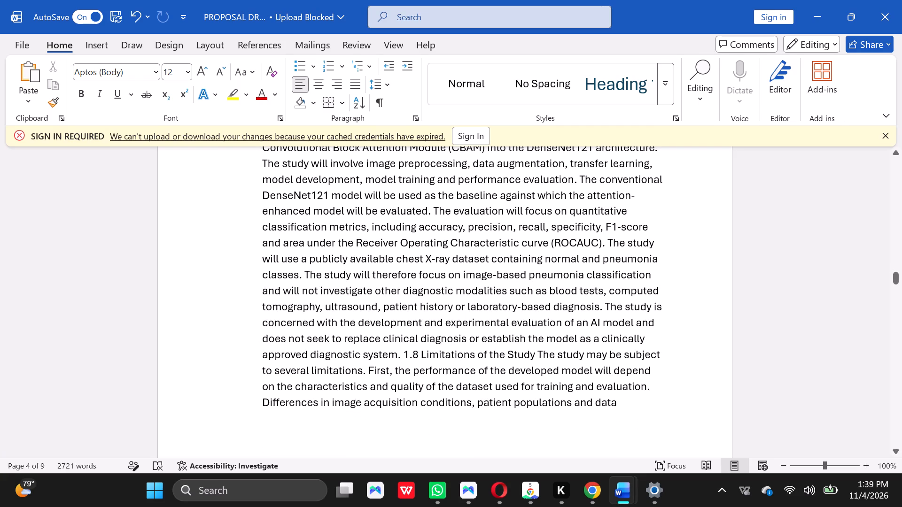
pyautogui.click(449, 432)
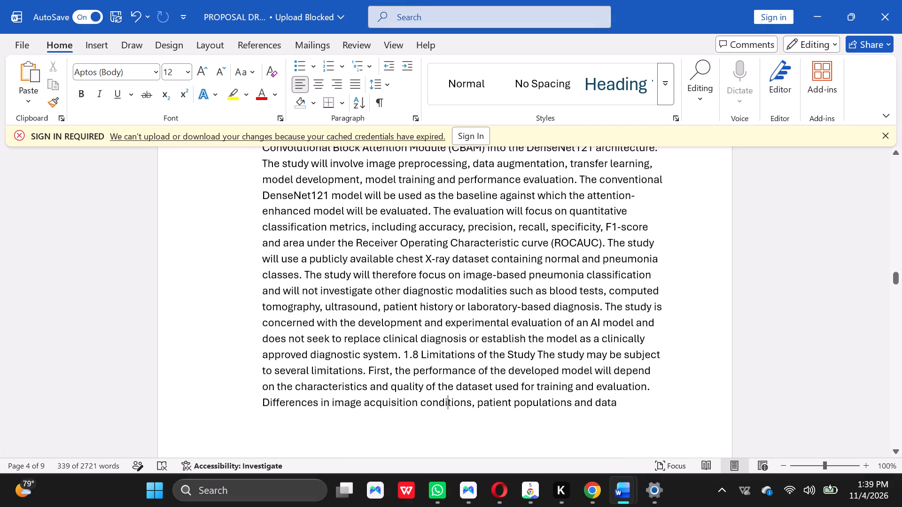
pyautogui.click(403, 352)
pyautogui.press('Return')
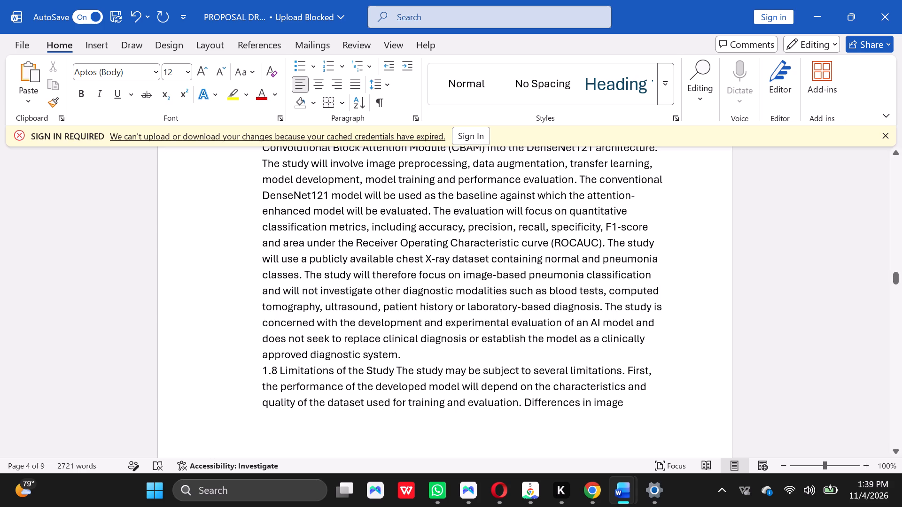
pyautogui.click(404, 358)
pyautogui.click(393, 370)
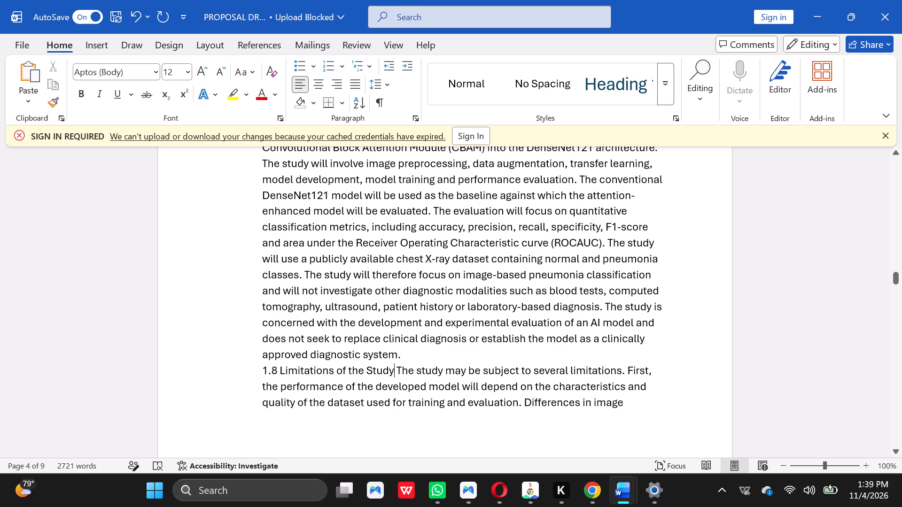
pyautogui.press('Return')
# Remove the automatic 1.9 number from the Limitations body paragraph, keeping the heading worded Limitations of the Study.
pyautogui.click(393, 370)
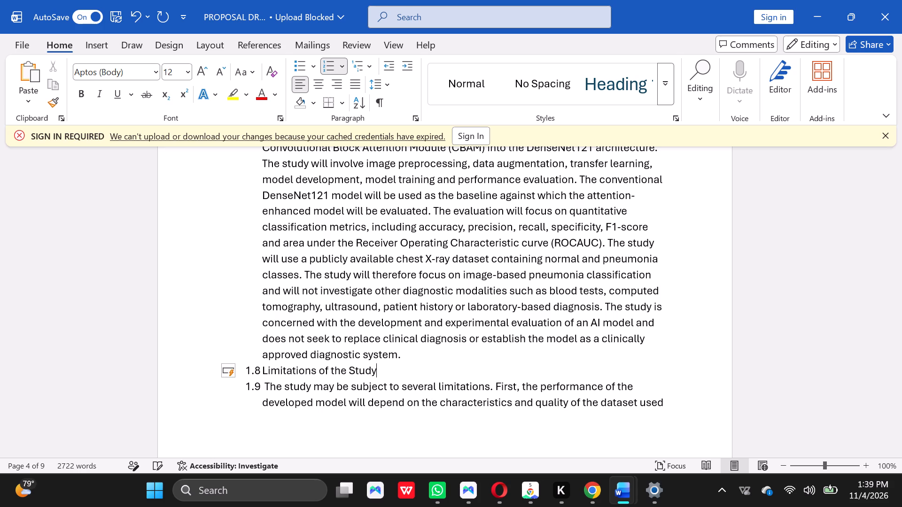
pyautogui.press('BackSpace')
pyautogui.press('y')
pyautogui.press('BackSpace')
pyautogui.press('y')
pyautogui.click(259, 390)
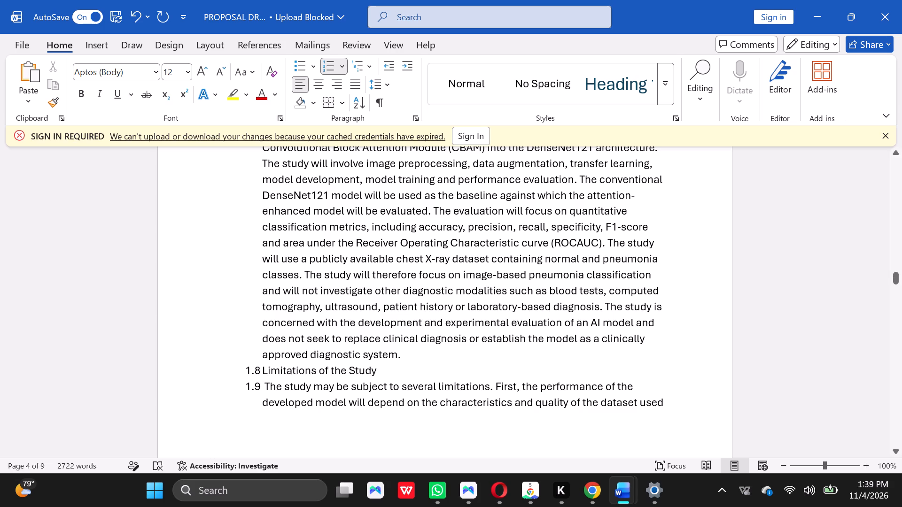
pyautogui.click(260, 389)
pyautogui.press('BackSpace')
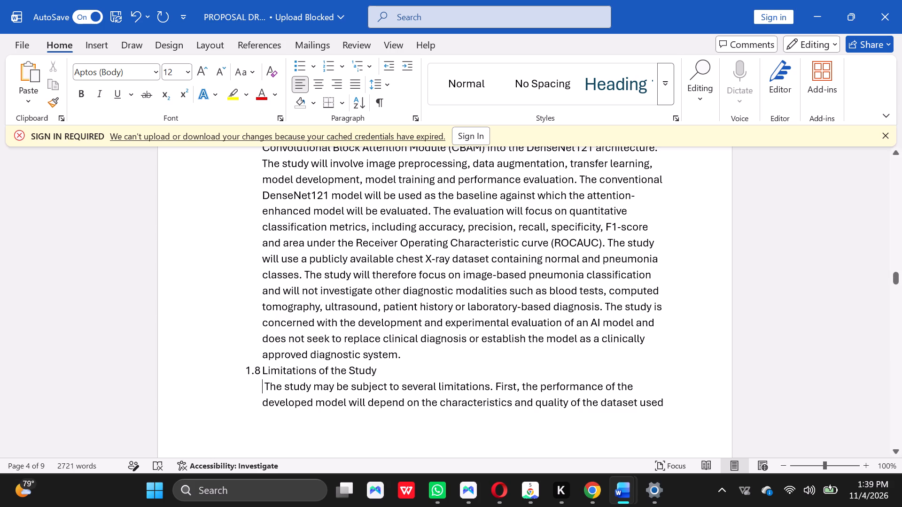
# Insert three blank lines above the 1.8 Limitations of the Study heading to move it onto the next page.
pyautogui.click(413, 361)
pyautogui.press('Return')
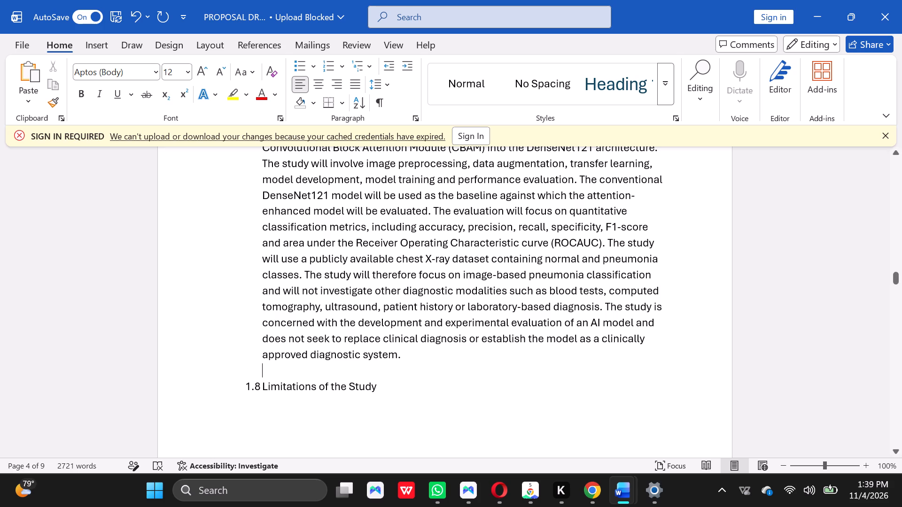
pyautogui.press('Return')
pyautogui.press('Return')
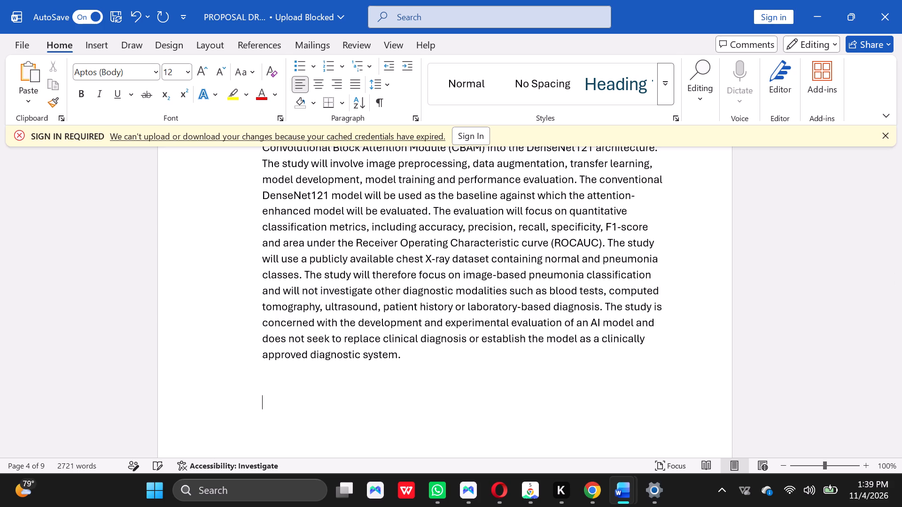
pyautogui.press('Return')
pyautogui.press('BackSpace')
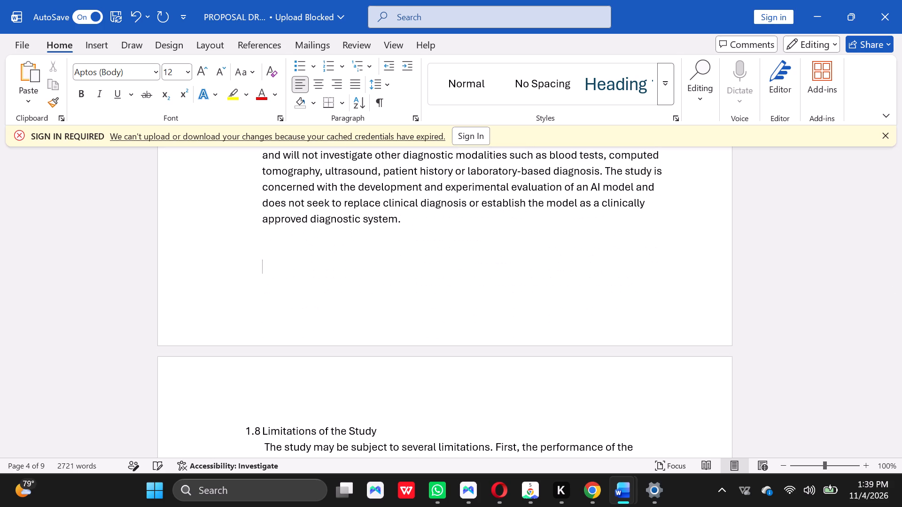
# Insert a blank line between the 1.8 Limitations of the Study heading and its body paragraph.
pyautogui.press('BackSpace')
pyautogui.press('Return')
pyautogui.click(422, 422)
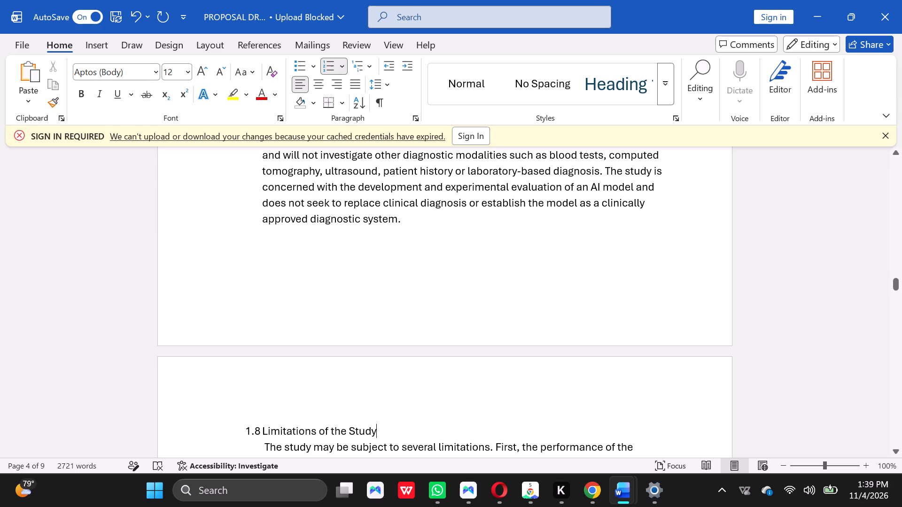
pyautogui.press('Return')
pyautogui.press('BackSpace')
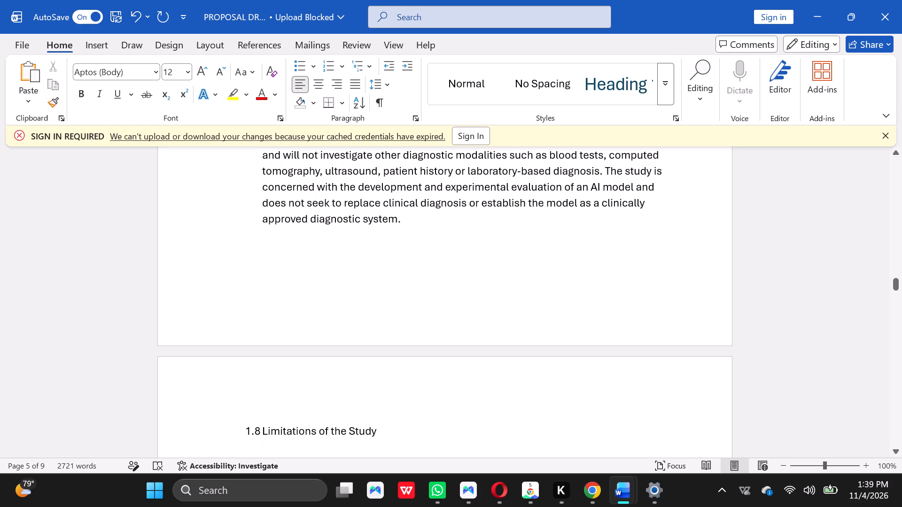
# Make the 1.8 Limitations of the Study heading bold.
pyautogui.moveTo(380, 430); pyautogui.dragTo(252, 426)
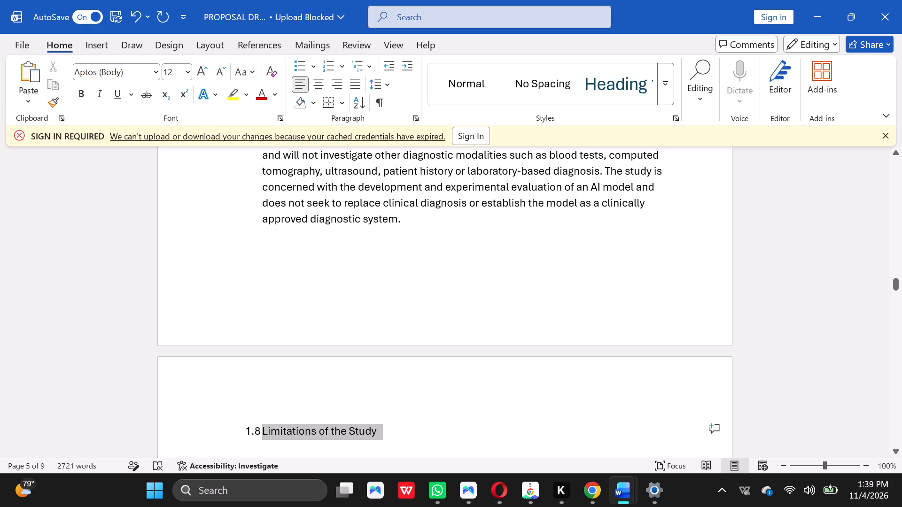
pyautogui.moveTo(252, 426); pyautogui.dragTo(236, 427)
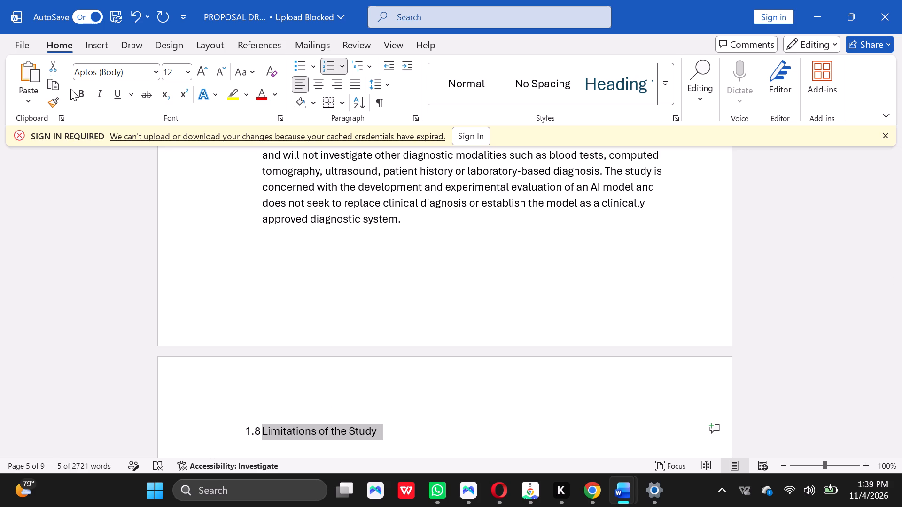
pyautogui.click(80, 94)
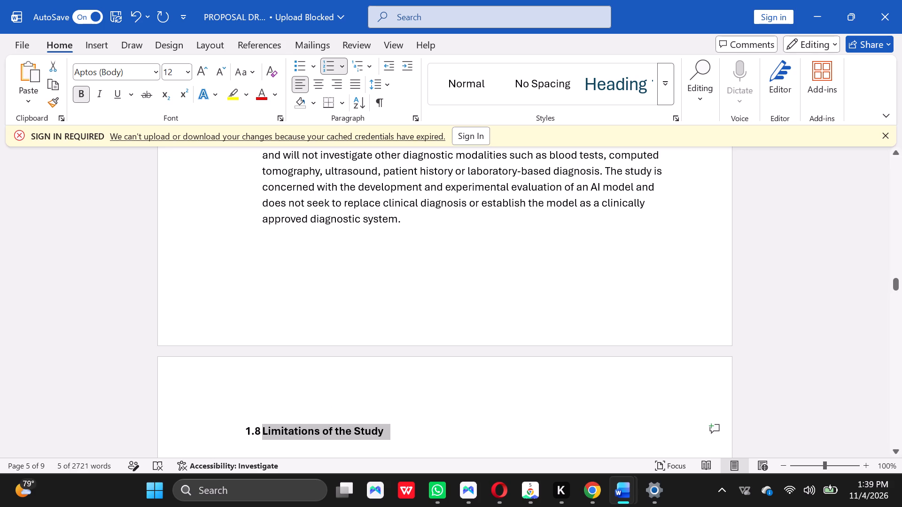
pyautogui.click(801, 320)
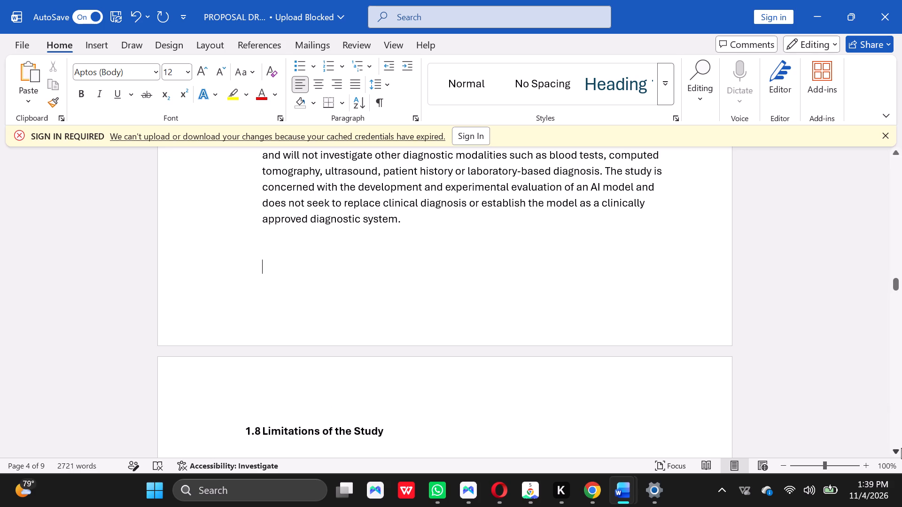
# Insert three blank lines above the CHAPTER TWO: LITERATURE REVIEW heading to move it onto the next page.
pyautogui.click(899, 452)
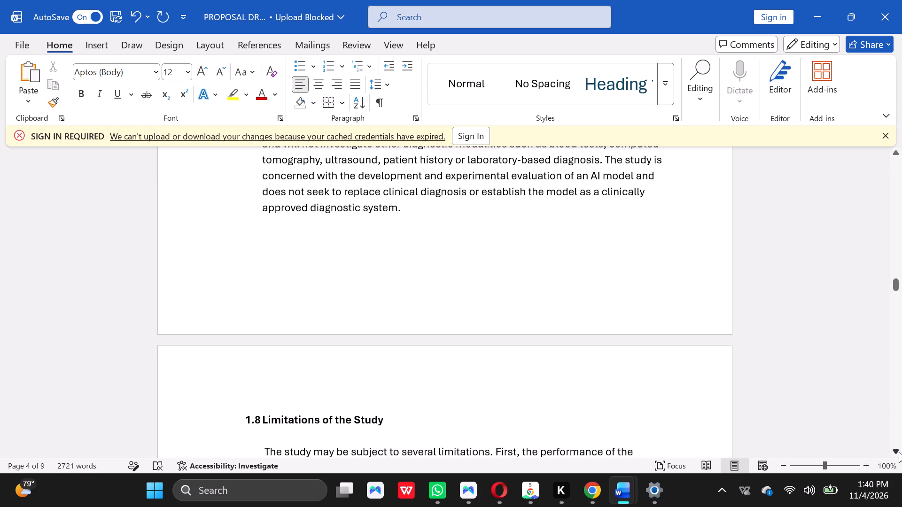
pyautogui.click(899, 452)
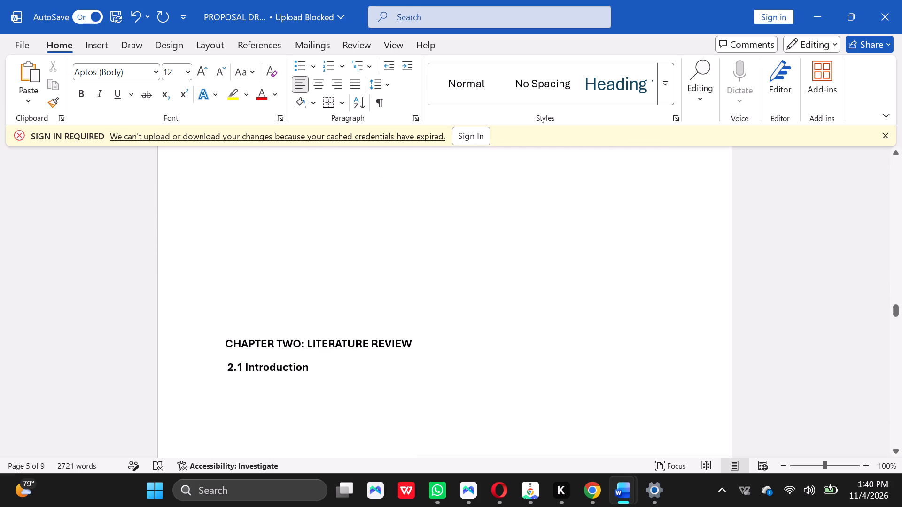
pyautogui.click(893, 153)
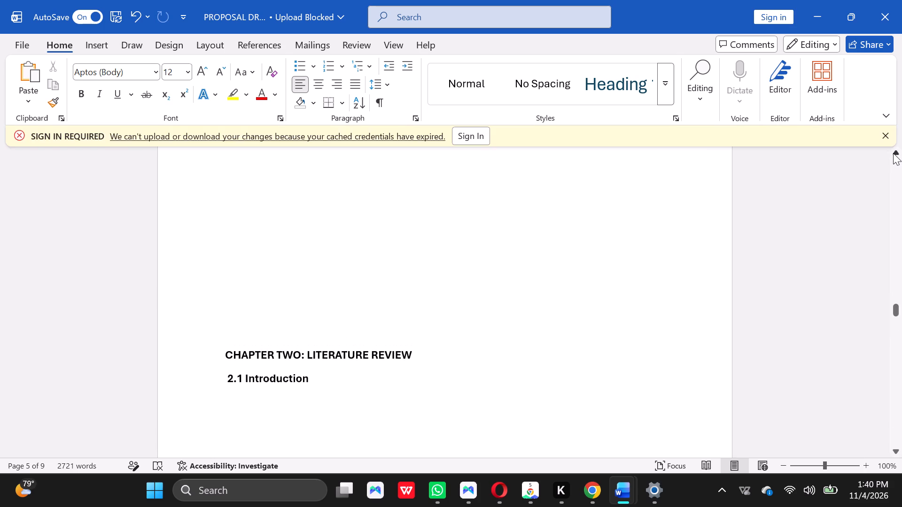
pyautogui.doubleClick(893, 153)
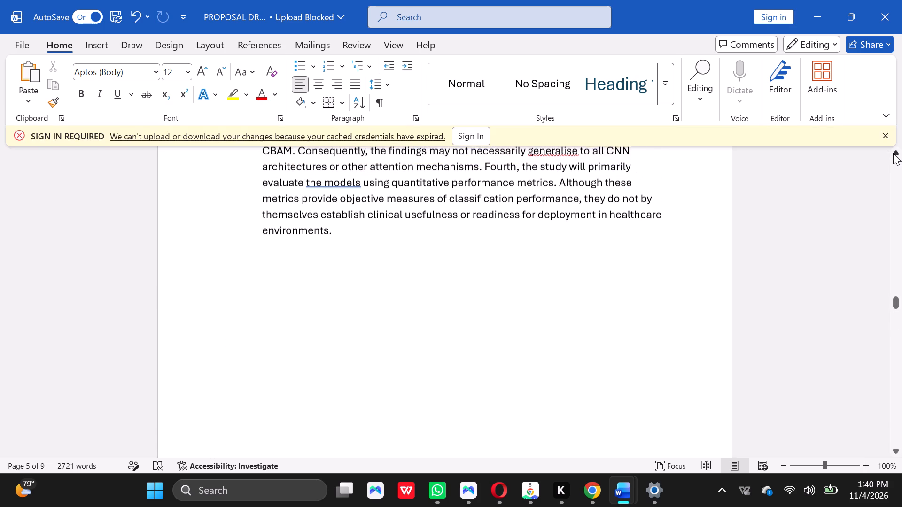
pyautogui.click(893, 153)
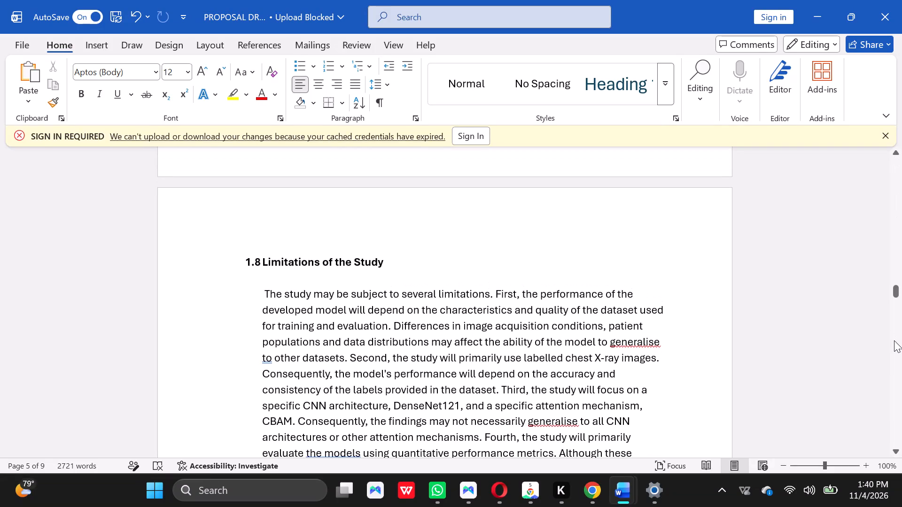
pyautogui.click(897, 447)
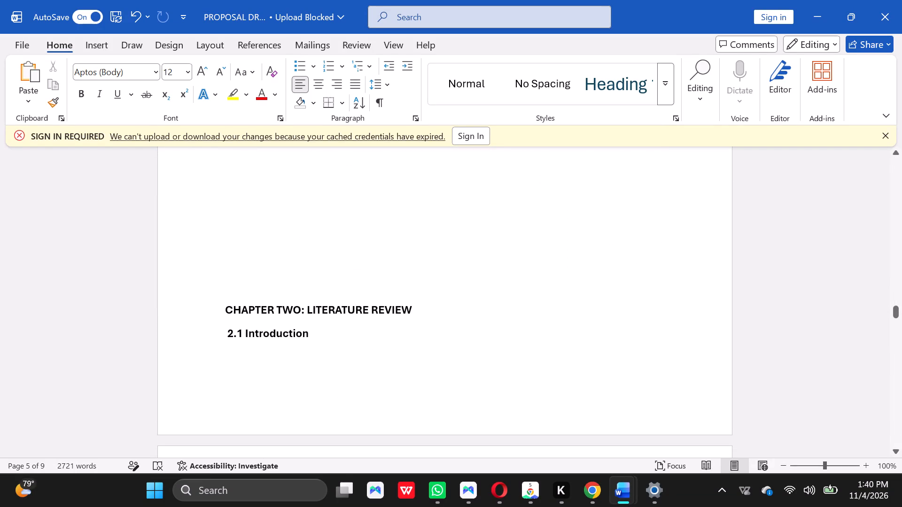
pyautogui.click(354, 227)
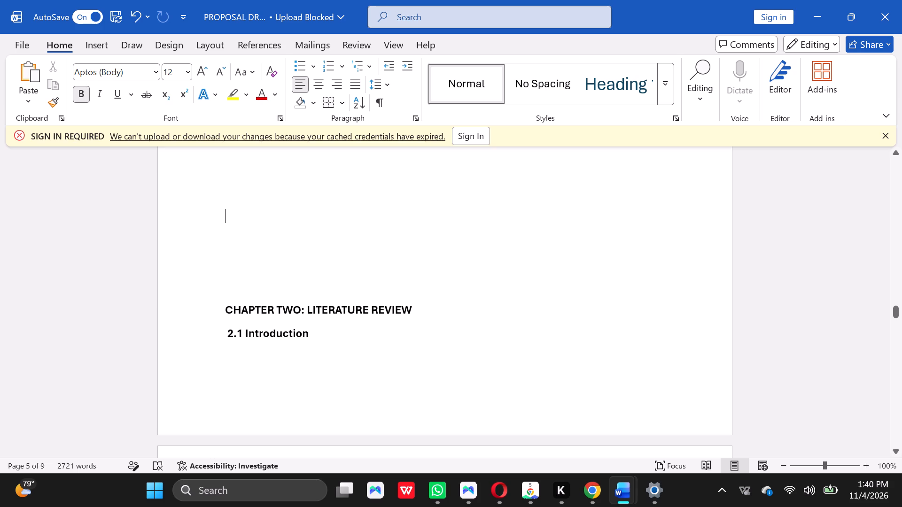
pyautogui.press('Return')
pyautogui.press('Return')
pyautogui.press('Return')
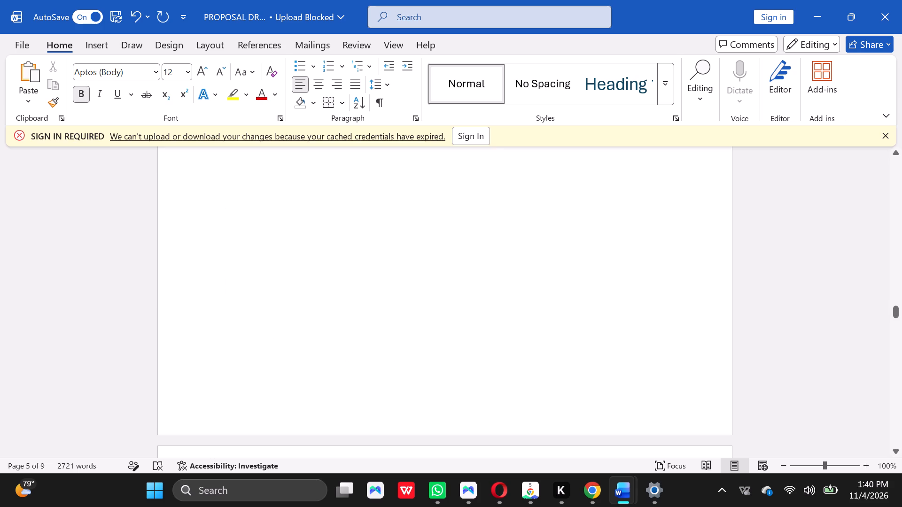
# Start a new line below the 2.5 Conceptual framework table at the end of the document.
pyautogui.click(897, 454)
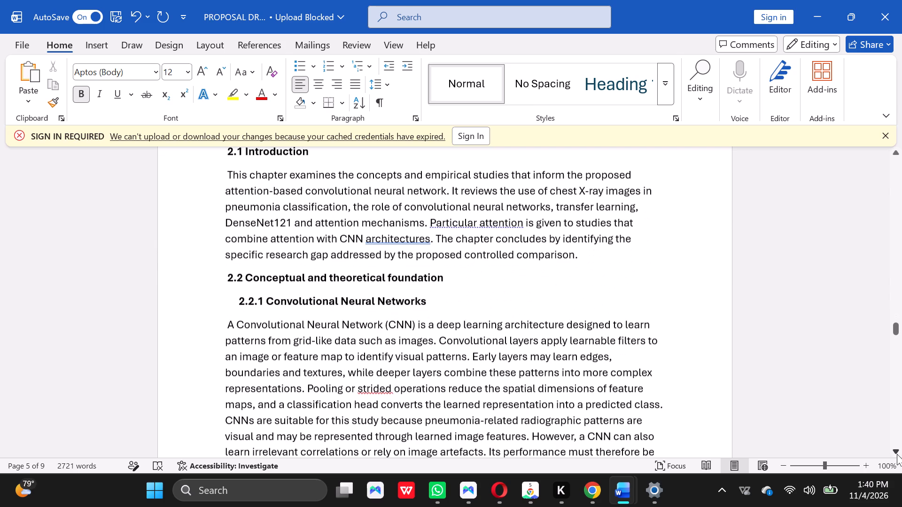
pyautogui.click(897, 454)
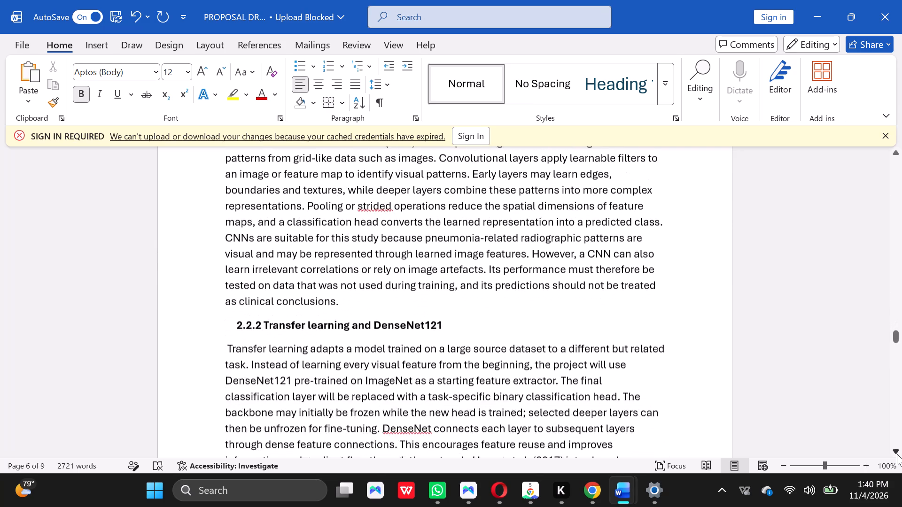
pyautogui.click(897, 454)
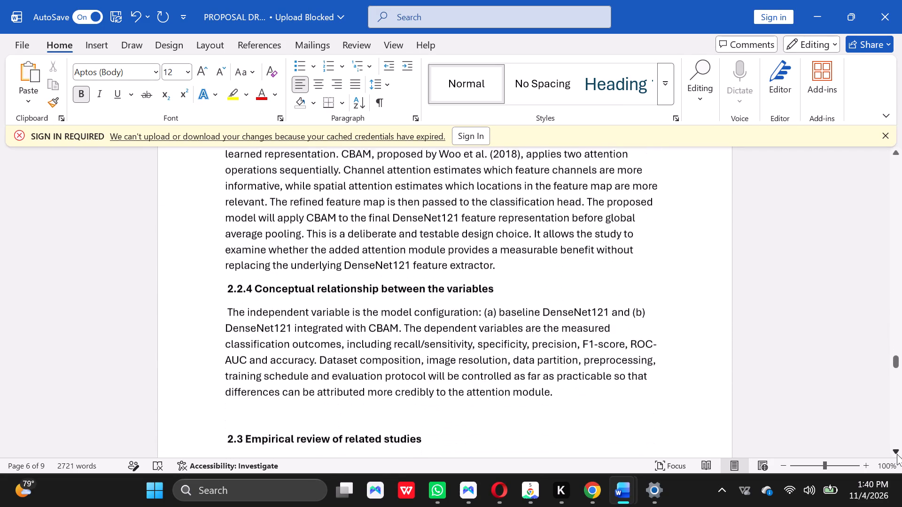
pyautogui.click(897, 454)
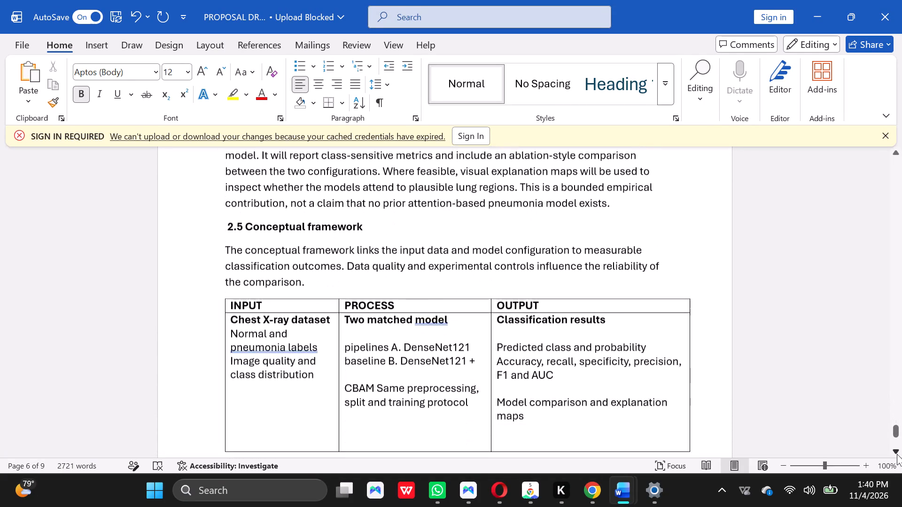
pyautogui.doubleClick(897, 454)
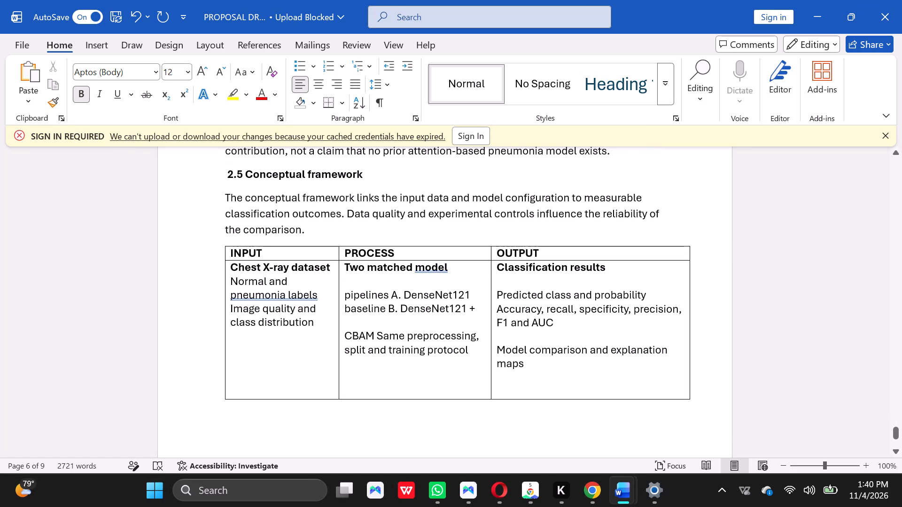
pyautogui.click(704, 399)
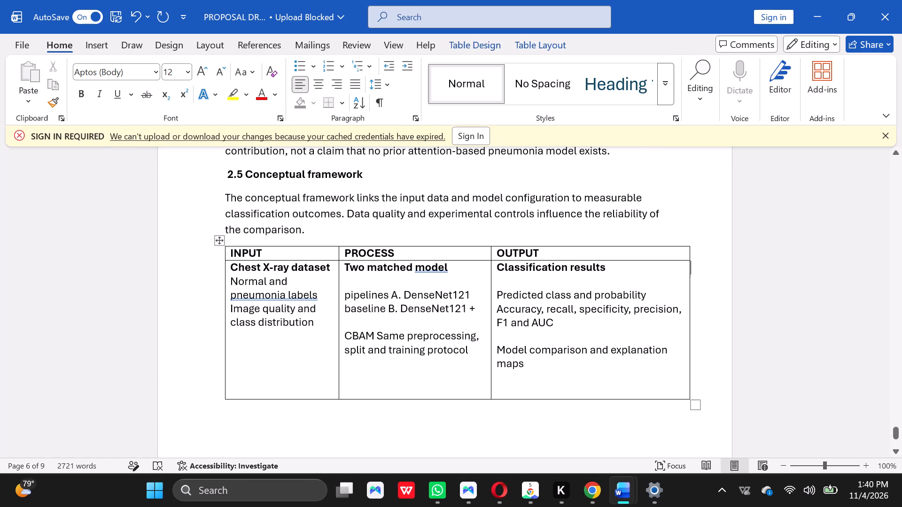
pyautogui.doubleClick(509, 425)
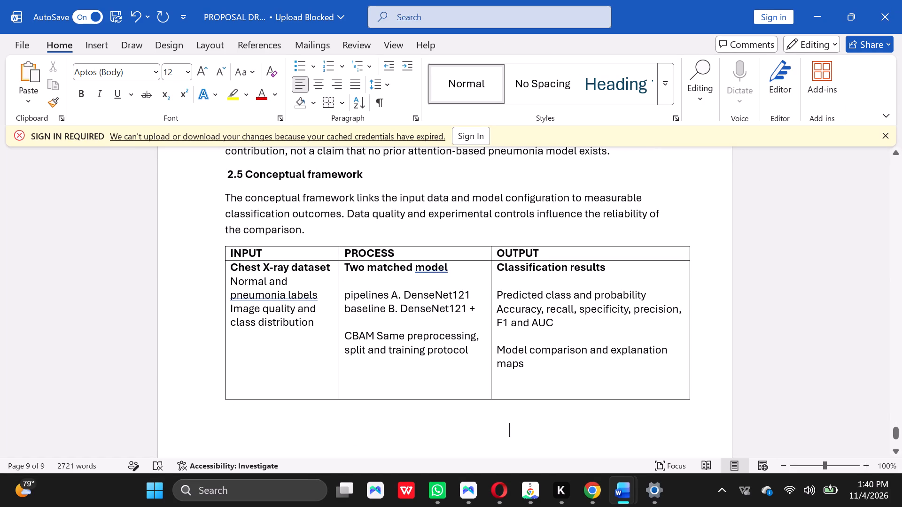
pyautogui.press('Return')
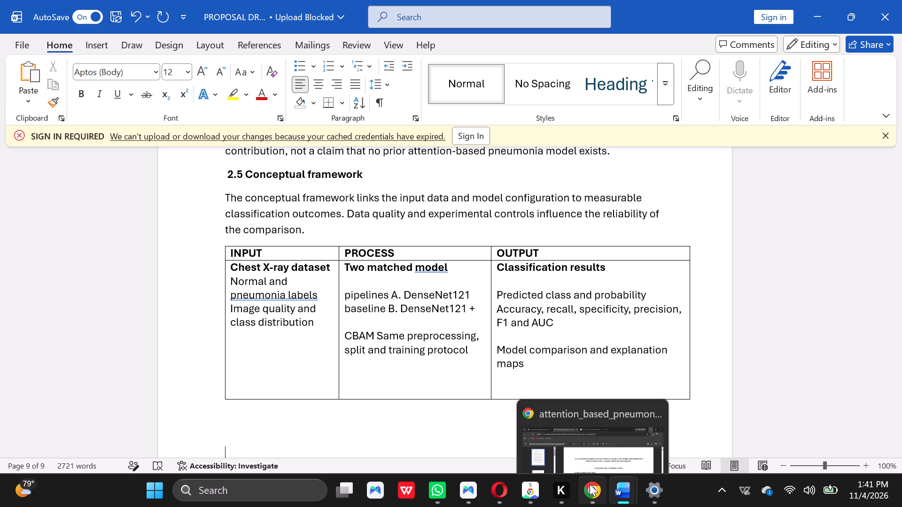
# Switch to the proposal PDF in Chrome and select all of Chapter Three, from the CHAPTER THREE: RESEARCH METHODOLOGY heading through the 3.13 Conclusion paragraph.
pyautogui.click(581, 438)
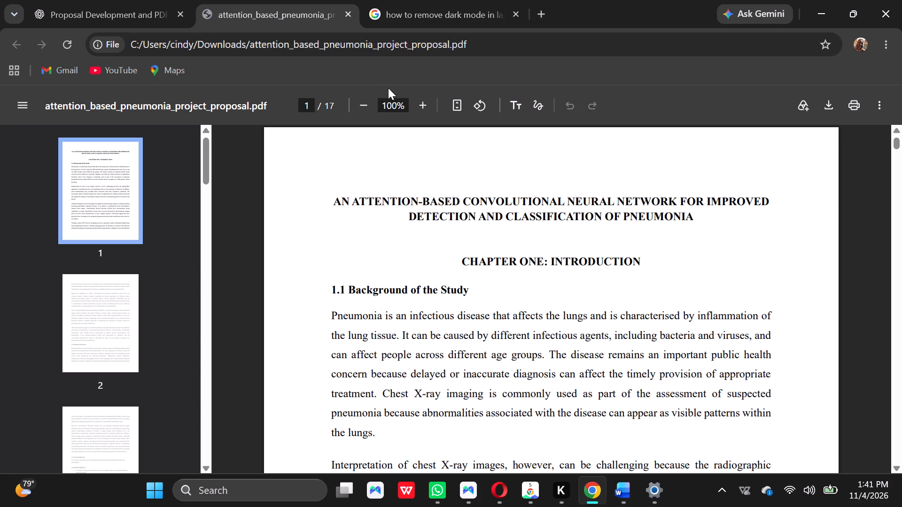
pyautogui.click(899, 467)
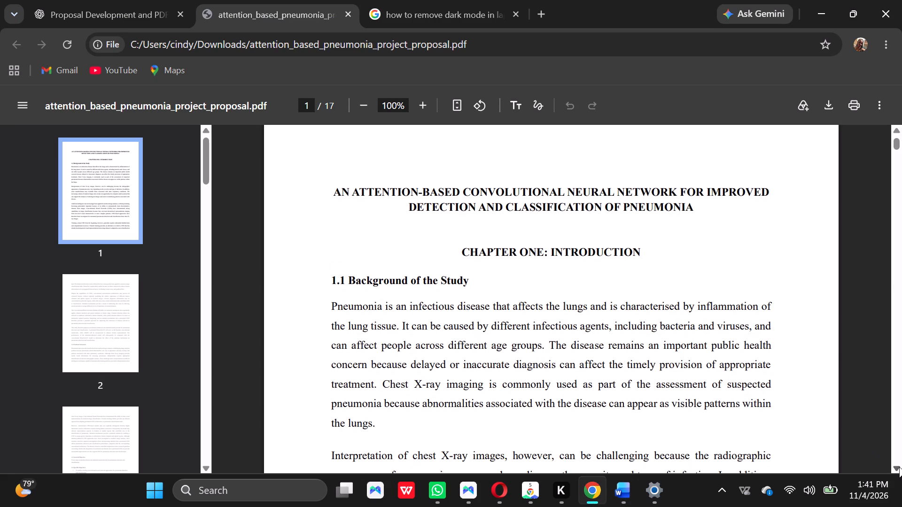
pyautogui.click(899, 469)
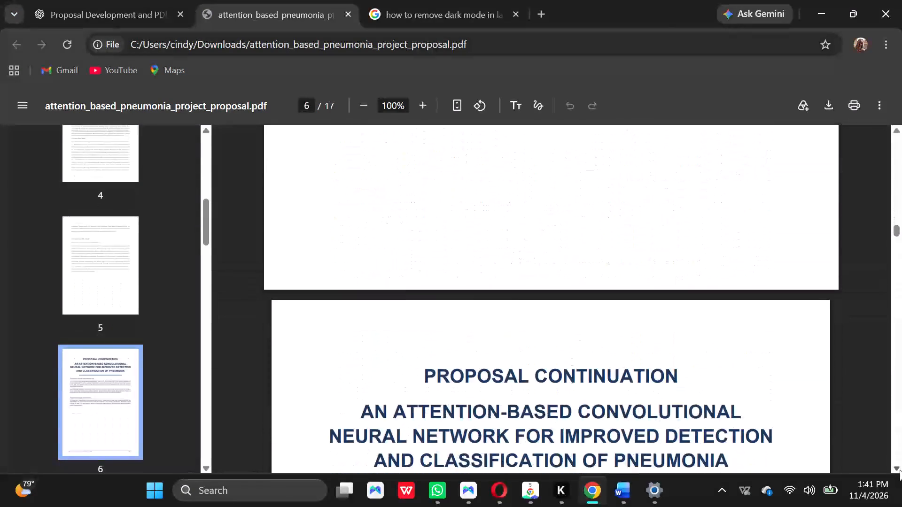
pyautogui.click(900, 470)
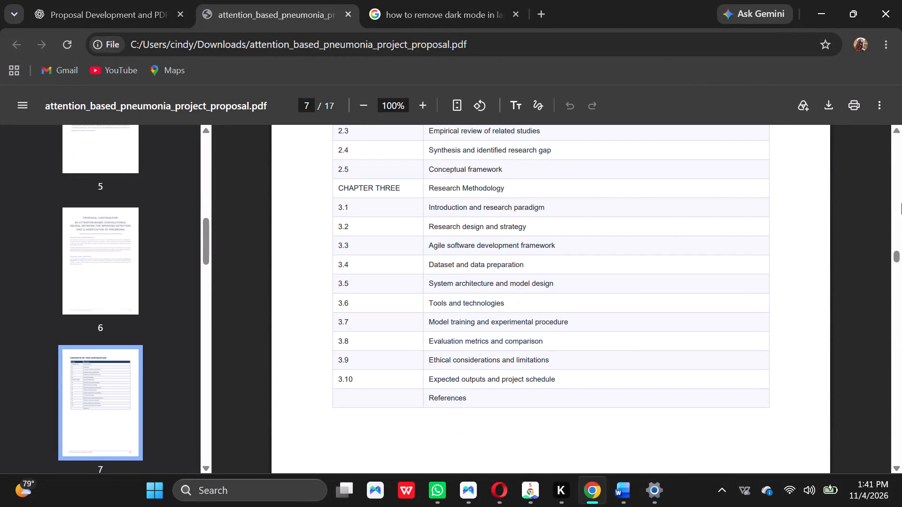
pyautogui.click(897, 130)
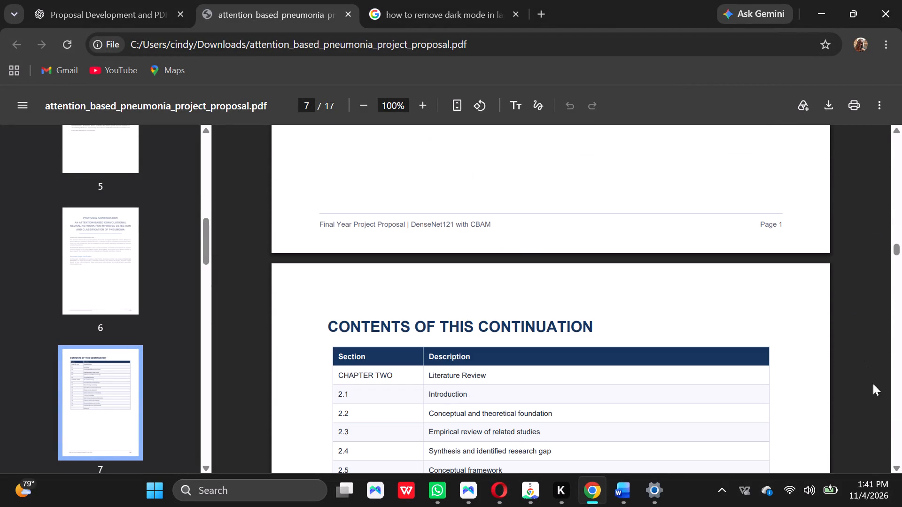
pyautogui.click(897, 468)
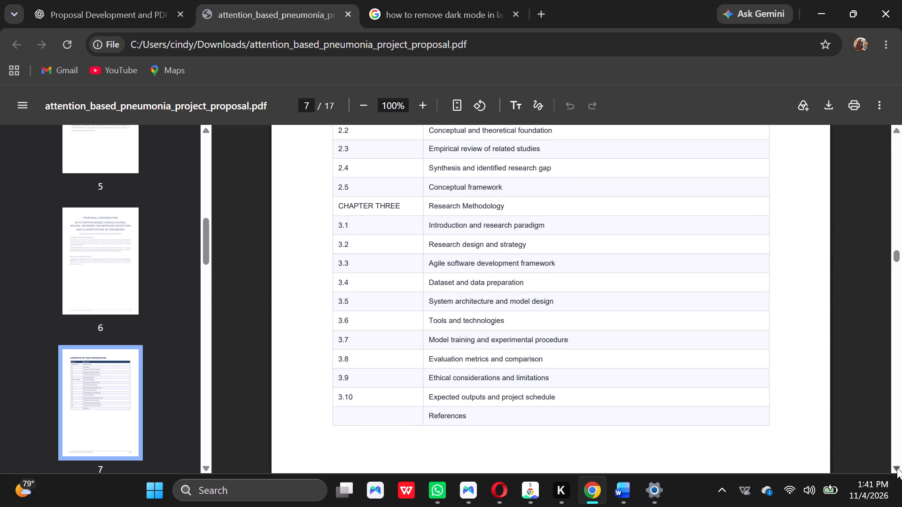
pyautogui.click(897, 468)
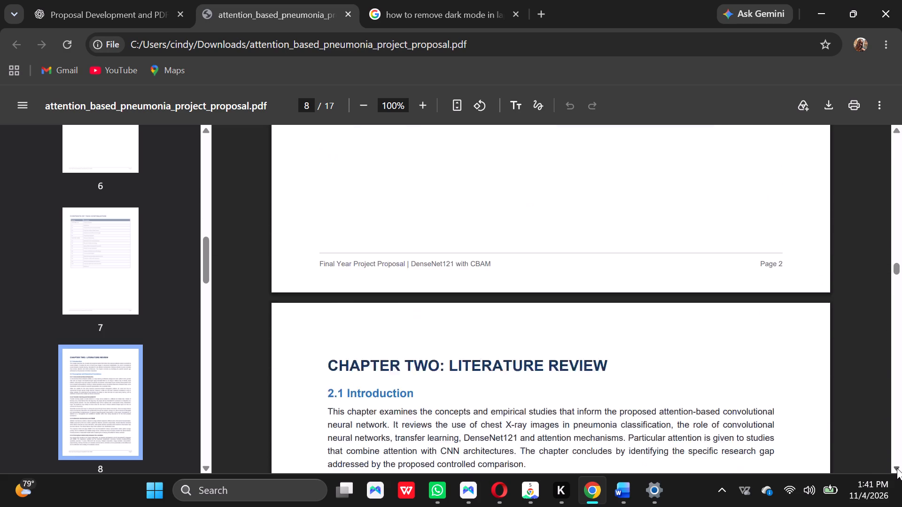
pyautogui.click(897, 468)
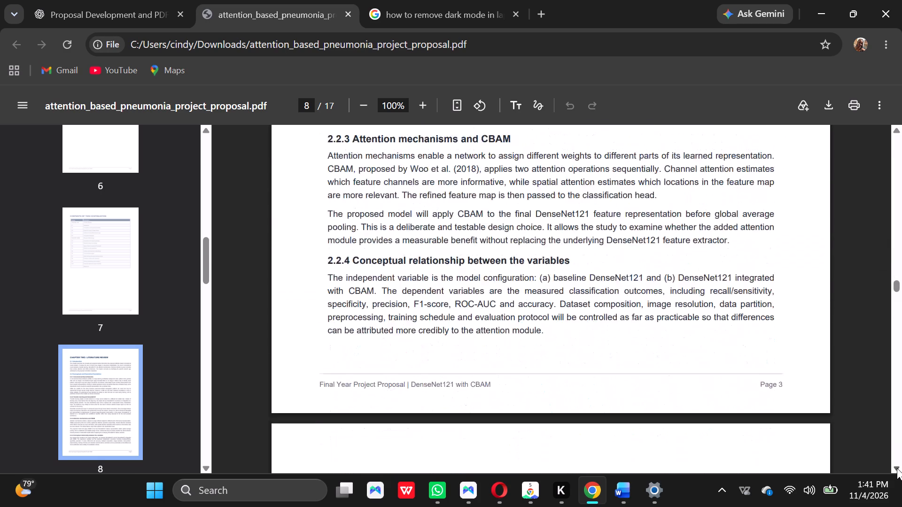
pyautogui.click(897, 470)
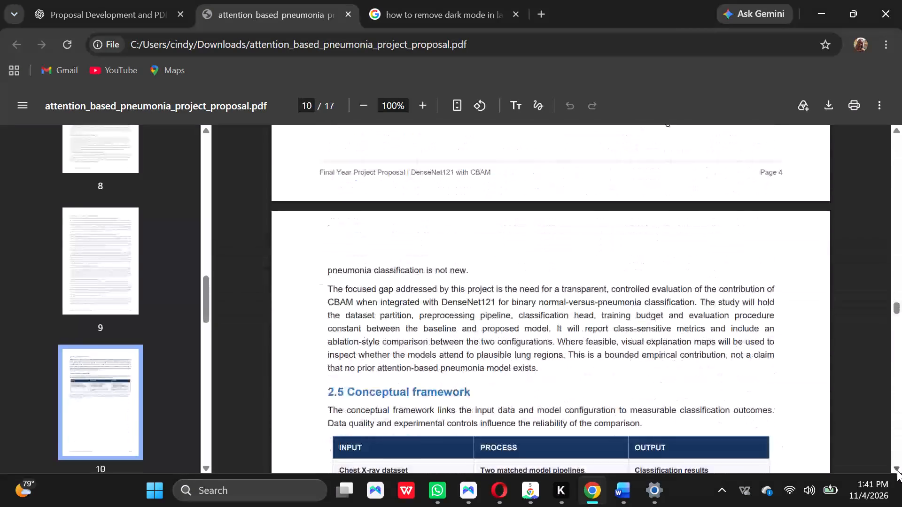
pyautogui.click(897, 470)
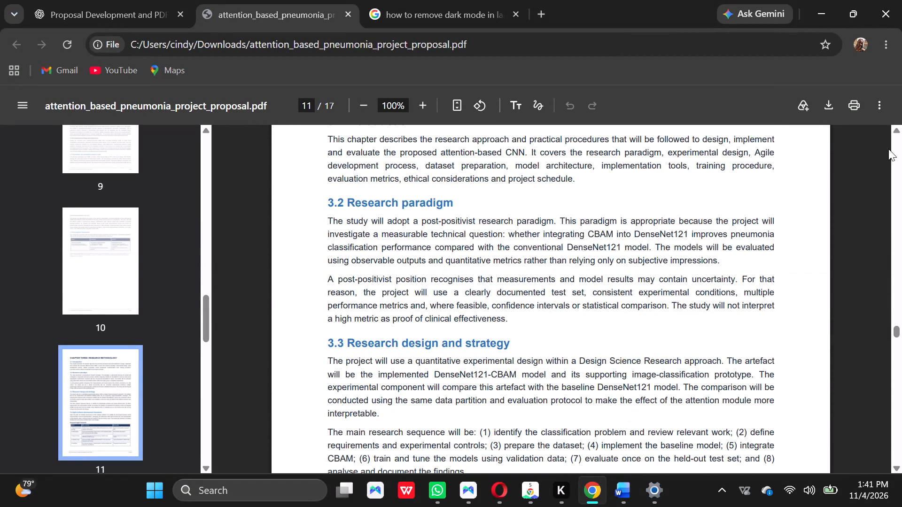
pyautogui.click(893, 132)
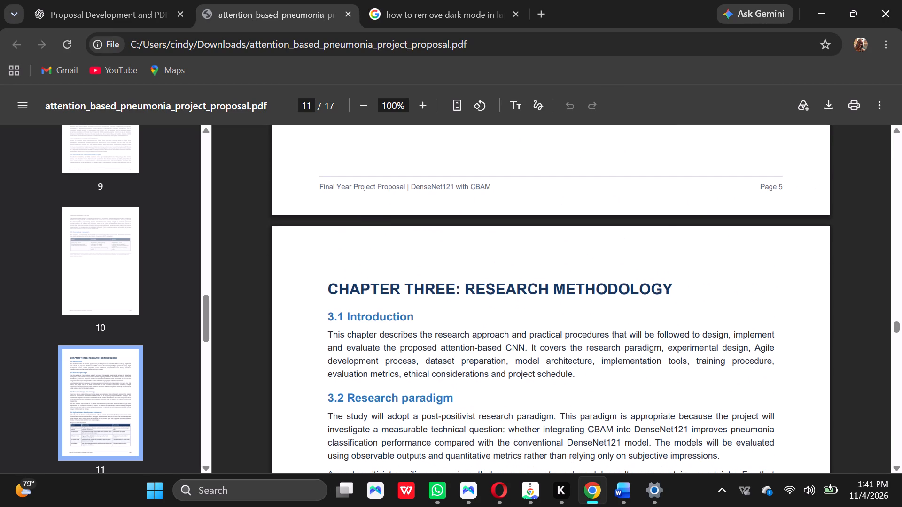
pyautogui.moveTo(323, 289); pyautogui.dragTo(395, 312)
pyautogui.press('Down')
pyautogui.press('Down')
pyautogui.press('Down')
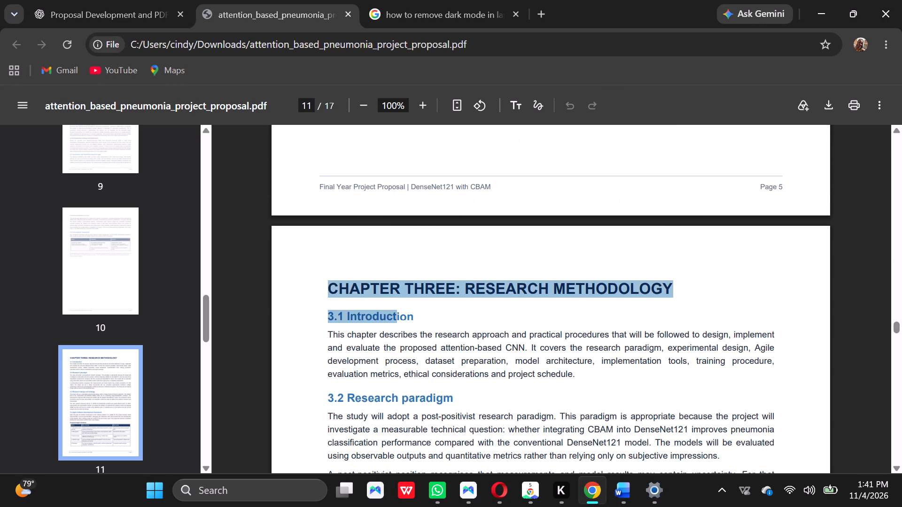
pyautogui.moveTo(395, 312); pyautogui.dragTo(444, 337)
pyautogui.press('Down')
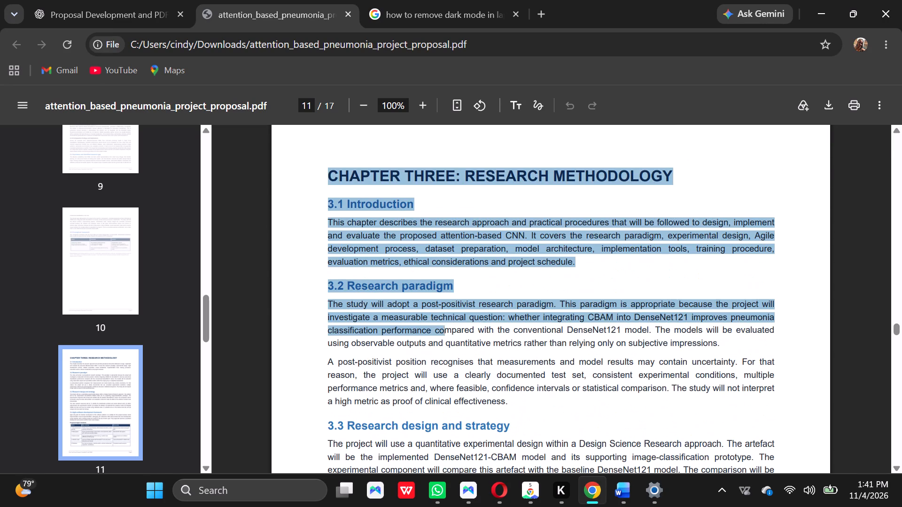
pyautogui.moveTo(444, 337); pyautogui.dragTo(506, 353)
pyautogui.press('Down')
pyautogui.press('Down')
pyautogui.press('Down')
pyautogui.press('Down')
pyautogui.press('Down')
pyautogui.press('Down')
pyautogui.press('Down')
pyautogui.press('Down')
pyautogui.press('Down')
pyautogui.press('Down')
pyautogui.press('Down')
pyautogui.press('Down')
pyautogui.press('Down')
pyautogui.press('Down')
pyautogui.press('Down')
pyautogui.press('Down')
pyautogui.press('Down')
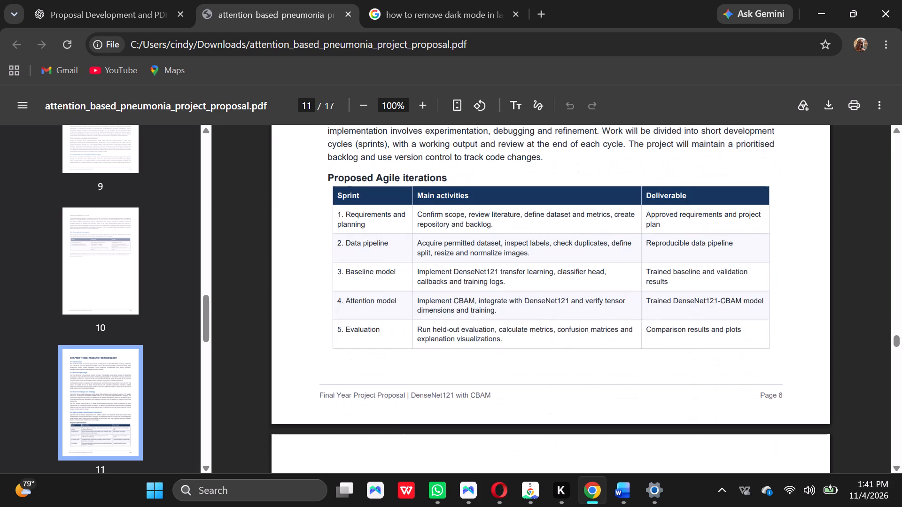
pyautogui.moveTo(506, 353); pyautogui.dragTo(739, 343)
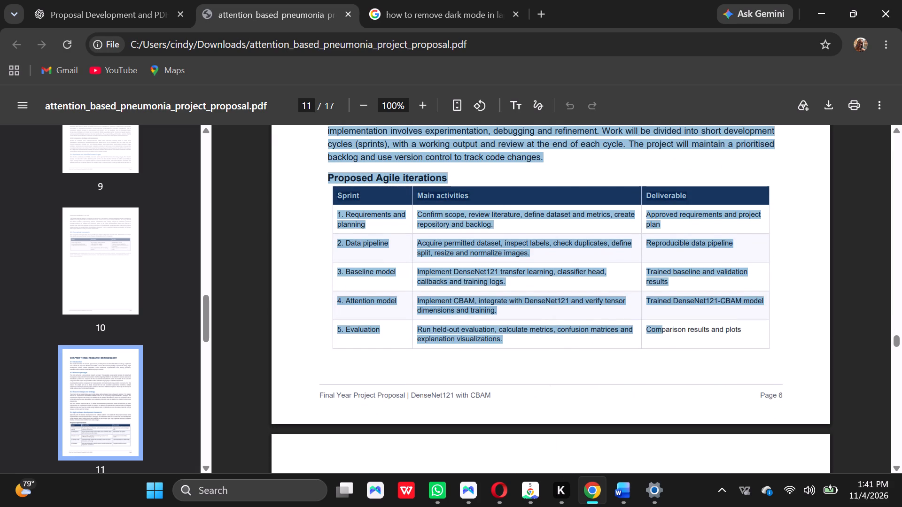
pyautogui.moveTo(739, 343); pyautogui.dragTo(760, 342)
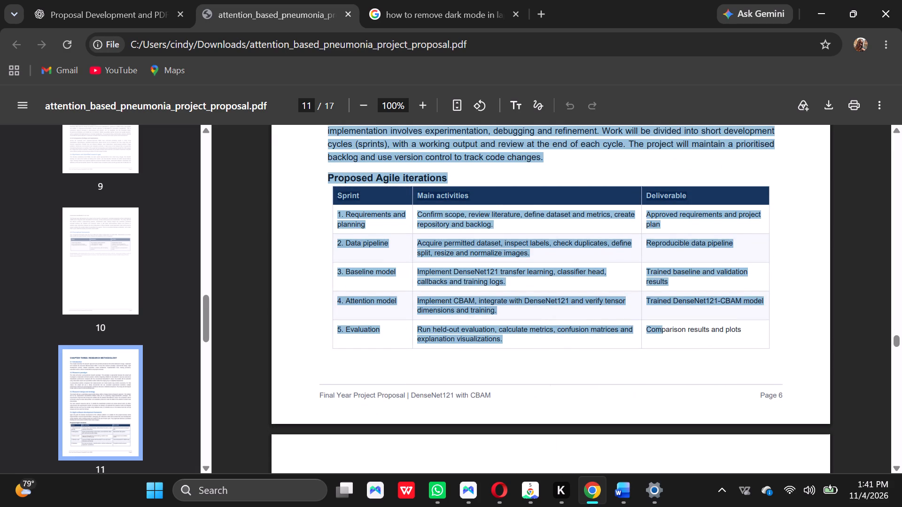
pyautogui.moveTo(760, 342); pyautogui.dragTo(820, 316)
pyautogui.press('Down')
pyautogui.press('Down')
pyautogui.press('Down')
pyautogui.press('Down')
pyautogui.press('Down')
pyautogui.press('Down')
pyautogui.press('Down')
pyautogui.press('Down')
pyautogui.press('Down')
pyautogui.press('Down')
pyautogui.press('Down')
pyautogui.press('Down')
pyautogui.press('Down')
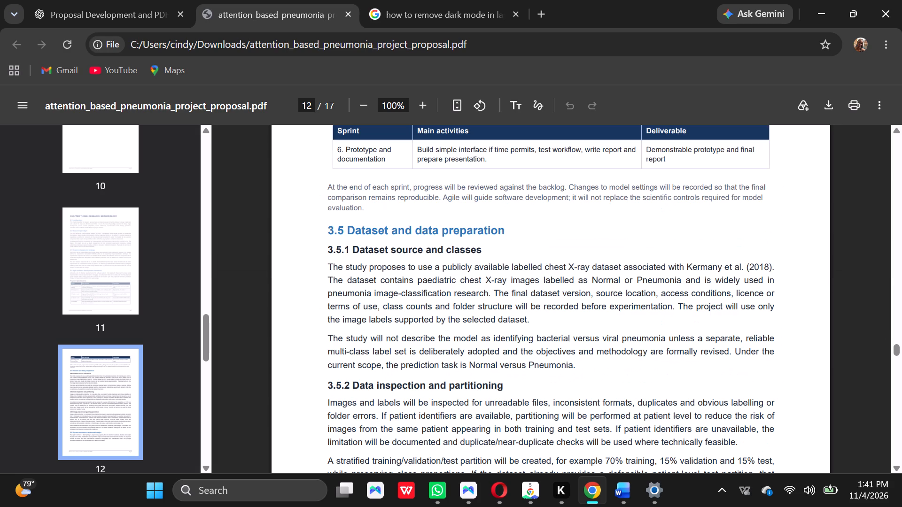
pyautogui.moveTo(820, 316); pyautogui.dragTo(791, 434)
pyautogui.moveTo(791, 434); pyautogui.dragTo(771, 464)
pyautogui.press('Down')
pyautogui.press('Down')
pyautogui.press('Down')
pyautogui.press('Down')
pyautogui.press('Down')
pyautogui.press('Down')
pyautogui.press('Down')
pyautogui.press('Down')
pyautogui.press('Down')
pyautogui.press('Down')
pyautogui.press('Down')
pyautogui.press('Down')
pyautogui.press('Down')
pyautogui.press('Down')
pyautogui.press('Down')
pyautogui.press('Down')
pyautogui.press('Down')
pyautogui.press('Down')
pyautogui.press('Down')
pyautogui.press('Down')
pyautogui.press('Down')
pyautogui.press('Down')
pyautogui.press('Down')
pyautogui.press('Down')
pyautogui.press('Down')
pyautogui.press('Down')
pyautogui.press('Down')
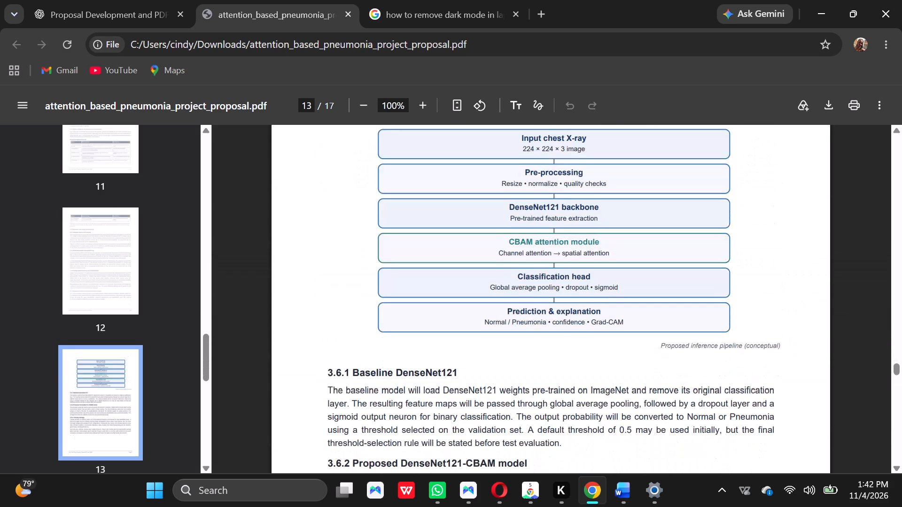
pyautogui.moveTo(771, 464); pyautogui.dragTo(783, 469)
pyautogui.press('Down')
pyautogui.press('Down')
pyautogui.press('Down')
pyautogui.press('Down')
pyautogui.press('Down')
pyautogui.press('Down')
pyautogui.press('Down')
pyautogui.press('Down')
pyautogui.press('Down')
pyautogui.press('Down')
pyautogui.press('Down')
pyautogui.press('Down')
pyautogui.press('Down')
pyautogui.press('Down')
pyautogui.press('Down')
pyautogui.press('Down')
pyautogui.press('Down')
pyautogui.press('Down')
pyautogui.press('Down')
pyautogui.press('Down')
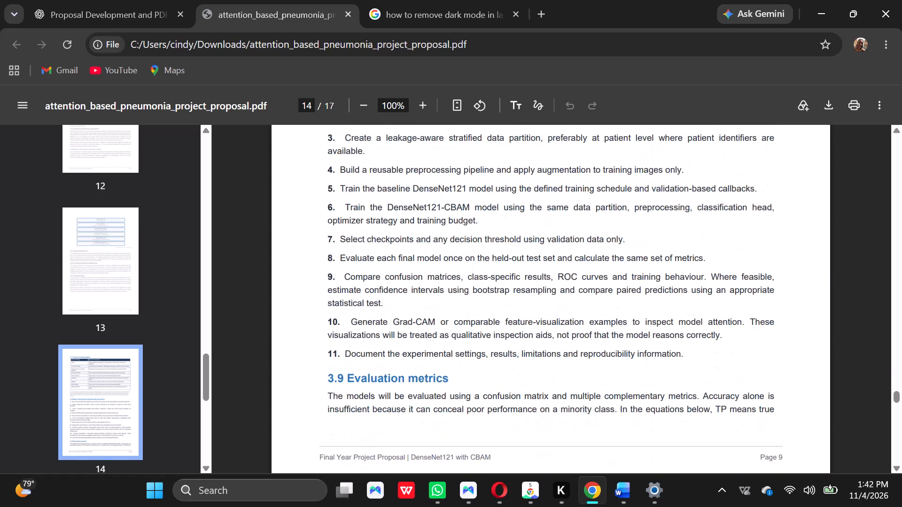
pyautogui.moveTo(783, 469); pyautogui.dragTo(771, 419)
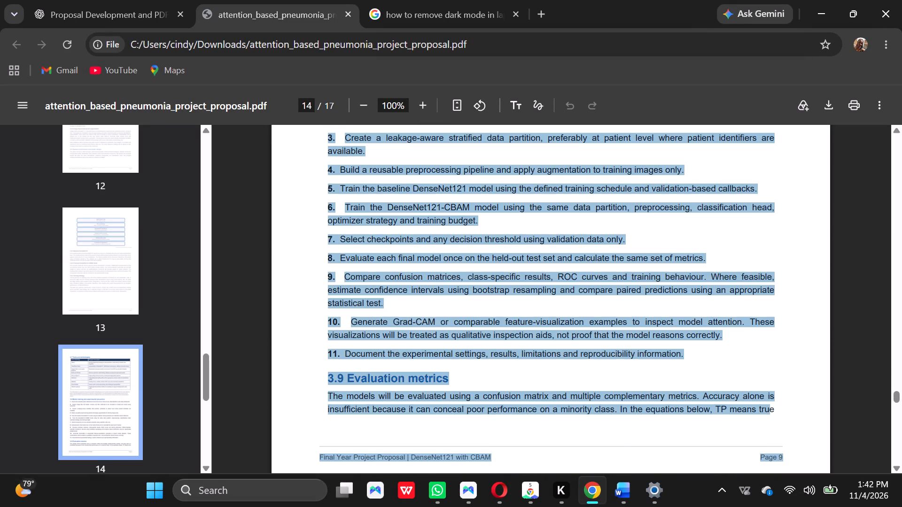
pyautogui.moveTo(771, 419); pyautogui.dragTo(782, 426)
pyautogui.press('Down')
pyautogui.press('Down')
pyautogui.press('Down')
pyautogui.press('Down')
pyautogui.press('Down')
pyautogui.press('Down')
pyautogui.press('Down')
pyautogui.press('Down')
pyautogui.press('Down')
pyautogui.press('Down')
pyautogui.press('Down')
pyautogui.press('Down')
pyautogui.press('Down')
pyautogui.press('Down')
pyautogui.press('Down')
pyautogui.press('Down')
pyautogui.press('Down')
pyautogui.press('Down')
pyautogui.press('Down')
pyautogui.press('Down')
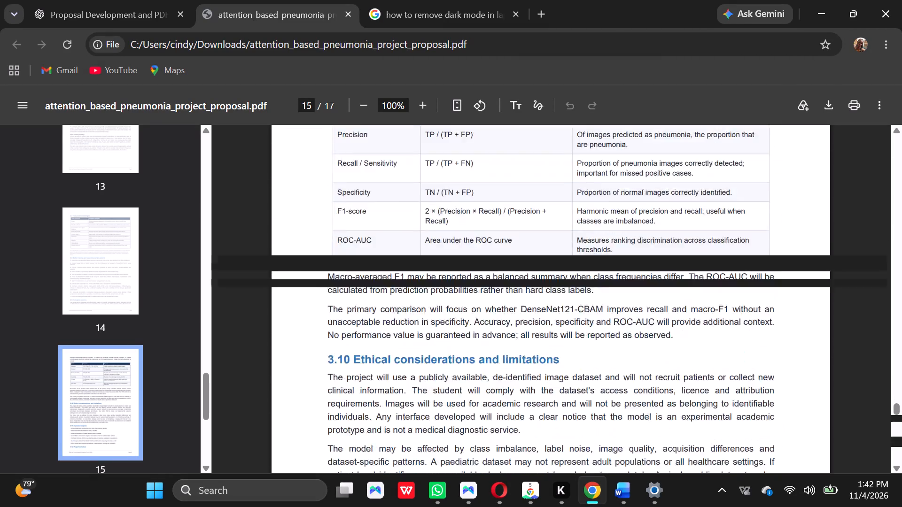
pyautogui.moveTo(782, 426); pyautogui.dragTo(748, 403)
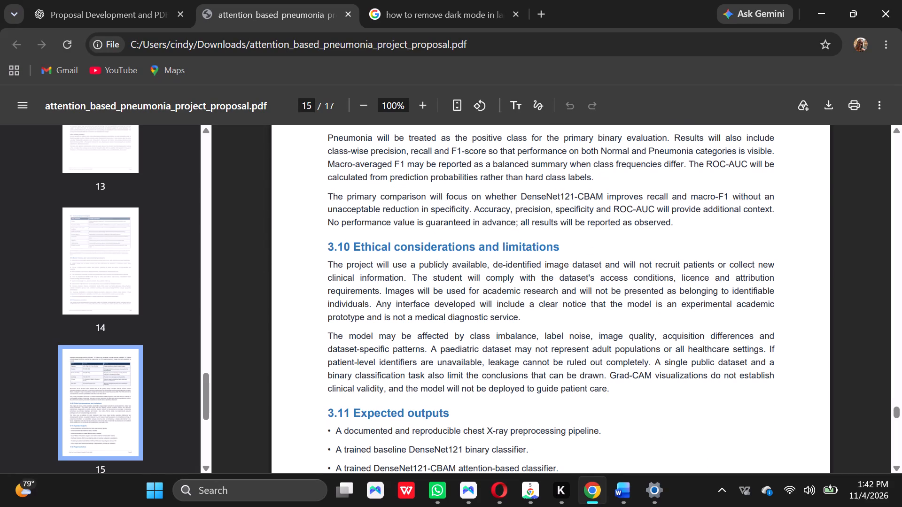
pyautogui.moveTo(748, 403); pyautogui.dragTo(618, 397)
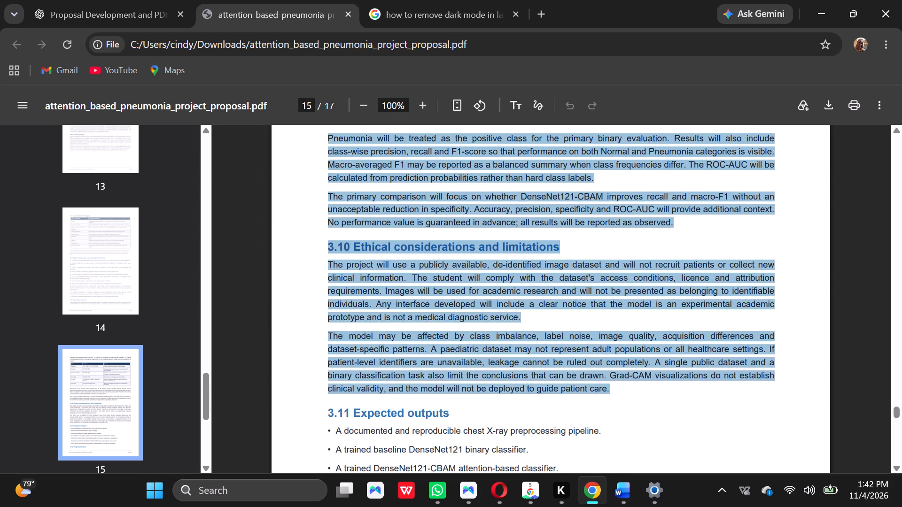
pyautogui.moveTo(618, 397); pyautogui.dragTo(617, 401)
pyautogui.press('Down')
pyautogui.press('Down')
pyautogui.press('Down')
pyautogui.press('Down')
pyautogui.press('Down')
pyautogui.press('Down')
pyautogui.press('Down')
pyautogui.press('Down')
pyautogui.press('Down')
pyautogui.press('Down')
pyautogui.press('Down')
pyautogui.press('Down')
pyautogui.press('Down')
pyautogui.press('Down')
pyautogui.press('Down')
pyautogui.press('Down')
pyautogui.press('Down')
pyautogui.press('Down')
pyautogui.press('Down')
pyautogui.press('Down')
pyautogui.press('Down')
pyautogui.press('Down')
pyautogui.press('Down')
pyautogui.press('Down')
pyautogui.press('Down')
pyautogui.press('Down')
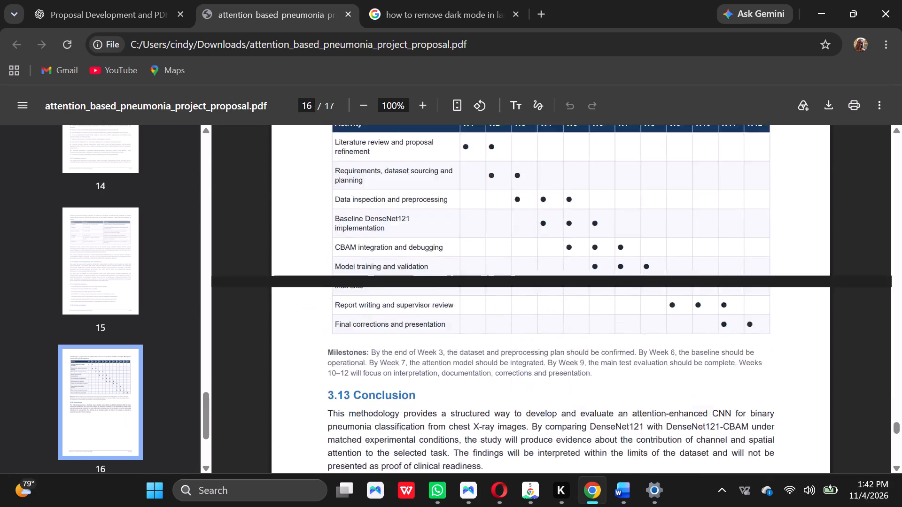
pyautogui.moveTo(617, 401); pyautogui.dragTo(506, 346)
pyautogui.press('Down')
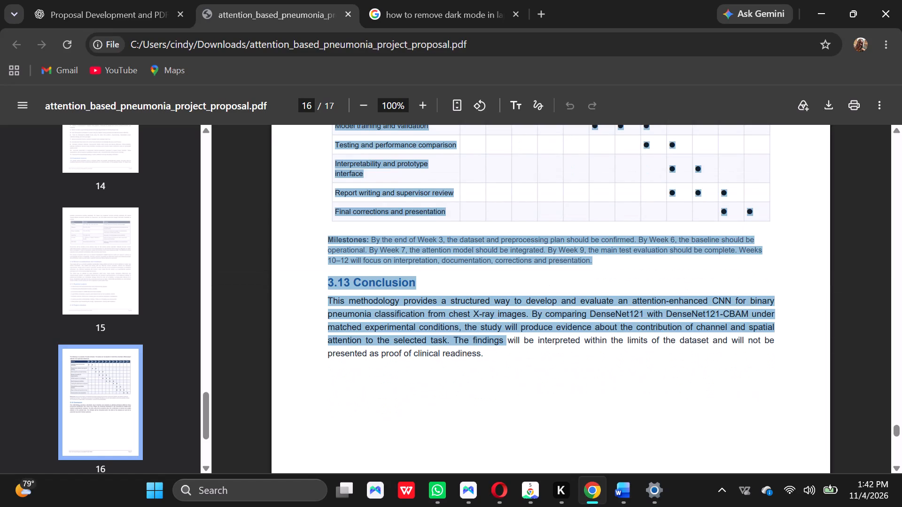
pyautogui.moveTo(506, 346); pyautogui.dragTo(511, 356)
pyautogui.moveTo(511, 356); pyautogui.dragTo(804, 356)
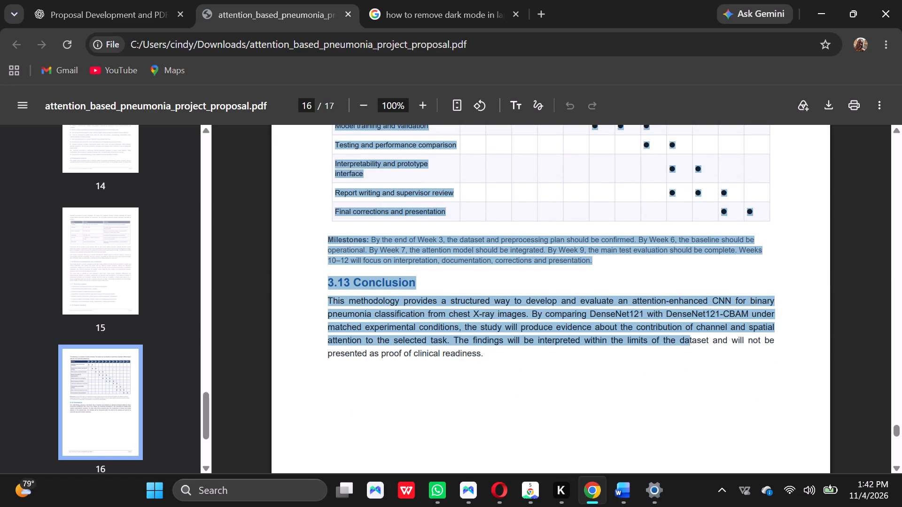
pyautogui.moveTo(804, 356); pyautogui.dragTo(538, 413)
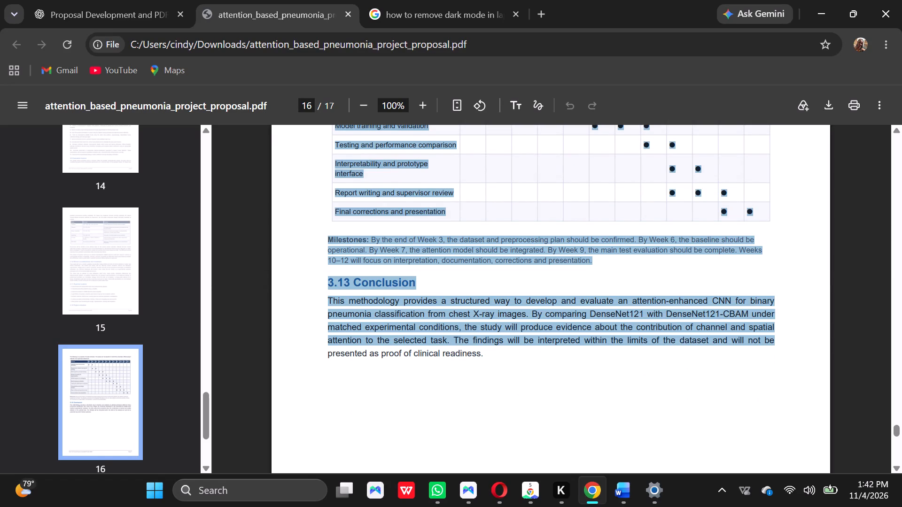
# Extend the Chapter Three selection through the last entry under REFERENCES, stopping before SUPERVISOR REVIEW CHECKLIST, and copy it.
pyautogui.moveTo(538, 413); pyautogui.dragTo(496, 364)
pyautogui.press('Down')
pyautogui.press('Down')
pyautogui.press('Down')
pyautogui.press('Down')
pyautogui.press('Down')
pyautogui.press('Down')
pyautogui.press('Down')
pyautogui.press('Down')
pyautogui.press('Down')
pyautogui.press('Down')
pyautogui.press('Down')
pyautogui.press('Down')
pyautogui.press('Down')
pyautogui.press('Down')
pyautogui.press('Down')
pyautogui.press('Down')
pyautogui.press('Down')
pyautogui.press('Down')
pyautogui.press('Down')
pyautogui.press('Down')
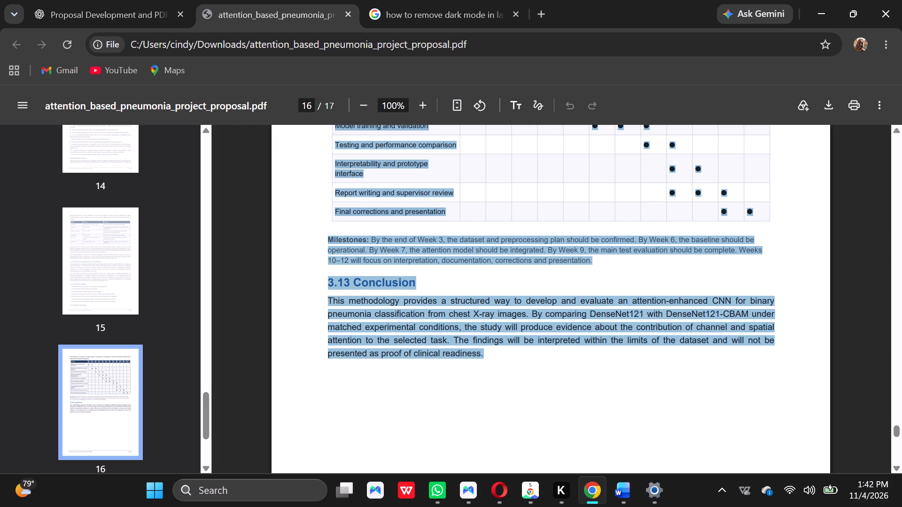
pyautogui.moveTo(496, 364); pyautogui.dragTo(588, 296)
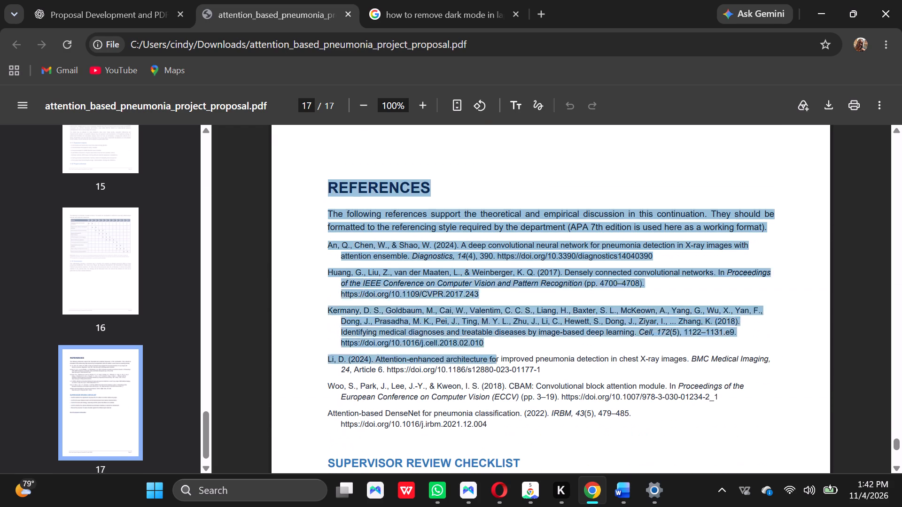
pyautogui.moveTo(588, 296); pyautogui.dragTo(671, 441)
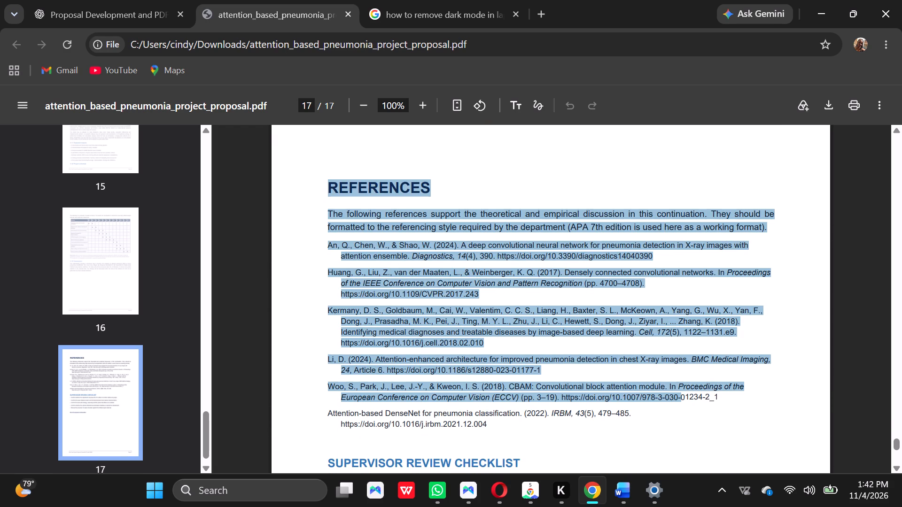
pyautogui.moveTo(671, 441); pyautogui.dragTo(608, 418)
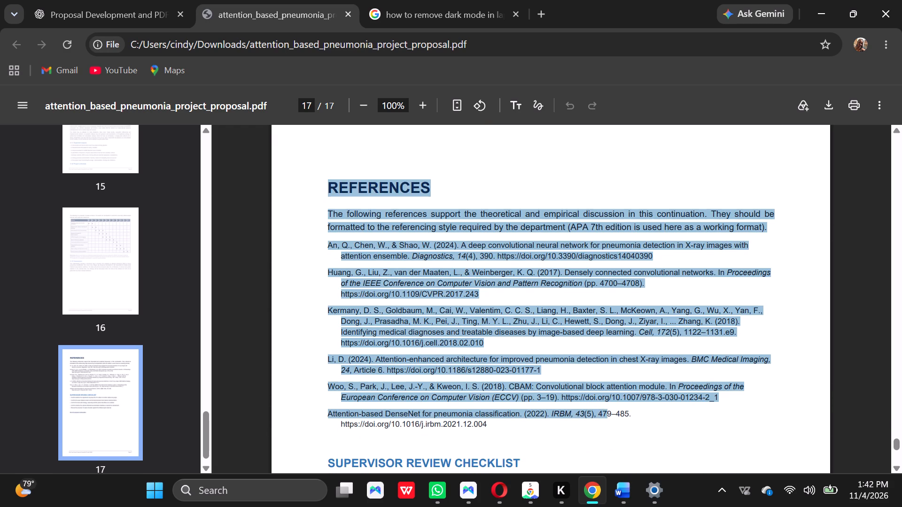
pyautogui.moveTo(608, 418); pyautogui.dragTo(713, 439)
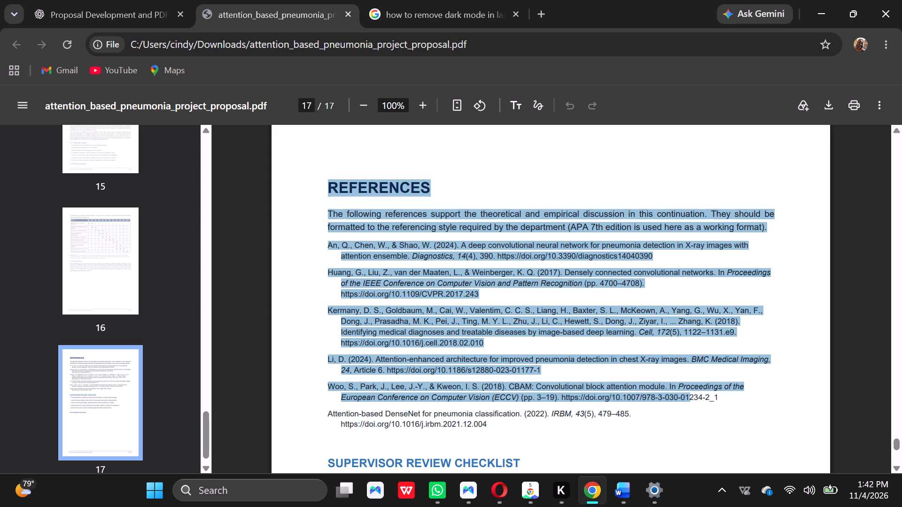
pyautogui.moveTo(713, 439); pyautogui.dragTo(487, 437)
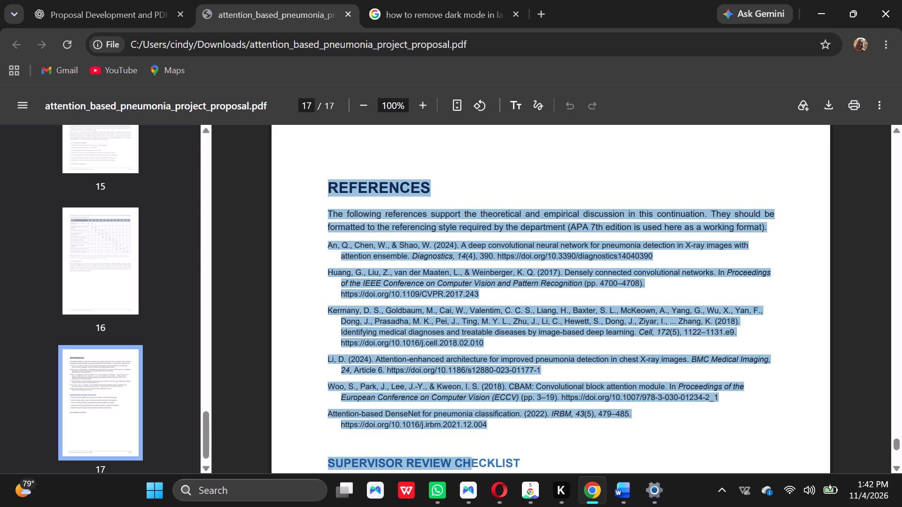
pyautogui.moveTo(487, 437); pyautogui.dragTo(496, 430)
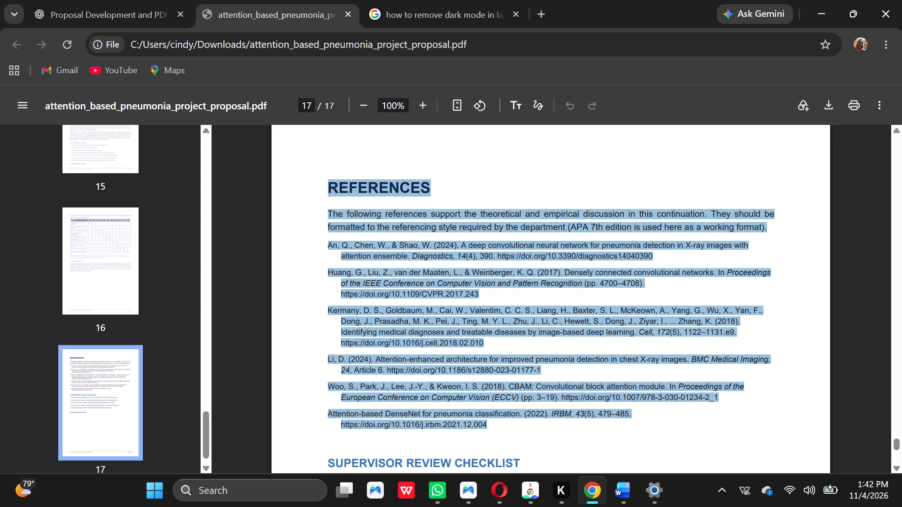
pyautogui.hotkey('ctrl', 'c')
# Switch to the PROPOSAL DRAFT document in Word and paste the copied text below the 2.5 Conceptual framework table.
pyautogui.click(833, 2)
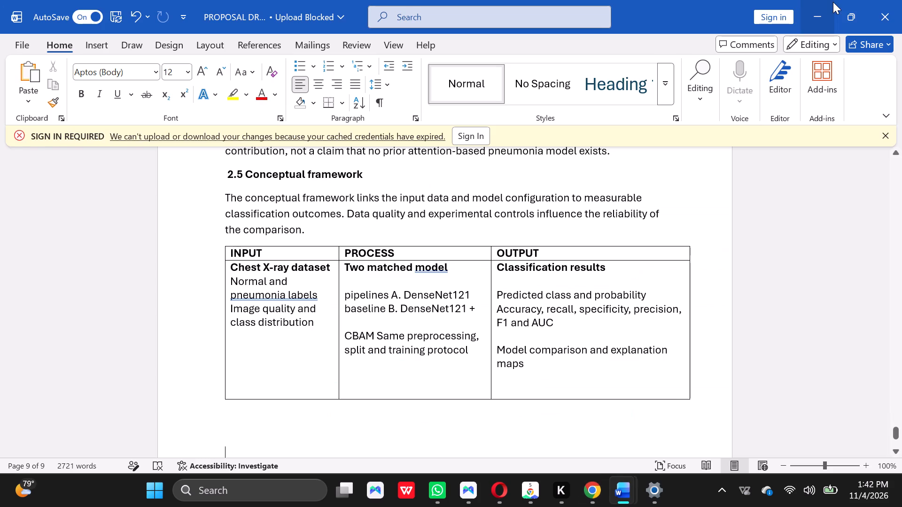
pyautogui.click(261, 443)
pyautogui.hotkey('ctrl', 'v')
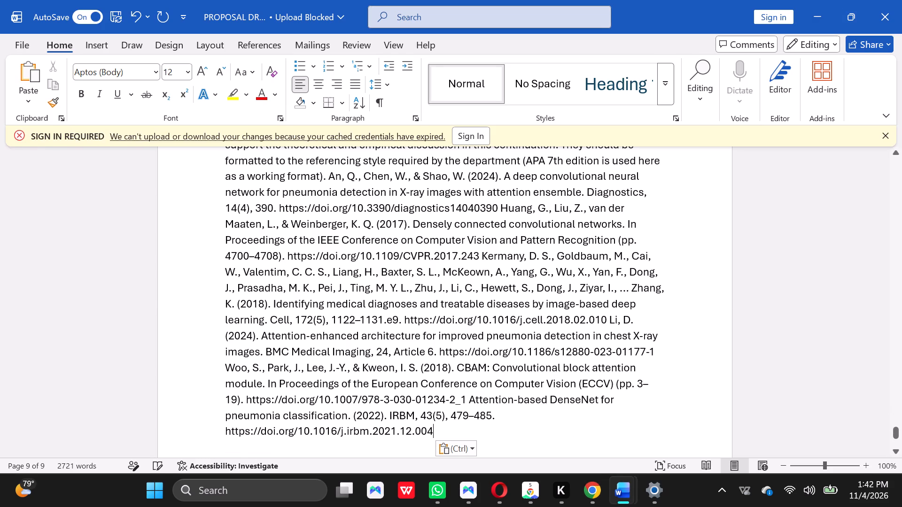
# Insert three blank lines between the 2.5 Conceptual framework table and the CHAPTER THREE text to move it onto the next page.
pyautogui.click(900, 154)
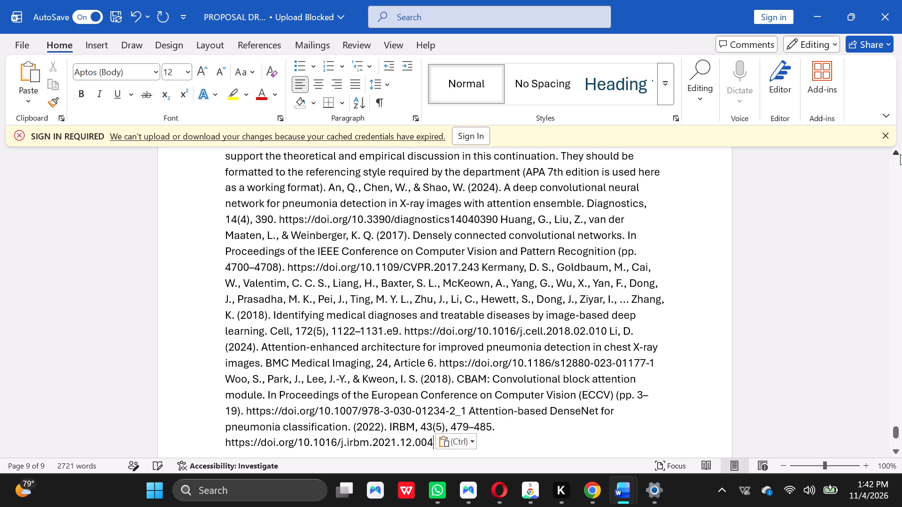
pyautogui.click(896, 152)
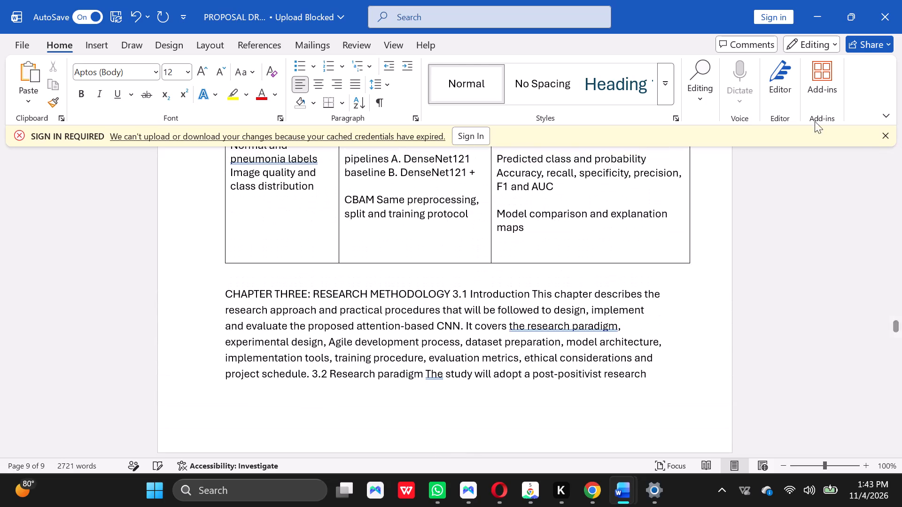
pyautogui.click(260, 283)
pyautogui.press('Return')
pyautogui.press('Return')
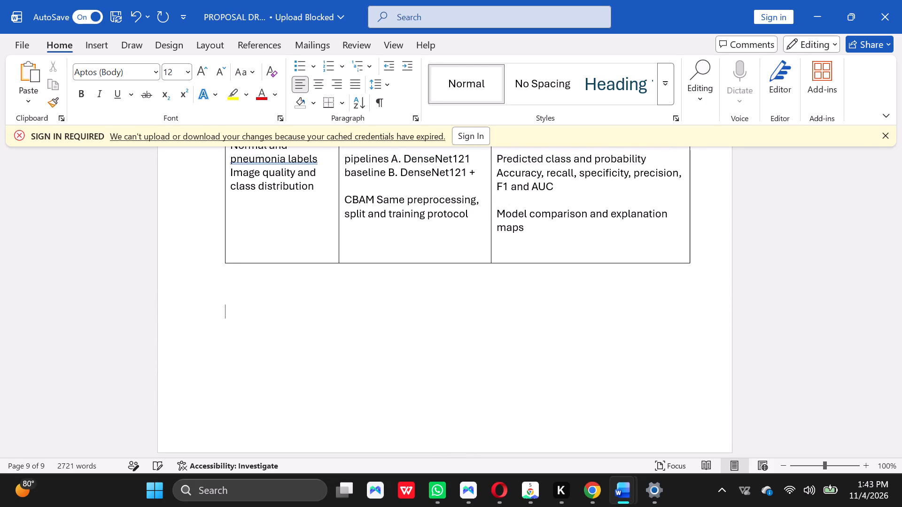
pyautogui.press('Return')
# Separate the CHAPTER THREE: RESEARCH METHODOLOGY heading from the 3.1 Introduction text so it stands on its own line.
pyautogui.click(896, 449)
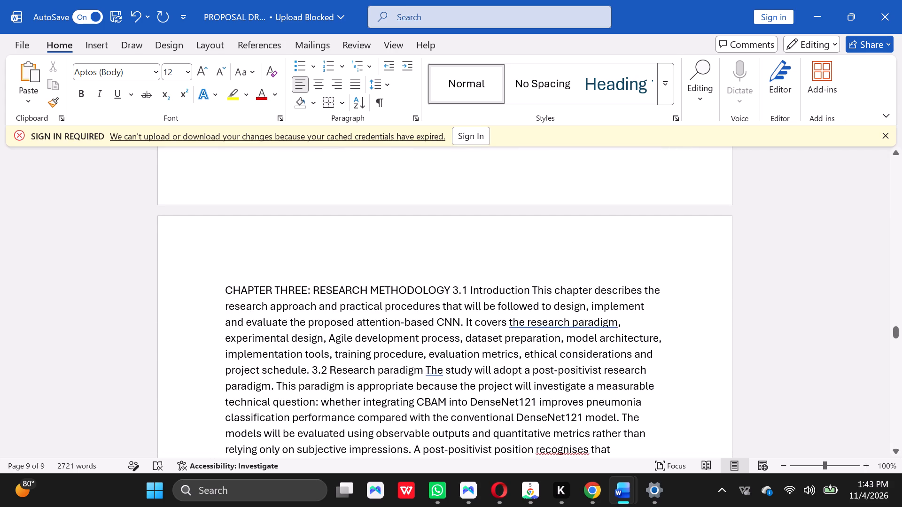
pyautogui.moveTo(450, 288); pyautogui.dragTo(450, 287)
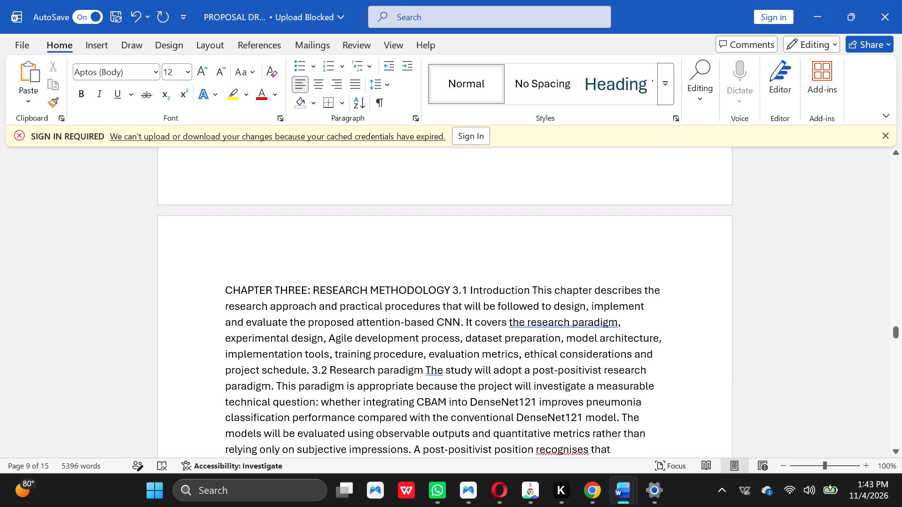
pyautogui.moveTo(450, 287); pyautogui.dragTo(234, 280)
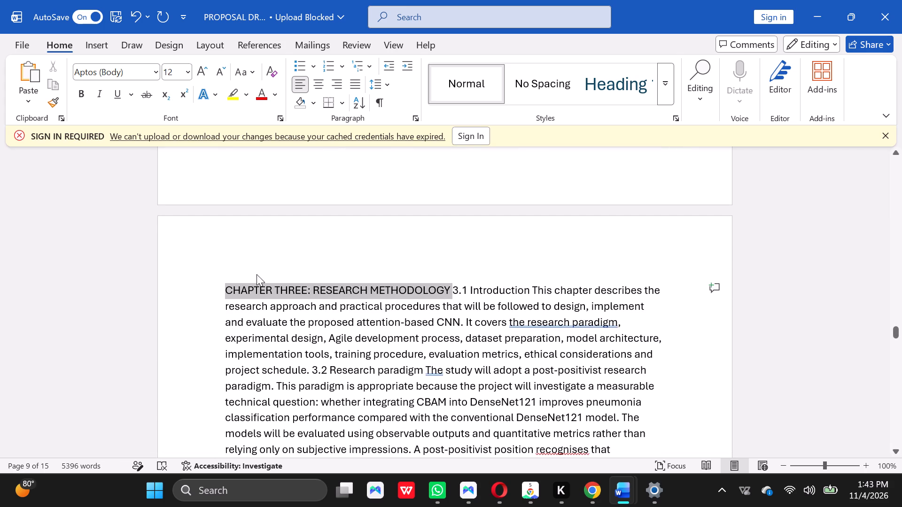
pyautogui.click(484, 231)
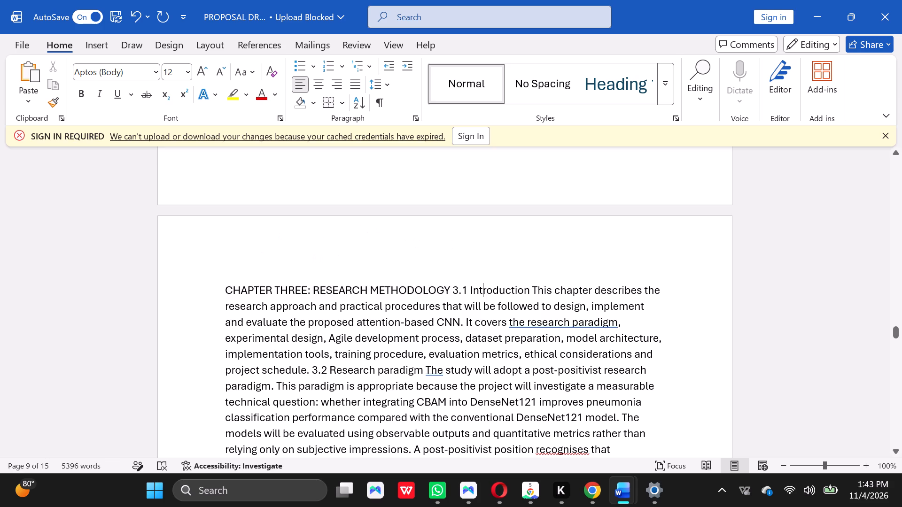
pyautogui.click(452, 290)
pyautogui.press('Return')
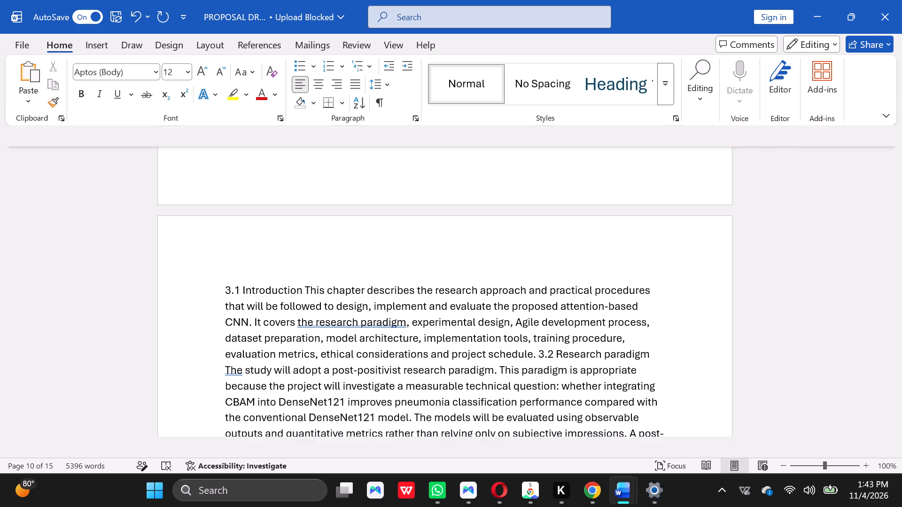
# Insert one more blank line above the CHAPTER THREE: RESEARCH METHODOLOGY heading to bring it onto the page with section 3.1.
pyautogui.click(895, 152)
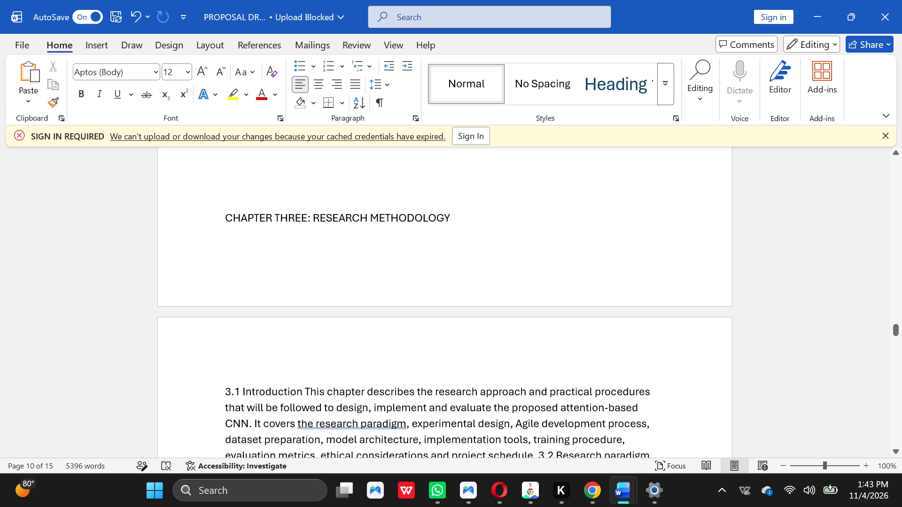
pyautogui.click(464, 209)
pyautogui.press('Return')
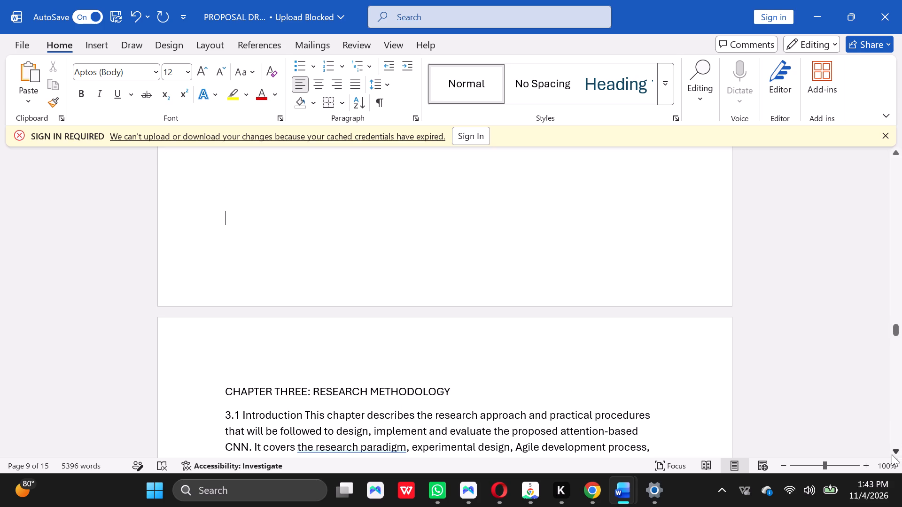
# Make the CHAPTER THREE: RESEARCH METHODOLOGY heading bold.
pyautogui.click(900, 449)
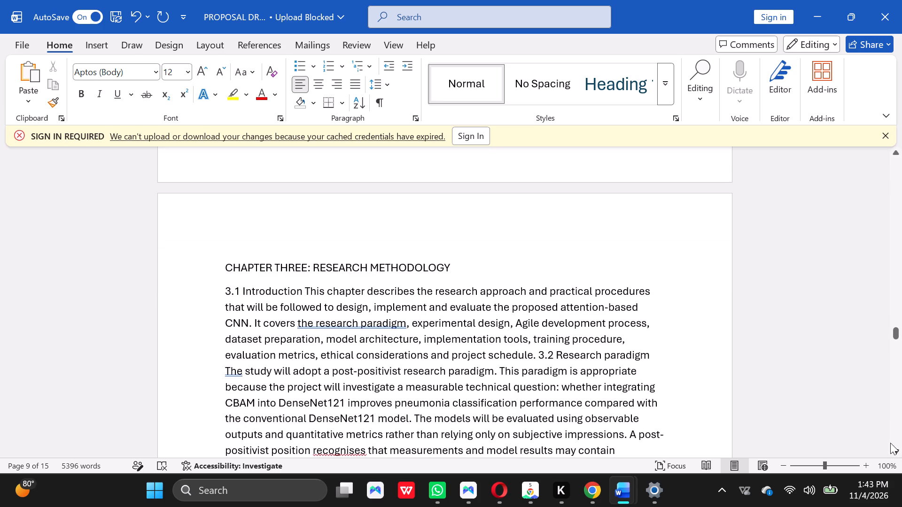
pyautogui.moveTo(452, 271); pyautogui.dragTo(452, 272)
pyautogui.moveTo(452, 272); pyautogui.dragTo(226, 262)
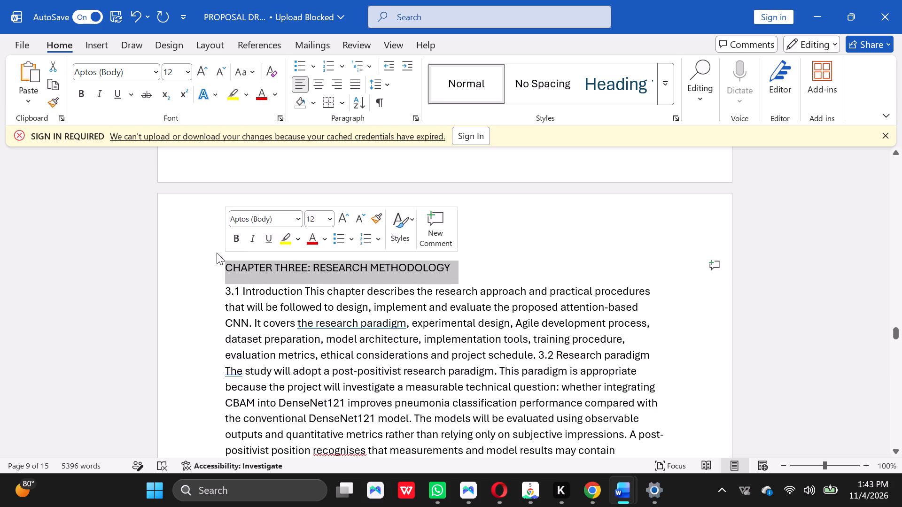
pyautogui.click(81, 92)
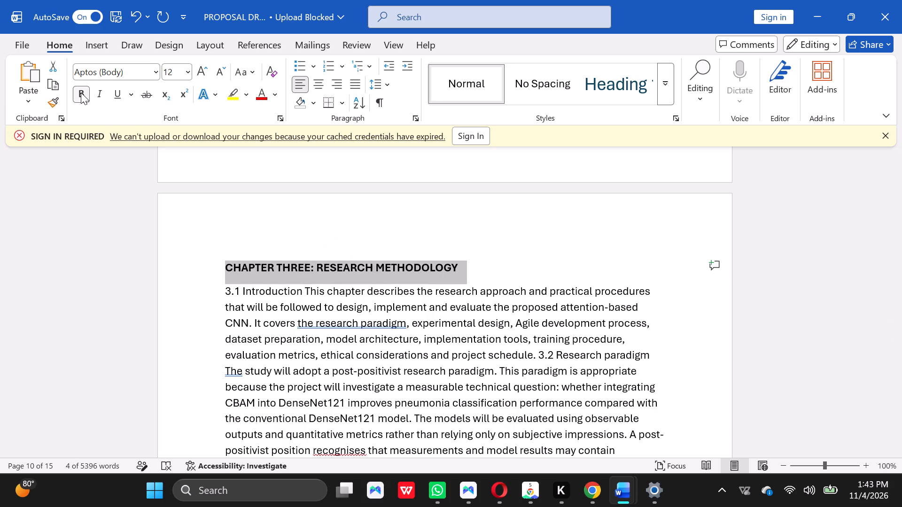
pyautogui.click(529, 246)
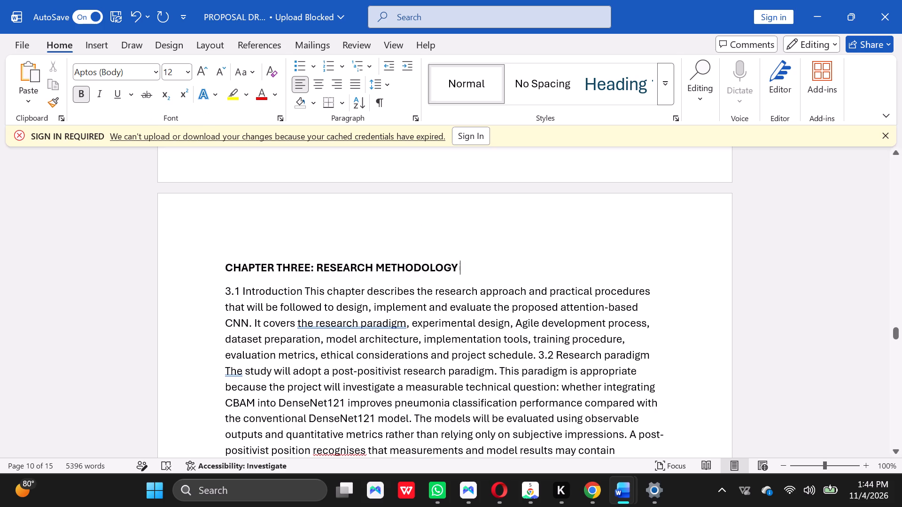
# Put the 3.1 Introduction heading on its own line above its paragraph and make it bold.
pyautogui.click(302, 292)
pyautogui.press('Return')
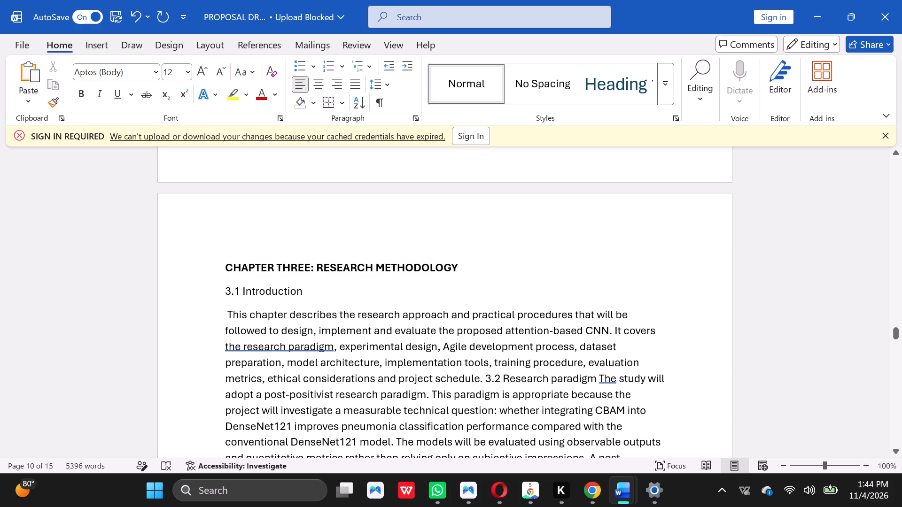
pyautogui.moveTo(303, 297); pyautogui.dragTo(215, 287)
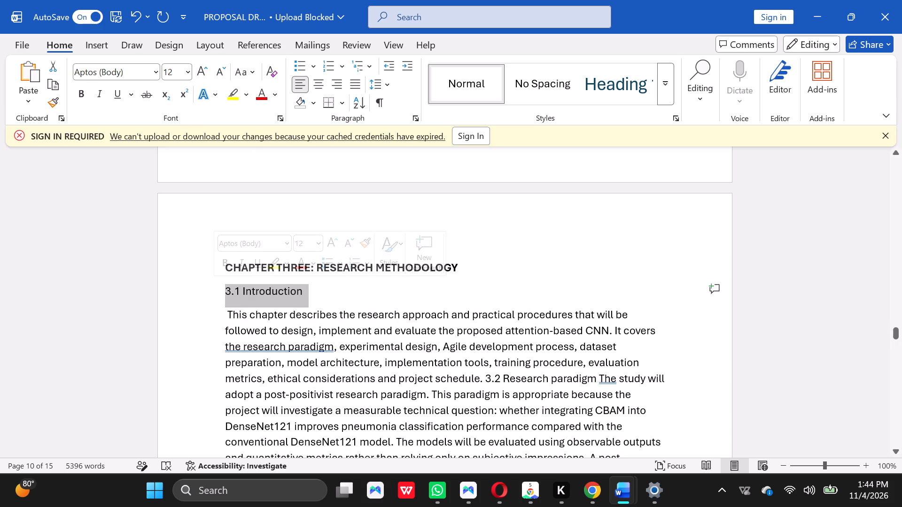
pyautogui.click(77, 96)
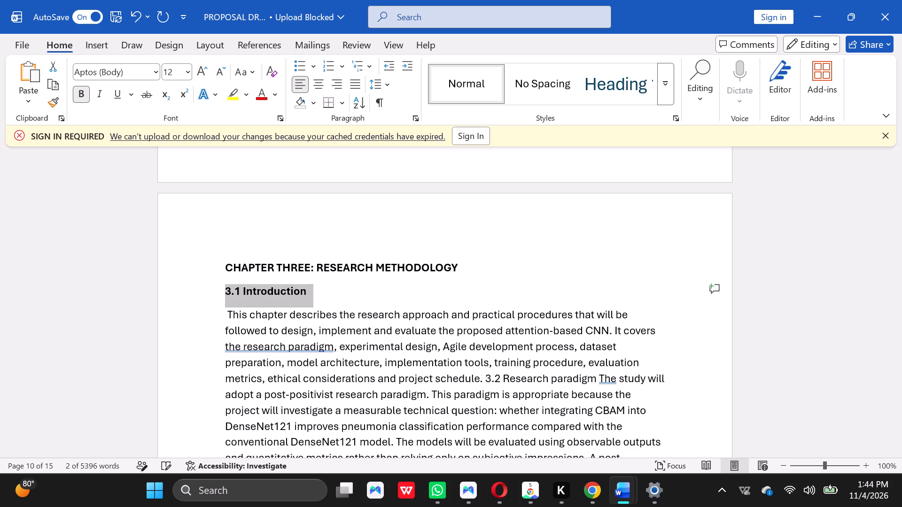
pyautogui.click(500, 237)
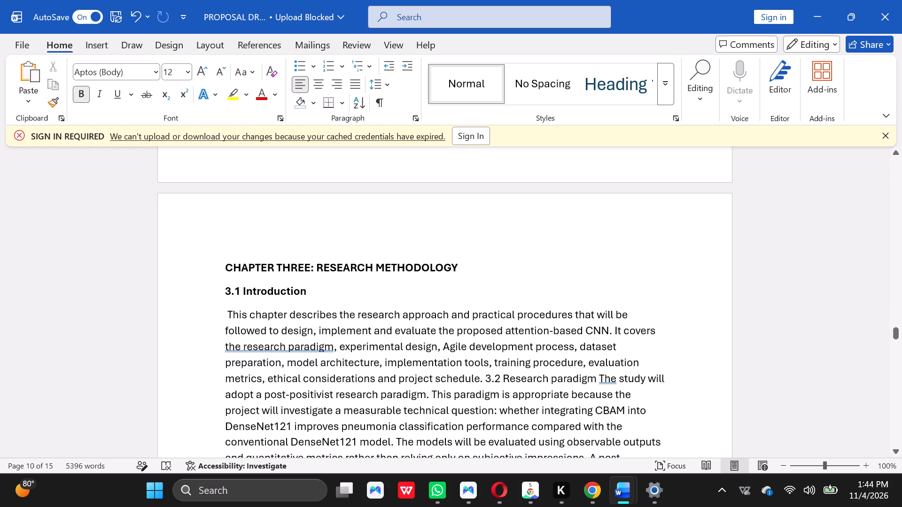
# Start a new paragraph at the 3.2 Research paradigm heading, separating it from the end of the 3.1 Introduction text.
pyautogui.tripleClick(897, 452)
pyautogui.click(897, 452)
pyautogui.doubleClick(897, 452)
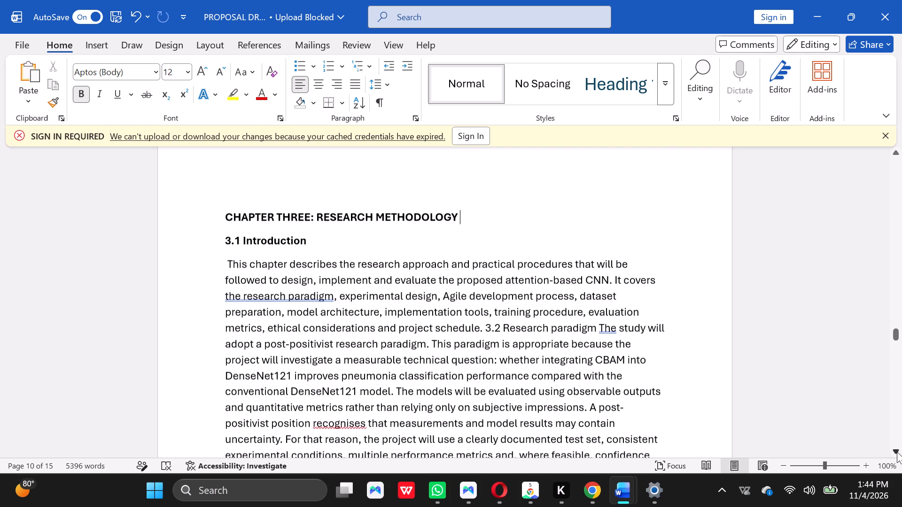
pyautogui.doubleClick(897, 452)
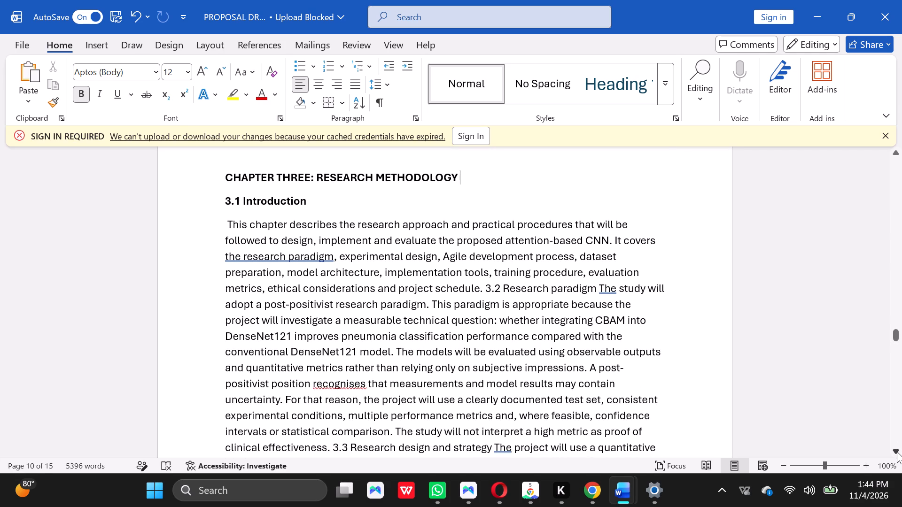
pyautogui.click(897, 452)
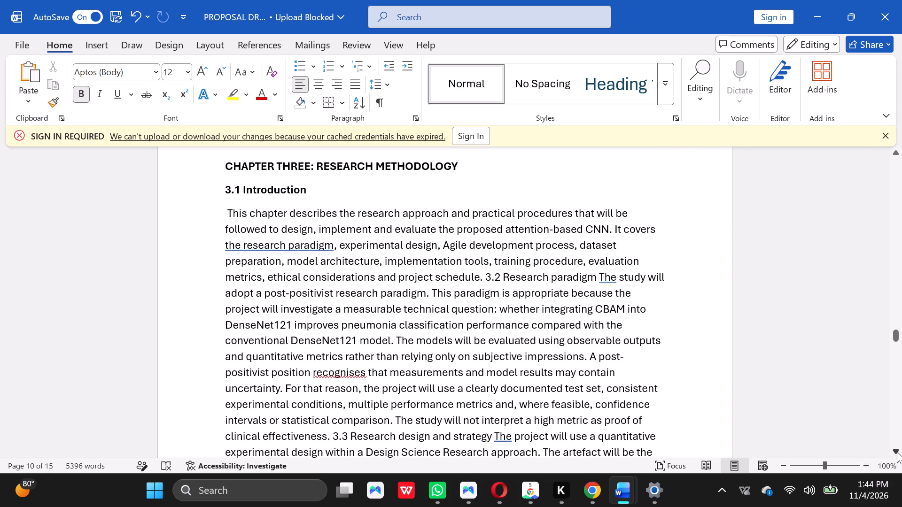
pyautogui.click(485, 277)
pyautogui.press('Return')
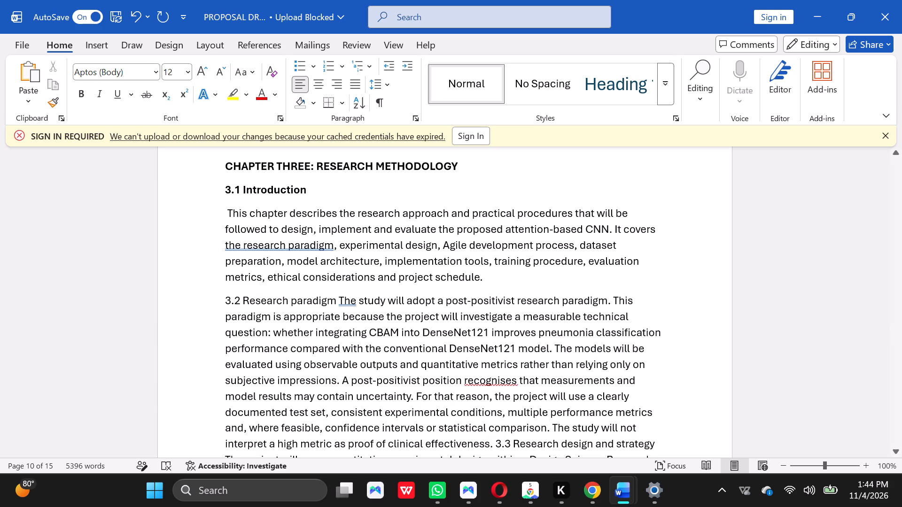
# Switch to the proposal PDF in Chrome and look back from the references through the Chapter Three sections to check their headings.
pyautogui.click(592, 484)
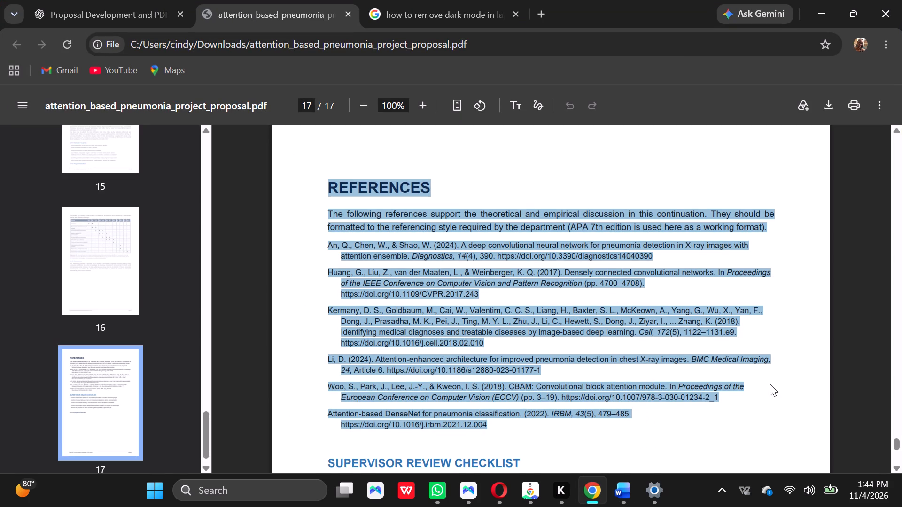
pyautogui.click(770, 384)
pyautogui.click(899, 131)
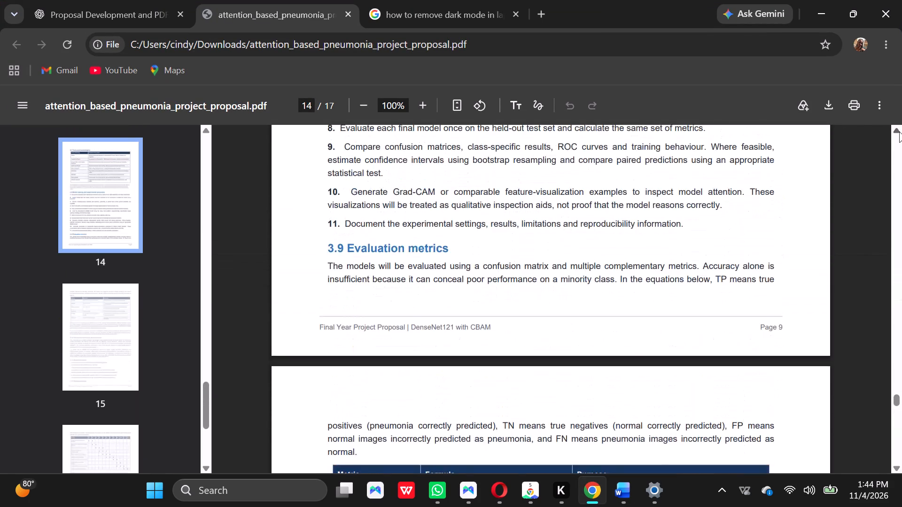
pyautogui.click(899, 131)
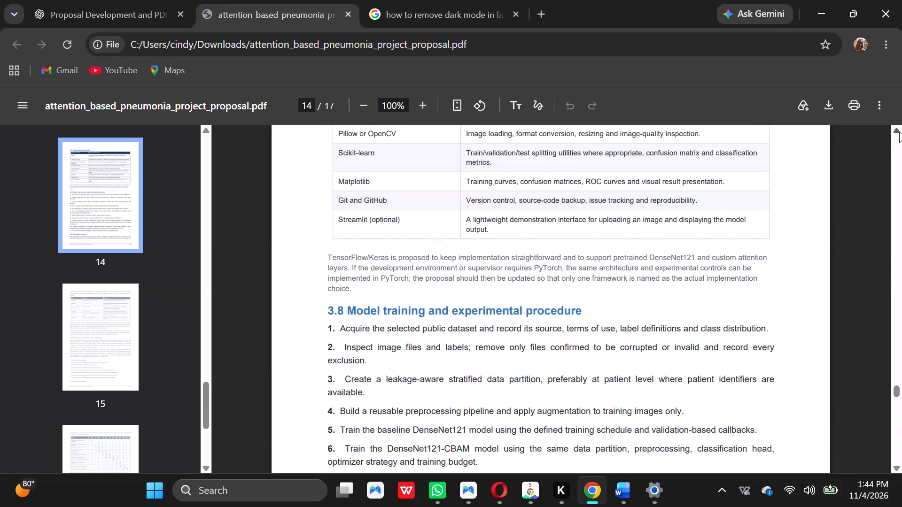
pyautogui.click(899, 131)
pyautogui.click(899, 131)
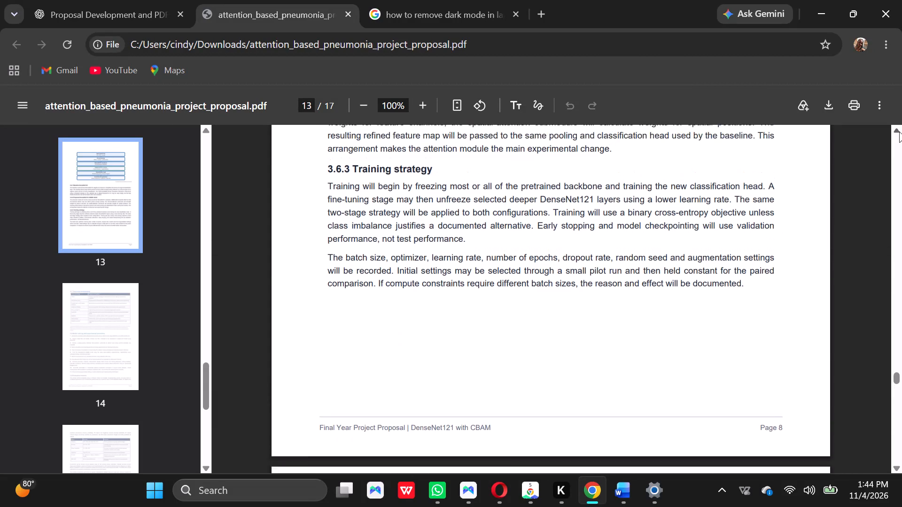
pyautogui.click(899, 131)
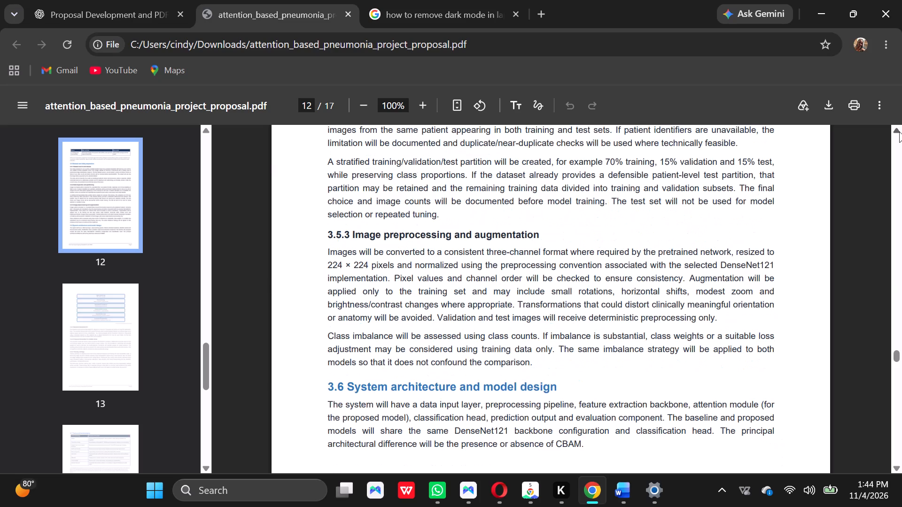
pyautogui.click(899, 131)
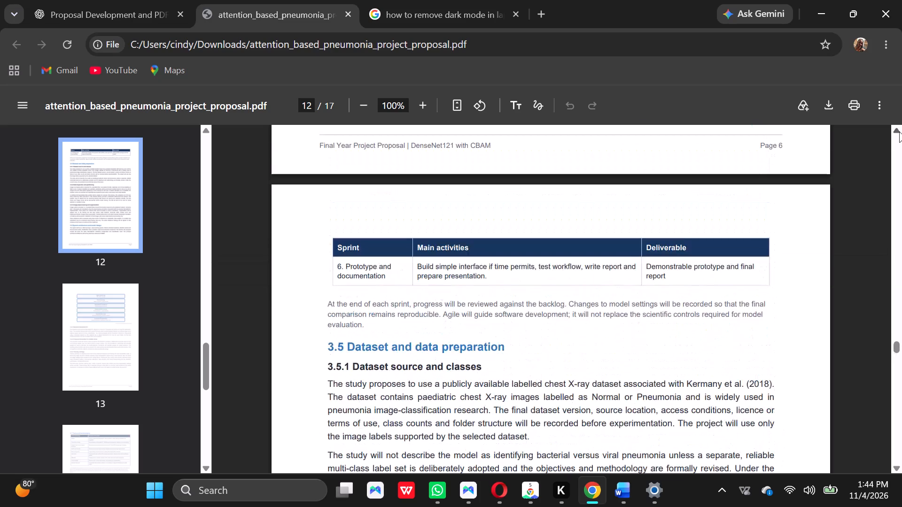
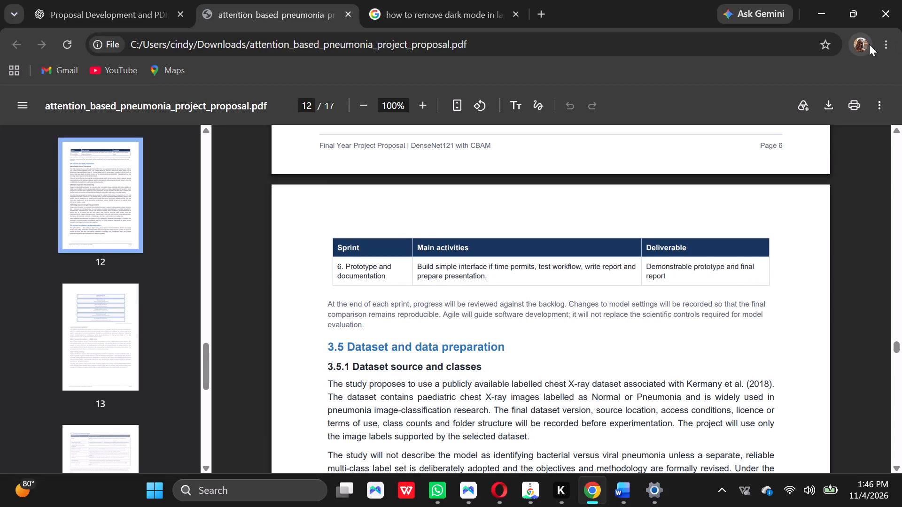
# Return to the PROPOSAL DRAFT document in Word, put the 3.2 Research paradigm heading on its own line above its text and make it bold.
pyautogui.click(896, 130)
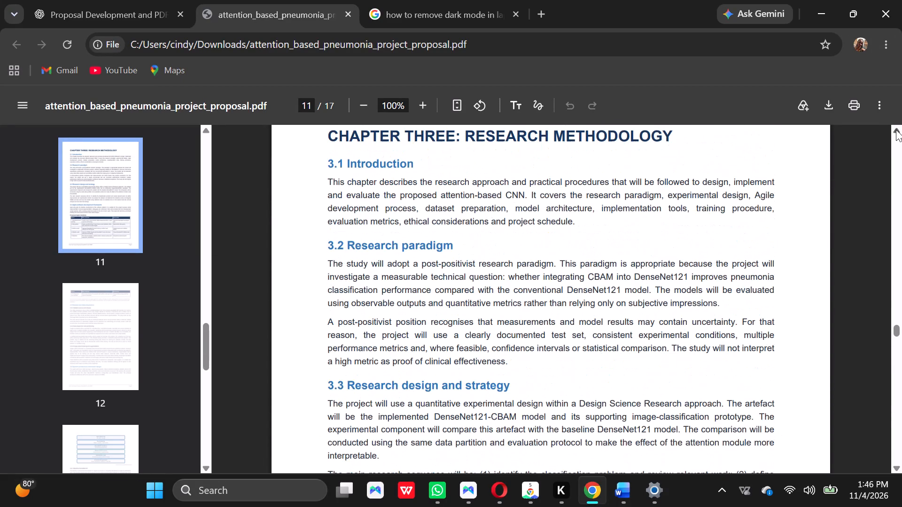
pyautogui.click(896, 130)
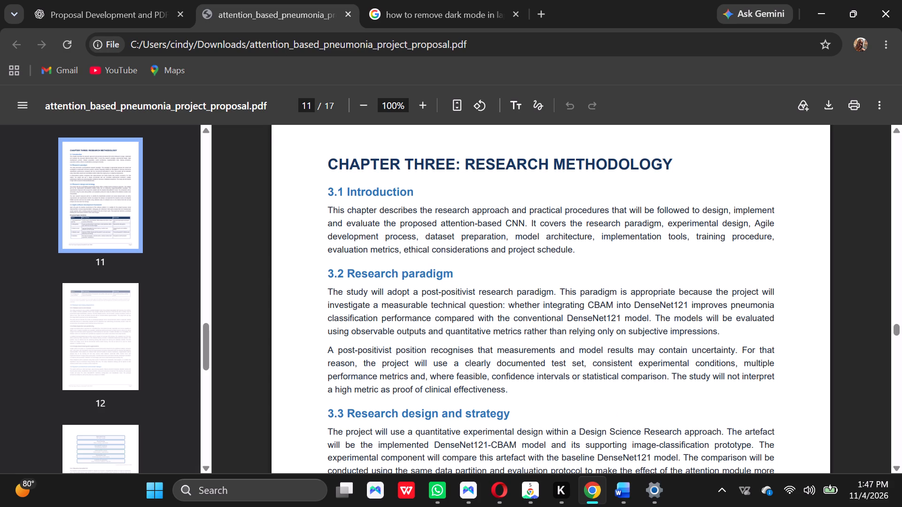
pyautogui.click(622, 491)
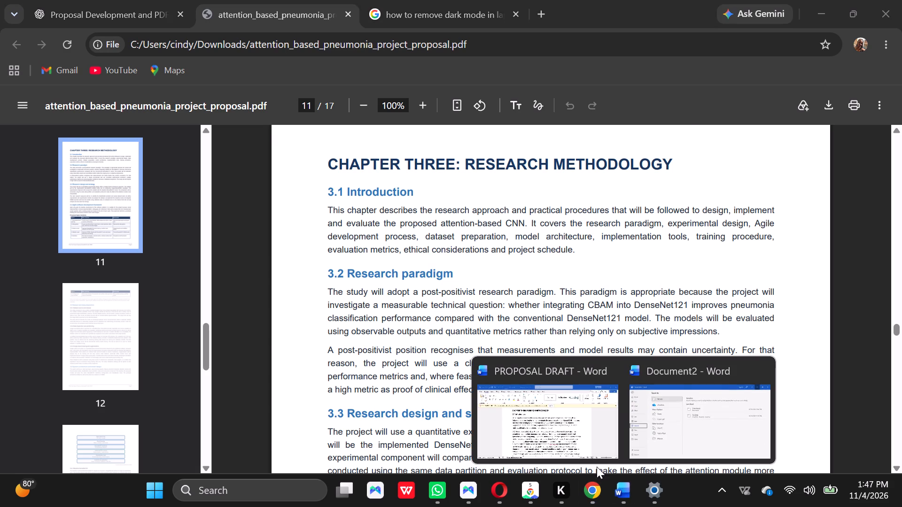
pyautogui.click(566, 425)
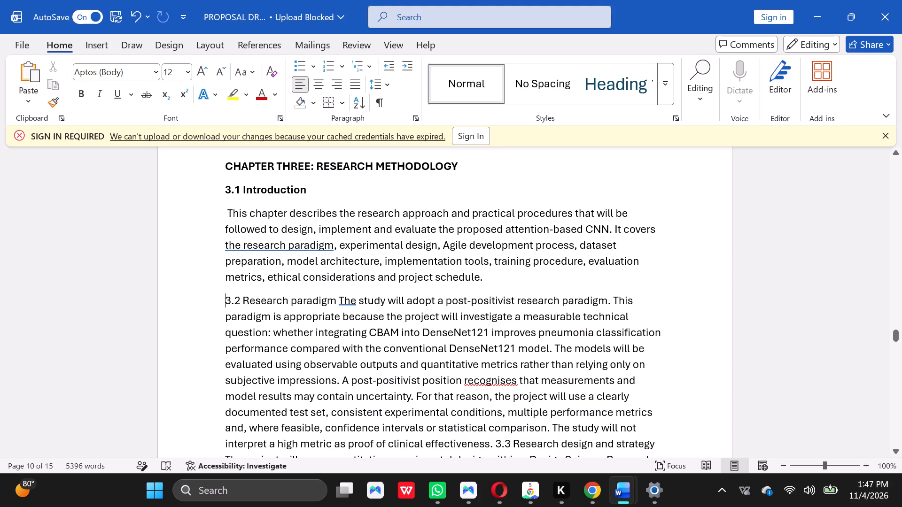
pyautogui.click(339, 300)
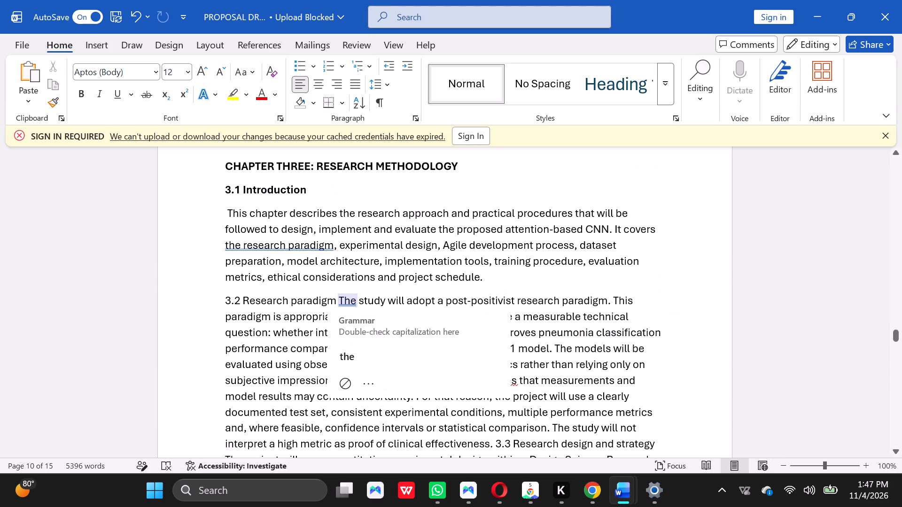
pyautogui.click(601, 283)
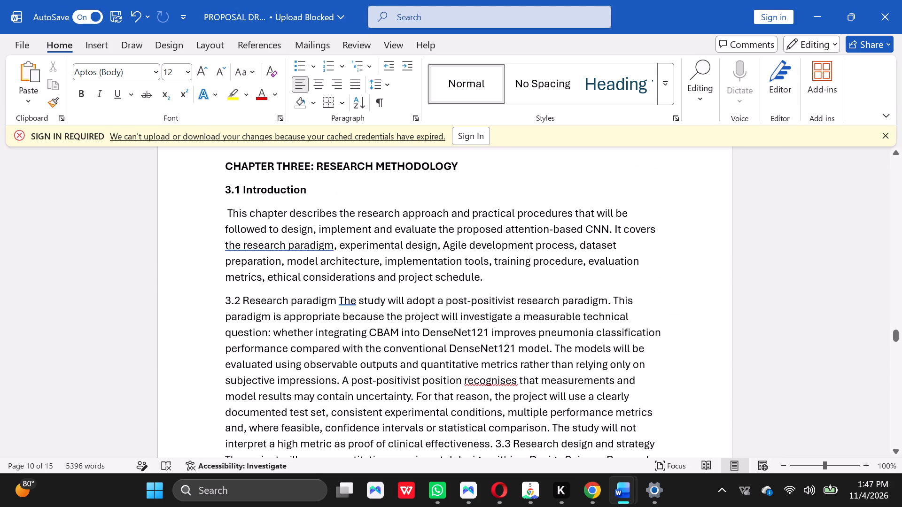
pyautogui.click(338, 301)
pyautogui.press('Return')
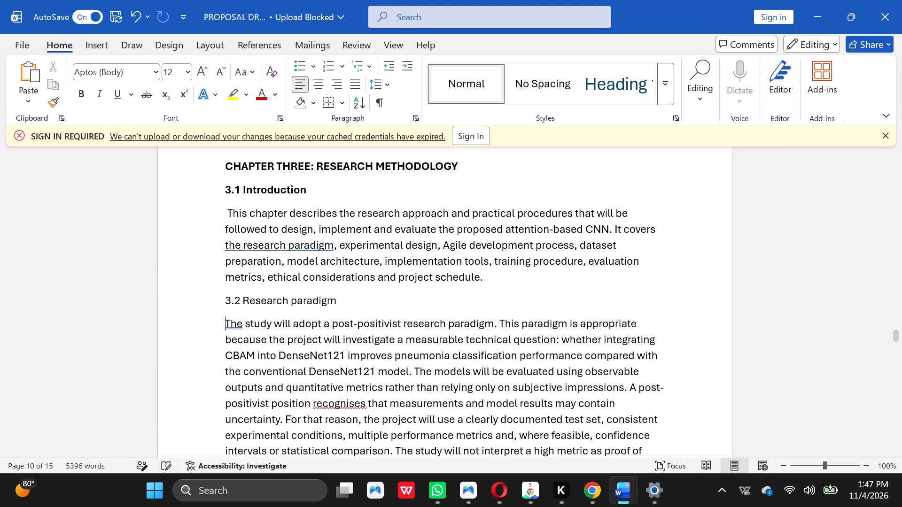
pyautogui.moveTo(346, 298); pyautogui.dragTo(248, 304)
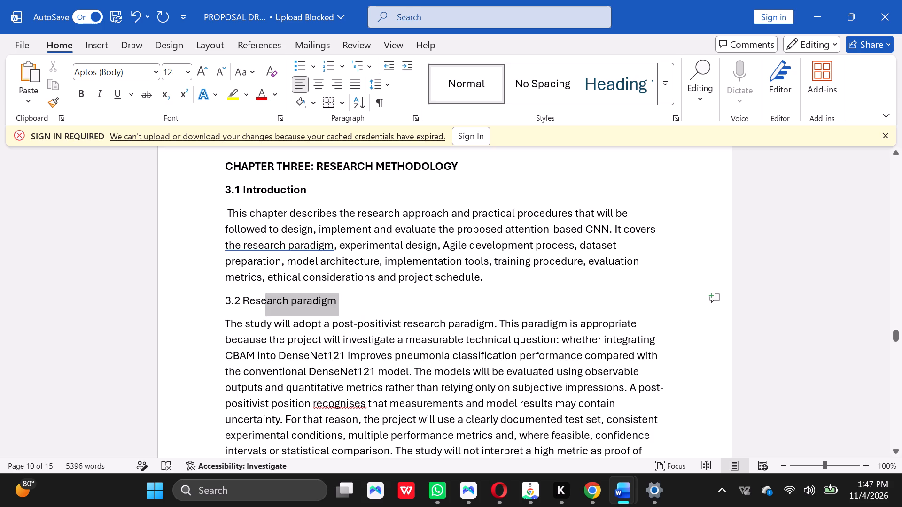
pyautogui.moveTo(248, 304); pyautogui.dragTo(208, 298)
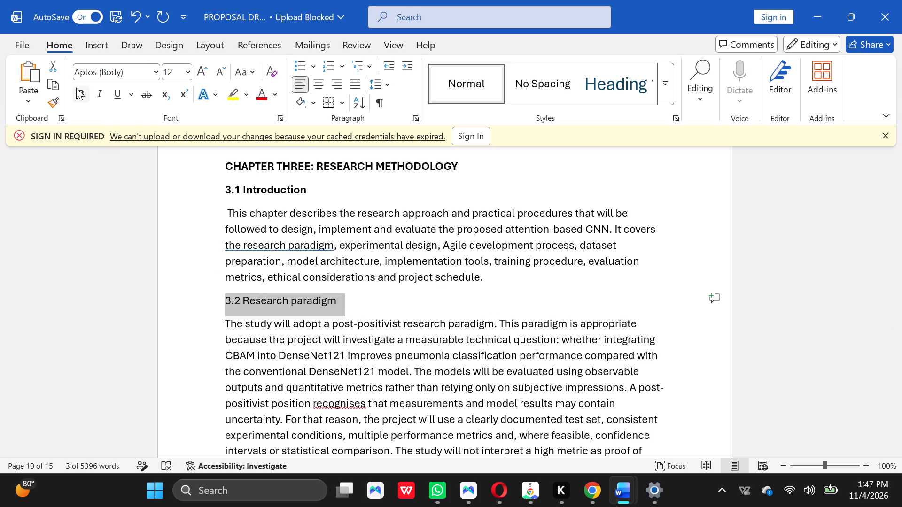
pyautogui.click(77, 90)
pyautogui.click(386, 299)
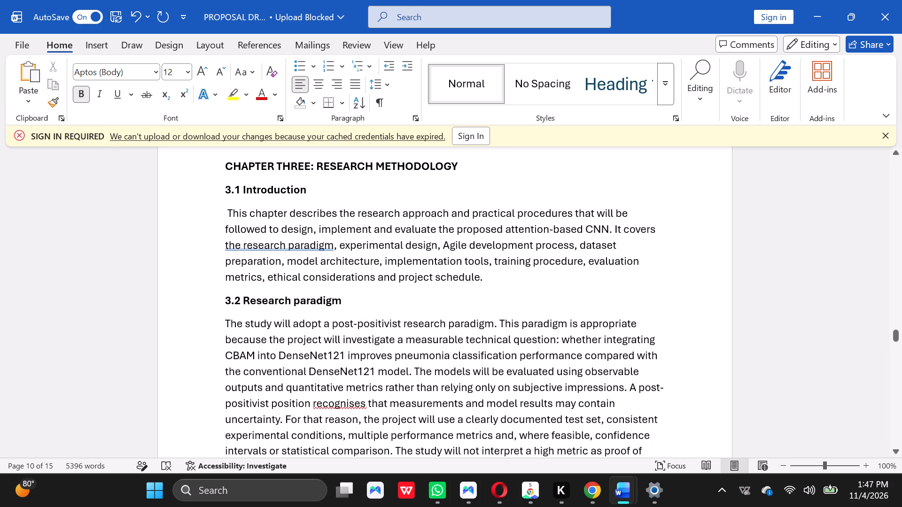
# Separate the 3.3 Research design and strategy heading from the surrounding text onto its own line and make it bold.
pyautogui.click(898, 453)
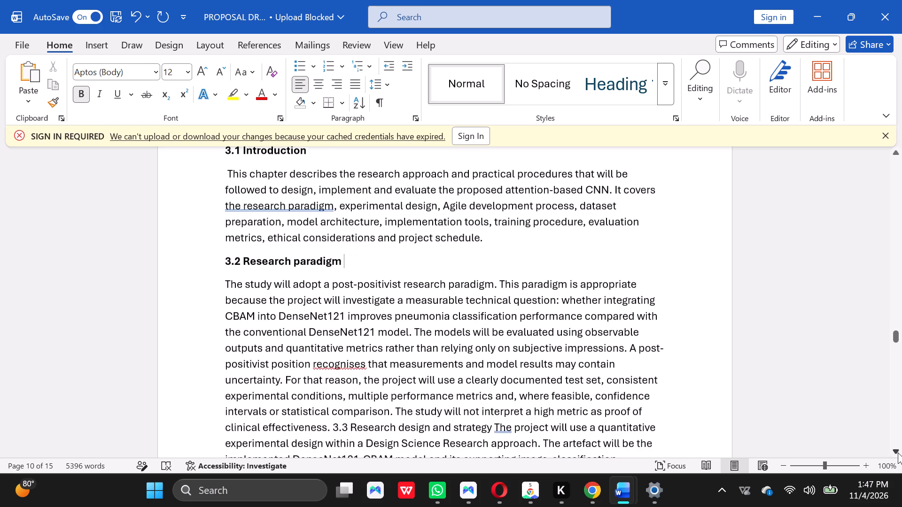
pyautogui.tripleClick(898, 453)
pyautogui.tripleClick(898, 453)
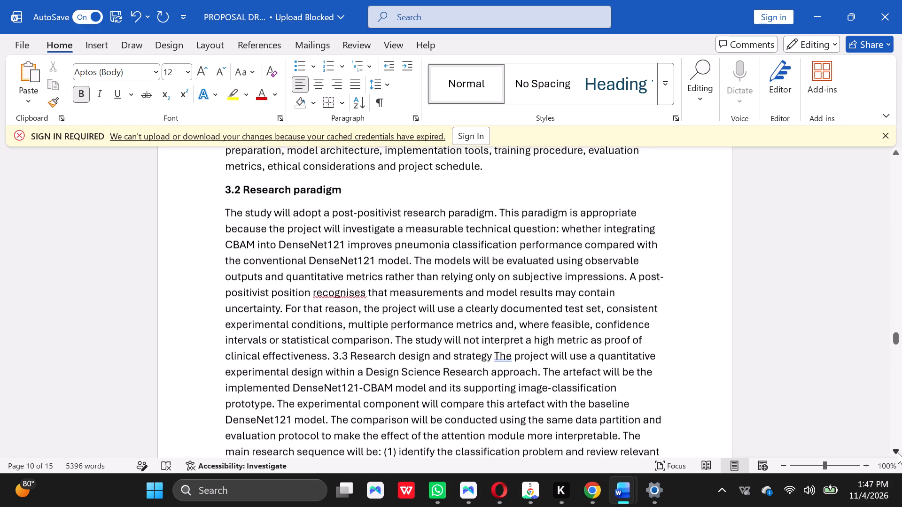
pyautogui.click(332, 354)
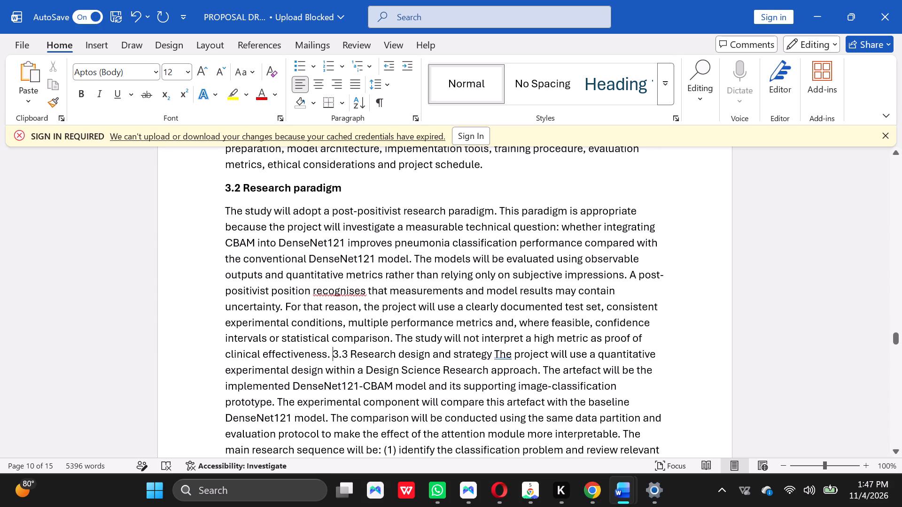
pyautogui.press('Return')
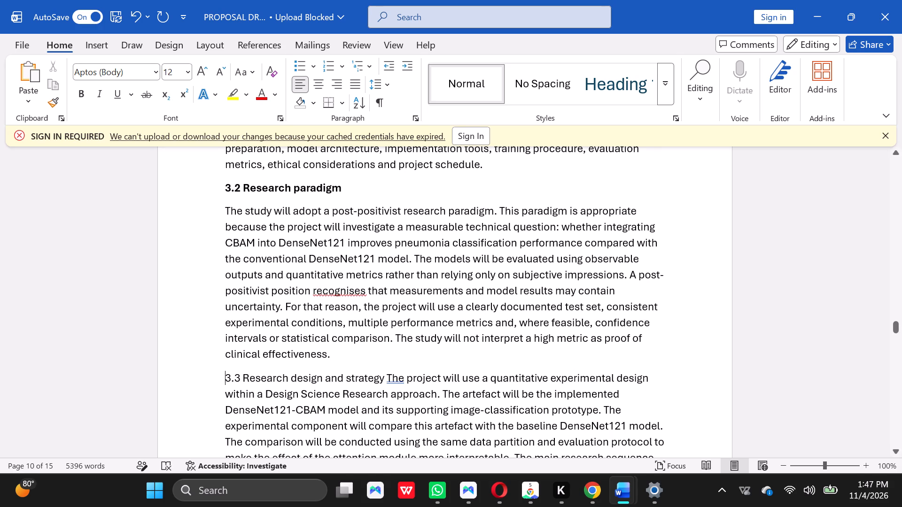
pyautogui.click(383, 379)
pyautogui.press('Return')
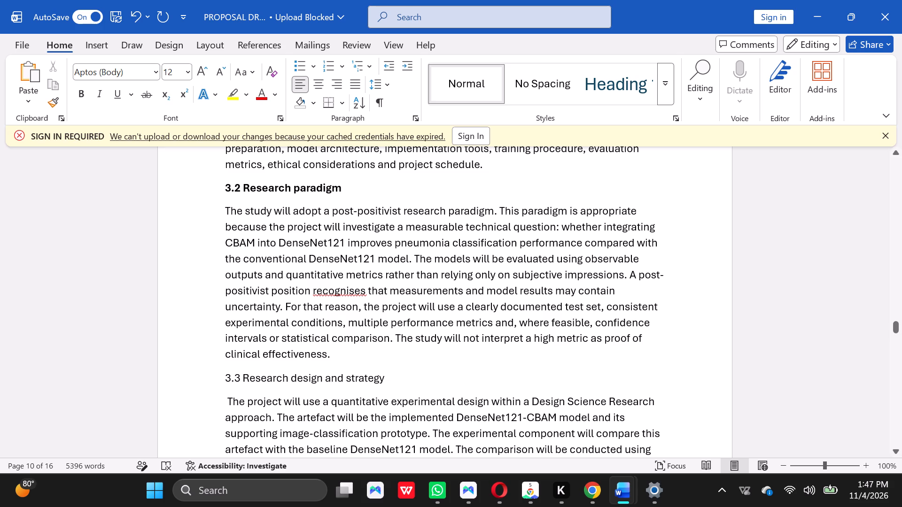
pyautogui.moveTo(389, 379); pyautogui.dragTo(217, 376)
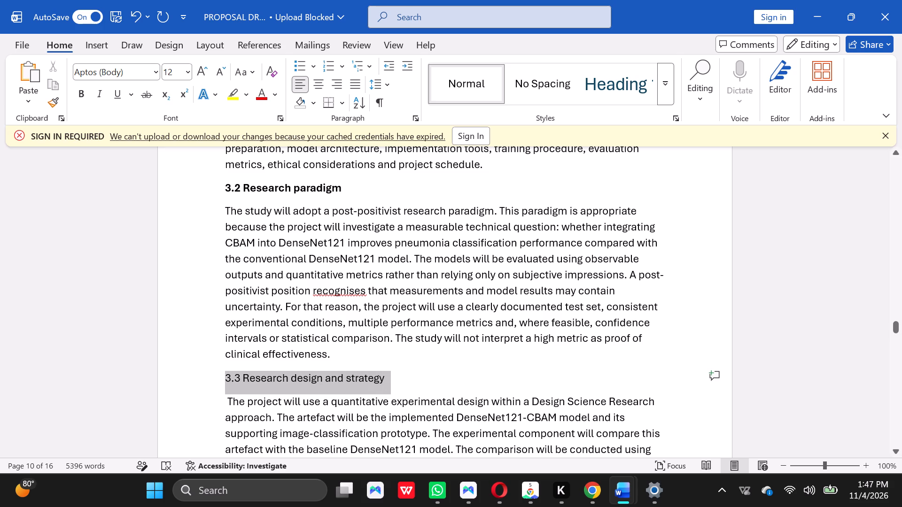
pyautogui.moveTo(217, 376); pyautogui.dragTo(216, 376)
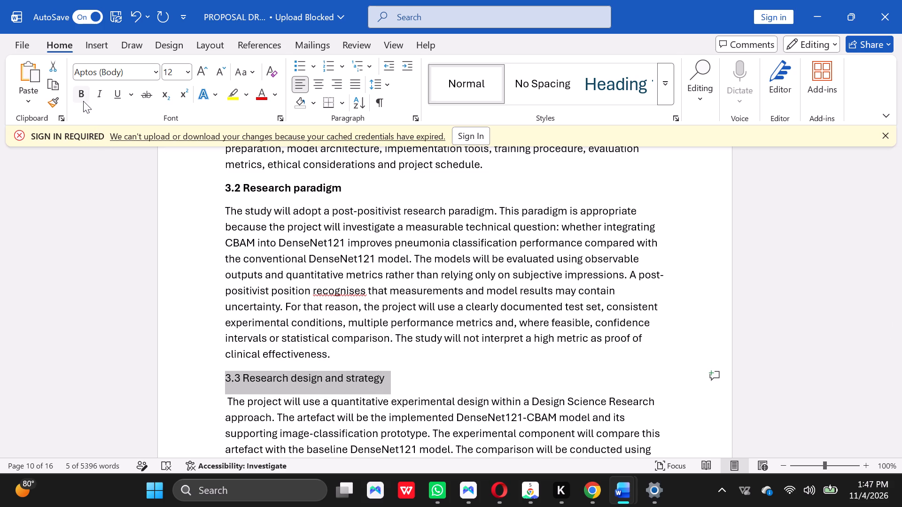
pyautogui.click(81, 95)
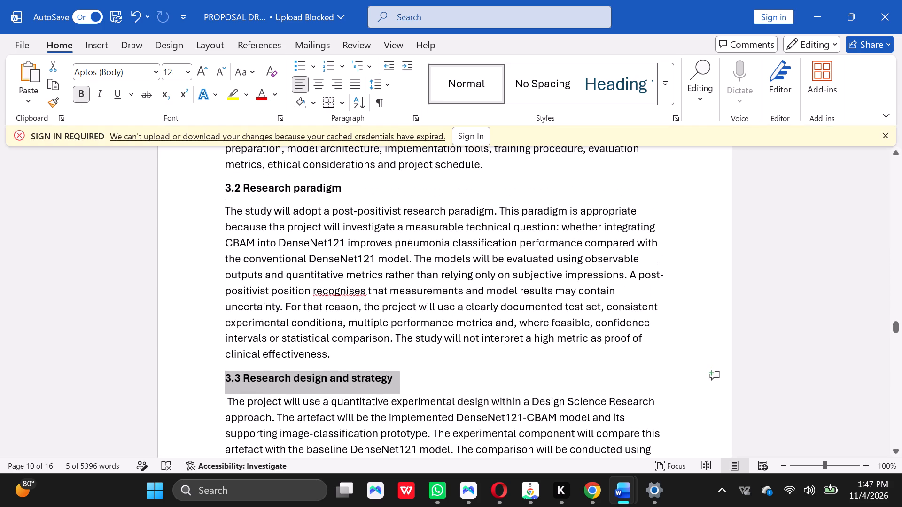
pyautogui.click(435, 377)
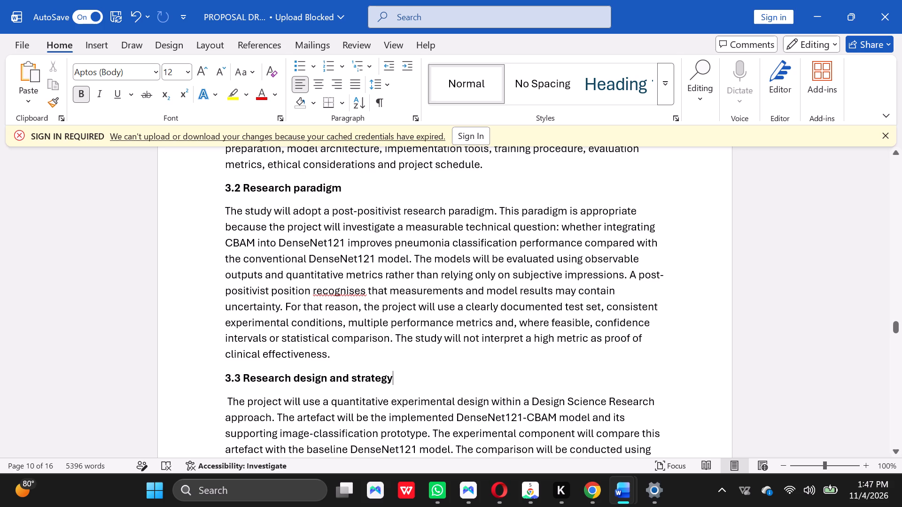
# Check section 3.4 in the Chrome PDF, then in PROPOSAL DRAFT put the 3.4 Agile software development framework heading on its own line.
pyautogui.tripleClick(900, 449)
pyautogui.tripleClick(900, 449)
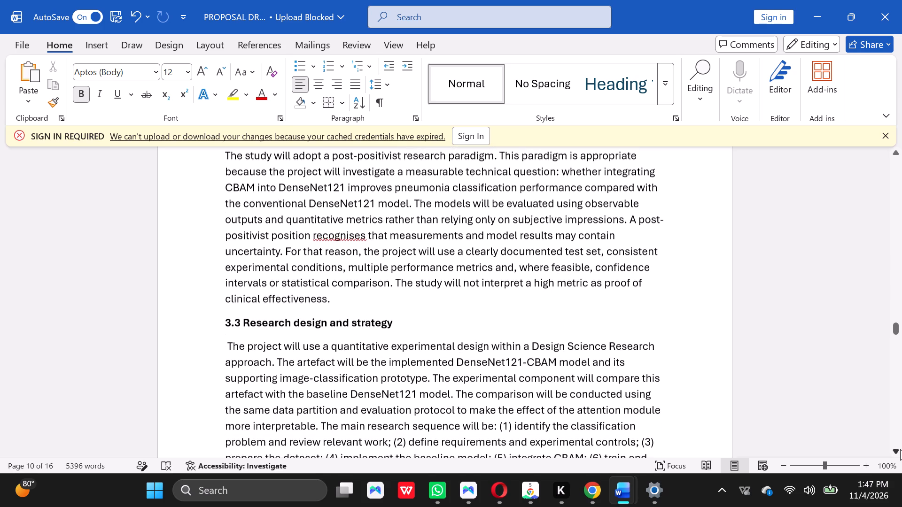
pyautogui.tripleClick(900, 449)
pyautogui.click(900, 449)
pyautogui.click(900, 449)
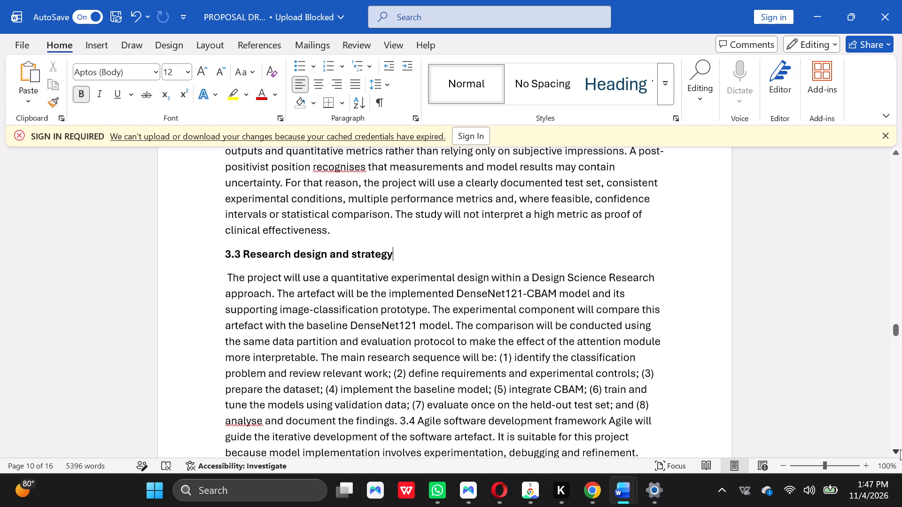
pyautogui.click(594, 484)
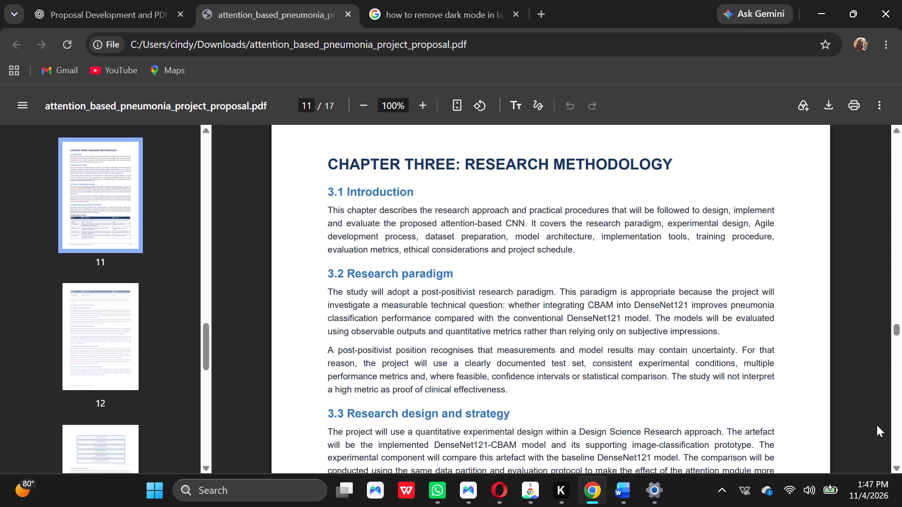
pyautogui.click(896, 465)
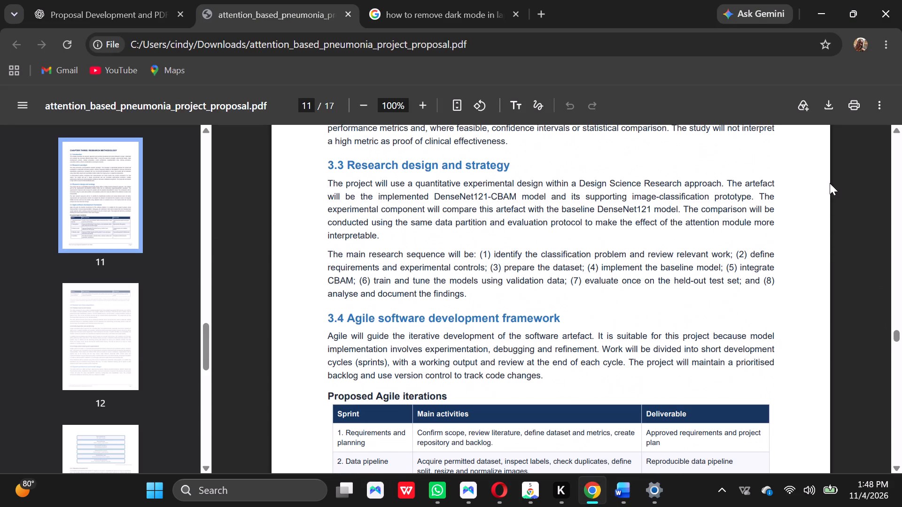
pyautogui.click(897, 131)
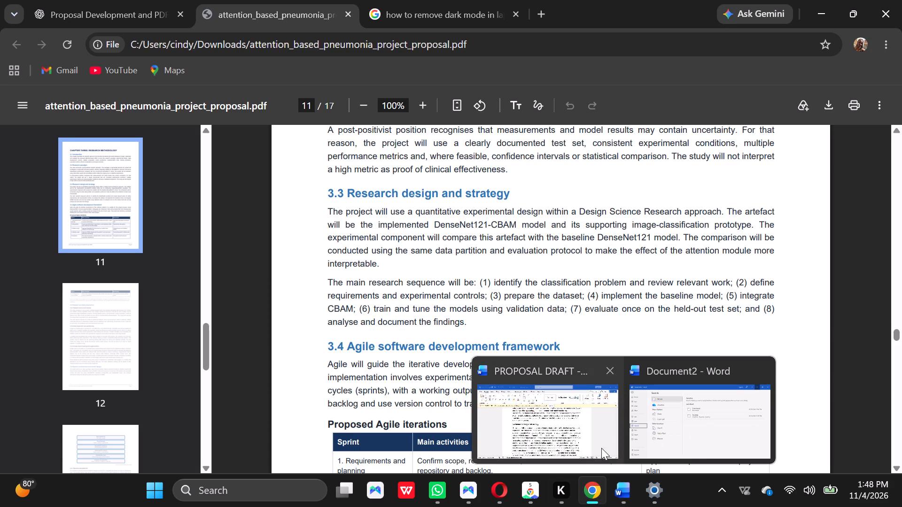
pyautogui.click(591, 437)
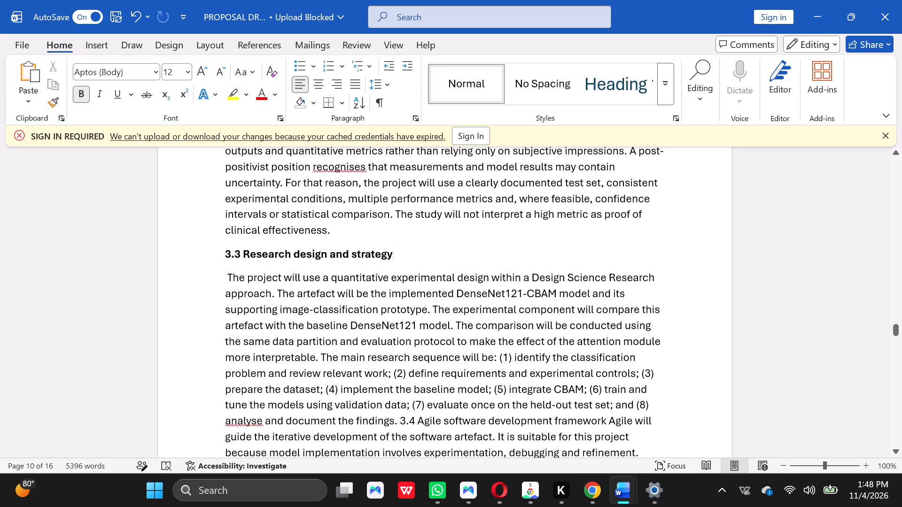
pyautogui.click(397, 420)
pyautogui.press('Return')
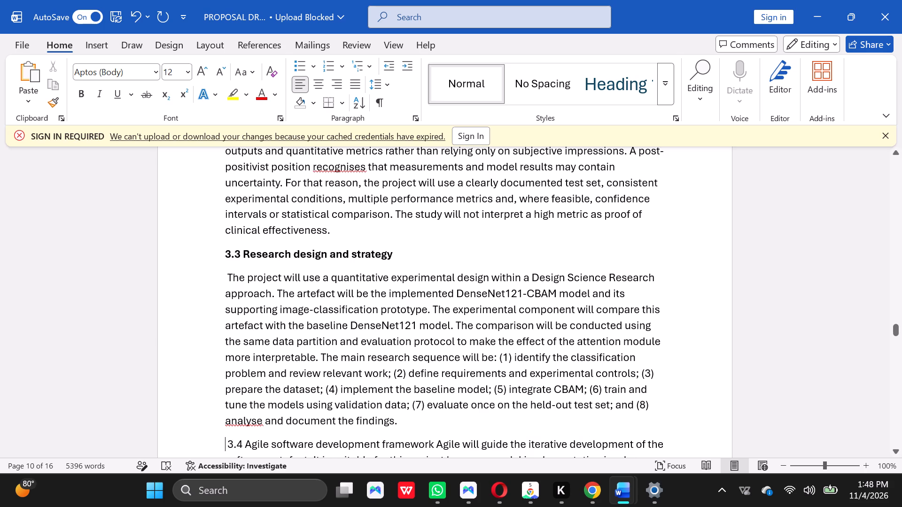
pyautogui.click(435, 445)
pyautogui.press('Return')
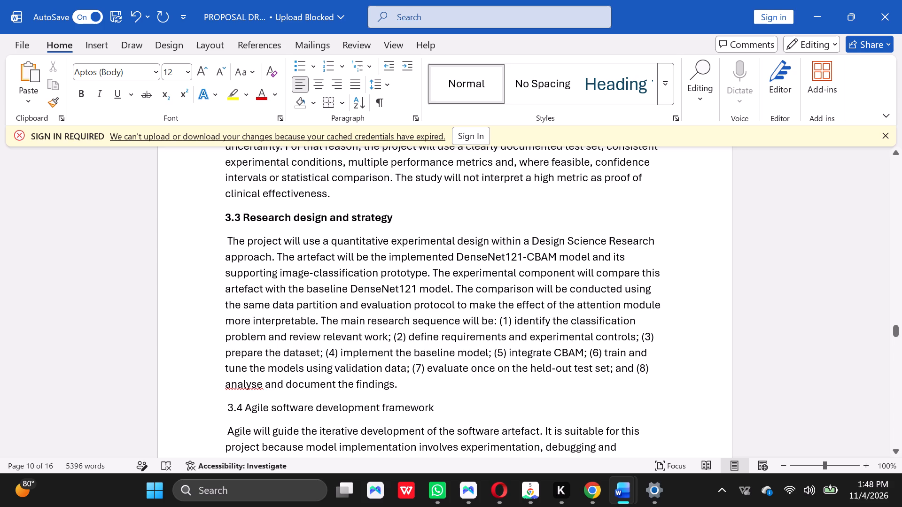
# Make the 3.4 Agile software development framework heading bold.
pyautogui.click(897, 451)
pyautogui.doubleClick(897, 451)
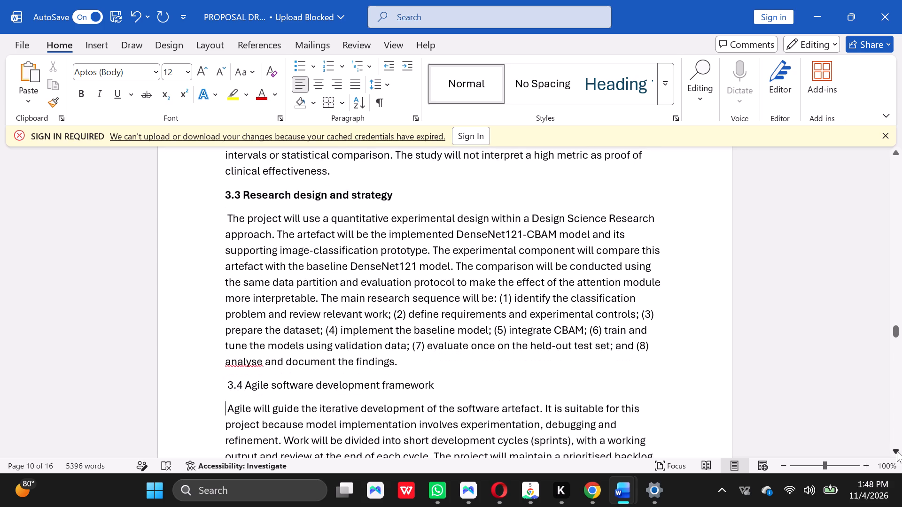
pyautogui.doubleClick(897, 451)
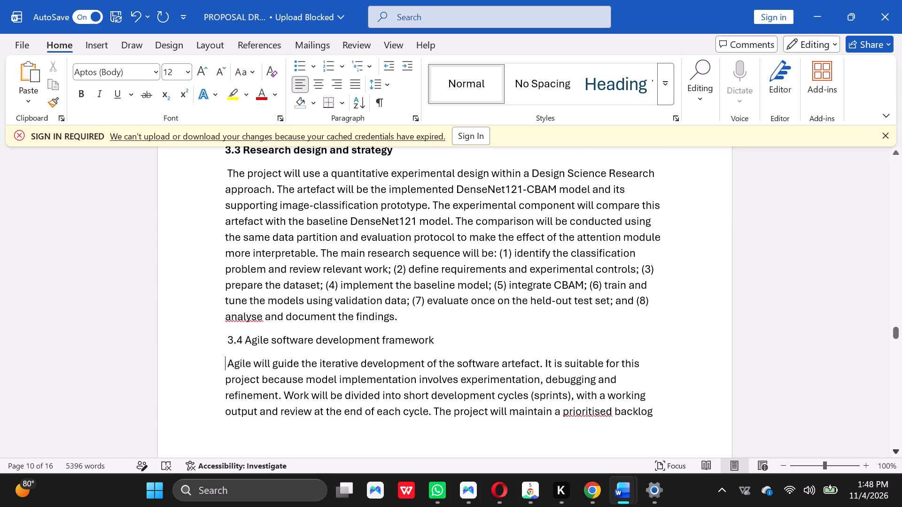
pyautogui.moveTo(443, 337); pyautogui.dragTo(366, 333)
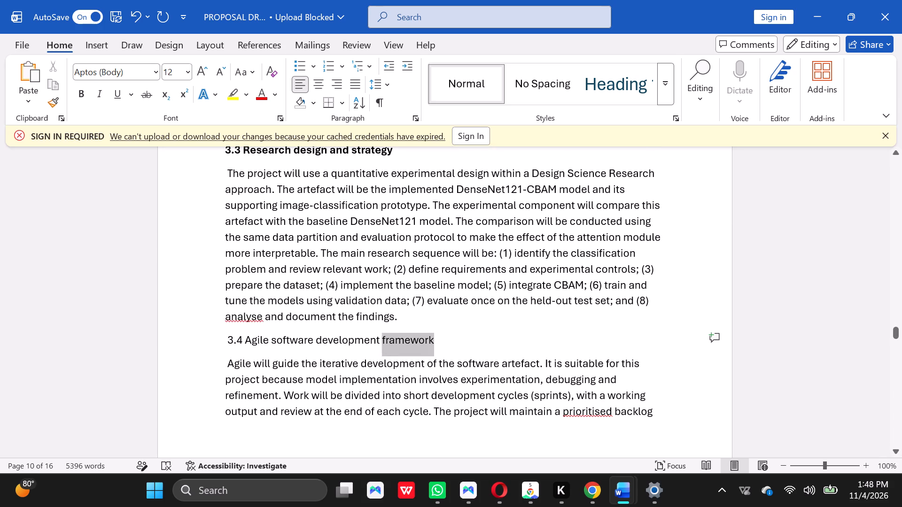
pyautogui.moveTo(366, 333); pyautogui.dragTo(213, 337)
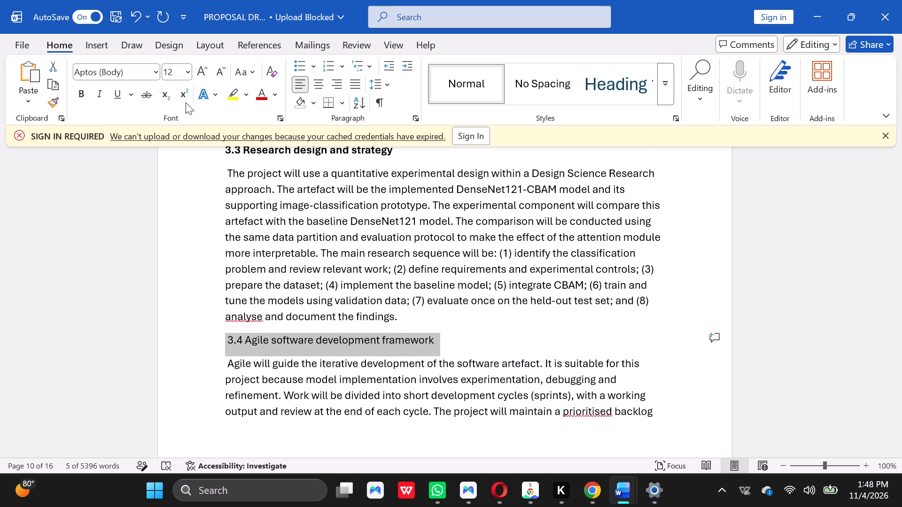
pyautogui.click(85, 90)
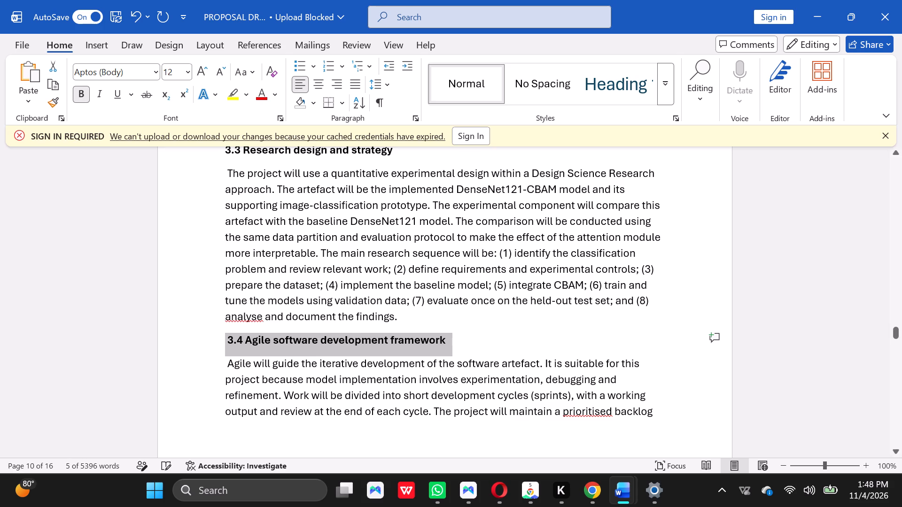
pyautogui.click(481, 328)
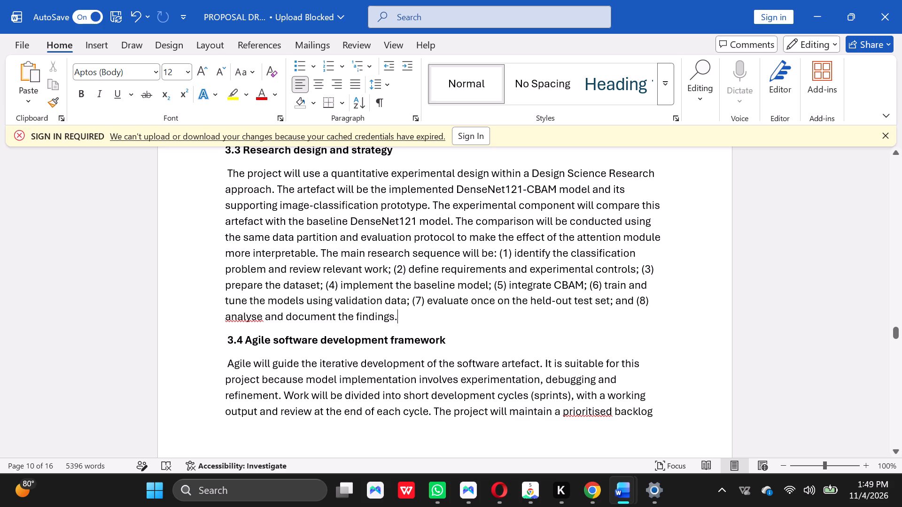
# Check the end of section 3.4 in the Chrome PDF, then in PROPOSAL DRAFT put the Proposed Agile iterations heading on its own line.
pyautogui.click(897, 451)
pyautogui.click(897, 451)
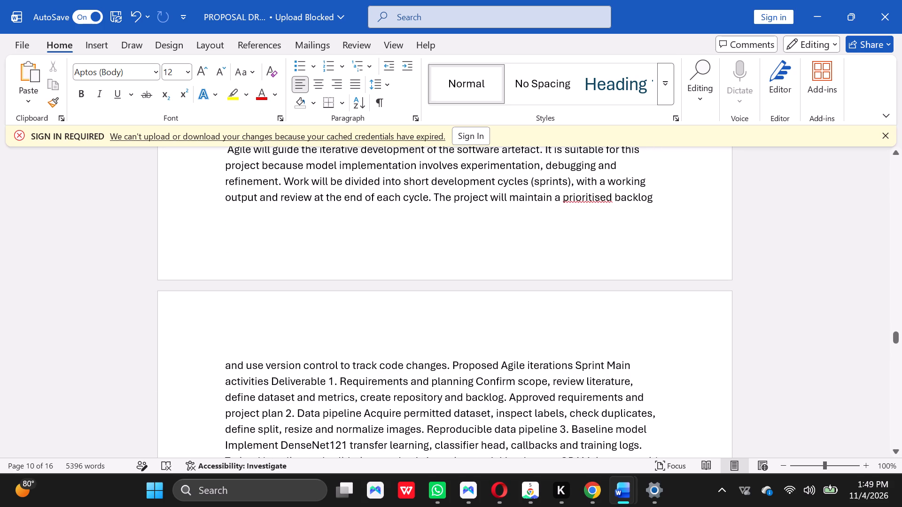
pyautogui.click(894, 155)
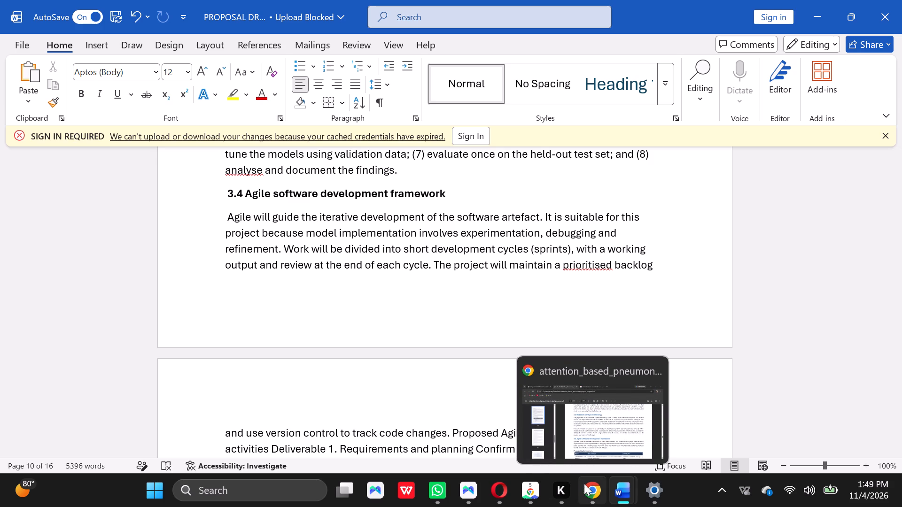
pyautogui.click(583, 424)
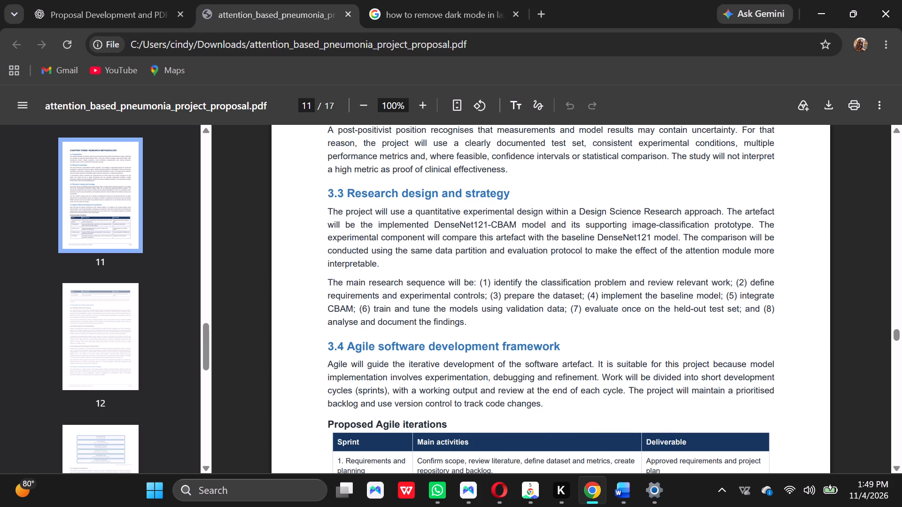
pyautogui.click(569, 426)
pyautogui.click(616, 484)
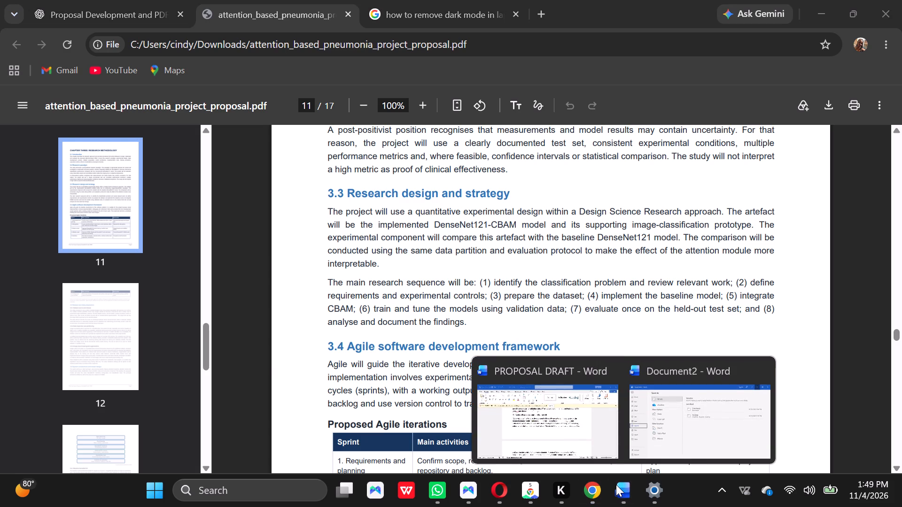
pyautogui.click(564, 426)
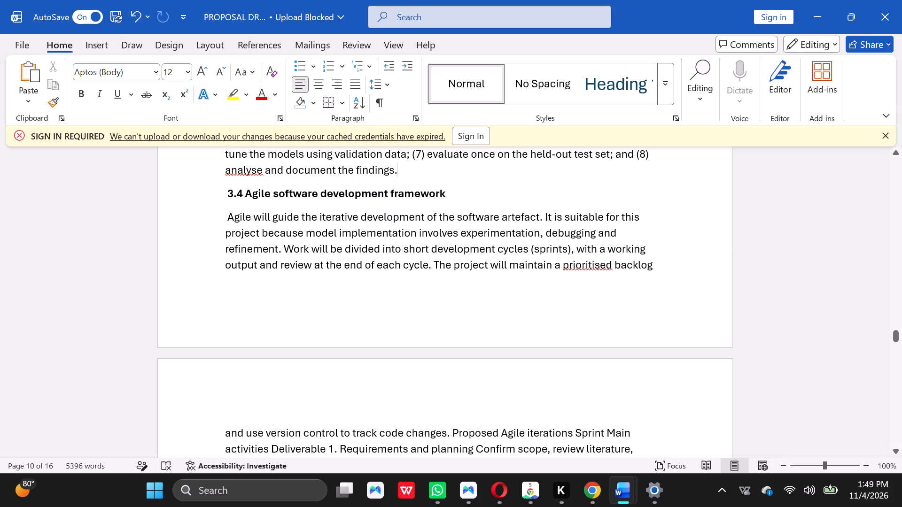
pyautogui.click(894, 453)
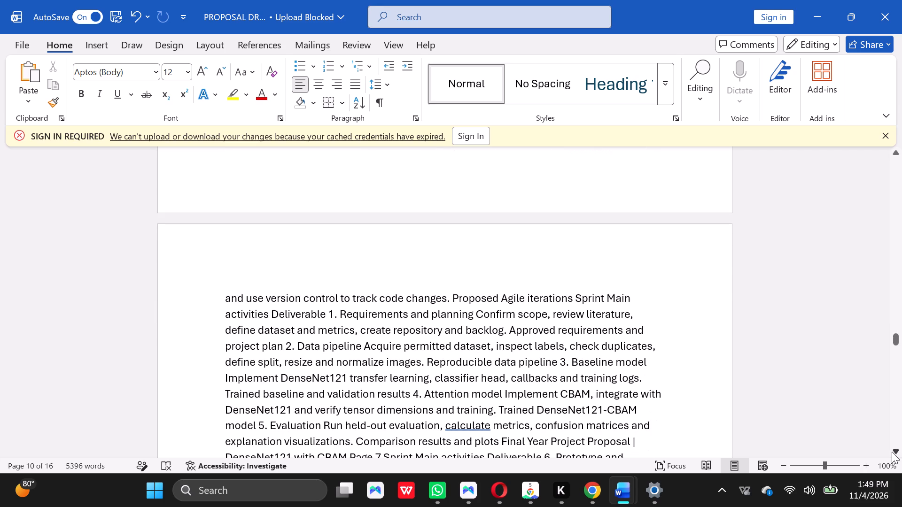
pyautogui.click(451, 297)
pyautogui.press('Return')
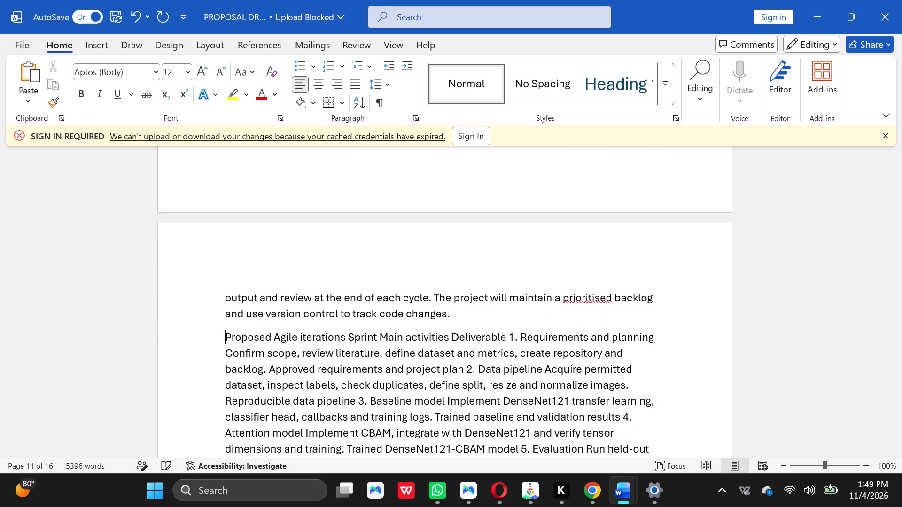
pyautogui.click(349, 337)
pyautogui.press('Return')
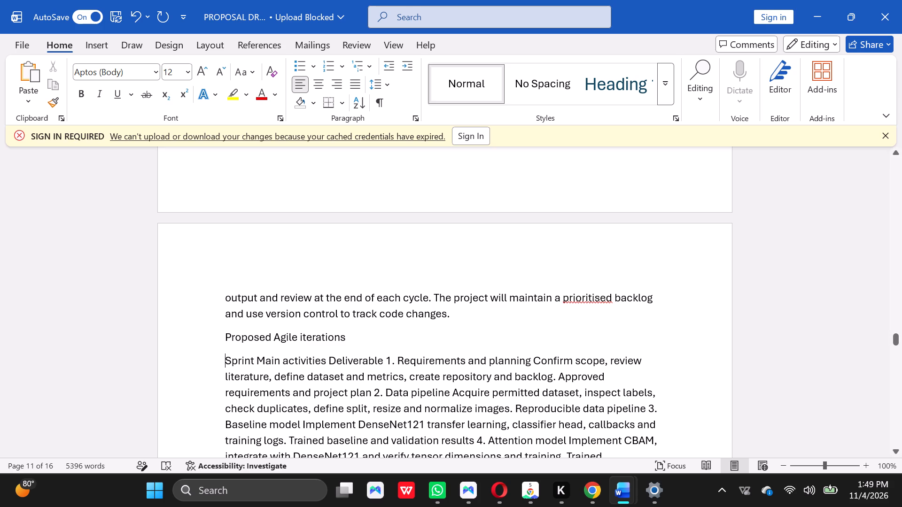
# Make the Proposed Agile iterations heading bold.
pyautogui.moveTo(358, 342); pyautogui.dragTo(228, 335)
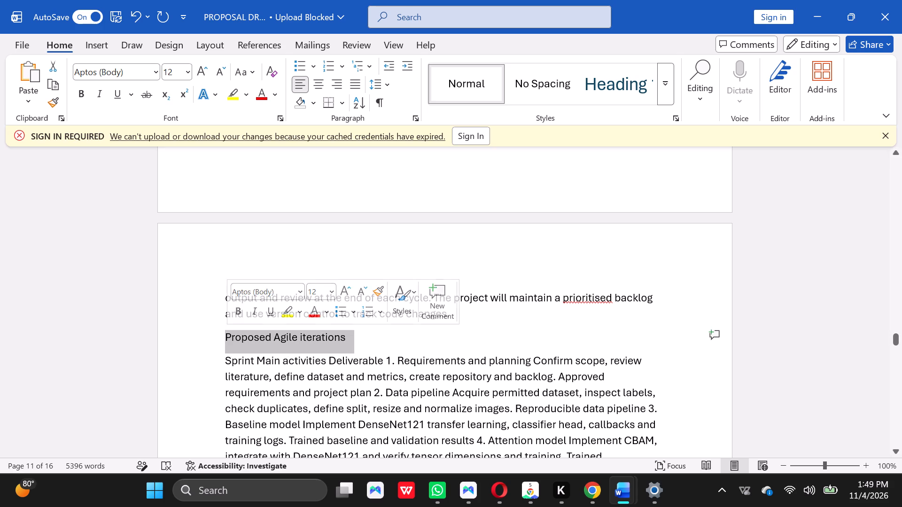
pyautogui.doubleClick(79, 102)
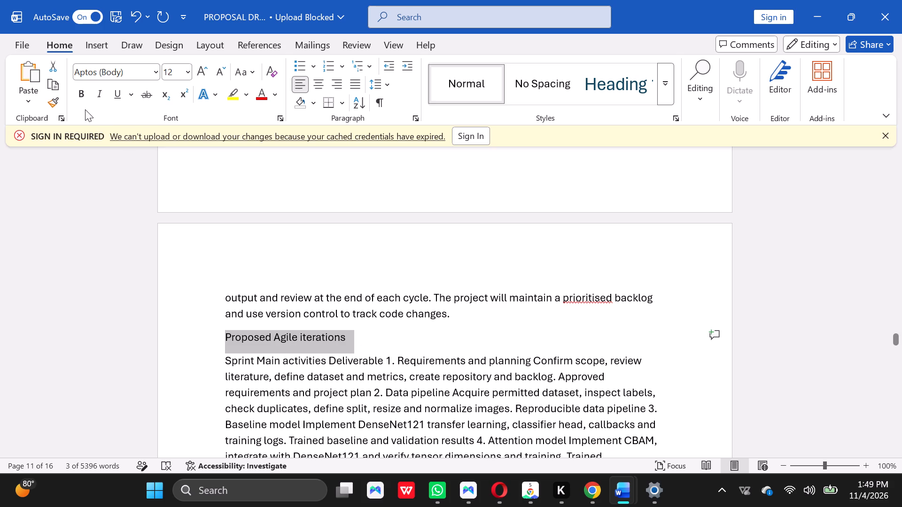
pyautogui.click(83, 93)
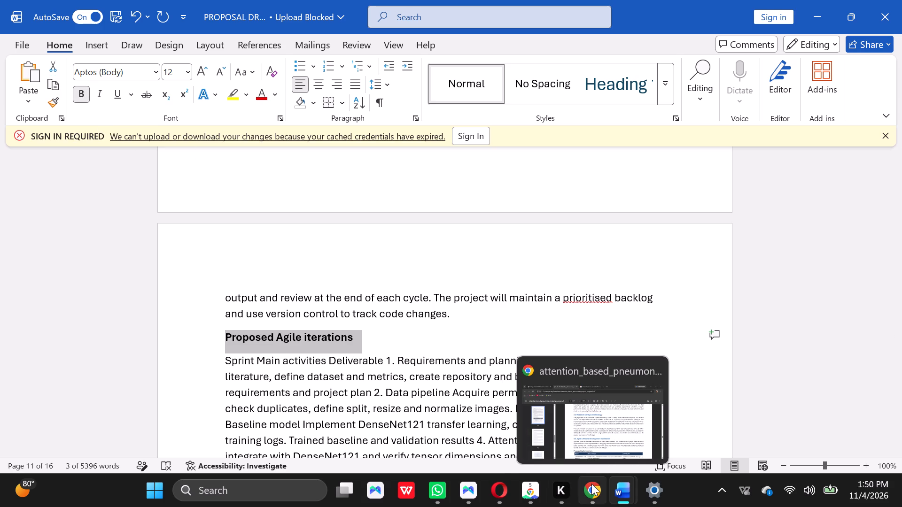
# Check the Proposed Agile iterations table in the Chrome PDF, then in PROPOSAL DRAFT add ten blank lines below that heading.
pyautogui.click(585, 426)
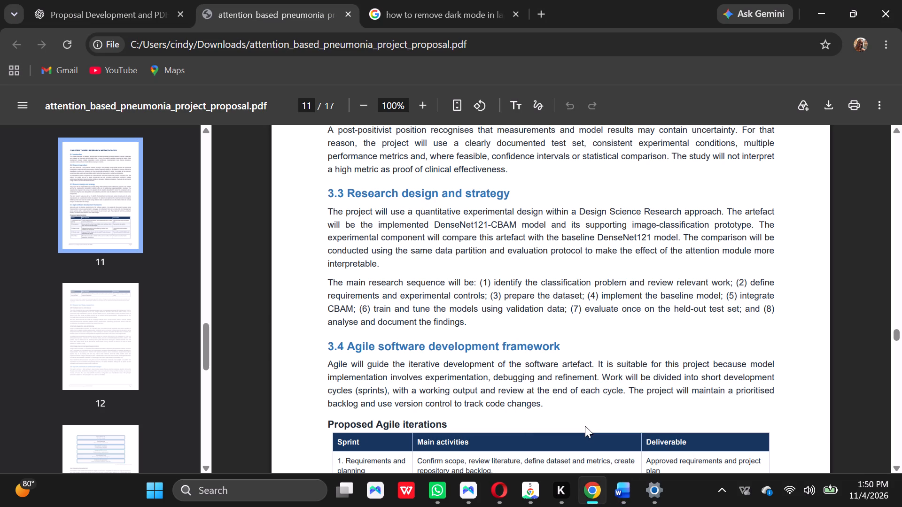
pyautogui.click(895, 466)
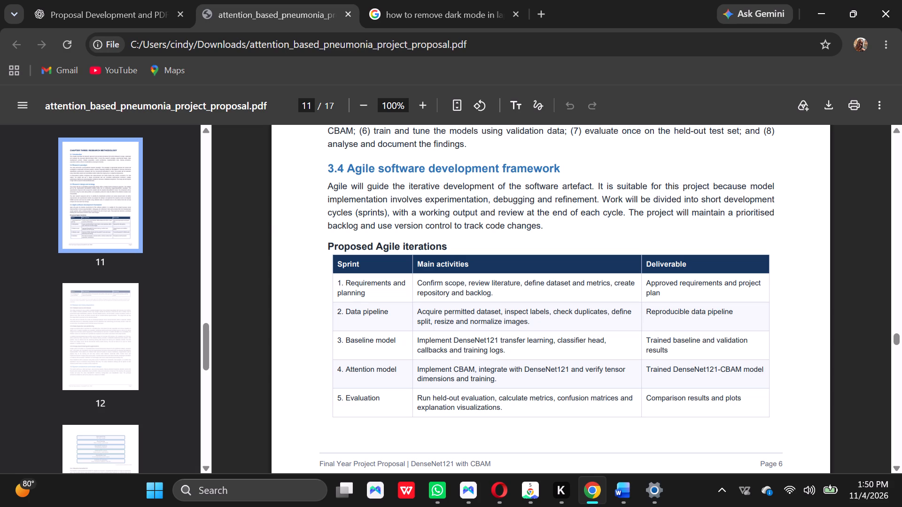
pyautogui.click(615, 484)
pyautogui.click(561, 420)
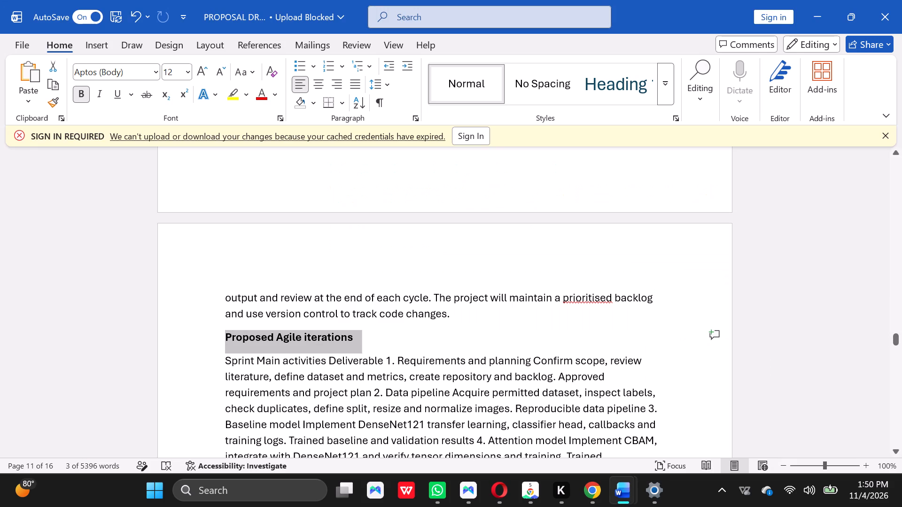
pyautogui.click(572, 338)
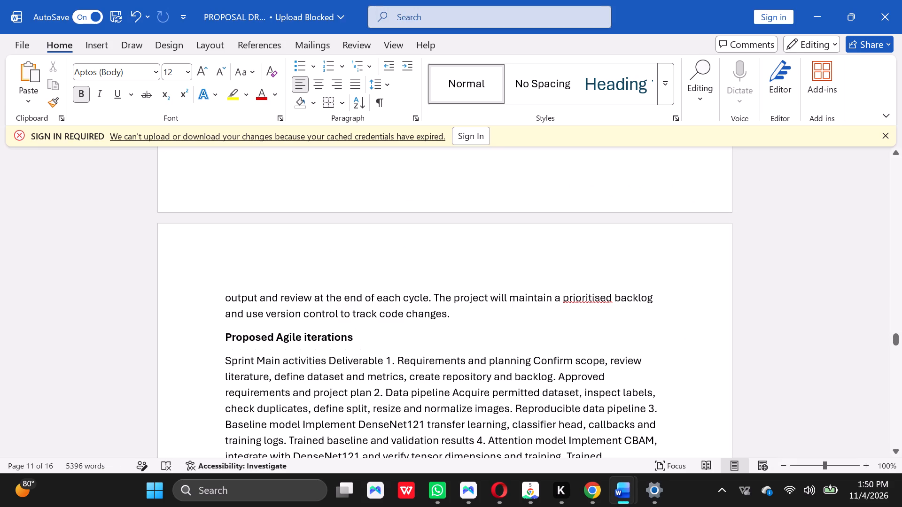
pyautogui.click(416, 339)
pyautogui.press('Return')
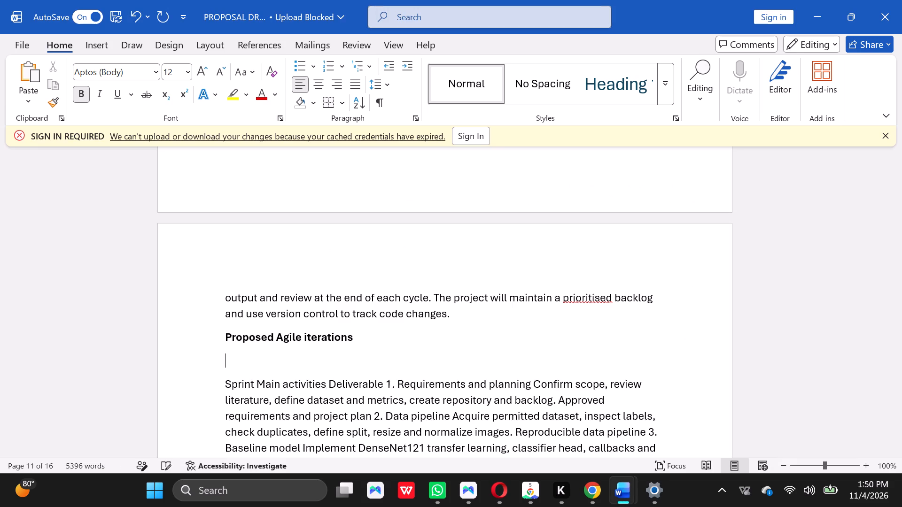
pyautogui.press('Return')
pyautogui.press('Return')
pyautogui.press('Return')
pyautogui.press('Return')
pyautogui.press('Return')
pyautogui.press('Return')
pyautogui.press('Return')
pyautogui.press('Return')
pyautogui.press('Return')
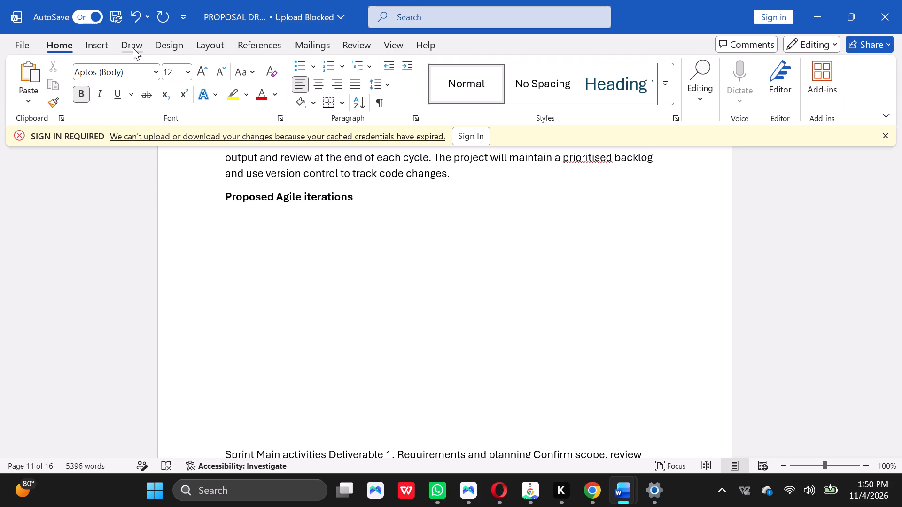
# Draw a table outline about 7.15" wide and 3.19" high in the blank space below the Proposed Agile iterations heading.
pyautogui.click(103, 44)
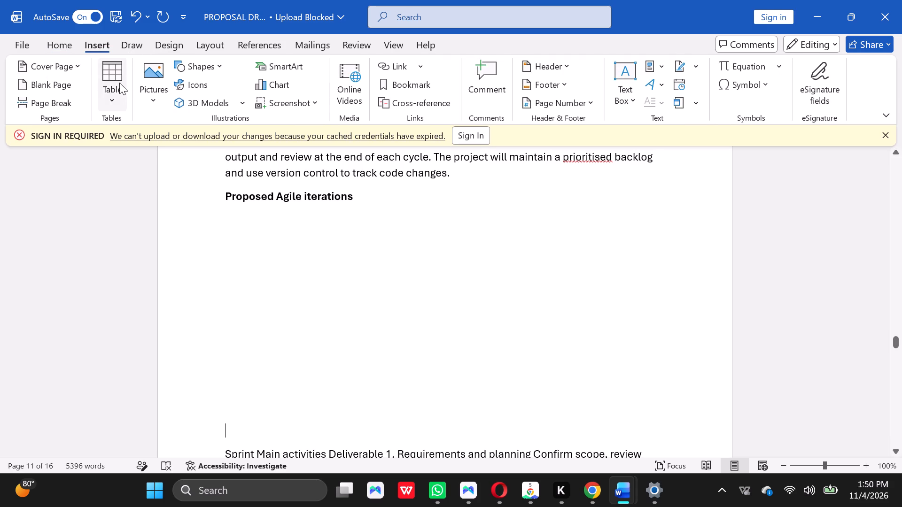
pyautogui.click(119, 83)
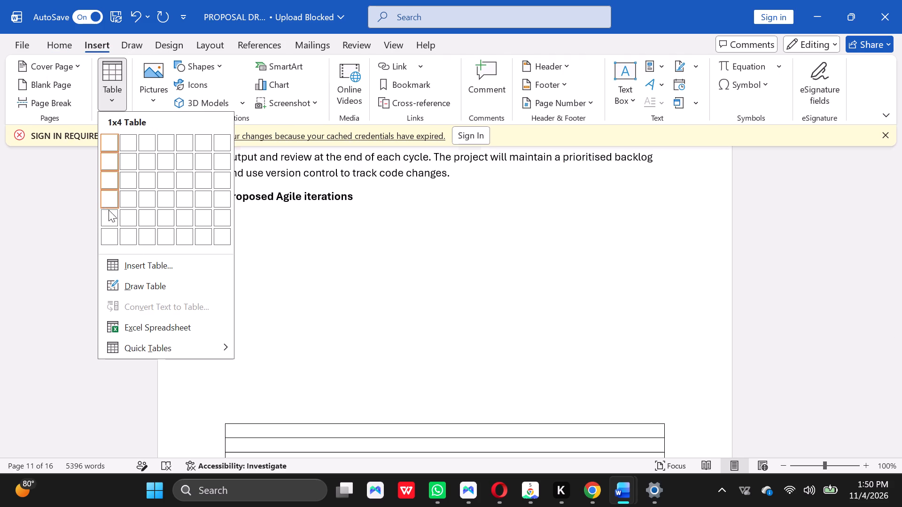
pyautogui.click(132, 283)
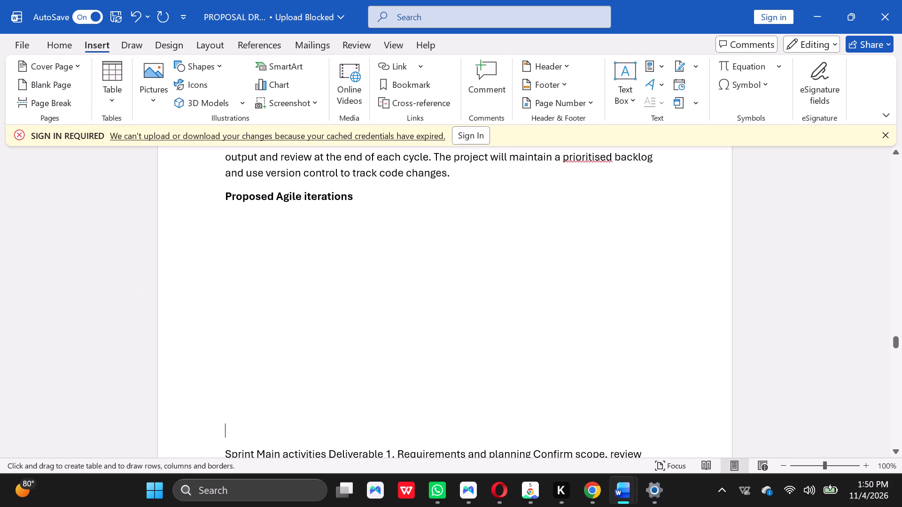
pyautogui.moveTo(225, 224); pyautogui.dragTo(236, 230)
pyautogui.moveTo(236, 230); pyautogui.dragTo(661, 410)
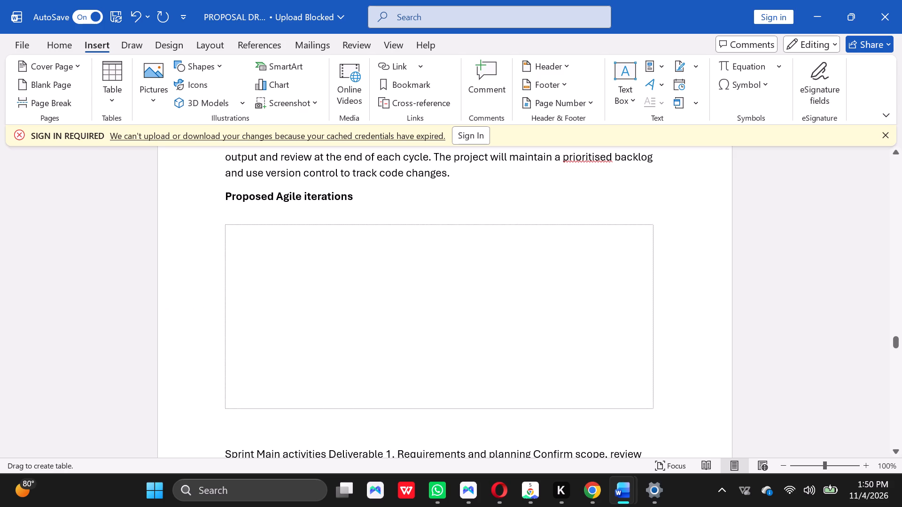
pyautogui.moveTo(661, 410); pyautogui.dragTo(709, 440)
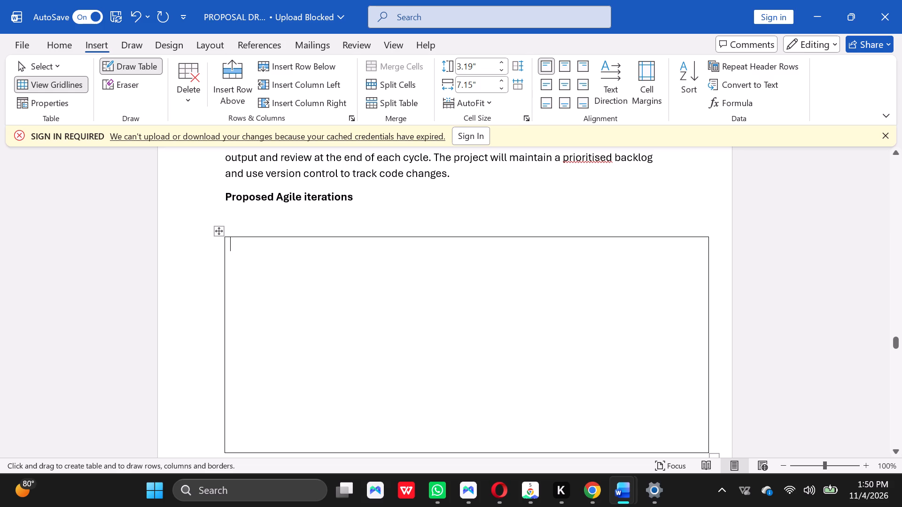
# Divide the drawn table into three columns with two vertical lines, the first about 1.48" and the second about 2.38" wide.
pyautogui.moveTo(326, 237); pyautogui.dragTo(330, 338)
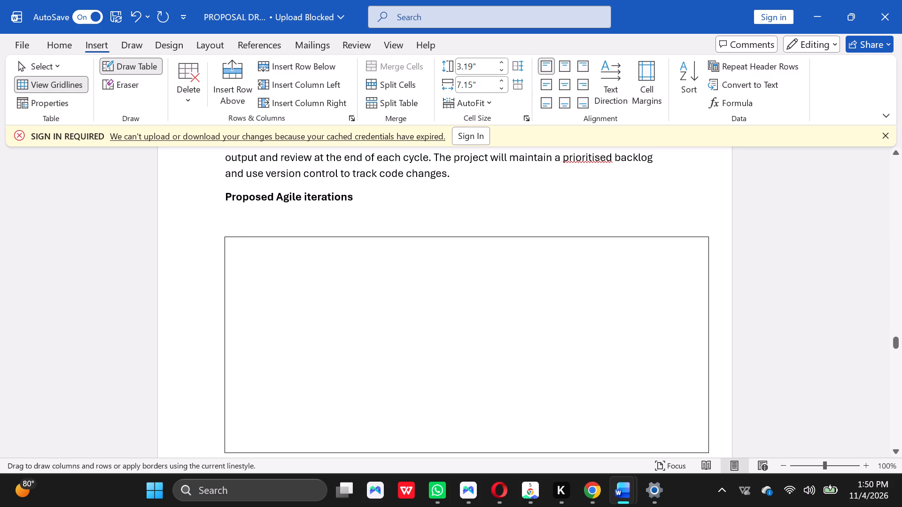
pyautogui.moveTo(330, 338); pyautogui.dragTo(329, 348)
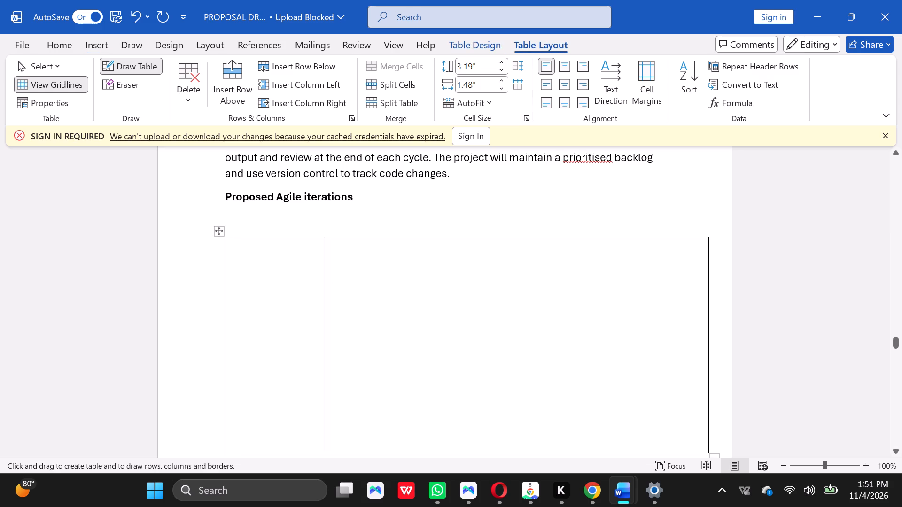
pyautogui.moveTo(486, 237); pyautogui.dragTo(495, 354)
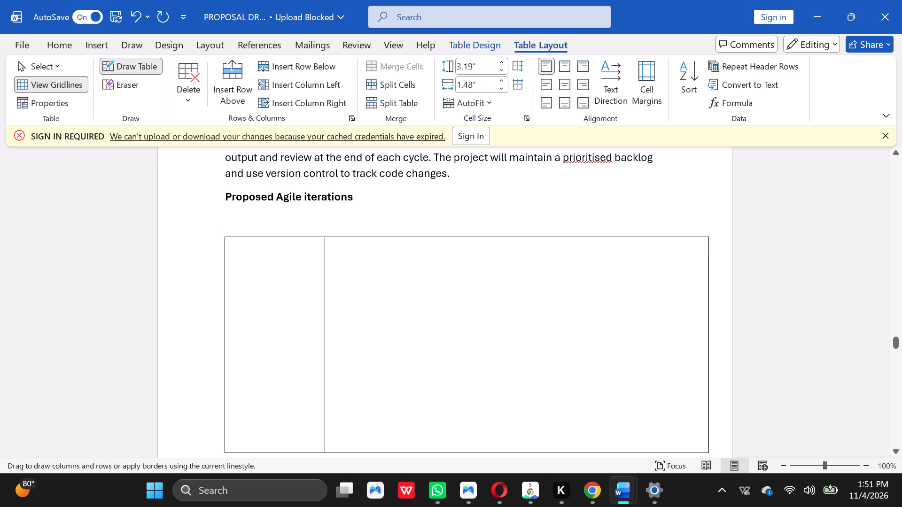
pyautogui.moveTo(495, 354); pyautogui.dragTo(495, 366)
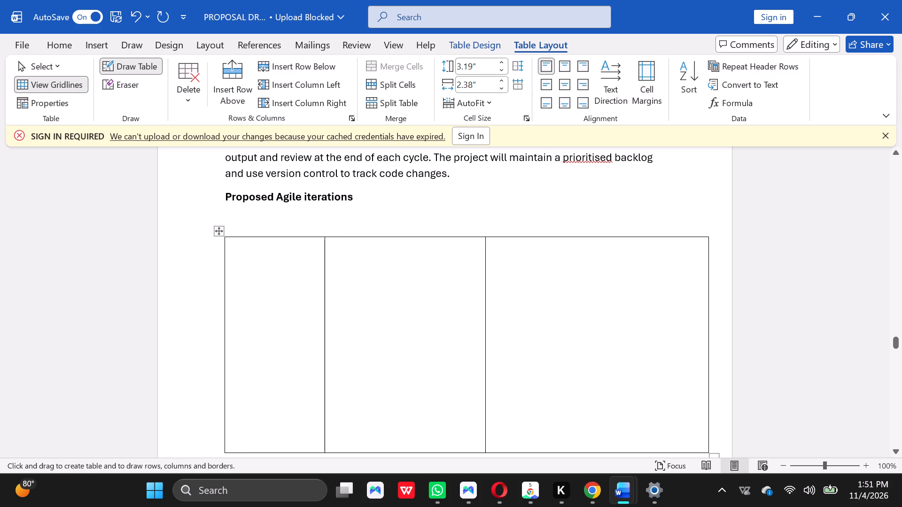
pyautogui.click(223, 247)
pyautogui.click(323, 247)
pyautogui.click(225, 456)
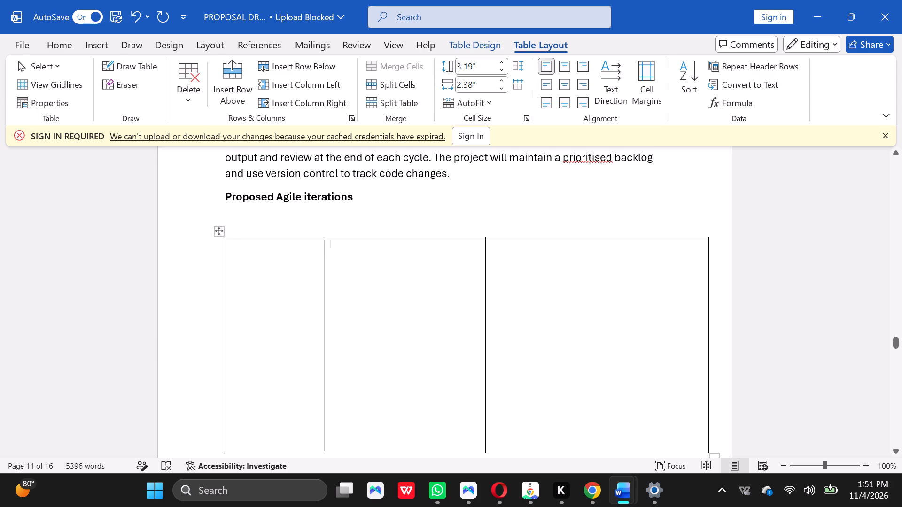
# Move both column dividers of the table outward, widening the first column slightly and making the middle column about 2.56" wide.
pyautogui.moveTo(325, 409); pyautogui.dragTo(333, 408)
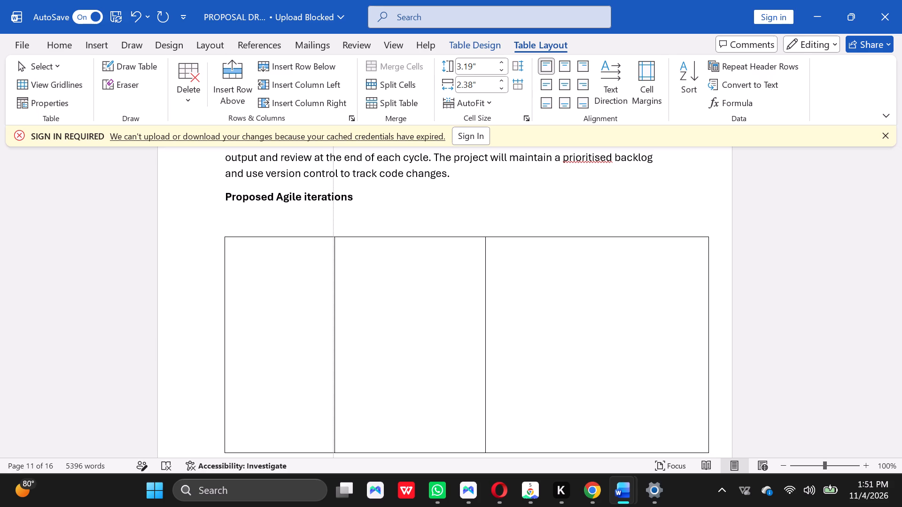
pyautogui.moveTo(333, 408); pyautogui.dragTo(335, 408)
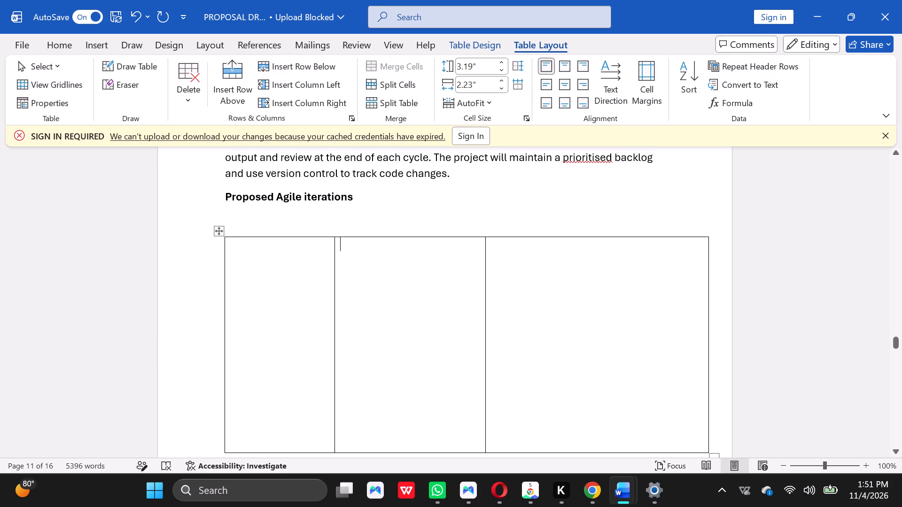
pyautogui.click(483, 341)
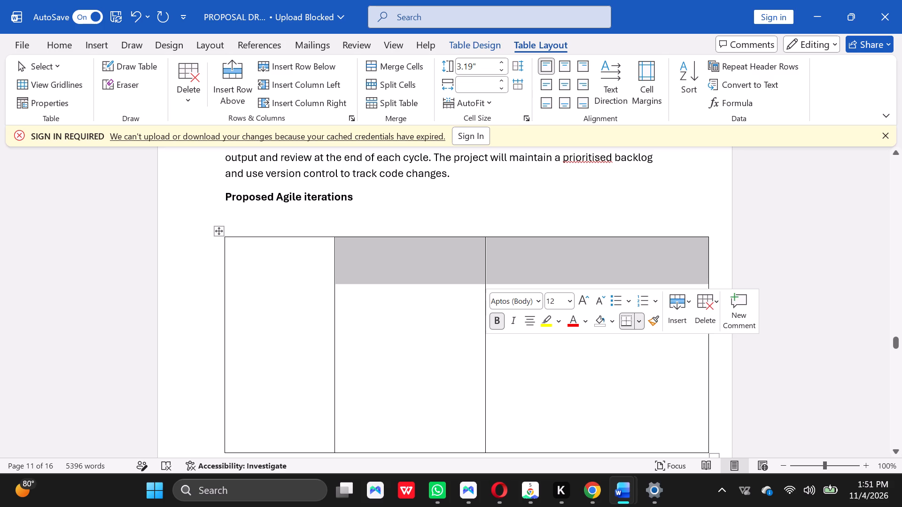
pyautogui.click(484, 345)
pyautogui.moveTo(479, 347); pyautogui.dragTo(484, 348)
pyautogui.moveTo(484, 348); pyautogui.dragTo(485, 348)
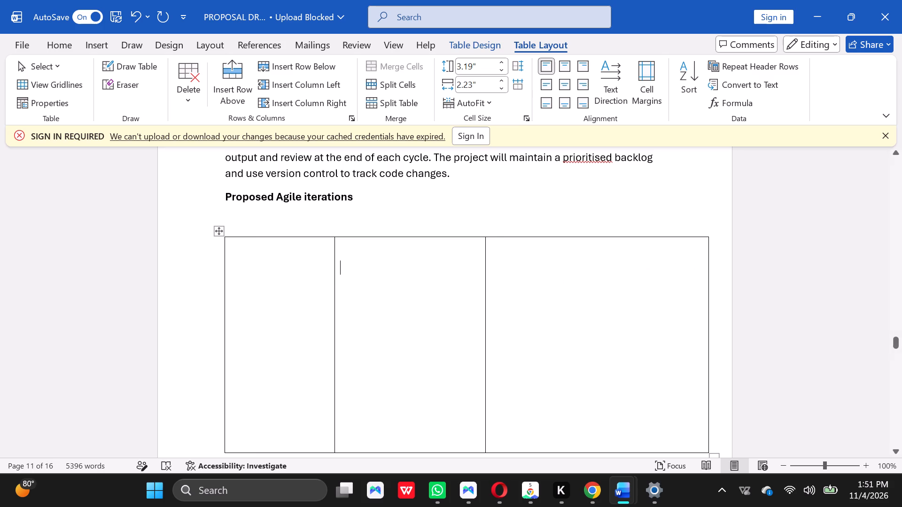
pyautogui.moveTo(485, 348); pyautogui.dragTo(507, 352)
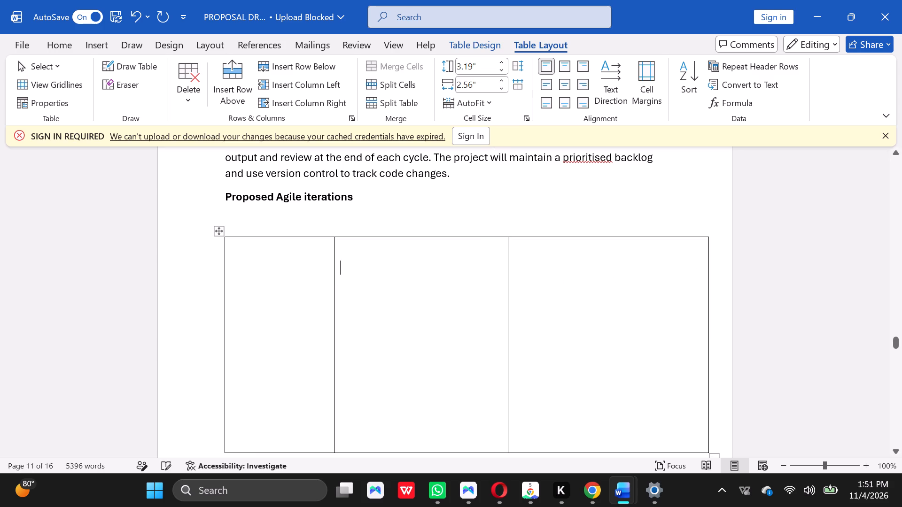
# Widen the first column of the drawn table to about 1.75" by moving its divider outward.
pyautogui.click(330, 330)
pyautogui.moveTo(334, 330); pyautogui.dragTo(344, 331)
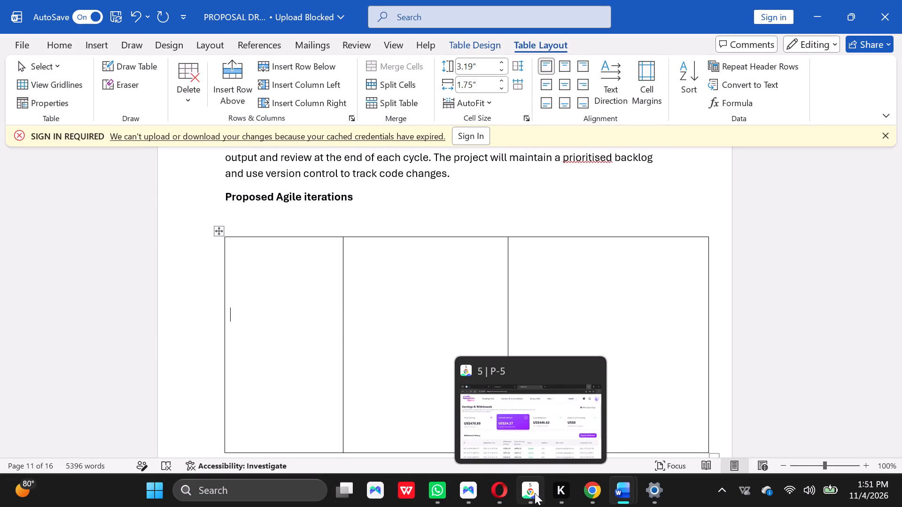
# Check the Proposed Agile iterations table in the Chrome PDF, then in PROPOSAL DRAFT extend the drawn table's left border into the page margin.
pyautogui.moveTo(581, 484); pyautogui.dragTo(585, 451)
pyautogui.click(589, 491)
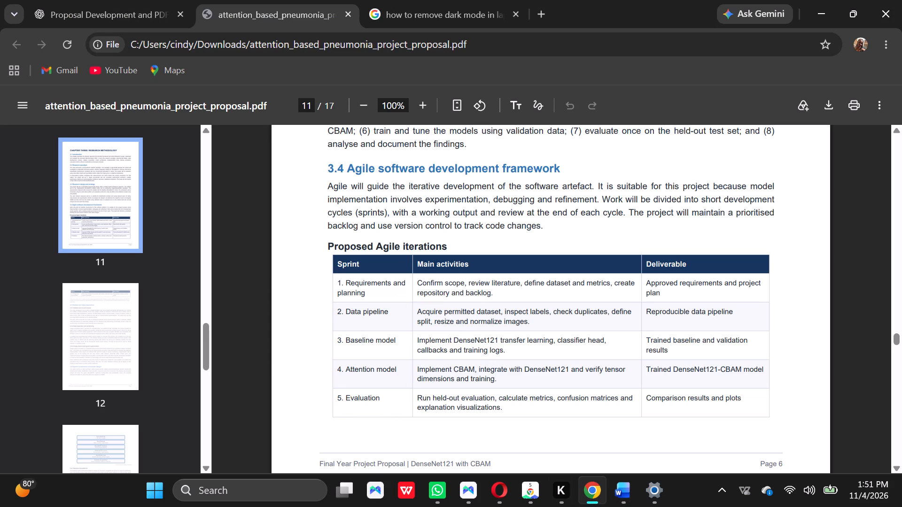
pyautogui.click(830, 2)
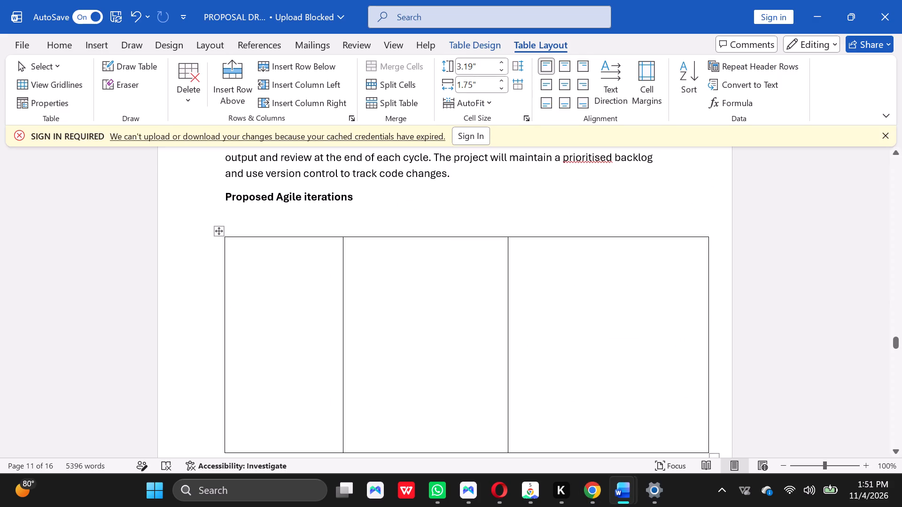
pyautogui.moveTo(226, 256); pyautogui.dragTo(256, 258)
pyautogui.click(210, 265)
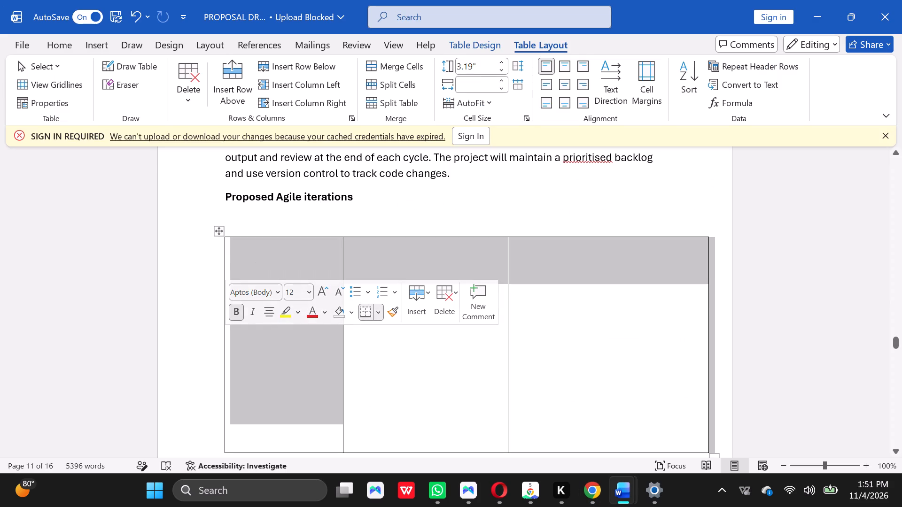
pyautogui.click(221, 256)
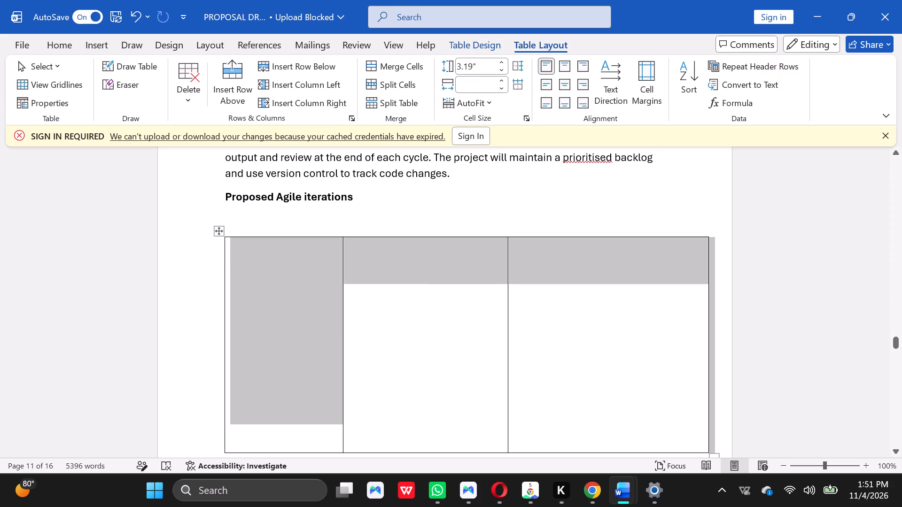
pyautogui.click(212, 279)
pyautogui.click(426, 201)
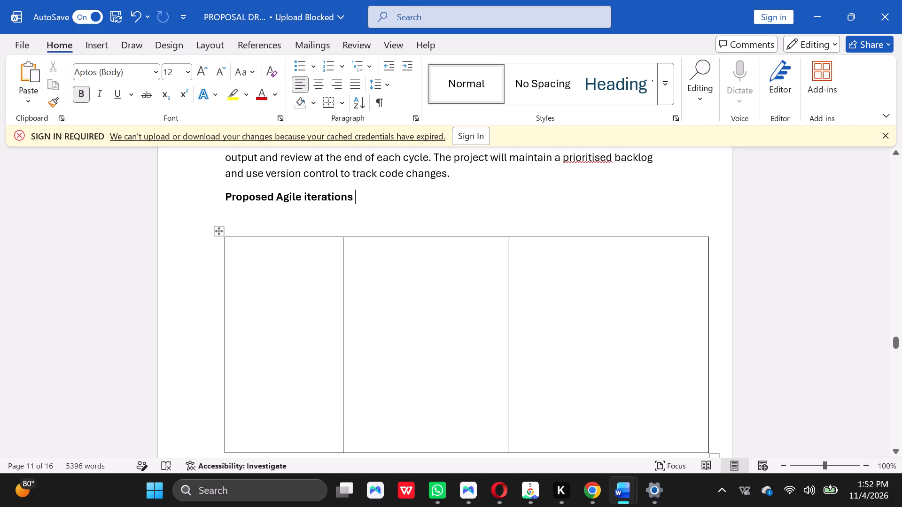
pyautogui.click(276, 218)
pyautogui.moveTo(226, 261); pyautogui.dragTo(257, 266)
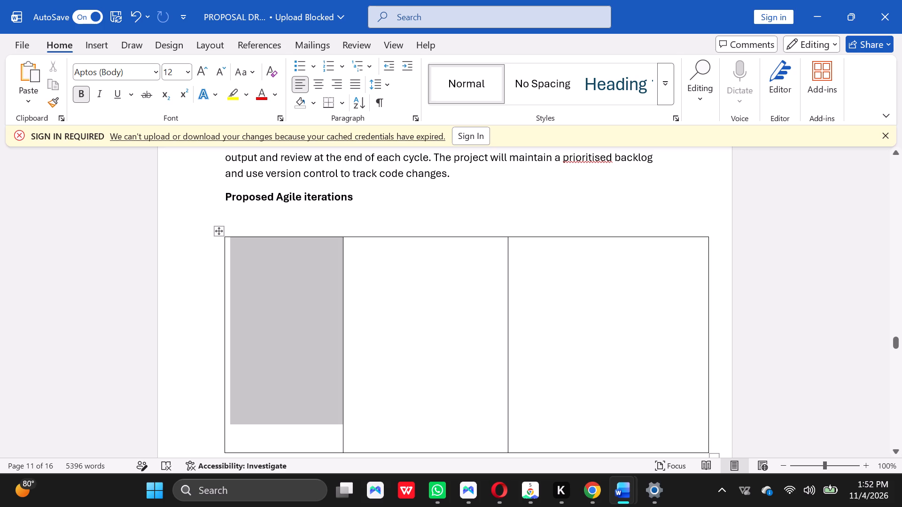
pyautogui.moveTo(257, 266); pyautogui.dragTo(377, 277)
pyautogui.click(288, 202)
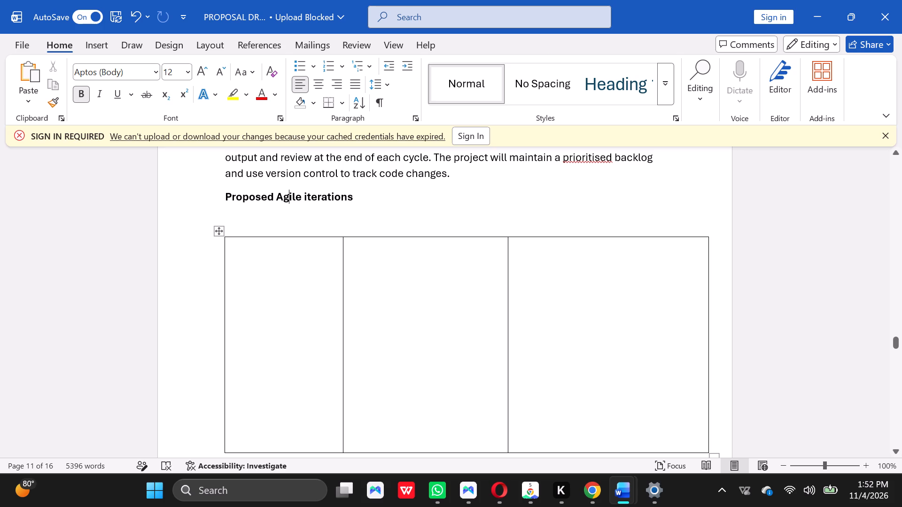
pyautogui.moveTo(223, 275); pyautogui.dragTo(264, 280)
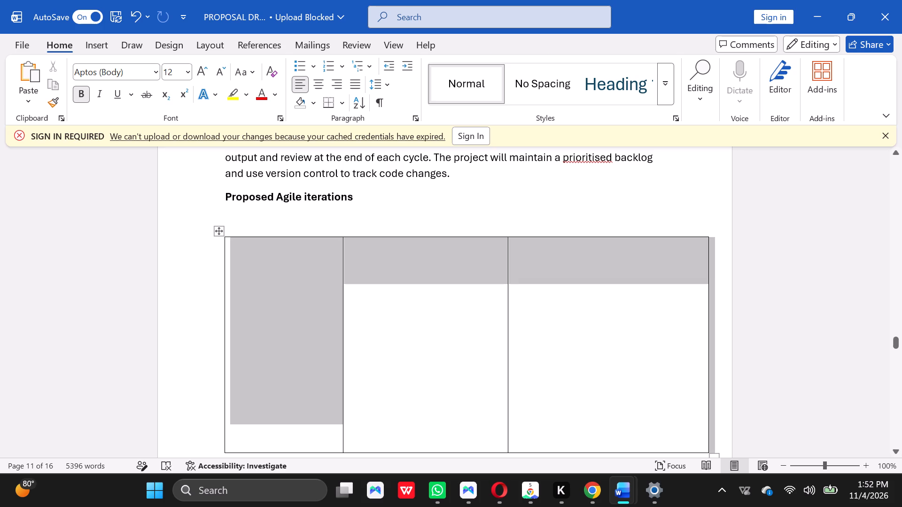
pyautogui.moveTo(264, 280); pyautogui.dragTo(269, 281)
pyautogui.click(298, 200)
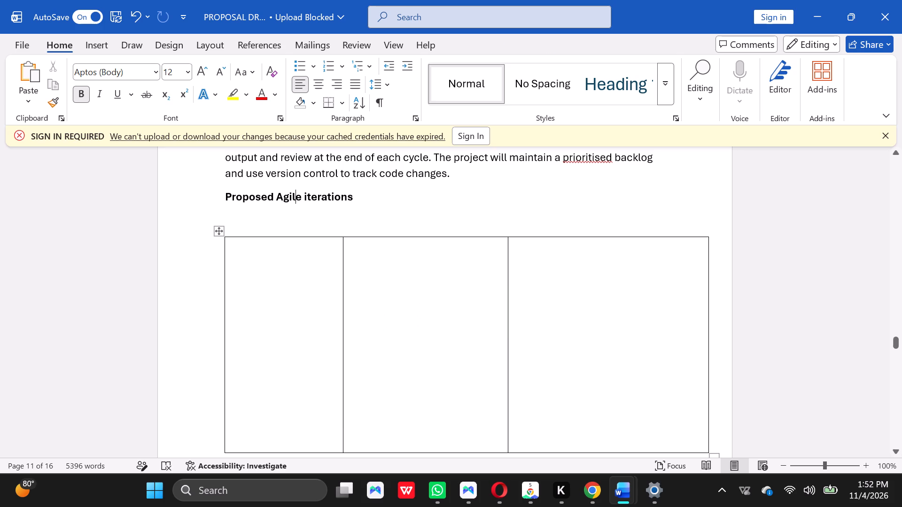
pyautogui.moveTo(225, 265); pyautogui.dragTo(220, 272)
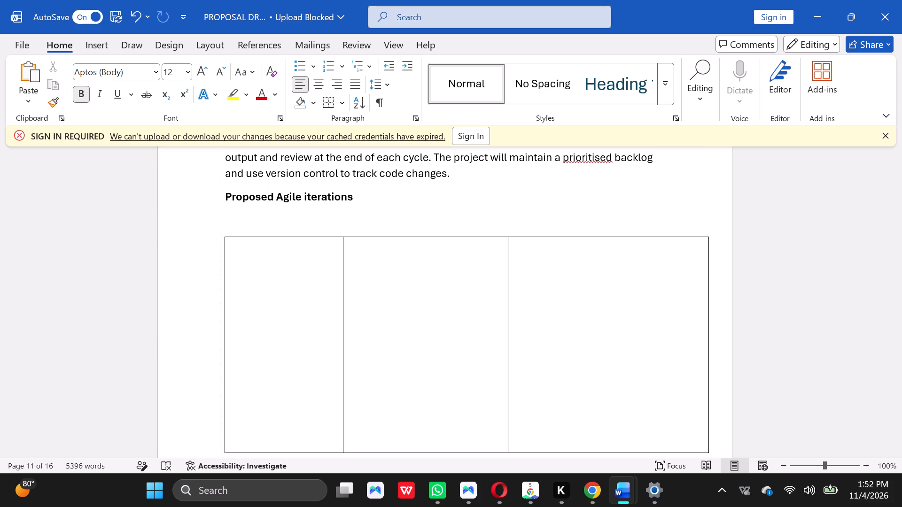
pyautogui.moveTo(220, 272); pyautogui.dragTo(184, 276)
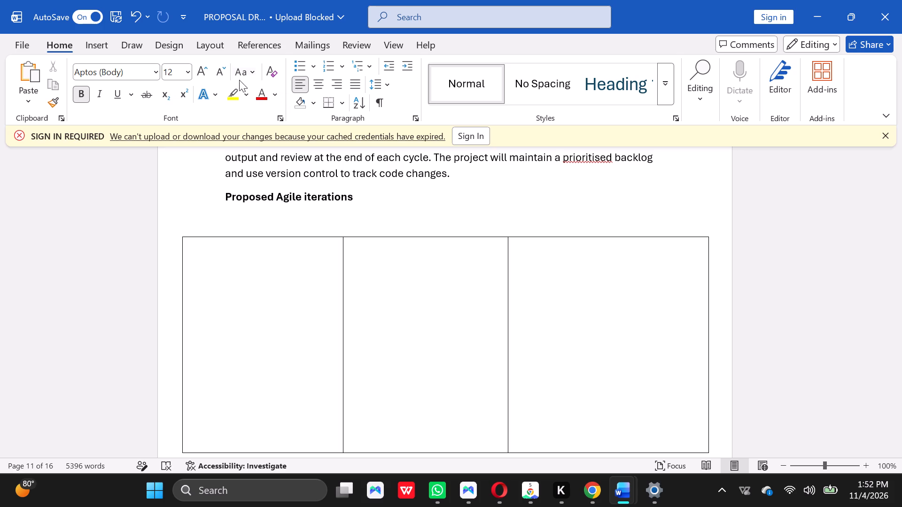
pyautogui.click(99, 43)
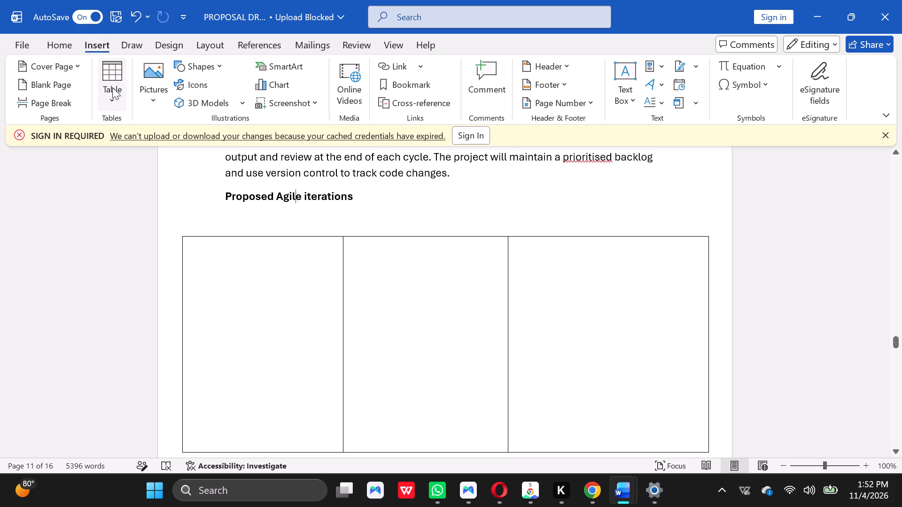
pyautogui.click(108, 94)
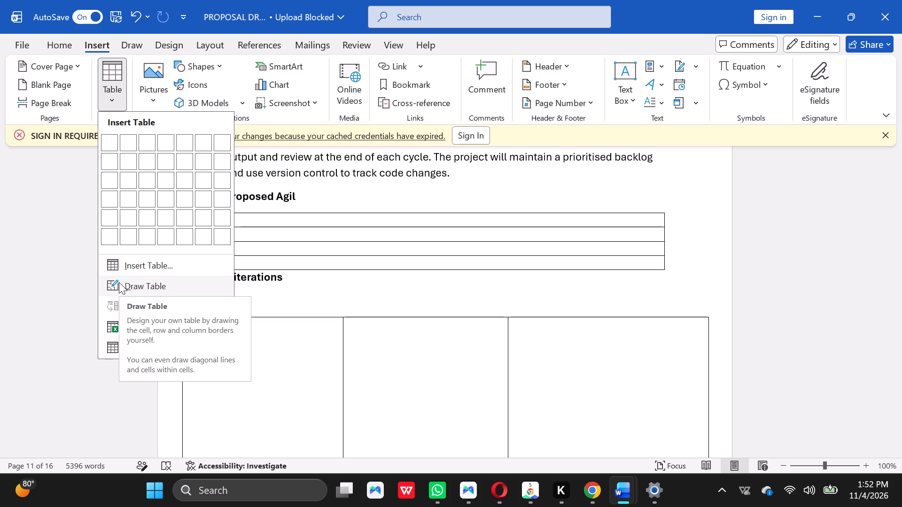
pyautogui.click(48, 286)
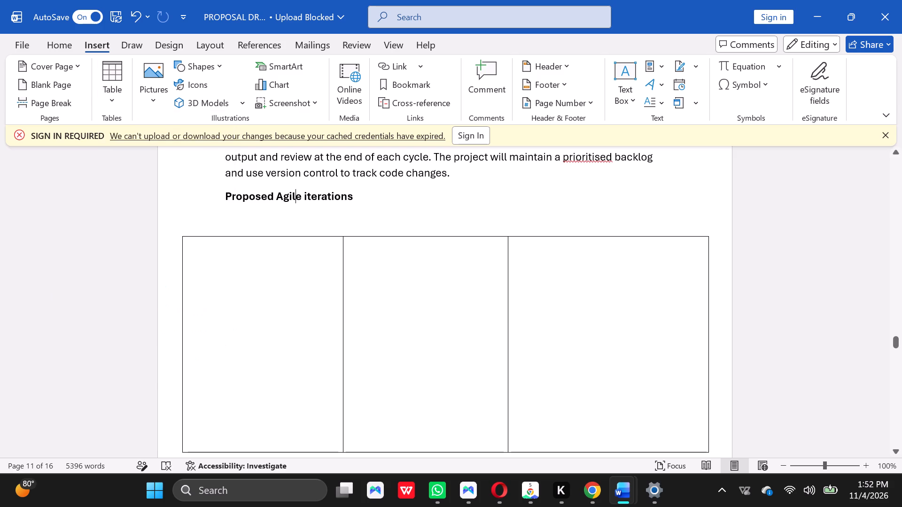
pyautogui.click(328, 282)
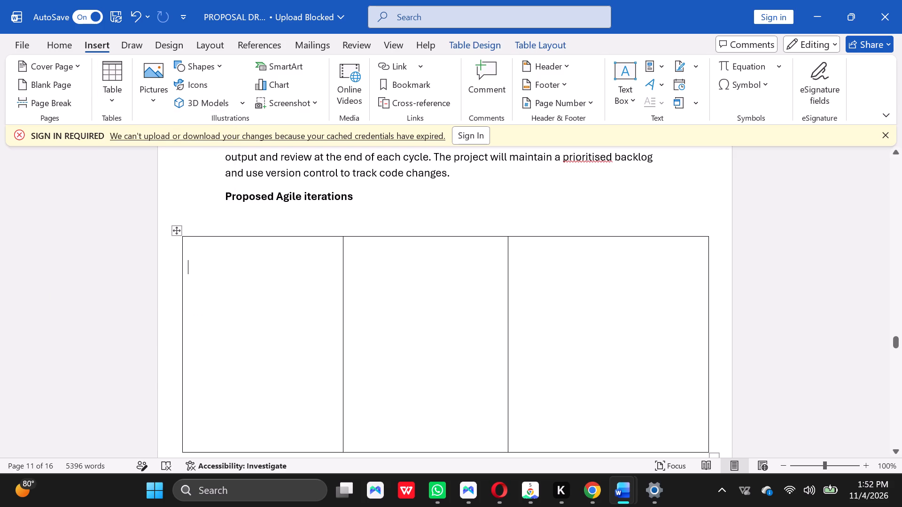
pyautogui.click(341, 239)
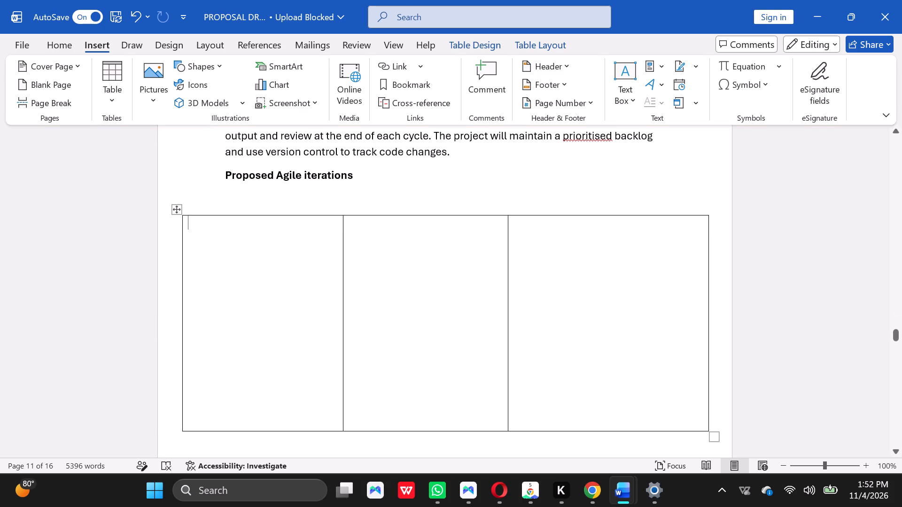
# Undo the column width changes, the vertical dividers and the hand-drawn table below the Proposed Agile iterations heading.
pyautogui.hotkey('ctrl', 'z')
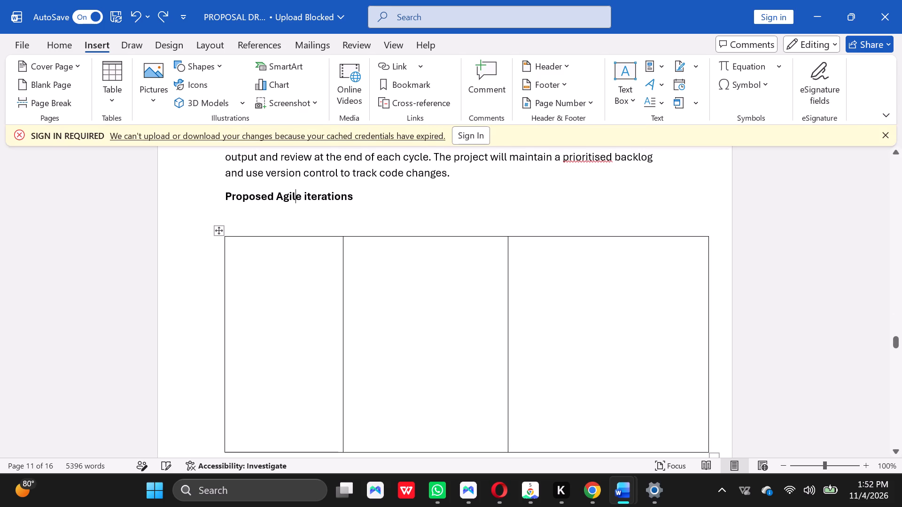
pyautogui.hotkey('ctrl', 'z')
pyautogui.hotkey('ctrl', 'z')
pyautogui.hotkey('ctrl', 'z')
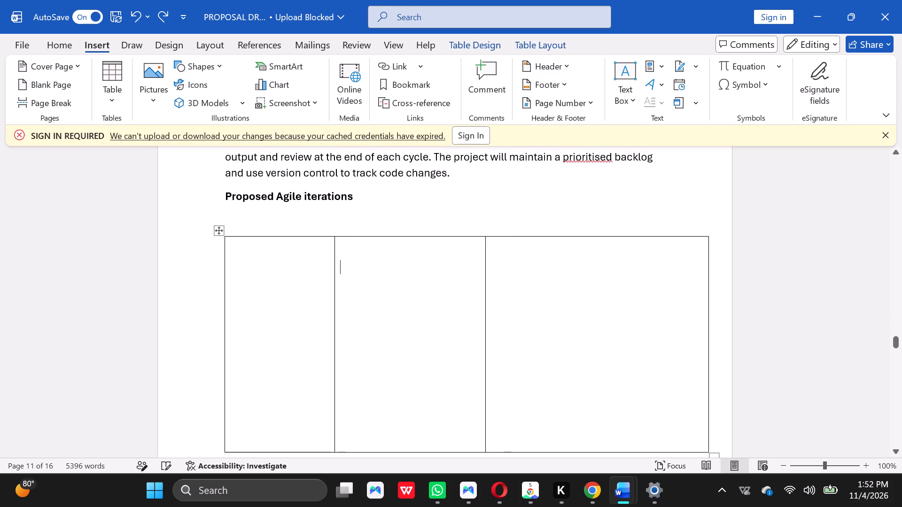
pyautogui.keyDown('ctrl'); pyautogui.click(341, 239); pyautogui.keyUp('ctrl')
pyautogui.hotkey('ctrl', 'z')
pyautogui.hotkey('ctrl', 'z')
pyautogui.hotkey('ctrl', 'z')
# Insert a table of 3 columns and 6 rows with AutoFit to contents in the blank space below the Proposed Agile iterations heading.
pyautogui.keyDown('ctrl'); pyautogui.click(341, 239); pyautogui.keyUp('ctrl')
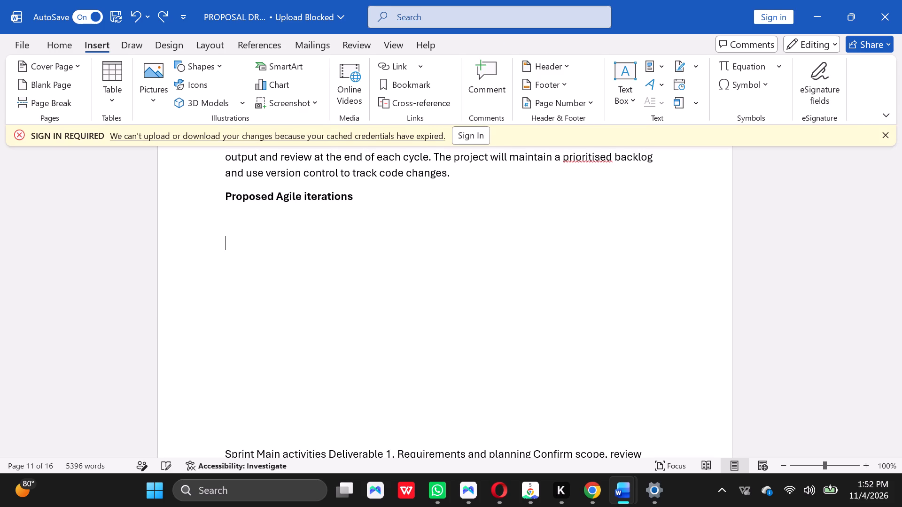
pyautogui.click(112, 102)
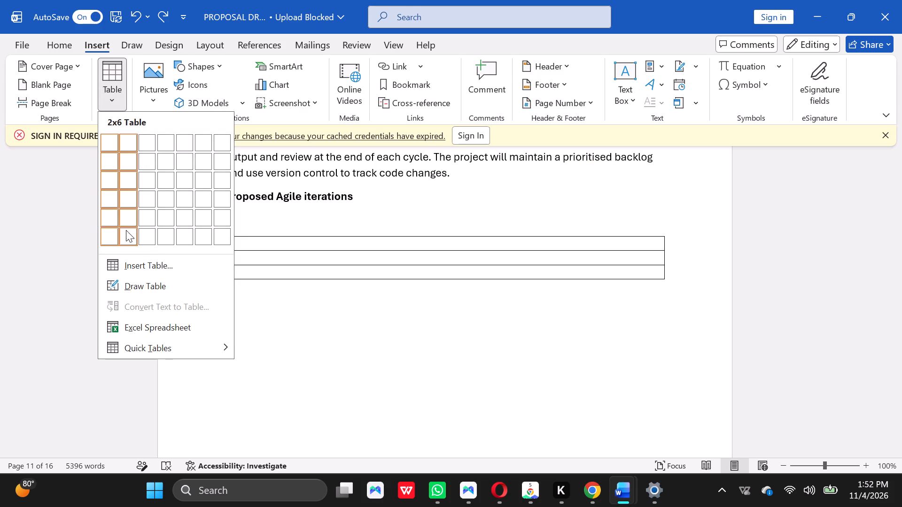
pyautogui.click(138, 268)
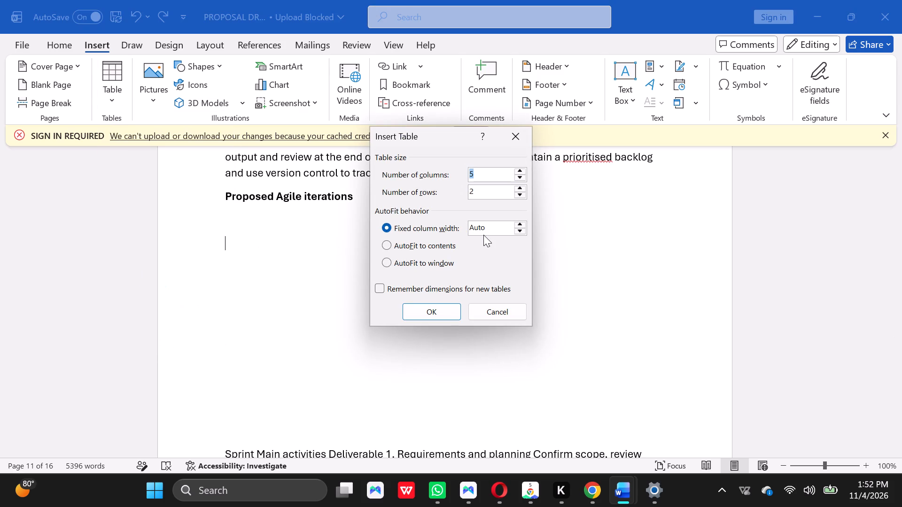
pyautogui.click(446, 249)
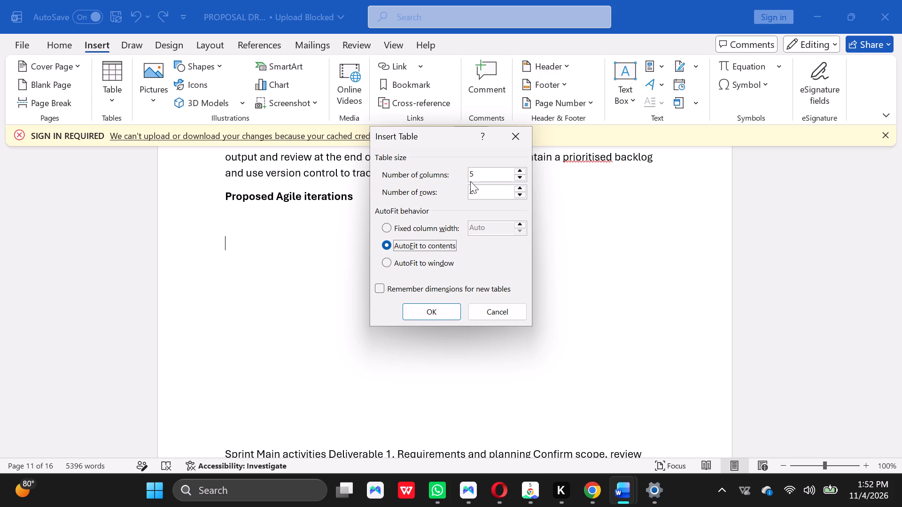
pyautogui.click(517, 172)
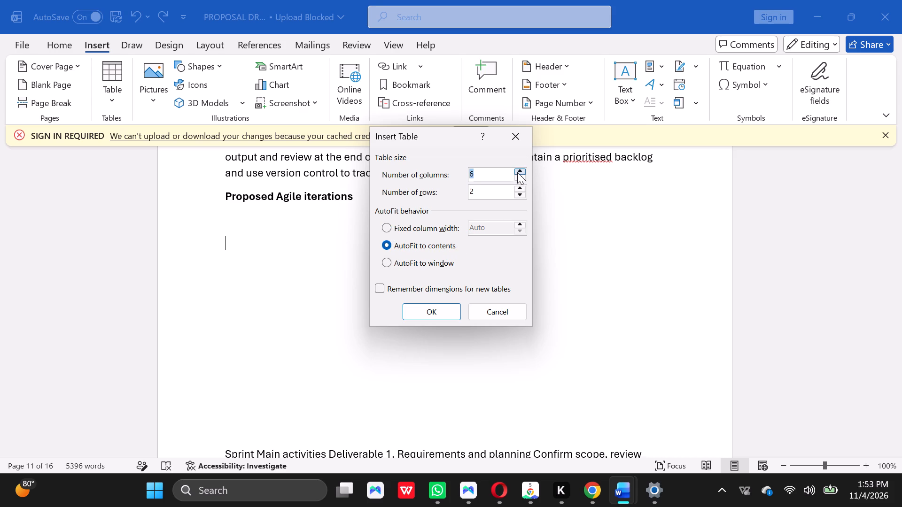
pyautogui.click(517, 172)
pyautogui.doubleClick(520, 177)
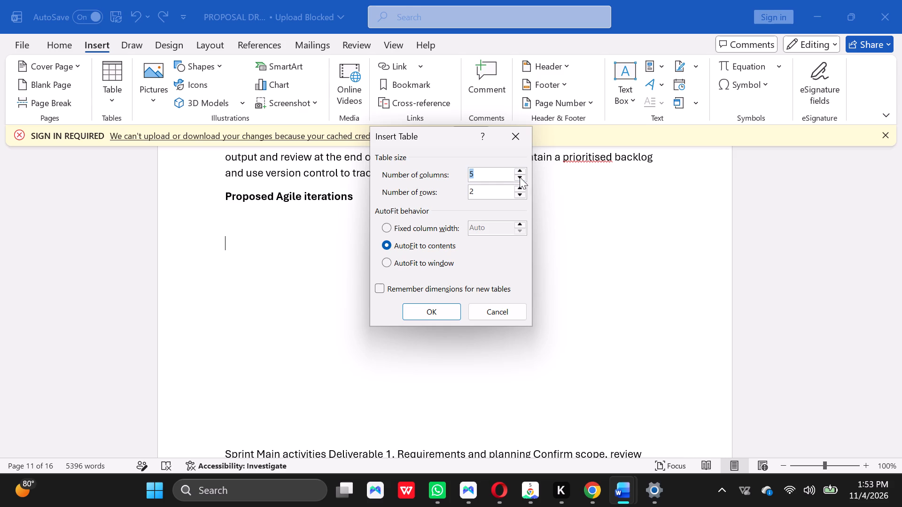
pyautogui.click(520, 177)
pyautogui.click(520, 177)
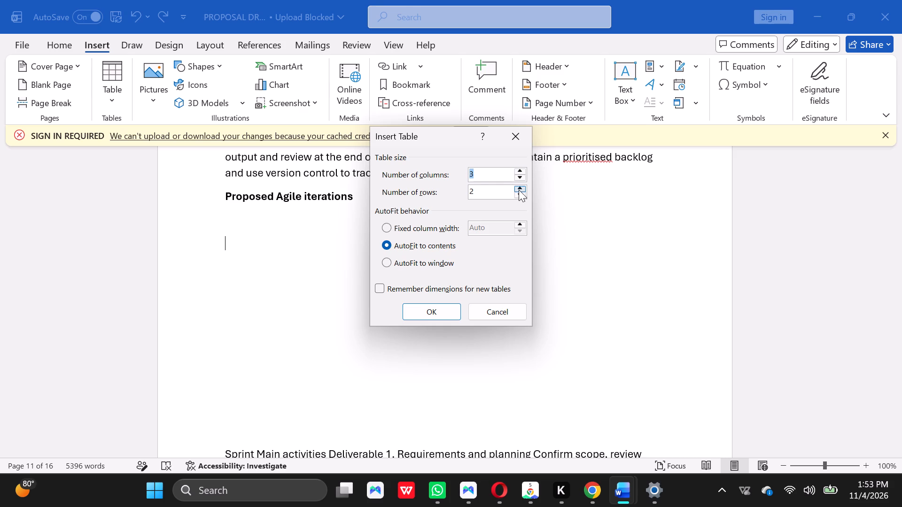
pyautogui.click(519, 192)
pyautogui.click(519, 192)
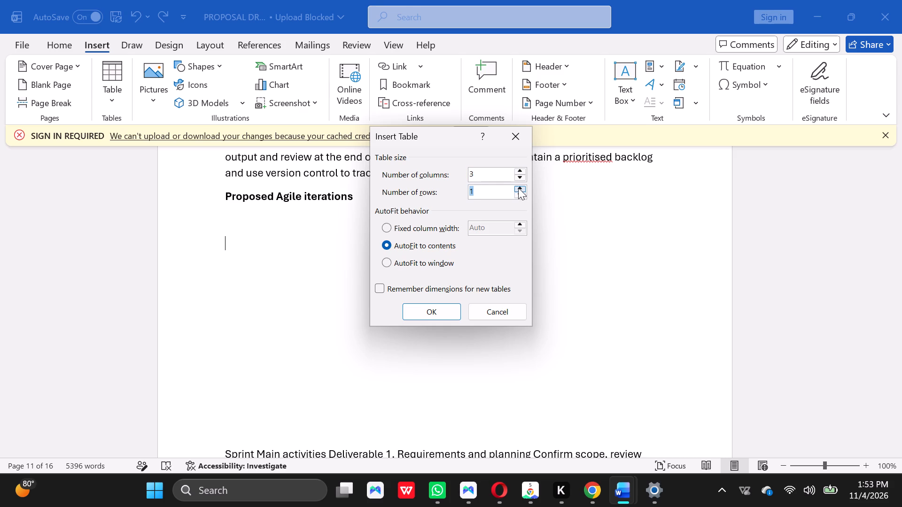
pyautogui.click(518, 188)
pyautogui.click(518, 188)
pyautogui.click(518, 188)
pyautogui.click(518, 188)
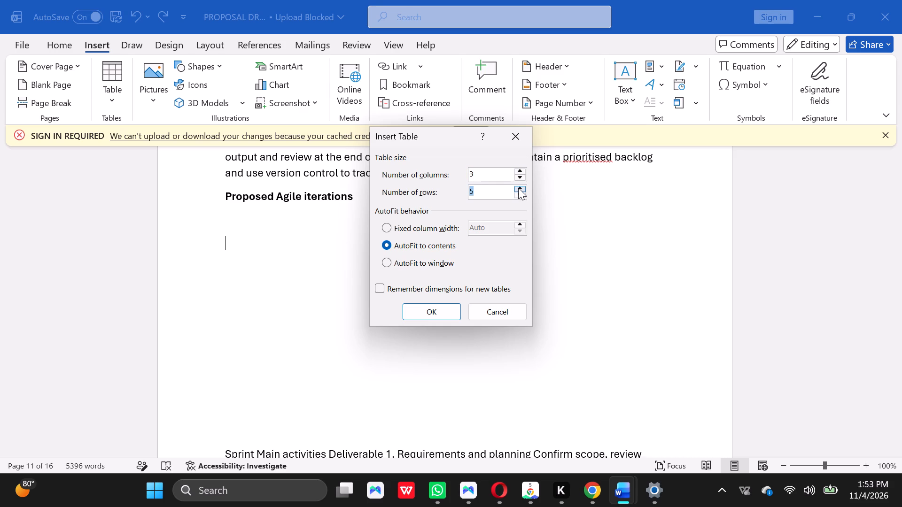
pyautogui.click(518, 188)
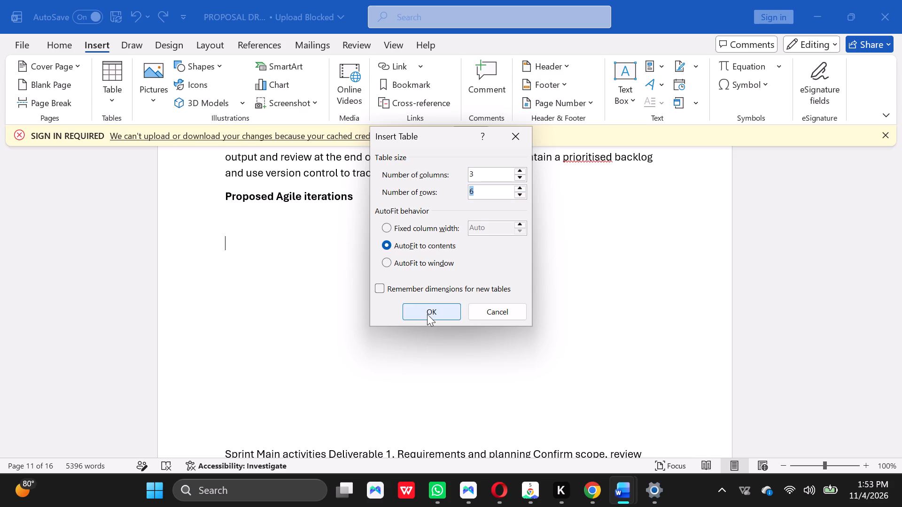
pyautogui.click(427, 314)
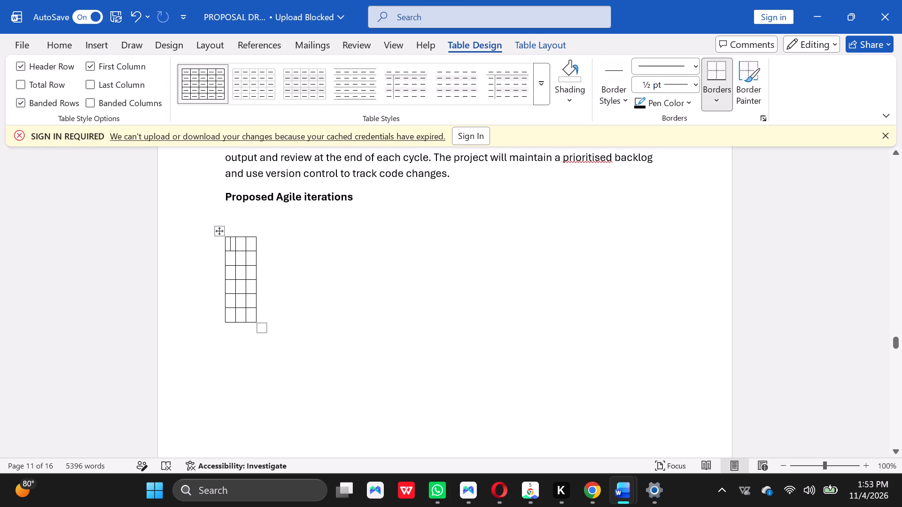
# Widen the empty 3-column table below Proposed Agile iterations by extending its outer right border through the page margin, almost to the page edge.
pyautogui.click(234, 240)
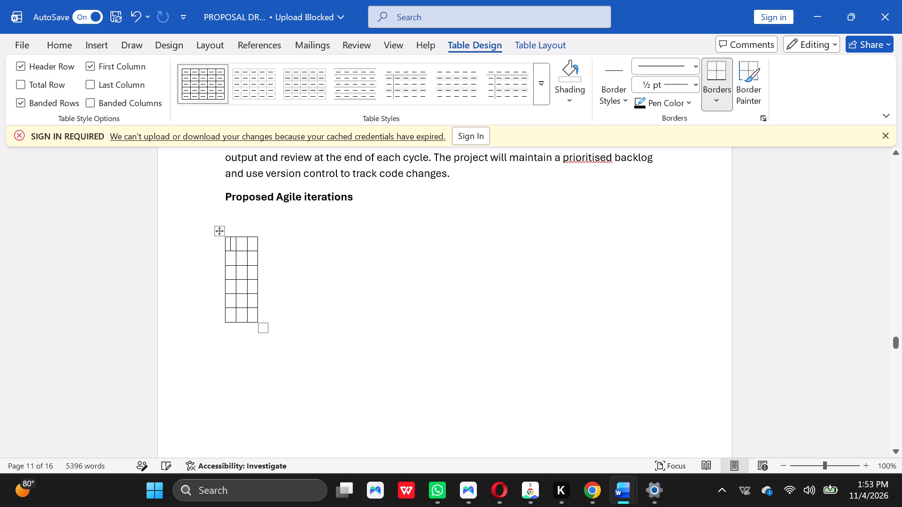
pyautogui.moveTo(234, 240); pyautogui.dragTo(316, 247)
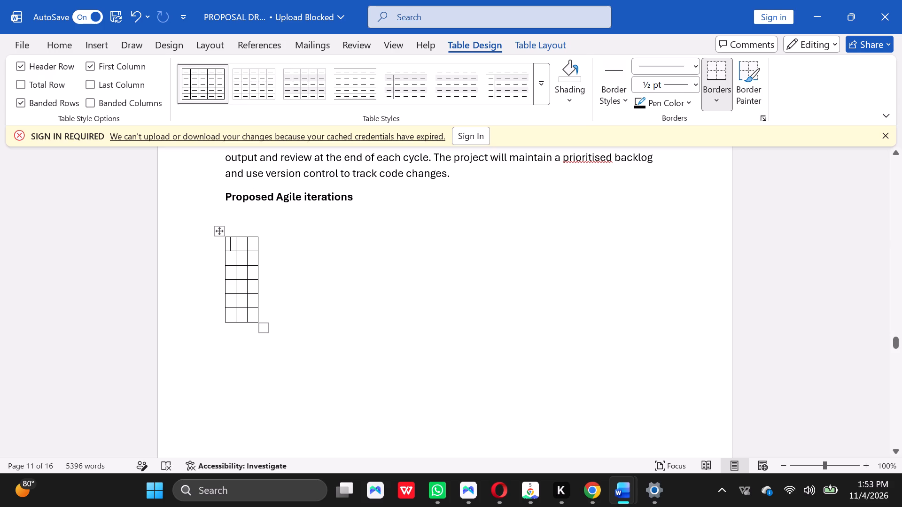
pyautogui.click(235, 248)
pyautogui.moveTo(233, 249); pyautogui.dragTo(268, 251)
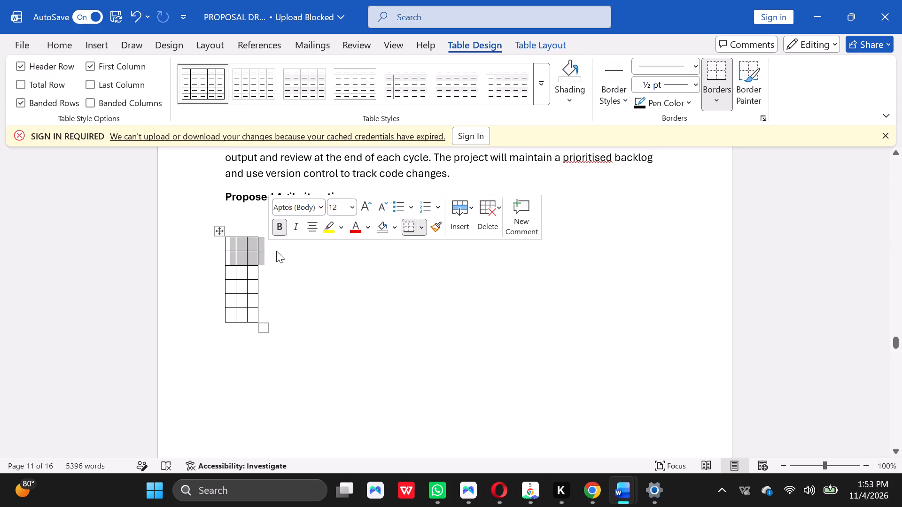
pyautogui.click(276, 251)
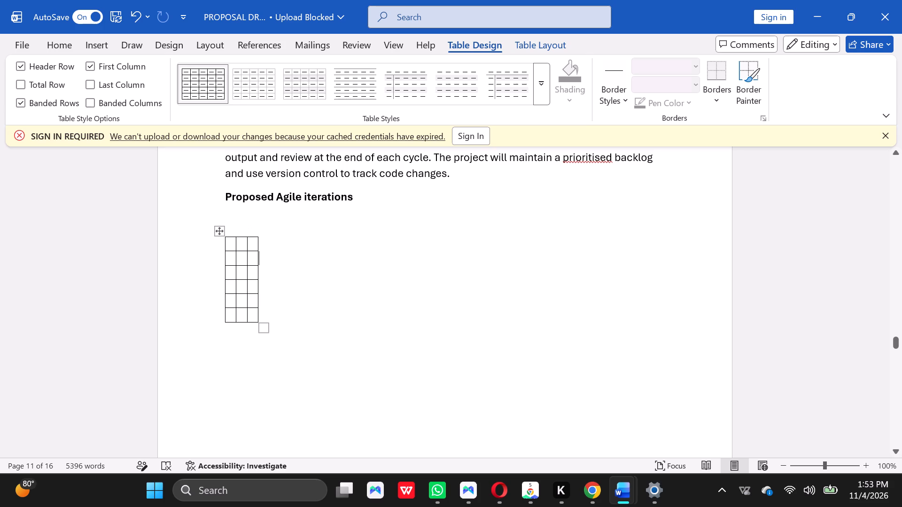
pyautogui.moveTo(235, 240); pyautogui.dragTo(288, 249)
pyautogui.click(254, 280)
pyautogui.moveTo(257, 279); pyautogui.dragTo(556, 290)
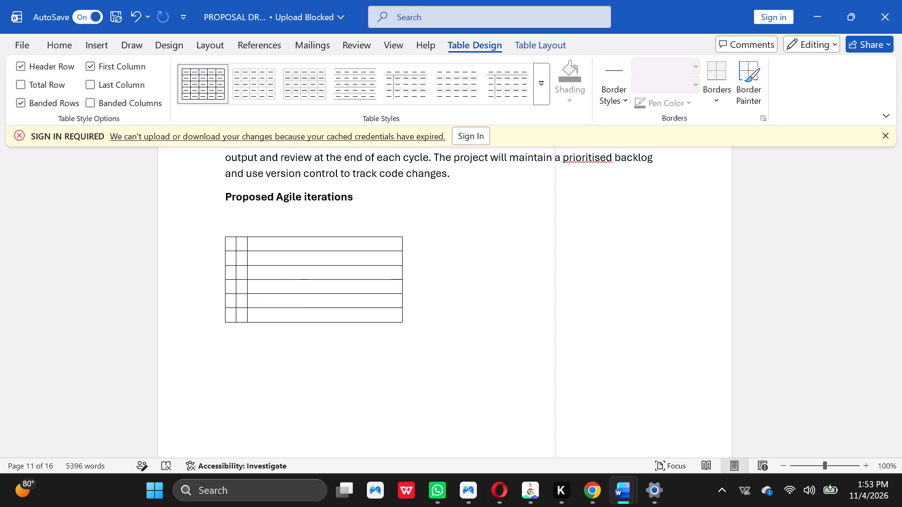
pyautogui.moveTo(556, 290); pyautogui.dragTo(694, 282)
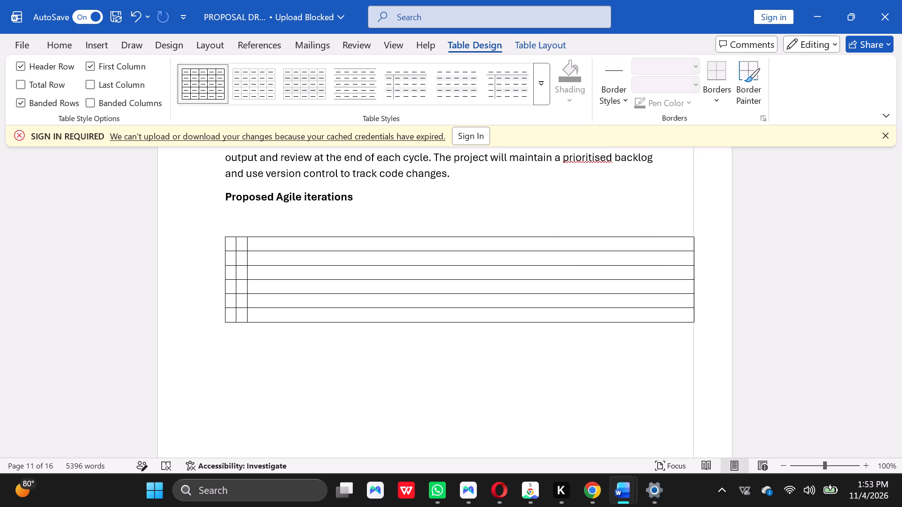
pyautogui.moveTo(694, 282); pyautogui.dragTo(721, 280)
pyautogui.moveTo(721, 280); pyautogui.dragTo(722, 280)
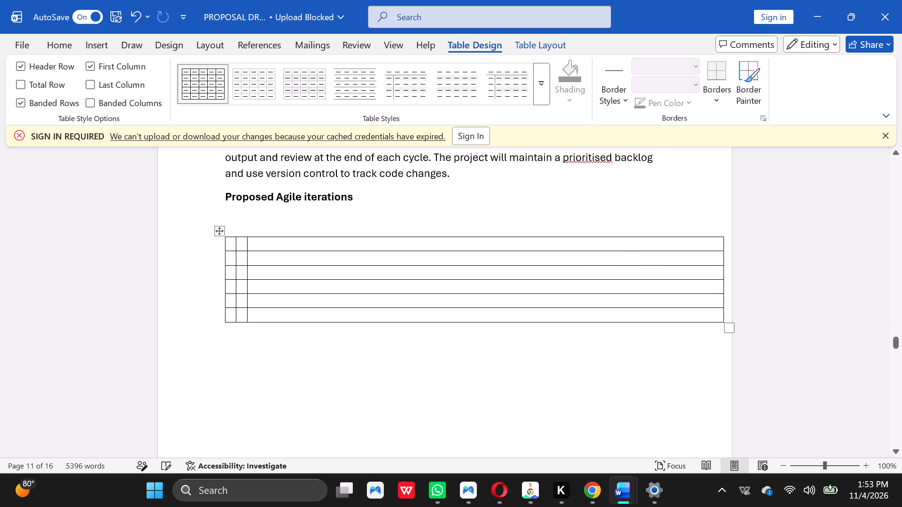
# Increase the height of the table's first row to nearly four times that of the other rows.
pyautogui.moveTo(246, 252); pyautogui.dragTo(245, 253)
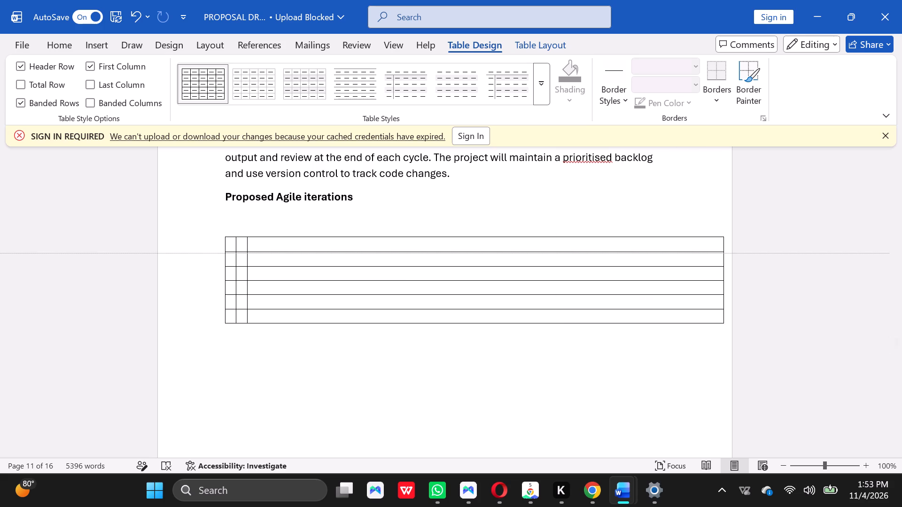
pyautogui.moveTo(245, 253); pyautogui.dragTo(287, 287)
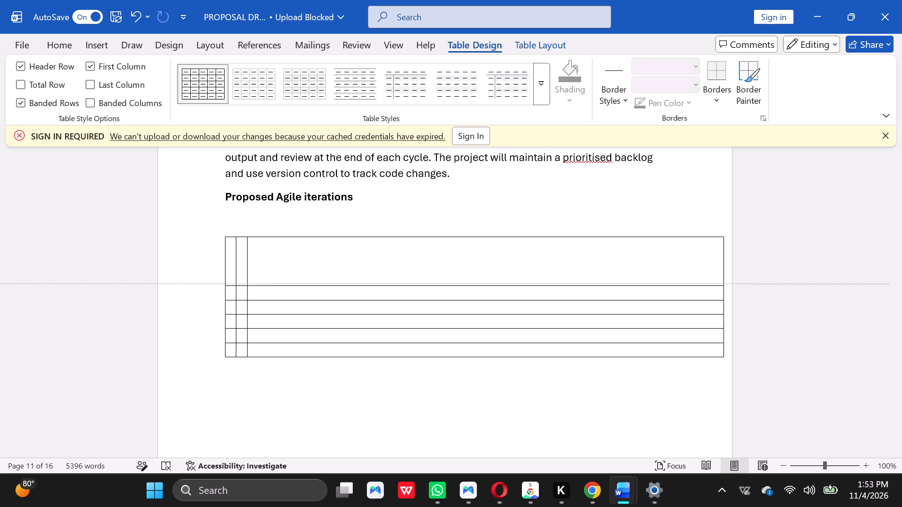
pyautogui.moveTo(287, 287); pyautogui.dragTo(288, 288)
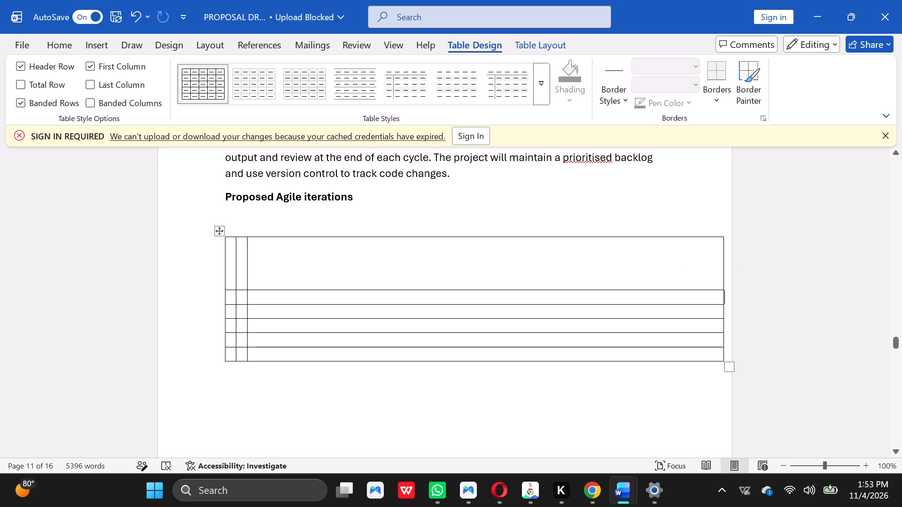
# Move both inner column dividers outward so the first and second columns each take up roughly 30% of the table width.
pyautogui.click(242, 248)
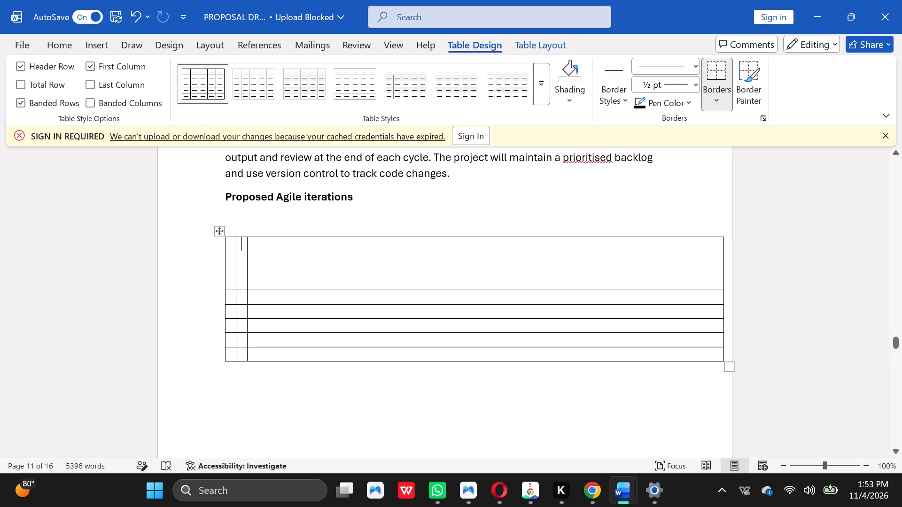
pyautogui.moveTo(247, 242); pyautogui.dragTo(301, 250)
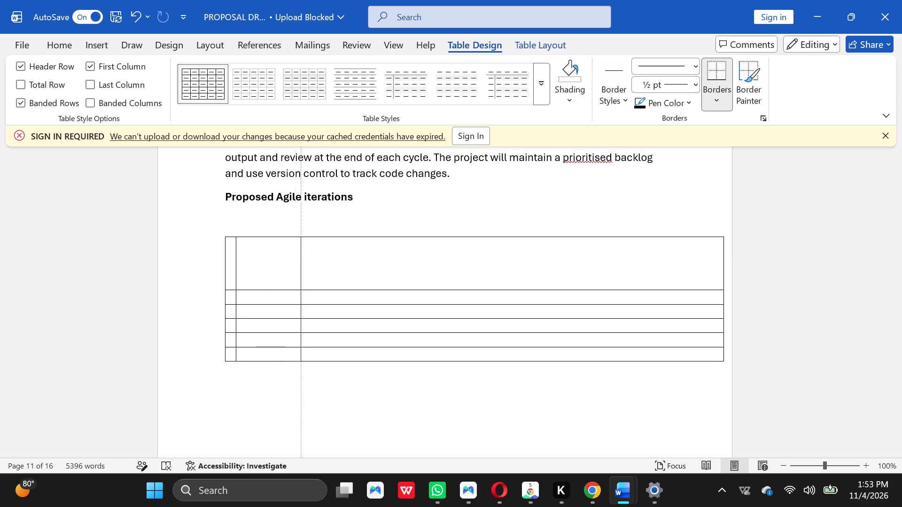
pyautogui.moveTo(301, 250); pyautogui.dragTo(481, 257)
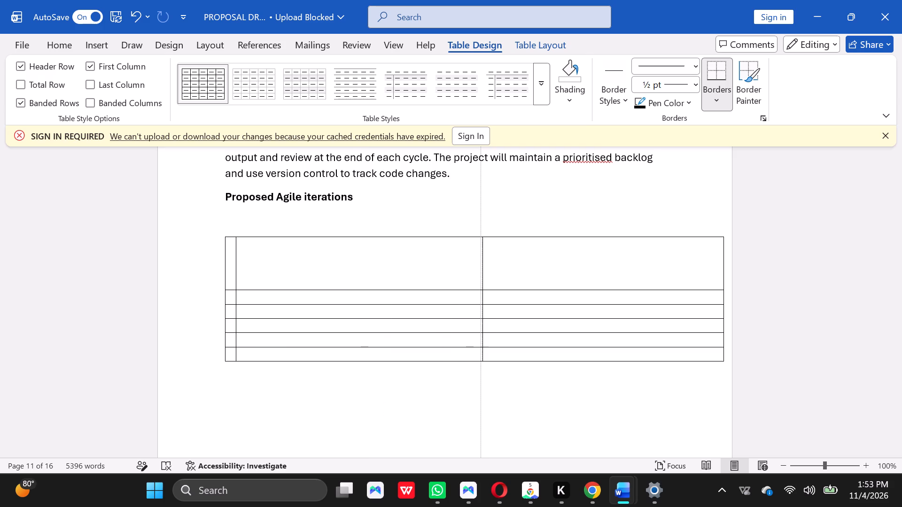
pyautogui.moveTo(481, 257); pyautogui.dragTo(527, 259)
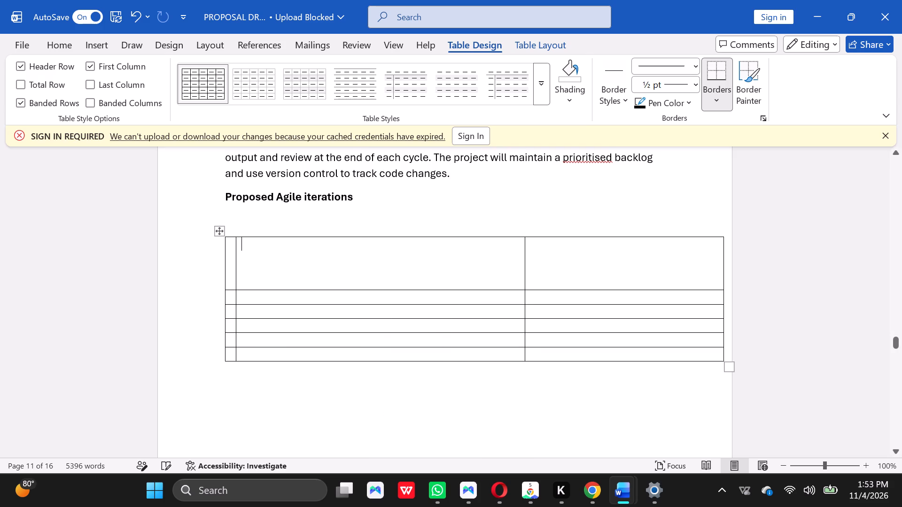
pyautogui.click(234, 243)
pyautogui.moveTo(235, 247); pyautogui.dragTo(236, 247)
pyautogui.moveTo(236, 247); pyautogui.dragTo(377, 254)
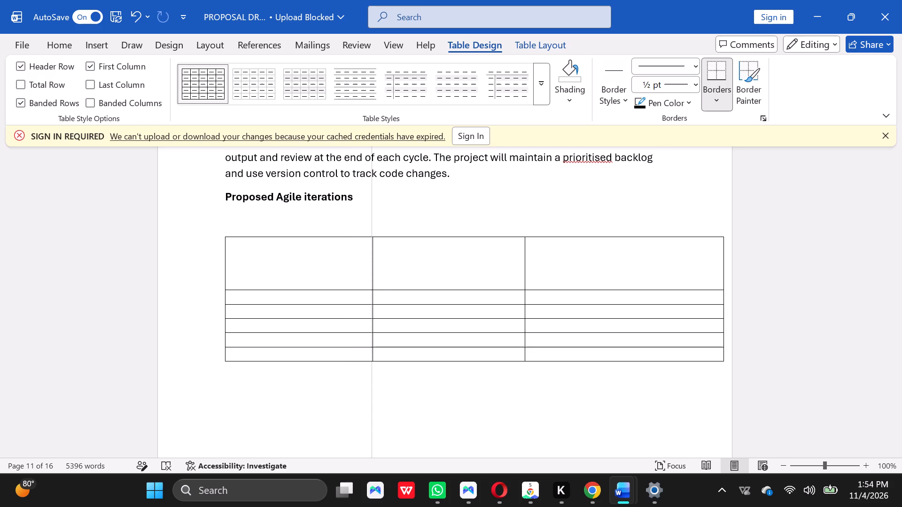
pyautogui.moveTo(377, 254); pyautogui.dragTo(379, 255)
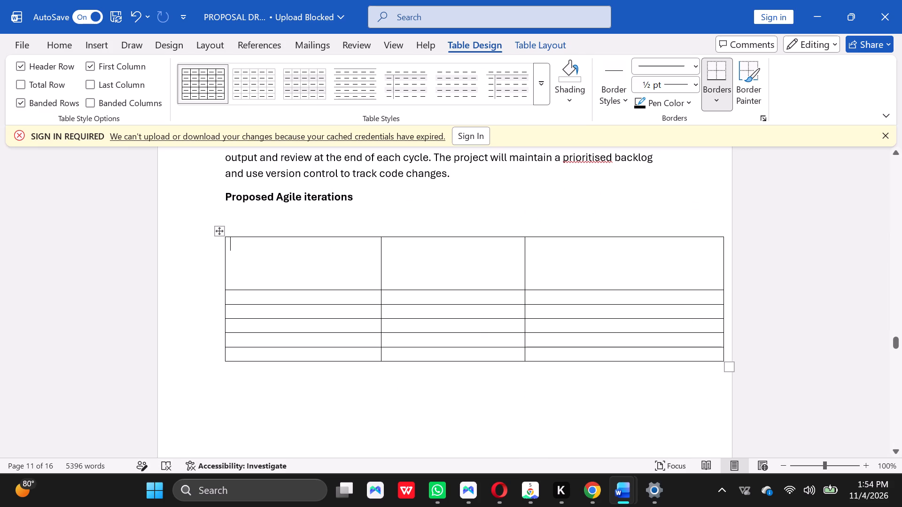
# Narrow the first column to about one-fifth of the table width and widen the middle column to nearly half.
pyautogui.click(381, 240)
pyautogui.moveTo(379, 240); pyautogui.dragTo(372, 241)
pyautogui.moveTo(372, 241); pyautogui.dragTo(373, 242)
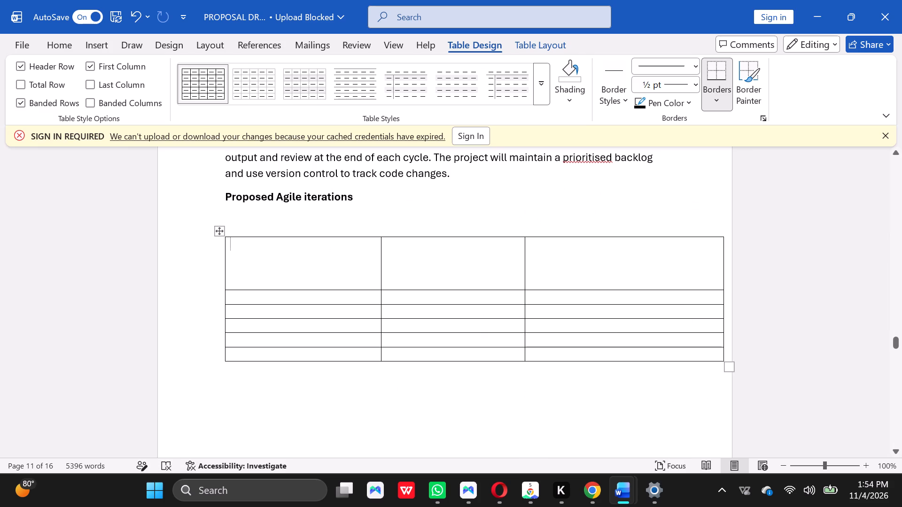
pyautogui.click(379, 243)
pyautogui.moveTo(381, 242); pyautogui.dragTo(337, 251)
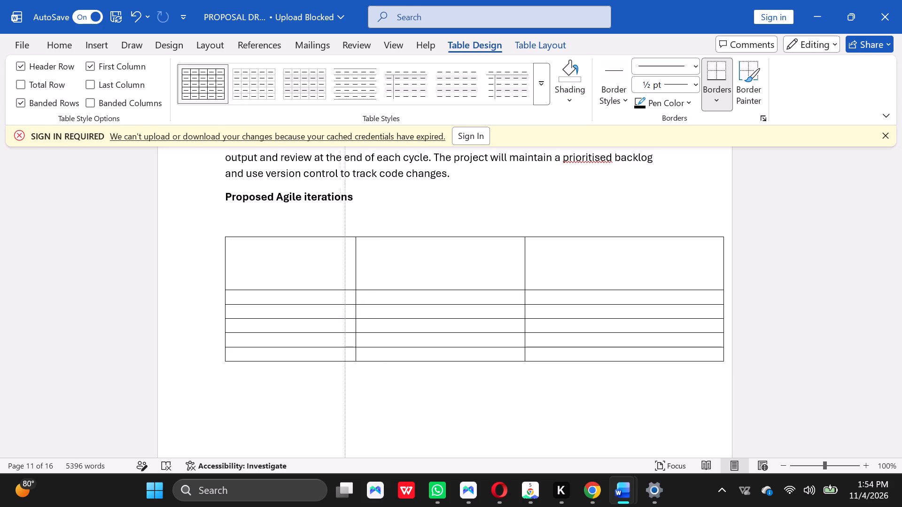
pyautogui.moveTo(337, 251); pyautogui.dragTo(328, 253)
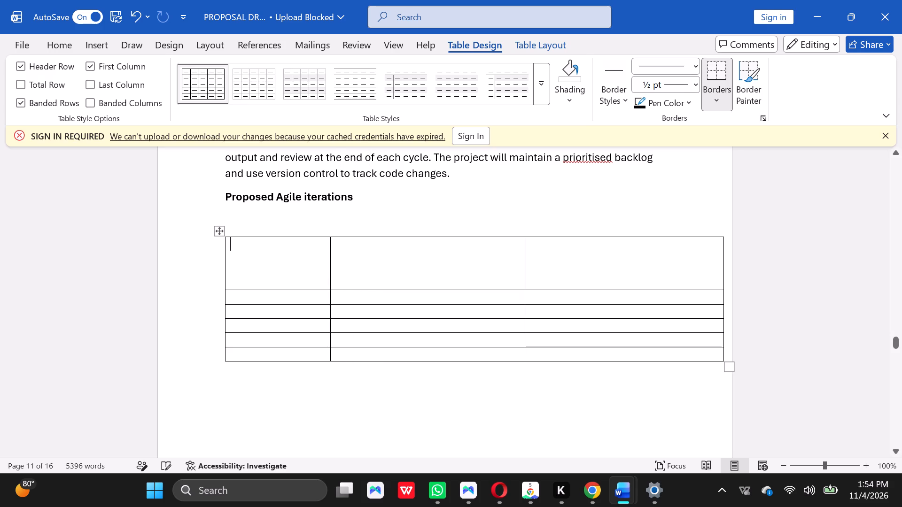
pyautogui.click(525, 245)
pyautogui.click(522, 246)
pyautogui.moveTo(524, 244); pyautogui.dragTo(568, 248)
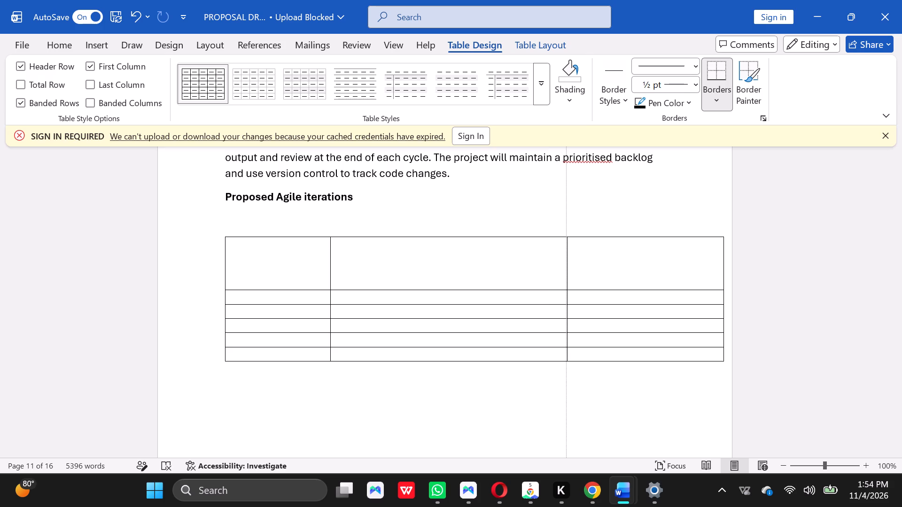
pyautogui.moveTo(568, 248); pyautogui.dragTo(562, 251)
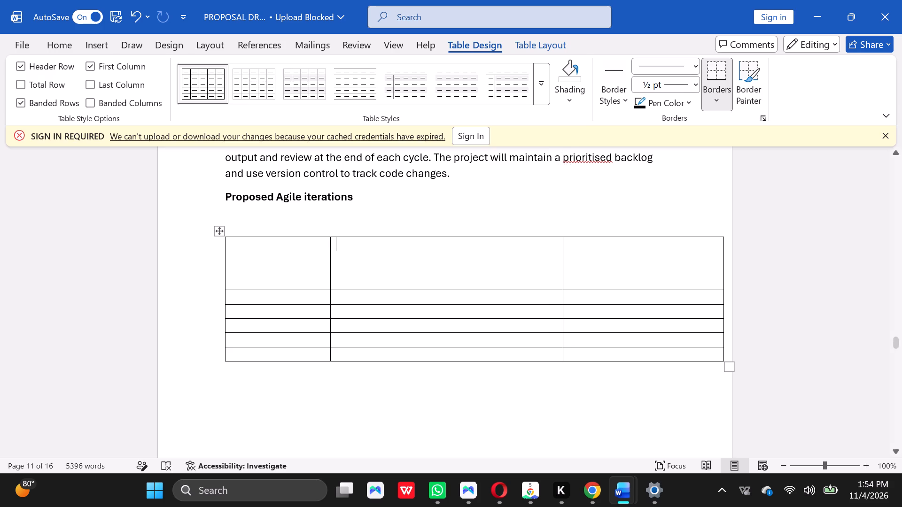
# Increase the first row's height to about six times that of the lower rows and the second row's to nearly five times.
pyautogui.click(282, 255)
pyautogui.moveTo(319, 290); pyautogui.dragTo(322, 310)
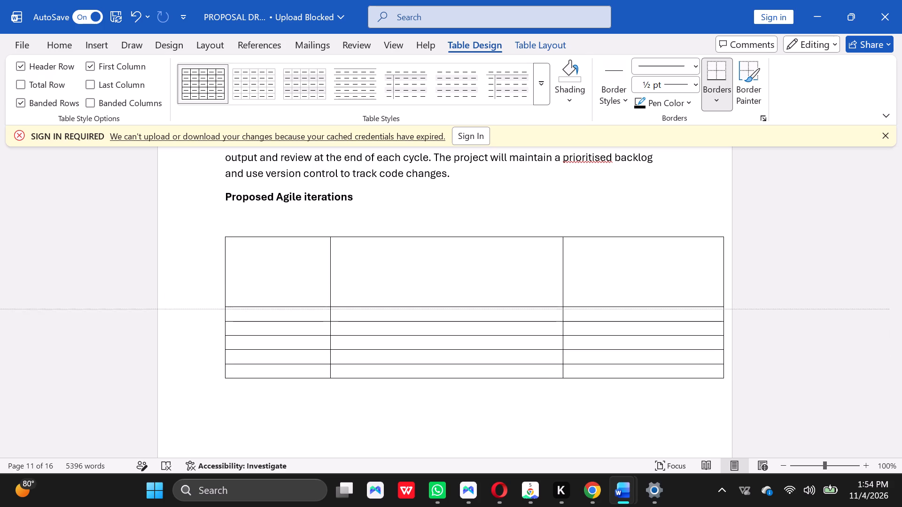
pyautogui.moveTo(322, 310); pyautogui.dragTo(326, 328)
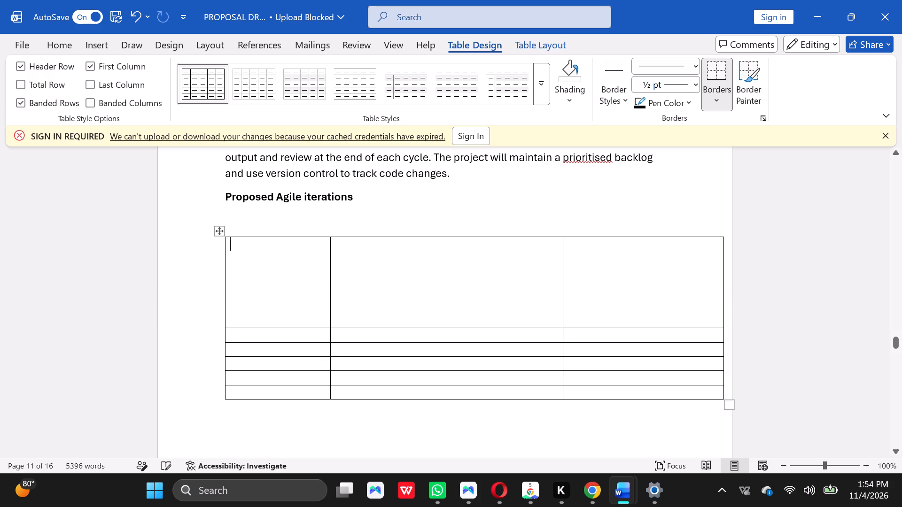
pyautogui.moveTo(326, 343); pyautogui.dragTo(325, 345)
pyautogui.moveTo(325, 345); pyautogui.dragTo(333, 396)
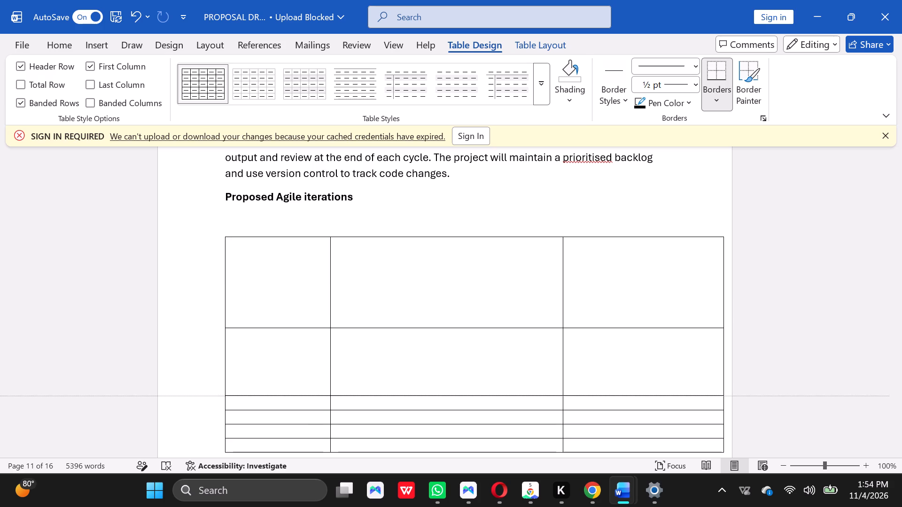
pyautogui.moveTo(333, 396); pyautogui.dragTo(333, 396)
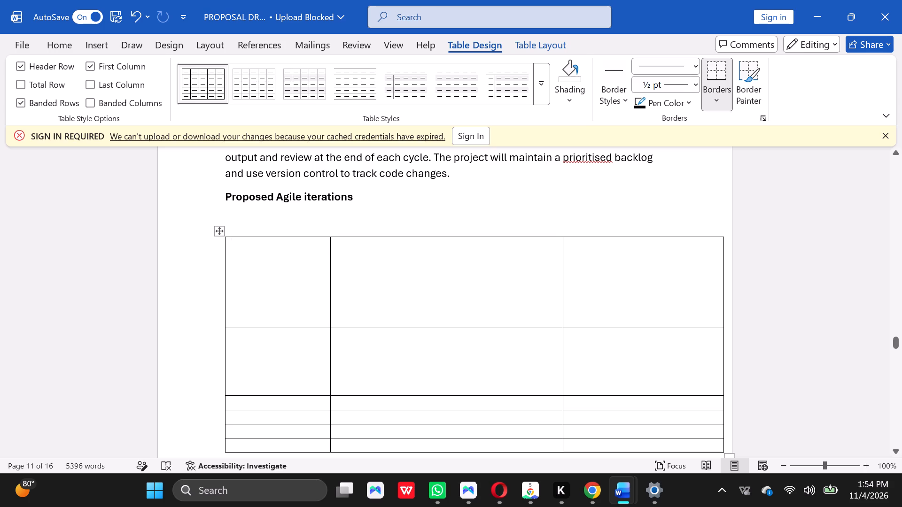
# Increase the third row's height to nearly twice the first row's, and the fourth row's to slightly more than the first row's.
pyautogui.moveTo(322, 411); pyautogui.dragTo(324, 449)
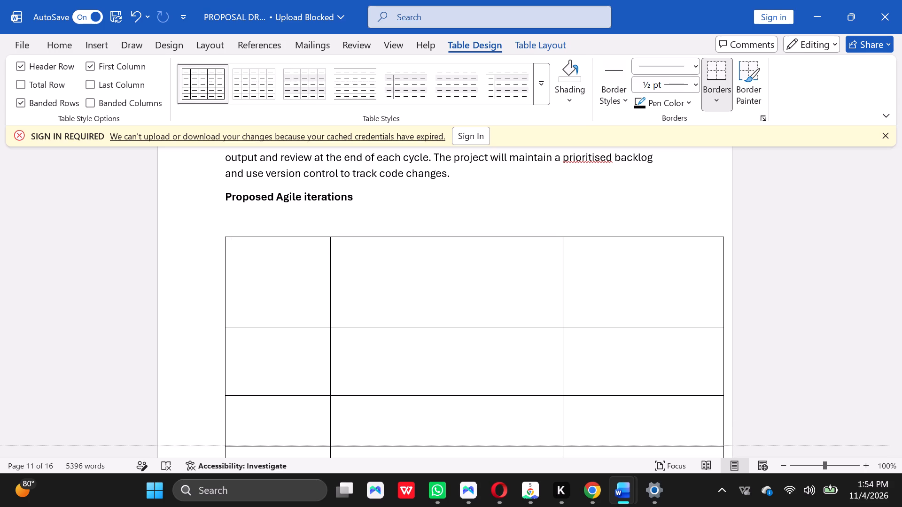
pyautogui.moveTo(324, 449); pyautogui.dragTo(327, 464)
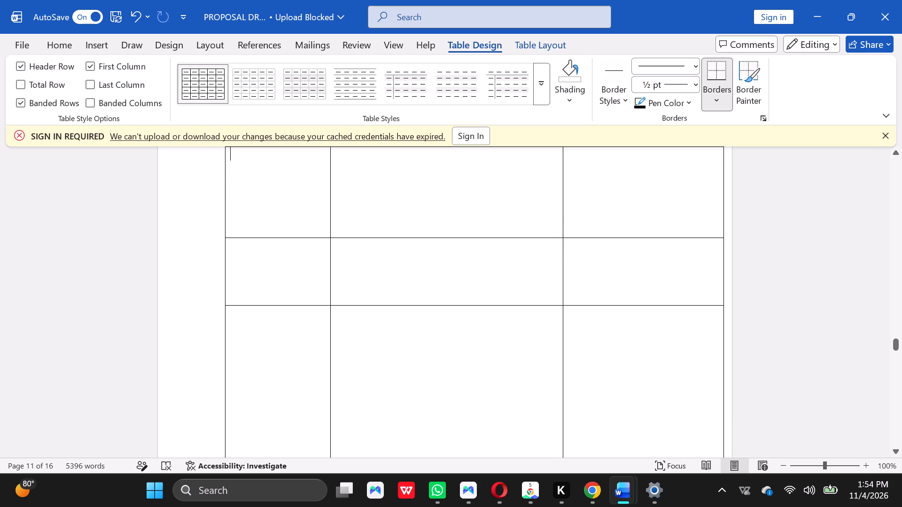
pyautogui.click(896, 449)
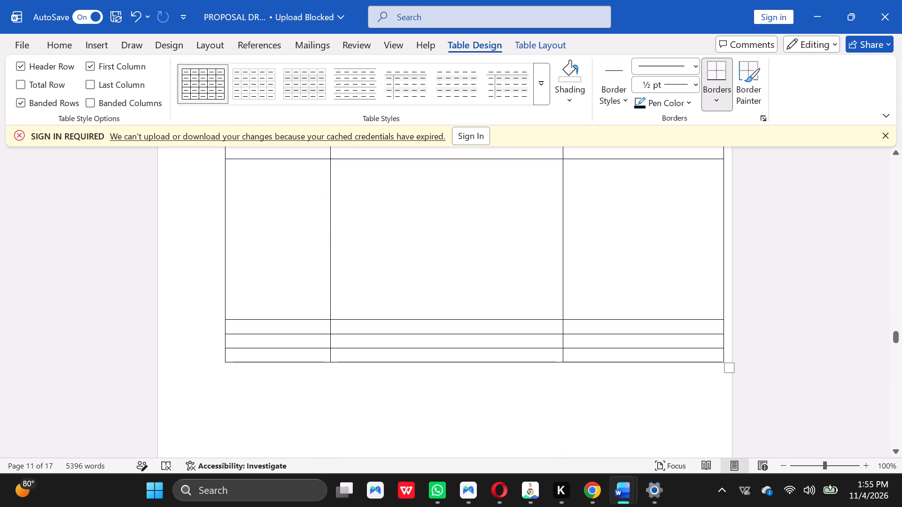
pyautogui.moveTo(329, 334); pyautogui.dragTo(333, 348)
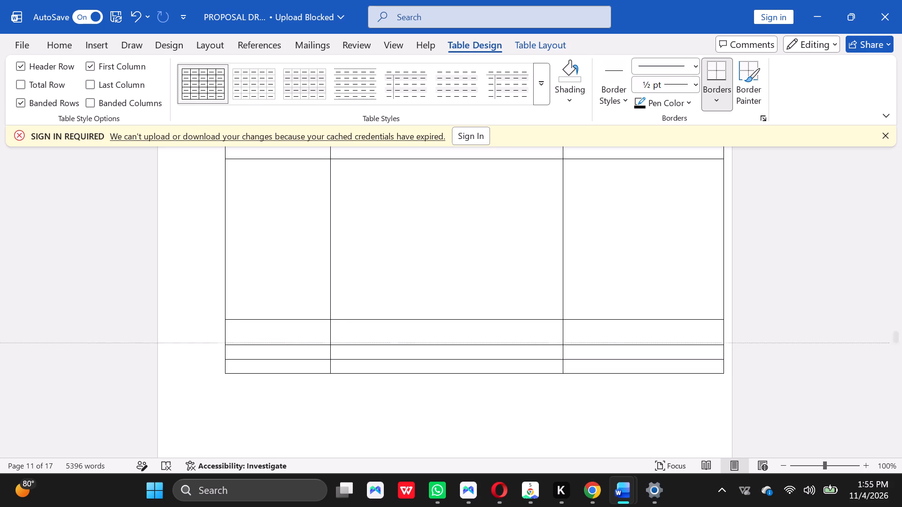
pyautogui.moveTo(333, 348); pyautogui.dragTo(344, 417)
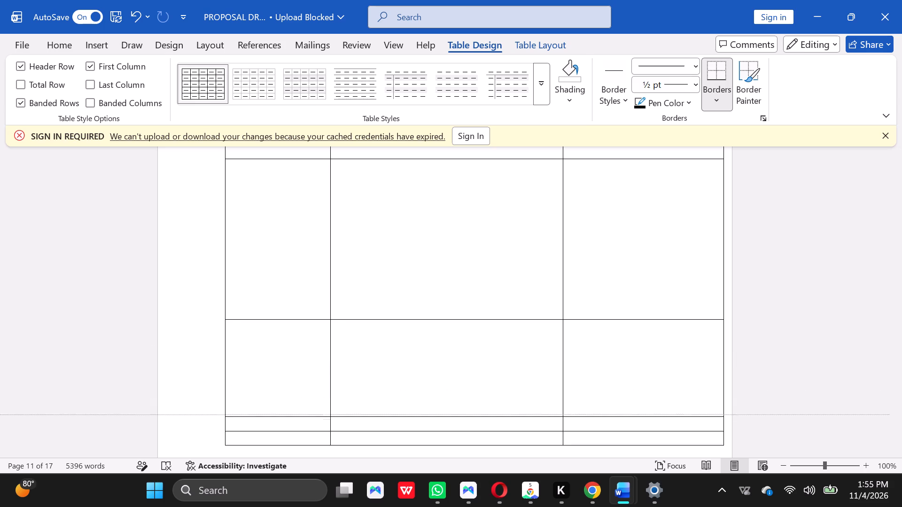
pyautogui.moveTo(344, 417); pyautogui.dragTo(346, 425)
pyautogui.click(614, 427)
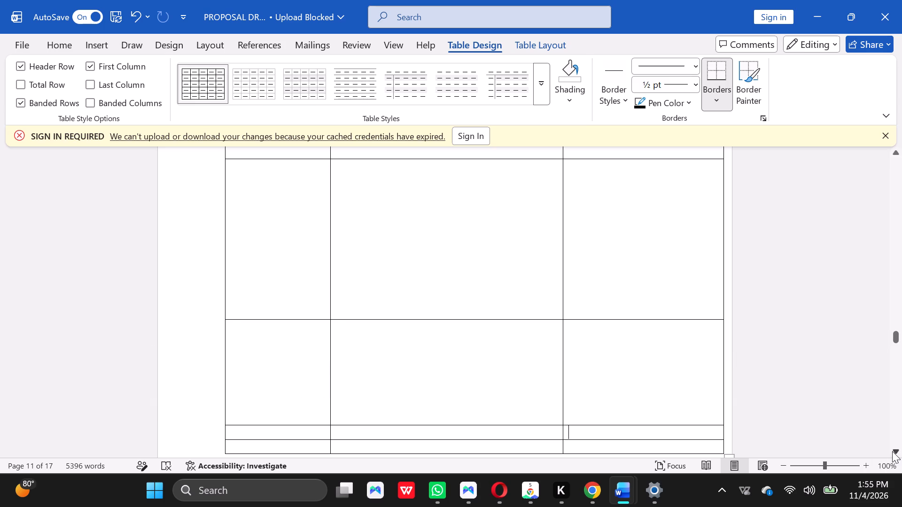
# Increase the fifth row's height to about two-thirds of the first row's, and make the table's last row taller as well.
pyautogui.click(895, 451)
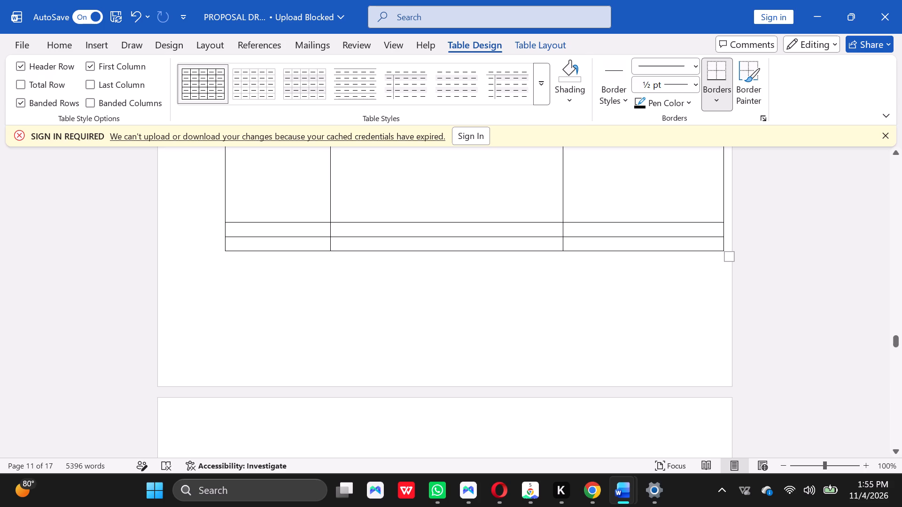
pyautogui.moveTo(328, 237); pyautogui.dragTo(332, 283)
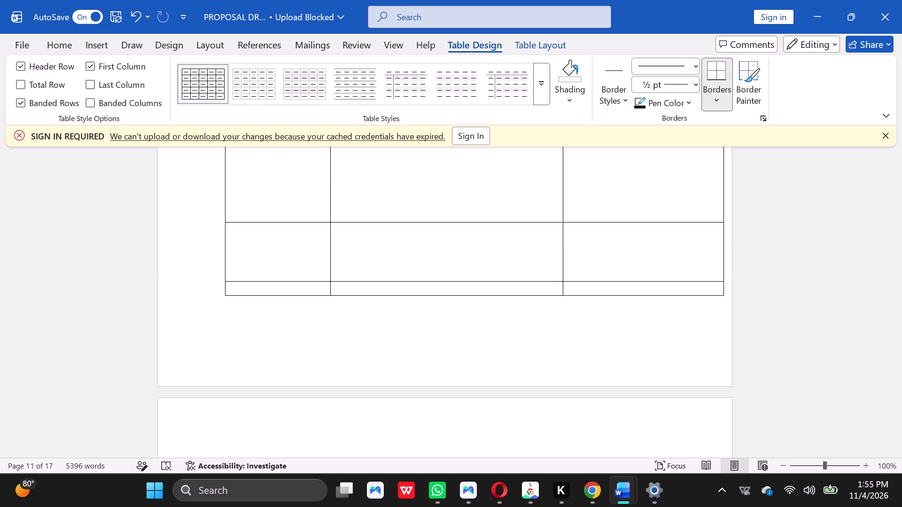
pyautogui.moveTo(332, 283); pyautogui.dragTo(332, 284)
pyautogui.moveTo(331, 300); pyautogui.dragTo(330, 303)
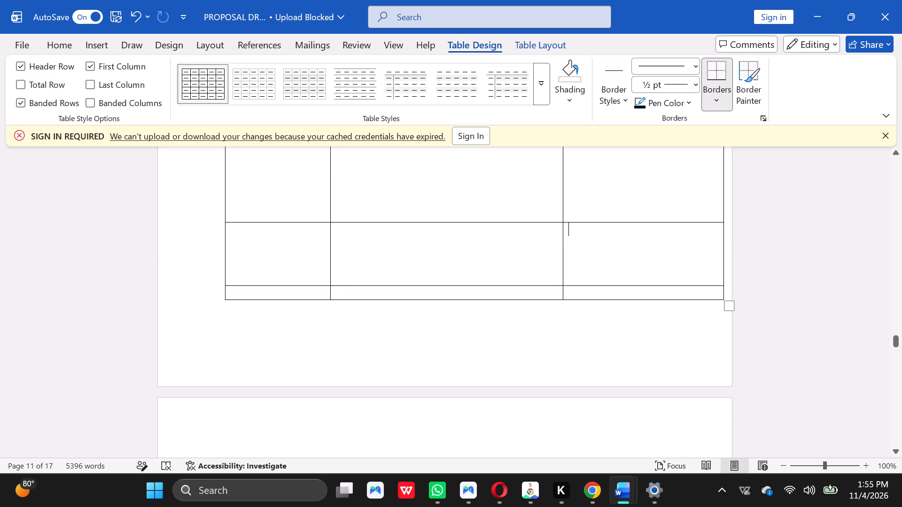
pyautogui.moveTo(330, 303); pyautogui.dragTo(333, 364)
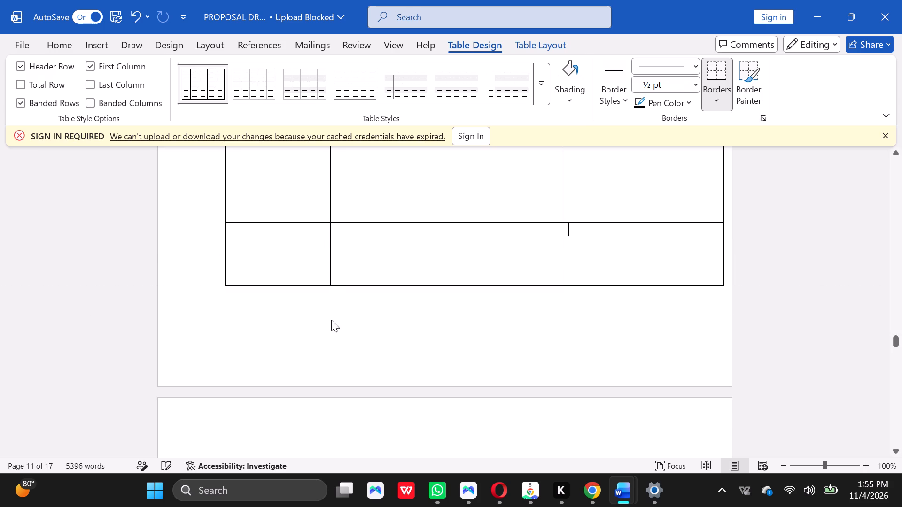
pyautogui.click(328, 221)
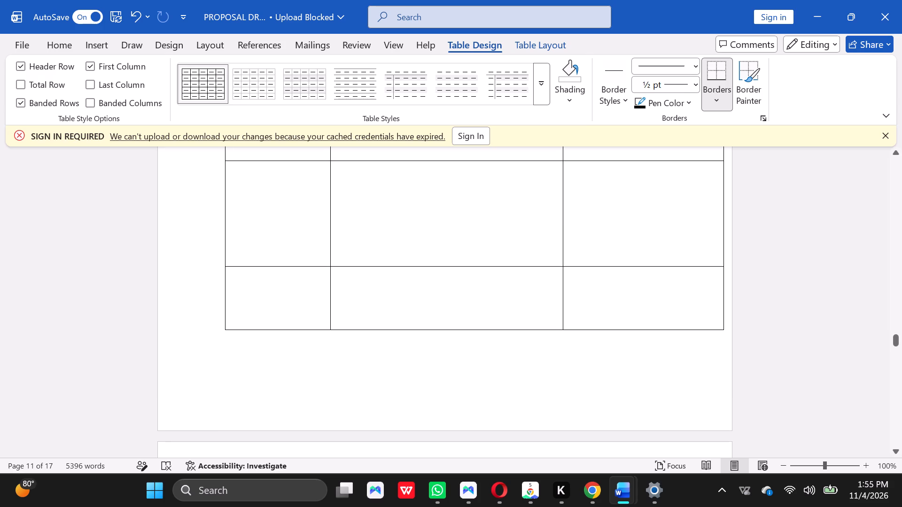
pyautogui.moveTo(329, 265); pyautogui.dragTo(330, 260)
pyautogui.moveTo(330, 260); pyautogui.dragTo(332, 260)
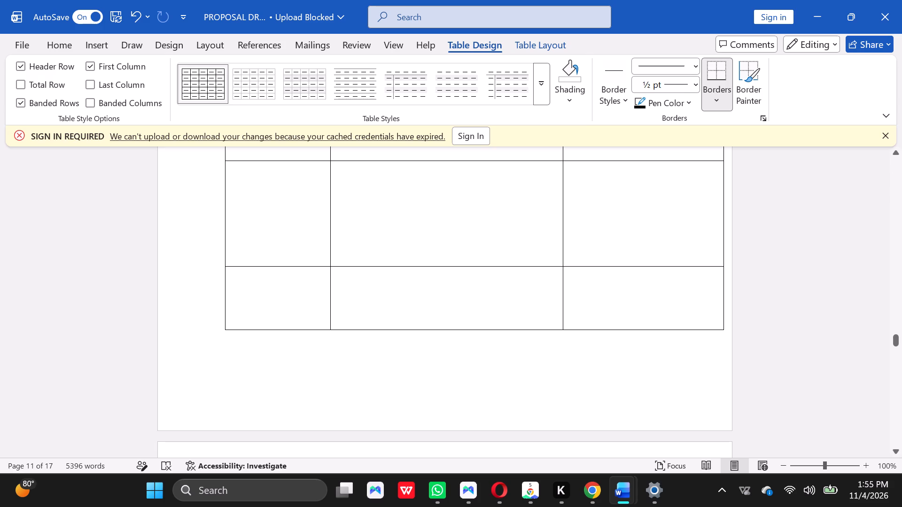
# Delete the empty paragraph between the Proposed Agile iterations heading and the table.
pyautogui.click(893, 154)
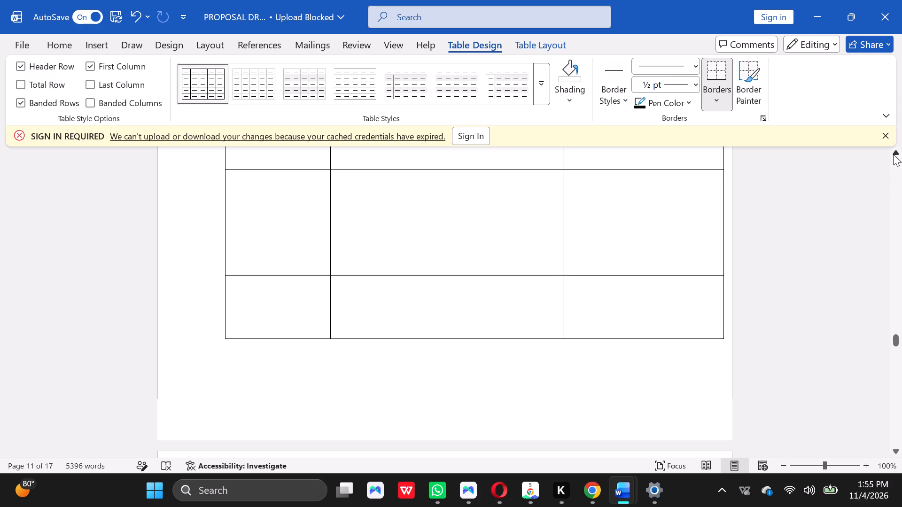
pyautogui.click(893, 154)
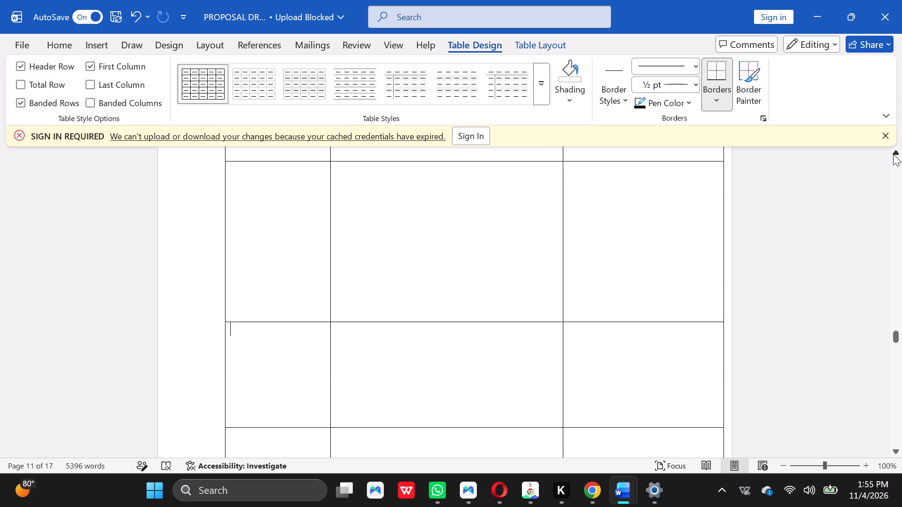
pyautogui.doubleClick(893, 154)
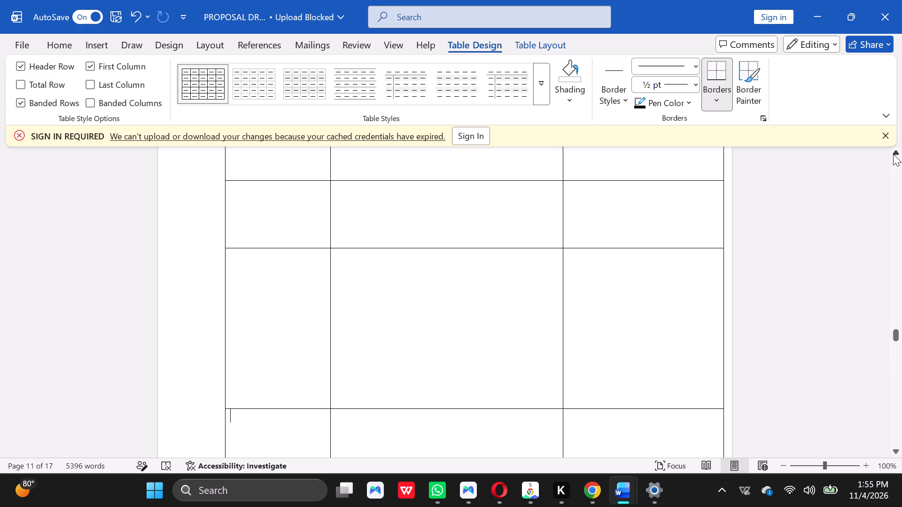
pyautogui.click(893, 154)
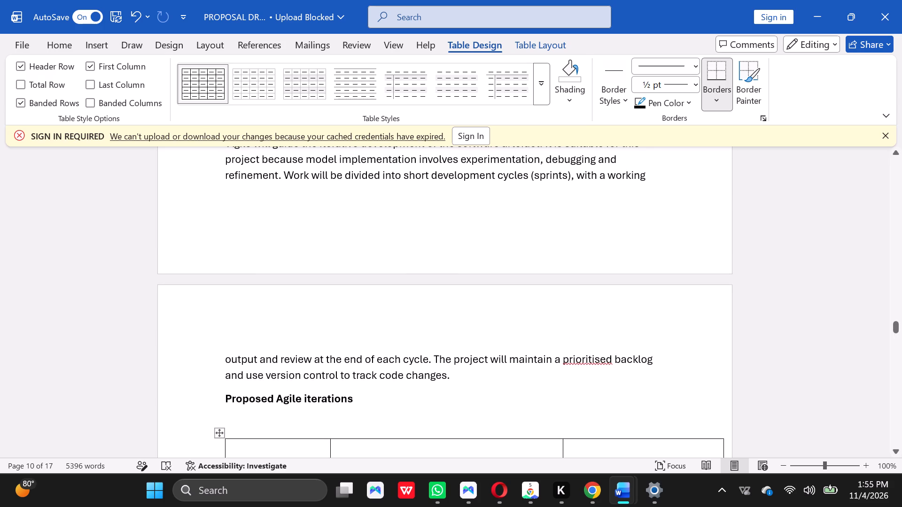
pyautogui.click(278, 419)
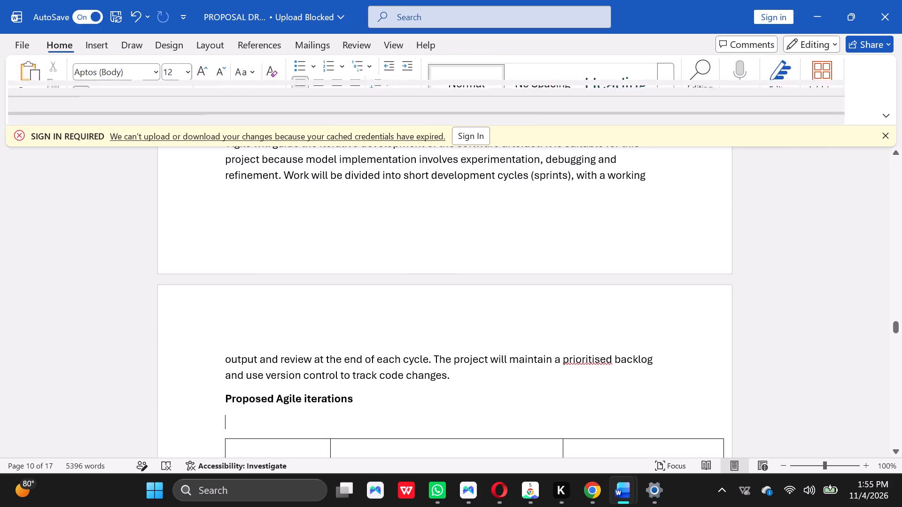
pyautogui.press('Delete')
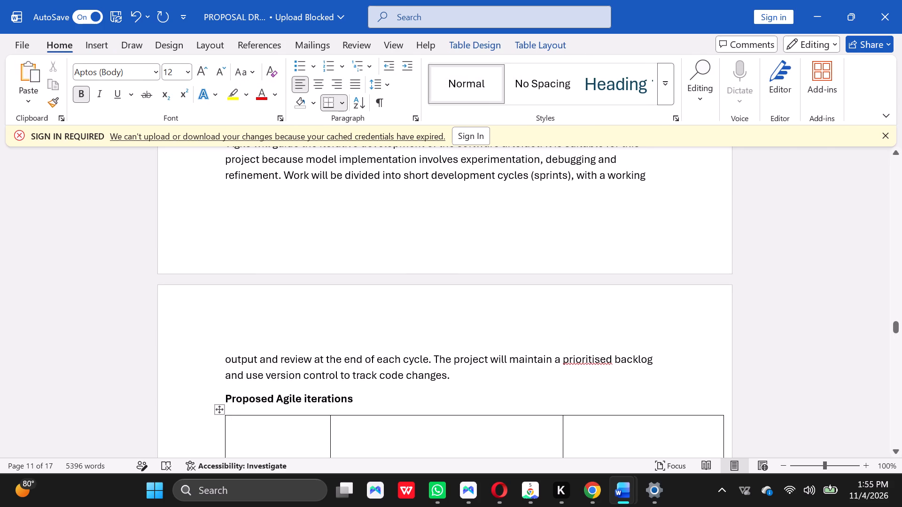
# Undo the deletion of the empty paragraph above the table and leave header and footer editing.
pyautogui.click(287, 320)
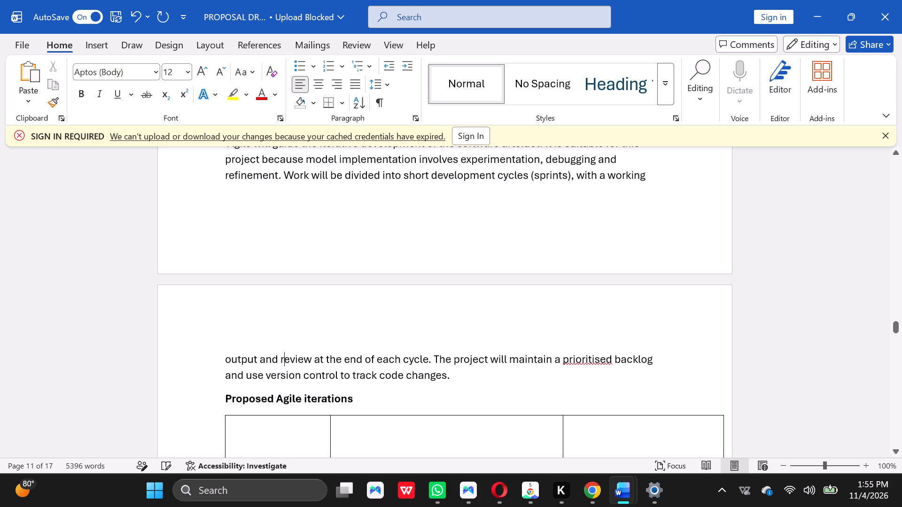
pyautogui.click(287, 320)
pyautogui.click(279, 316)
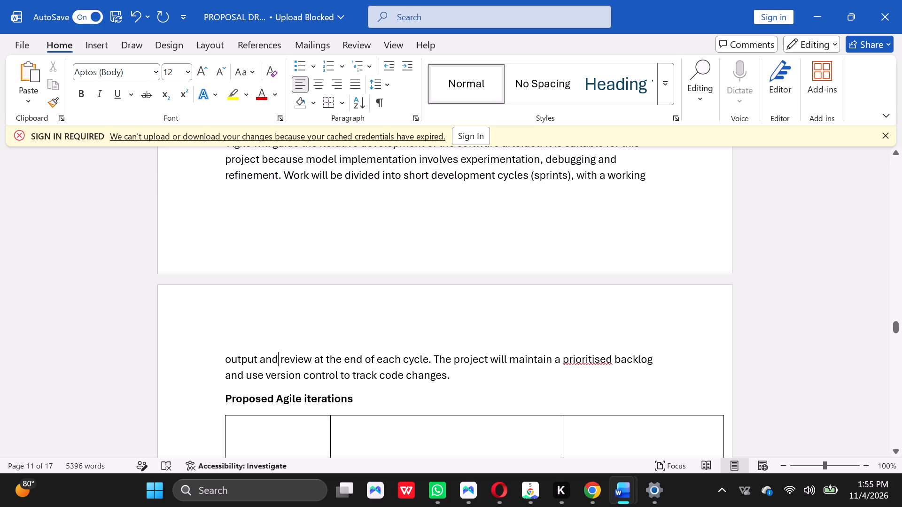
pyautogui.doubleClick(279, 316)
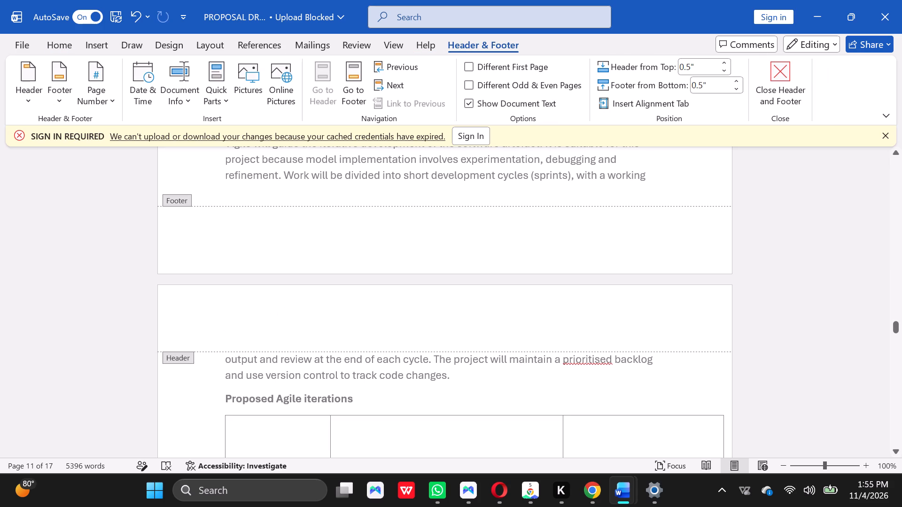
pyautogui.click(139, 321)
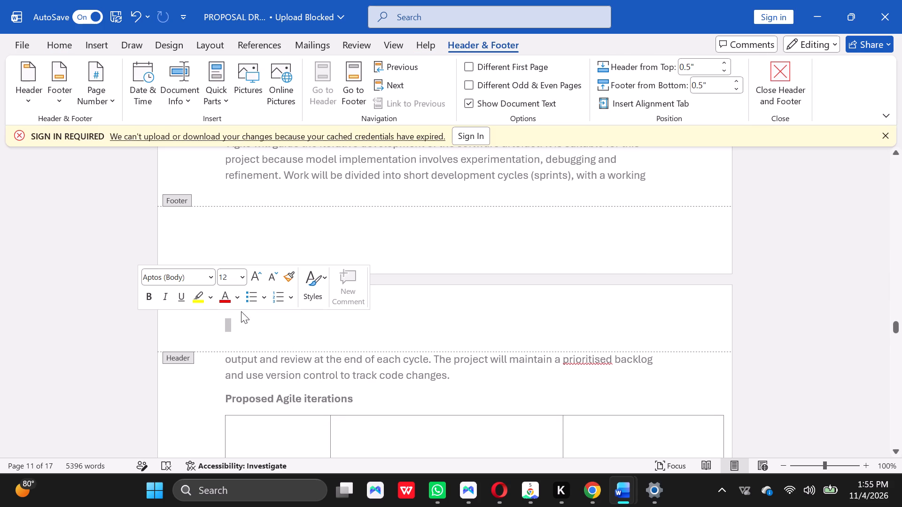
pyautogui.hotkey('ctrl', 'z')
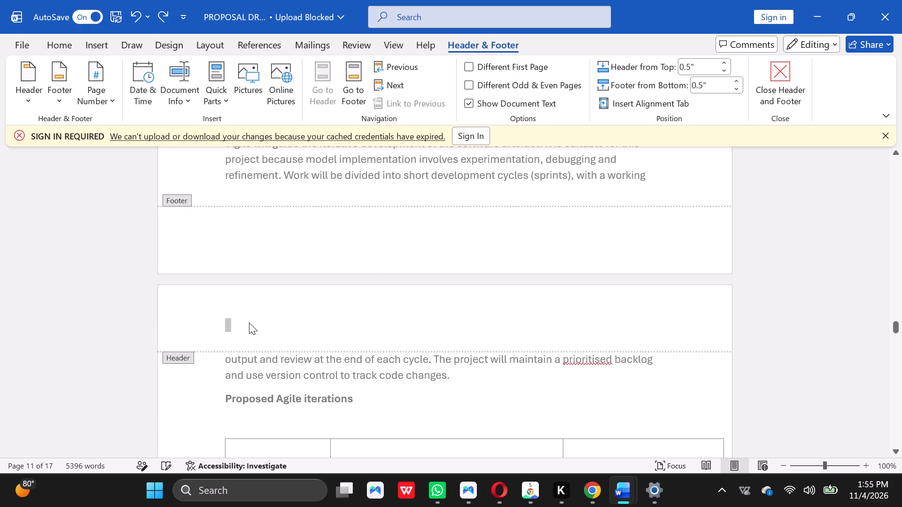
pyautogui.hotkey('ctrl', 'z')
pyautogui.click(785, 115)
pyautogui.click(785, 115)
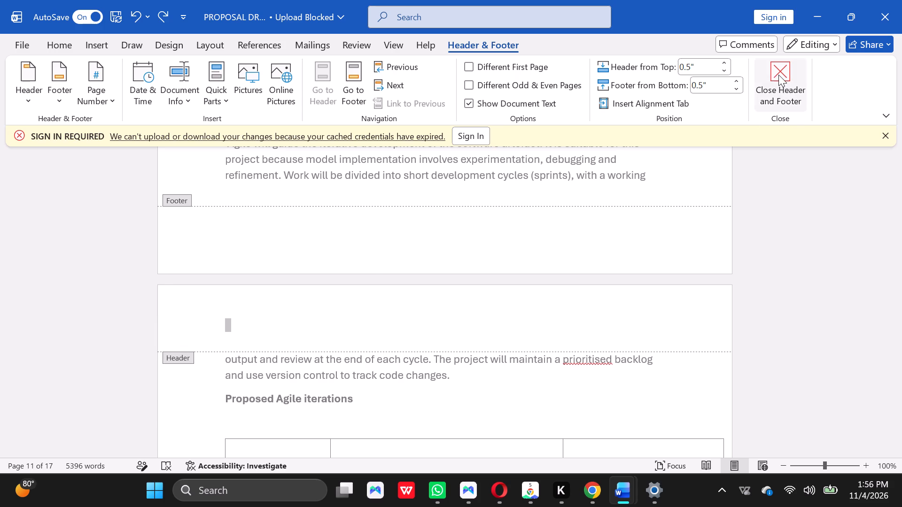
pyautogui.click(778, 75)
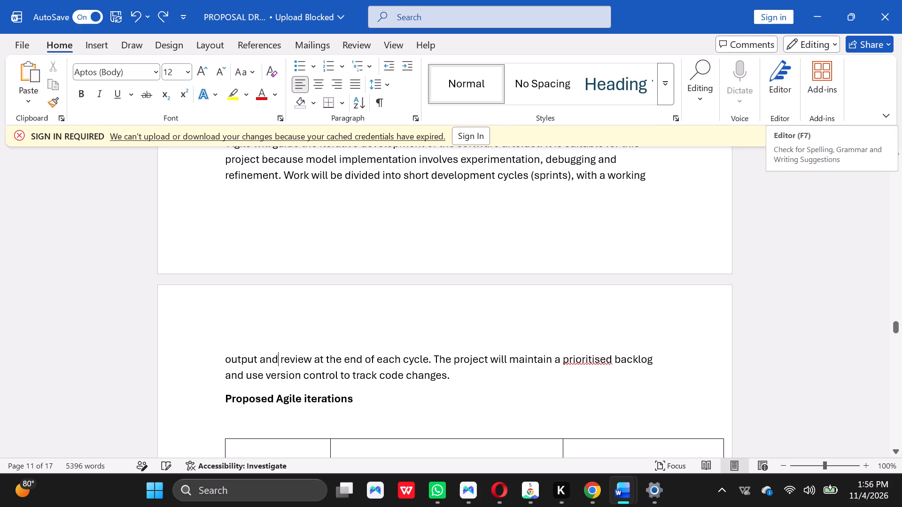
# Check the PDF's column headings, and enter sprint, Main activity and deliverabe in the first row of the Proposed Agile iterations table.
pyautogui.click(897, 451)
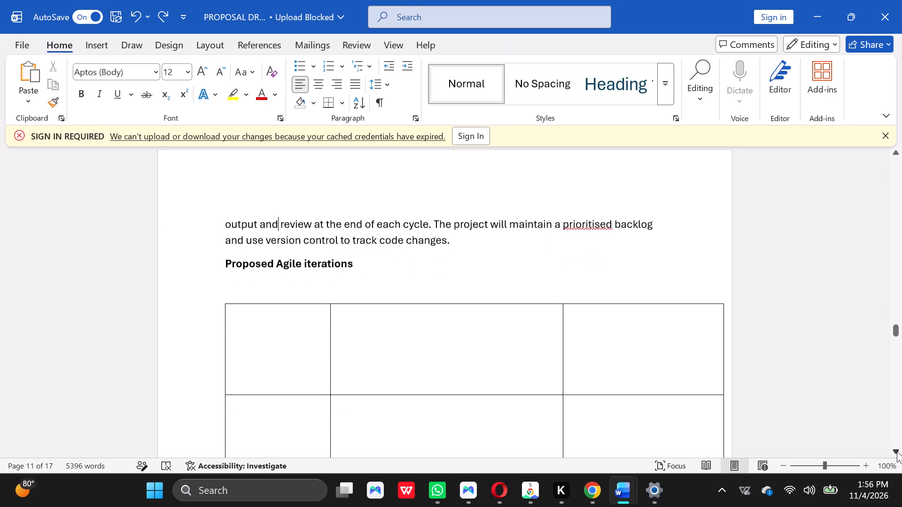
pyautogui.click(593, 483)
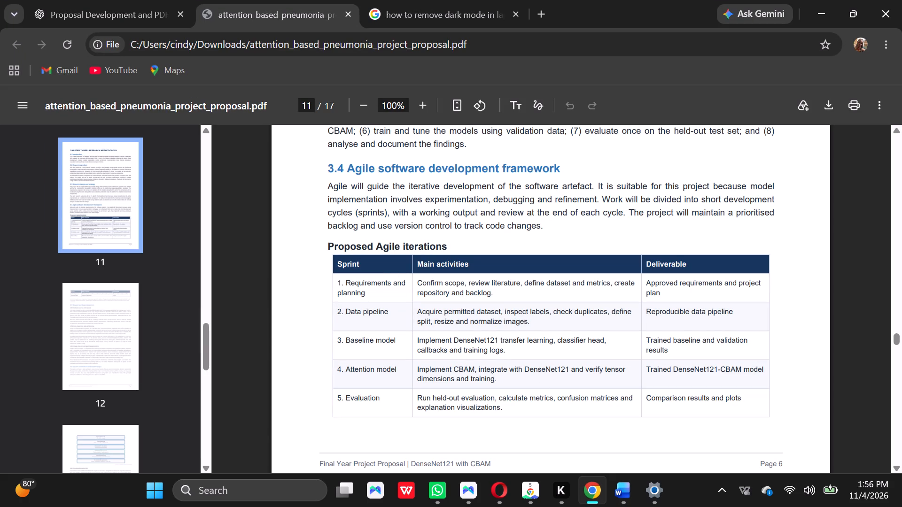
pyautogui.click(619, 485)
pyautogui.click(552, 419)
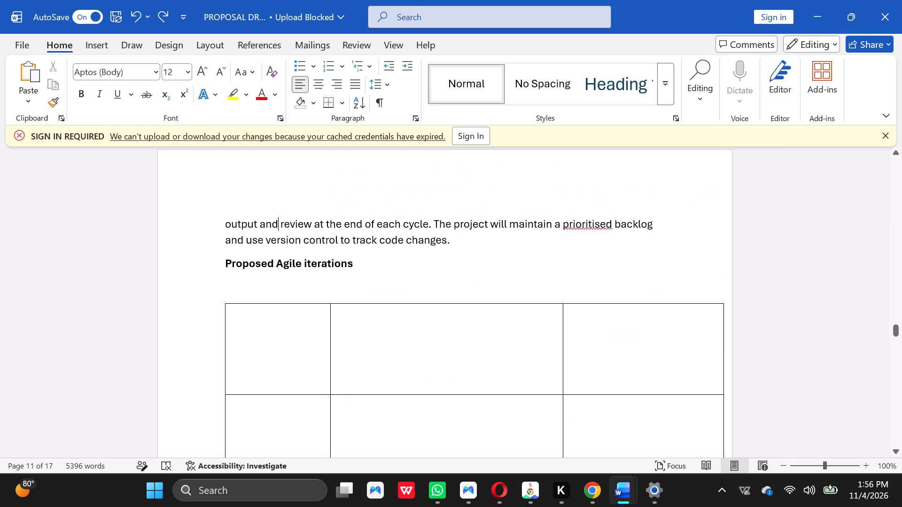
pyautogui.click(255, 320)
pyautogui.press('s')
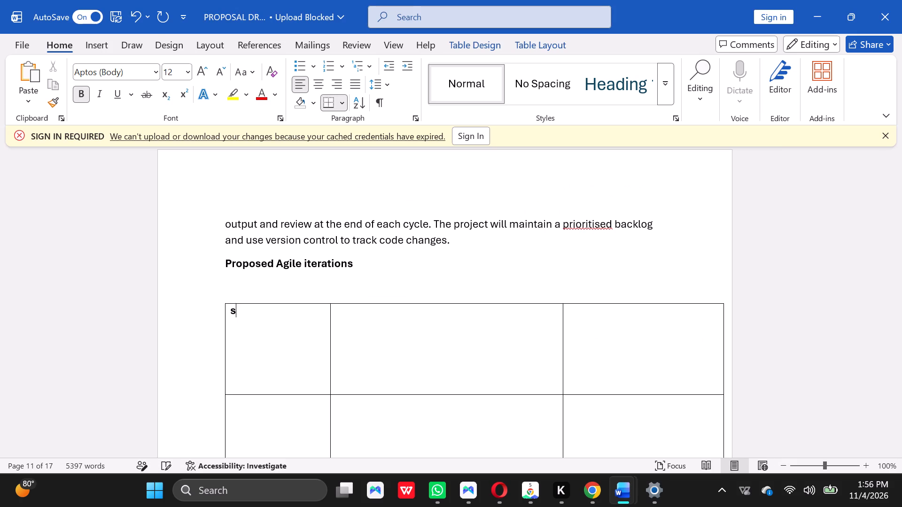
pyautogui.write('print')
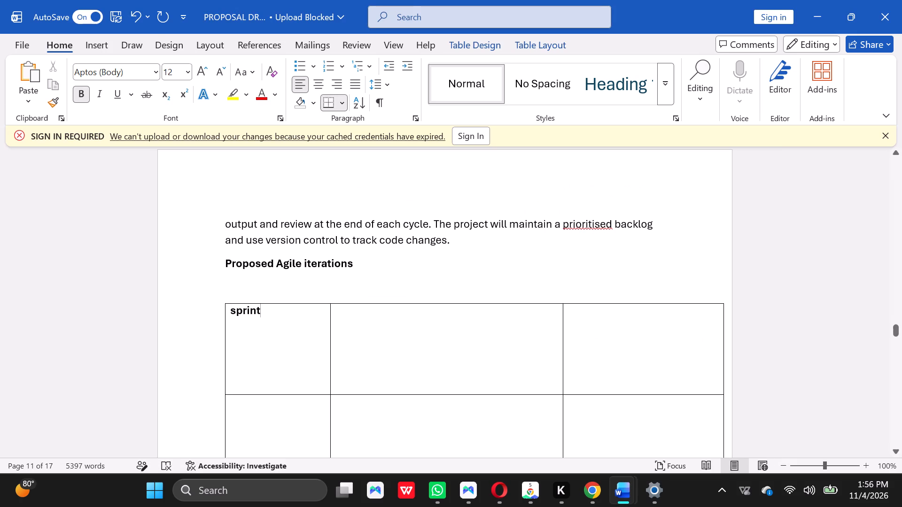
pyautogui.click(336, 320)
pyautogui.write('main activity')
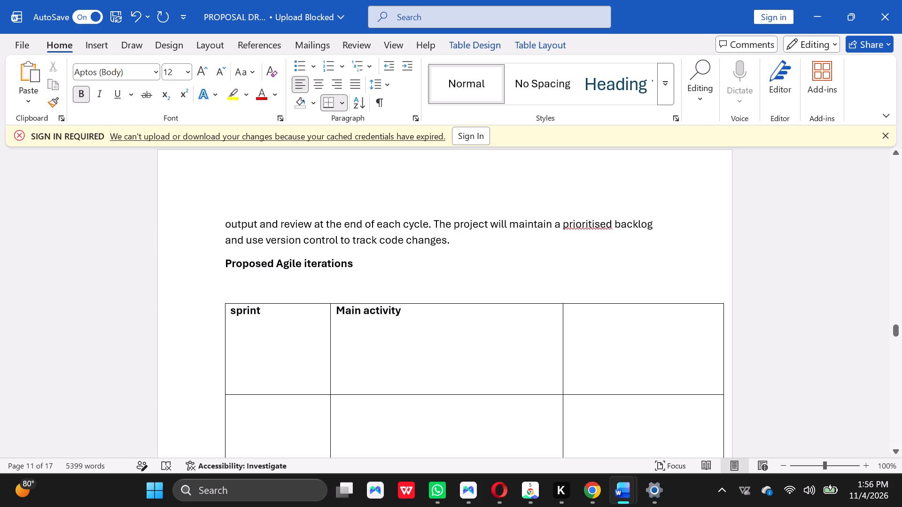
pyautogui.click(588, 317)
pyautogui.write('delivara')
pyautogui.press('BackSpace')
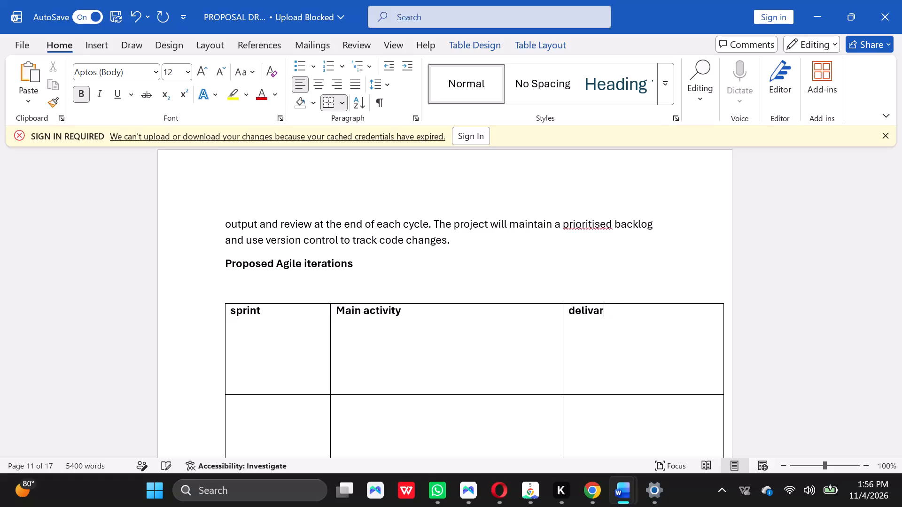
pyautogui.press('BackSpace')
pyautogui.press('BackSpace')
pyautogui.write('era')
pyautogui.write('be')
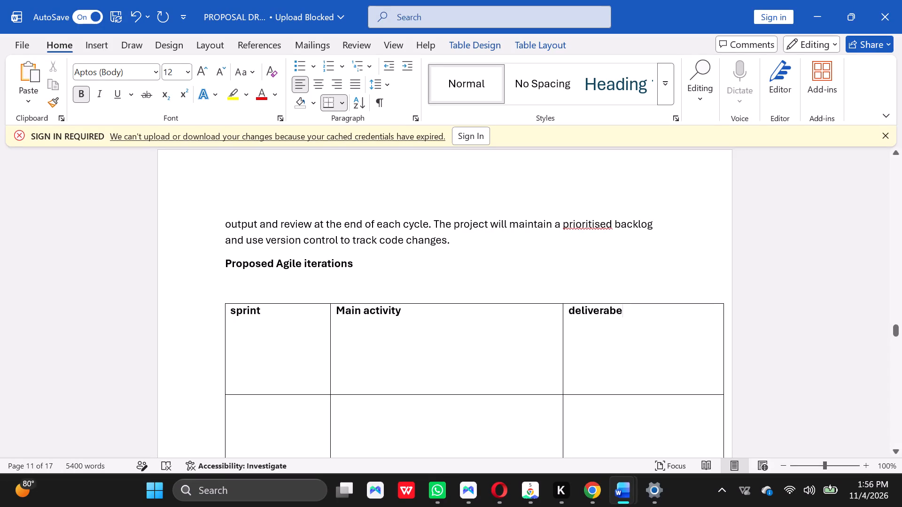
# Reduce the height of the table's heading row to a single line of text.
pyautogui.moveTo(330, 395); pyautogui.dragTo(328, 337)
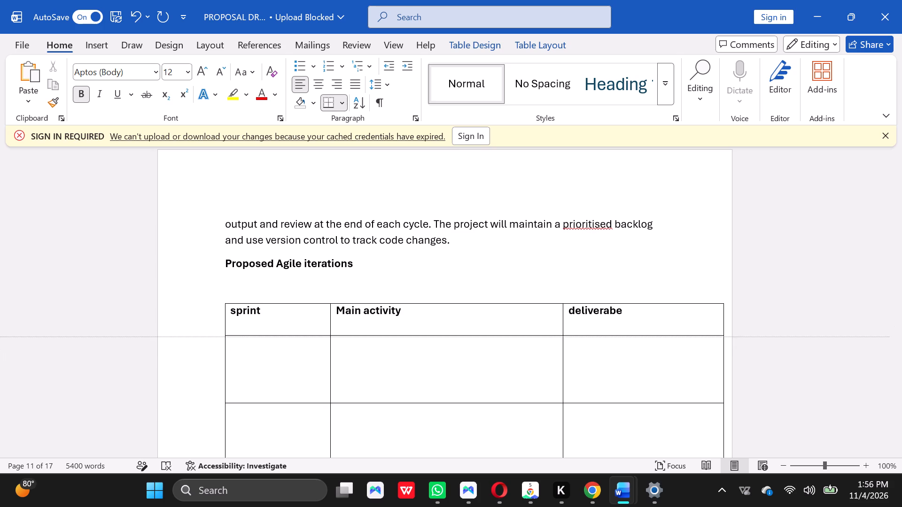
pyautogui.moveTo(328, 337); pyautogui.dragTo(331, 323)
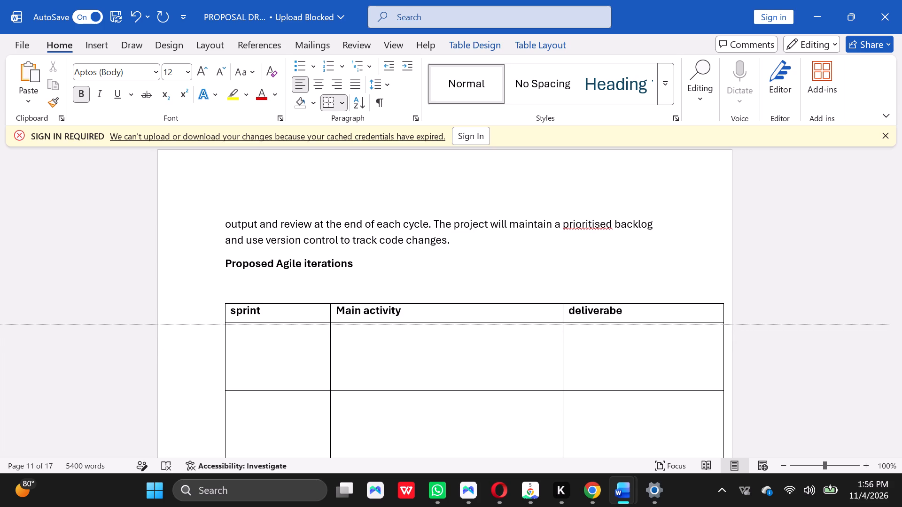
pyautogui.moveTo(331, 323); pyautogui.dragTo(331, 319)
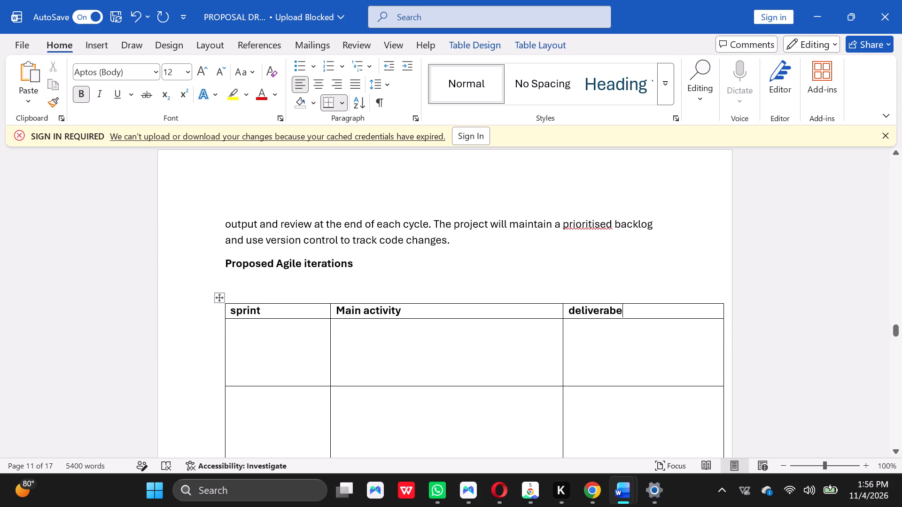
# Copy "1. Requirements and planning" from the PDF table into the sprint cell of the second row in PROPOSAL DRAFT.
pyautogui.click(255, 338)
pyautogui.click(590, 453)
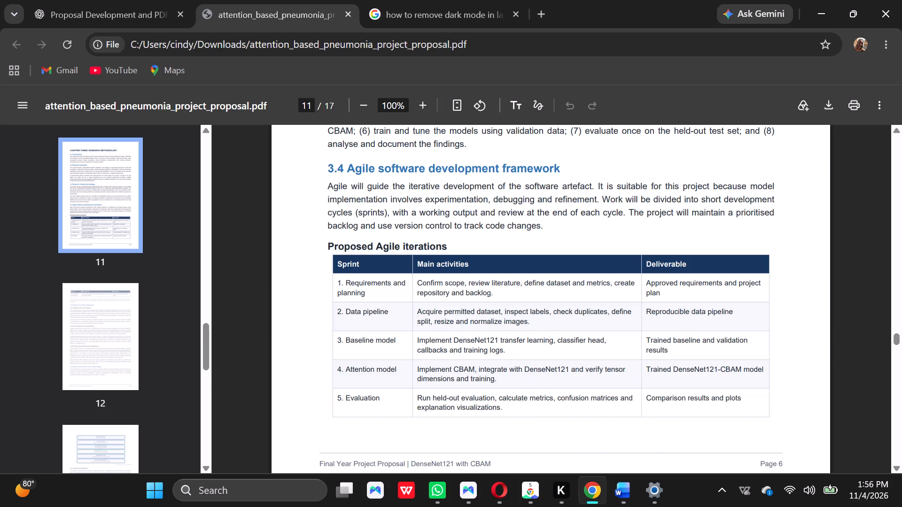
pyautogui.moveTo(367, 292); pyautogui.dragTo(336, 281)
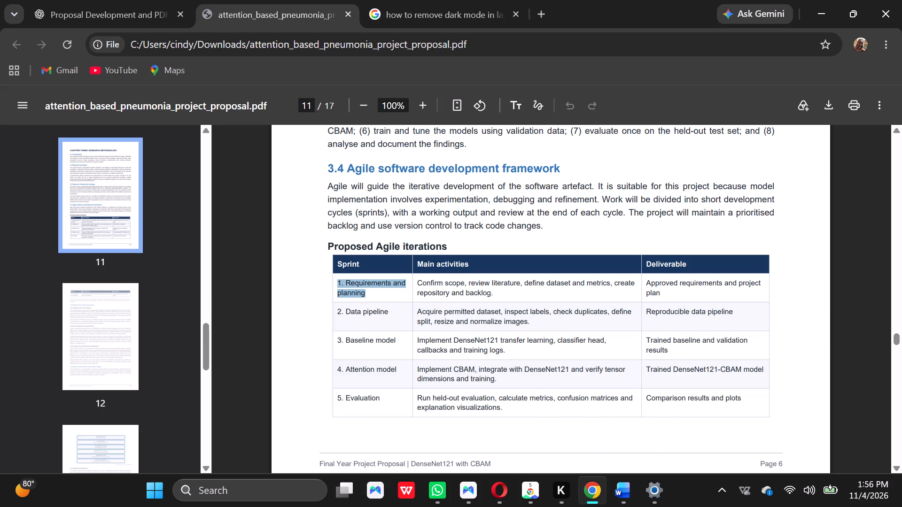
pyautogui.moveTo(336, 281); pyautogui.dragTo(334, 284)
pyautogui.hotkey('ctrl', 'c')
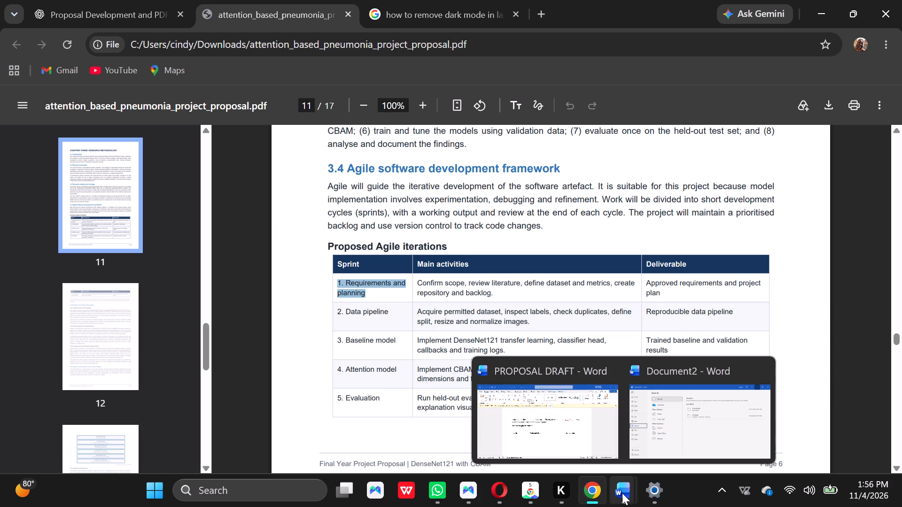
pyautogui.click(541, 388)
pyautogui.click(249, 340)
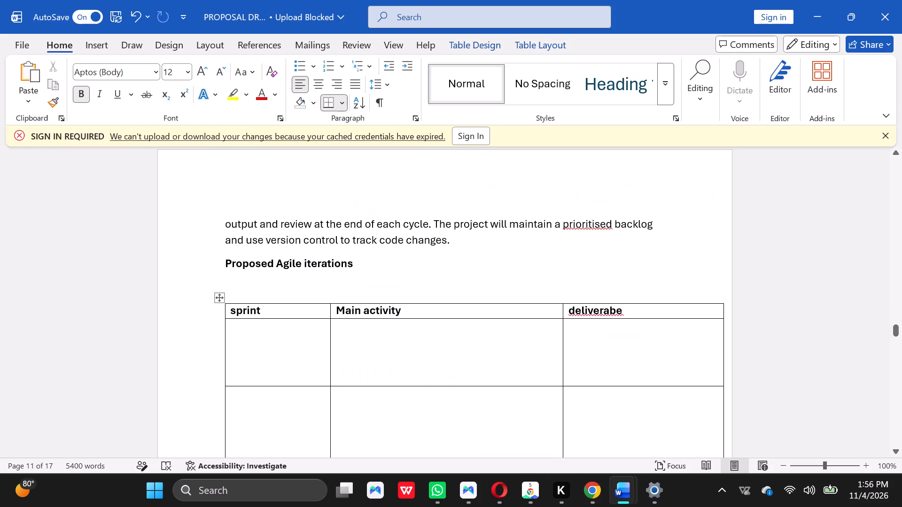
pyautogui.hotkey('ctrl', 'v')
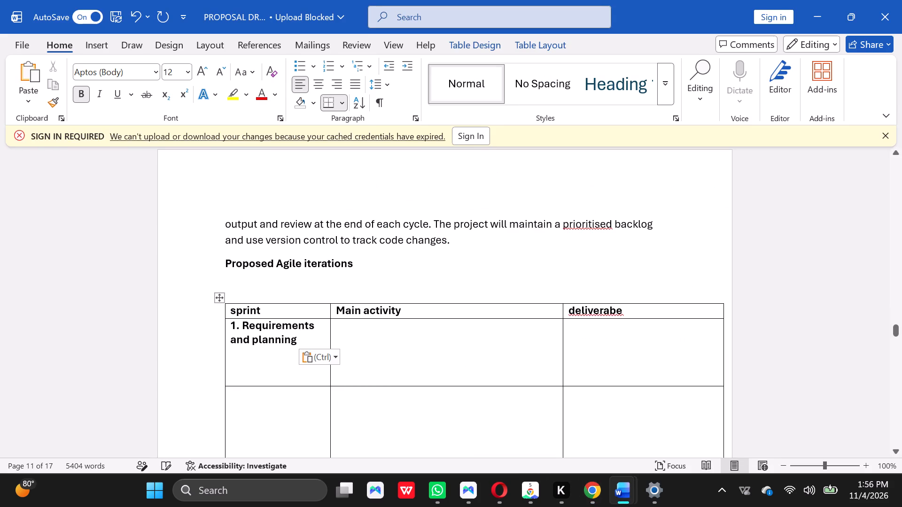
# Turn off bold in the second row's Main activity cell and for the "1. Requirements and planning" text.
pyautogui.click(383, 347)
pyautogui.click(76, 100)
pyautogui.moveTo(304, 339); pyautogui.dragTo(227, 326)
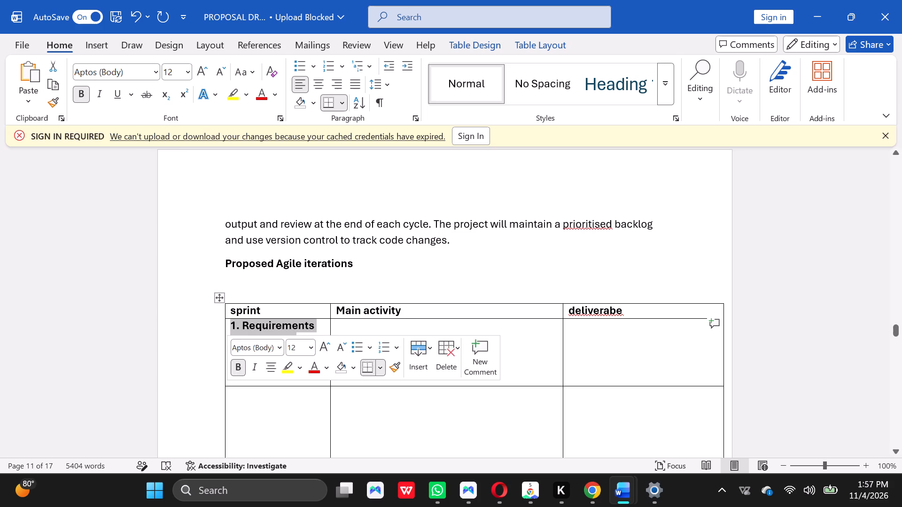
pyautogui.click(79, 91)
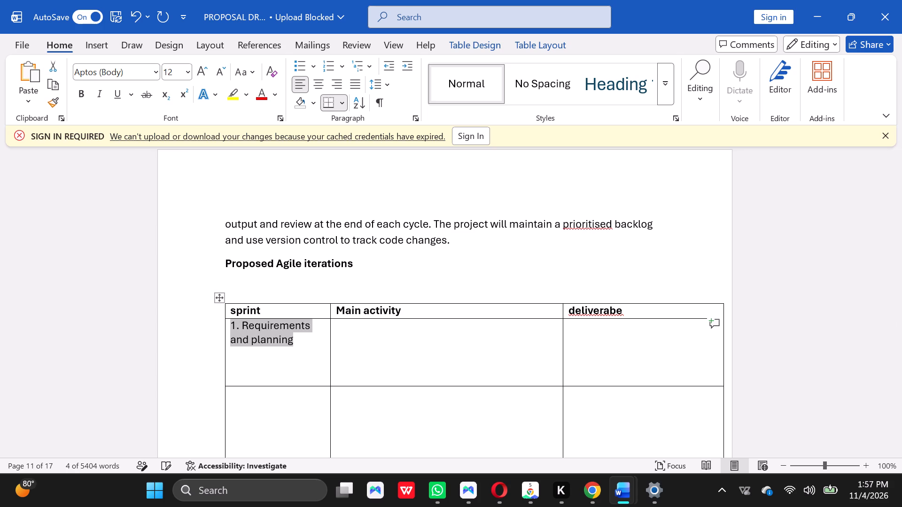
# Copy the PDF's main activities for Requirements and planning into that row's Main activity cell, with no blank line above the text.
pyautogui.click(376, 348)
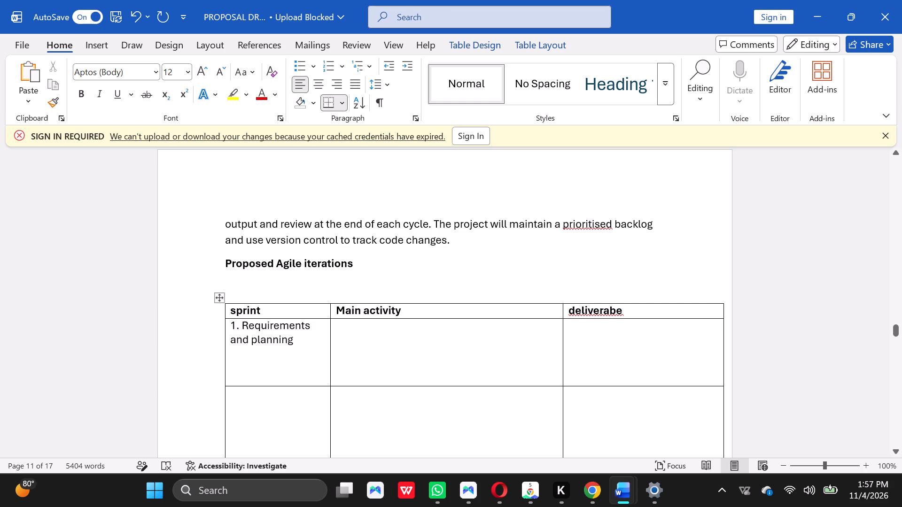
pyautogui.click(590, 432)
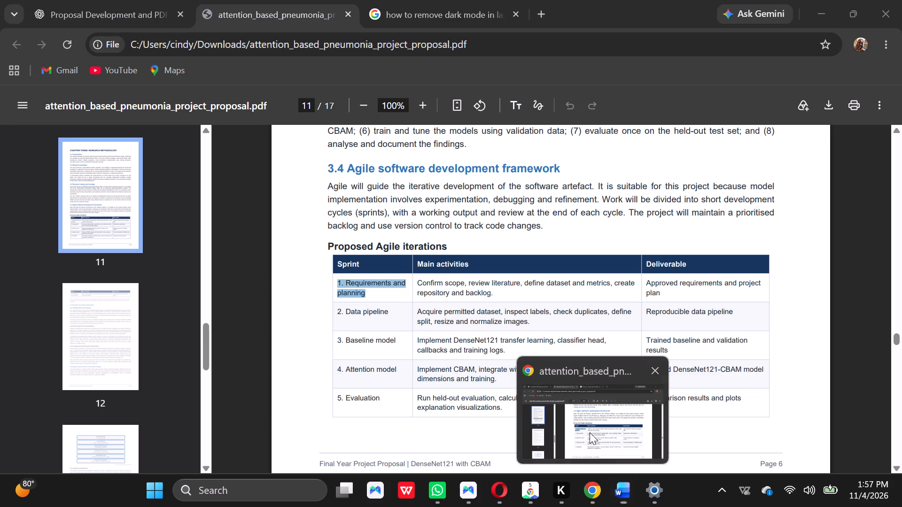
pyautogui.moveTo(518, 292); pyautogui.dragTo(507, 293)
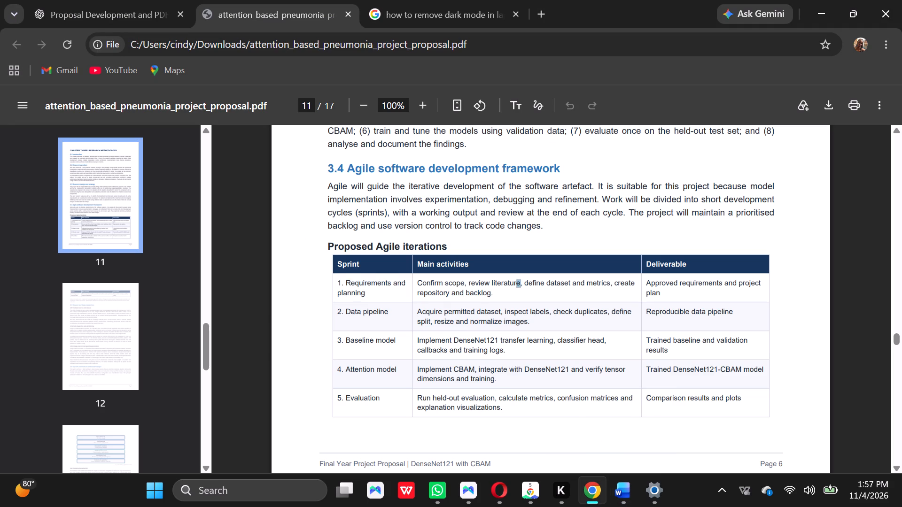
pyautogui.moveTo(507, 293); pyautogui.dragTo(502, 296)
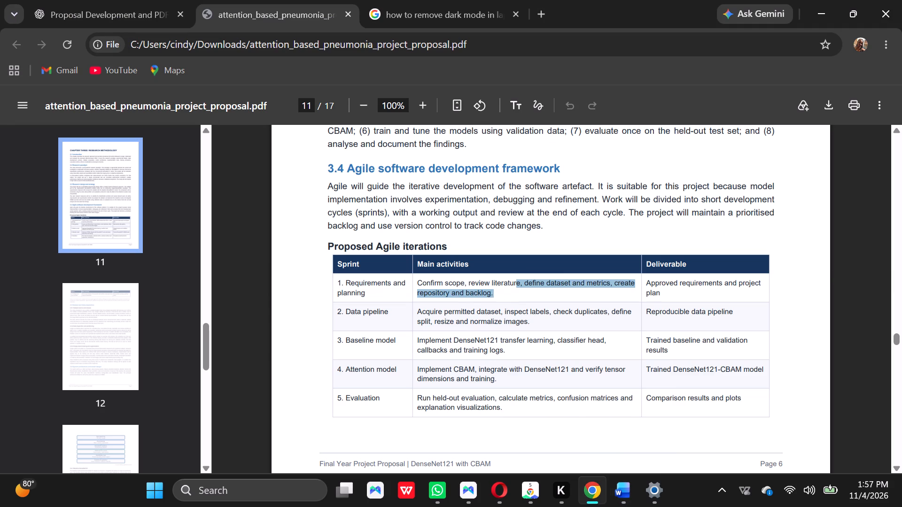
pyautogui.moveTo(502, 296); pyautogui.dragTo(517, 293)
pyautogui.click(500, 295)
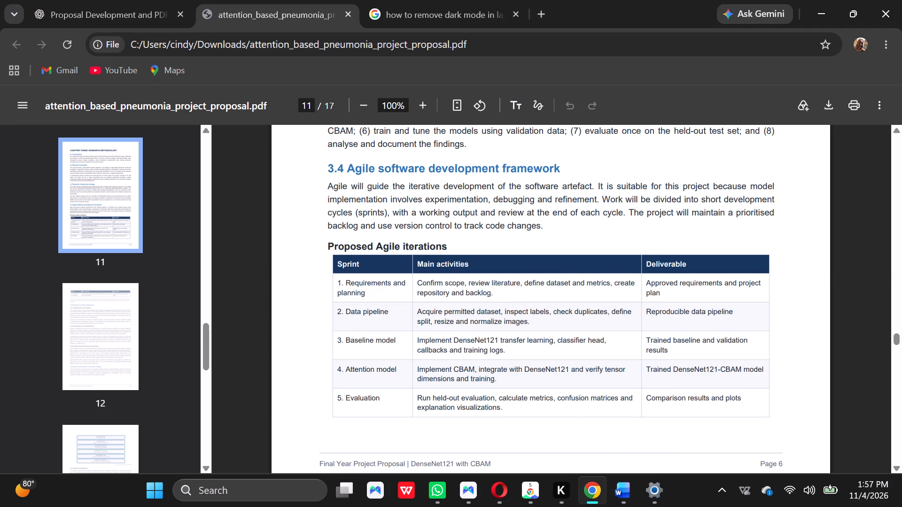
pyautogui.moveTo(497, 296); pyautogui.dragTo(427, 283)
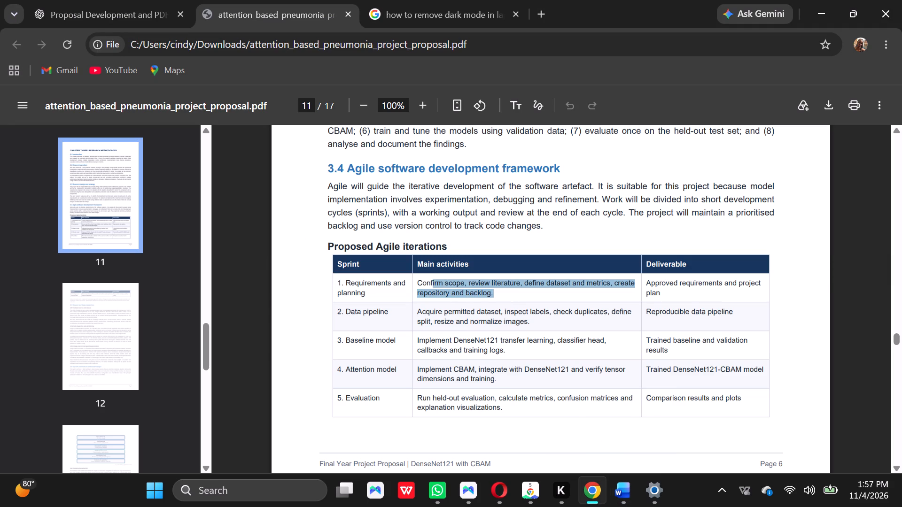
pyautogui.moveTo(427, 283); pyautogui.dragTo(416, 283)
pyautogui.hotkey('ctrl', 'c')
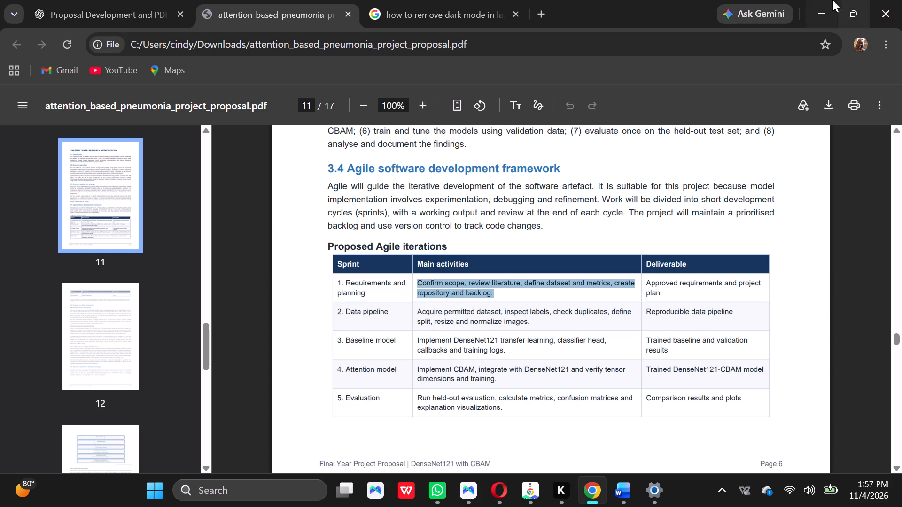
pyautogui.click(825, 0)
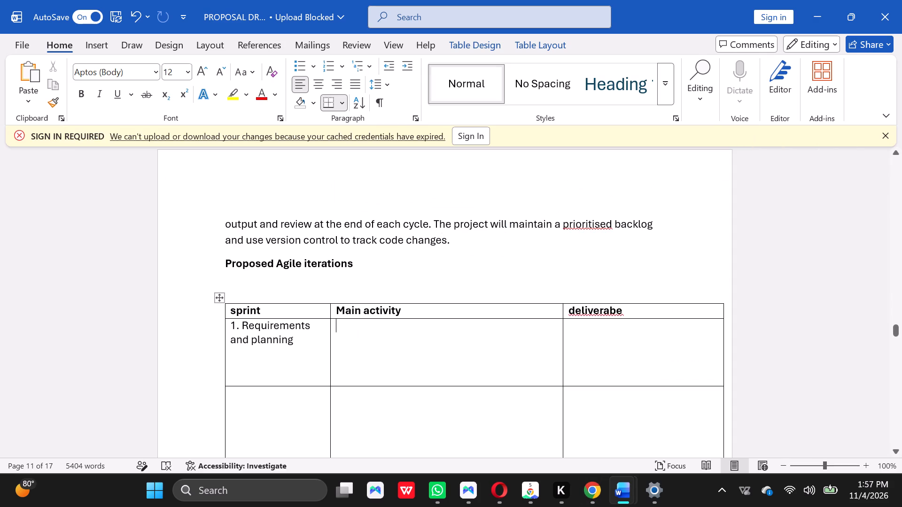
pyautogui.doubleClick(355, 335)
pyautogui.hotkey('ctrl', 'v')
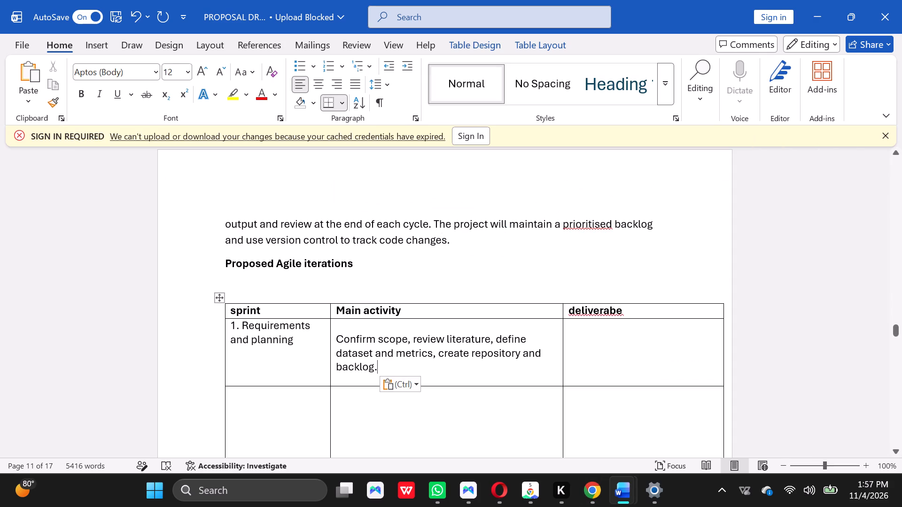
pyautogui.click(371, 329)
pyautogui.press('Delete')
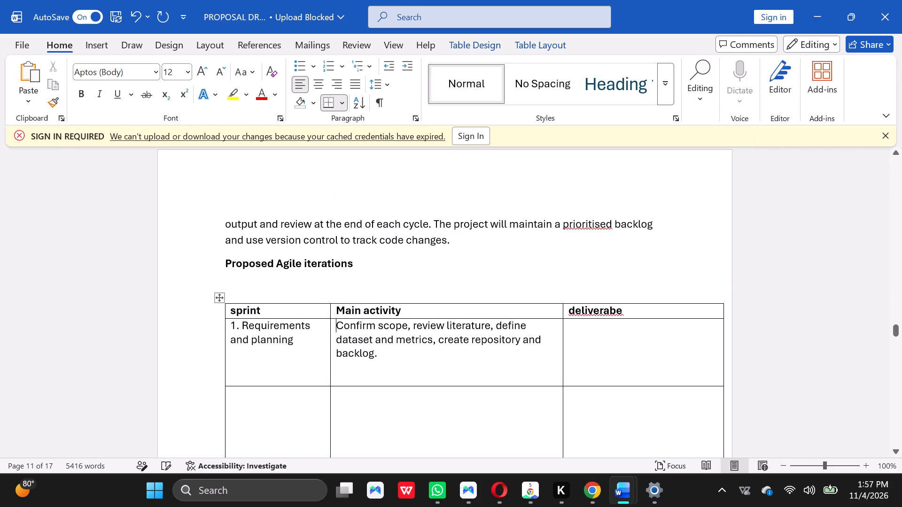
# Copy "Approved requirements and project plan" from the PDF table into the second row's deliverable cell in PROPOSAL DRAFT.
pyautogui.click(583, 333)
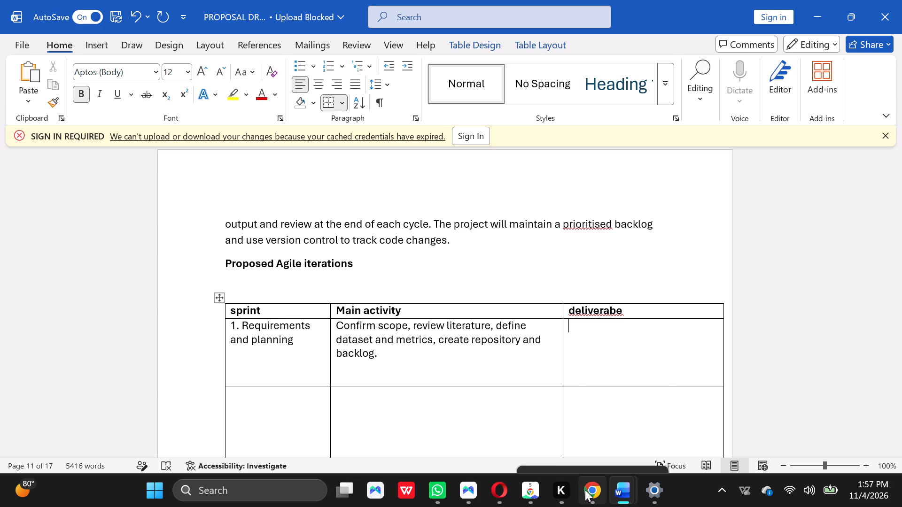
pyautogui.click(581, 430)
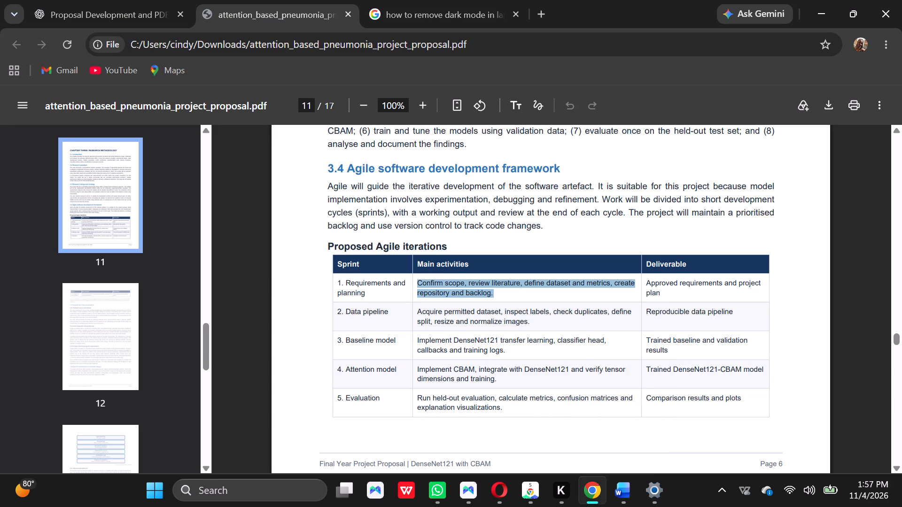
pyautogui.moveTo(667, 296); pyautogui.dragTo(655, 292)
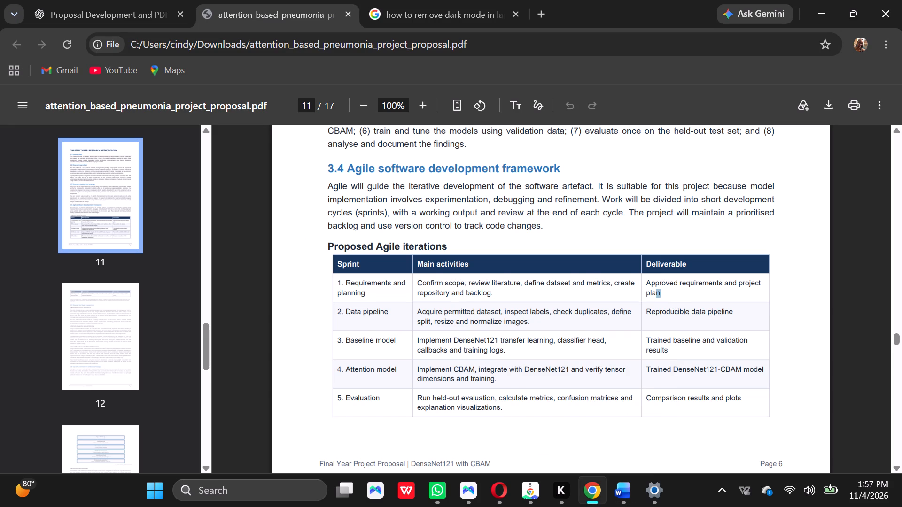
pyautogui.moveTo(655, 292); pyautogui.dragTo(642, 282)
pyautogui.hotkey('ctrl', 'c')
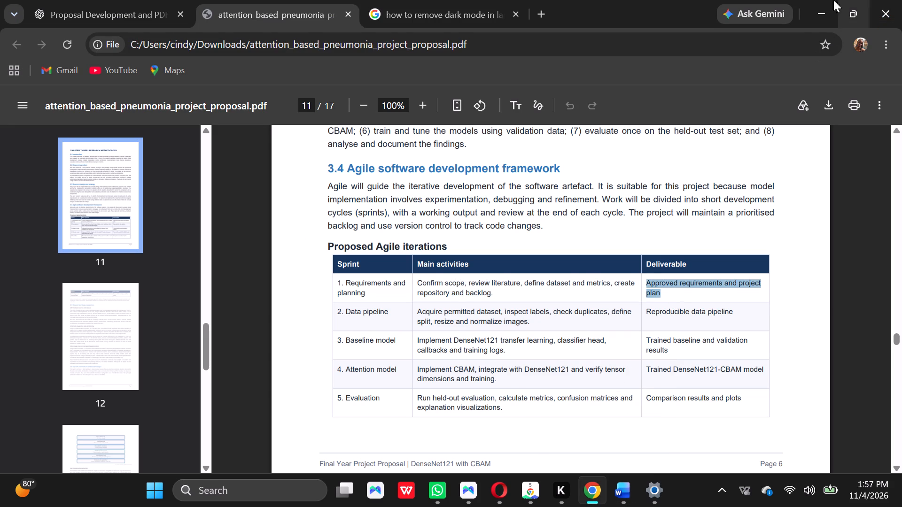
pyautogui.click(818, 0)
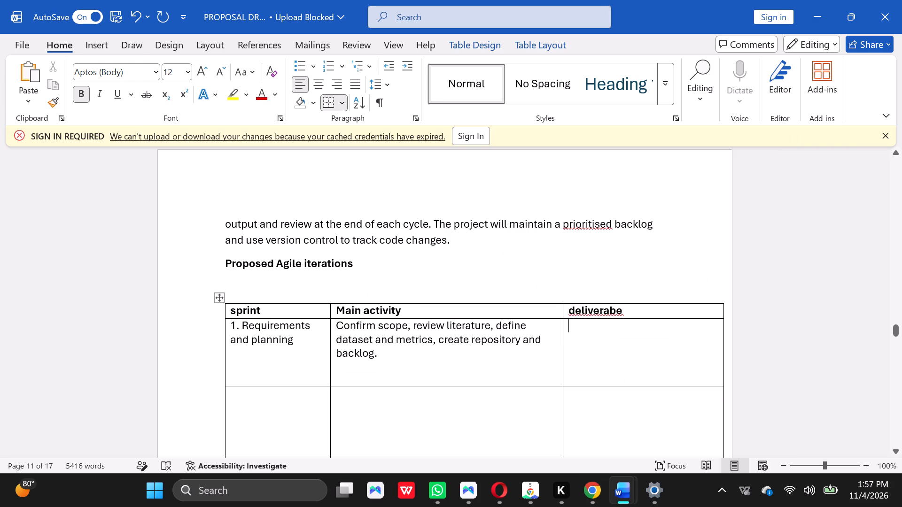
pyautogui.click(581, 335)
pyautogui.hotkey('ctrl', 'v')
# Turn off bold for the "Approved requirements and project plan" text.
pyautogui.moveTo(630, 342); pyautogui.dragTo(575, 326)
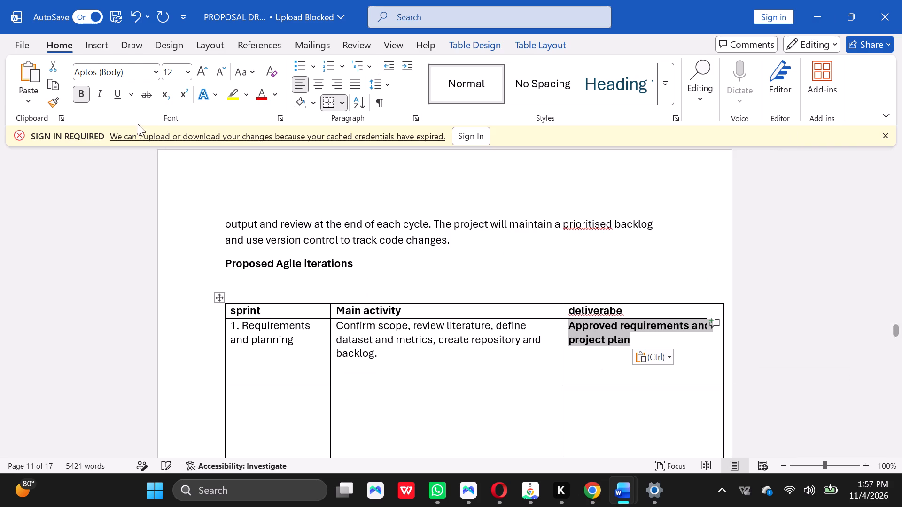
pyautogui.click(85, 93)
pyautogui.click(90, 245)
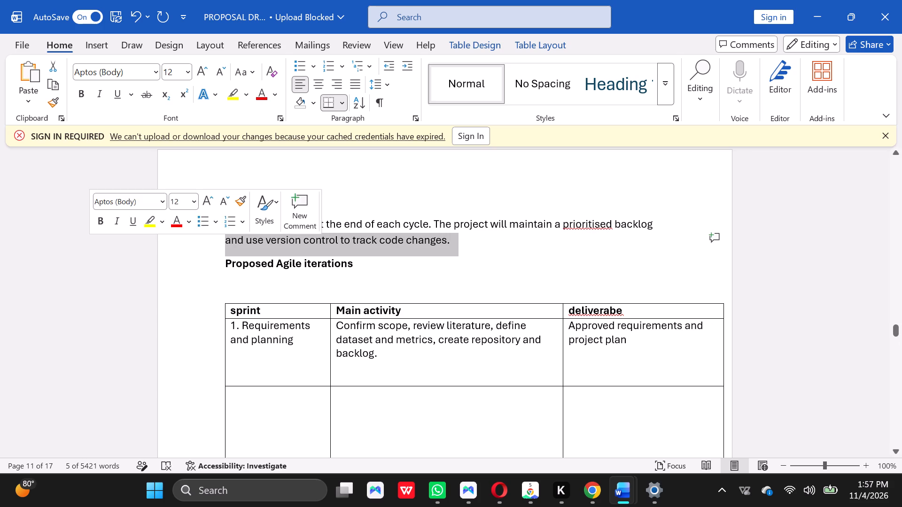
# Narrow the sprint column slightly and reduce the Requirements and planning row's height to fit its three lines of text.
pyautogui.click(328, 384)
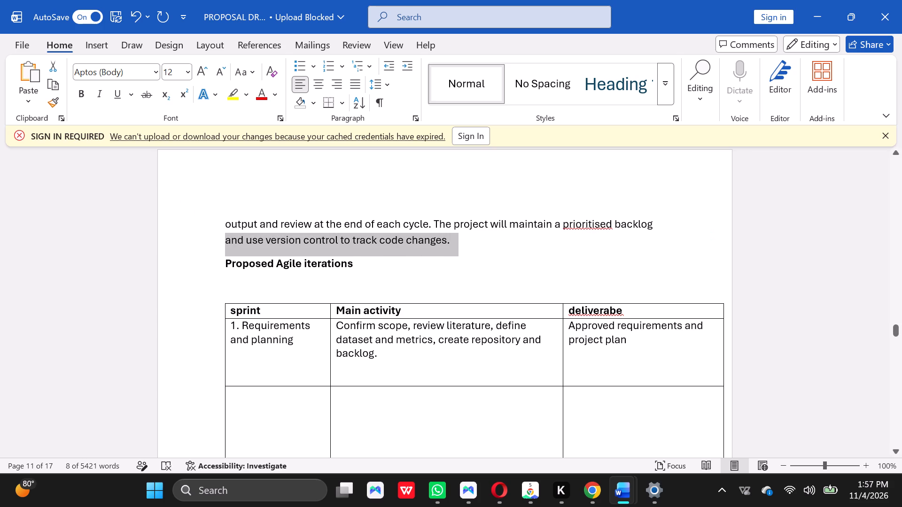
pyautogui.click(288, 393)
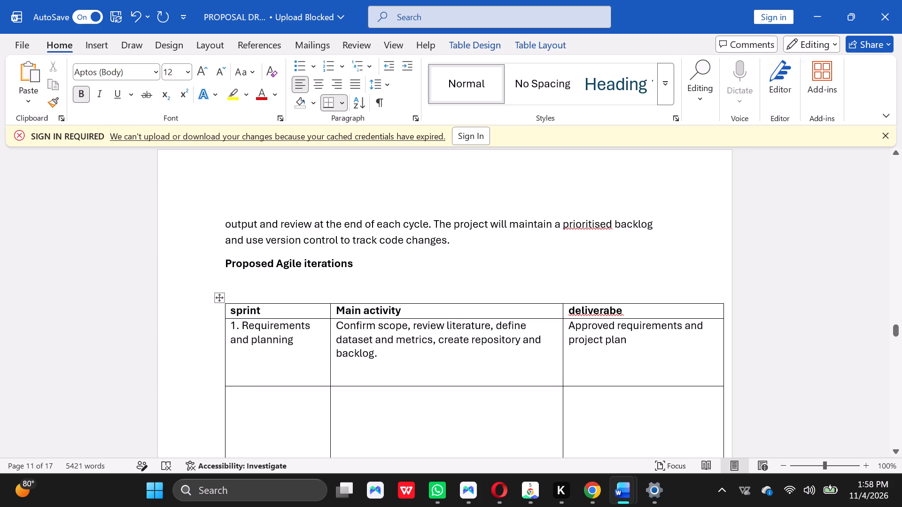
pyautogui.moveTo(329, 385); pyautogui.dragTo(327, 379)
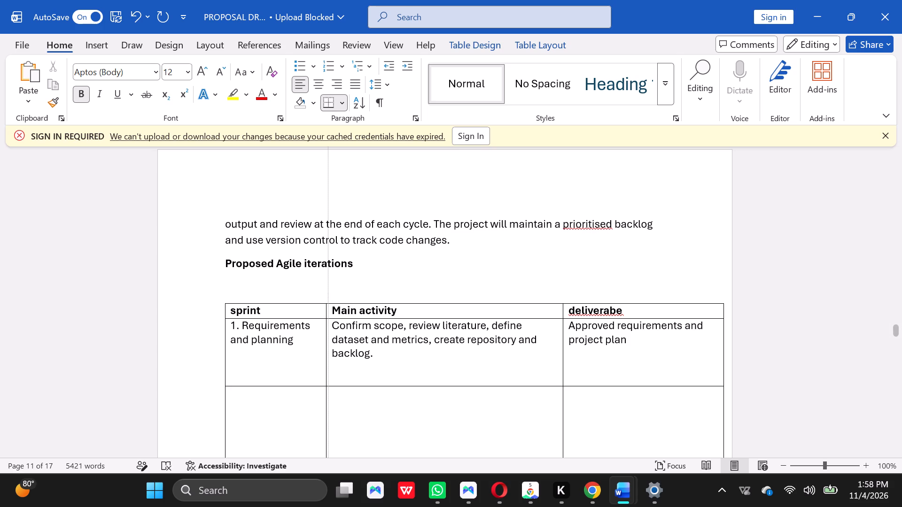
pyautogui.moveTo(327, 379); pyautogui.dragTo(327, 379)
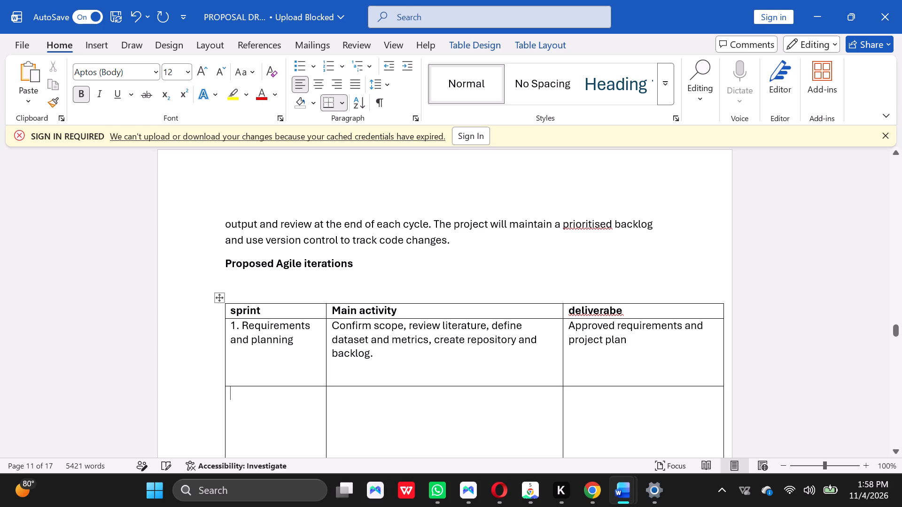
pyautogui.moveTo(327, 386); pyautogui.dragTo(327, 367)
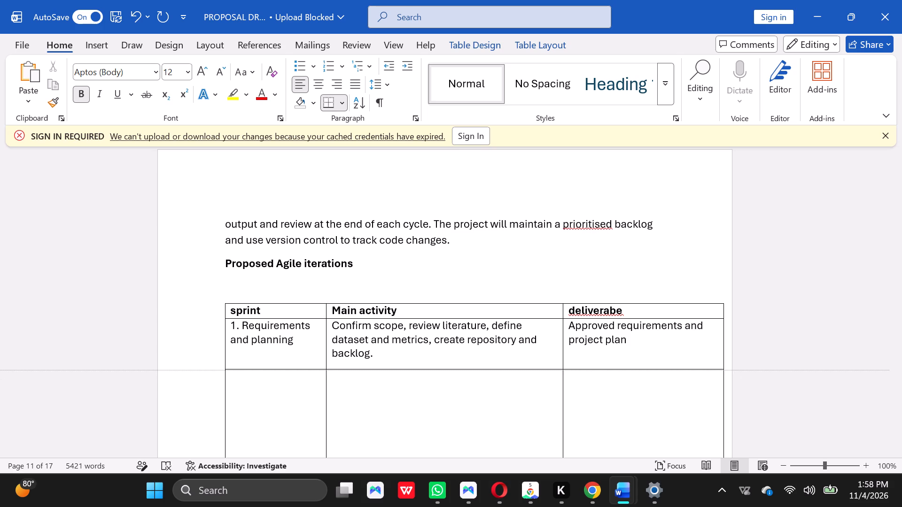
pyautogui.moveTo(327, 367); pyautogui.dragTo(327, 361)
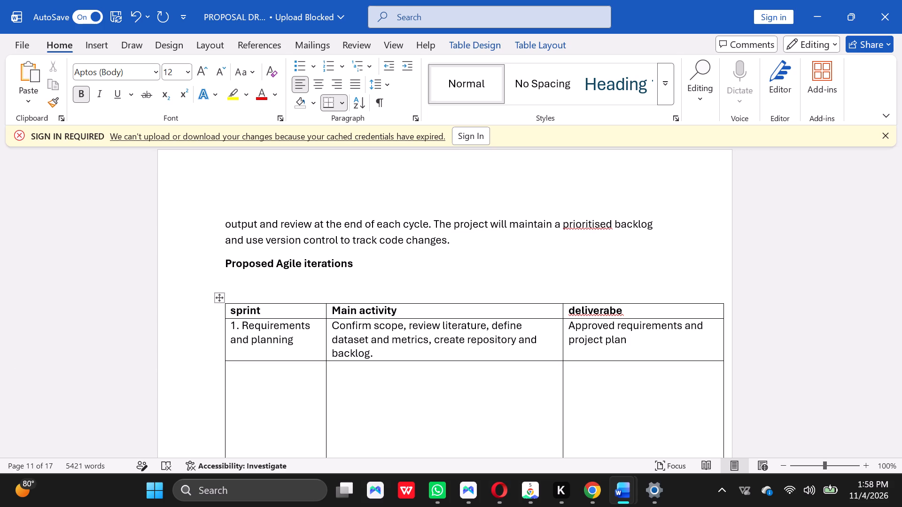
# Copy "2. Data pipeline" from the PDF table into the third row's sprint cell in PROPOSAL DRAFT.
pyautogui.click(413, 420)
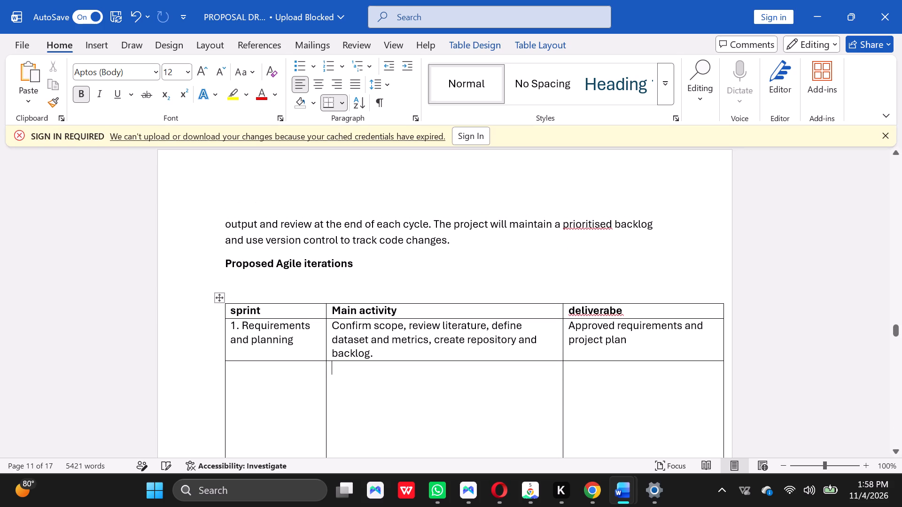
pyautogui.click(163, 406)
pyautogui.click(262, 410)
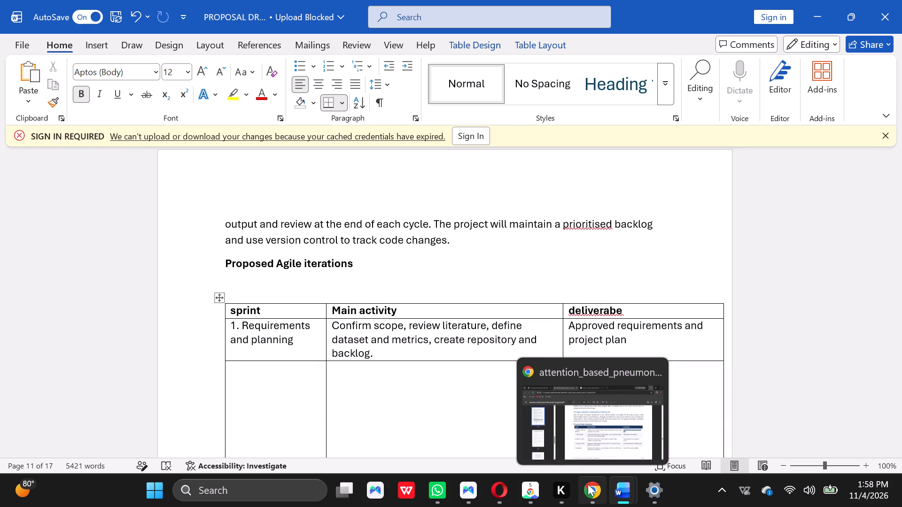
pyautogui.click(584, 437)
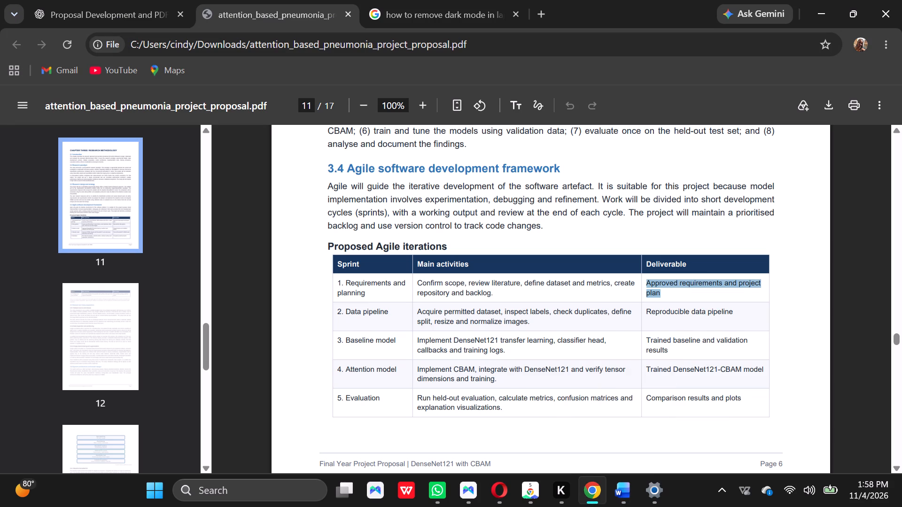
pyautogui.moveTo(393, 315); pyautogui.dragTo(332, 312)
pyautogui.hotkey('ctrl', 'c')
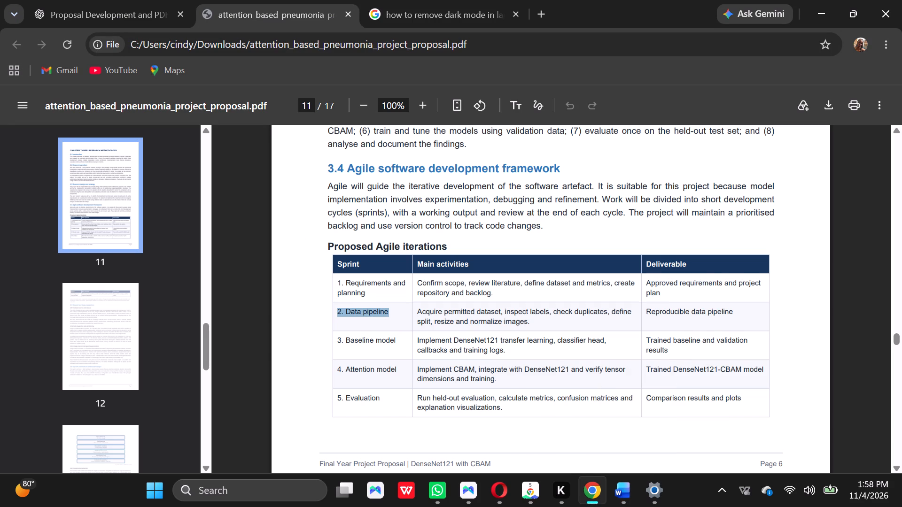
pyautogui.click(817, 0)
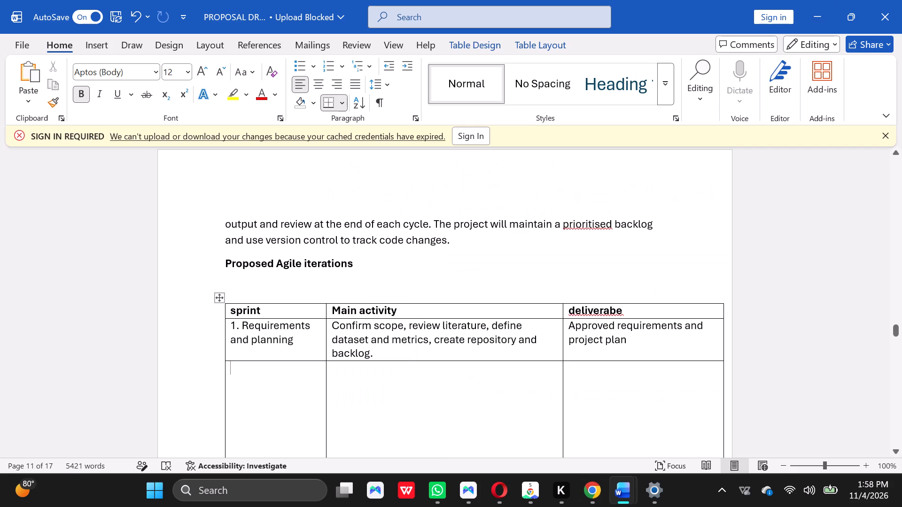
pyautogui.click(258, 369)
pyautogui.hotkey('ctrl', 'c')
pyautogui.hotkey('ctrl', 'v')
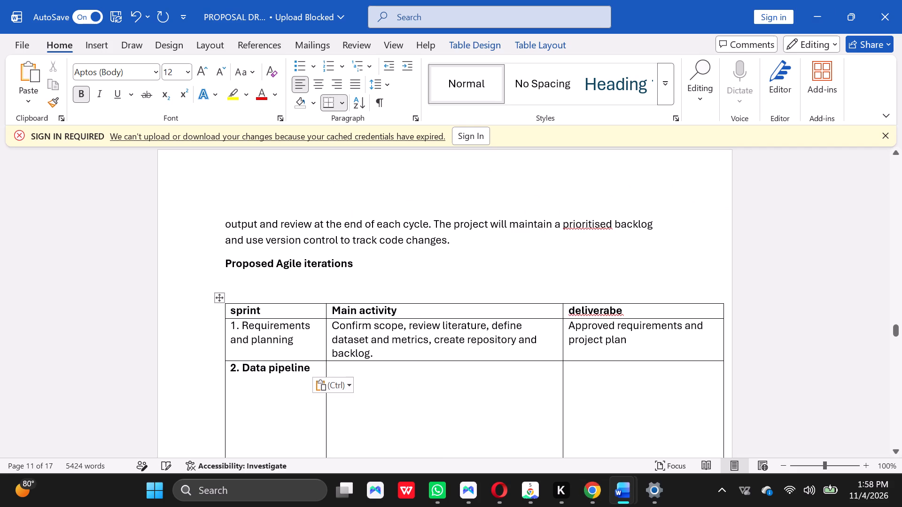
# Turn off bold for the "2. Data pipeline" text.
pyautogui.click(79, 94)
pyautogui.moveTo(311, 372); pyautogui.dragTo(241, 368)
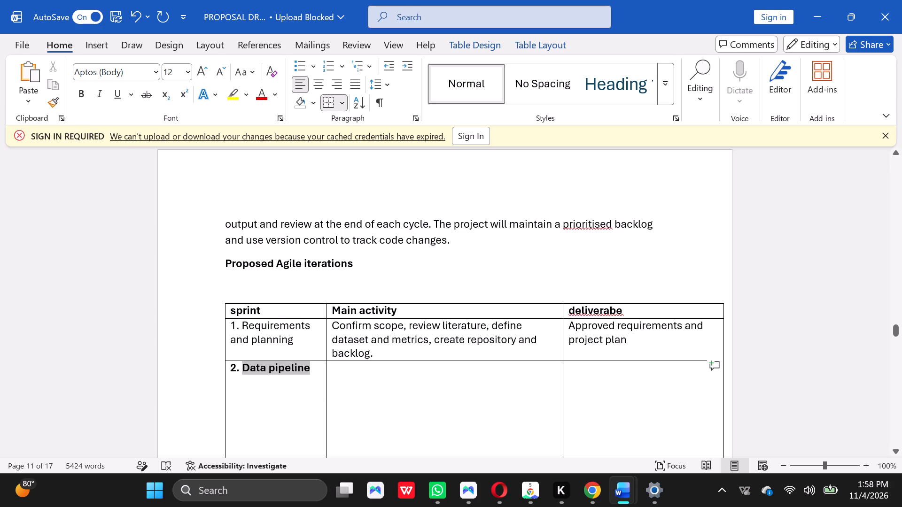
pyautogui.moveTo(241, 368); pyautogui.dragTo(229, 369)
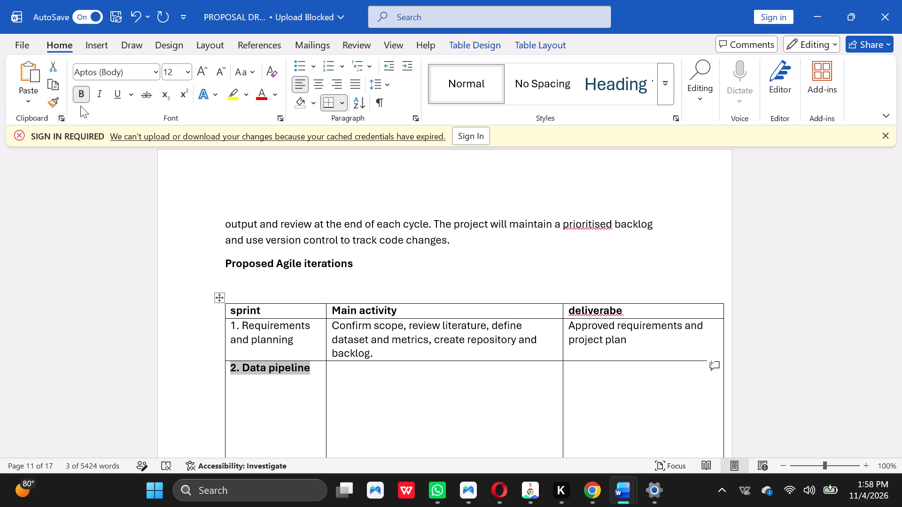
pyautogui.click(79, 91)
pyautogui.click(63, 219)
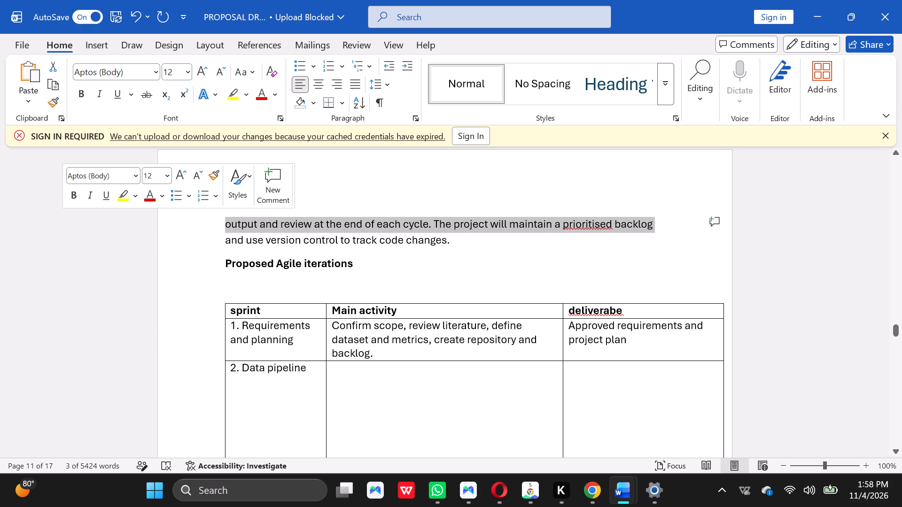
# Copy "Acquire permitted dataset, inspect labels, check duplicates, define split, resize and normalize images." from the PDF into the Data pipeline row's Main activity cell, unbolded.
pyautogui.click(352, 370)
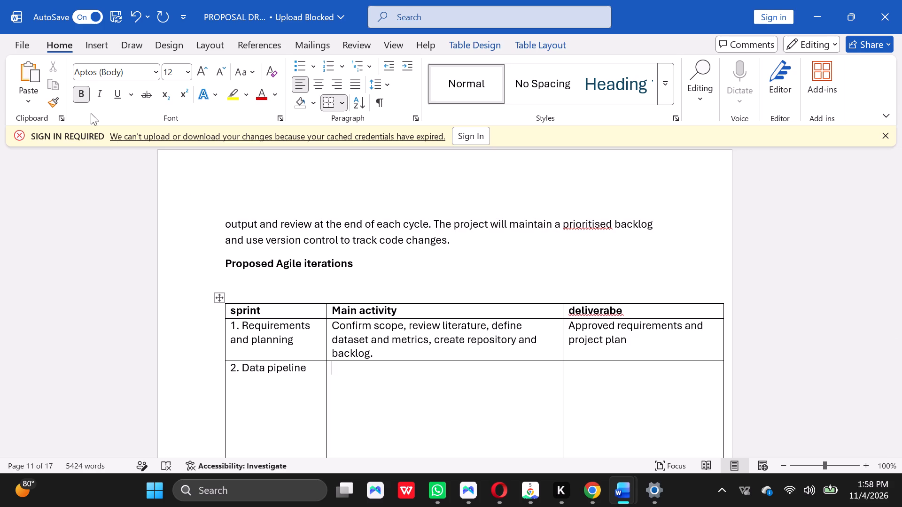
pyautogui.click(82, 97)
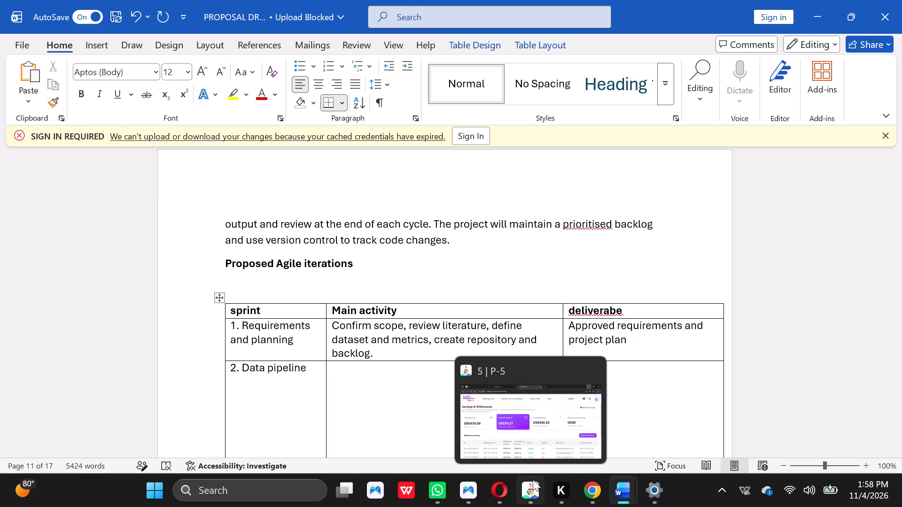
pyautogui.click(587, 422)
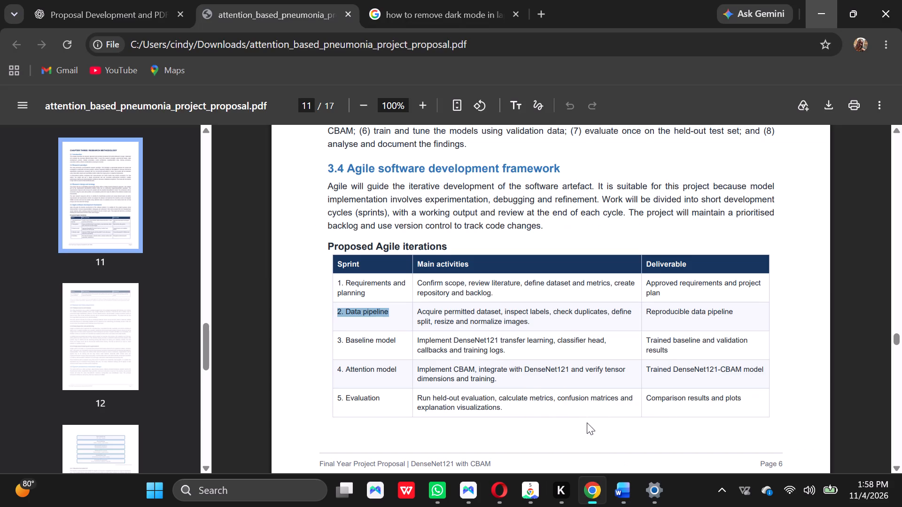
pyautogui.moveTo(542, 319); pyautogui.dragTo(483, 315)
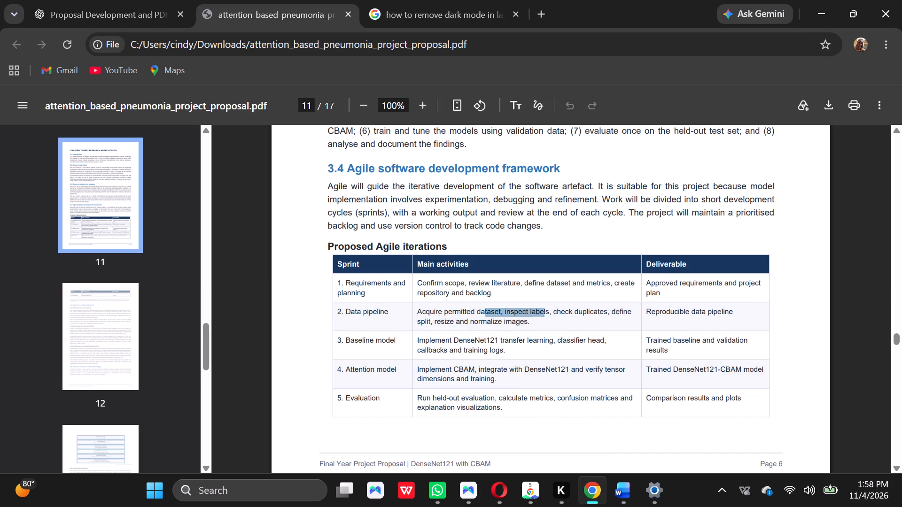
pyautogui.moveTo(483, 315); pyautogui.dragTo(526, 327)
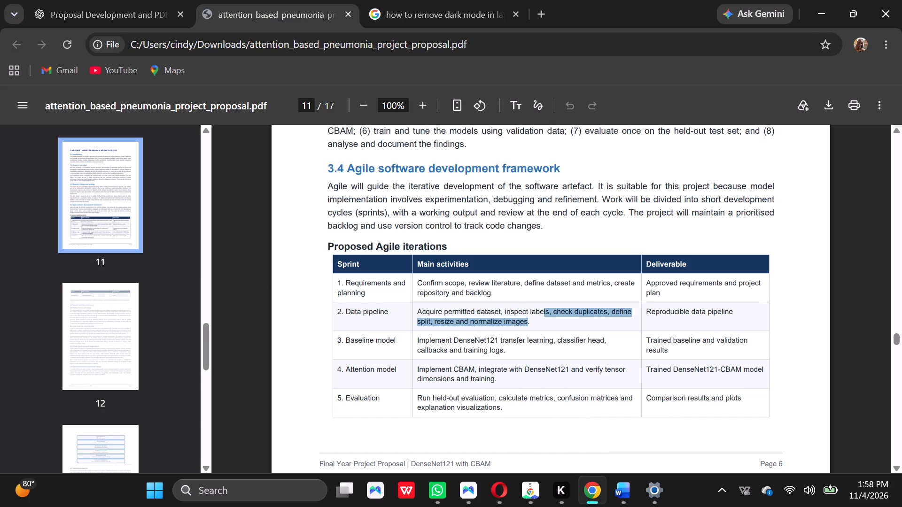
pyautogui.click(544, 323)
pyautogui.moveTo(544, 324); pyautogui.dragTo(476, 313)
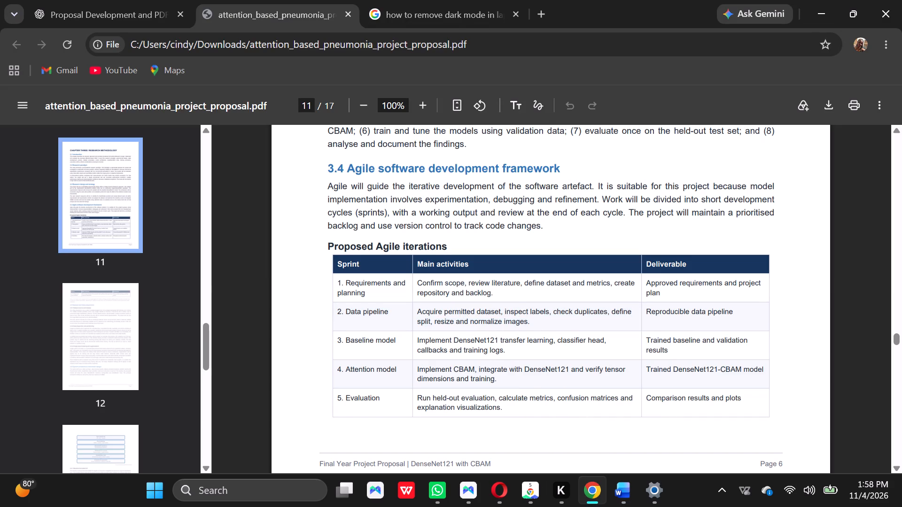
pyautogui.moveTo(533, 321); pyautogui.dragTo(419, 314)
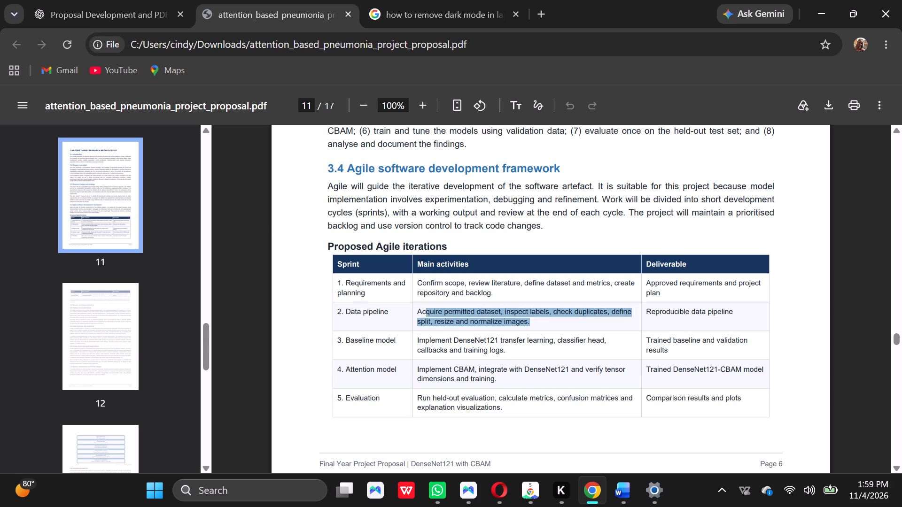
pyautogui.moveTo(419, 314); pyautogui.dragTo(413, 314)
pyautogui.hotkey('ctrl', 'c')
pyautogui.click(808, 6)
pyautogui.click(375, 373)
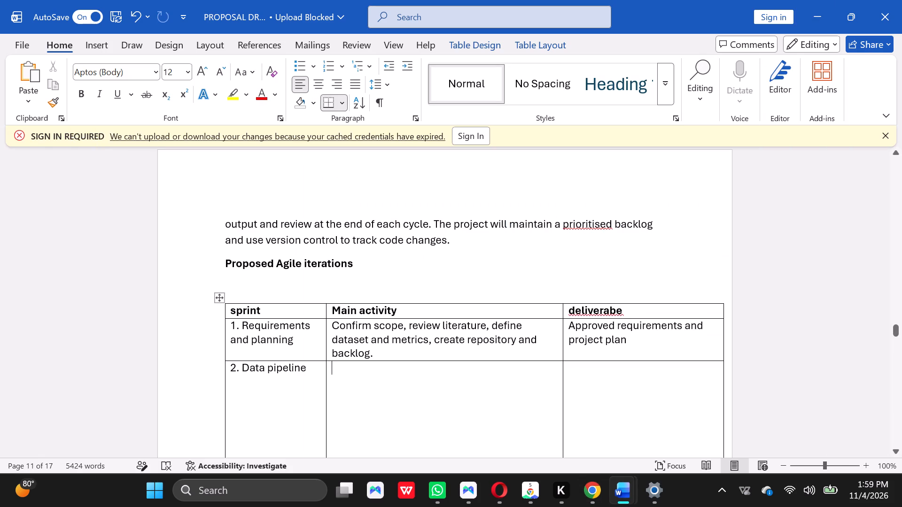
pyautogui.hotkey('ctrl', 'v')
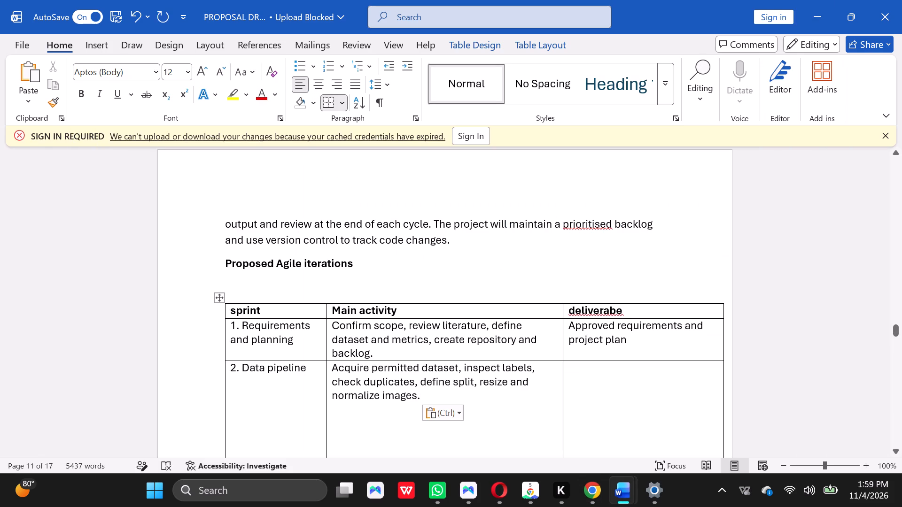
# Copy "Reproducible data pipeline" from the PDF table into the Data pipeline row's deliverable cell as non-bold text.
pyautogui.click(607, 374)
pyautogui.click(86, 90)
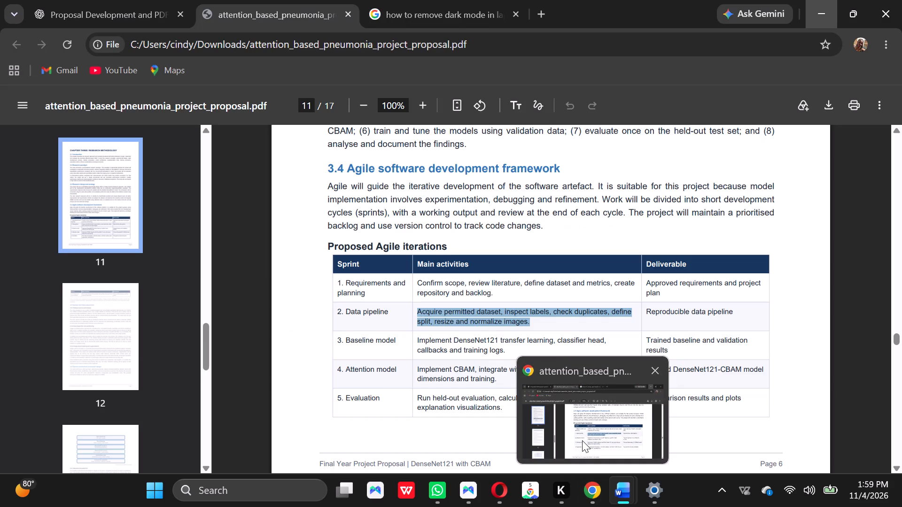
pyautogui.click(582, 440)
pyautogui.click(735, 322)
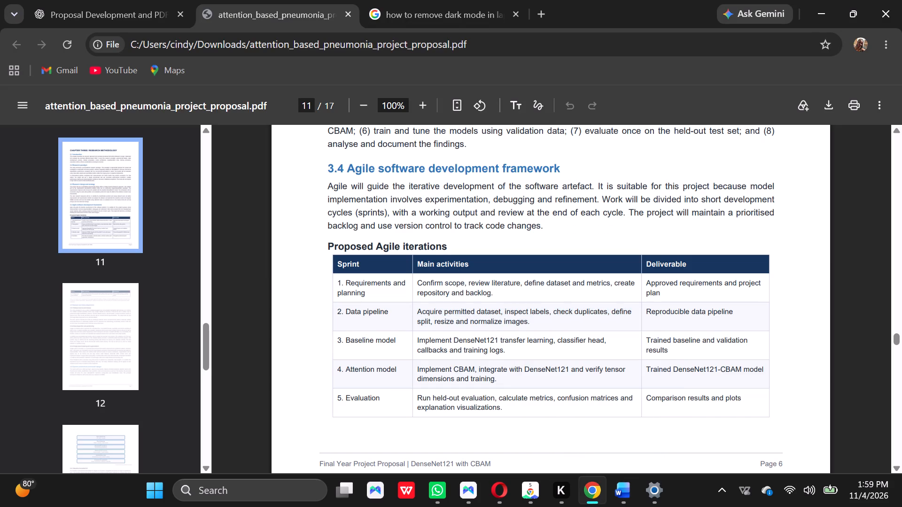
pyautogui.moveTo(738, 314); pyautogui.dragTo(645, 312)
pyautogui.hotkey('ctrl', 'c')
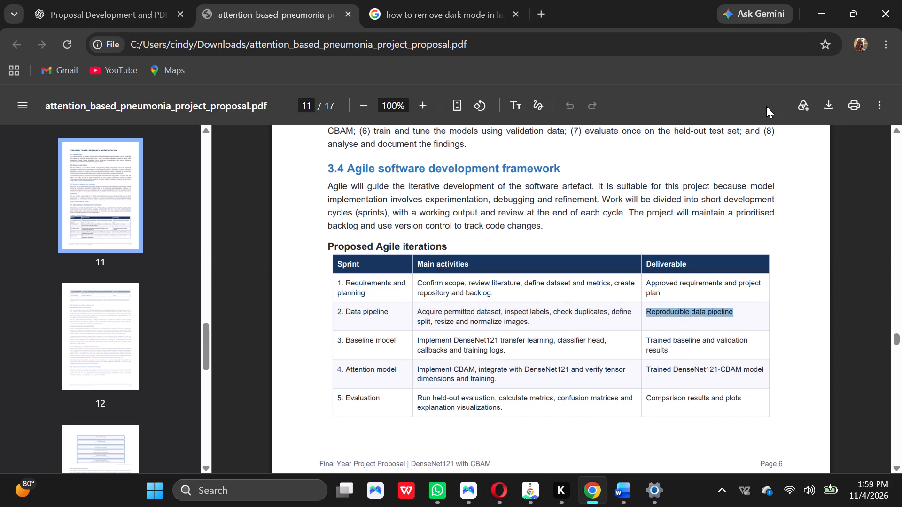
pyautogui.click(814, 8)
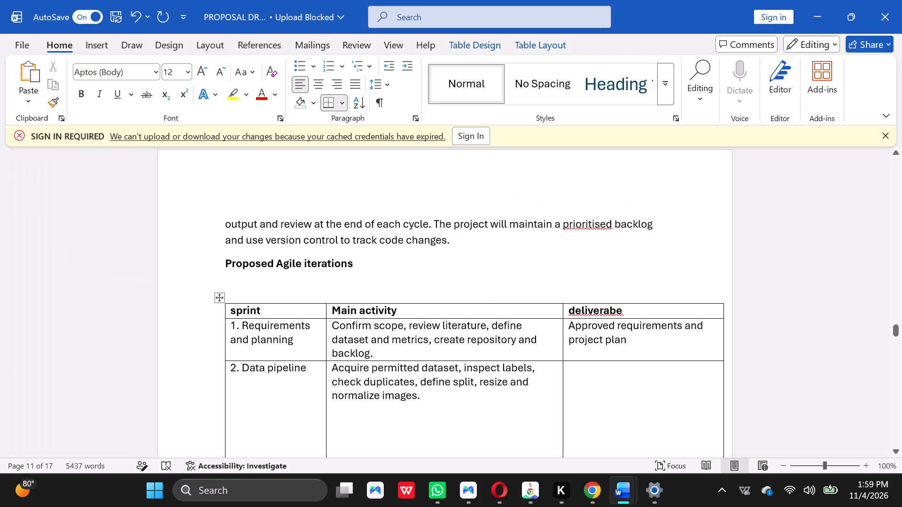
pyautogui.click(595, 374)
pyautogui.hotkey('ctrl', 'v')
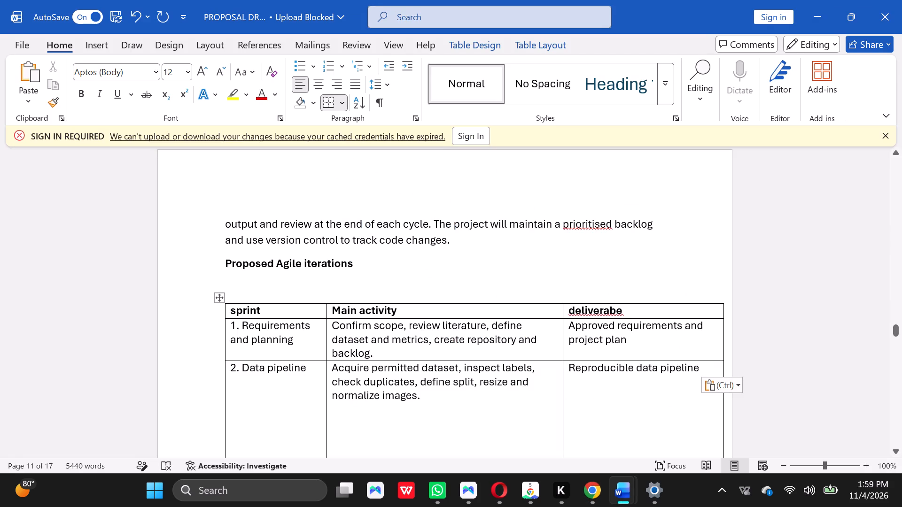
# Reduce the Data pipeline row's height to fit its three lines of text.
pyautogui.click(898, 448)
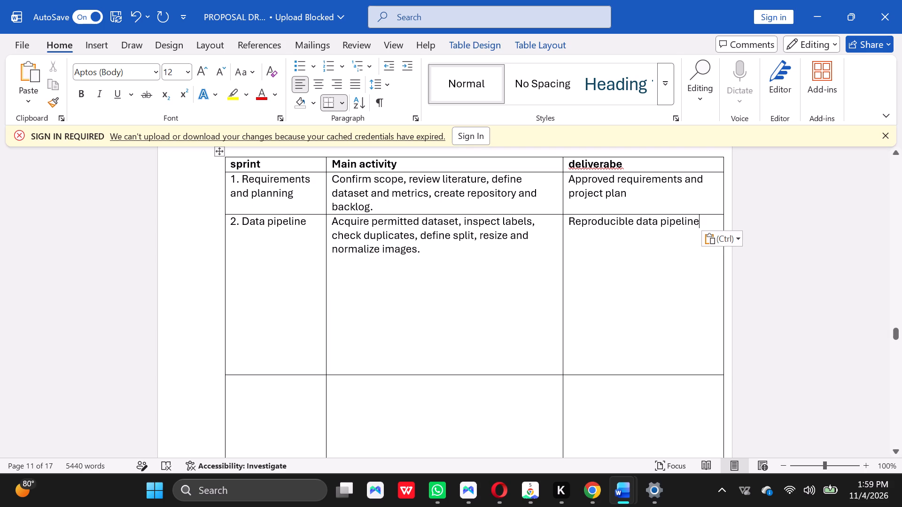
pyautogui.moveTo(593, 375); pyautogui.dragTo(572, 269)
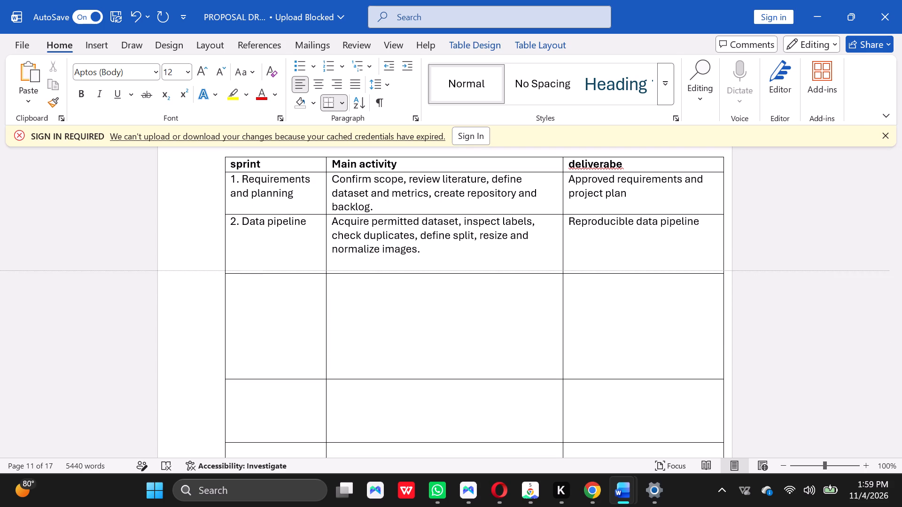
pyautogui.moveTo(572, 269); pyautogui.dragTo(570, 259)
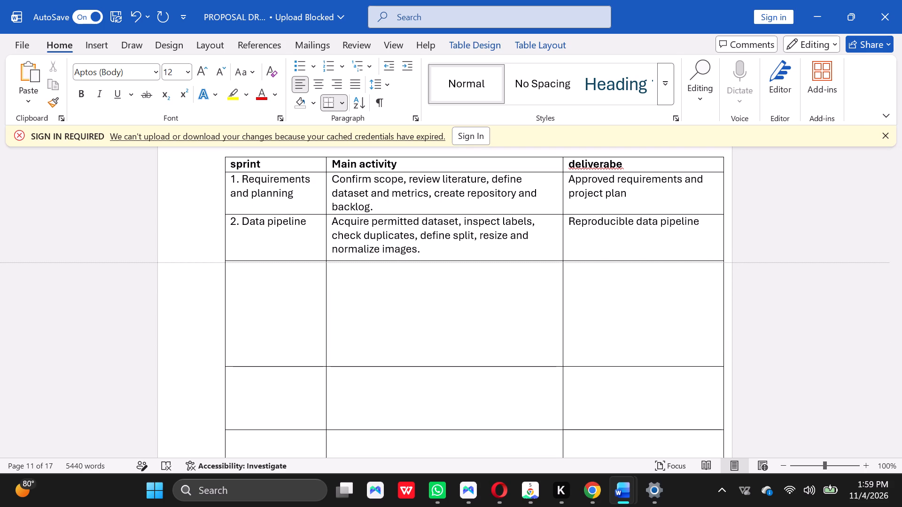
pyautogui.moveTo(570, 259); pyautogui.dragTo(569, 257)
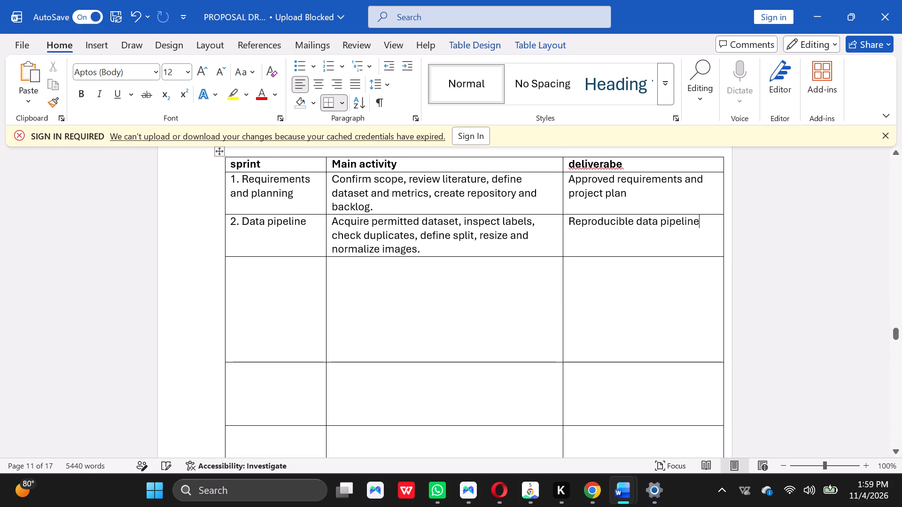
# Correct the spelling of the table's third column heading to "deliverable".
pyautogui.click(616, 162)
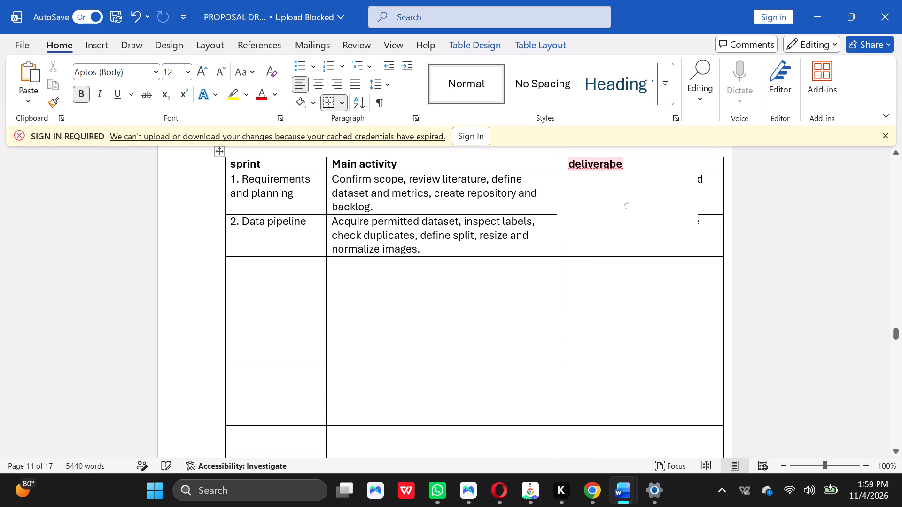
pyautogui.press('l')
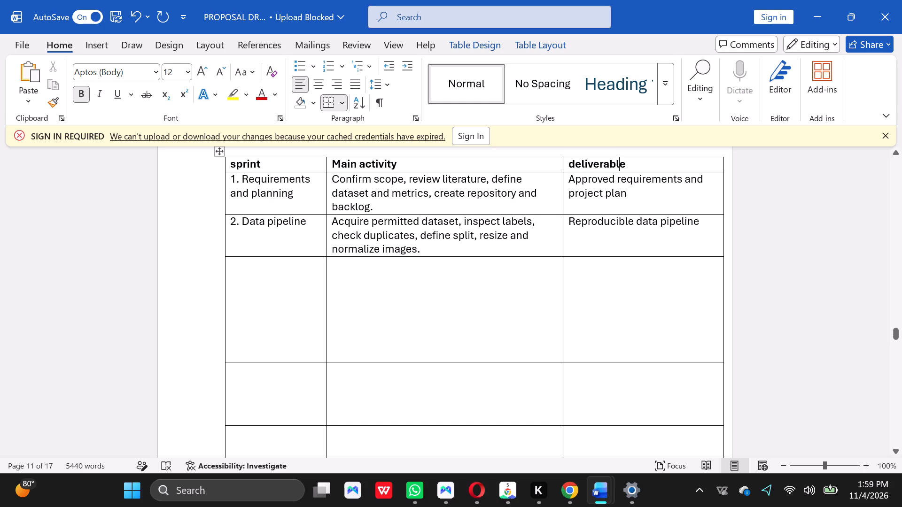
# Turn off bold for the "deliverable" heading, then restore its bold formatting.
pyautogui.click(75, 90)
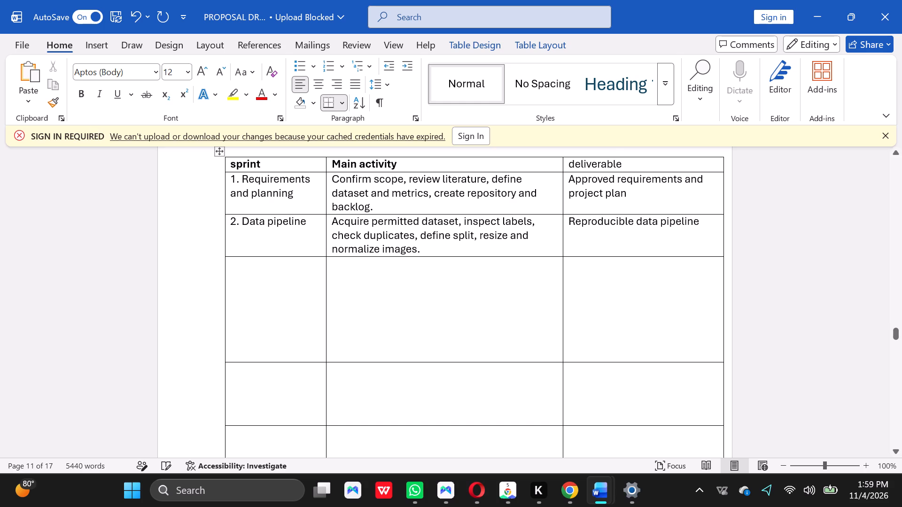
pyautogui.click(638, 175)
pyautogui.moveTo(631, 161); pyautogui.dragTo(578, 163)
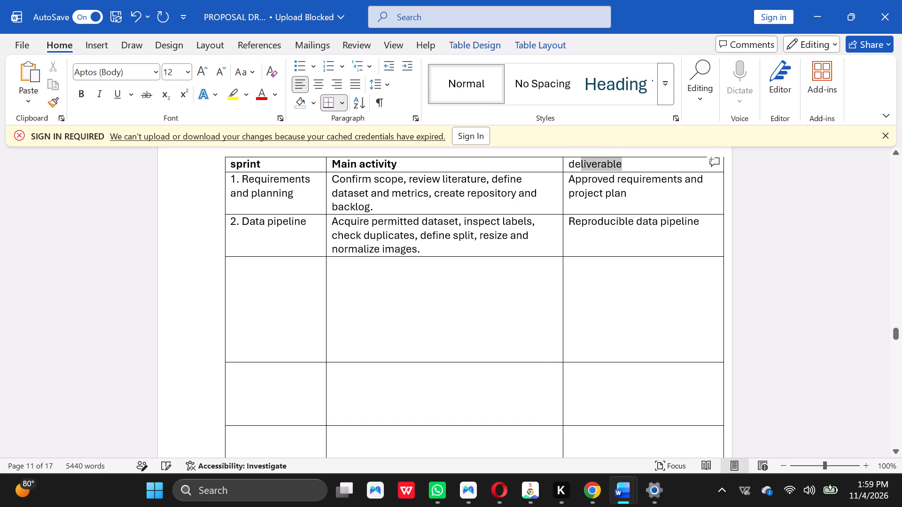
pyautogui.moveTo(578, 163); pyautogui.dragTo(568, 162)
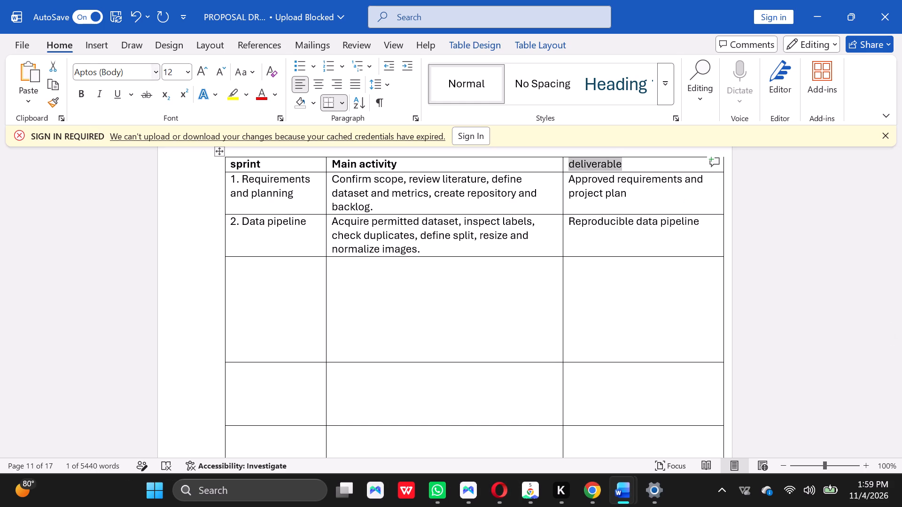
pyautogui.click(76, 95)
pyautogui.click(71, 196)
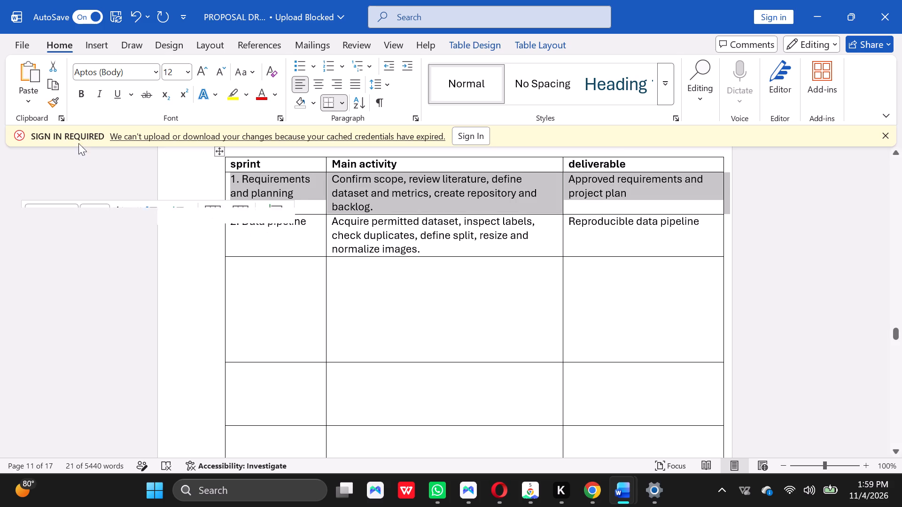
# Copy "3. Baseline model" from the PDF table into the third sprint row's first cell as non-bold text.
pyautogui.click(281, 290)
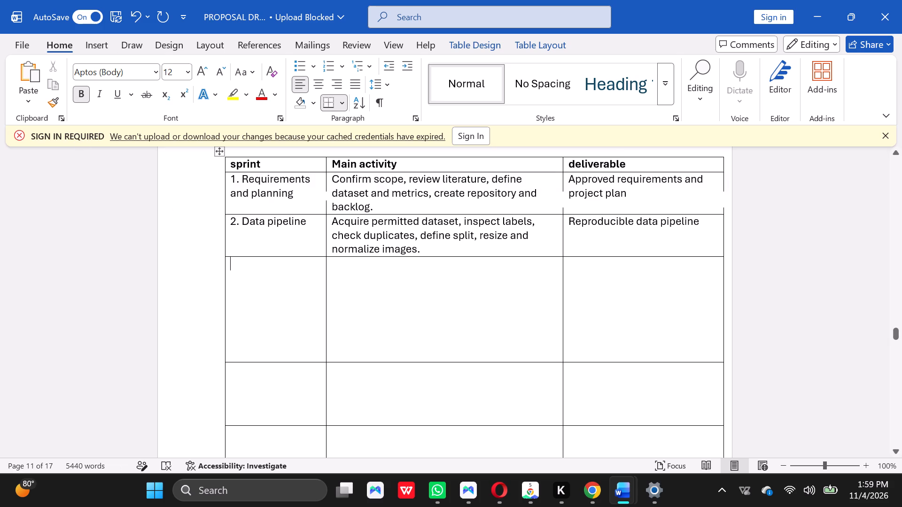
pyautogui.click(80, 95)
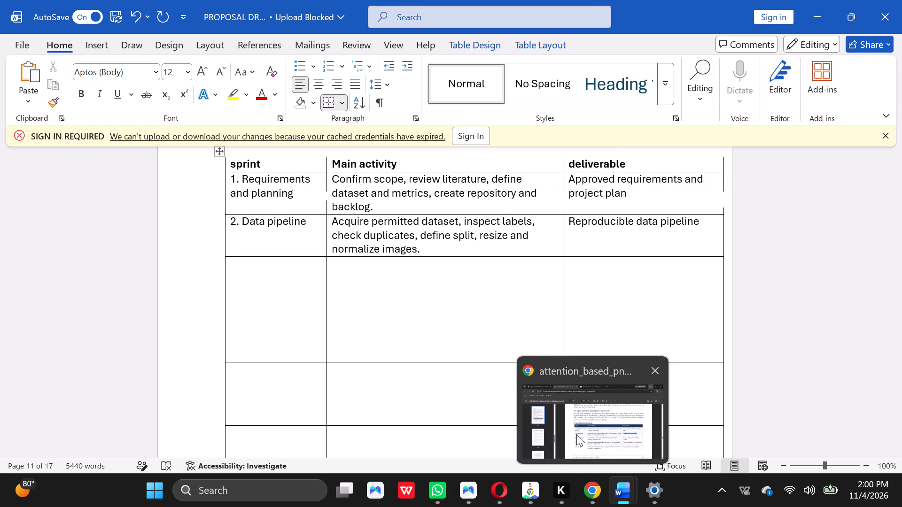
pyautogui.click(576, 434)
pyautogui.moveTo(400, 345); pyautogui.dragTo(365, 341)
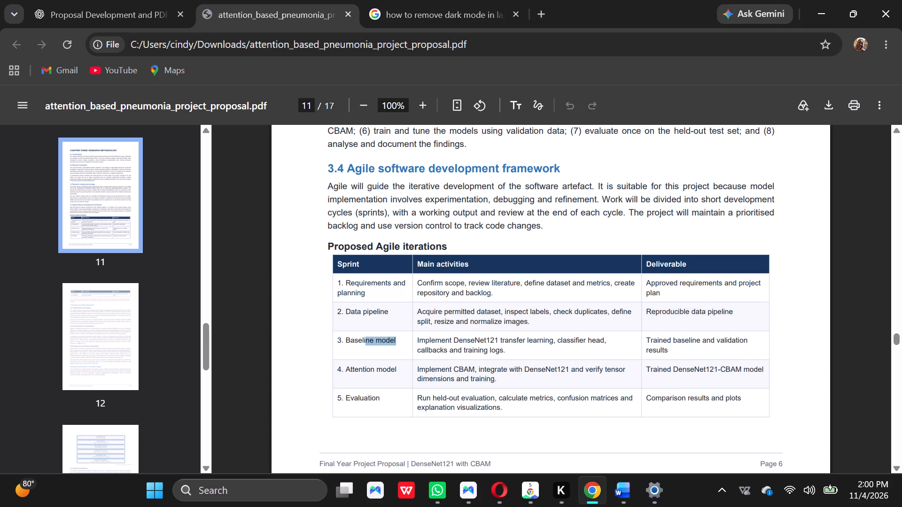
pyautogui.moveTo(365, 341); pyautogui.dragTo(334, 340)
pyautogui.hotkey('ctrl', 'c')
pyautogui.click(624, 489)
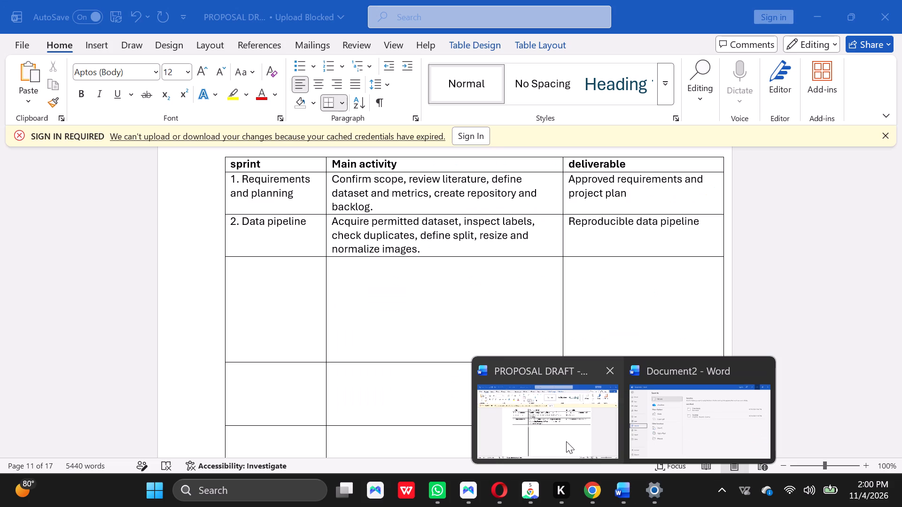
pyautogui.click(514, 397)
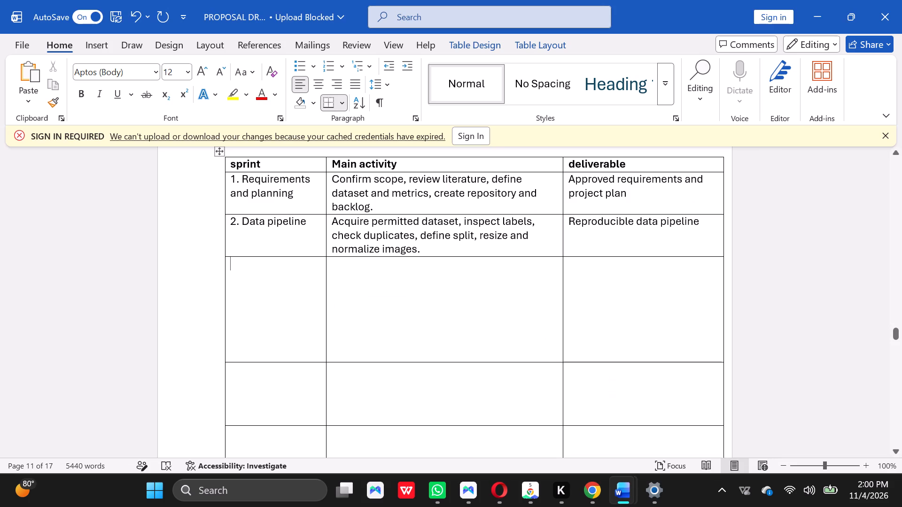
pyautogui.click(255, 265)
pyautogui.hotkey('ctrl', 'v')
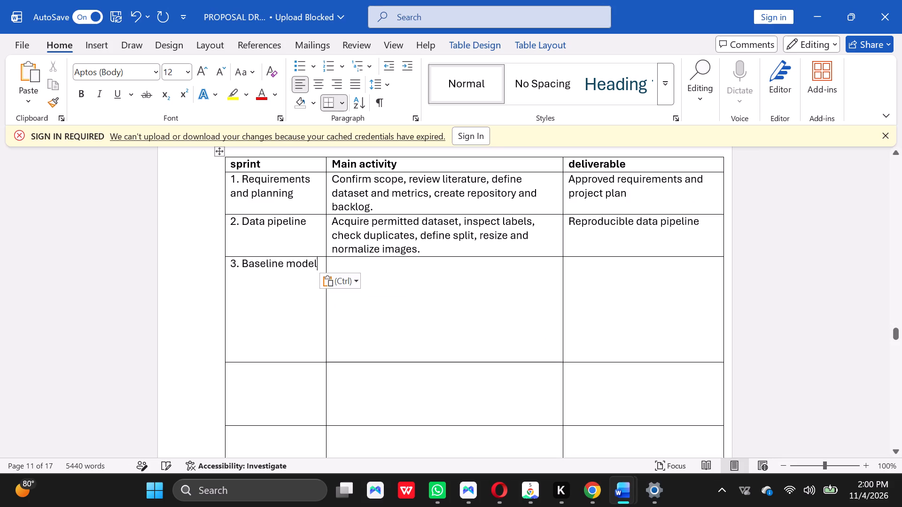
# Copy the Baseline model's main activities, "Implement DenseNet121 transfer learning, classifier head, callbacks and training logs.", from the PDF into its Main activity cell as non-bold text.
pyautogui.click(351, 271)
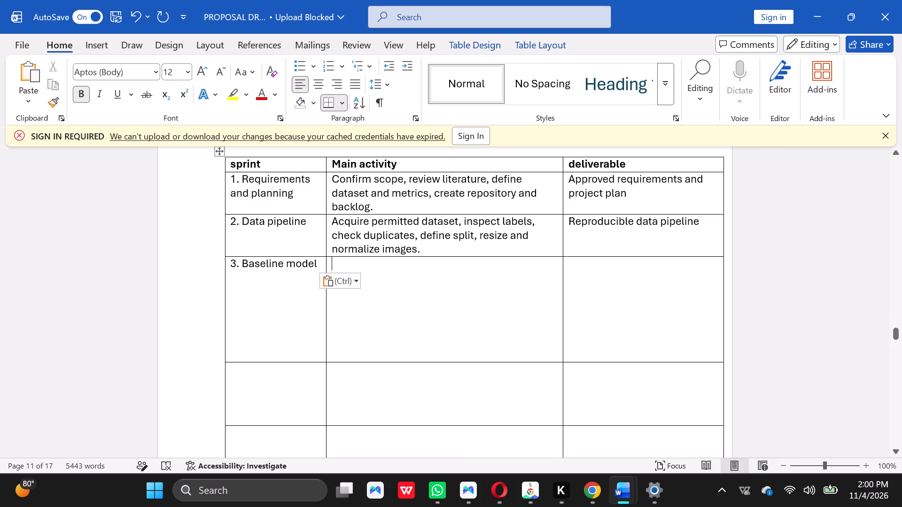
pyautogui.click(85, 96)
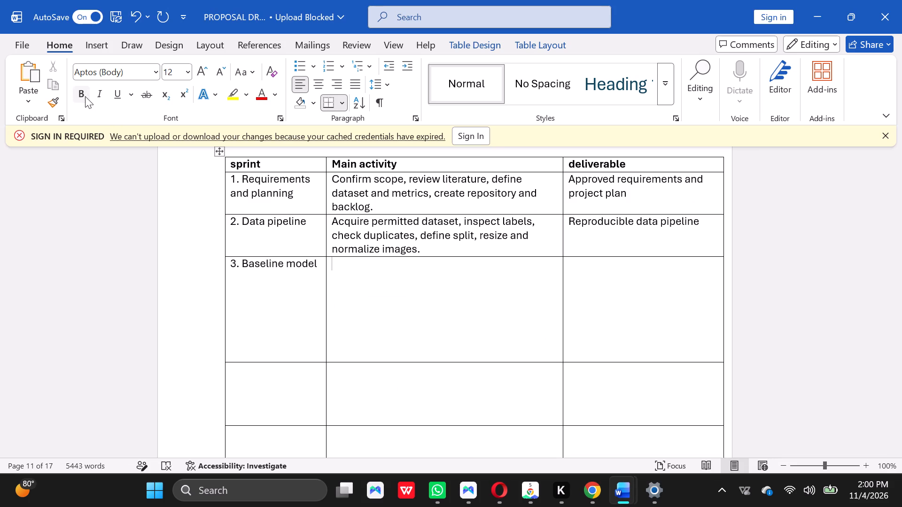
pyautogui.click(587, 498)
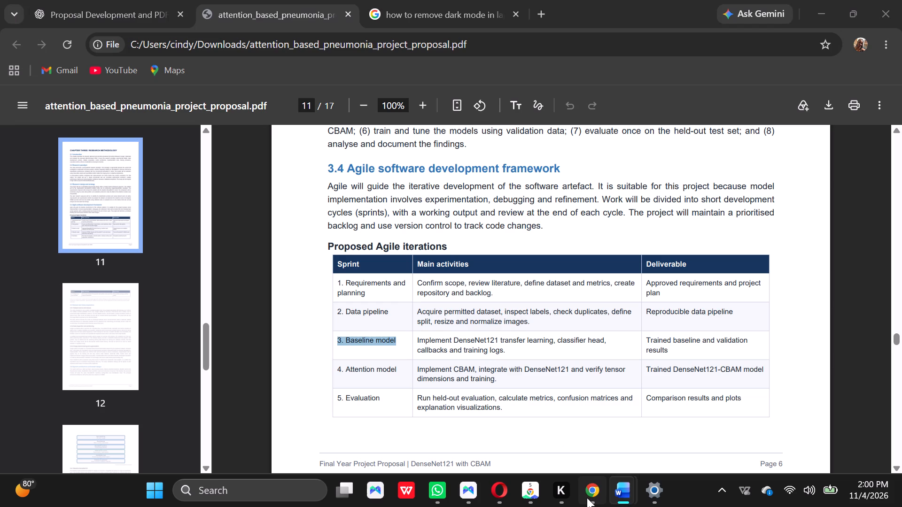
pyautogui.click(601, 359)
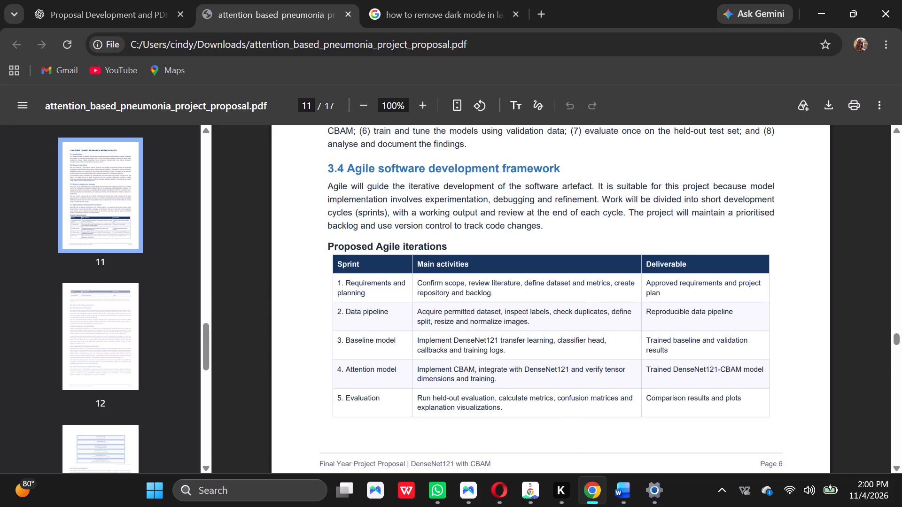
pyautogui.moveTo(510, 353); pyautogui.dragTo(461, 347)
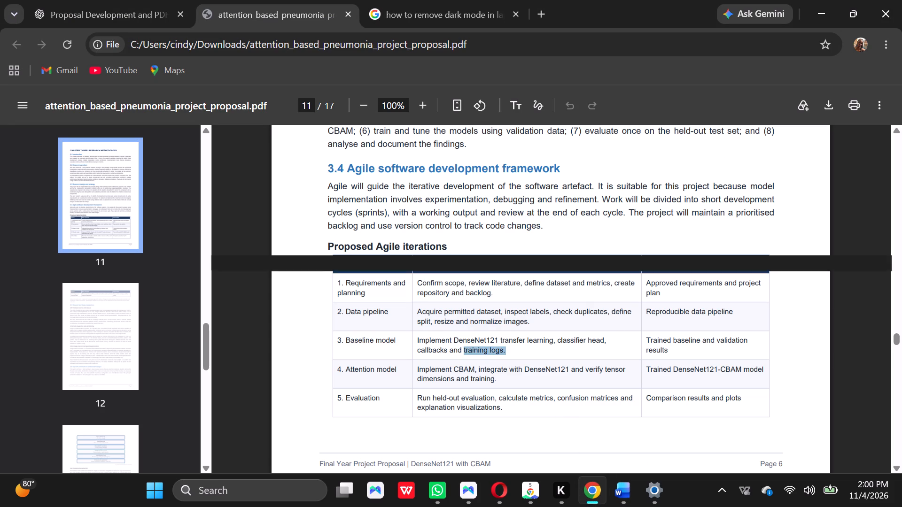
pyautogui.moveTo(461, 347); pyautogui.dragTo(413, 341)
pyautogui.hotkey('ctrl', 'c')
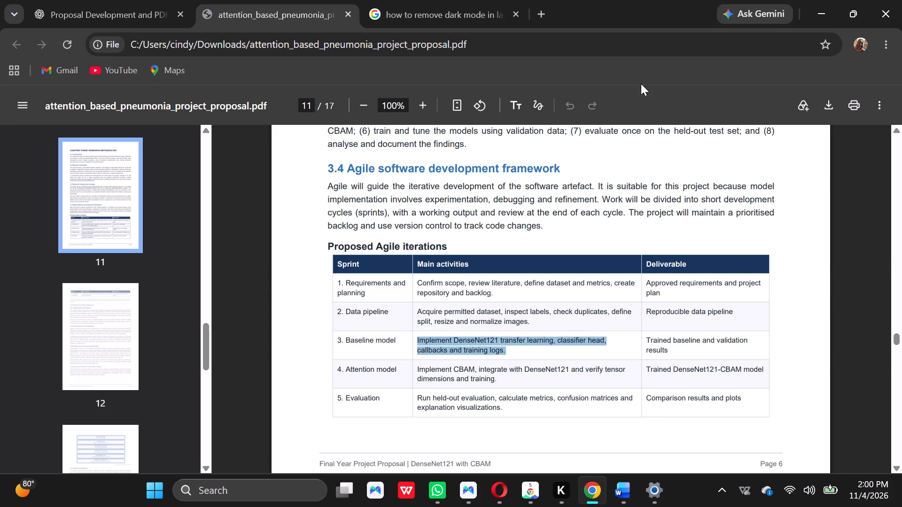
pyautogui.click(816, 0)
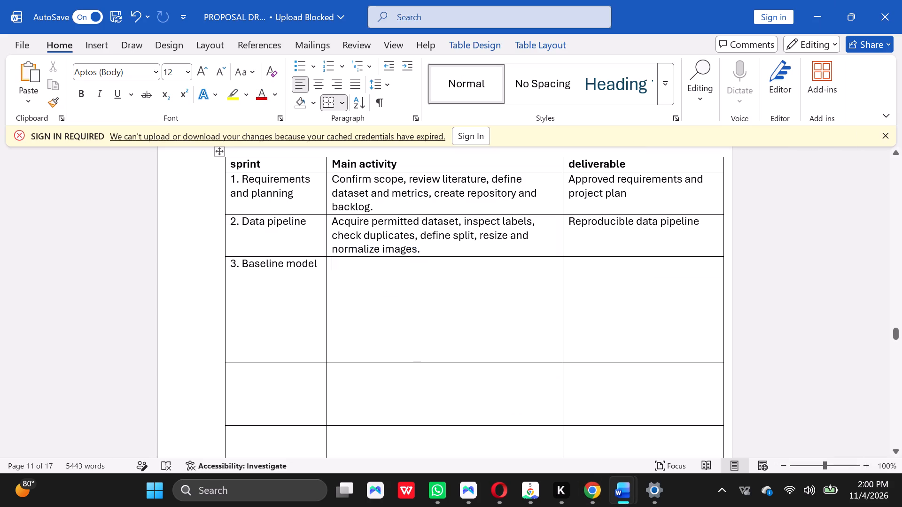
pyautogui.click(406, 273)
pyautogui.hotkey('ctrl', 'v')
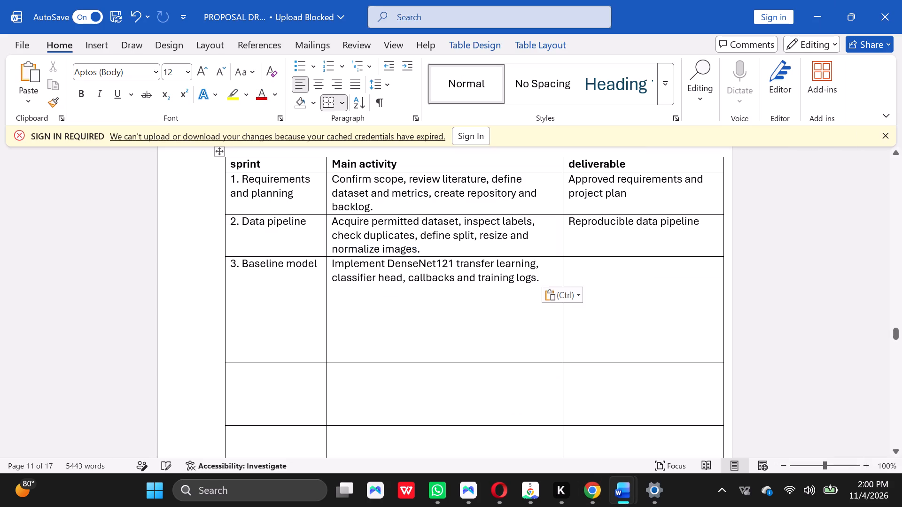
# Copy "Trained baseline and validation results" from the PDF table into the Baseline model row's deliverable cell as non-bold text.
pyautogui.click(586, 274)
pyautogui.click(85, 95)
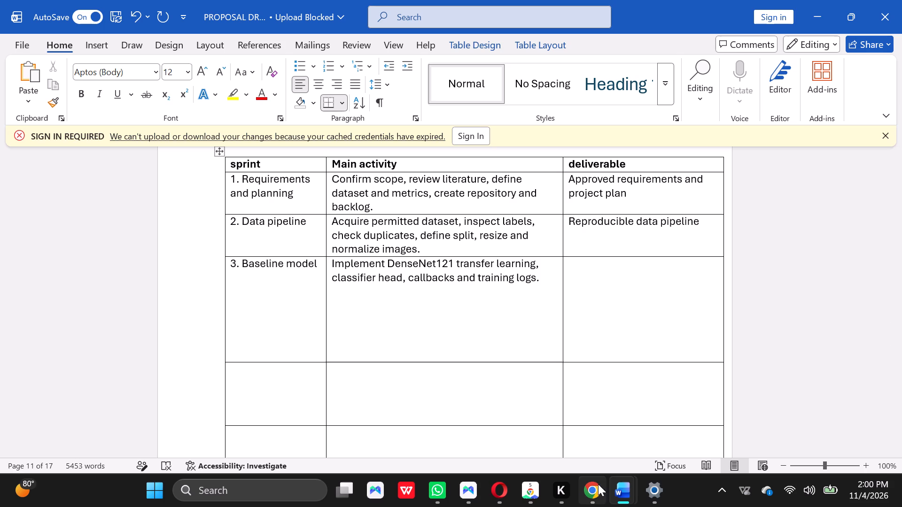
pyautogui.click(585, 437)
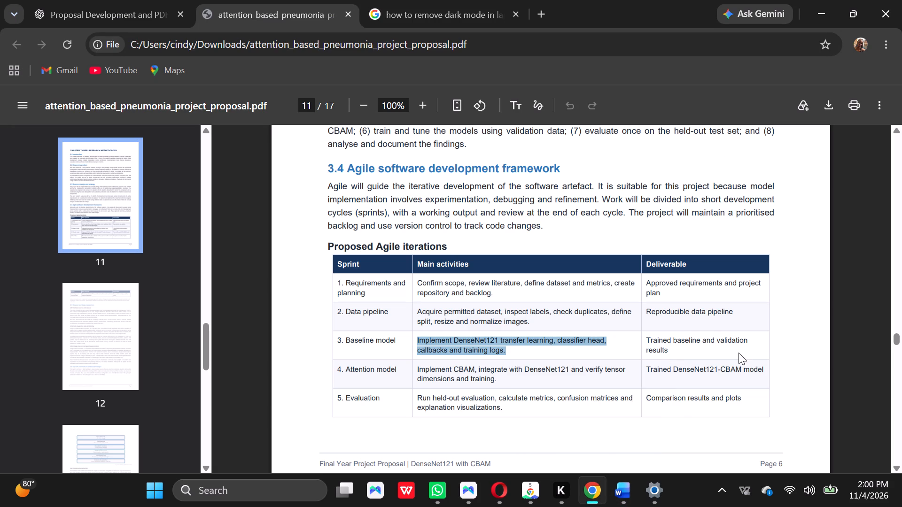
pyautogui.click(731, 351)
pyautogui.click(684, 348)
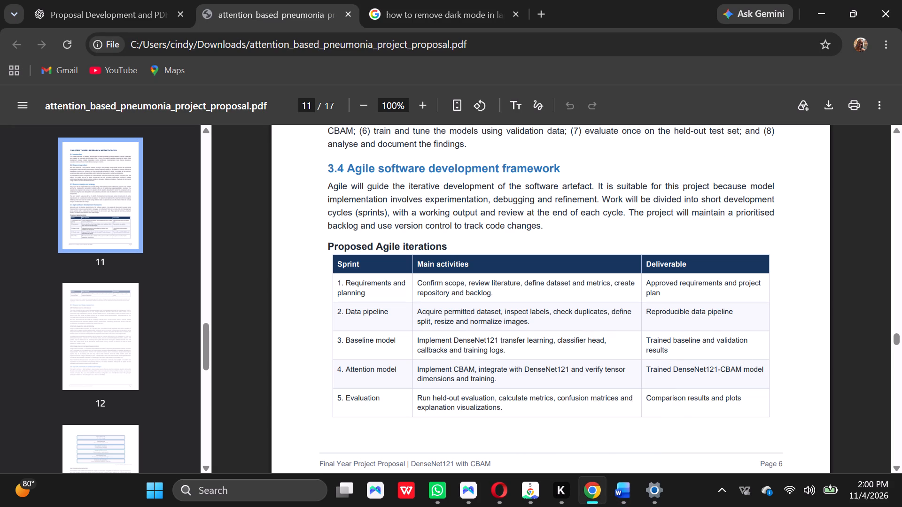
pyautogui.moveTo(673, 353); pyautogui.dragTo(641, 340)
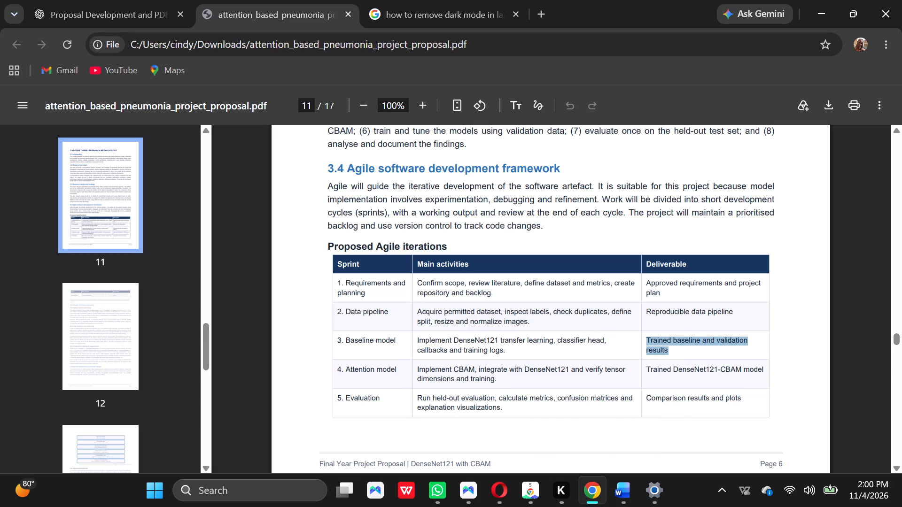
pyautogui.moveTo(641, 340); pyautogui.dragTo(640, 340)
pyautogui.hotkey('ctrl', 'c')
pyautogui.click(832, 0)
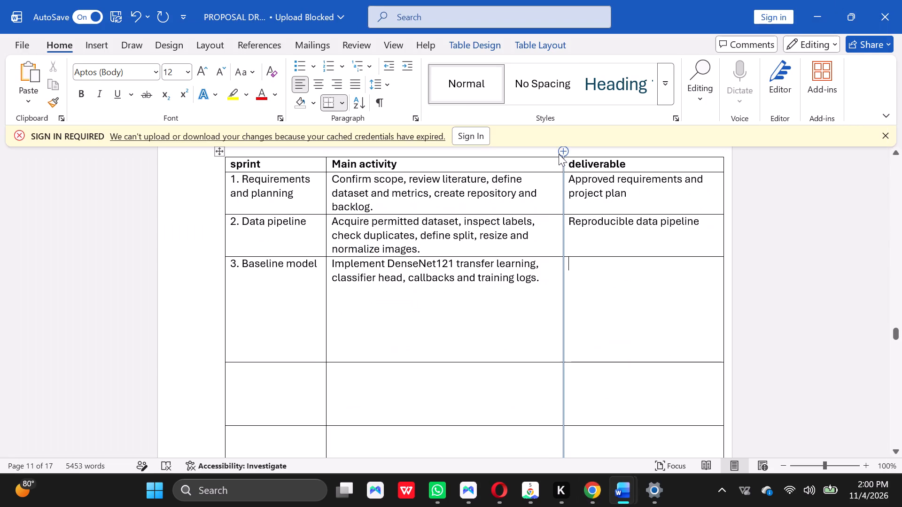
pyautogui.click(590, 267)
pyautogui.hotkey('ctrl', 'v')
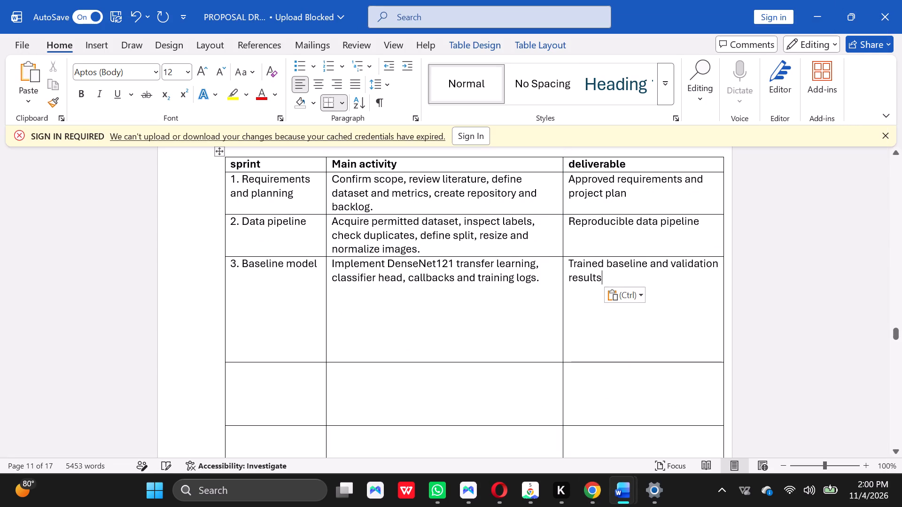
# Reduce the Baseline model row's height to sit close below its two lines of text.
pyautogui.click(560, 364)
pyautogui.moveTo(564, 363); pyautogui.dragTo(555, 296)
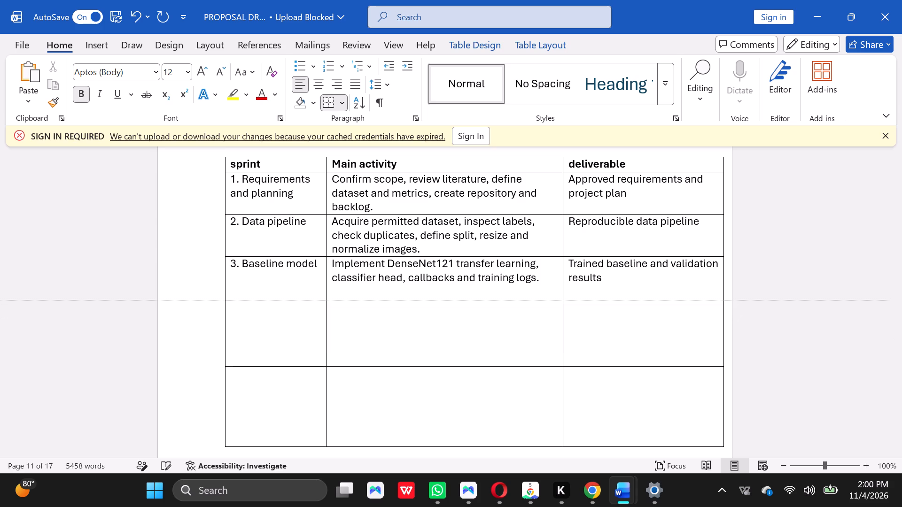
pyautogui.moveTo(555, 296); pyautogui.dragTo(555, 292)
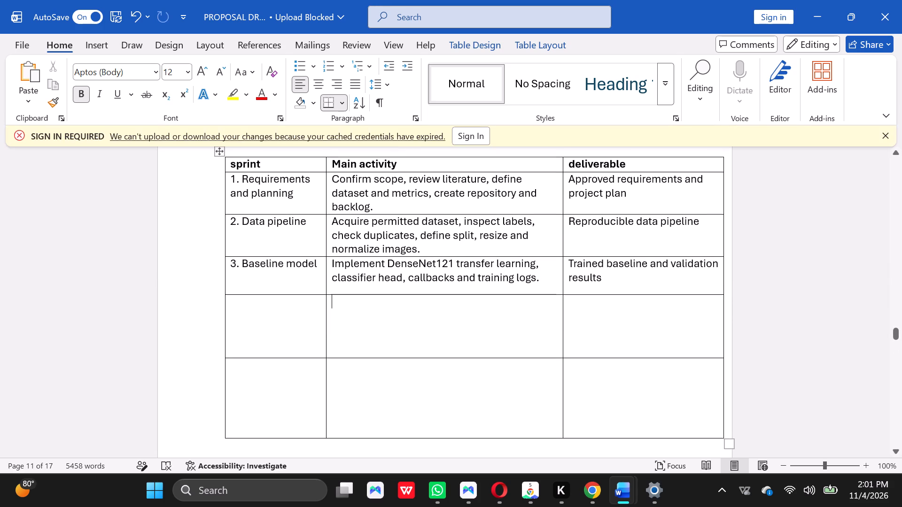
# Copy "4. Attention model" from the PDF table into the fourth sprint row's first cell as complete, non-bold text.
pyautogui.click(277, 321)
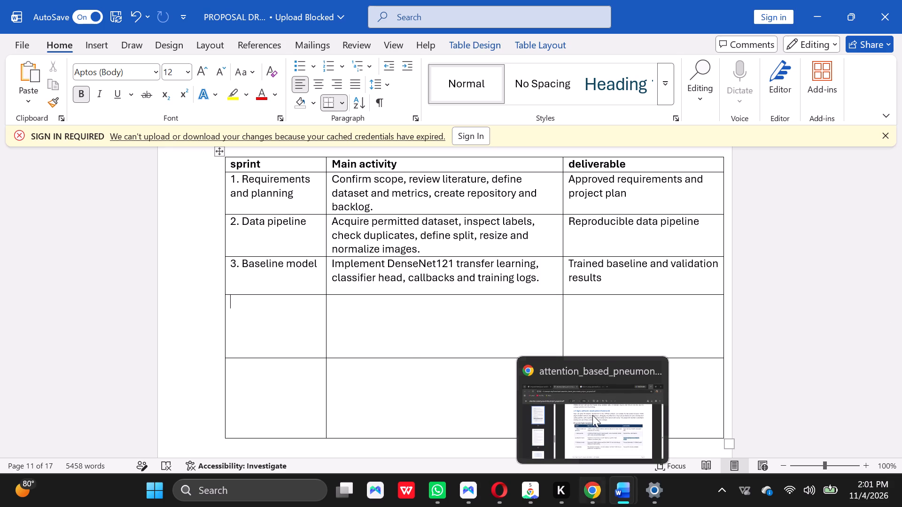
pyautogui.click(592, 414)
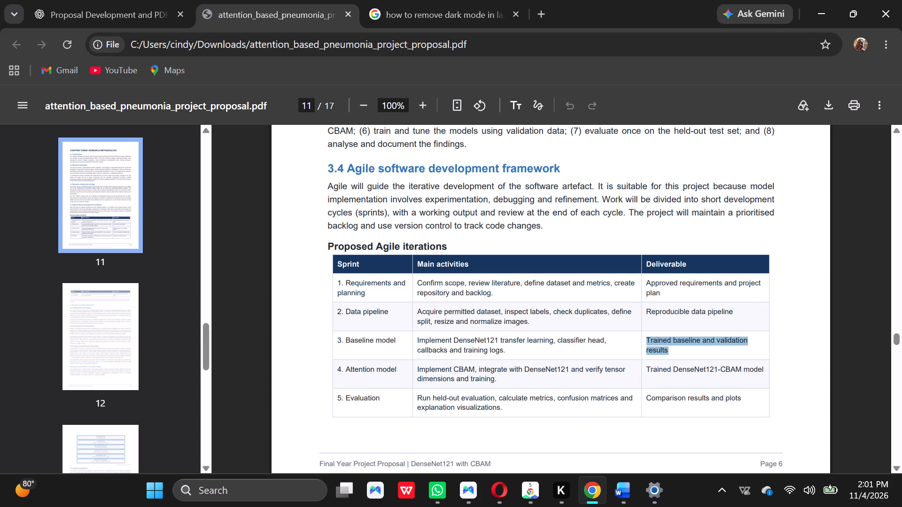
pyautogui.moveTo(407, 367); pyautogui.dragTo(356, 370)
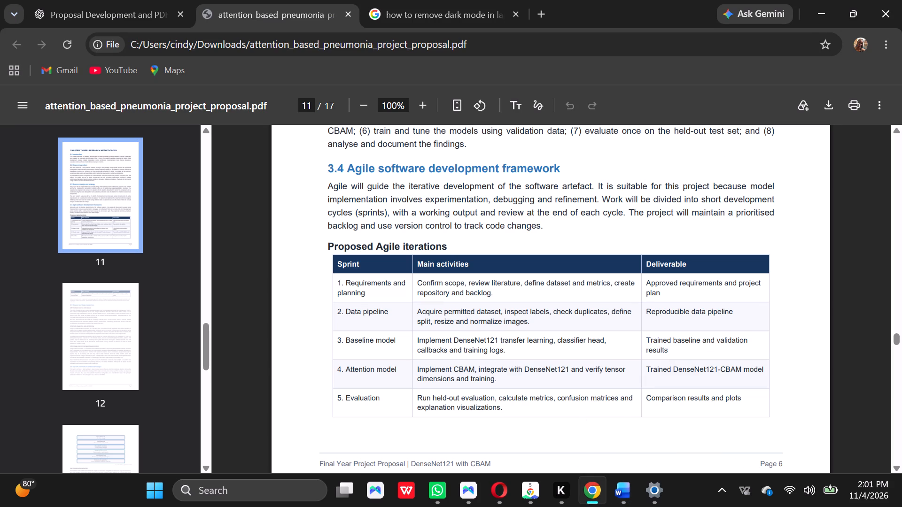
pyautogui.moveTo(396, 371); pyautogui.dragTo(332, 370)
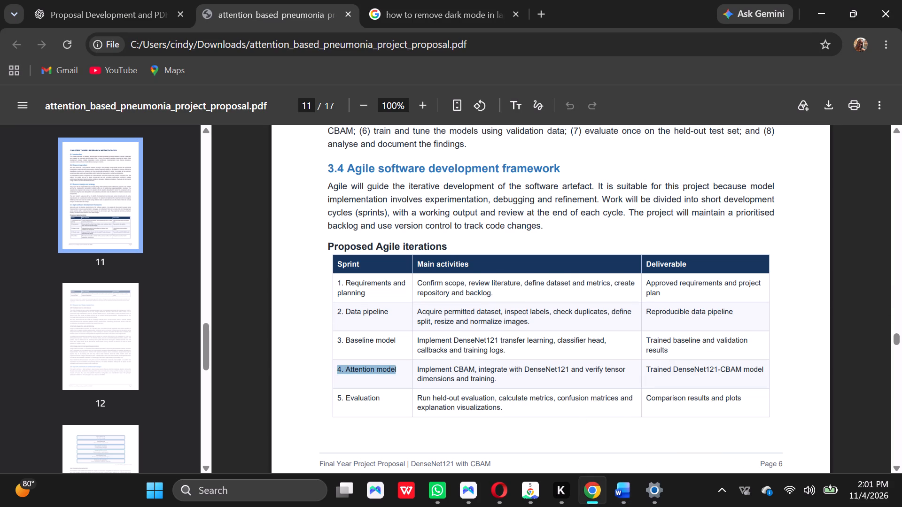
pyautogui.hotkey('ctrl', 'c')
pyautogui.click(815, 7)
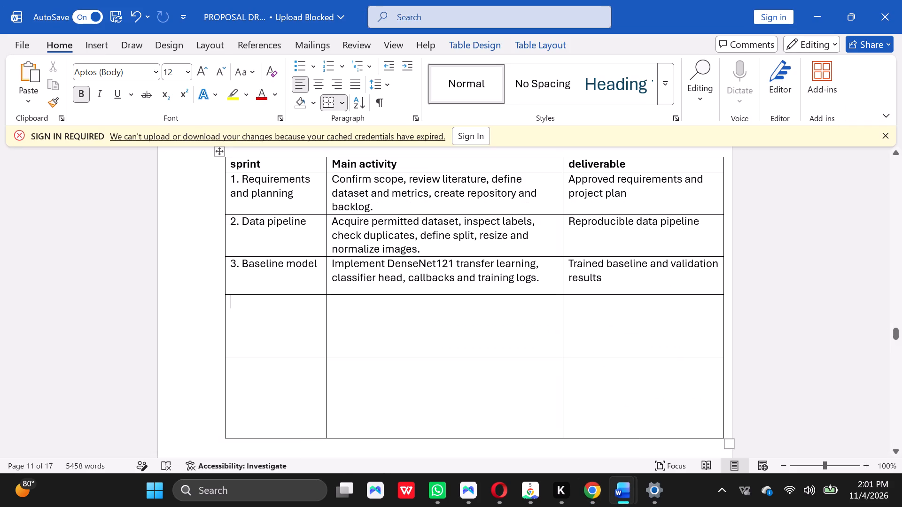
pyautogui.click(272, 308)
pyautogui.hotkey('ctrl', 'v')
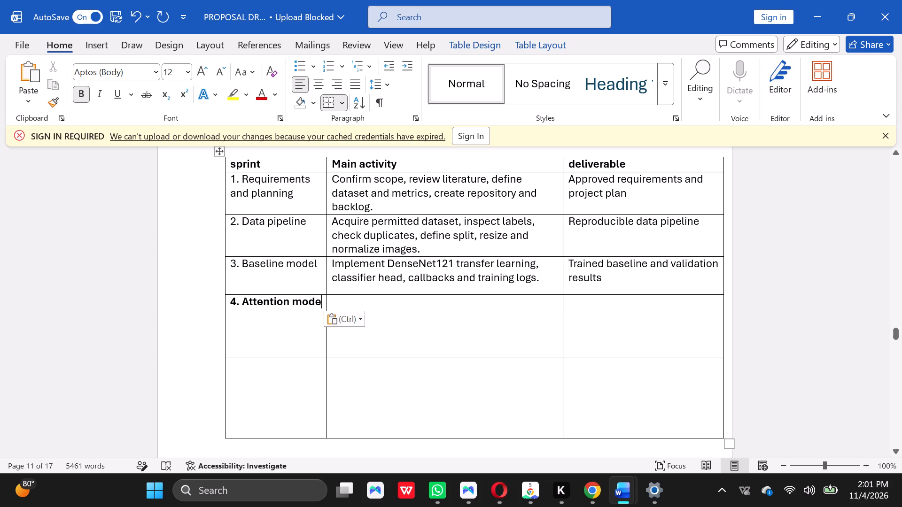
pyautogui.click(324, 294)
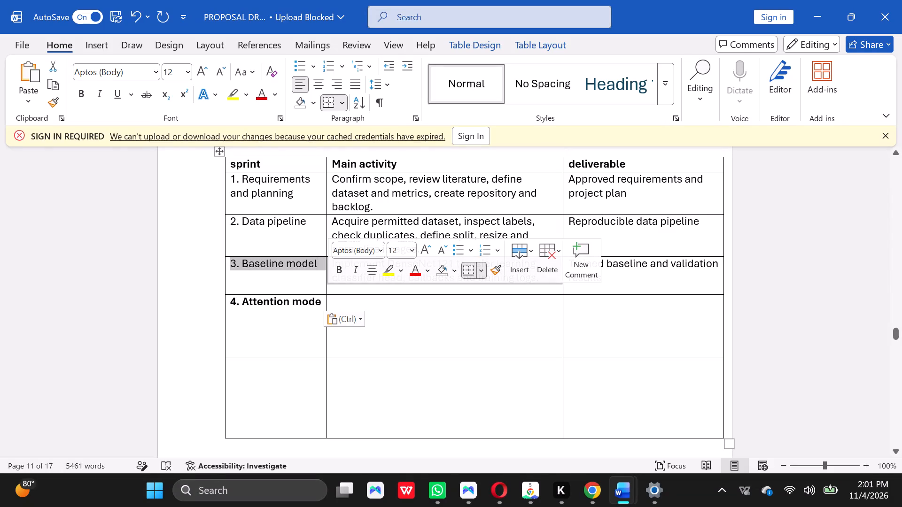
pyautogui.moveTo(326, 296); pyautogui.dragTo(331, 296)
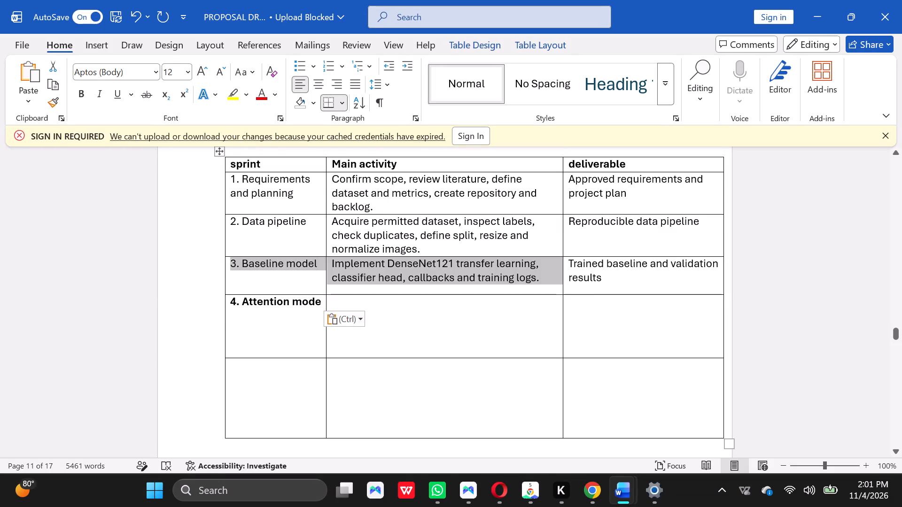
pyautogui.click(321, 302)
pyautogui.press('l')
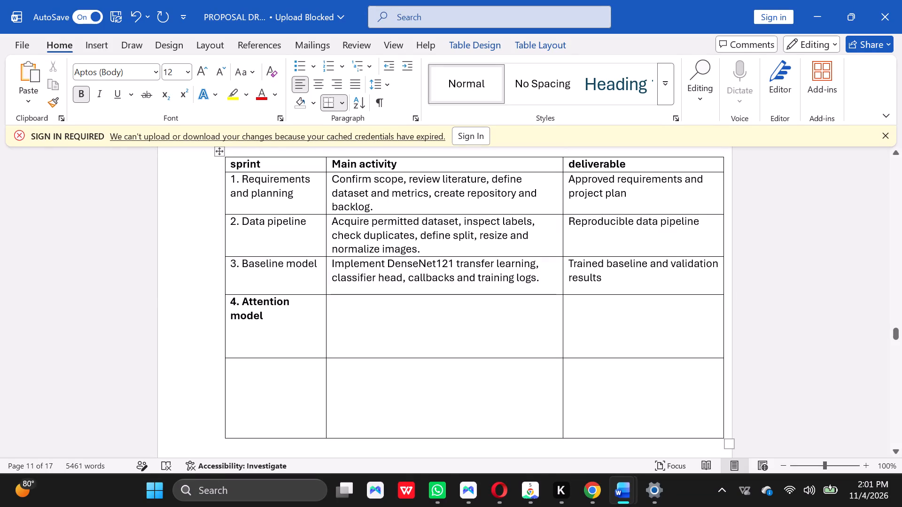
pyautogui.moveTo(267, 321); pyautogui.dragTo(230, 302)
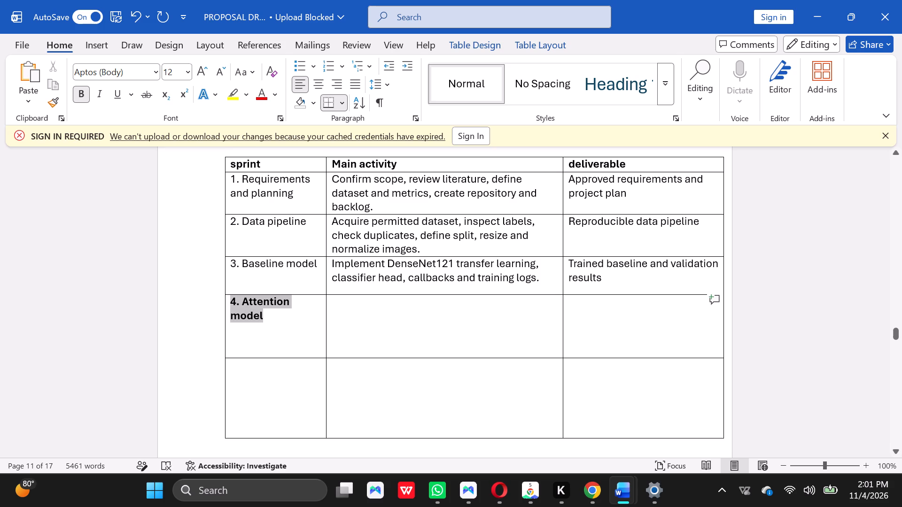
pyautogui.moveTo(230, 302); pyautogui.dragTo(228, 301)
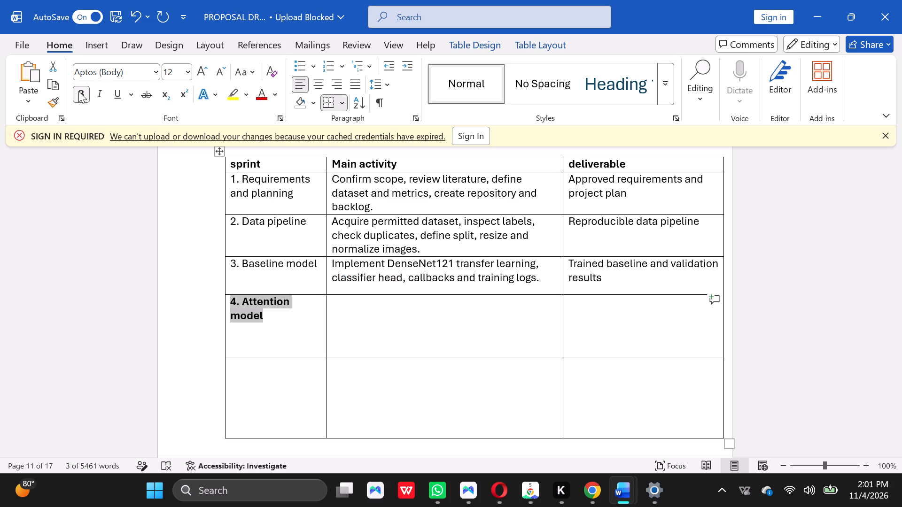
pyautogui.click(78, 91)
# Copy the Attention model's main activities, "Implement CBAM, integrate with DenseNet121 and verify tensor dimensions and training.", from the PDF into its Main activity cell as non-bold text.
pyautogui.click(348, 318)
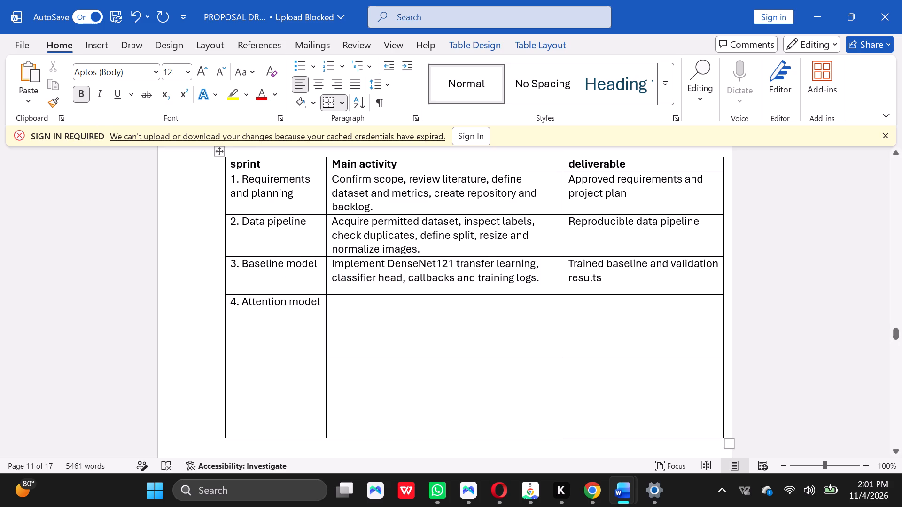
pyautogui.click(80, 96)
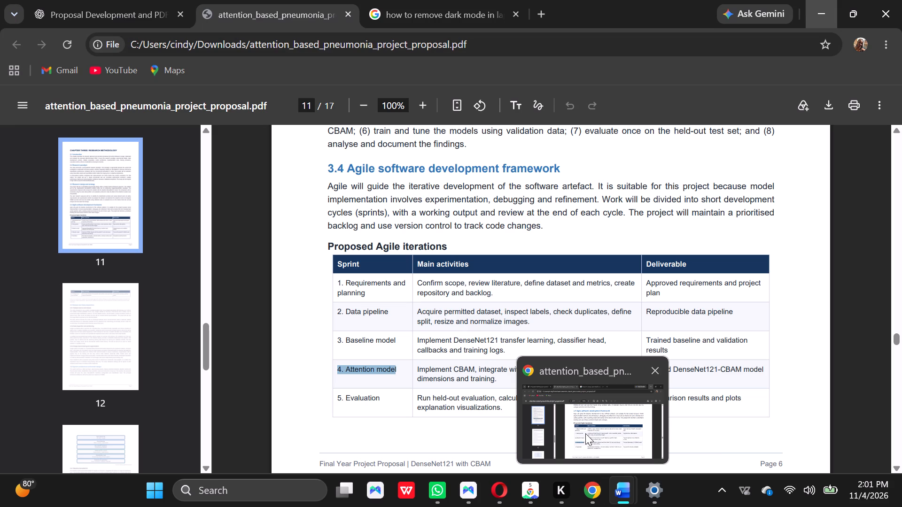
pyautogui.click(585, 433)
pyautogui.click(504, 379)
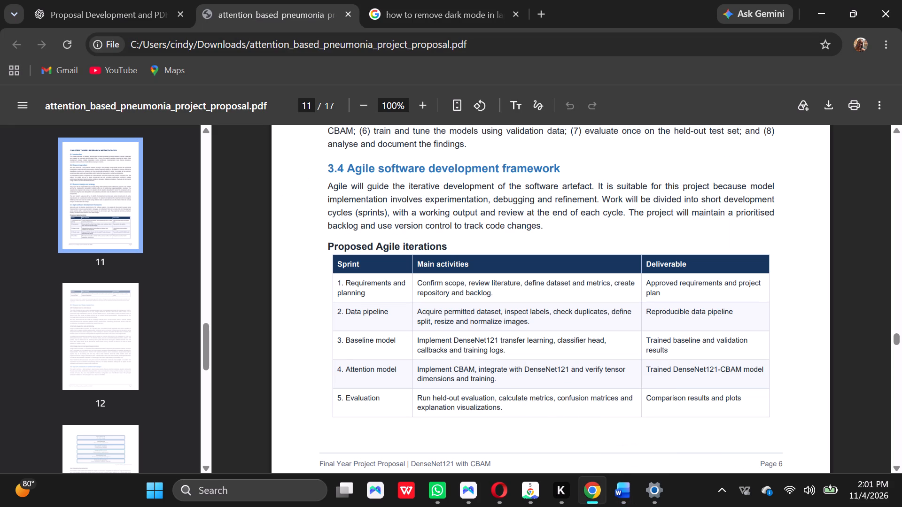
pyautogui.moveTo(503, 380); pyautogui.dragTo(416, 371)
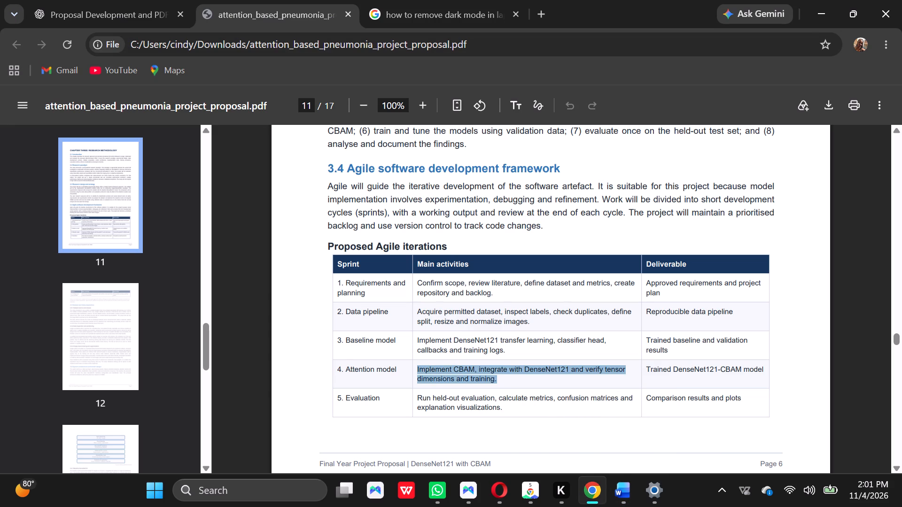
pyautogui.moveTo(416, 371); pyautogui.dragTo(414, 371)
pyautogui.hotkey('ctrl', 'c')
pyautogui.click(825, 9)
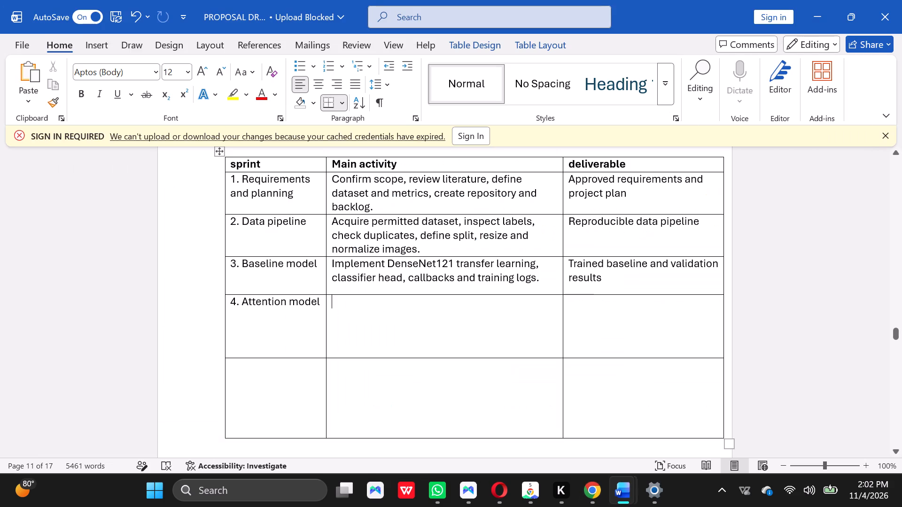
pyautogui.hotkey('ctrl', 'v')
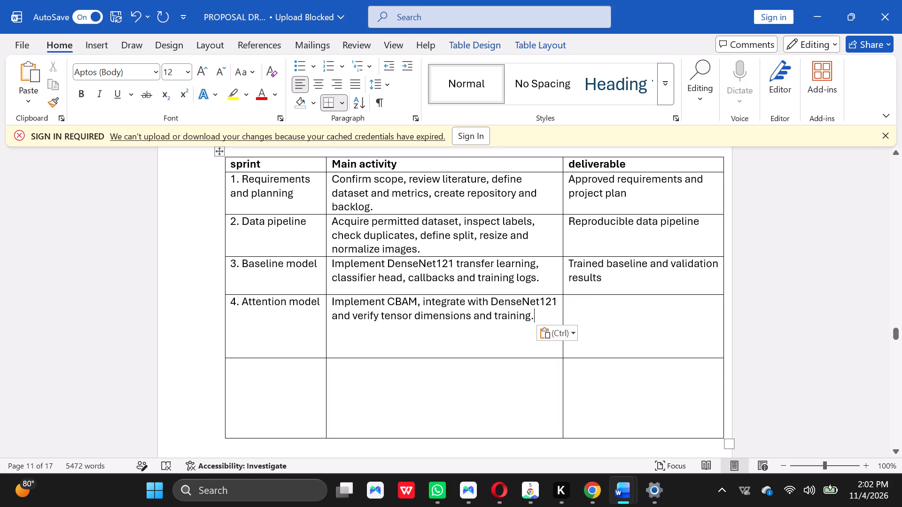
# Copy "Trained DenseNet121-CBAM model" from the PDF table into the Attention model row's deliverable cell as non-bold text.
pyautogui.click(582, 316)
pyautogui.click(582, 434)
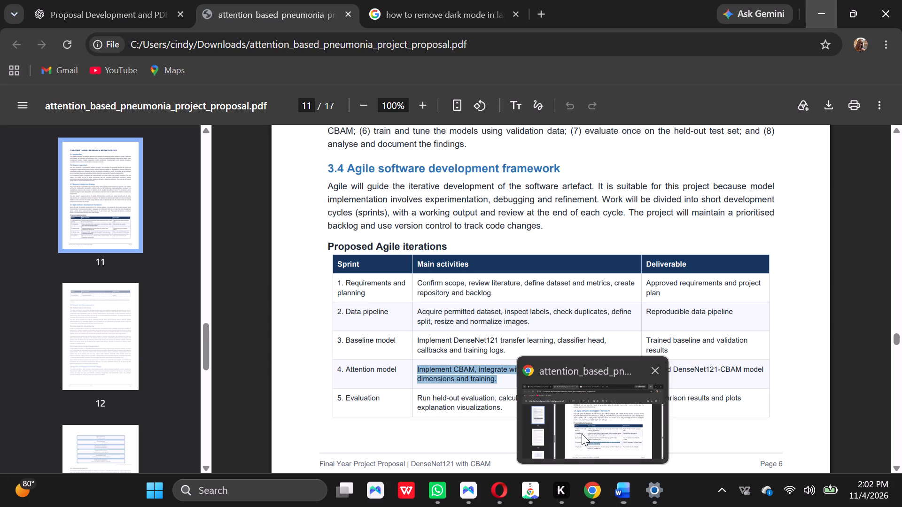
pyautogui.moveTo(764, 368); pyautogui.dragTo(751, 370)
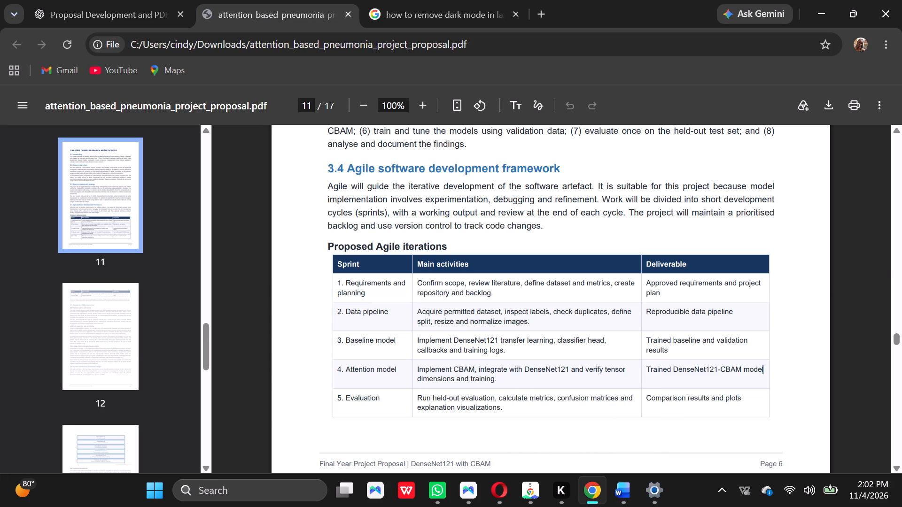
pyautogui.moveTo(751, 370); pyautogui.dragTo(643, 370)
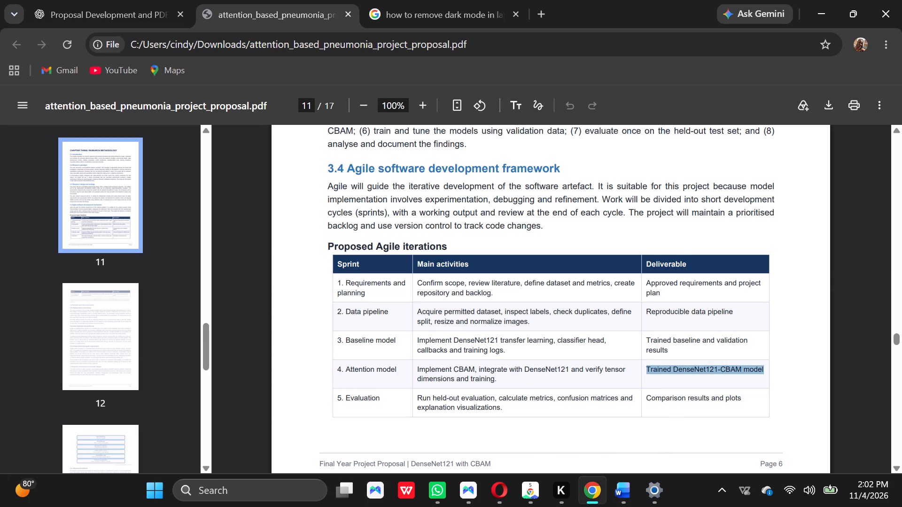
pyautogui.hotkey('ctrl', 'c')
pyautogui.click(811, 17)
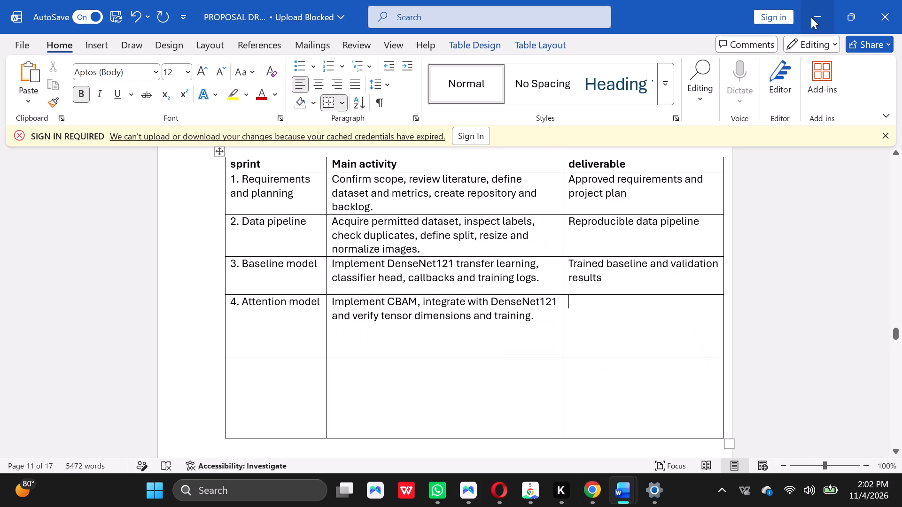
pyautogui.click(602, 304)
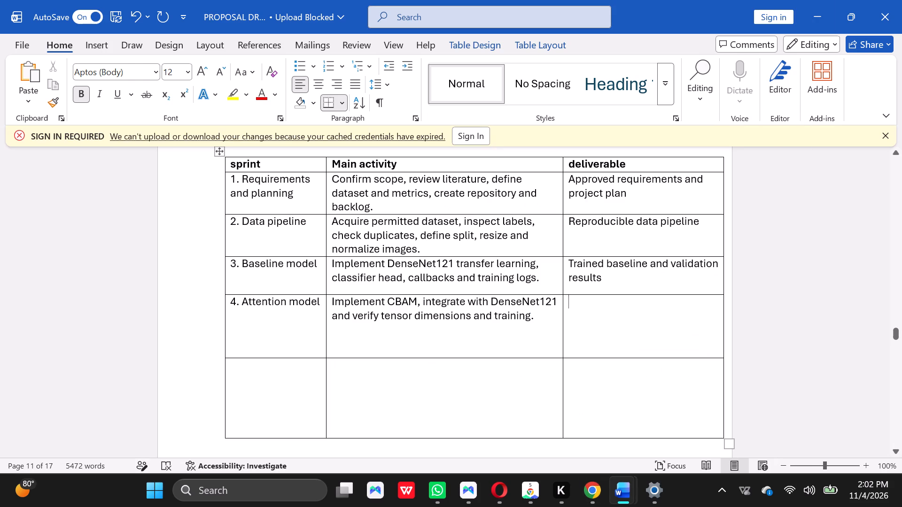
pyautogui.hotkey('ctrl', 'v')
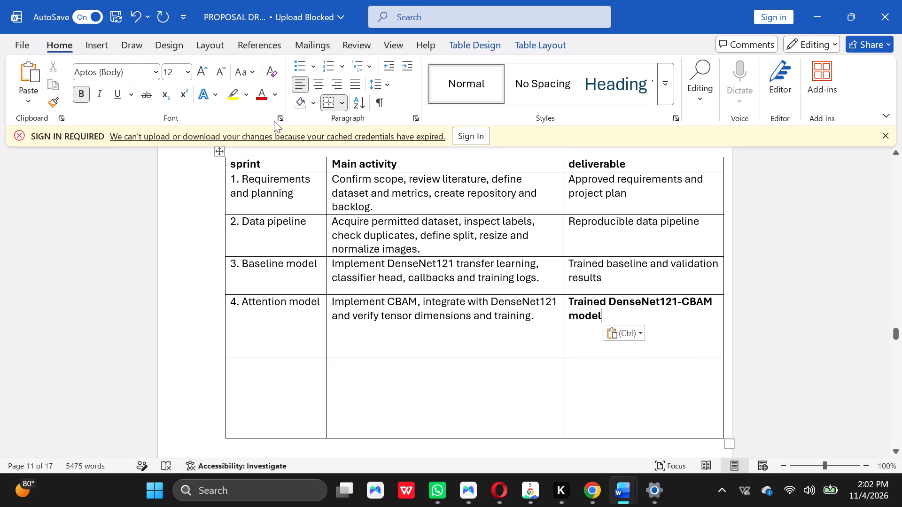
pyautogui.click(80, 89)
pyautogui.moveTo(604, 322); pyautogui.dragTo(568, 302)
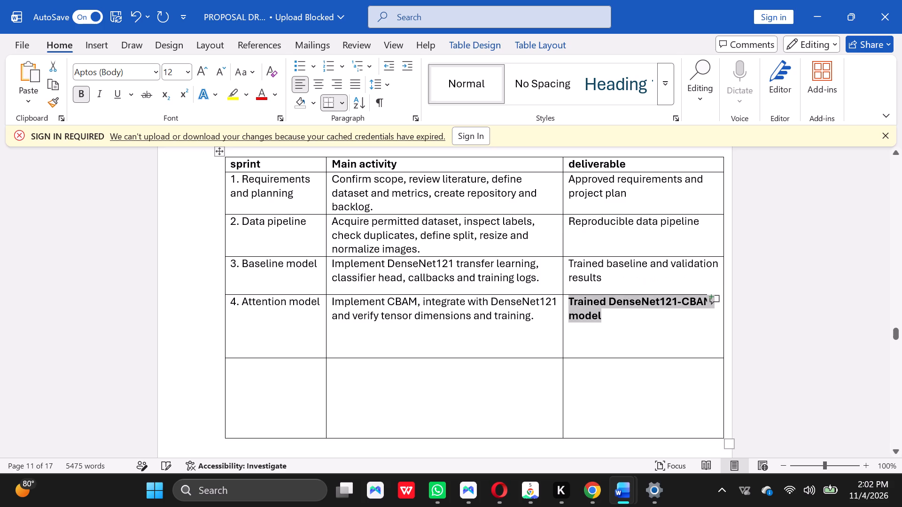
pyautogui.click(78, 96)
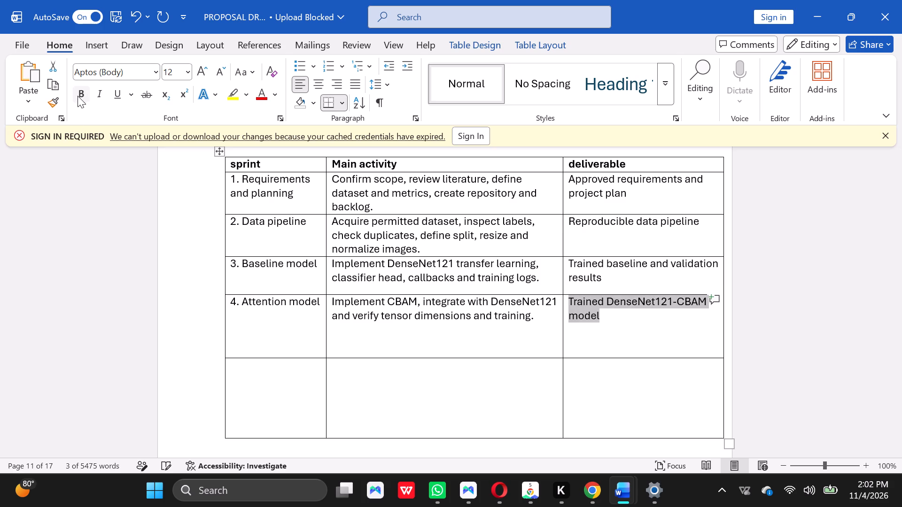
pyautogui.click(623, 349)
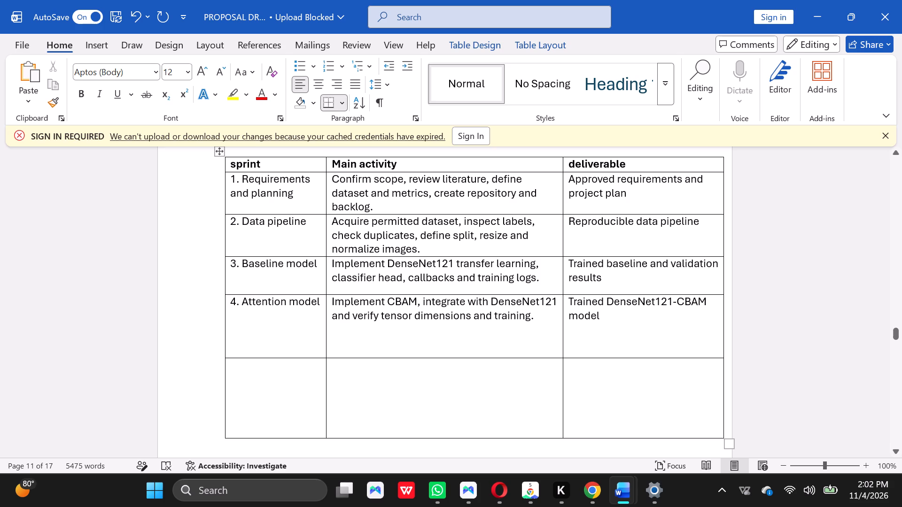
# Reduce the Attention model row's height to sit close below its two lines of text.
pyautogui.moveTo(531, 359); pyautogui.dragTo(530, 353)
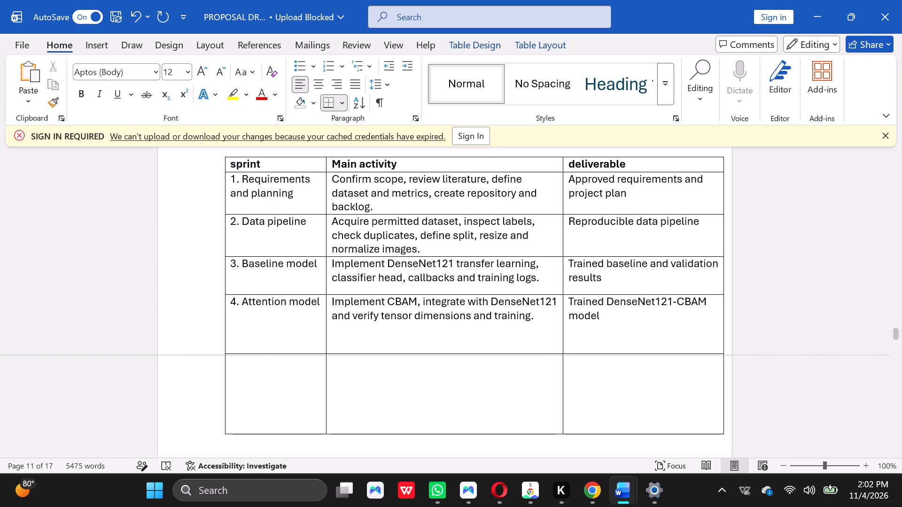
pyautogui.moveTo(530, 353); pyautogui.dragTo(528, 329)
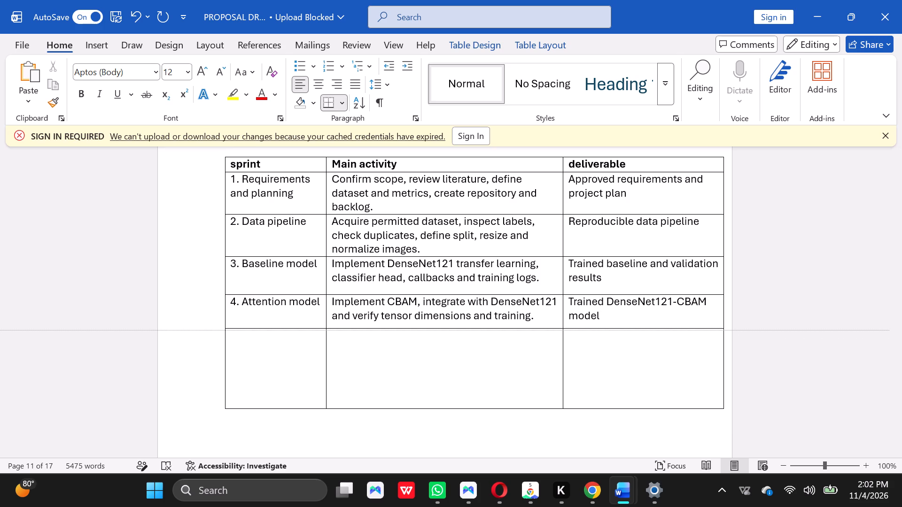
pyautogui.moveTo(528, 329); pyautogui.dragTo(528, 329)
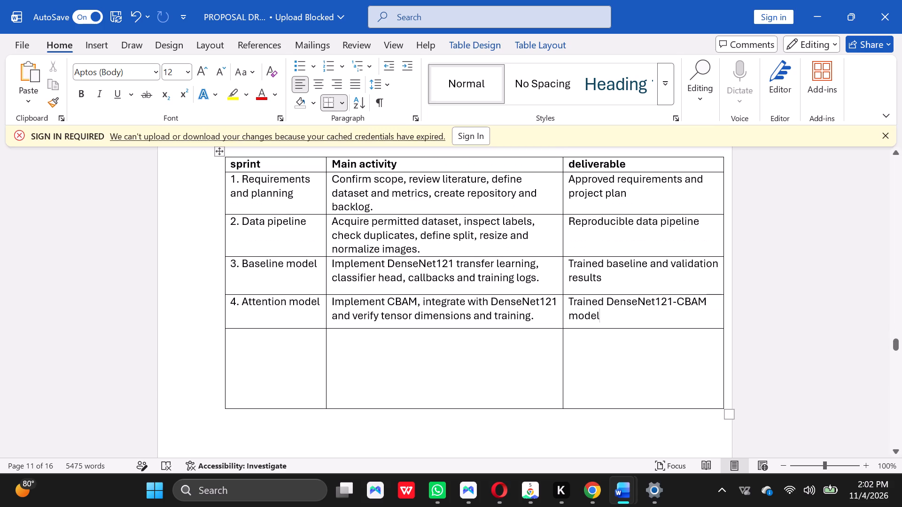
# Copy "5. Evaluation" from the PDF table into the fifth sprint row's first cell in Word as non-bold text.
pyautogui.click(265, 336)
pyautogui.click(588, 488)
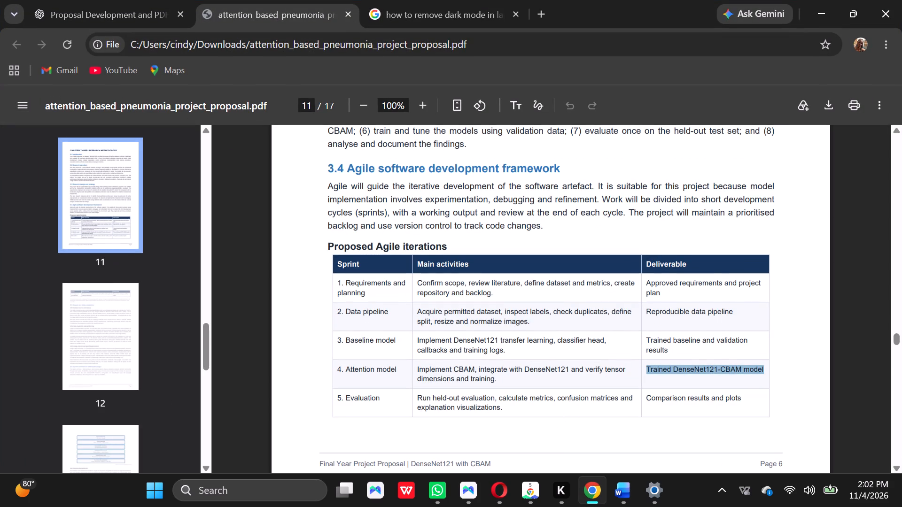
pyautogui.click(561, 407)
pyautogui.moveTo(383, 401); pyautogui.dragTo(381, 402)
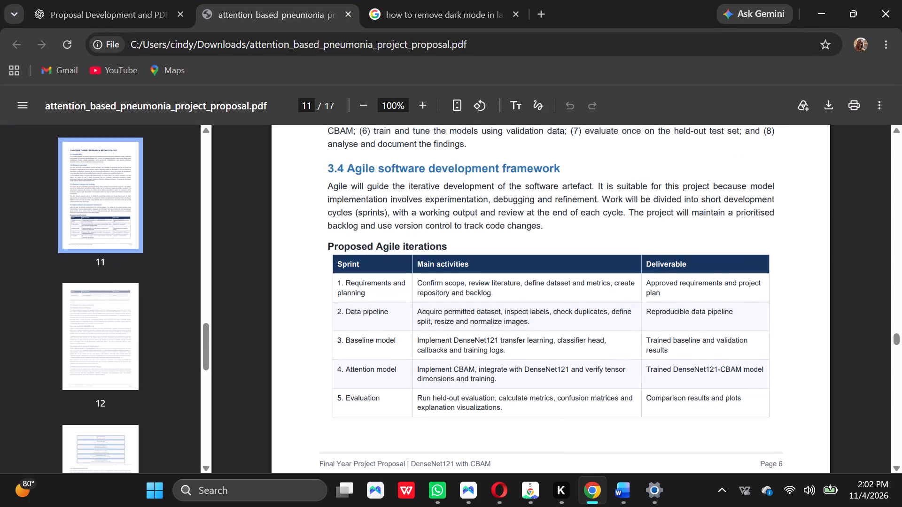
pyautogui.moveTo(381, 402); pyautogui.dragTo(334, 398)
pyautogui.hotkey('ctrl', 'c')
pyautogui.click(814, 0)
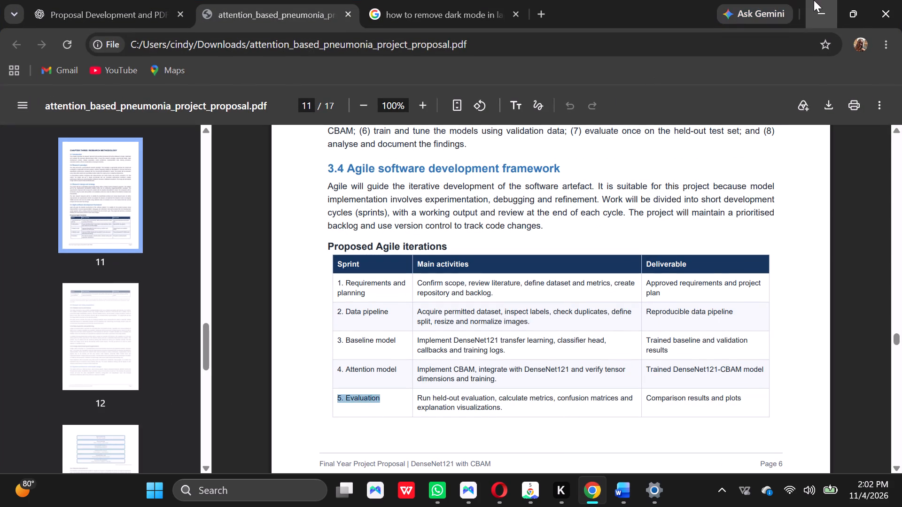
pyautogui.click(269, 336)
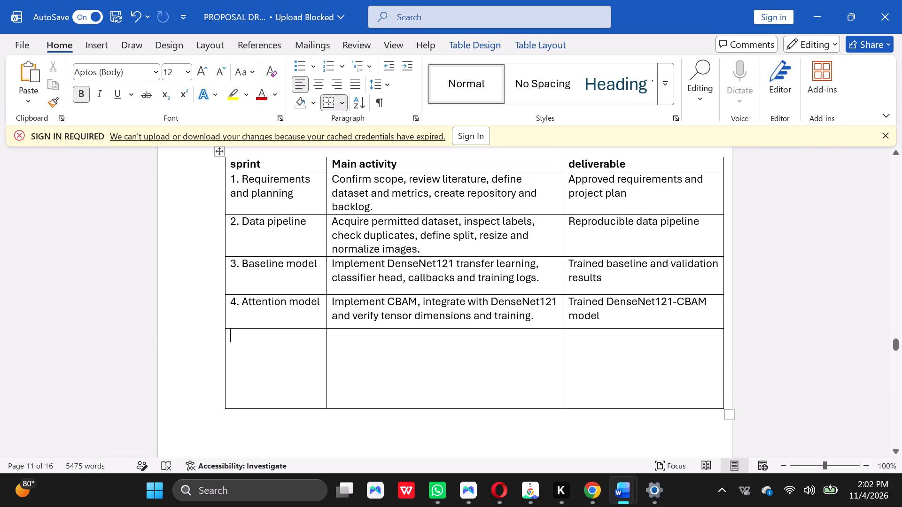
pyautogui.hotkey('ctrl', 'v')
pyautogui.moveTo(269, 336); pyautogui.dragTo(292, 337)
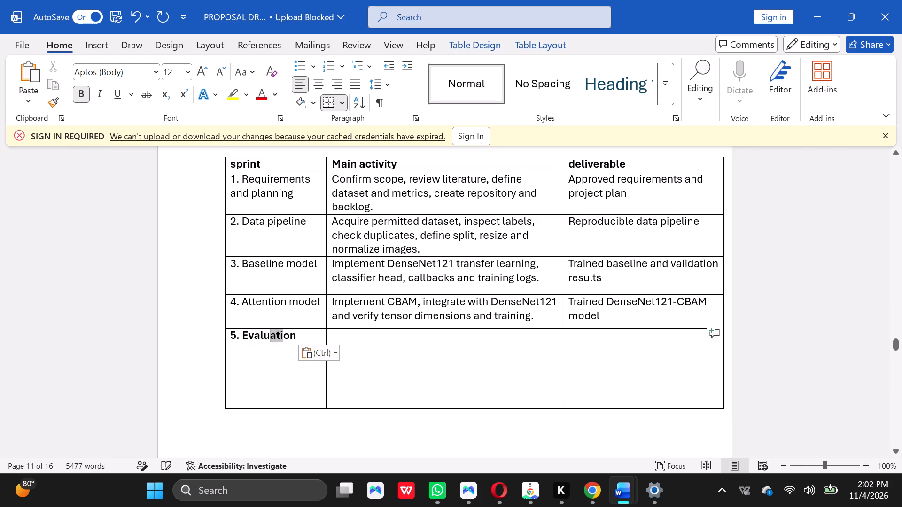
pyautogui.moveTo(292, 337); pyautogui.dragTo(282, 363)
pyautogui.click(282, 363)
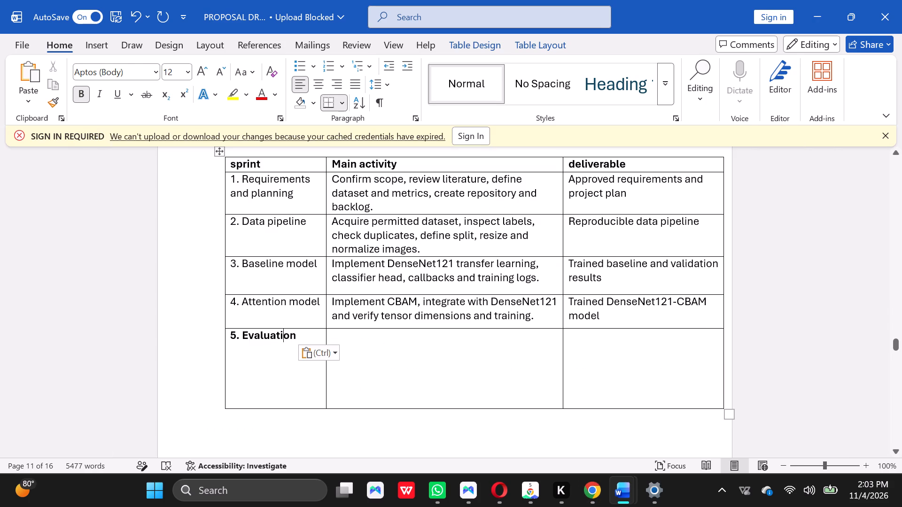
pyautogui.click(266, 424)
pyautogui.click(282, 369)
pyautogui.moveTo(301, 336); pyautogui.dragTo(227, 337)
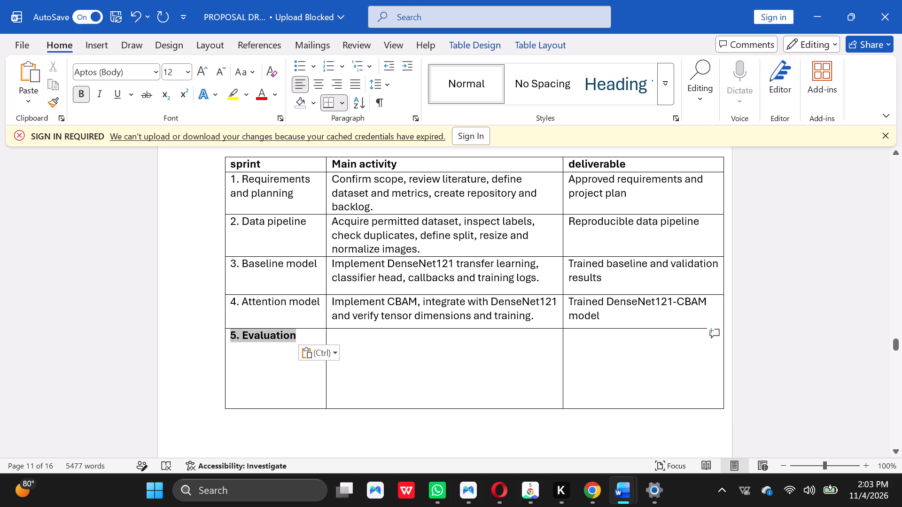
pyautogui.click(77, 87)
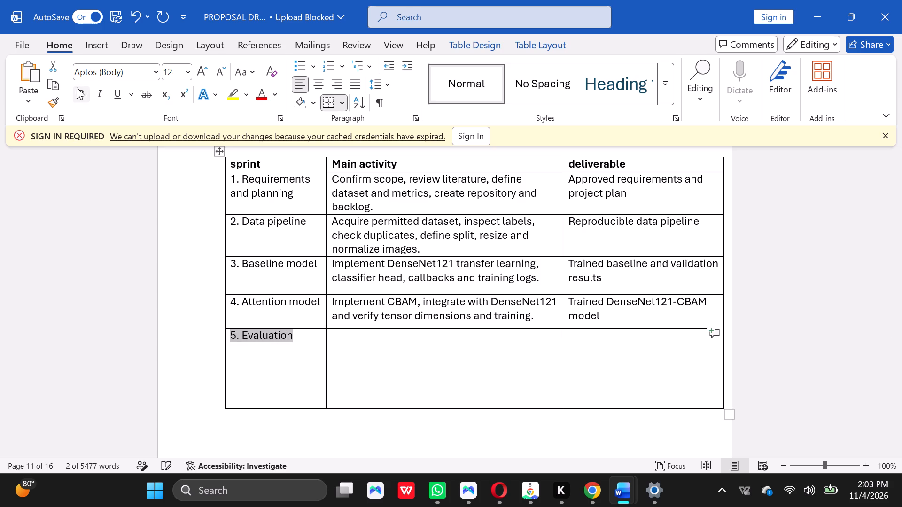
# Copy the Evaluation activities, "Run held-out evaluation, calculate metrics, confusion matrices and explanation visualizations.", from the PDF into its Main activity cell as non-bold text.
pyautogui.click(376, 338)
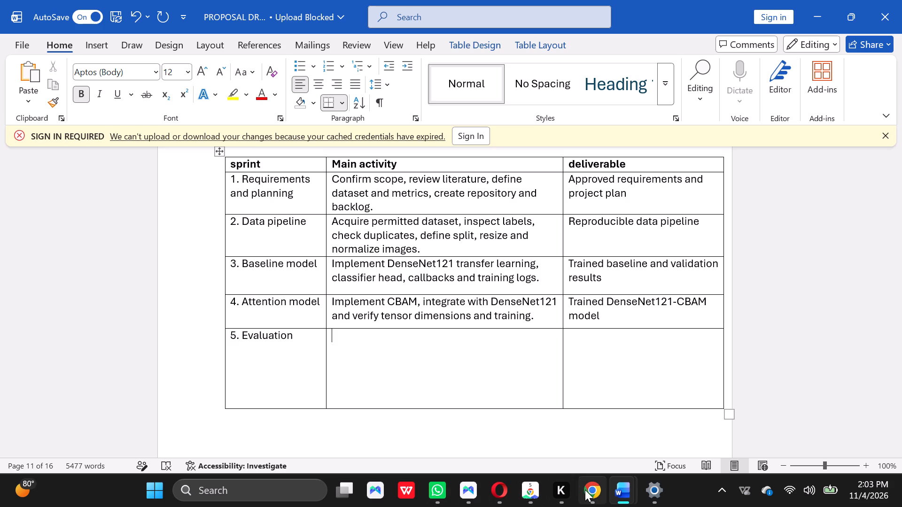
pyautogui.click(577, 449)
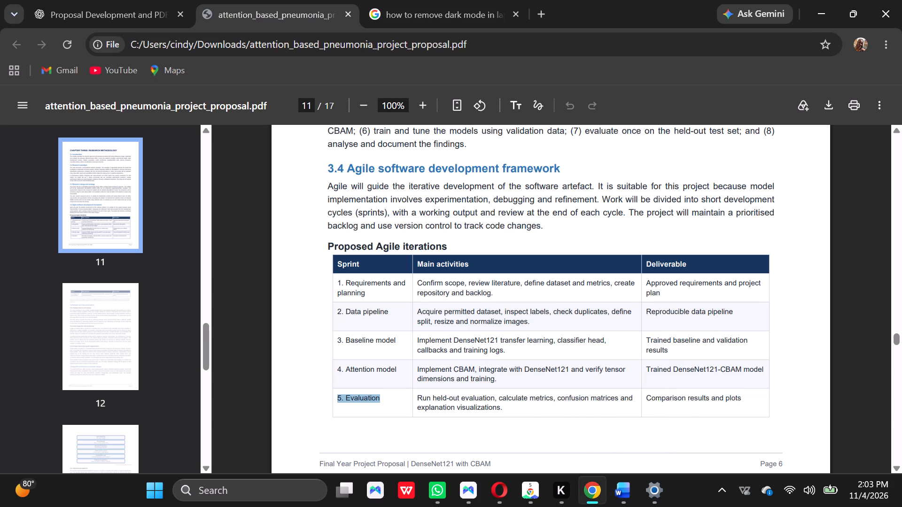
pyautogui.moveTo(511, 407); pyautogui.dragTo(464, 400)
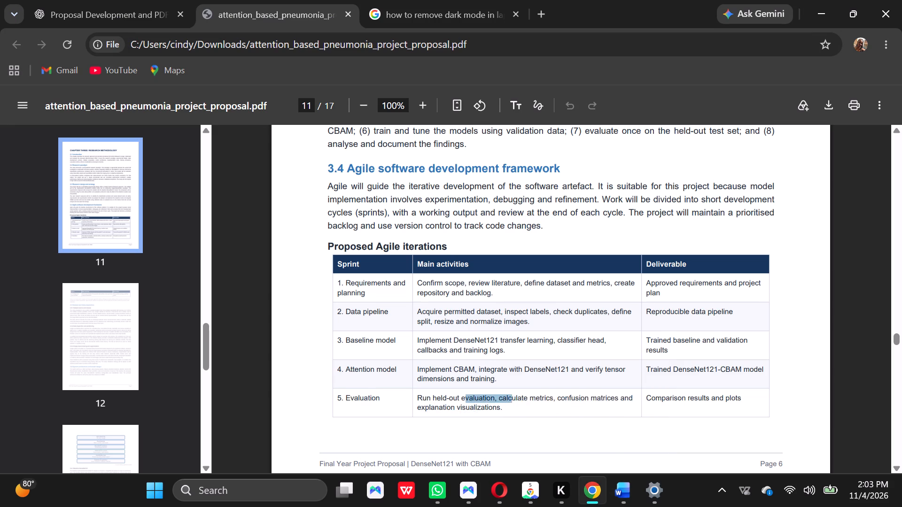
pyautogui.moveTo(464, 400); pyautogui.dragTo(504, 411)
pyautogui.click(506, 411)
pyautogui.moveTo(505, 413); pyautogui.dragTo(412, 397)
pyautogui.hotkey('ctrl', 'c')
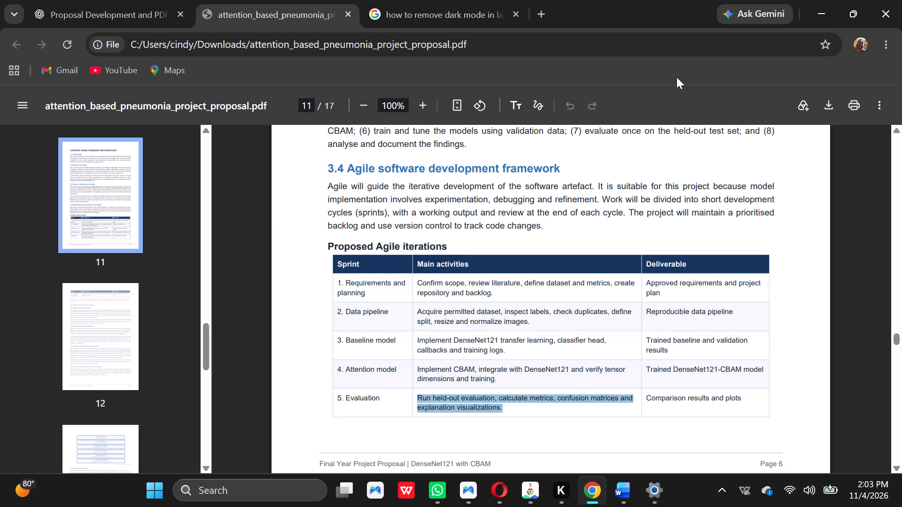
pyautogui.click(816, 0)
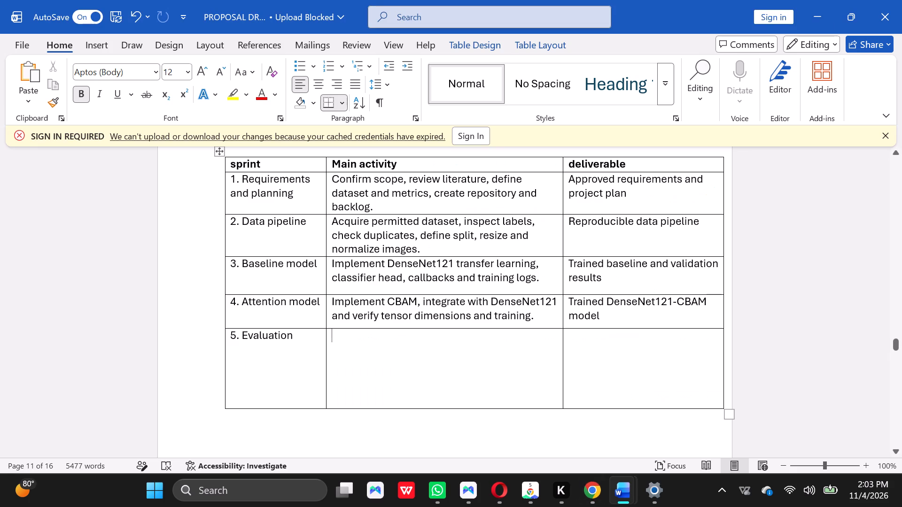
pyautogui.click(362, 342)
pyautogui.hotkey('ctrl', 'v')
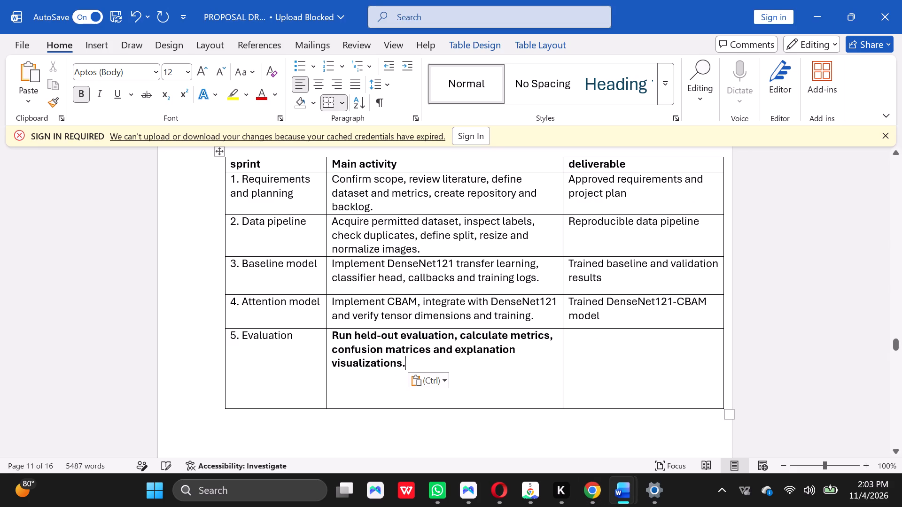
pyautogui.moveTo(406, 363); pyautogui.dragTo(366, 356)
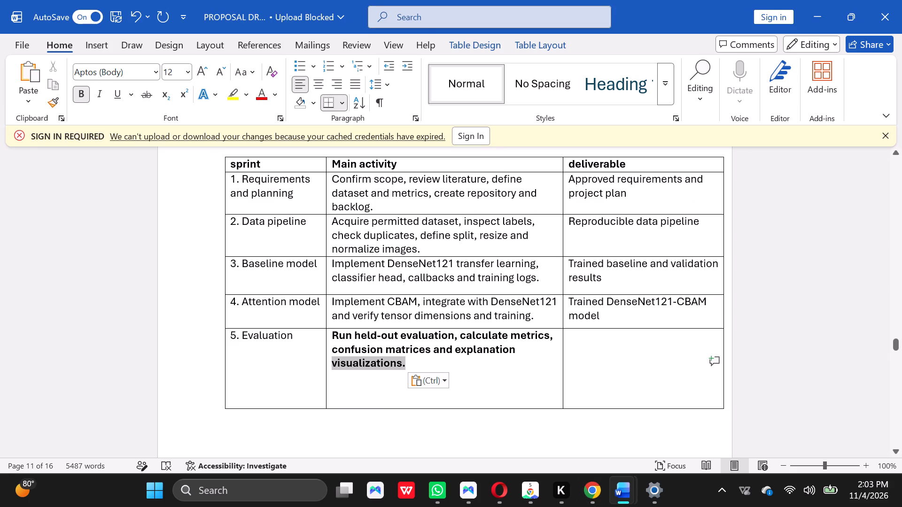
pyautogui.moveTo(366, 356); pyautogui.dragTo(339, 338)
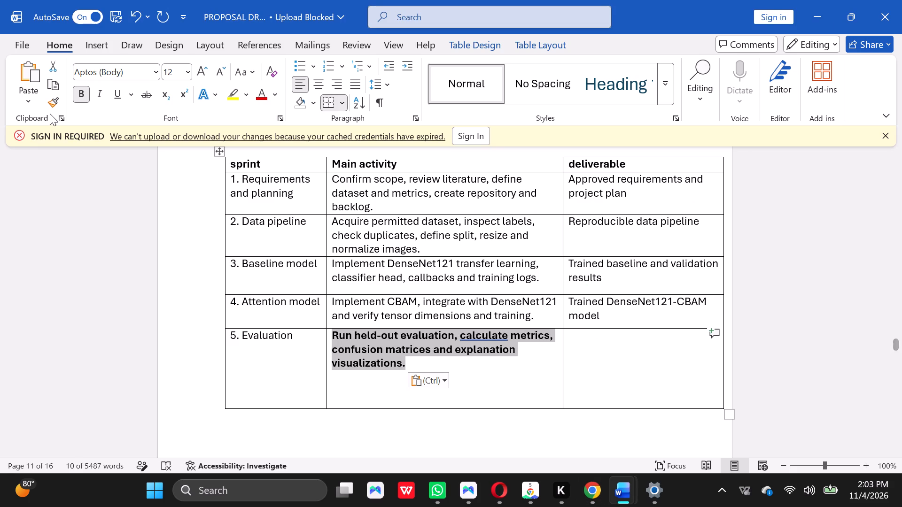
pyautogui.click(82, 94)
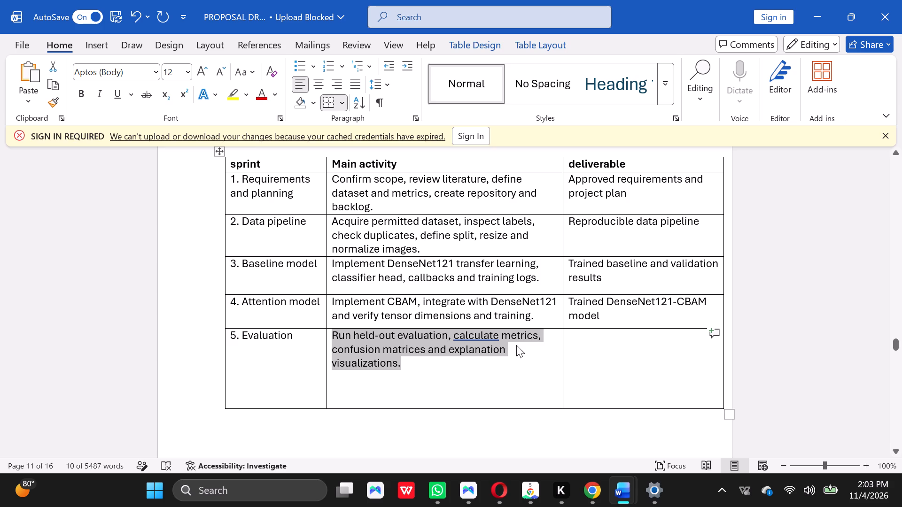
# Copy "Comparison results and plots" from the PDF table into the Evaluation row's deliverable cell as non-bold text.
pyautogui.click(600, 350)
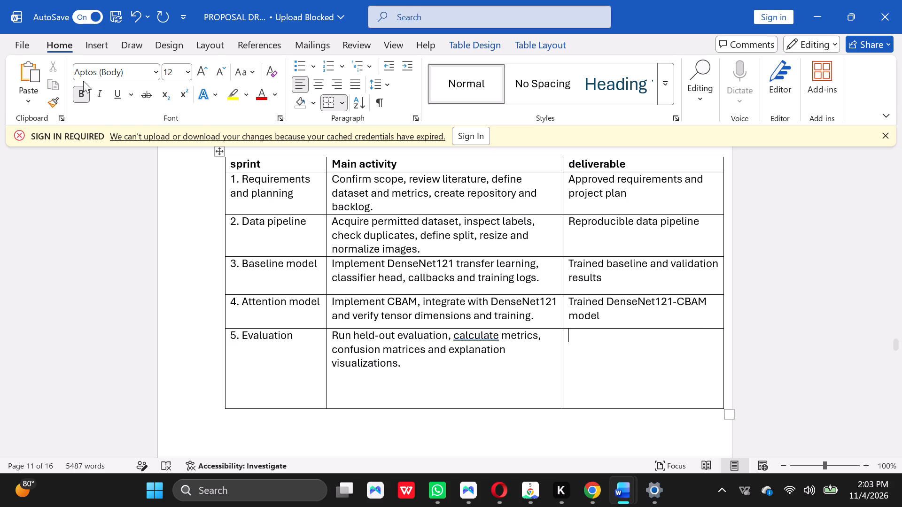
pyautogui.click(79, 96)
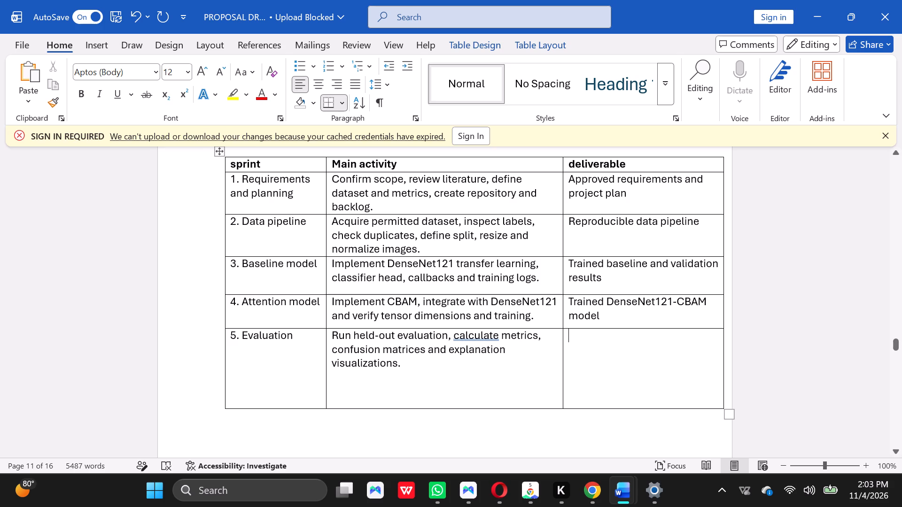
pyautogui.click(587, 487)
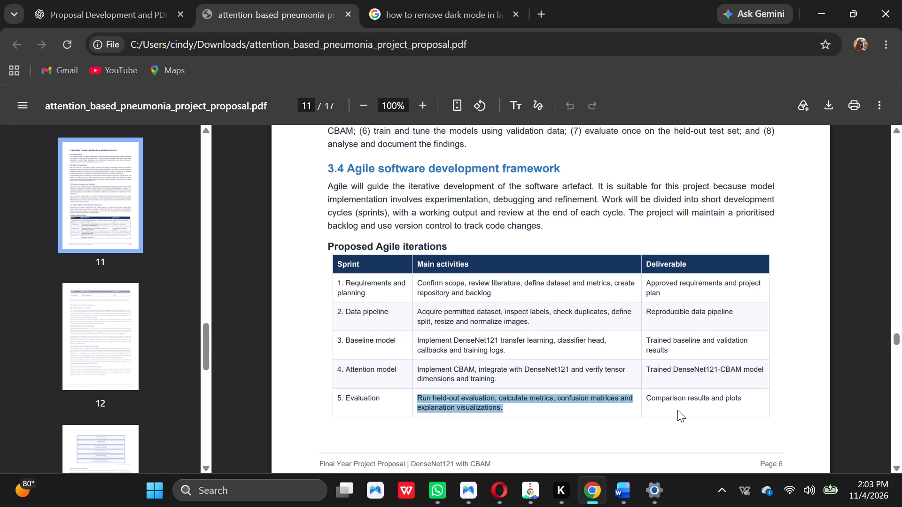
pyautogui.click(746, 396)
pyautogui.moveTo(744, 397); pyautogui.dragTo(725, 401)
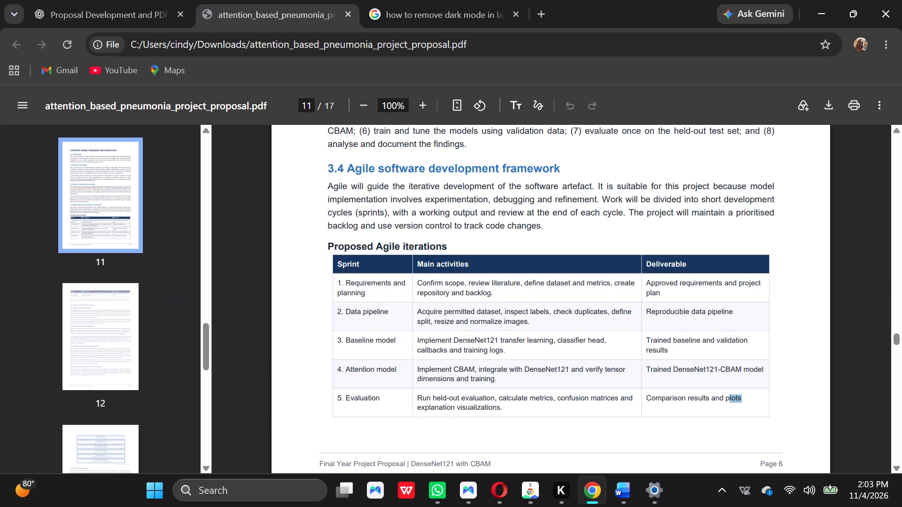
pyautogui.moveTo(725, 401); pyautogui.dragTo(642, 399)
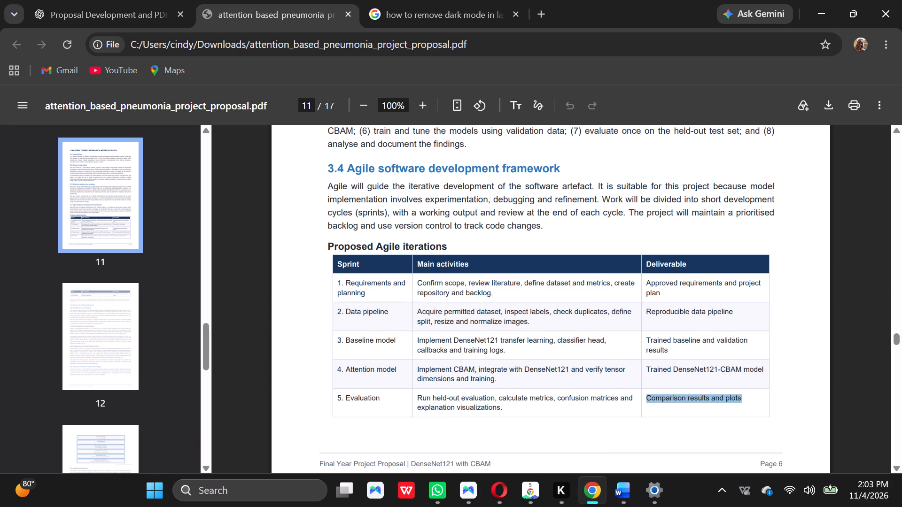
pyautogui.hotkey('ctrl', 'c')
pyautogui.click(827, 1)
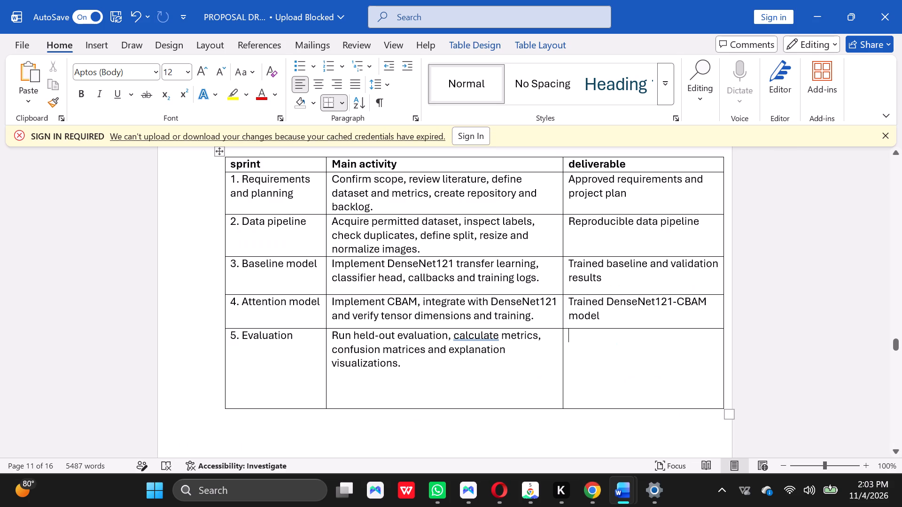
pyautogui.click(599, 337)
pyautogui.hotkey('ctrl', 'v')
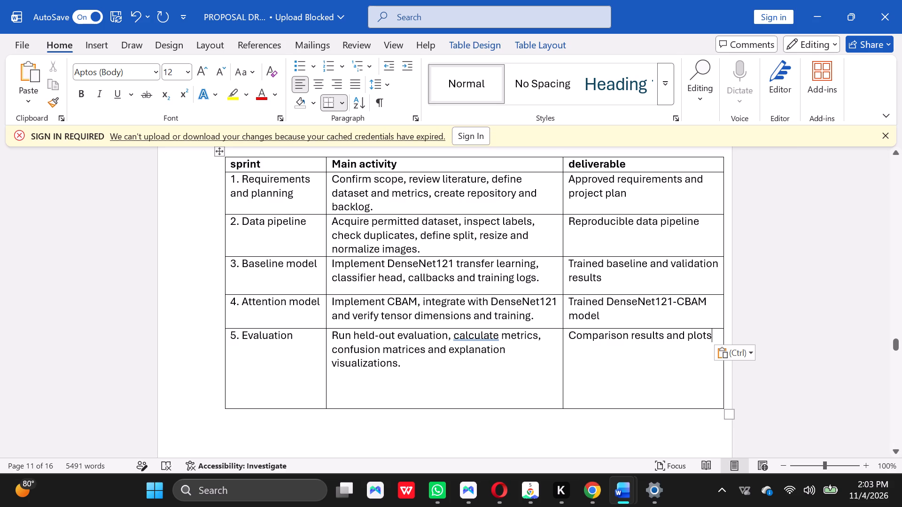
# Reduce the Evaluation row's height to sit close below its three lines of text.
pyautogui.moveTo(565, 407); pyautogui.dragTo(557, 377)
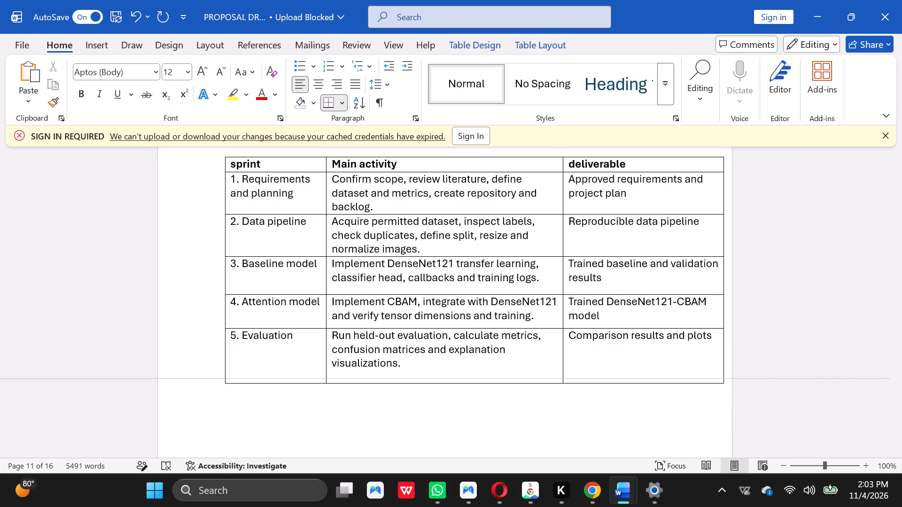
pyautogui.moveTo(557, 377); pyautogui.dragTo(556, 375)
pyautogui.click(582, 422)
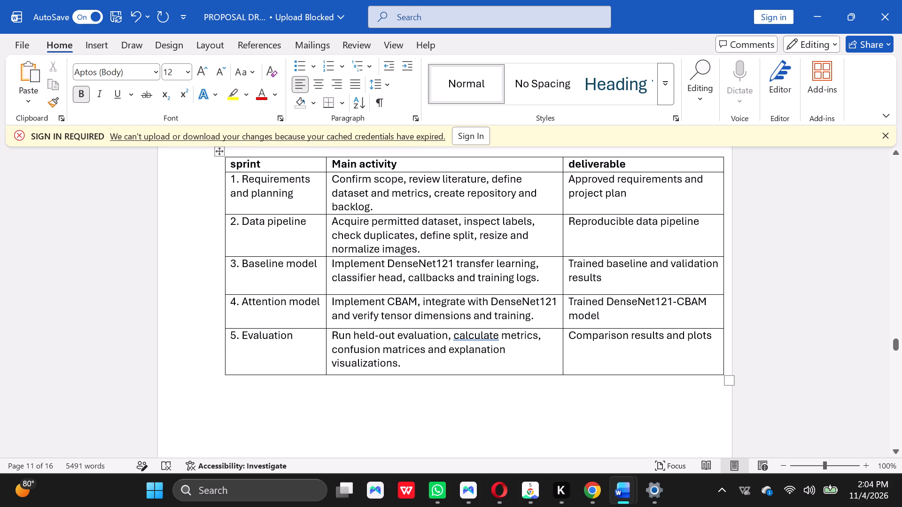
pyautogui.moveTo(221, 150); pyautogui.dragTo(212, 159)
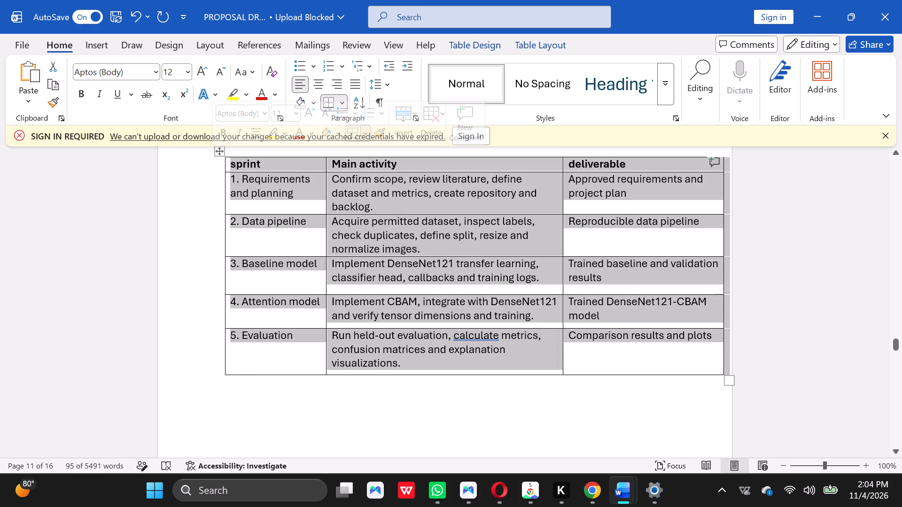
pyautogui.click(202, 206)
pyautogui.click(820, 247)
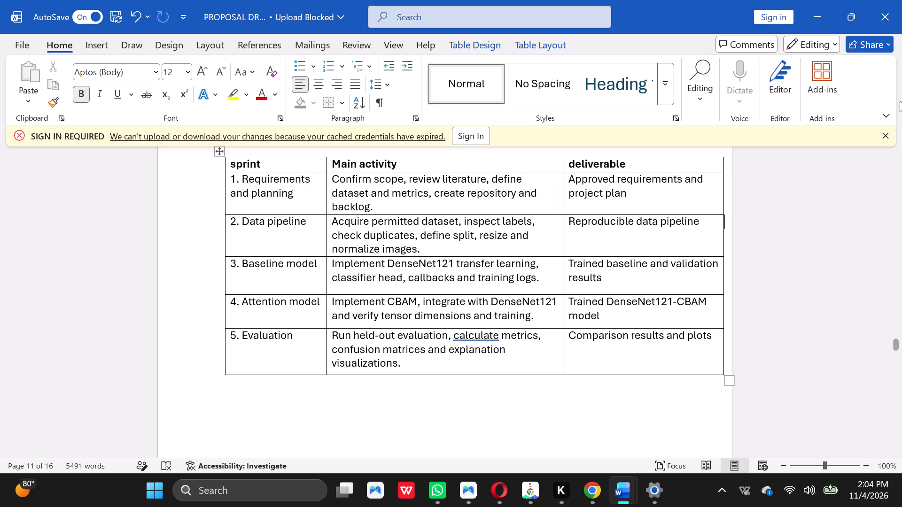
# Insert a blank line between the paragraph ending "track code changes." and the Proposed Agile iterations heading.
pyautogui.click(896, 154)
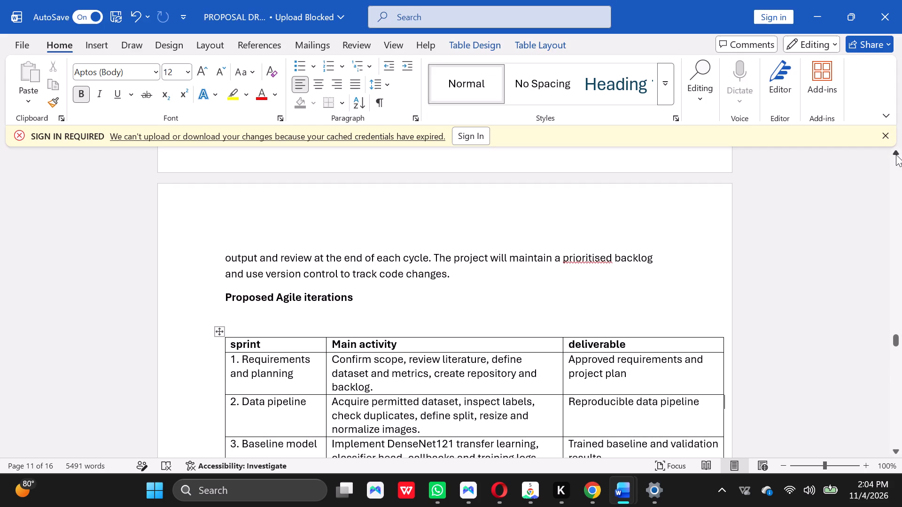
pyautogui.click(458, 269)
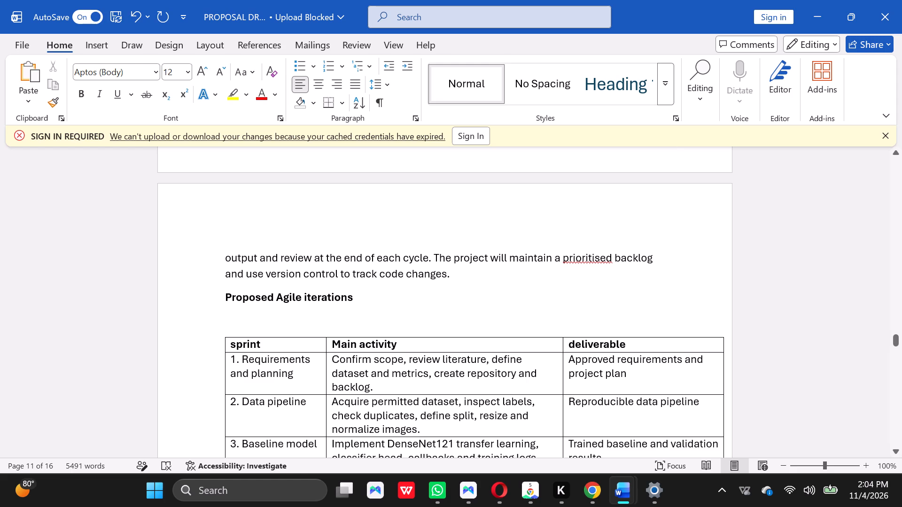
pyautogui.press('Return')
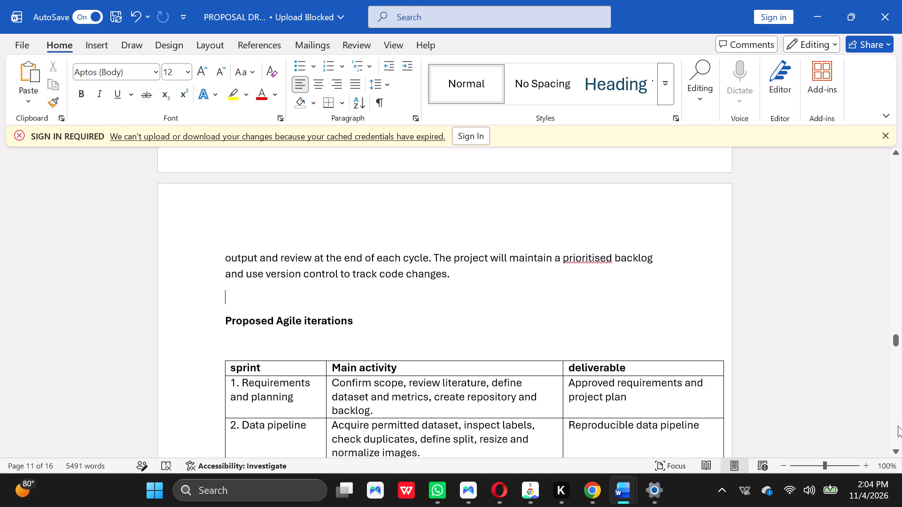
# Delete the leftover plain text running from "Baseline model Implement DenseNet121" through "Page 7", stopping before "Sprint Main activities Deliverable 6.".
pyautogui.click(894, 449)
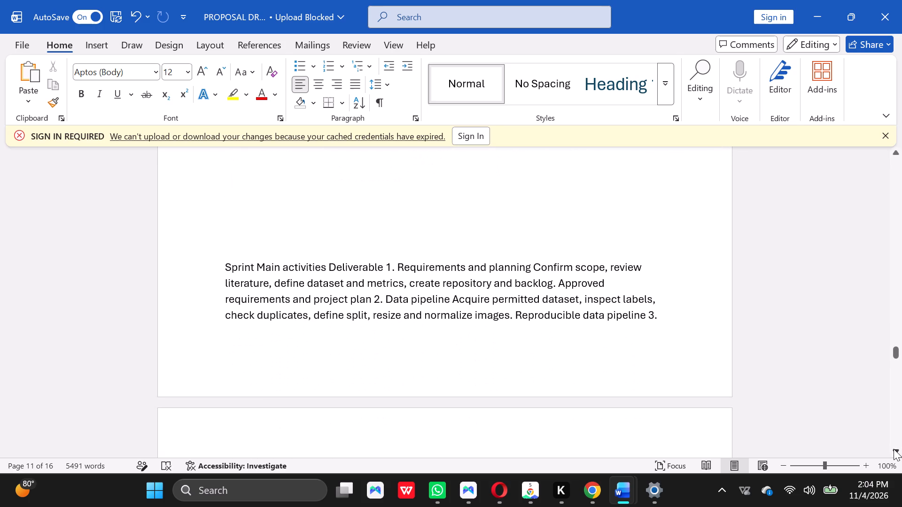
pyautogui.click(894, 449)
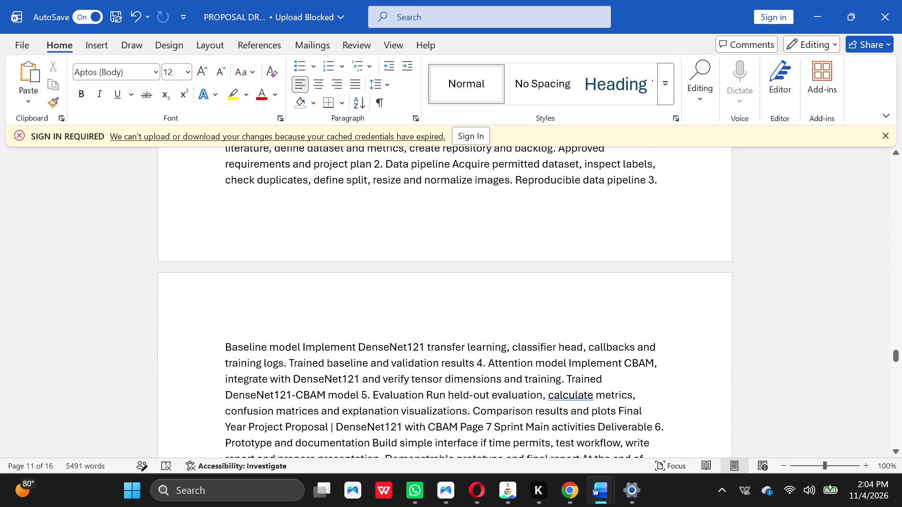
pyautogui.click(896, 150)
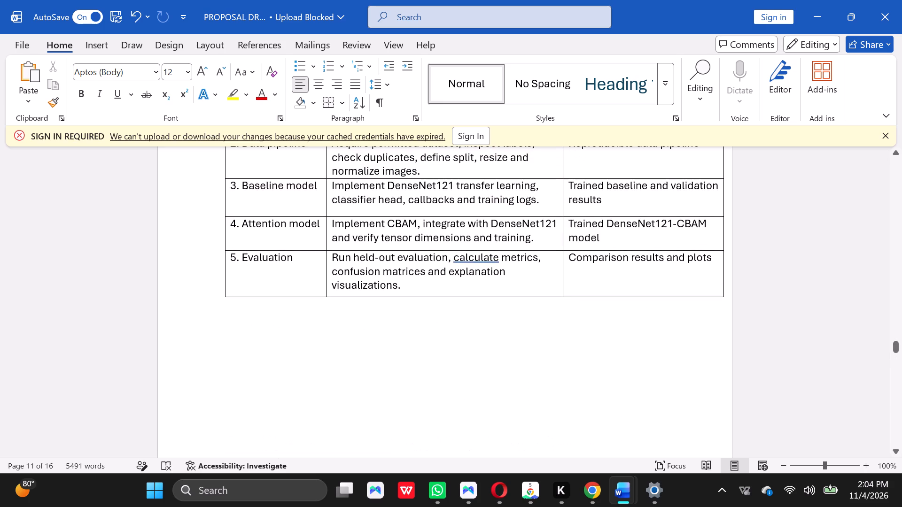
pyautogui.click(897, 451)
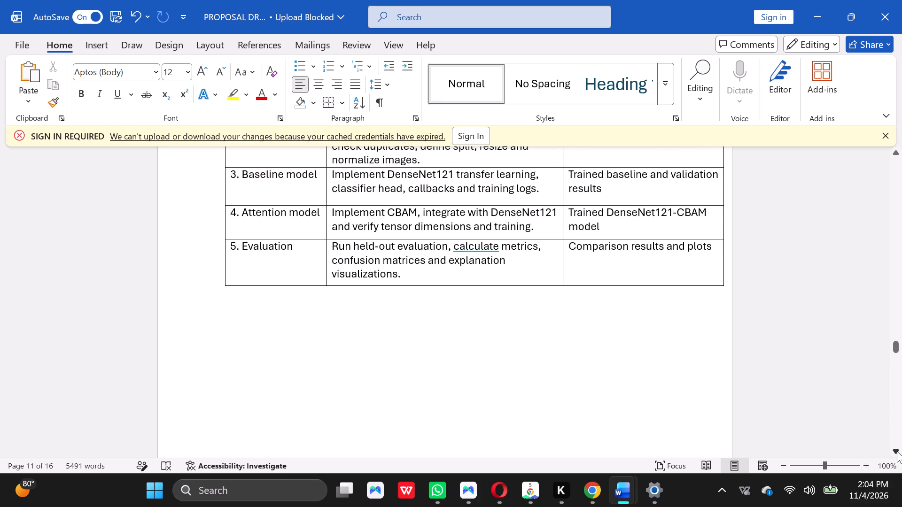
pyautogui.click(897, 451)
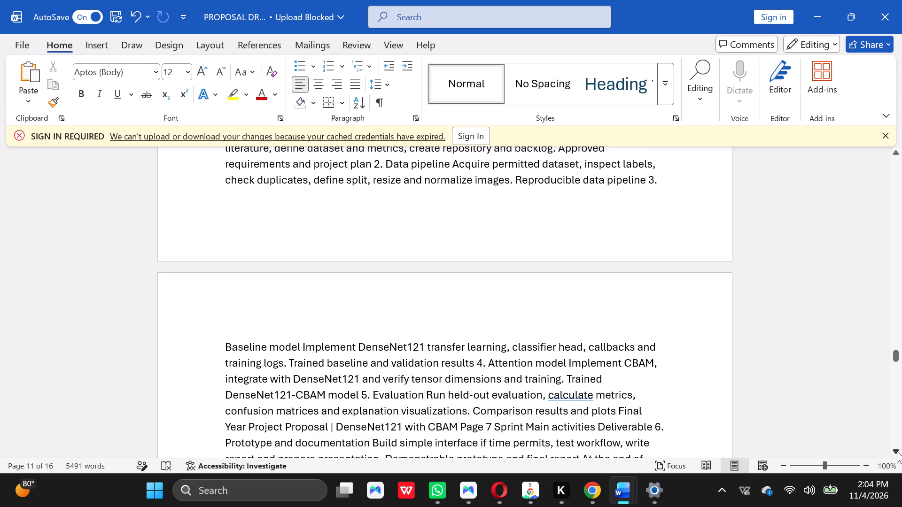
pyautogui.click(897, 451)
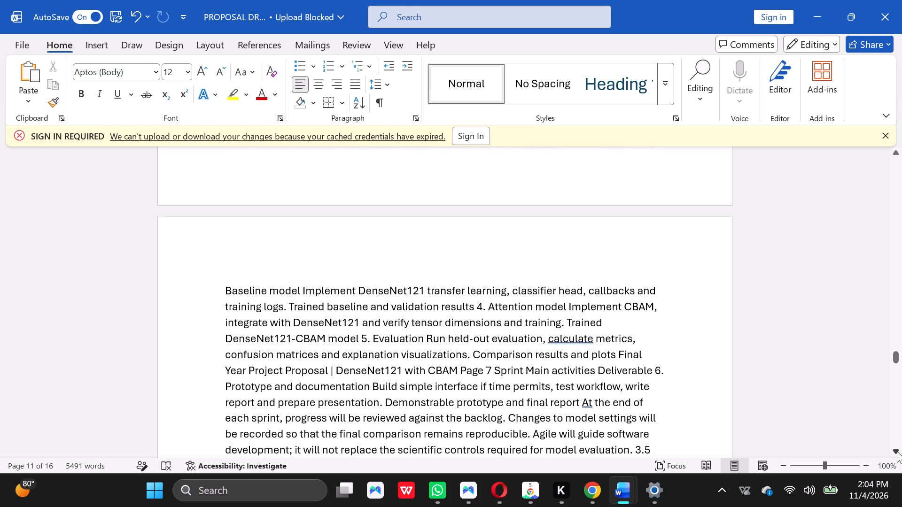
pyautogui.doubleClick(897, 451)
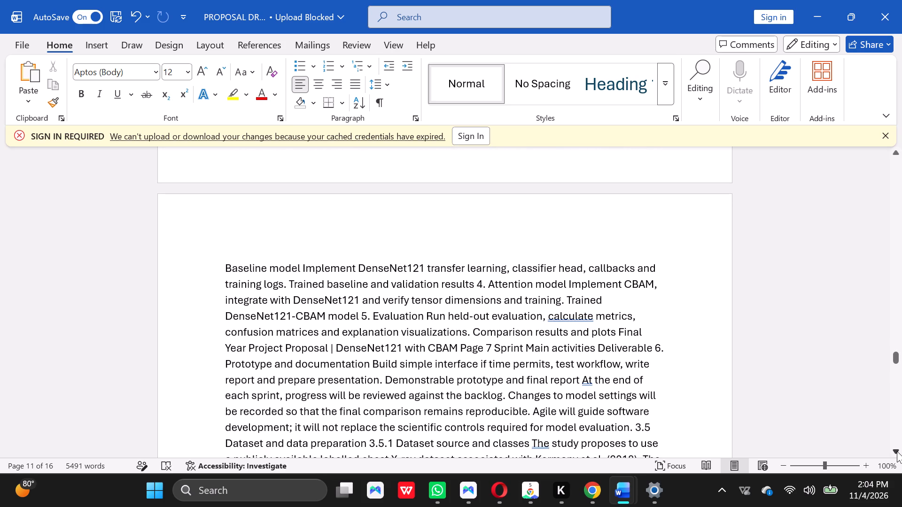
pyautogui.click(897, 451)
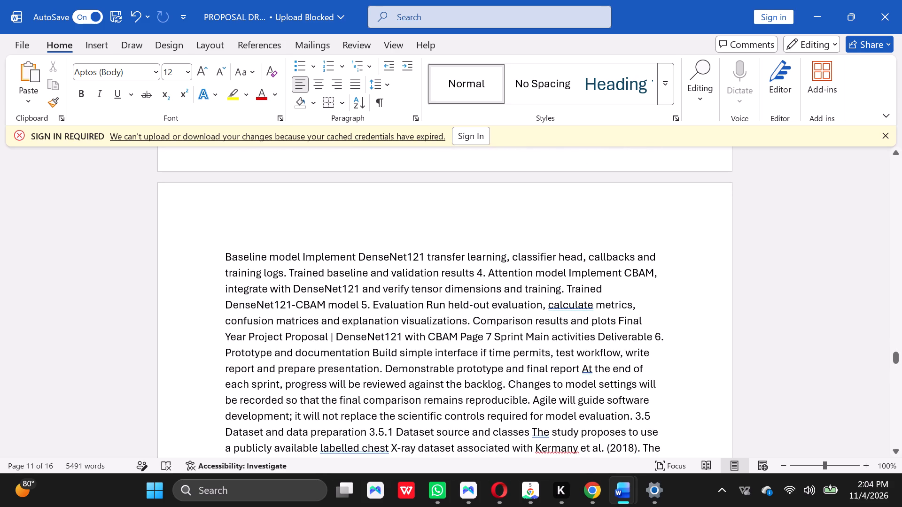
pyautogui.click(493, 337)
pyautogui.press('BackSpace')
pyautogui.press('BackSpace')
pyautogui.press('BackSpace')
pyautogui.press('BackSpace')
pyautogui.press('BackSpace')
pyautogui.press('BackSpace')
pyautogui.press('BackSpace')
pyautogui.press('BackSpace')
pyautogui.press('BackSpace')
pyautogui.press('BackSpace')
pyautogui.press('BackSpace')
pyautogui.press('BackSpace')
pyautogui.press('BackSpace')
pyautogui.press('BackSpace')
pyautogui.press('BackSpace')
pyautogui.press('BackSpace')
pyautogui.press('BackSpace')
pyautogui.press('BackSpace')
pyautogui.press('BackSpace')
pyautogui.press('BackSpace')
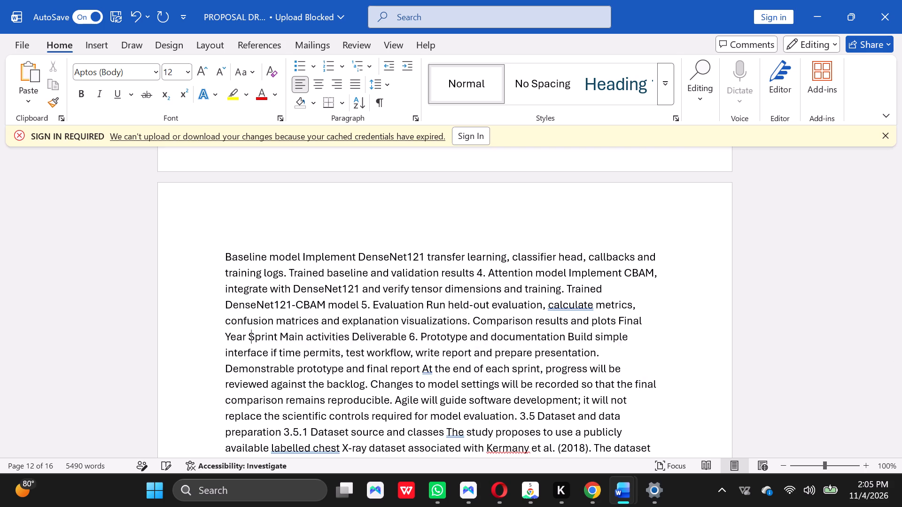
pyautogui.press('BackSpace')
pyautogui.press('BackSpace')
pyautogui.press('BackSpace')
pyautogui.press('BackSpace')
pyautogui.press('BackSpace')
pyautogui.press('BackSpace')
pyautogui.press('BackSpace')
pyautogui.press('BackSpace')
pyautogui.press('BackSpace')
pyautogui.press('BackSpace')
pyautogui.press('BackSpace')
pyautogui.press('BackSpace')
pyautogui.press('BackSpace')
pyautogui.press('BackSpace')
pyautogui.press('BackSpace')
pyautogui.press('BackSpace')
pyautogui.press('BackSpace')
pyautogui.press('BackSpace')
pyautogui.press('BackSpace')
pyautogui.press('BackSpace')
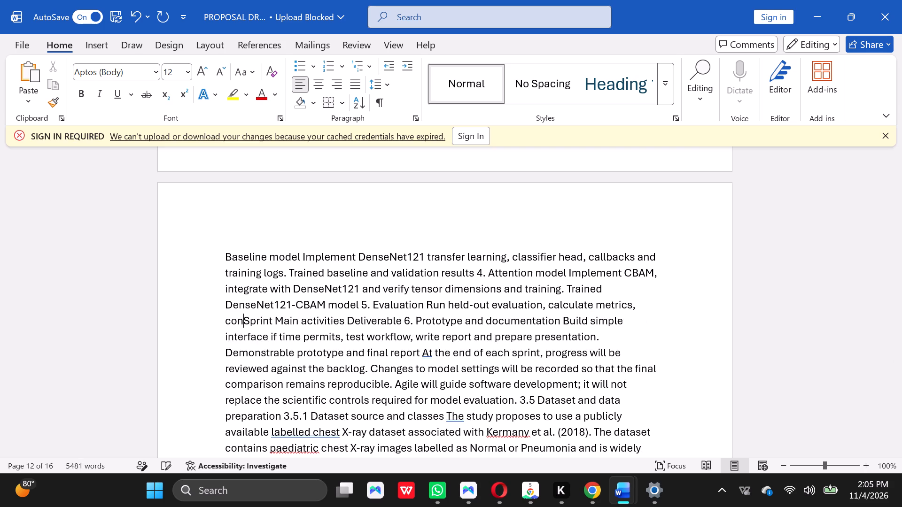
pyautogui.press('BackSpace')
pyautogui.press('BackSpace')
pyautogui.press('BackSpace')
pyautogui.press('BackSpace')
pyautogui.press('BackSpace')
pyautogui.press('BackSpace')
pyautogui.press('BackSpace')
pyautogui.press('BackSpace')
pyautogui.press('BackSpace')
pyautogui.press('BackSpace')
pyautogui.press('BackSpace')
pyautogui.press('BackSpace')
pyautogui.press('BackSpace')
pyautogui.press('BackSpace')
pyautogui.press('BackSpace')
pyautogui.press('BackSpace')
pyautogui.press('BackSpace')
pyautogui.press('BackSpace')
pyautogui.press('BackSpace')
pyautogui.press('BackSpace')
pyautogui.press('BackSpace')
pyautogui.press('BackSpace')
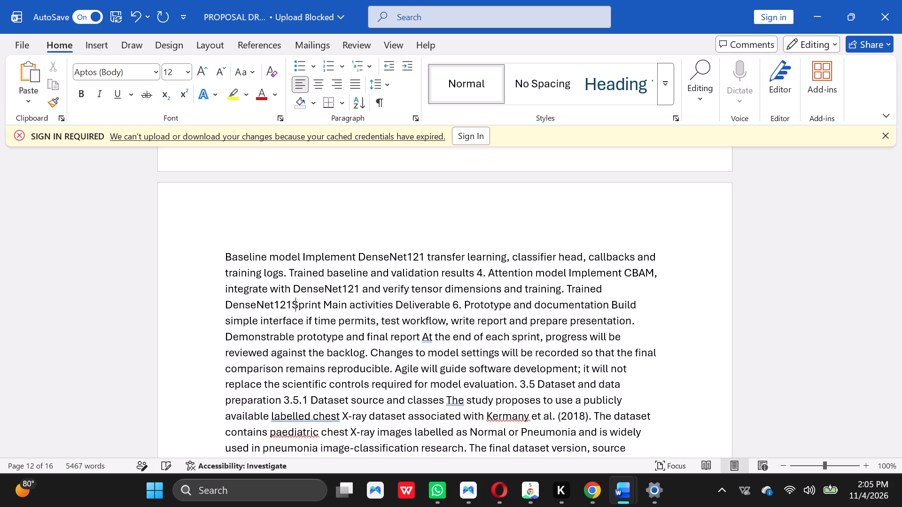
pyautogui.press('BackSpace')
pyautogui.press('BackSpace')
pyautogui.press('BackSpace')
pyautogui.press('BackSpace')
pyautogui.press('BackSpace')
pyautogui.press('BackSpace')
pyautogui.press('BackSpace')
pyautogui.press('BackSpace')
pyautogui.press('BackSpace')
pyautogui.press('BackSpace')
pyautogui.press('BackSpace')
pyautogui.press('BackSpace')
pyautogui.press('BackSpace')
pyautogui.press('BackSpace')
pyautogui.press('BackSpace')
pyautogui.press('BackSpace')
pyautogui.press('BackSpace')
pyautogui.press('BackSpace')
pyautogui.press('BackSpace')
pyautogui.press('BackSpace')
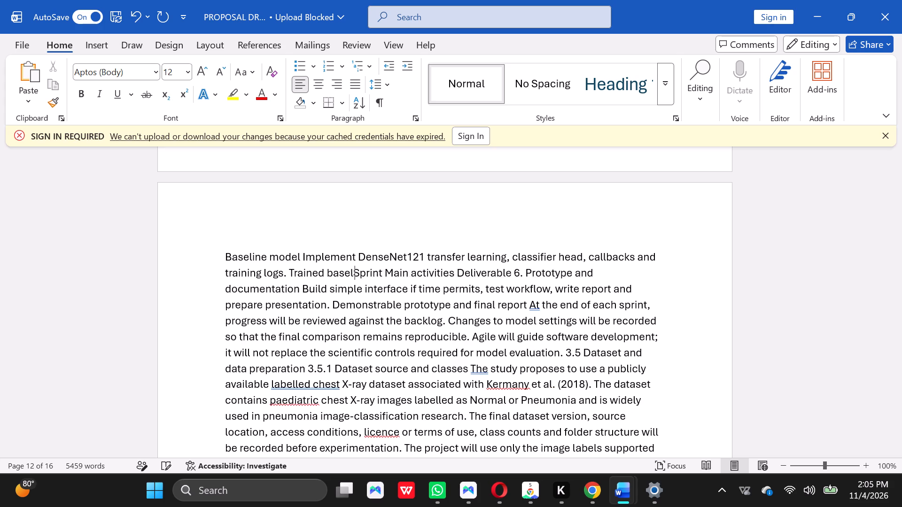
pyautogui.press('BackSpace')
pyautogui.press('BackSpace')
pyautogui.press('BackSpace')
pyautogui.press('BackSpace')
pyautogui.press('BackSpace')
pyautogui.press('BackSpace')
pyautogui.press('BackSpace')
pyautogui.press('BackSpace')
pyautogui.press('BackSpace')
pyautogui.press('BackSpace')
pyautogui.press('BackSpace')
pyautogui.press('BackSpace')
pyautogui.press('BackSpace')
pyautogui.press('BackSpace')
pyautogui.press('BackSpace')
pyautogui.press('BackSpace')
pyautogui.press('BackSpace')
pyautogui.press('BackSpace')
pyautogui.press('BackSpace')
pyautogui.press('BackSpace')
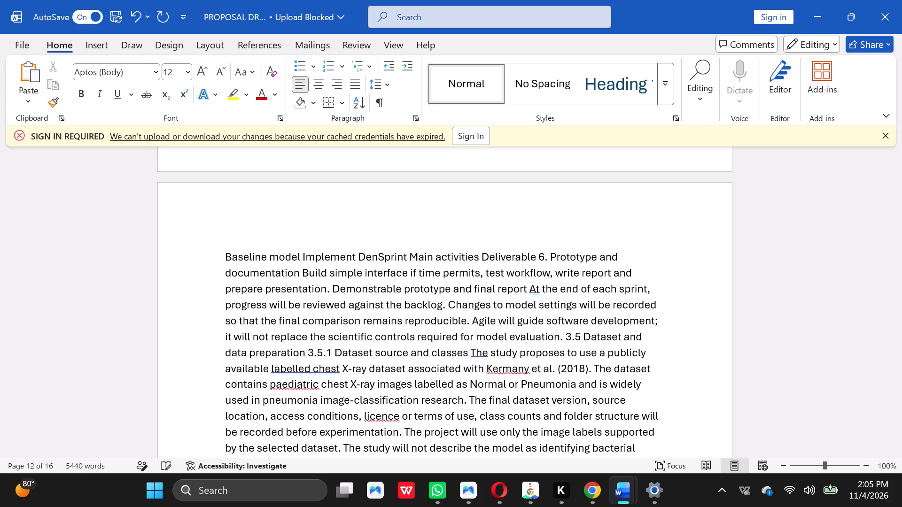
pyautogui.press('BackSpace')
pyautogui.press('BackSpace')
pyautogui.press('BackSpace')
pyautogui.press('BackSpace')
pyautogui.press('BackSpace')
pyautogui.press('BackSpace')
pyautogui.press('BackSpace')
pyautogui.press('BackSpace')
pyautogui.press('BackSpace')
pyautogui.press('BackSpace')
pyautogui.press('BackSpace')
pyautogui.press('BackSpace')
pyautogui.press('BackSpace')
pyautogui.press('BackSpace')
pyautogui.press('BackSpace')
pyautogui.press('BackSpace')
pyautogui.press('BackSpace')
pyautogui.press('BackSpace')
pyautogui.press('BackSpace')
pyautogui.press('BackSpace')
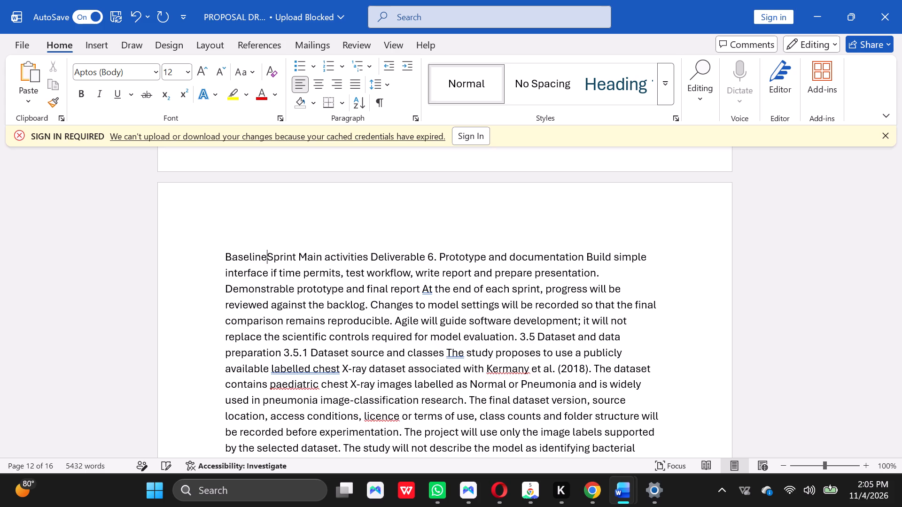
pyautogui.press('BackSpace')
pyautogui.press('BackSpace')
pyautogui.press('BackSpace')
pyautogui.press('BackSpace')
pyautogui.press('BackSpace')
pyautogui.press('BackSpace')
pyautogui.press('BackSpace')
pyautogui.press('BackSpace')
pyautogui.press('BackSpace')
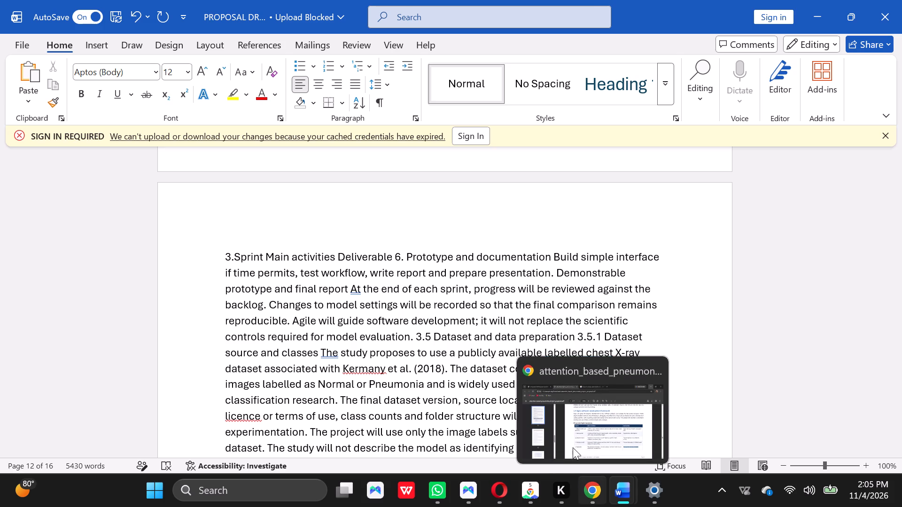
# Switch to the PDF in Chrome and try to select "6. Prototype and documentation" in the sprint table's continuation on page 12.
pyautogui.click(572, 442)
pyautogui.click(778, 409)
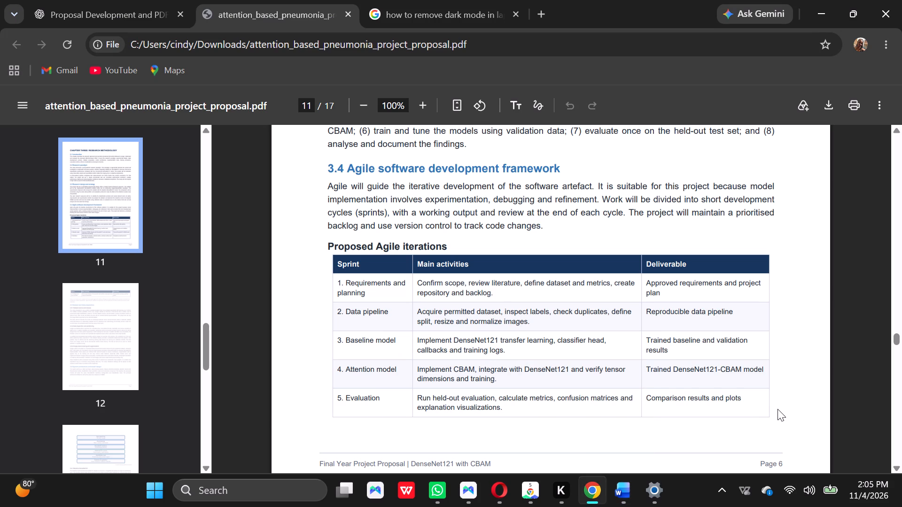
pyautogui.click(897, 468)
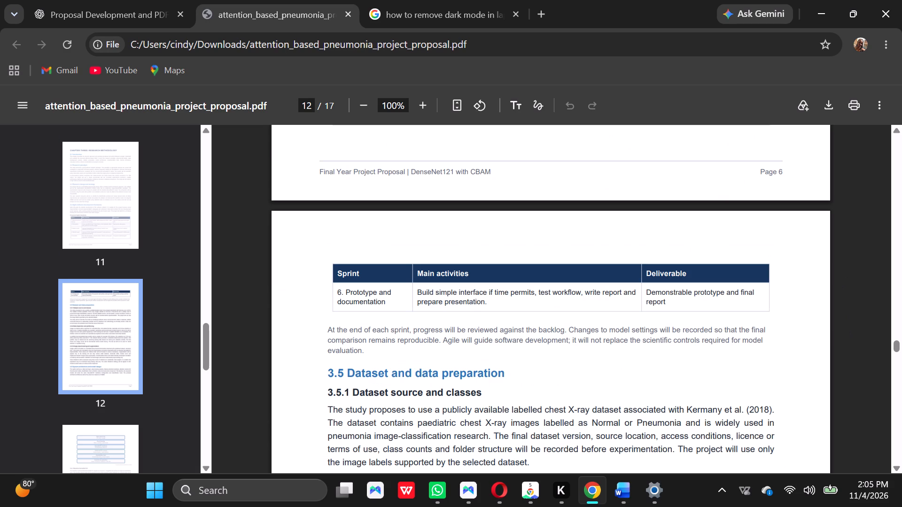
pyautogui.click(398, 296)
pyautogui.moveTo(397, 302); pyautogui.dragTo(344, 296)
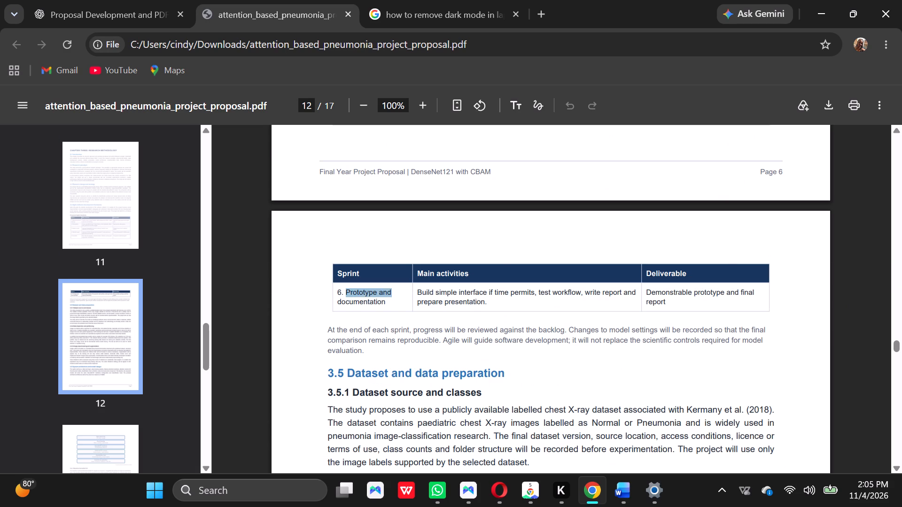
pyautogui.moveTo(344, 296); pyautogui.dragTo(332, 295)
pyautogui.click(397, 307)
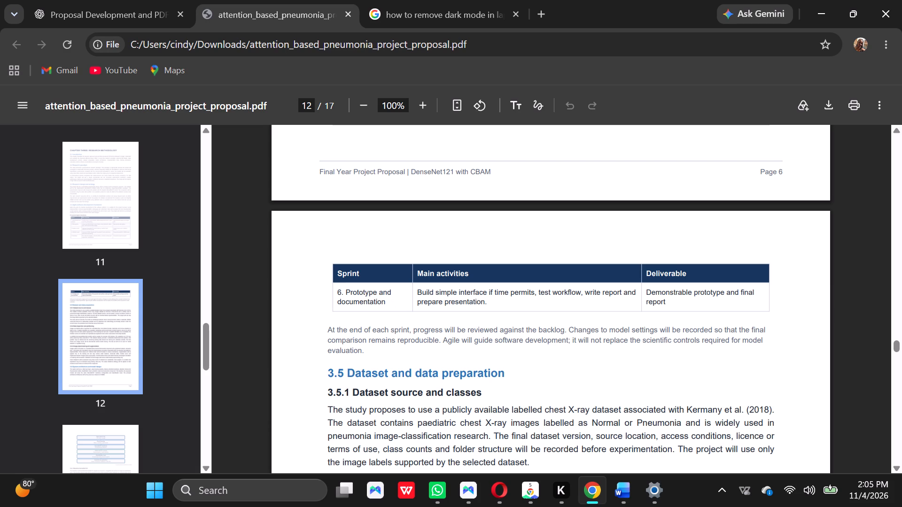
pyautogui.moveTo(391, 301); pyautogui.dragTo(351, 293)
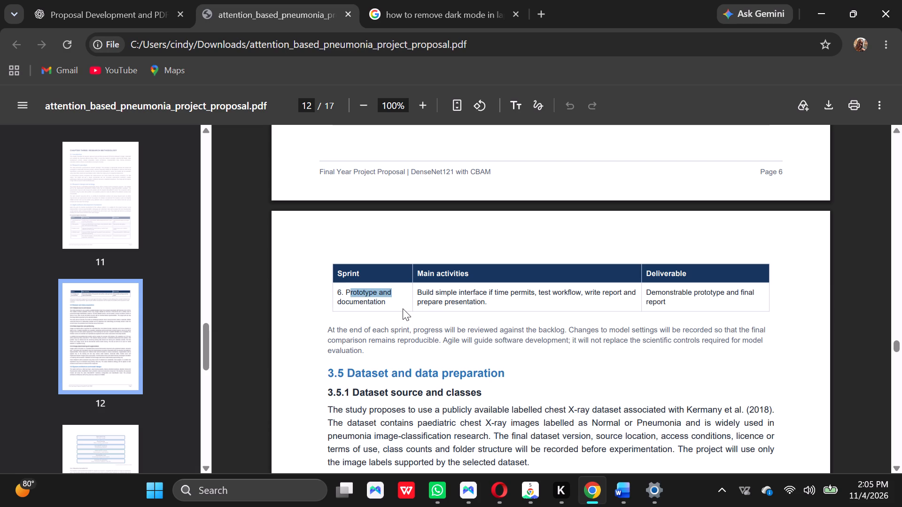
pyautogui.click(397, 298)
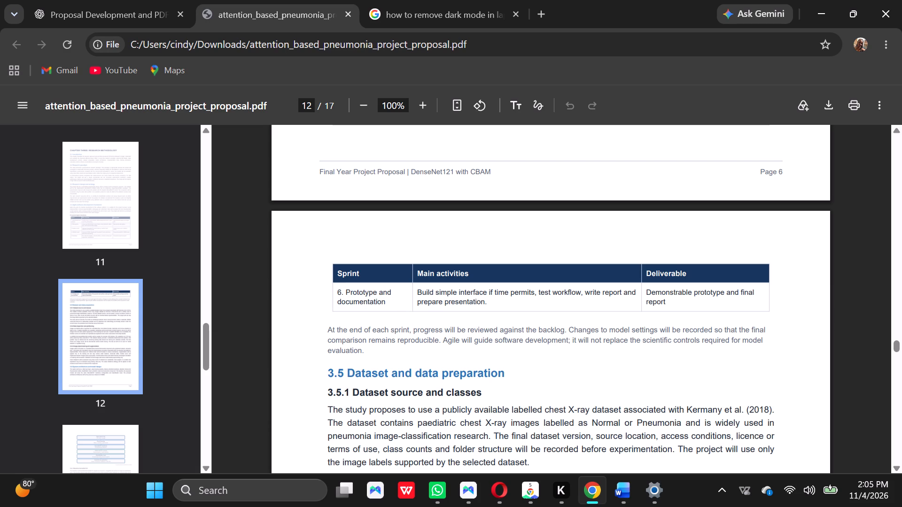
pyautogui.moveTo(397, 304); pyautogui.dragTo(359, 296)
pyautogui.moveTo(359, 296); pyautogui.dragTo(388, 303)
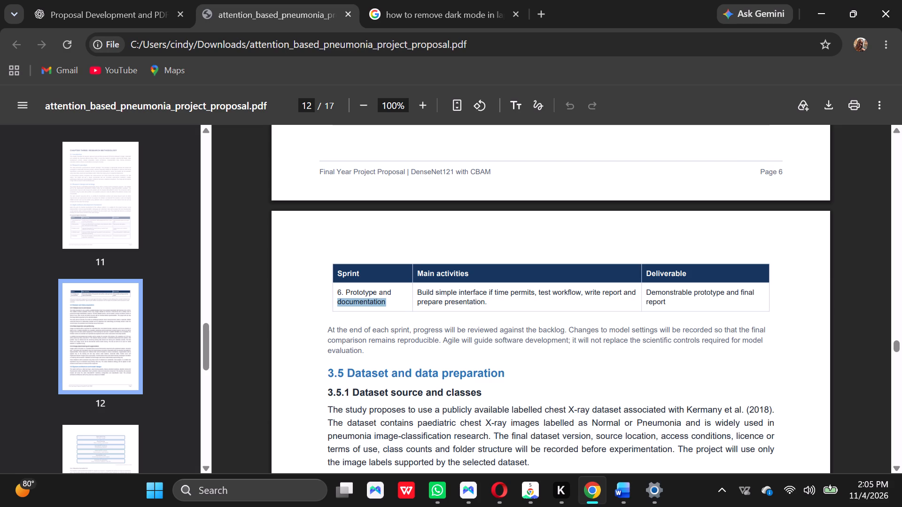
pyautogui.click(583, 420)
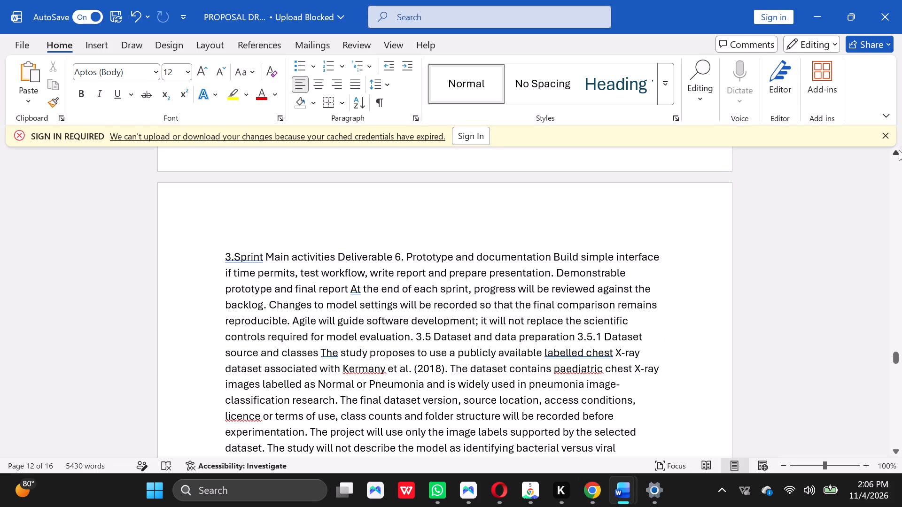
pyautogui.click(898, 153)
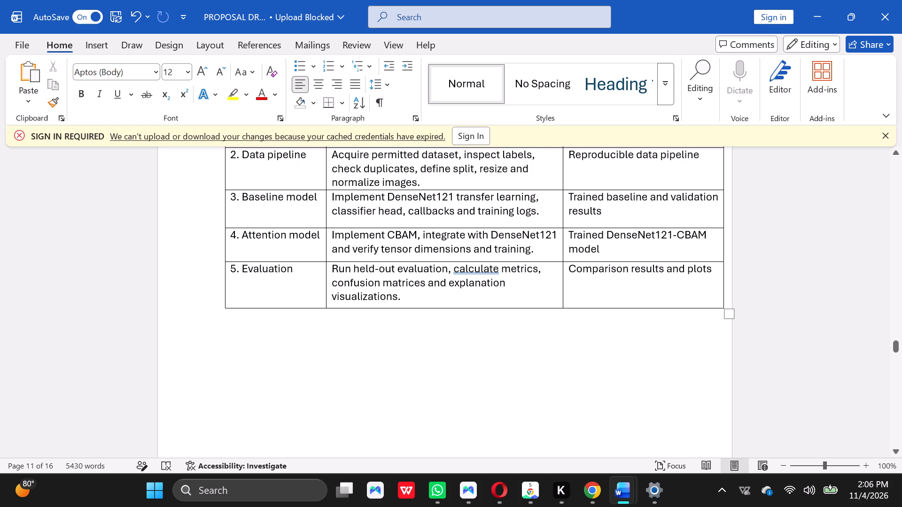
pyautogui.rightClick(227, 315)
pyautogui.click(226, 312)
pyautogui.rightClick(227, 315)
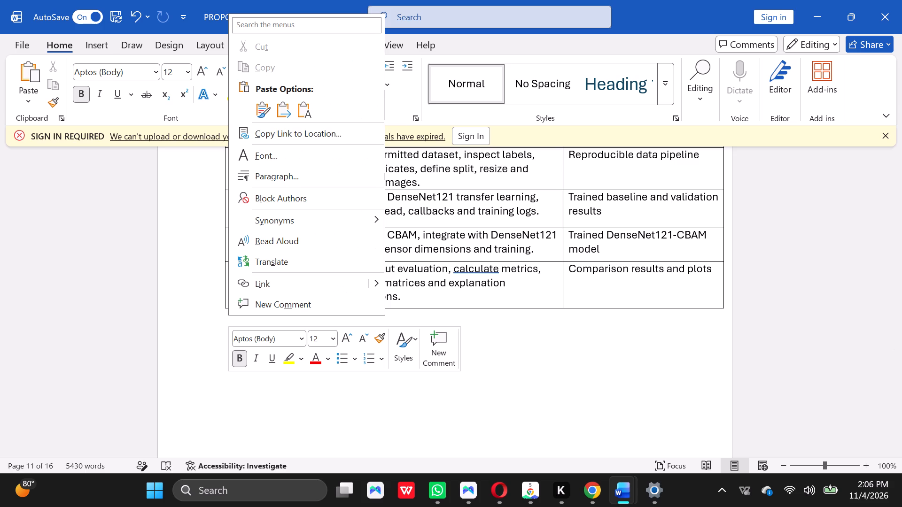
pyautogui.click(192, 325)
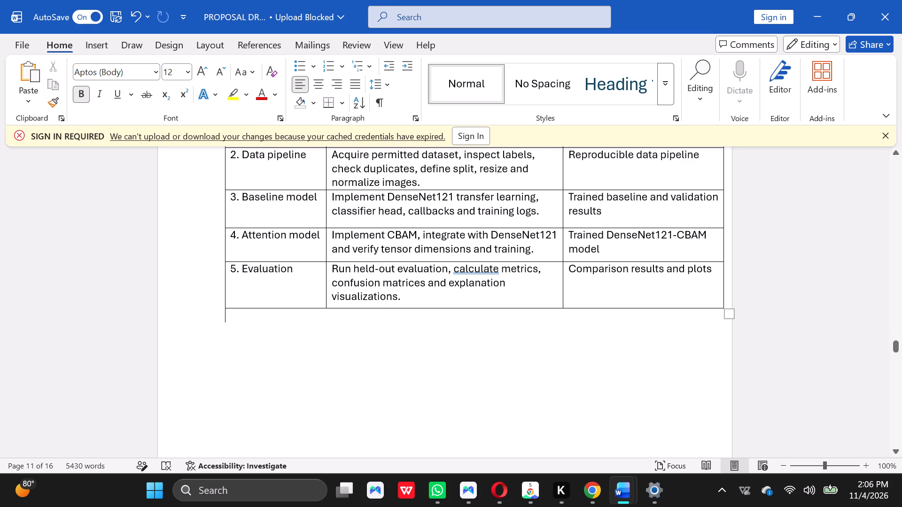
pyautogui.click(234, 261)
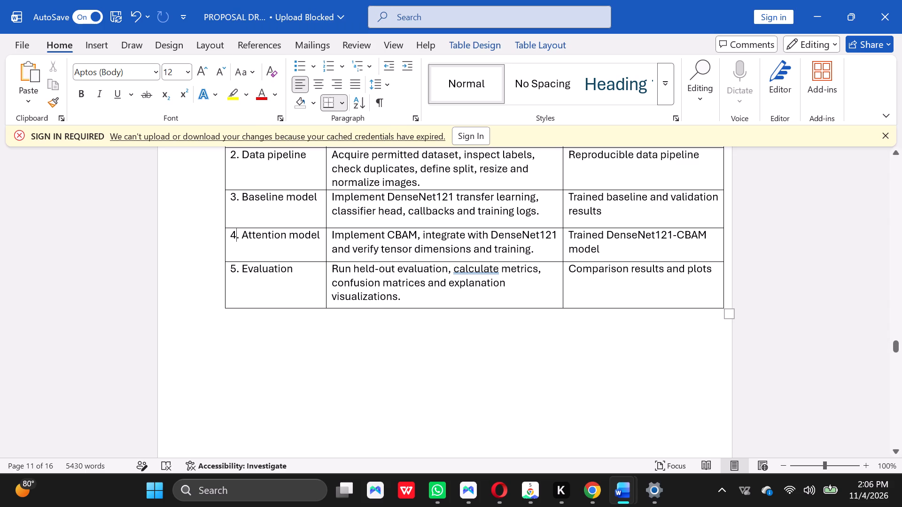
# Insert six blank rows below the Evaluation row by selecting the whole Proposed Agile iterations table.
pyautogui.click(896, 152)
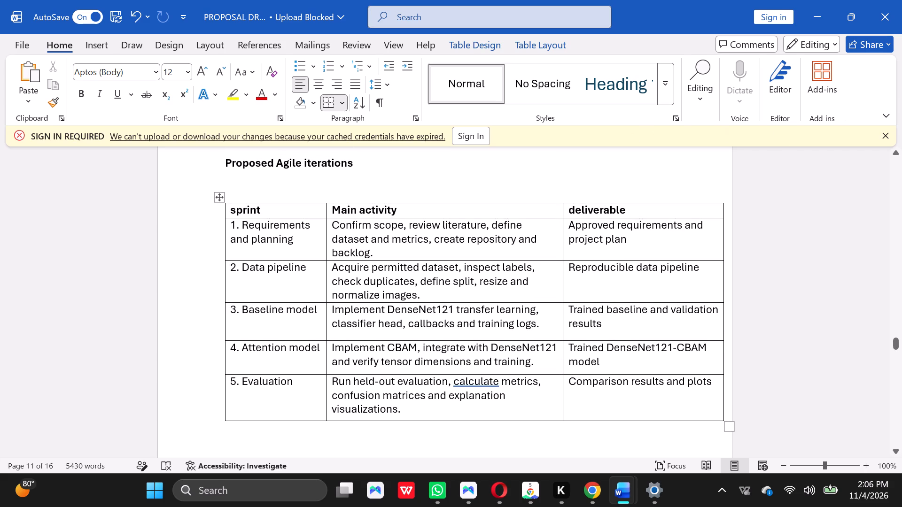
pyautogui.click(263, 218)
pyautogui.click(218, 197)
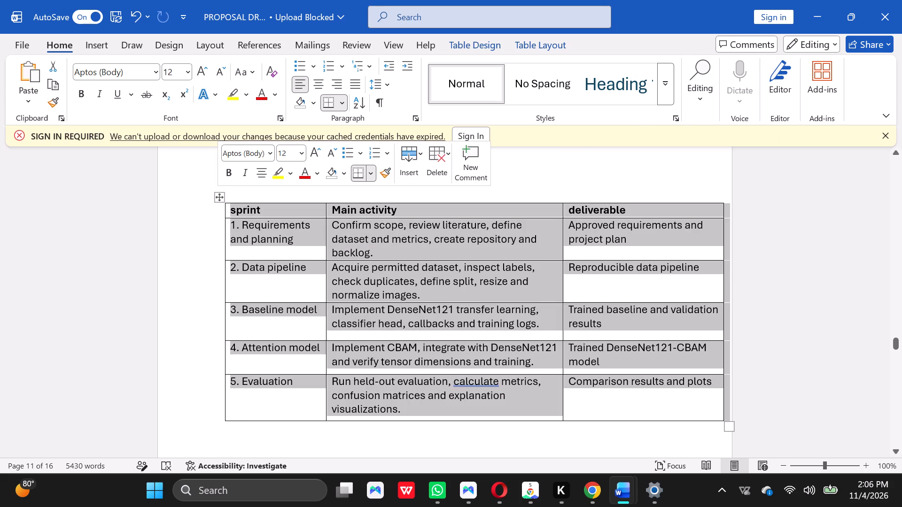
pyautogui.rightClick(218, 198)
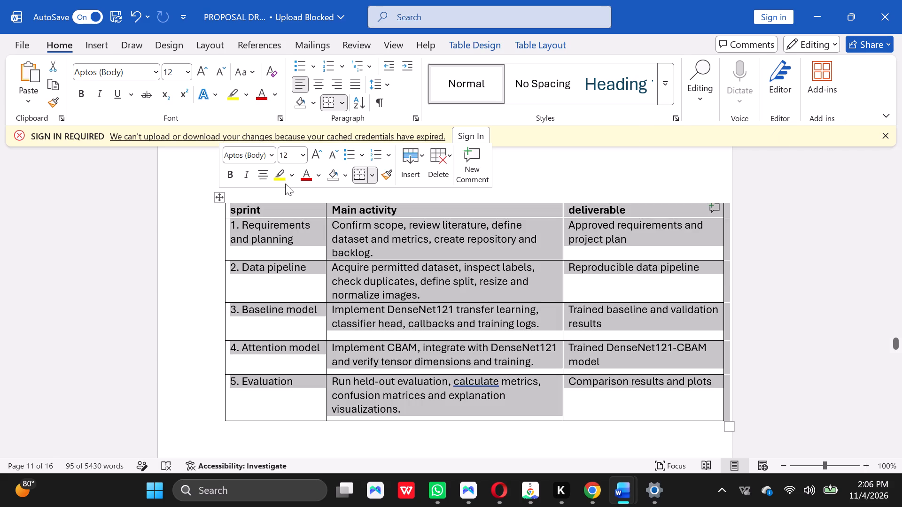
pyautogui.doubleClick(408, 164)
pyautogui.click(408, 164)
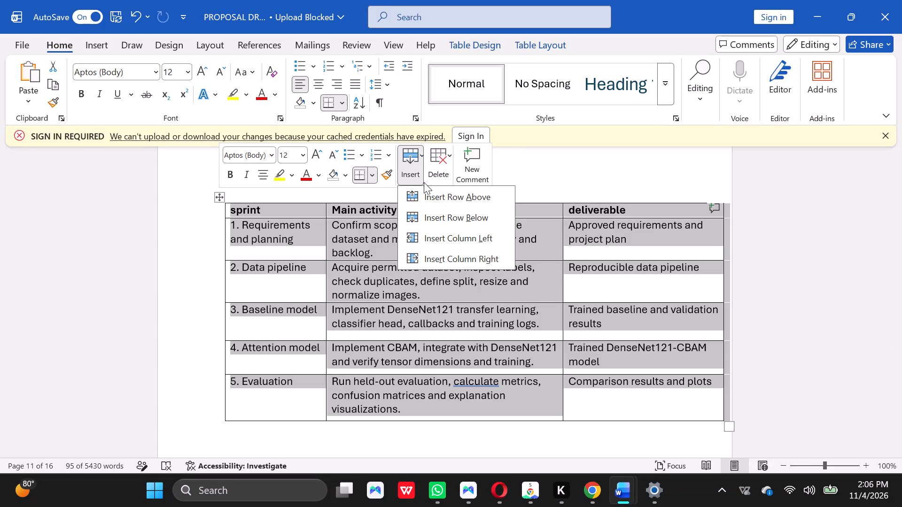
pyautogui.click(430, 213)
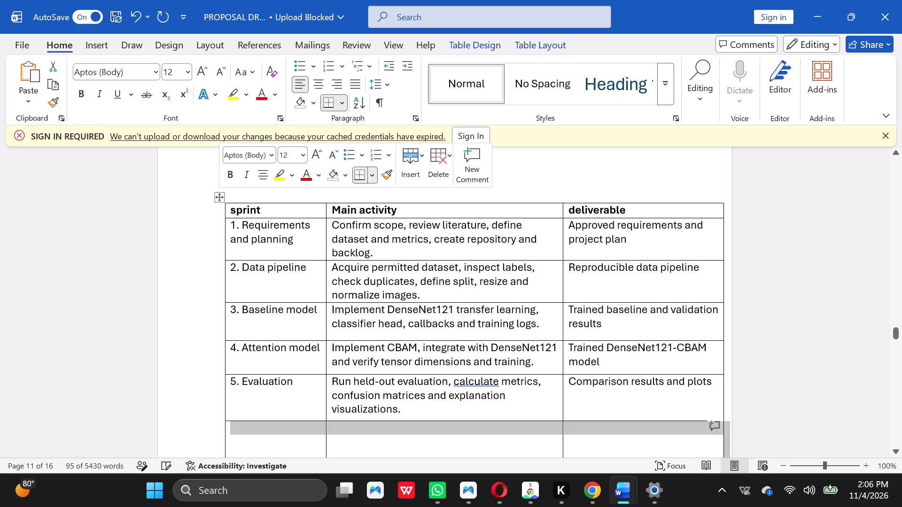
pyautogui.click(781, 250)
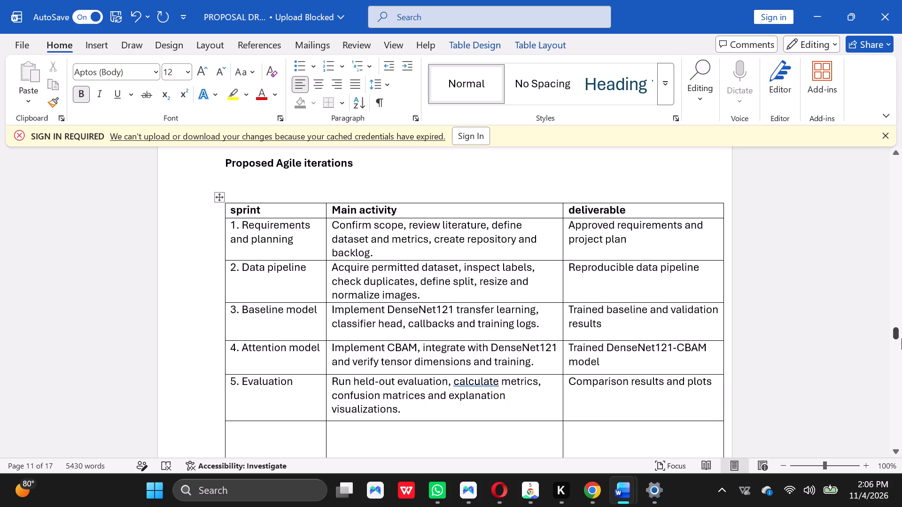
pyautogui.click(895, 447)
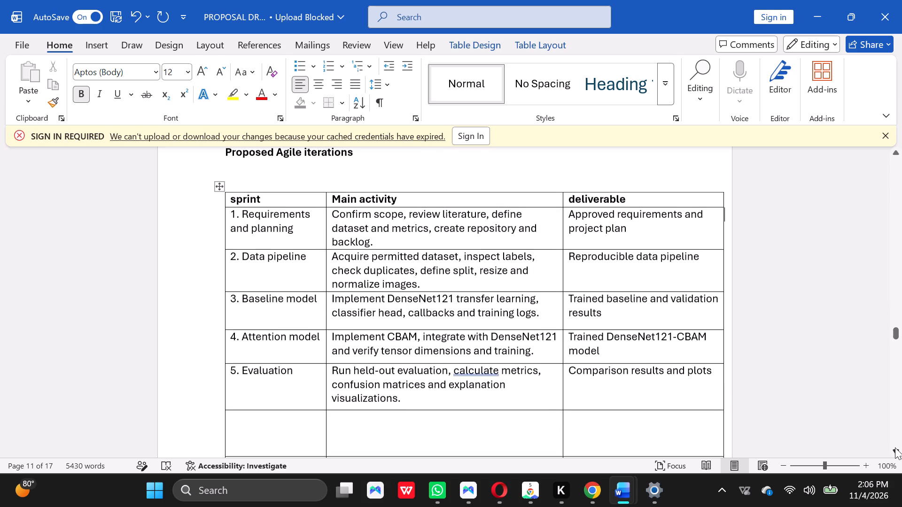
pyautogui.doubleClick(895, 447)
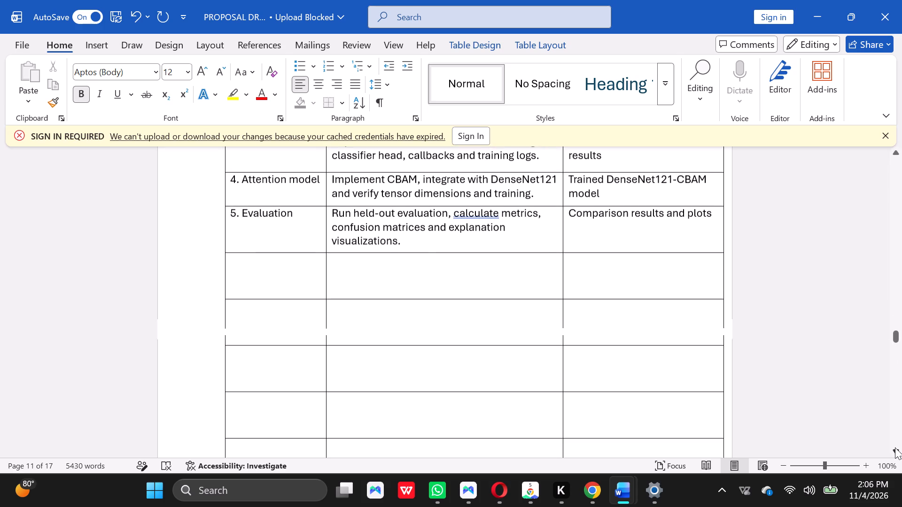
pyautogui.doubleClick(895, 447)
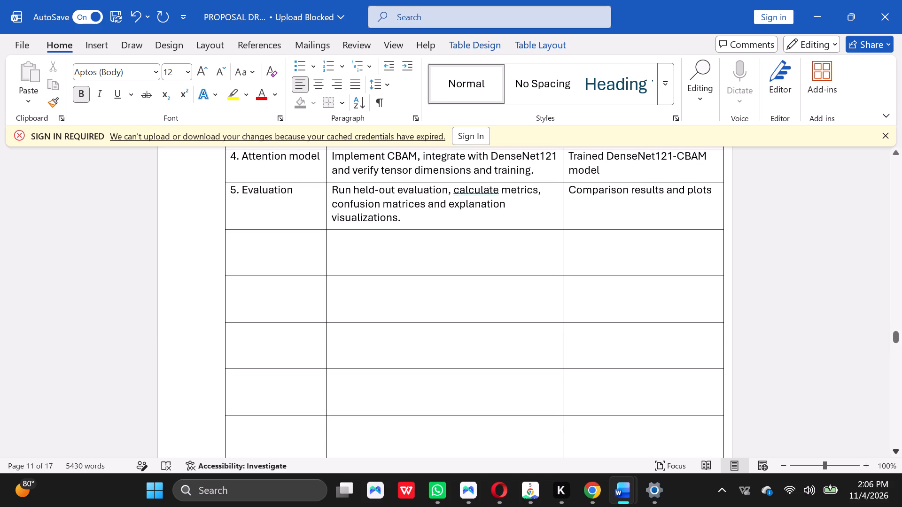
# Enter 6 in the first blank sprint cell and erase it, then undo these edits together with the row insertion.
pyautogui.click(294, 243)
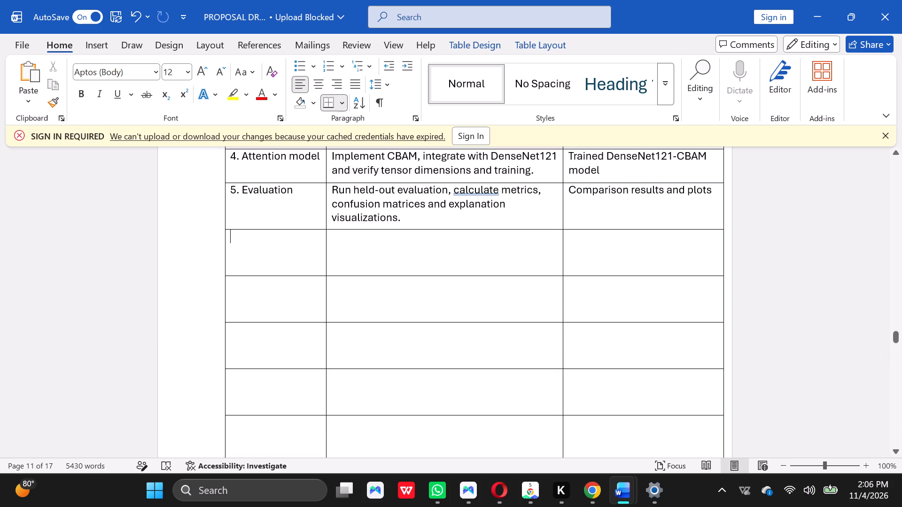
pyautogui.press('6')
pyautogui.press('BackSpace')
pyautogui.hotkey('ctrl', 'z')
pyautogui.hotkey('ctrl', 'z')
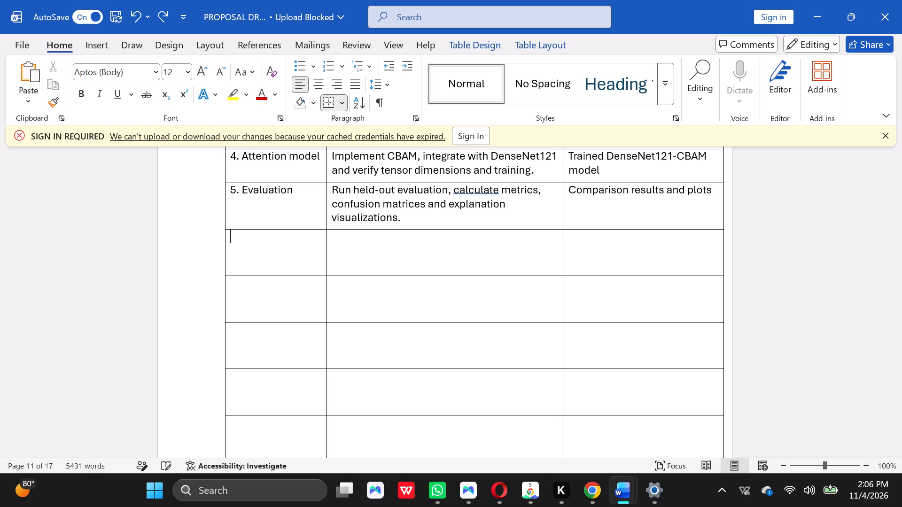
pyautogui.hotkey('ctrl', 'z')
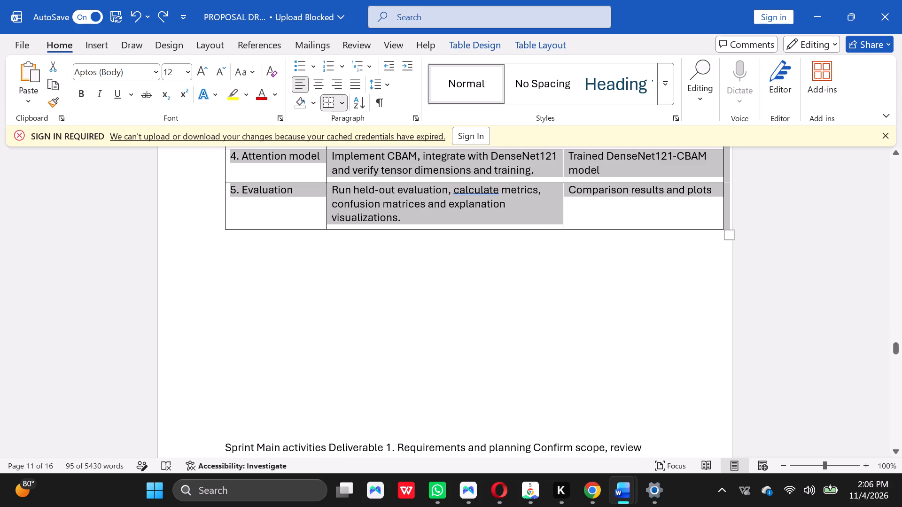
# Reduce the Evaluation row's height so its bottom border sits directly beneath its three lines of text.
pyautogui.click(529, 217)
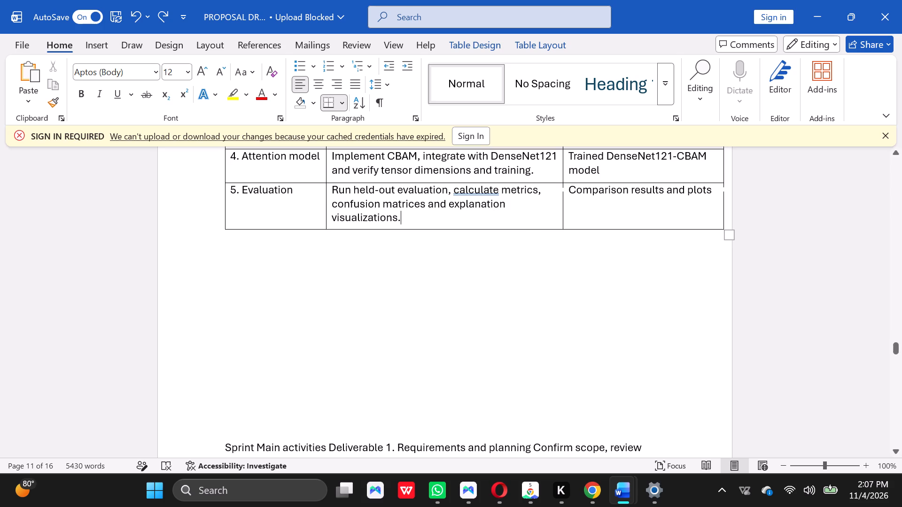
pyautogui.click(731, 242)
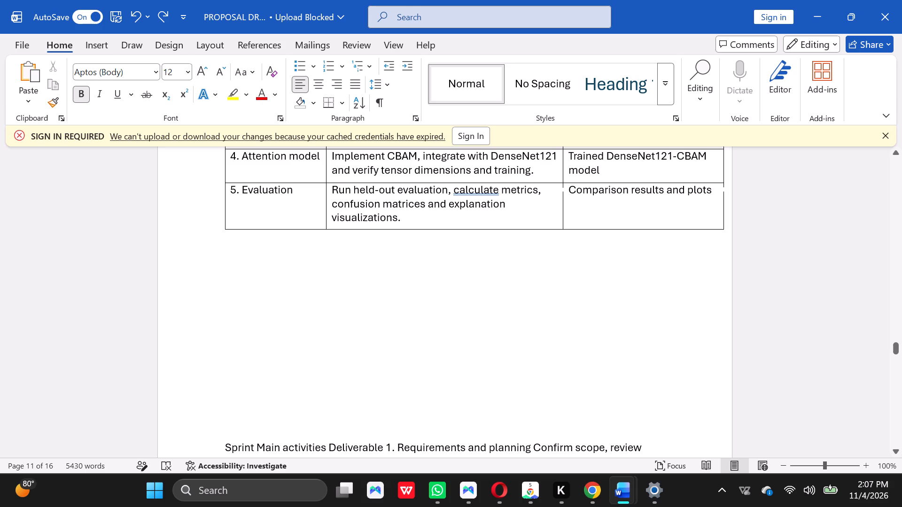
pyautogui.moveTo(723, 229); pyautogui.dragTo(718, 223)
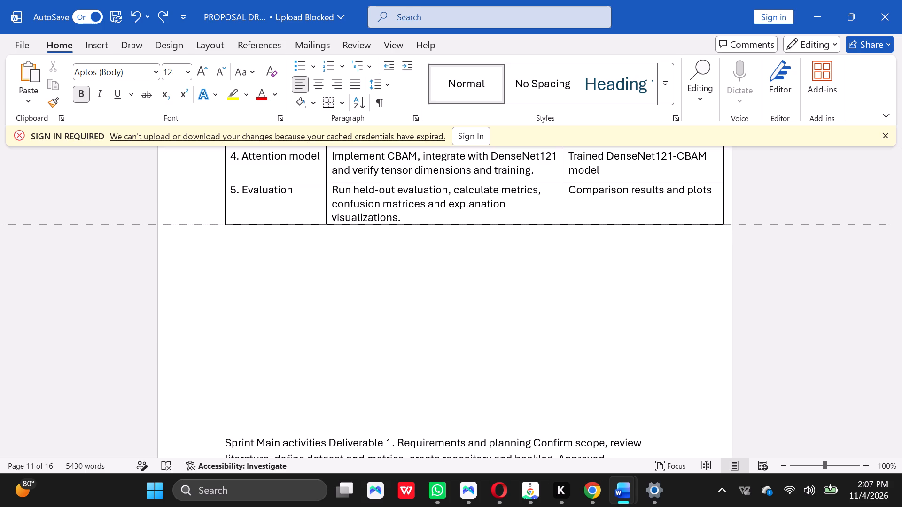
pyautogui.moveTo(718, 223); pyautogui.dragTo(718, 223)
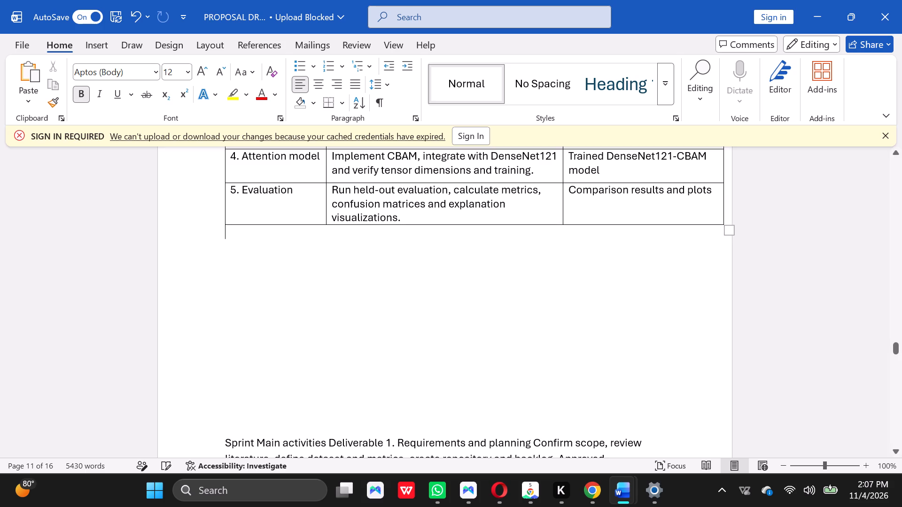
# Select the whole Proposed Agile iterations table and insert six blank rows below the Evaluation row.
pyautogui.click(894, 156)
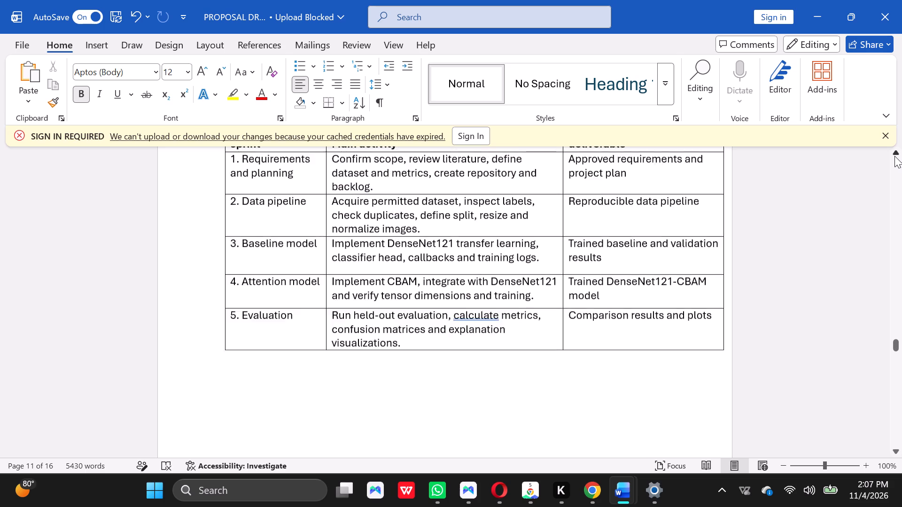
pyautogui.click(446, 292)
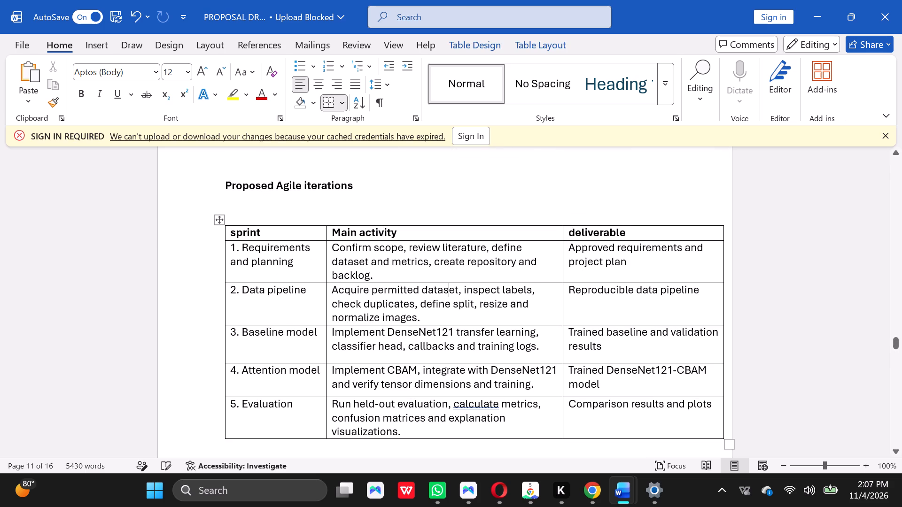
pyautogui.click(217, 222)
pyautogui.click(218, 224)
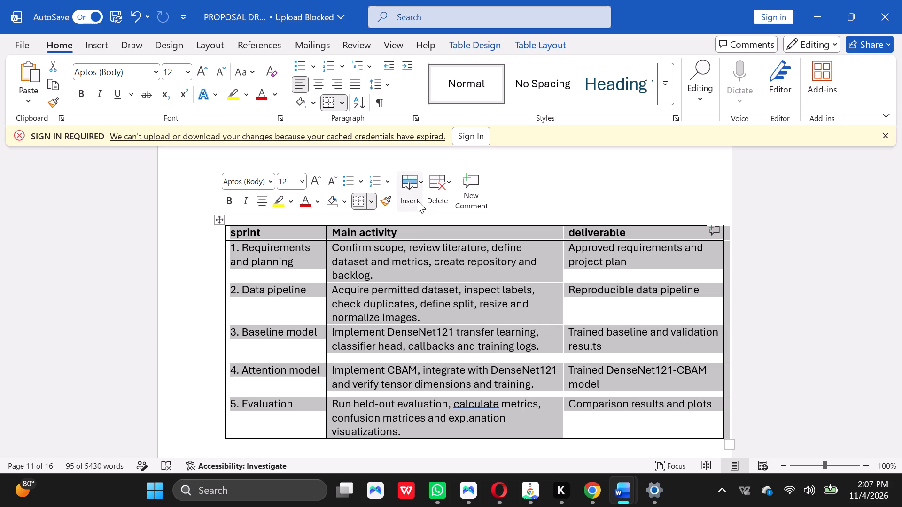
pyautogui.click(409, 189)
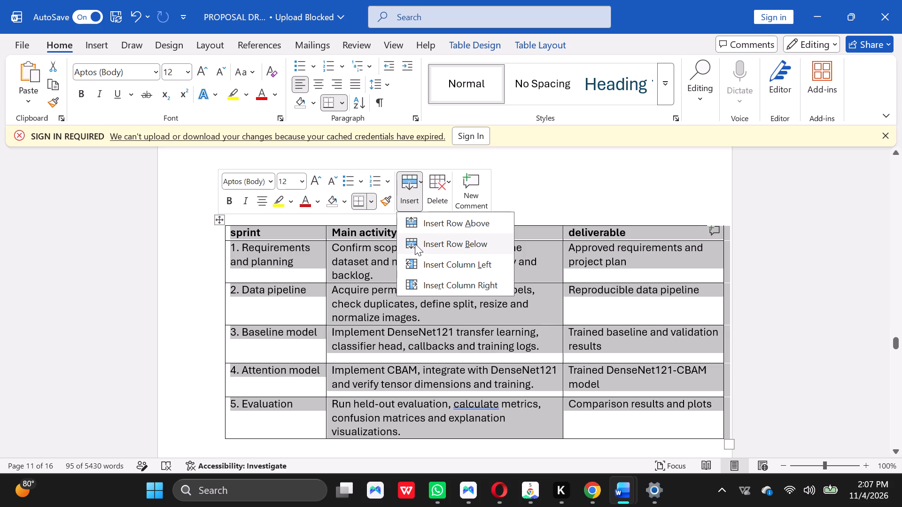
pyautogui.rightClick(416, 246)
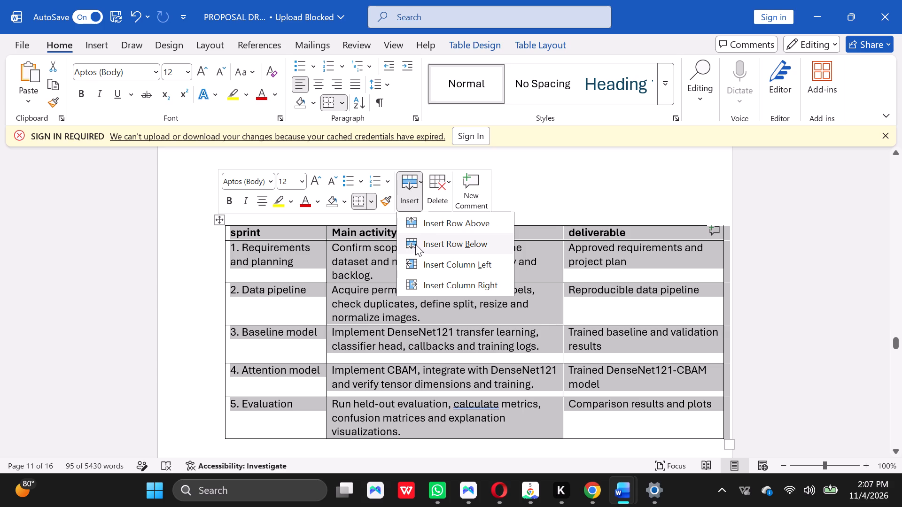
pyautogui.click(413, 243)
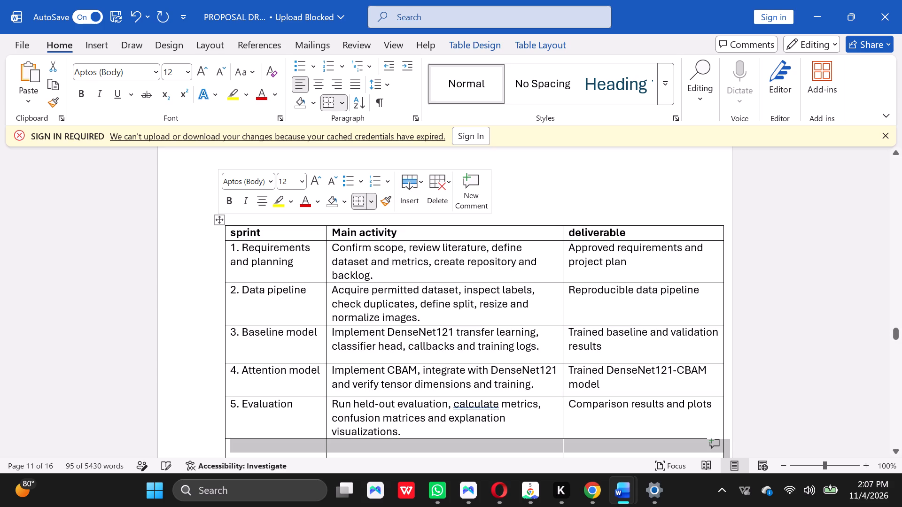
pyautogui.click(784, 297)
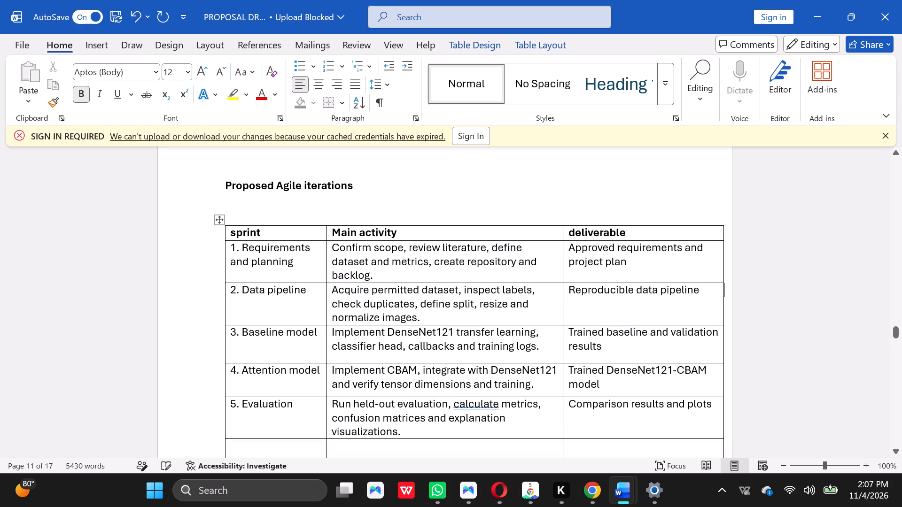
pyautogui.click(896, 449)
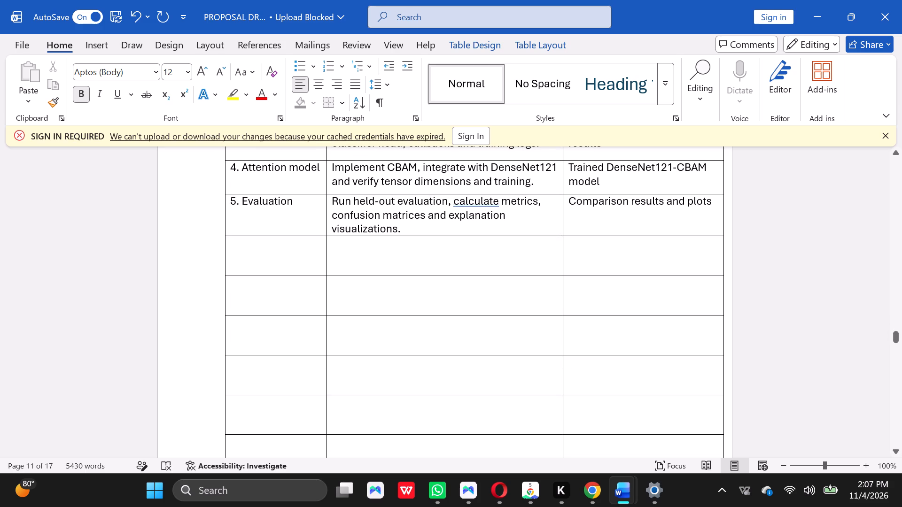
pyautogui.click(896, 448)
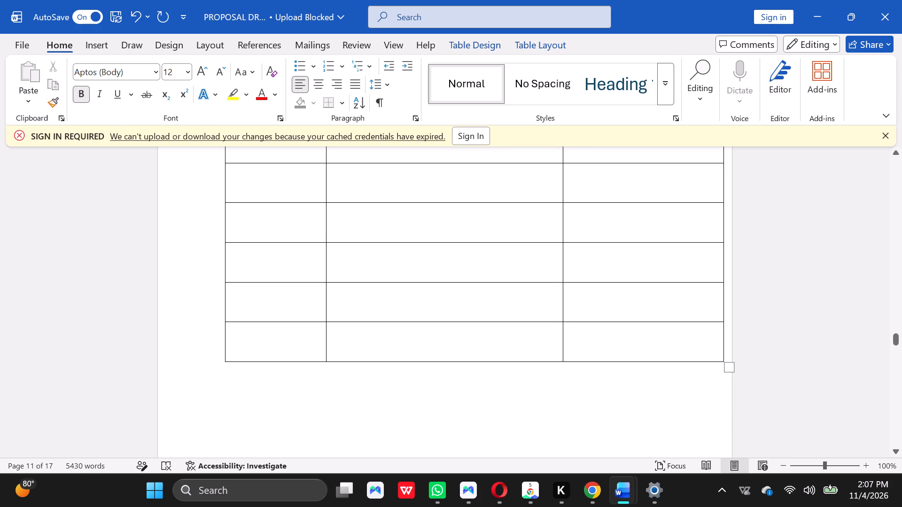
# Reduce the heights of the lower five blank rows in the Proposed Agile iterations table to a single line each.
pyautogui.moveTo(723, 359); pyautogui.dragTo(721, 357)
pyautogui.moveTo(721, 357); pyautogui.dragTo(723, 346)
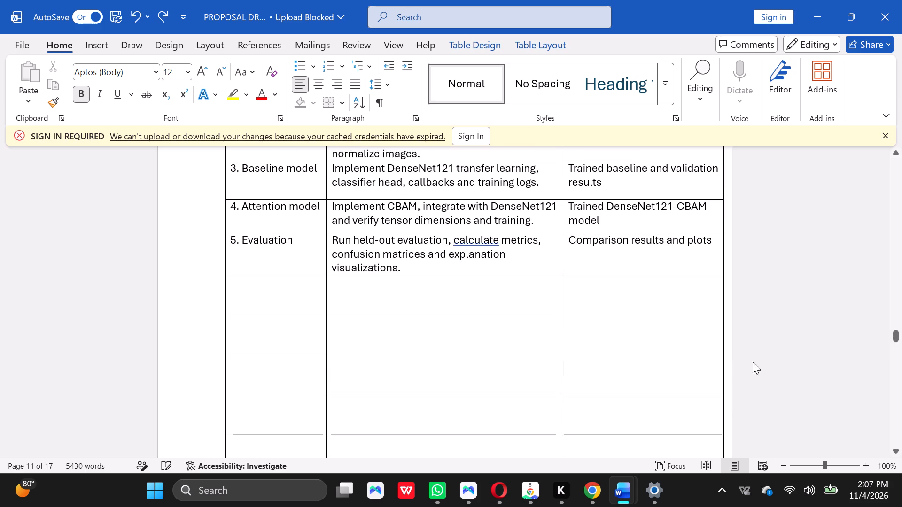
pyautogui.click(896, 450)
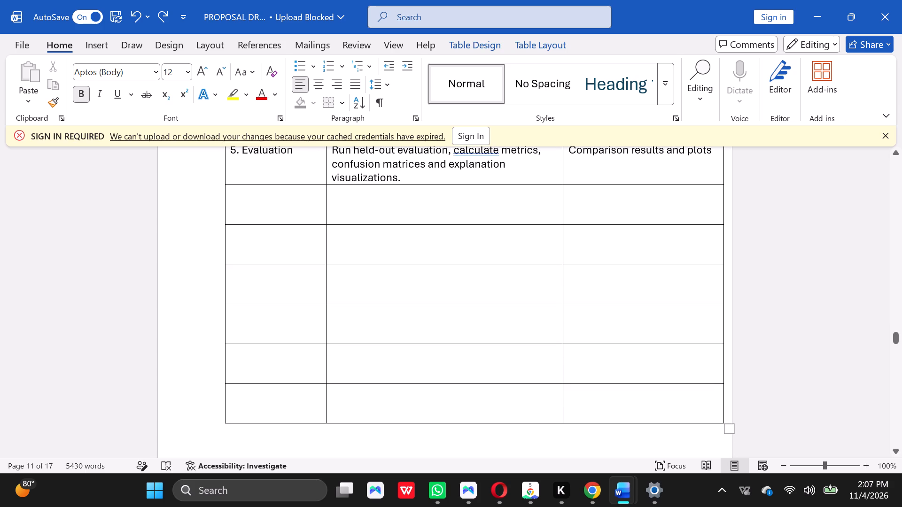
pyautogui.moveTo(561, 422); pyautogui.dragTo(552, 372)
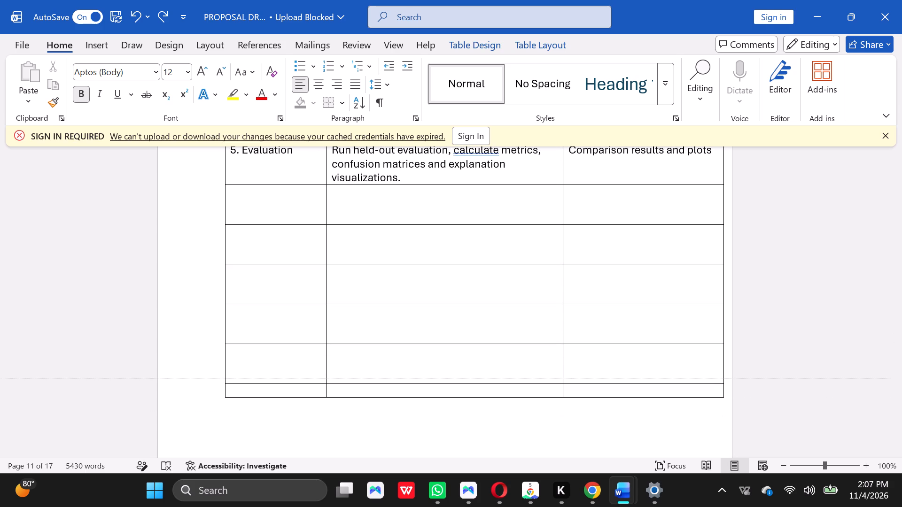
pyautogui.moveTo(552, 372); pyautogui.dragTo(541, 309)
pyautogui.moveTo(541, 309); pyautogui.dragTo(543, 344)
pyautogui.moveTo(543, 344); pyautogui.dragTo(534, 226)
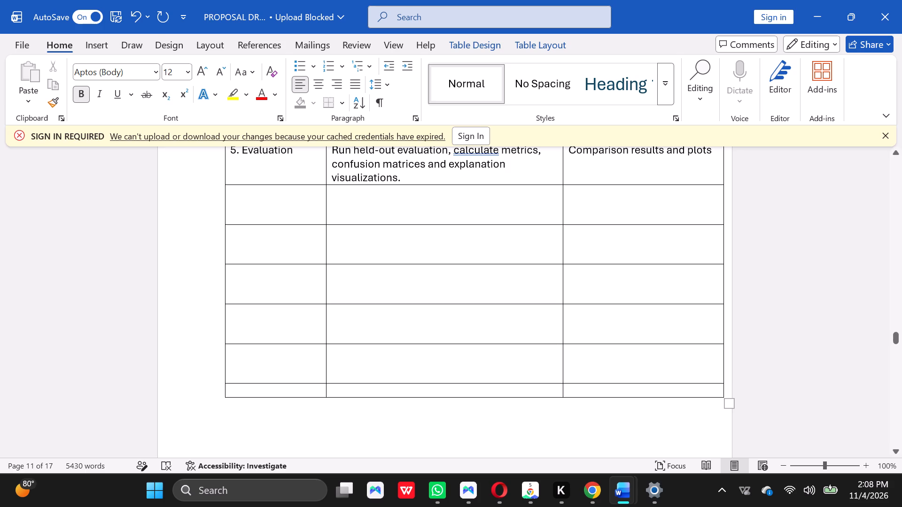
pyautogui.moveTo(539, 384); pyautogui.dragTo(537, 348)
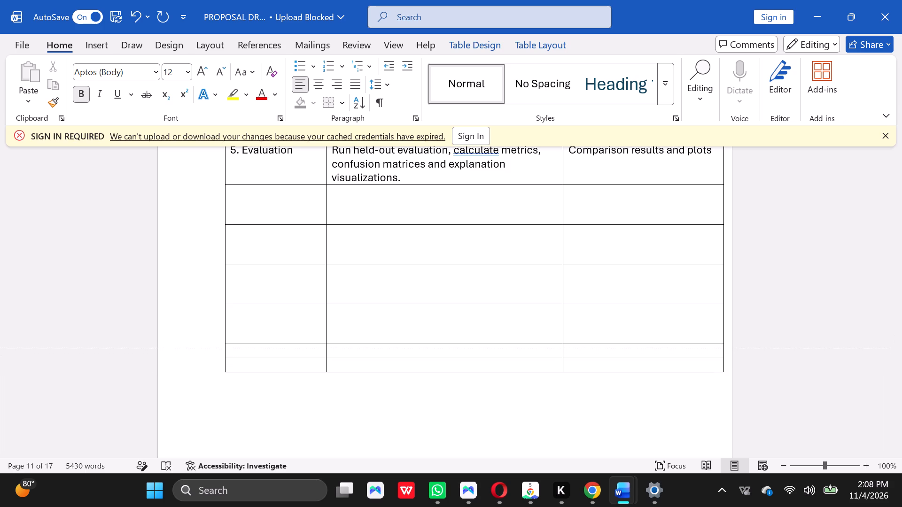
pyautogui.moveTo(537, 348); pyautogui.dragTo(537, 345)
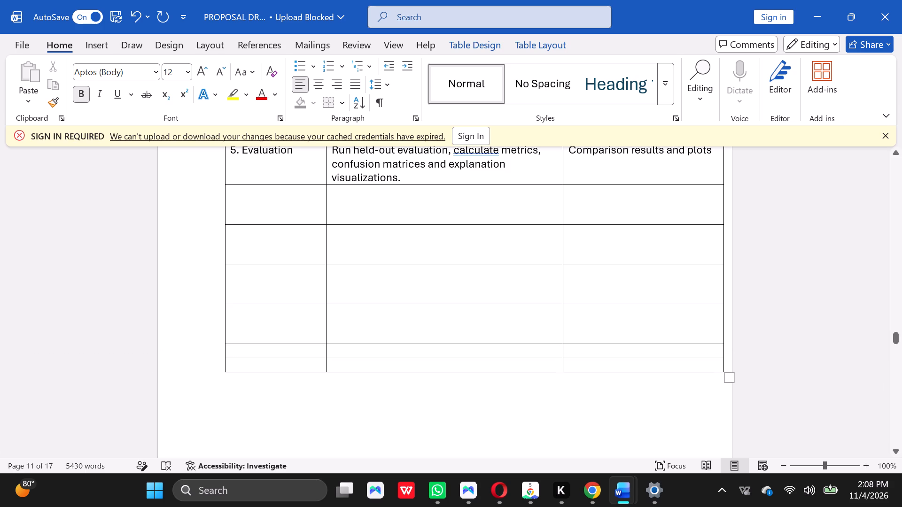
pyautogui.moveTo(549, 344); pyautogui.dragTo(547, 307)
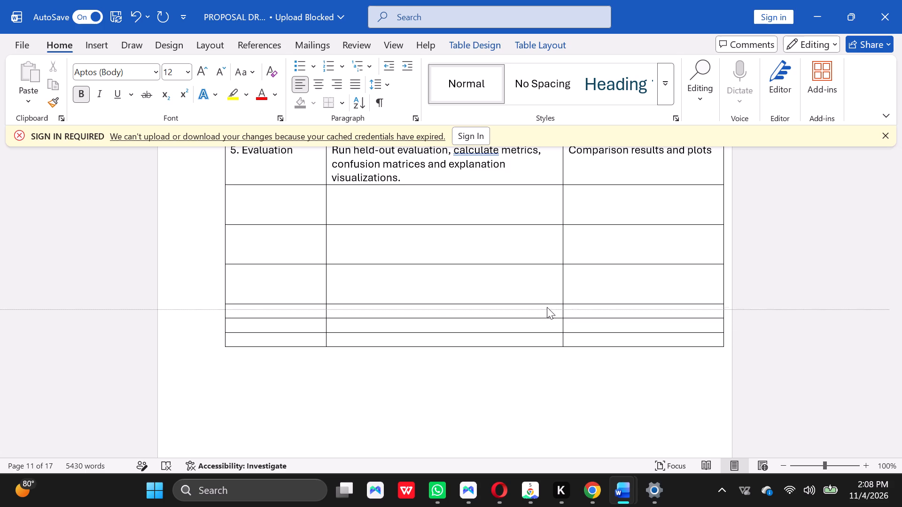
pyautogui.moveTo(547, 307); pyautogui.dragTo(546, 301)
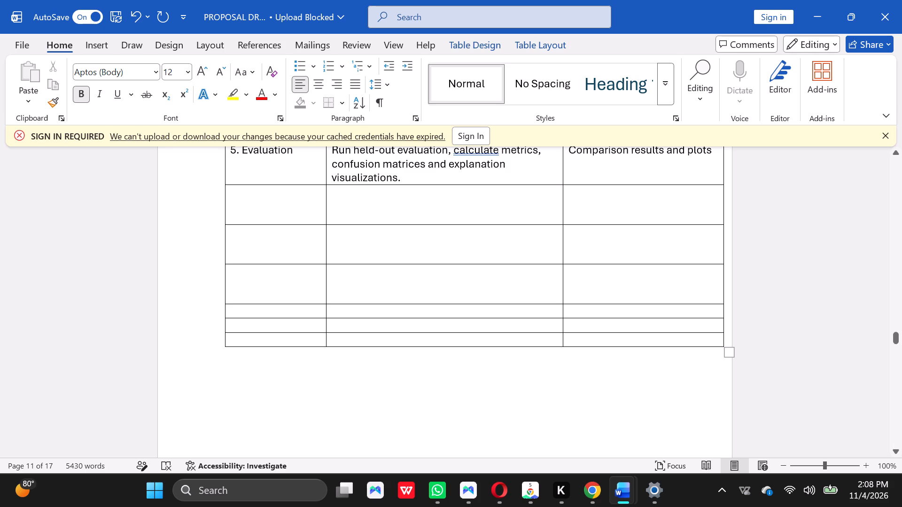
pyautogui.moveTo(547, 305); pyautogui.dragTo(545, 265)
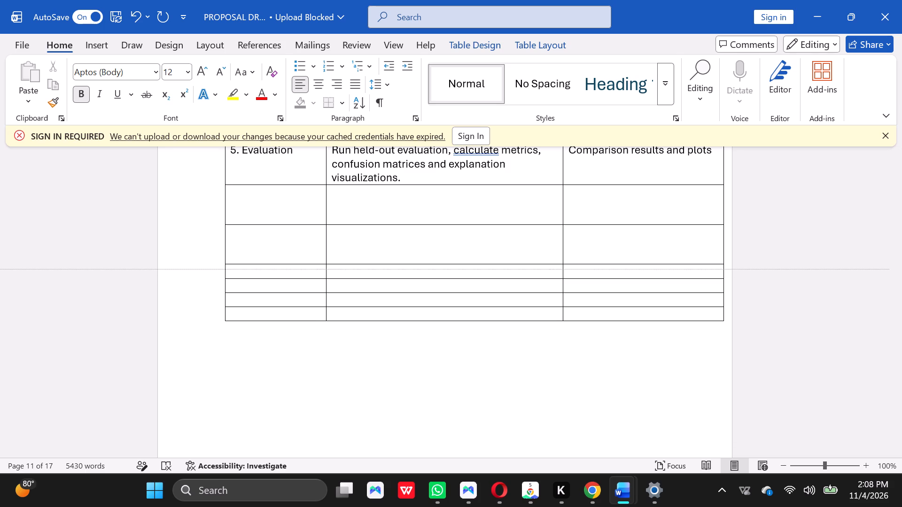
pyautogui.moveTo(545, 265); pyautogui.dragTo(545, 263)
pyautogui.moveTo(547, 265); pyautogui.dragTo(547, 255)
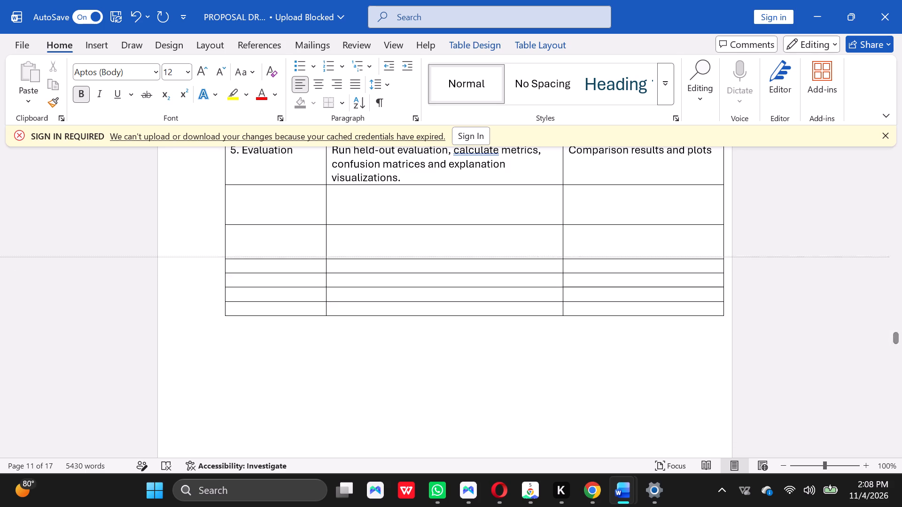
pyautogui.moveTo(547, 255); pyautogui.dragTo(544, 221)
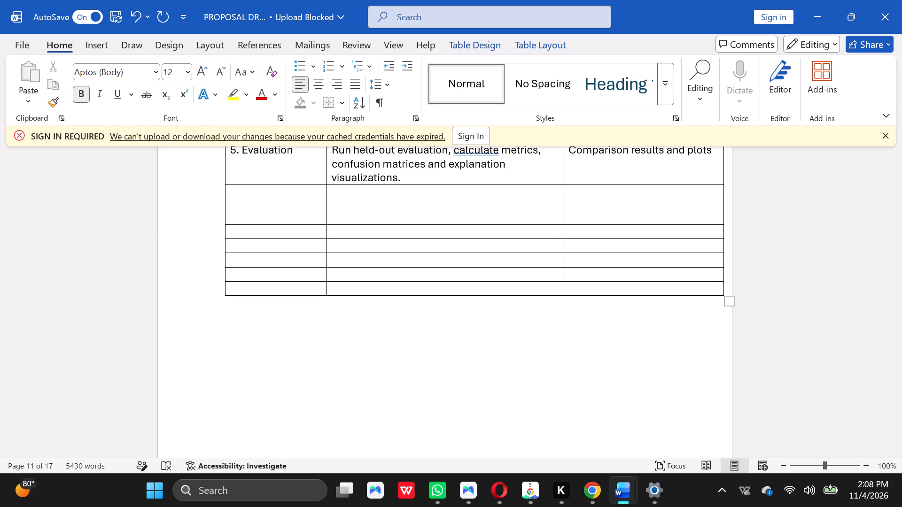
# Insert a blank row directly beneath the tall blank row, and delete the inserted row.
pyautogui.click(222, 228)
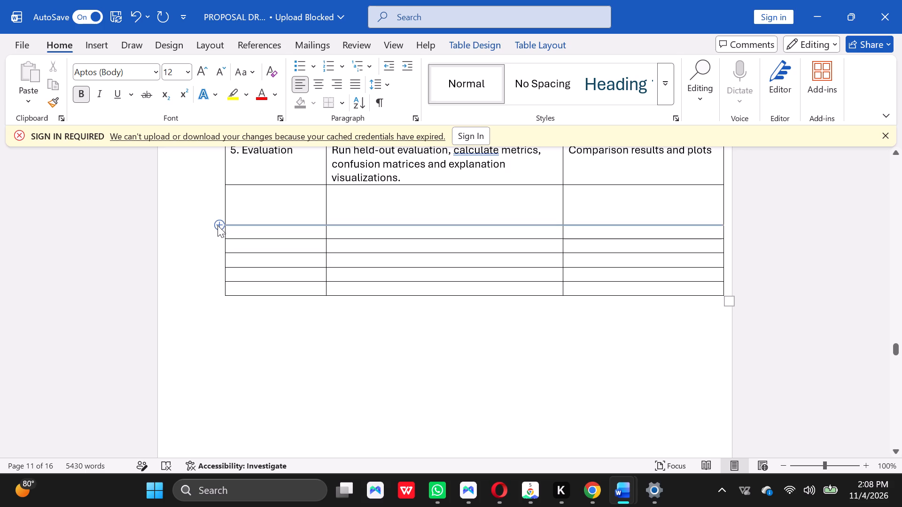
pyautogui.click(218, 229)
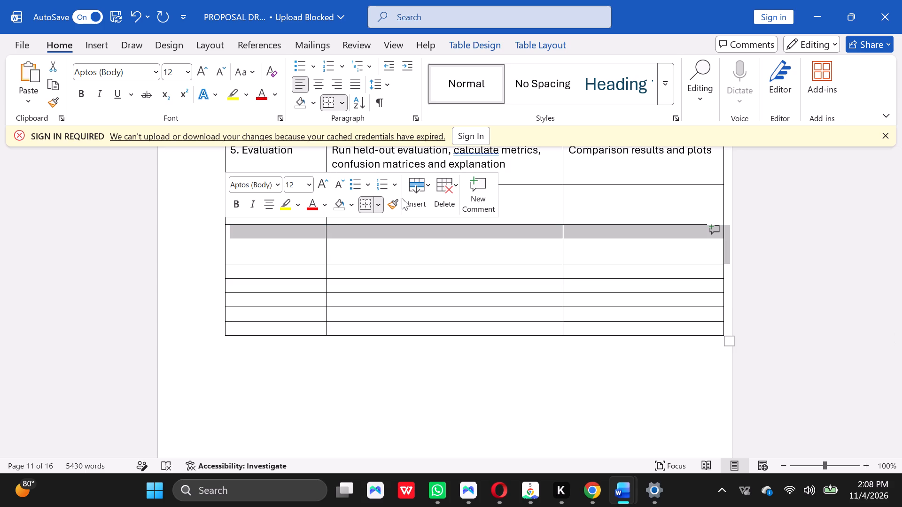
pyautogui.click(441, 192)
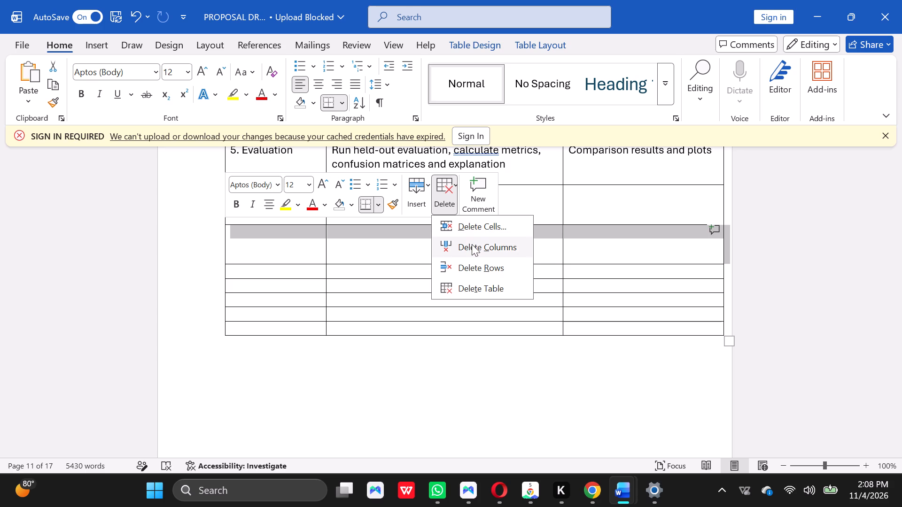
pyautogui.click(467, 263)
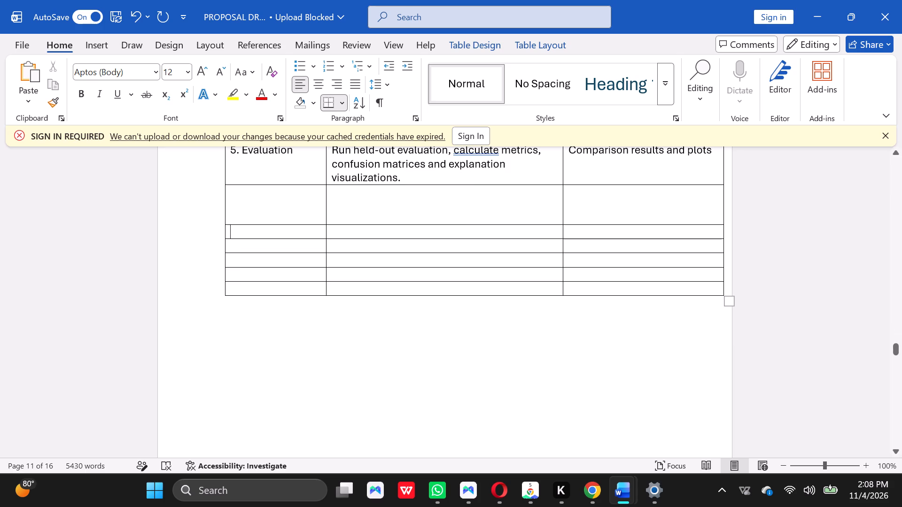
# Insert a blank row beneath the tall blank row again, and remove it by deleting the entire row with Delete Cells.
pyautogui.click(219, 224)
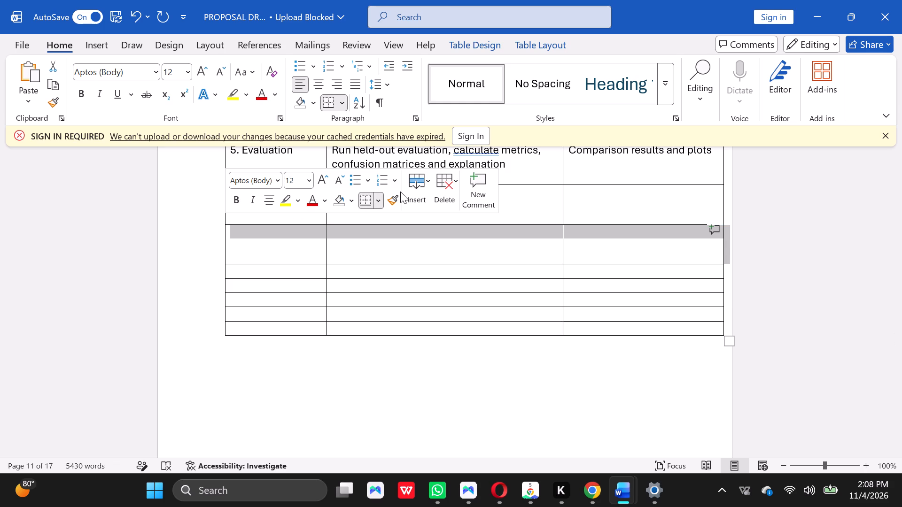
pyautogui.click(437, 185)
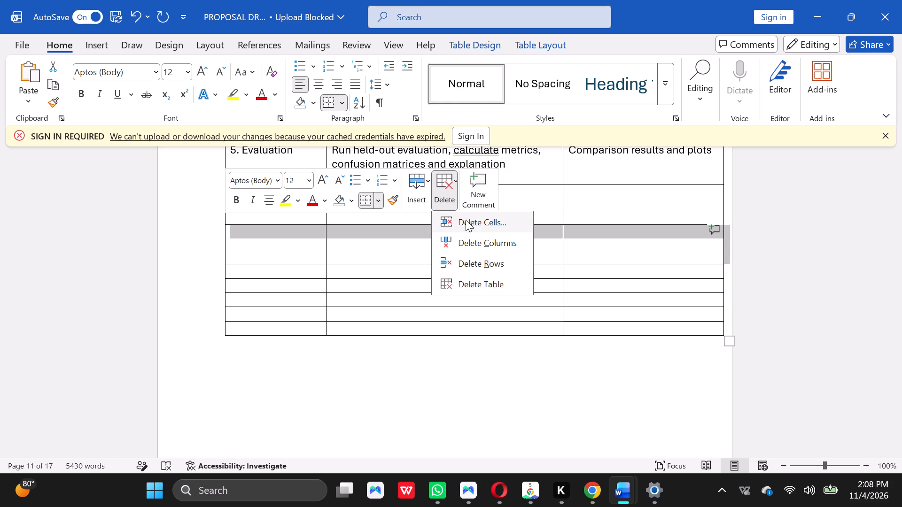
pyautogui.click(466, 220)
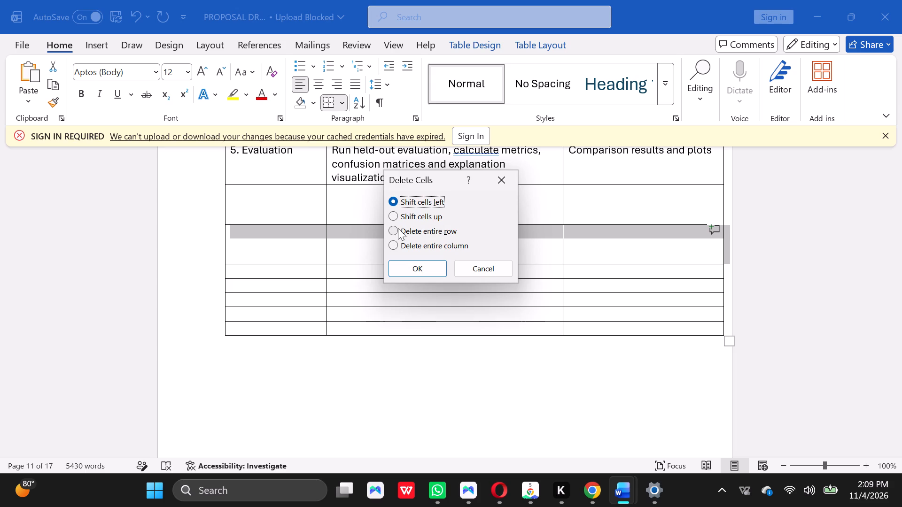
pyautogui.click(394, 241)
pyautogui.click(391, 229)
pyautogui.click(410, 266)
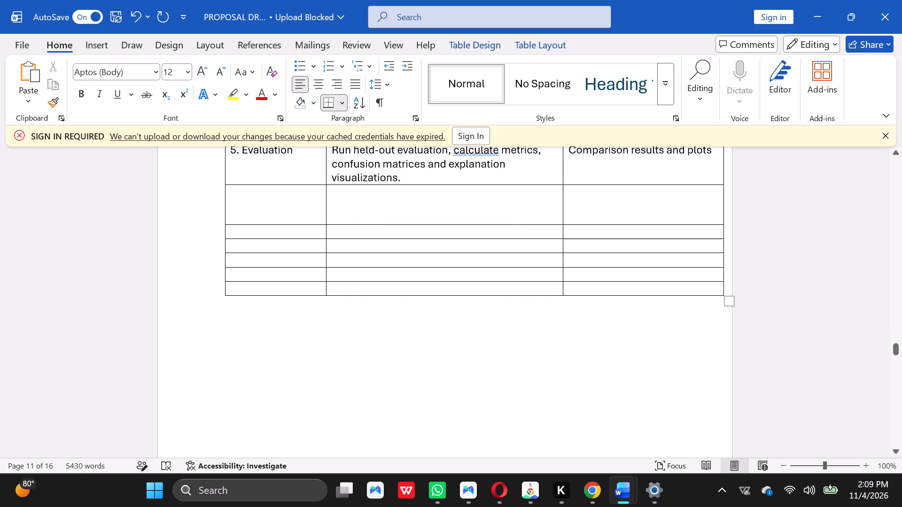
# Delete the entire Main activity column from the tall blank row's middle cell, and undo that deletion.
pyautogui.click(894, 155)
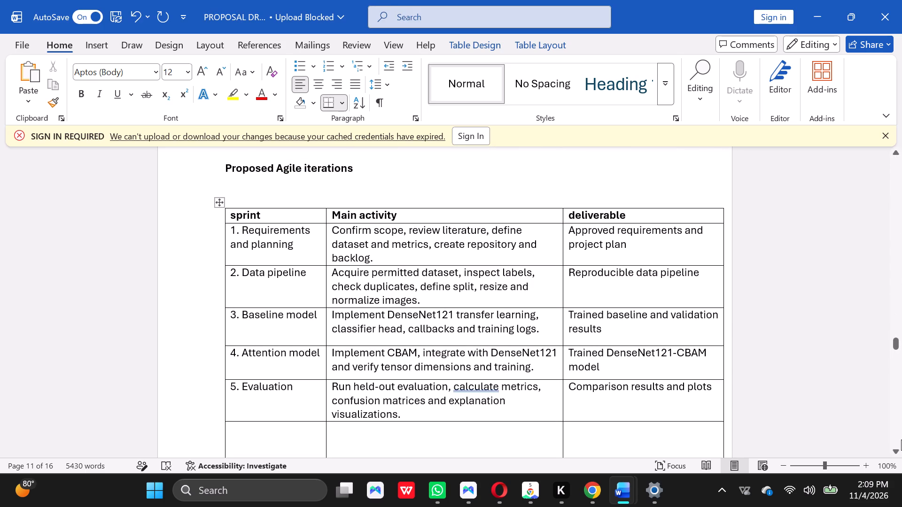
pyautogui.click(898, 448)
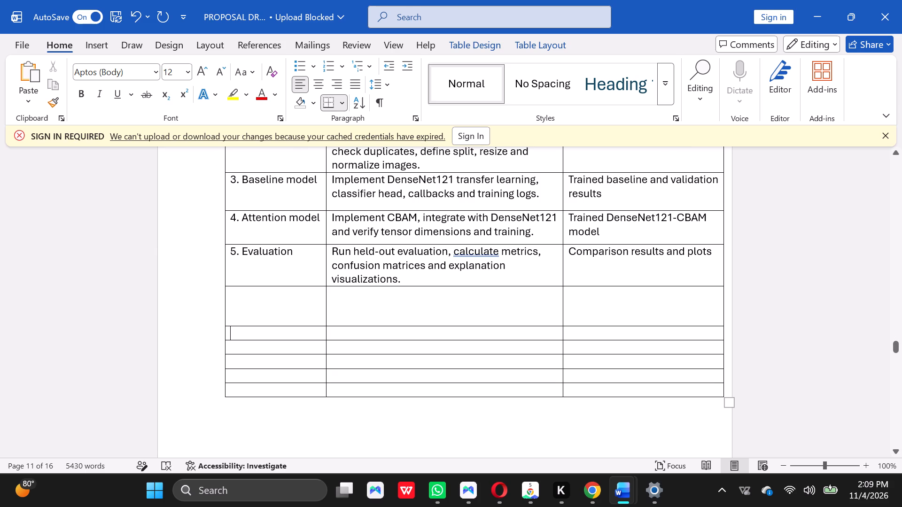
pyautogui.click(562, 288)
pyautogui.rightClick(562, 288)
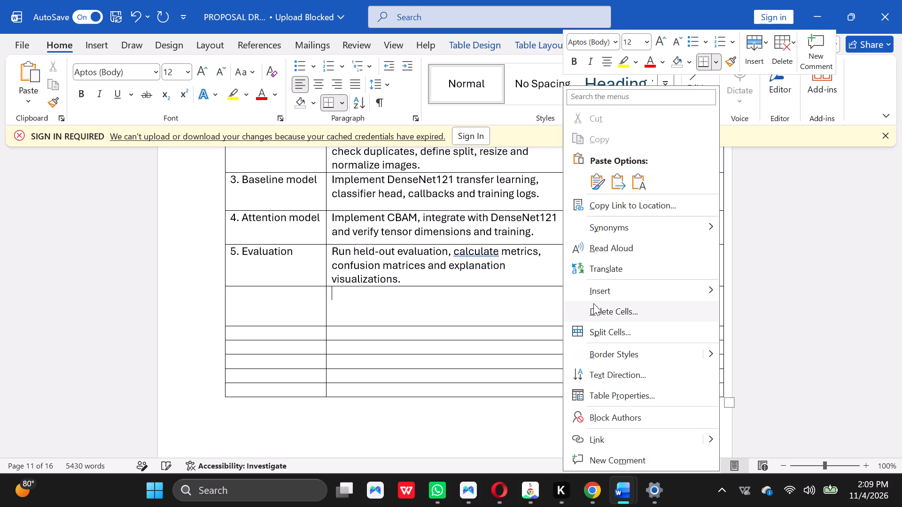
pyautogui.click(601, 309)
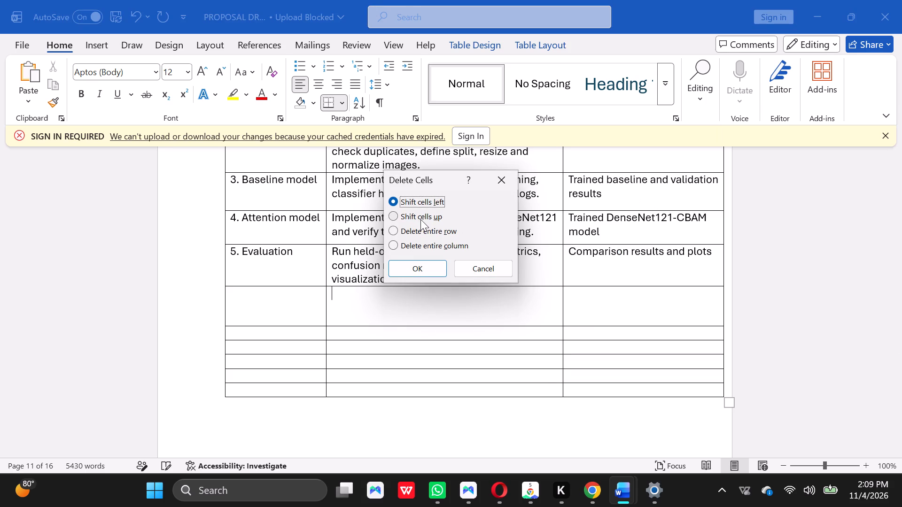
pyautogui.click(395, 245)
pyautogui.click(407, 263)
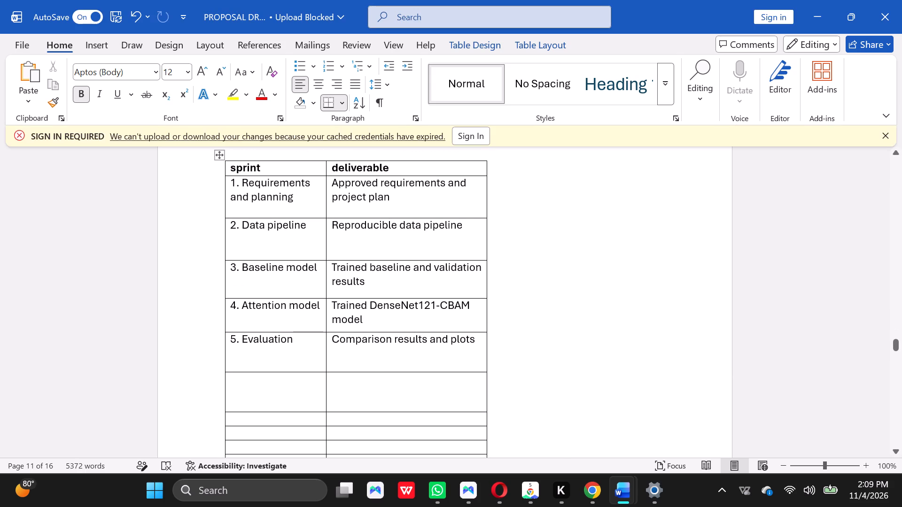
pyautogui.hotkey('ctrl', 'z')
# Select the five short blank rows at the bottom of the Proposed Agile iterations table and apply Delete Table.
pyautogui.click(776, 274)
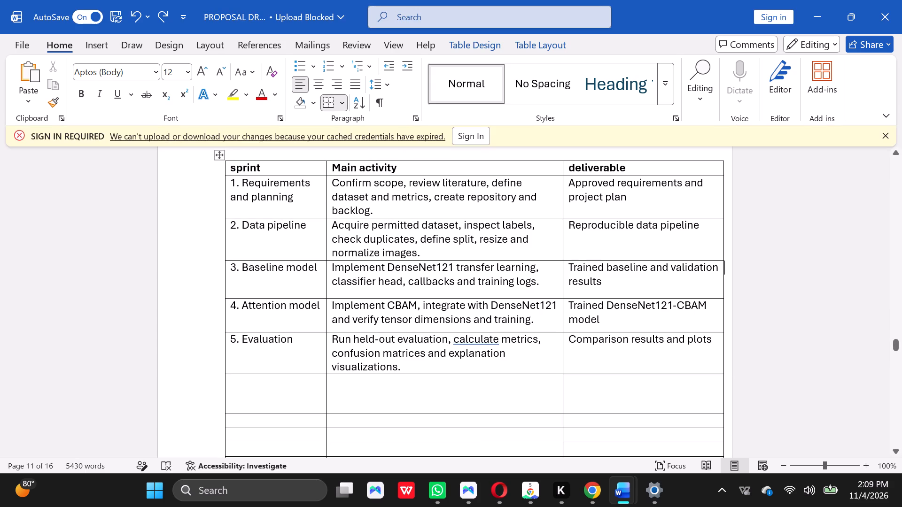
pyautogui.click(759, 375)
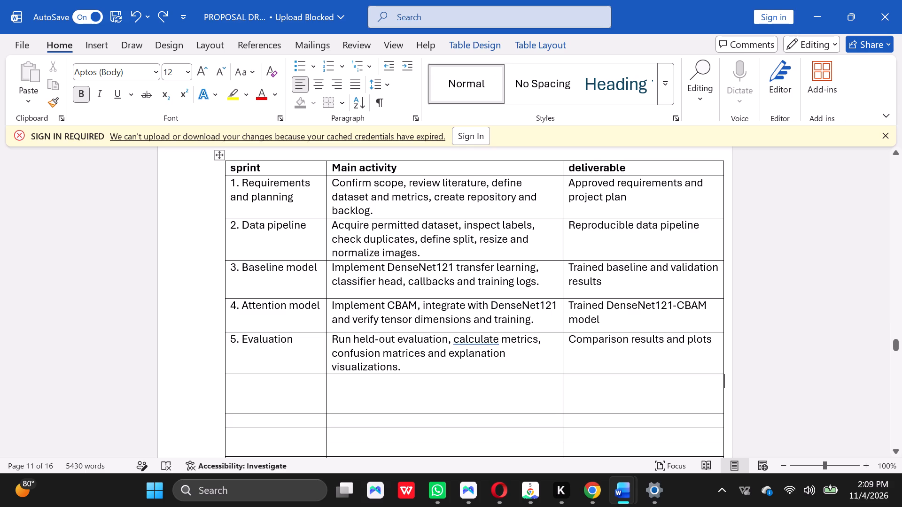
pyautogui.moveTo(227, 418); pyautogui.dragTo(227, 418)
pyautogui.moveTo(227, 418); pyautogui.dragTo(615, 440)
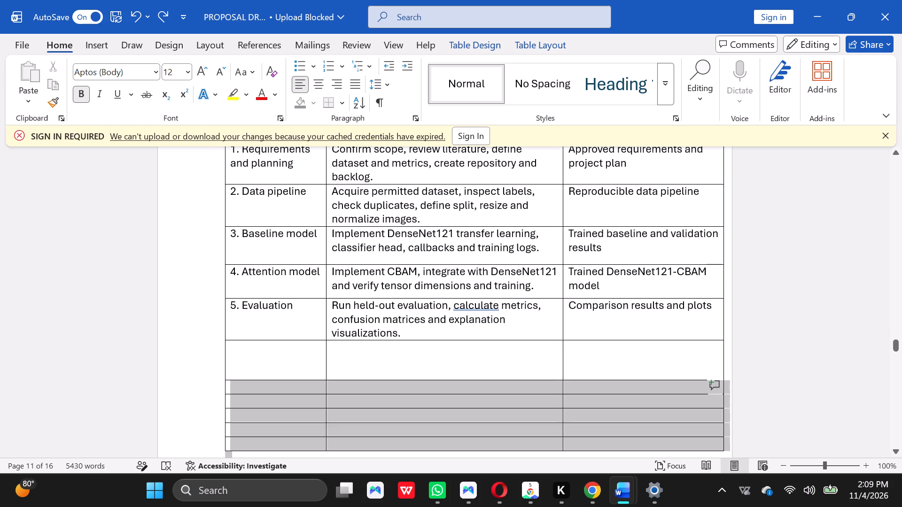
pyautogui.moveTo(615, 440); pyautogui.dragTo(685, 444)
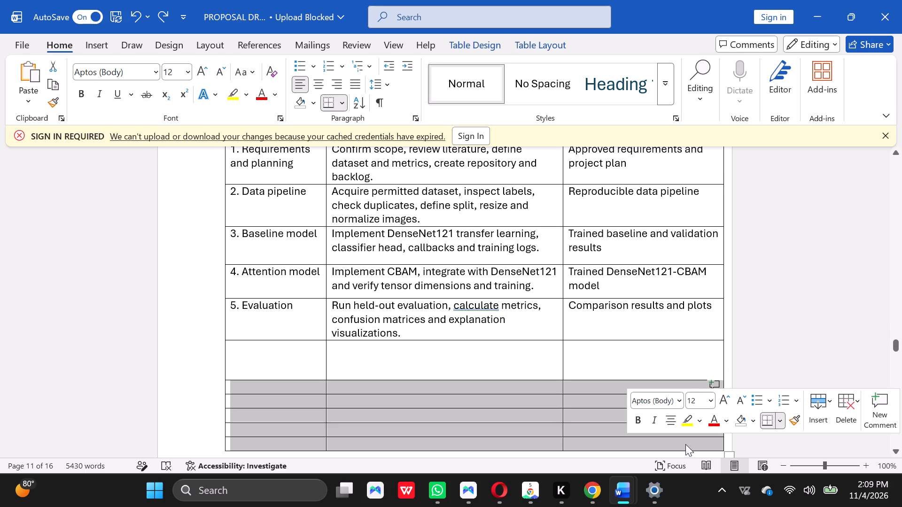
pyautogui.click(842, 399)
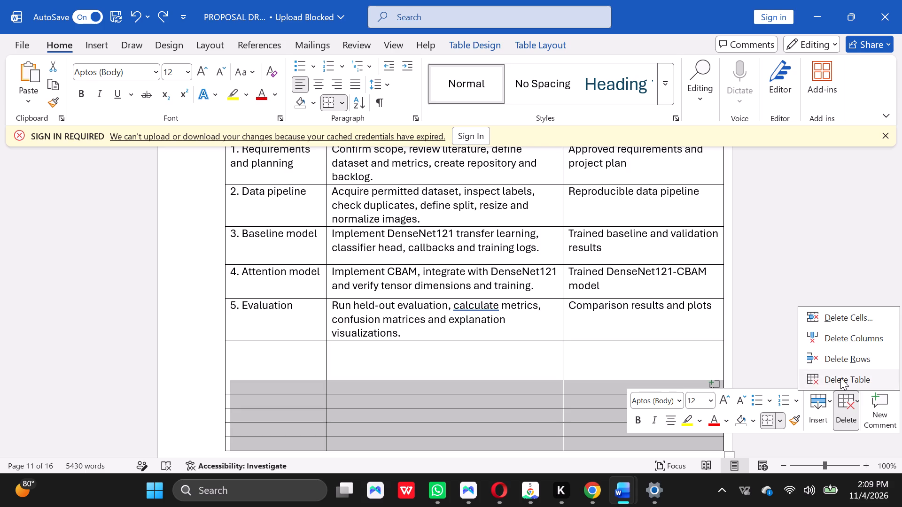
pyautogui.click(840, 378)
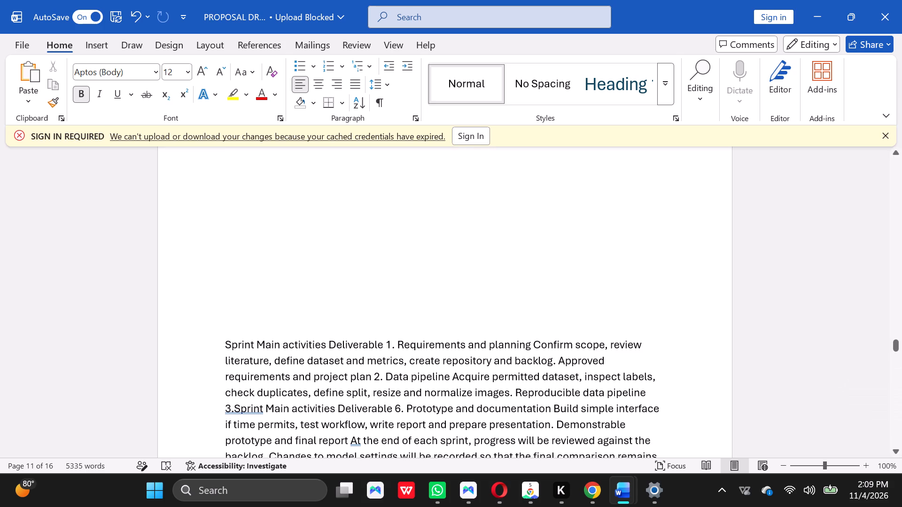
# Undo the deletion of the Proposed Agile iterations table.
pyautogui.hotkey('ctrl', 'z')
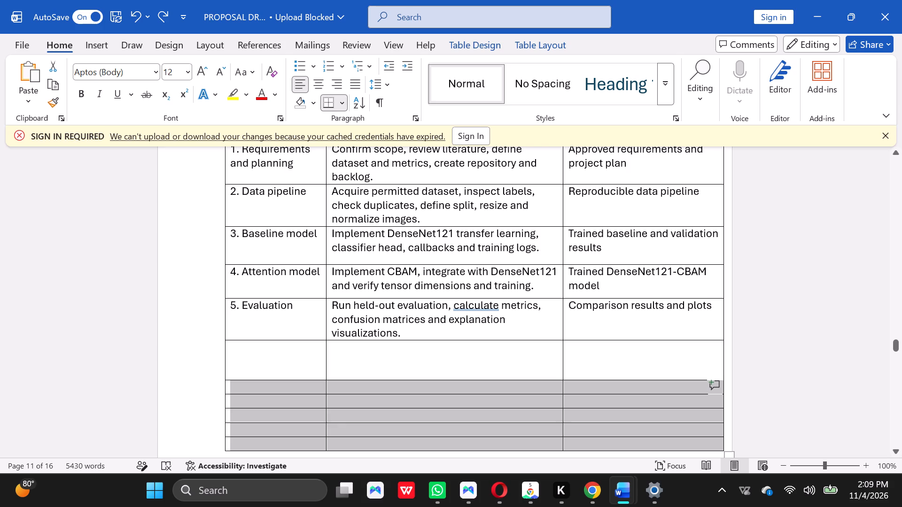
# Select the five short blank rows at the bottom of the table and remove them with Delete Cells, using Shift cells left.
pyautogui.rightClick(726, 388)
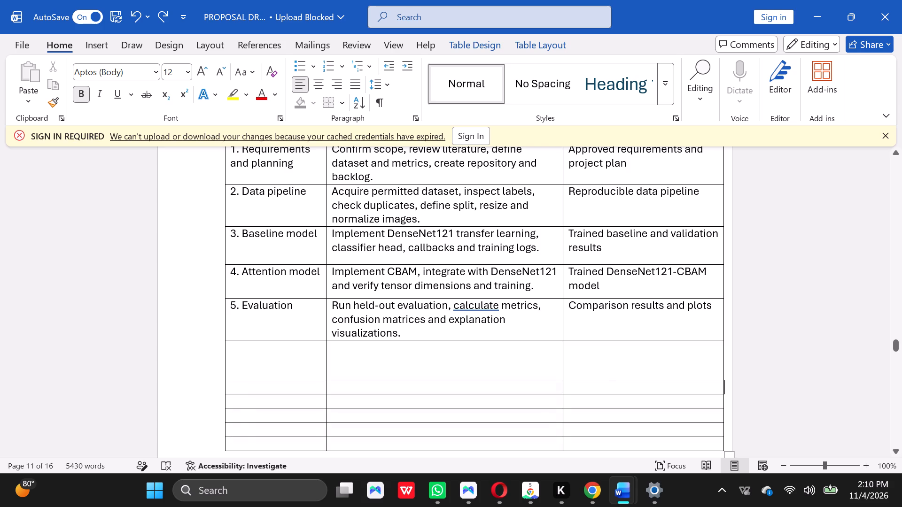
pyautogui.moveTo(718, 386); pyautogui.dragTo(605, 400)
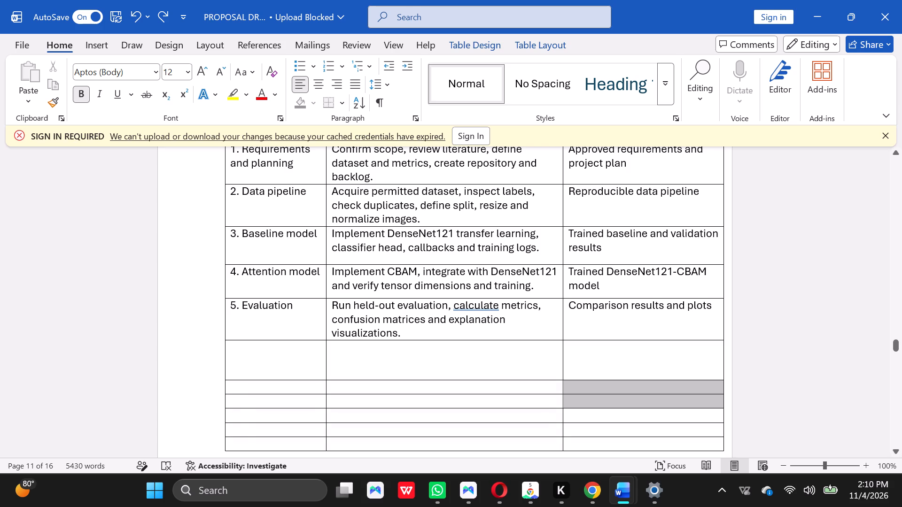
pyautogui.moveTo(605, 400); pyautogui.dragTo(232, 385)
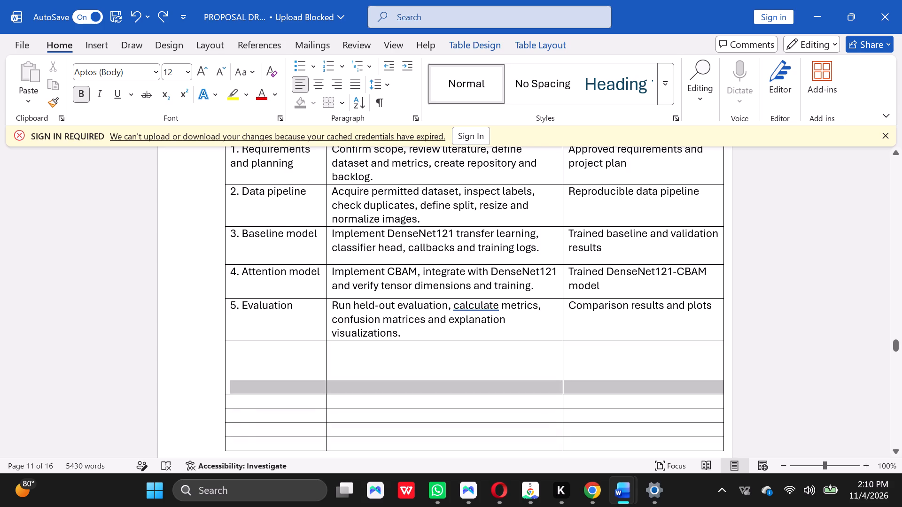
pyautogui.moveTo(232, 385); pyautogui.dragTo(324, 443)
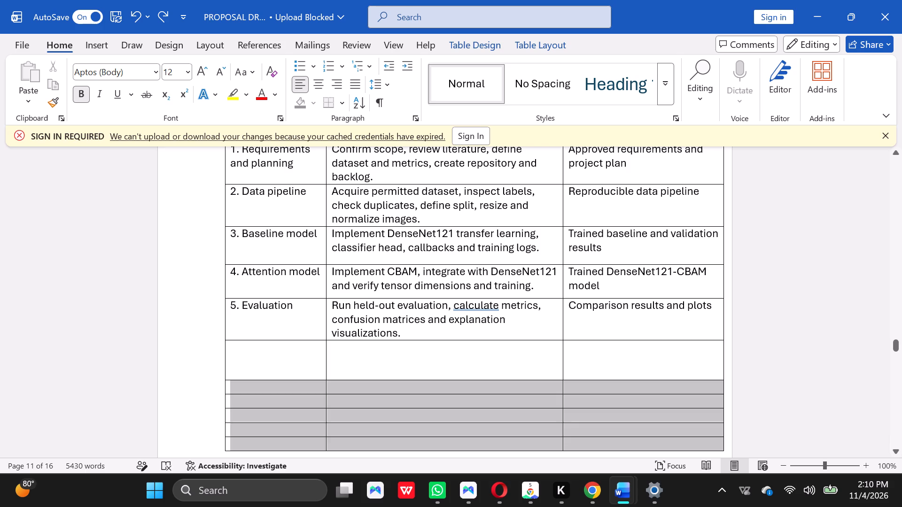
pyautogui.moveTo(324, 443); pyautogui.dragTo(318, 437)
pyautogui.rightClick(319, 442)
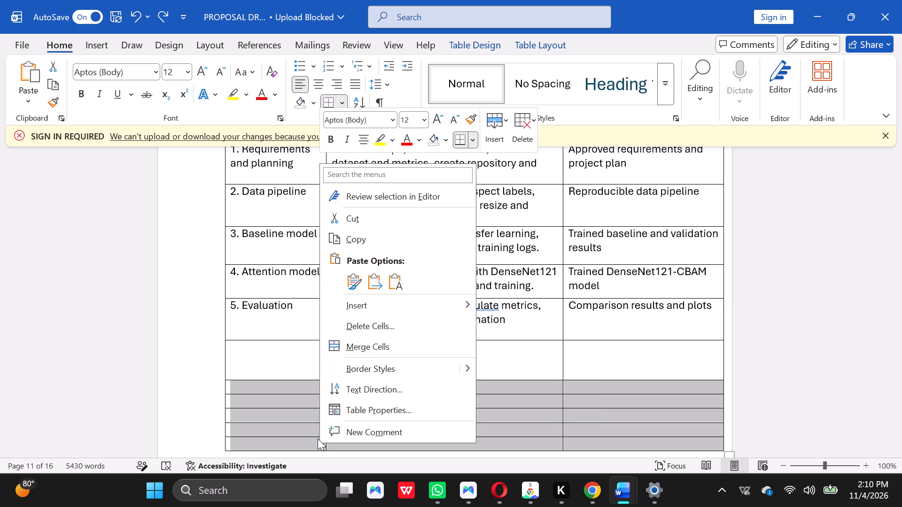
pyautogui.click(386, 332)
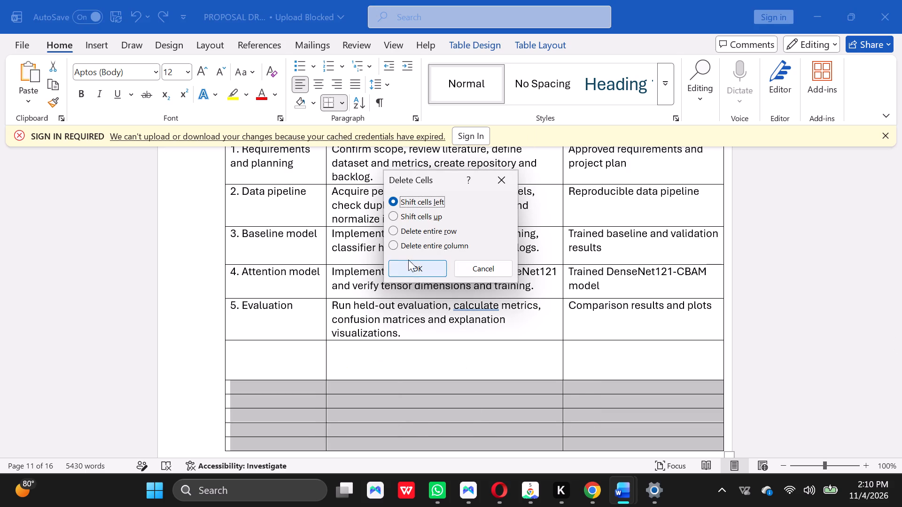
pyautogui.click(396, 231)
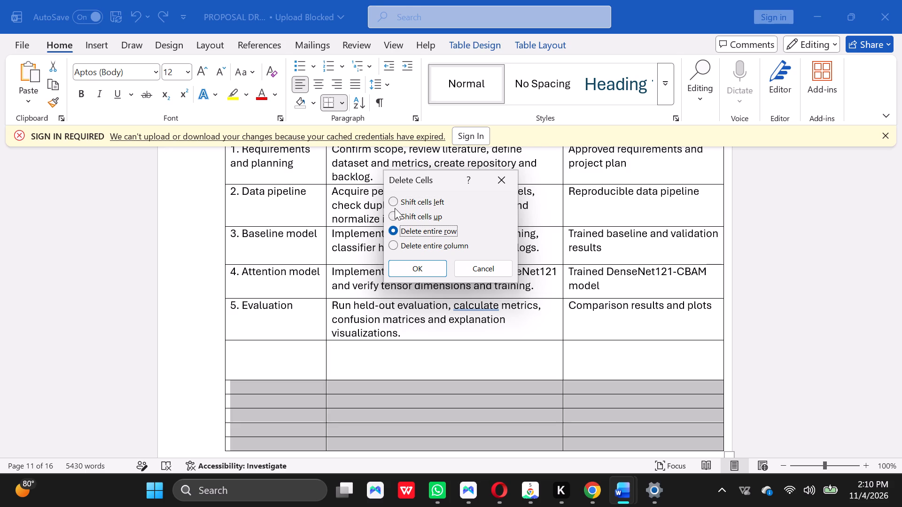
pyautogui.click(394, 206)
pyautogui.click(418, 259)
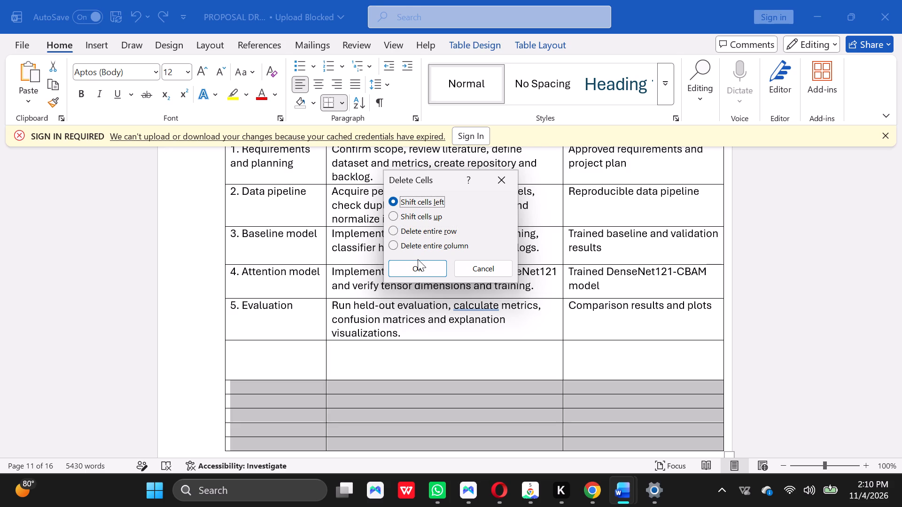
pyautogui.click(417, 267)
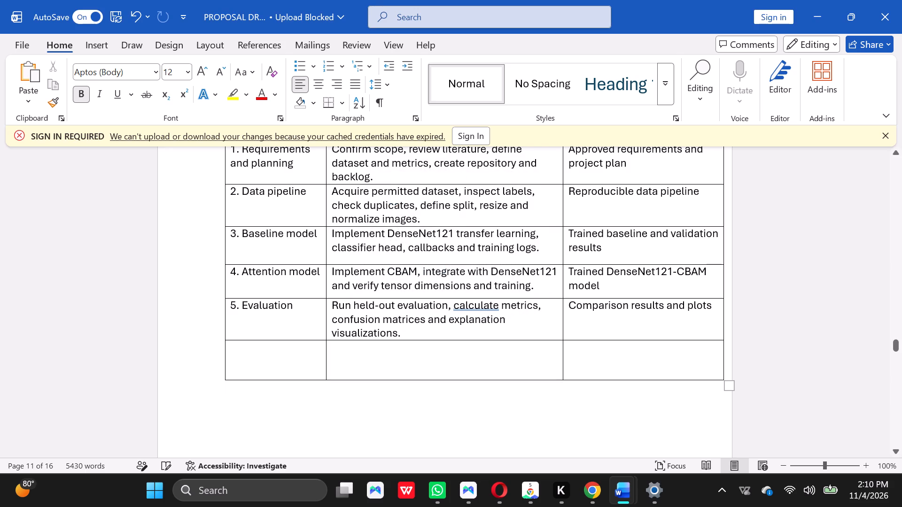
# Copy "6. Prototype and documentation" from page 12 of the PDF into the first cell of the Word table's blank last row.
pyautogui.click(275, 350)
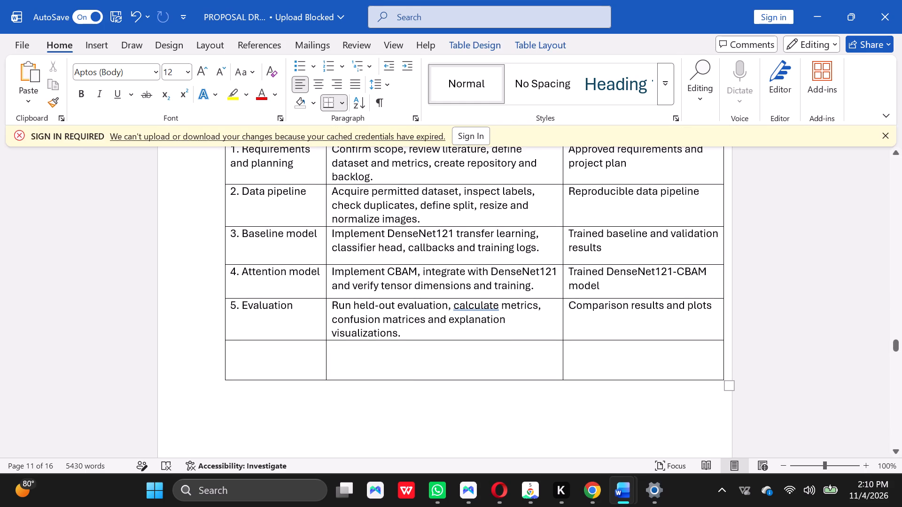
pyautogui.click(586, 432)
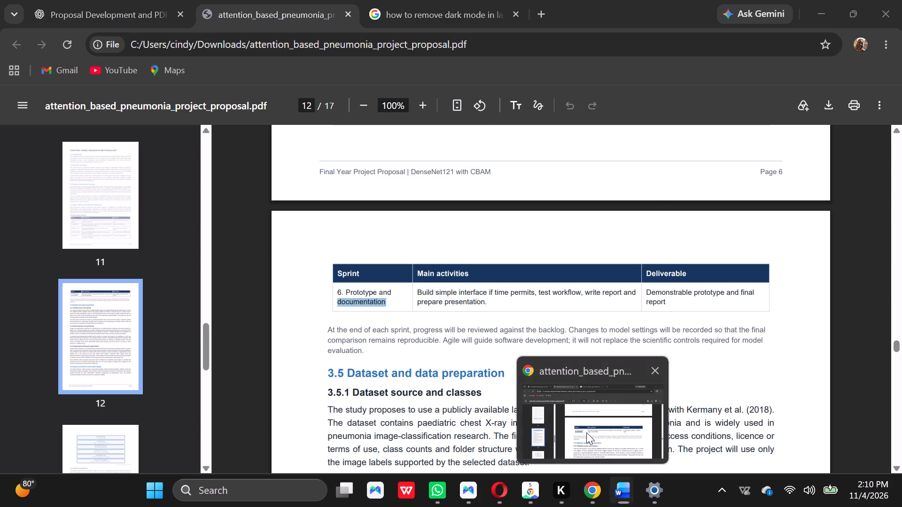
pyautogui.click(533, 293)
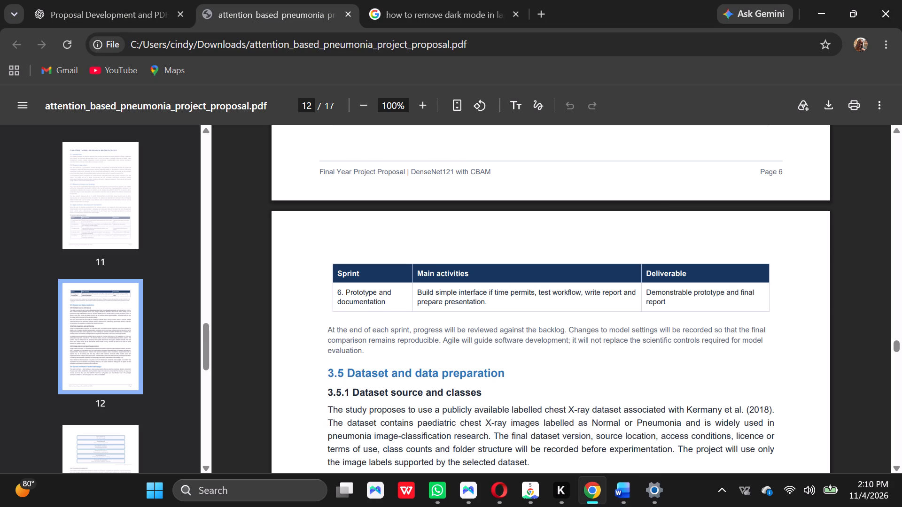
pyautogui.moveTo(400, 297); pyautogui.dragTo(349, 292)
pyautogui.moveTo(349, 292); pyautogui.dragTo(359, 294)
pyautogui.click(394, 306)
pyautogui.moveTo(391, 311); pyautogui.dragTo(341, 296)
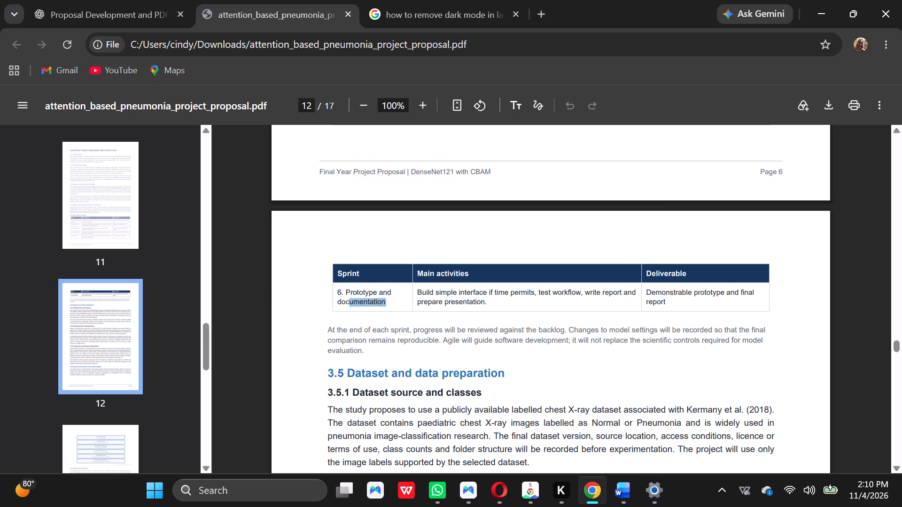
pyautogui.moveTo(341, 296); pyautogui.dragTo(331, 294)
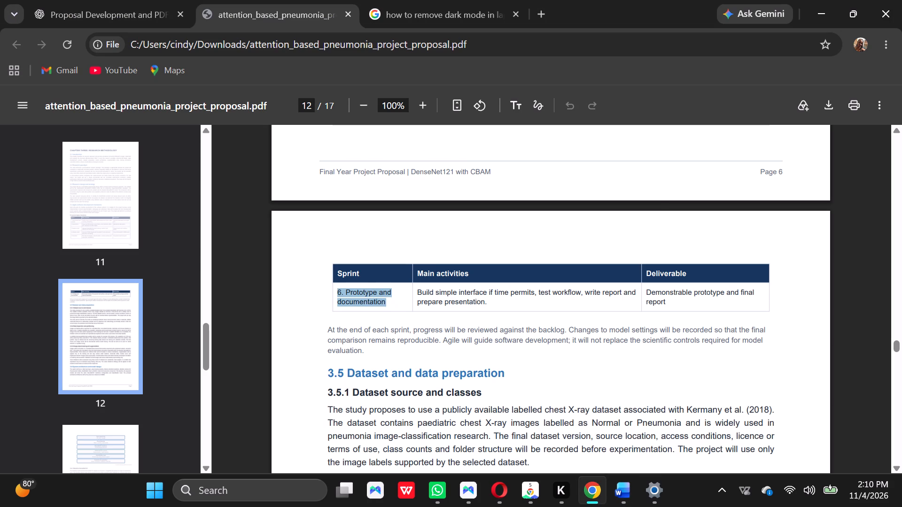
pyautogui.hotkey('ctrl', 'c')
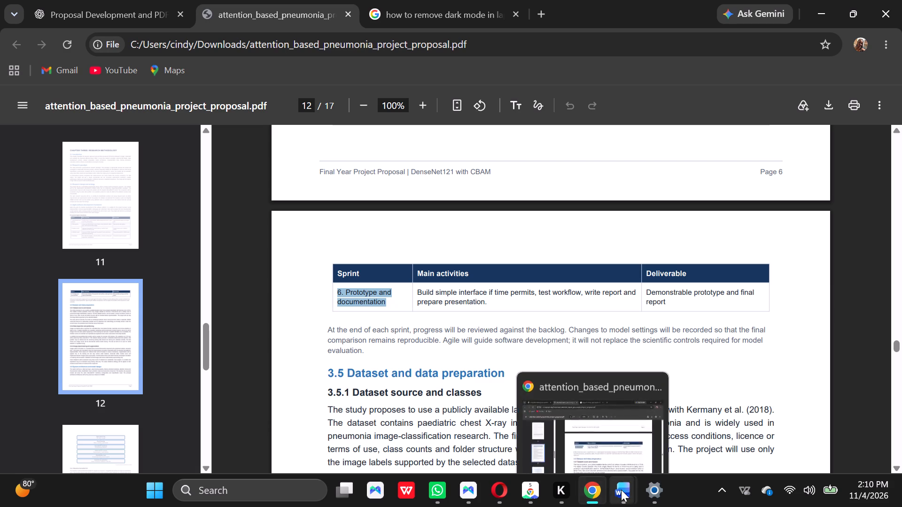
pyautogui.click(623, 490)
pyautogui.click(544, 423)
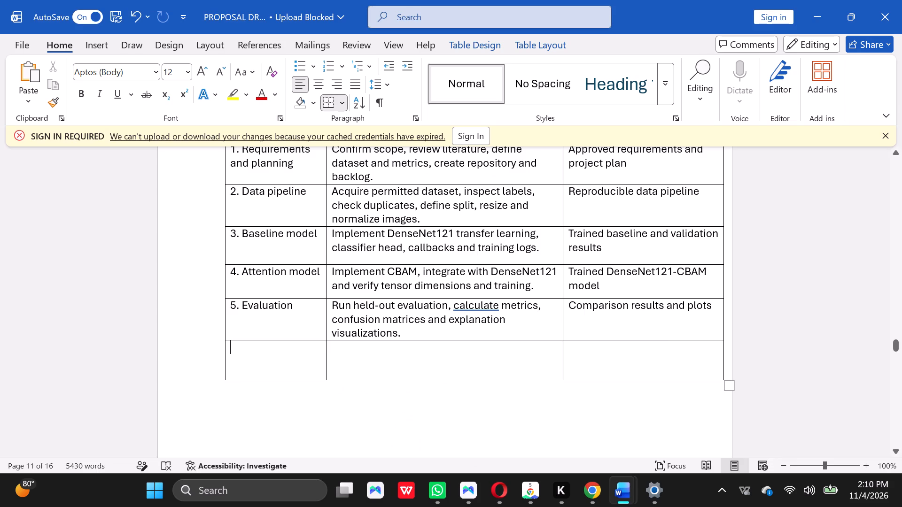
pyautogui.moveTo(244, 337); pyautogui.dragTo(242, 343)
pyautogui.click(242, 343)
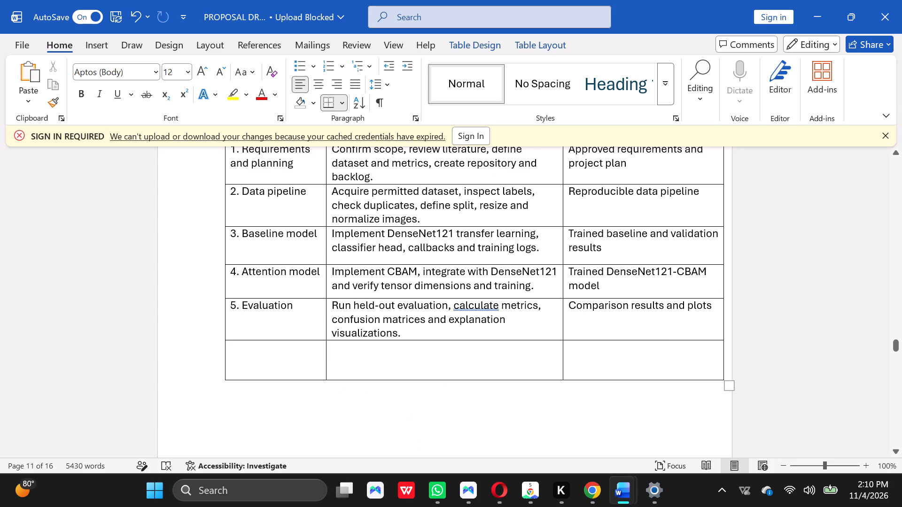
pyautogui.click(242, 356)
pyautogui.hotkey('ctrl', 'v')
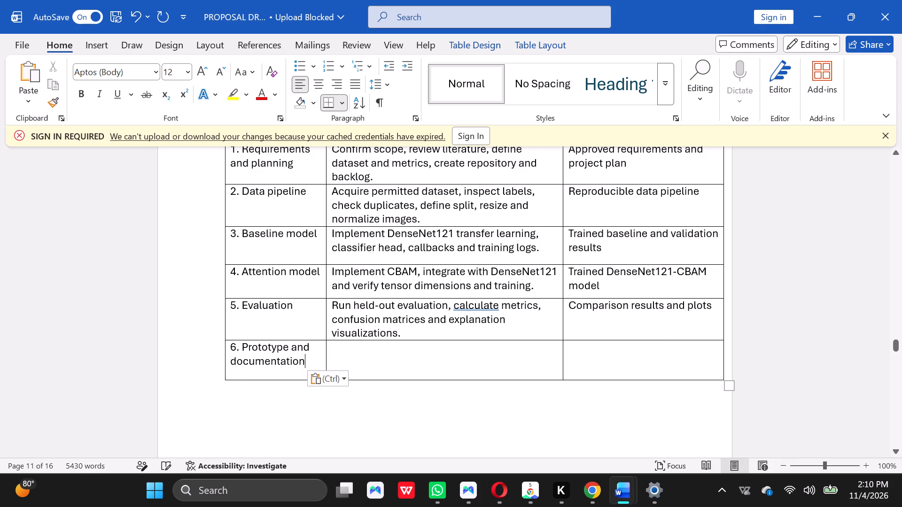
# Copy sprint 6's main activities, "Build simple interface if time permits, test workflow, write report and prepare presentation.", from the PDF into the Word row's middle cell.
pyautogui.click(355, 356)
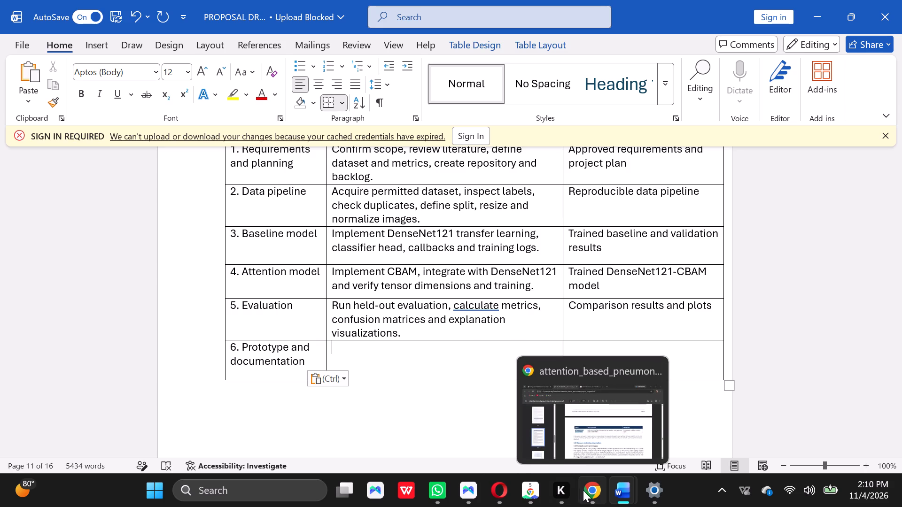
pyautogui.click(583, 446)
pyautogui.click(528, 306)
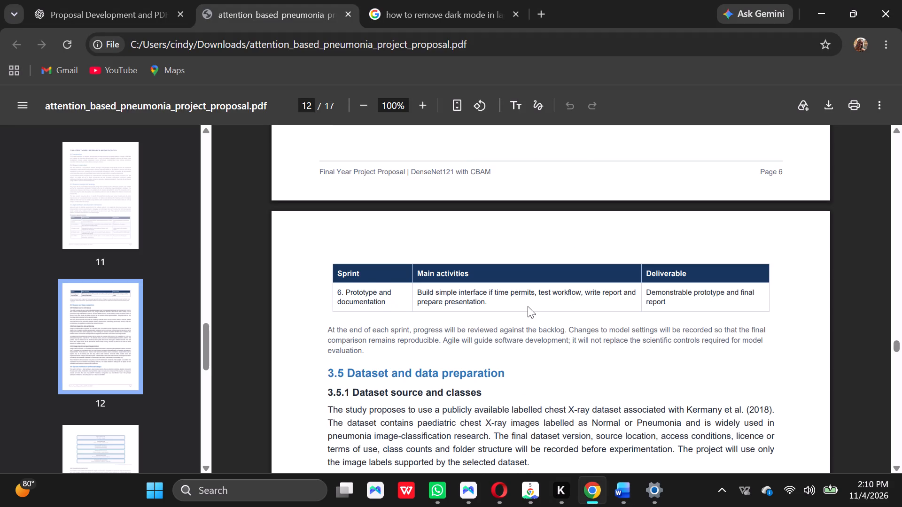
pyautogui.moveTo(500, 303); pyautogui.dragTo(493, 308)
pyautogui.click(508, 303)
pyautogui.moveTo(506, 302); pyautogui.dragTo(459, 301)
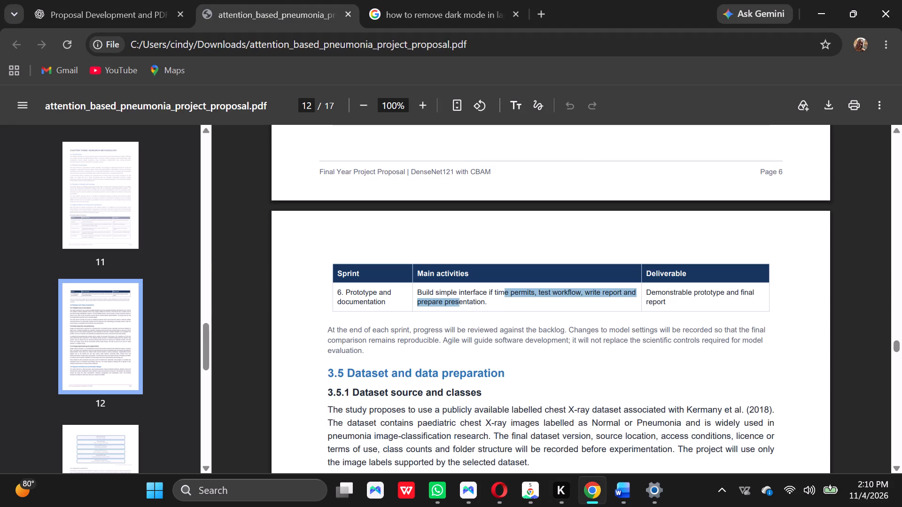
pyautogui.moveTo(459, 301); pyautogui.dragTo(459, 301)
pyautogui.click(495, 301)
pyautogui.moveTo(490, 305); pyautogui.dragTo(412, 291)
pyautogui.hotkey('ctrl', 'c')
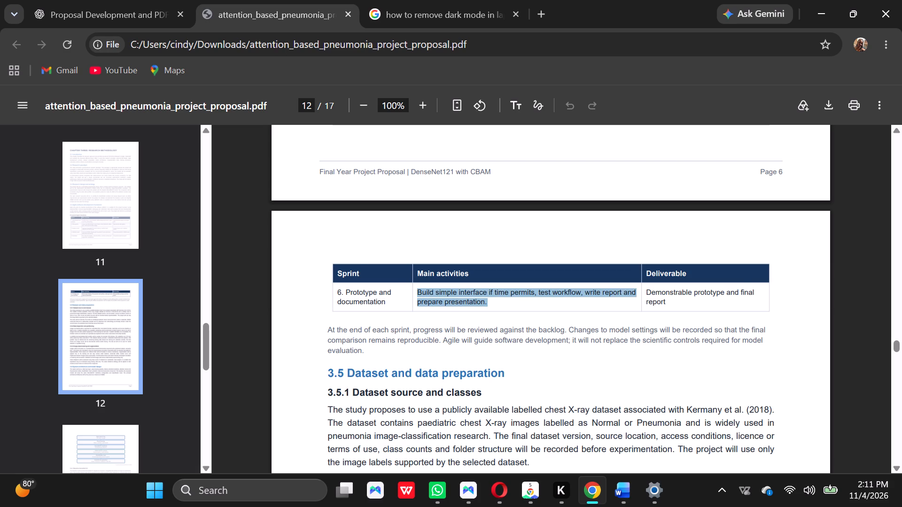
pyautogui.click(824, 0)
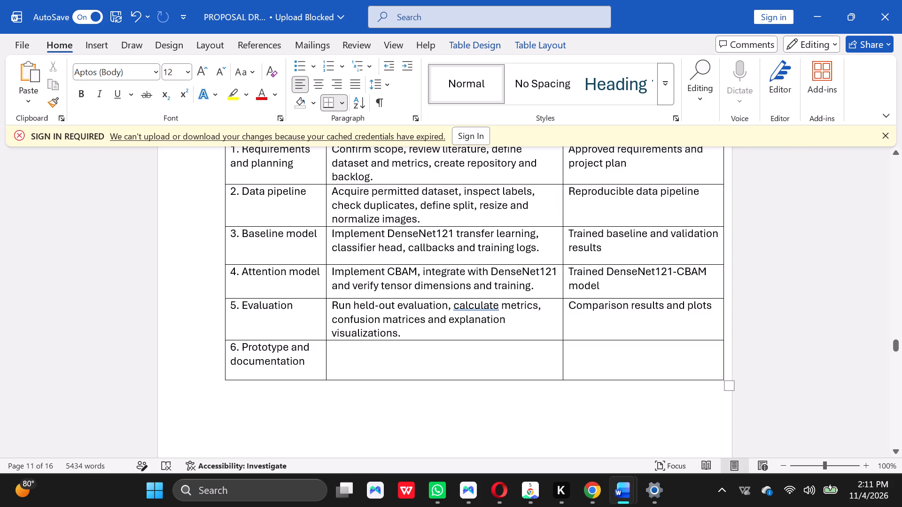
pyautogui.click(351, 356)
pyautogui.hotkey('ctrl', 'v')
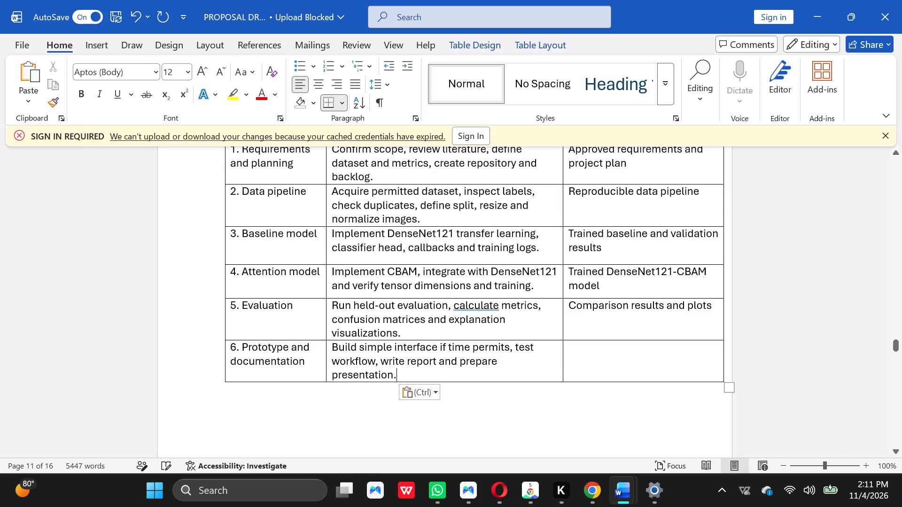
# Copy sprint 6's deliverable, "Demonstrable prototype and final report", from the PDF into the last cell of the Word table's sprint 6 row.
pyautogui.click(590, 355)
pyautogui.click(587, 439)
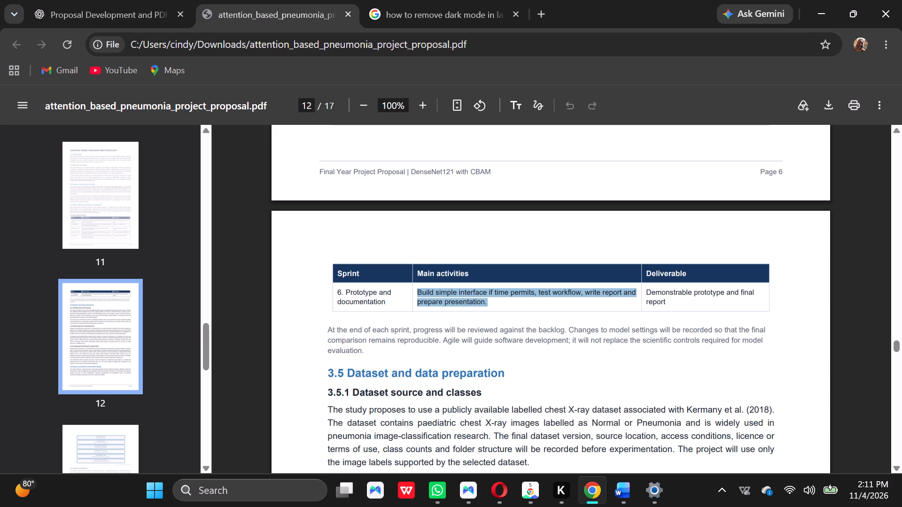
pyautogui.click(685, 304)
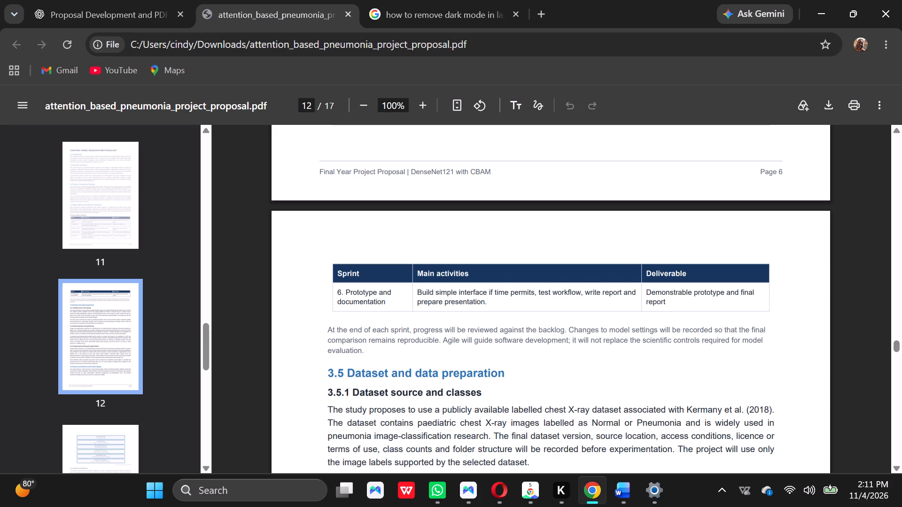
pyautogui.click(685, 304)
pyautogui.moveTo(683, 305); pyautogui.dragTo(647, 297)
pyautogui.click(673, 301)
pyautogui.click(687, 302)
pyautogui.moveTo(685, 305); pyautogui.dragTo(675, 302)
pyautogui.moveTo(675, 302); pyautogui.dragTo(655, 298)
pyautogui.moveTo(644, 291); pyautogui.dragTo(709, 309)
pyautogui.moveTo(709, 309); pyautogui.dragTo(755, 304)
pyautogui.click(723, 305)
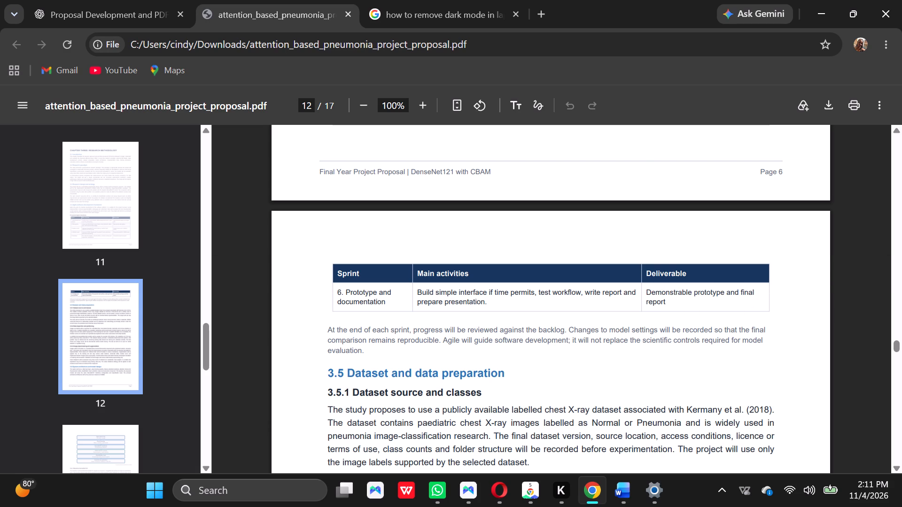
pyautogui.moveTo(666, 302); pyautogui.dragTo(641, 293)
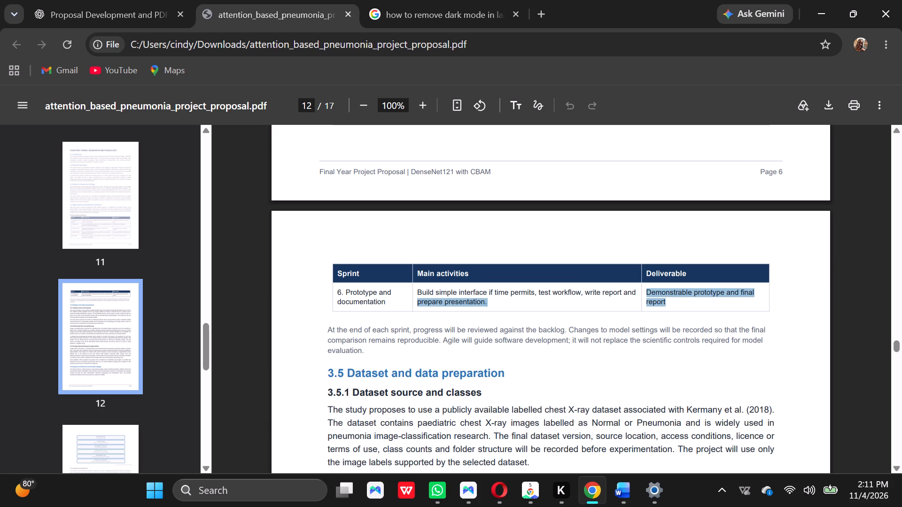
pyautogui.click(686, 308)
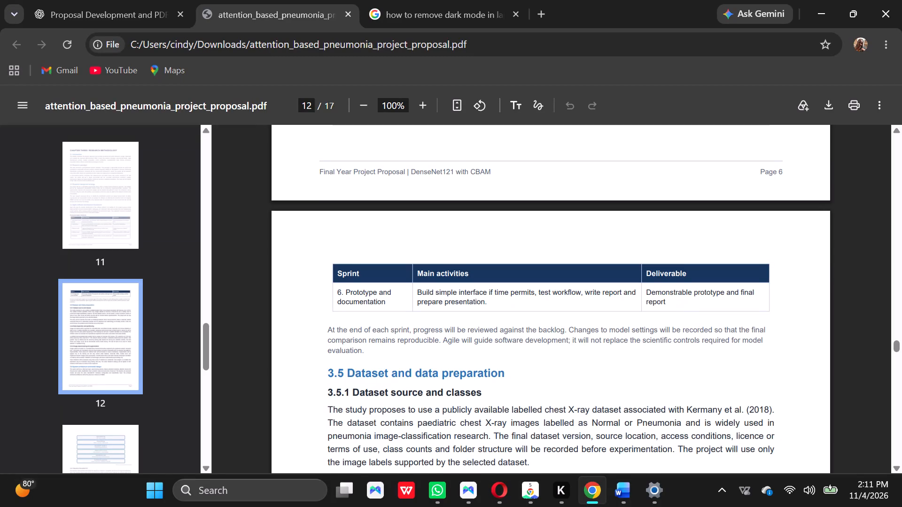
pyautogui.moveTo(670, 303); pyautogui.dragTo(643, 293)
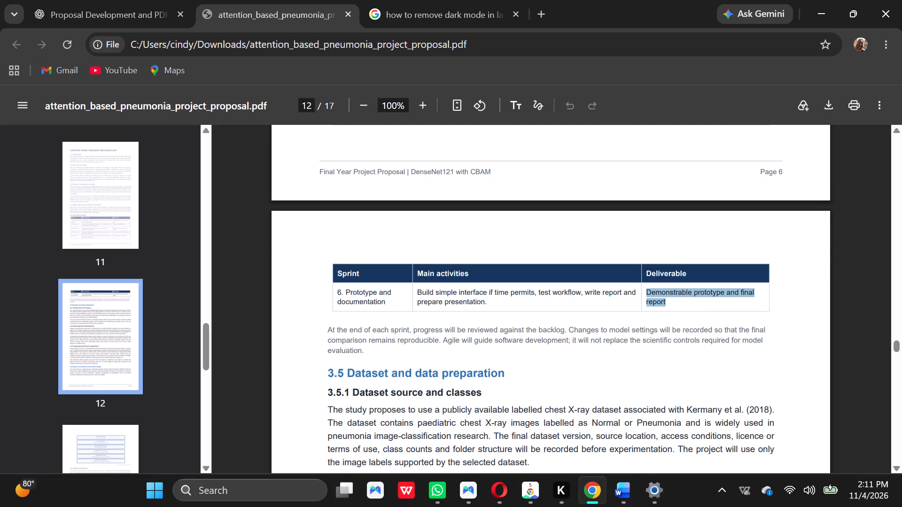
pyautogui.hotkey('ctrl', 'c')
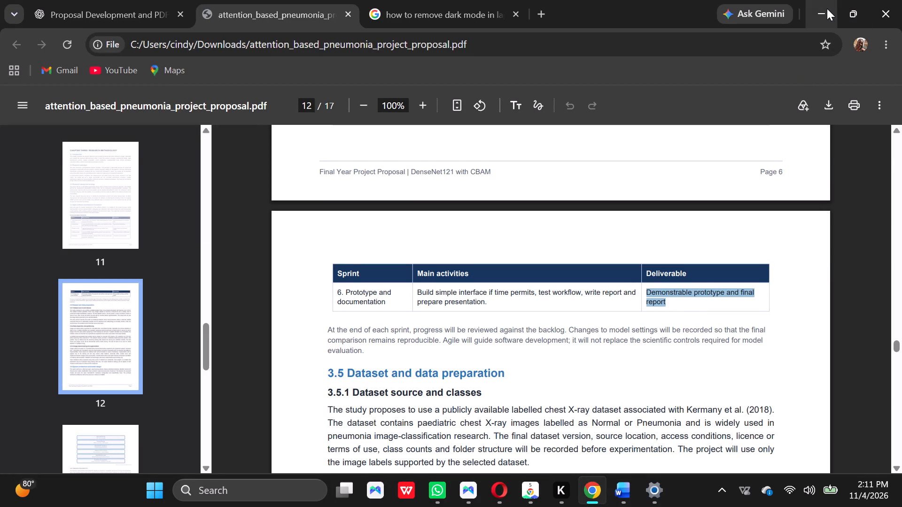
pyautogui.click(827, 8)
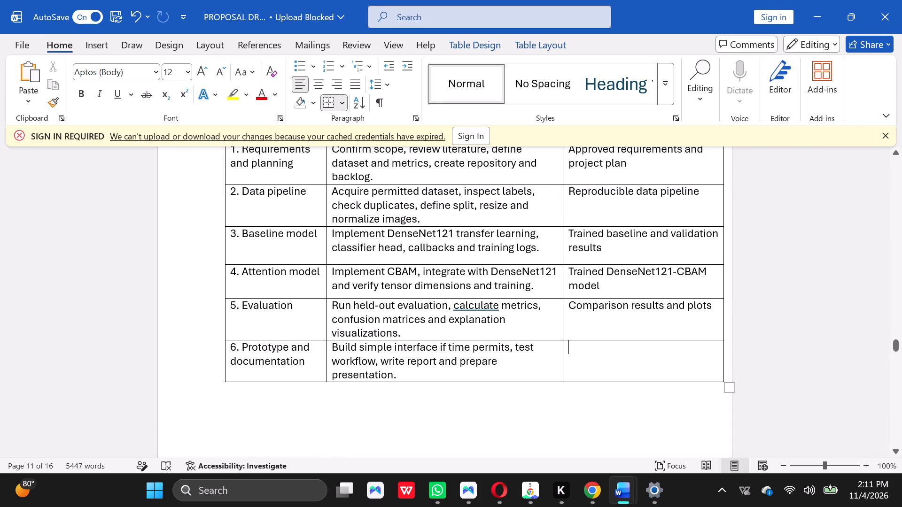
pyautogui.click(613, 351)
pyautogui.hotkey('ctrl', 'v')
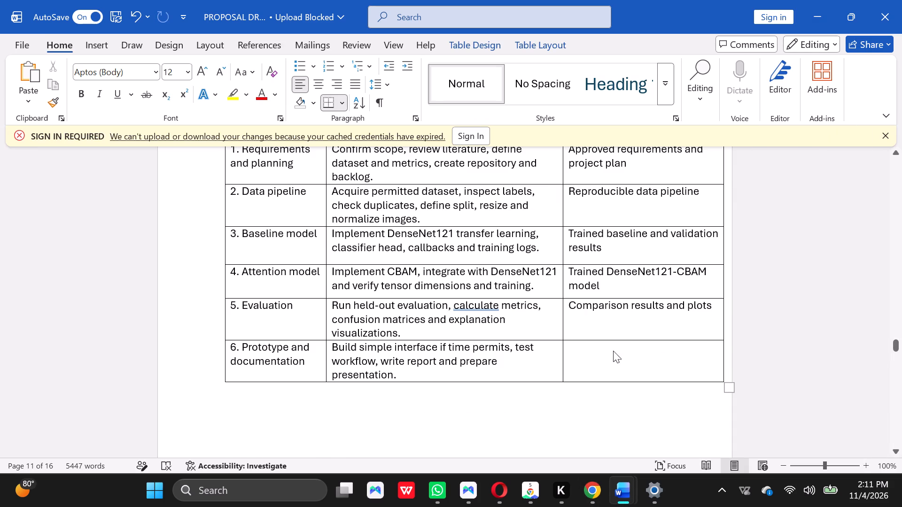
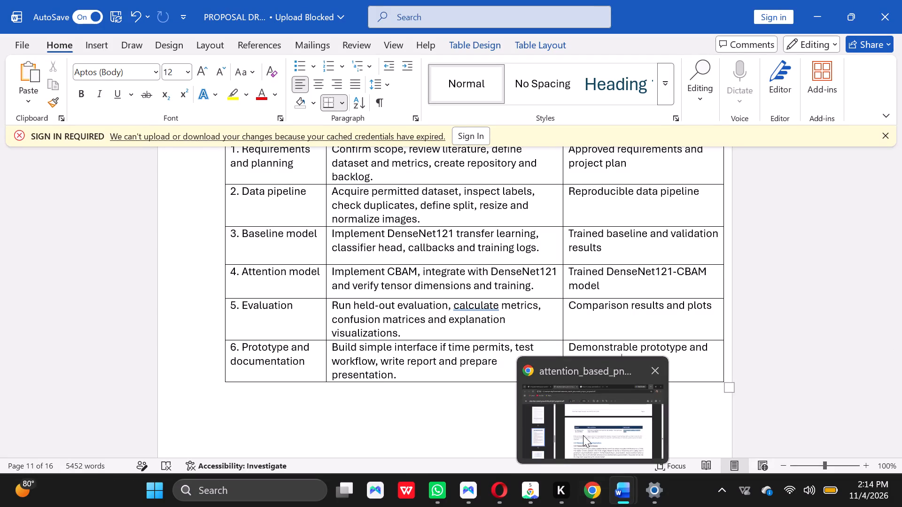
# After checking the proposal PDF in Chrome, delete the Word draft's leftover unformatted sprint text between "Approved" and "At the end of each sprint".
pyautogui.click(583, 435)
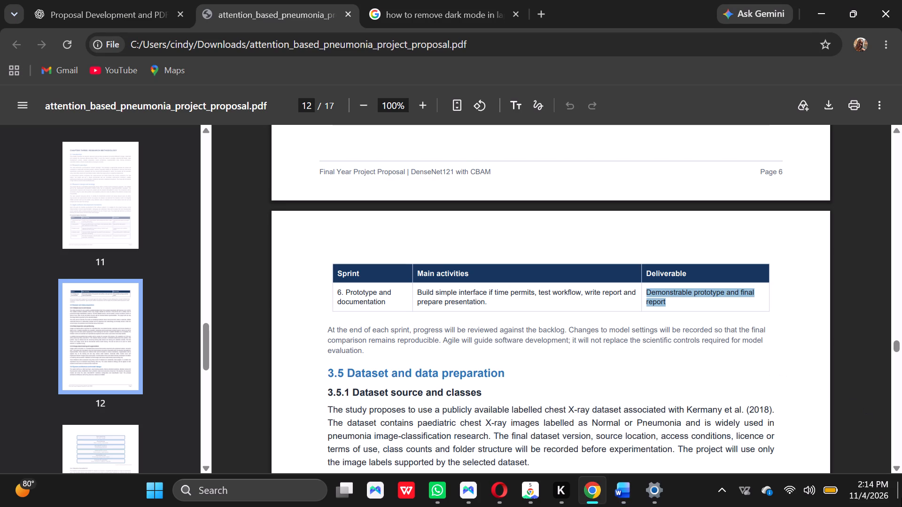
pyautogui.click(894, 471)
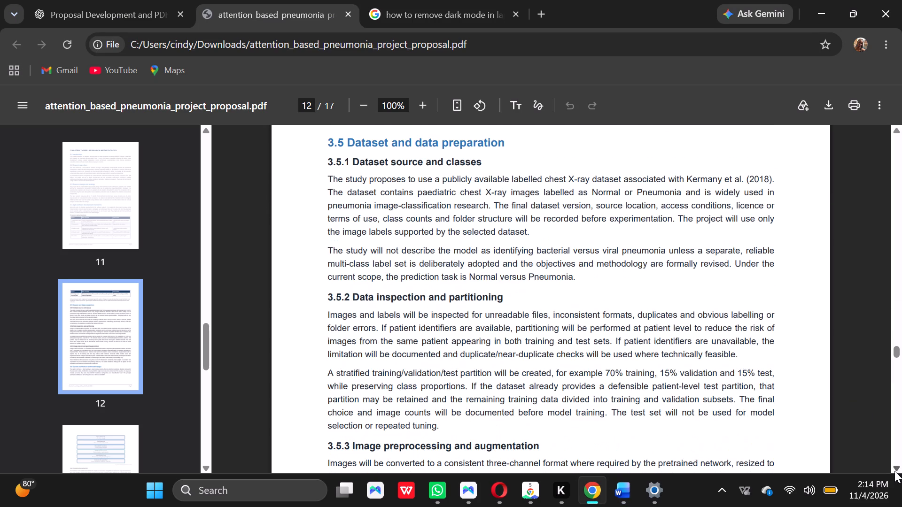
pyautogui.click(897, 131)
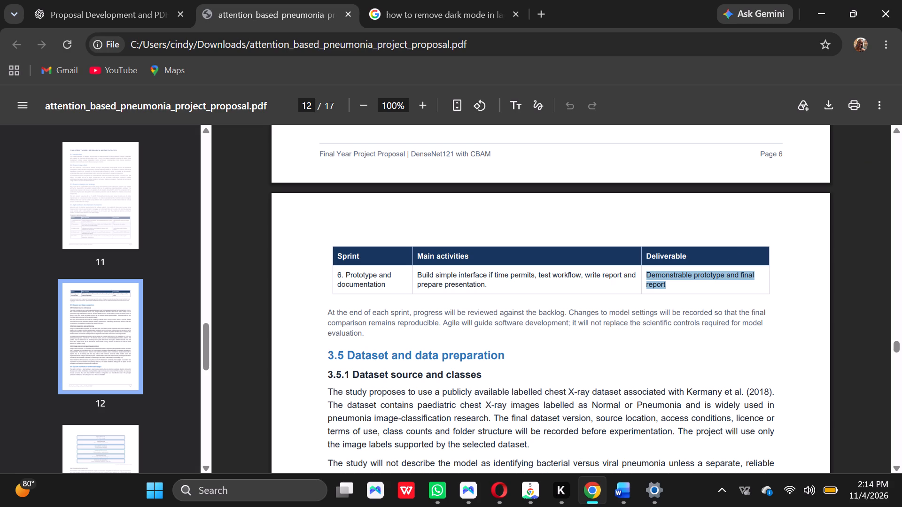
pyautogui.click(629, 484)
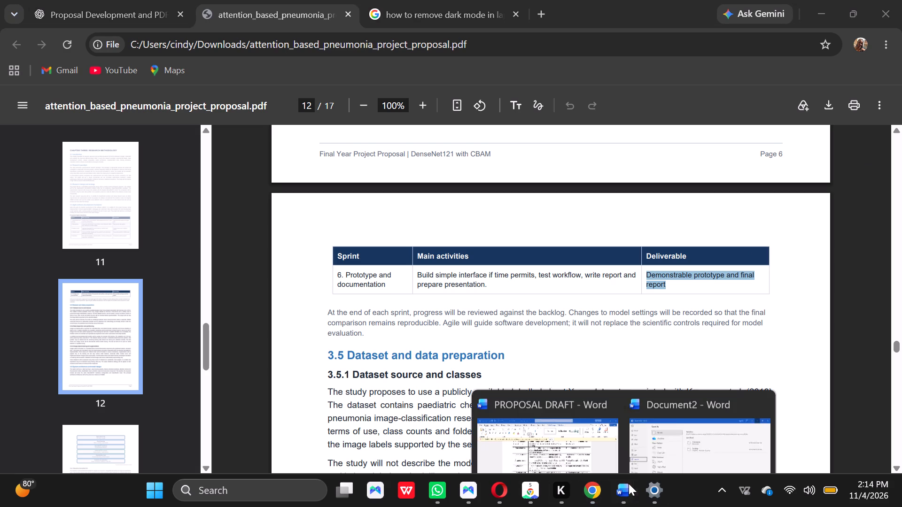
pyautogui.click(601, 439)
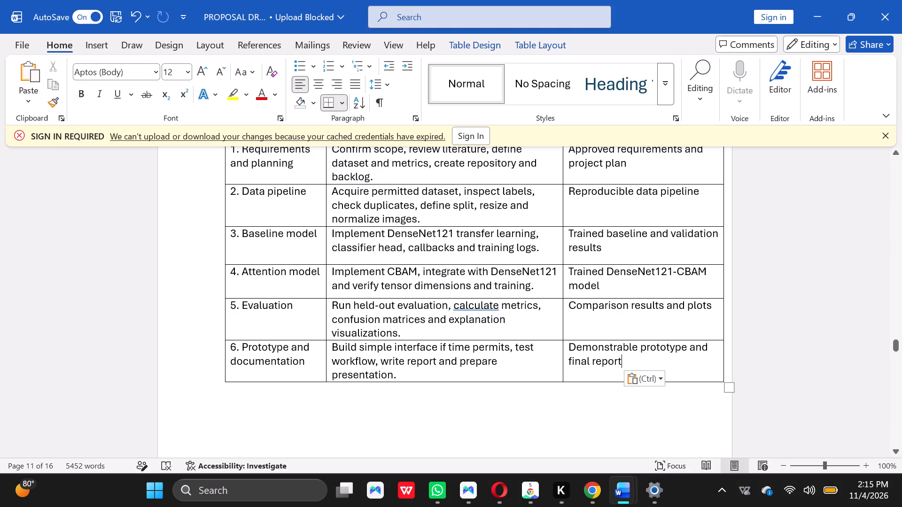
pyautogui.click(894, 449)
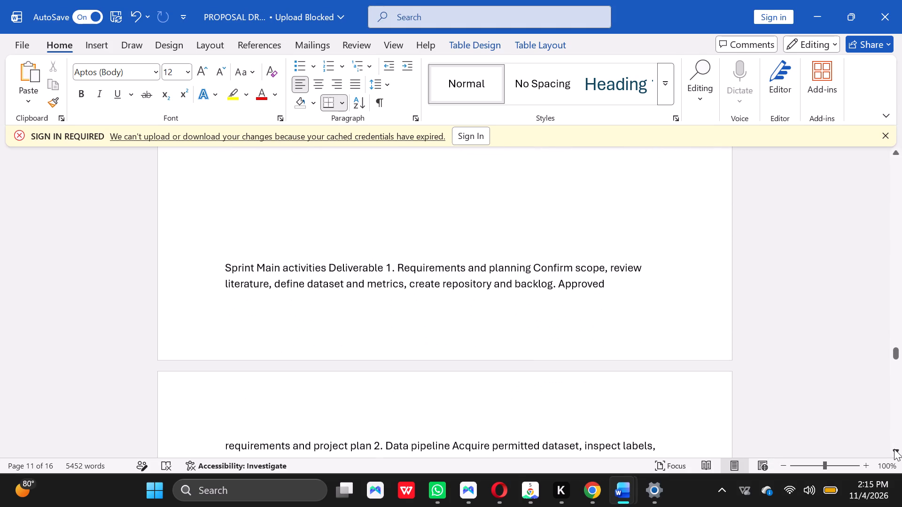
pyautogui.click(894, 449)
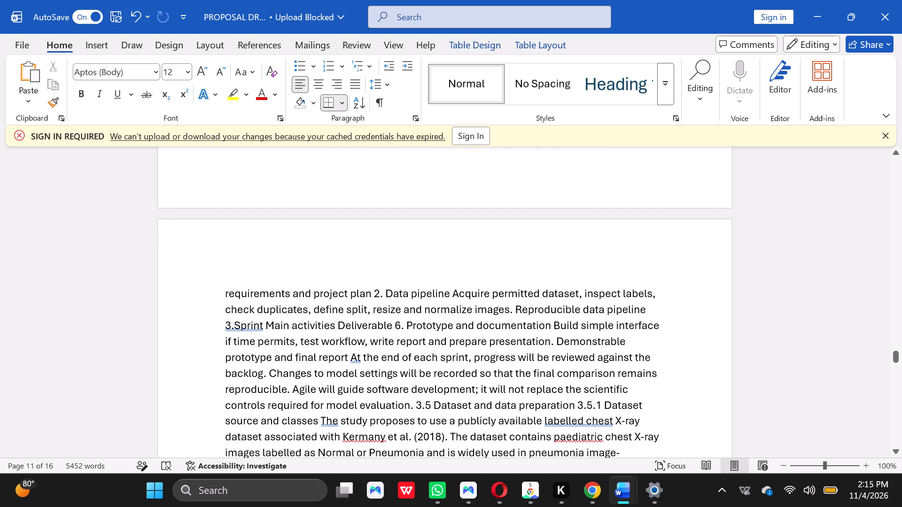
pyautogui.click(346, 355)
pyautogui.press('BackSpace')
pyautogui.press('BackSpace')
pyautogui.press('BackSpace')
pyautogui.press('BackSpace')
pyautogui.press('BackSpace')
pyautogui.press('BackSpace')
pyautogui.press('BackSpace')
pyautogui.press('BackSpace')
pyautogui.press('BackSpace')
pyautogui.press('BackSpace')
pyautogui.press('BackSpace')
pyautogui.press('BackSpace')
pyautogui.press('BackSpace')
pyautogui.press('BackSpace')
pyautogui.press('BackSpace')
pyautogui.press('BackSpace')
pyautogui.press('BackSpace')
pyautogui.press('BackSpace')
pyautogui.press('BackSpace')
pyautogui.press('BackSpace')
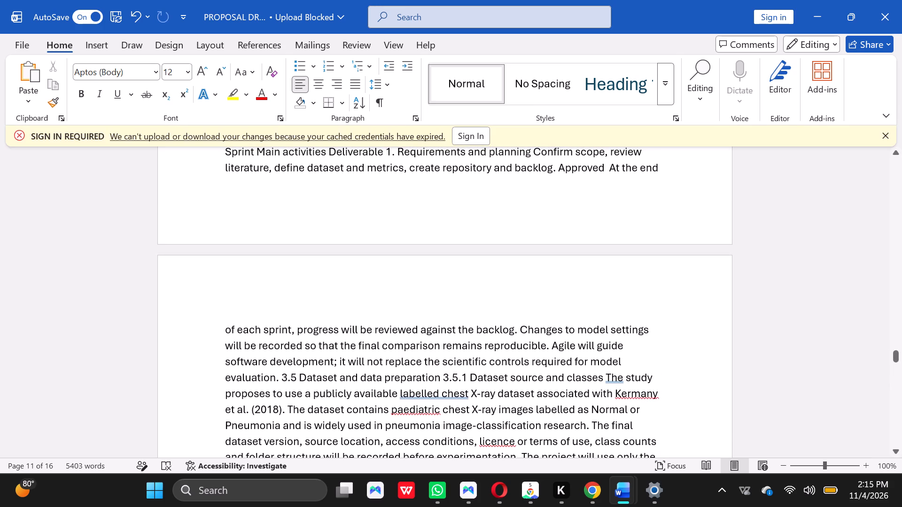
# Delete the remaining unformatted sprint text before "At the end of each sprint", from after the initial S of "Sprint Main activities" through "Approved".
pyautogui.click(895, 154)
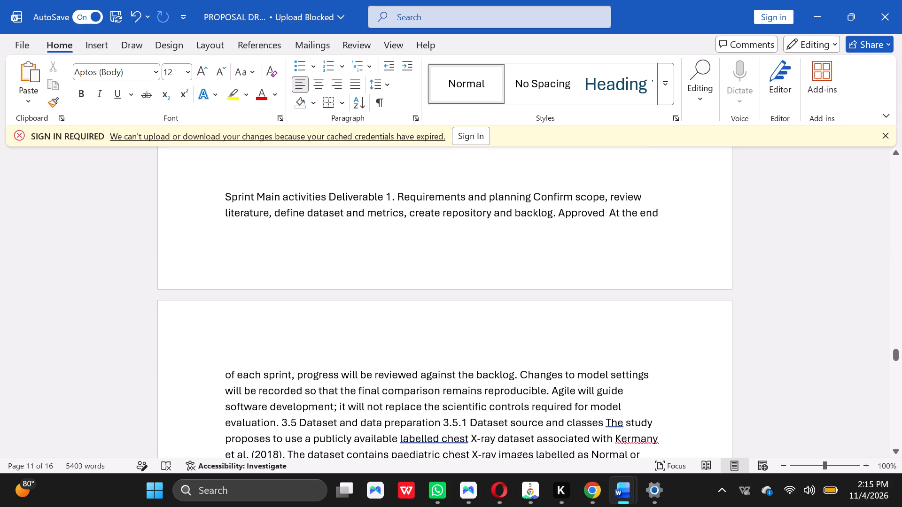
pyautogui.click(551, 215)
pyautogui.press('BackSpace')
pyautogui.press('BackSpace')
pyautogui.press('BackSpace')
pyautogui.press('BackSpace')
pyautogui.press('BackSpace')
pyautogui.press('BackSpace')
pyautogui.press('BackSpace')
pyautogui.press('BackSpace')
pyautogui.press('BackSpace')
pyautogui.press('BackSpace')
pyautogui.press('BackSpace')
pyautogui.press('BackSpace')
pyautogui.press('BackSpace')
pyautogui.press('BackSpace')
pyautogui.press('BackSpace')
pyautogui.press('BackSpace')
pyautogui.press('BackSpace')
pyautogui.press('BackSpace')
pyautogui.press('BackSpace')
pyautogui.press('BackSpace')
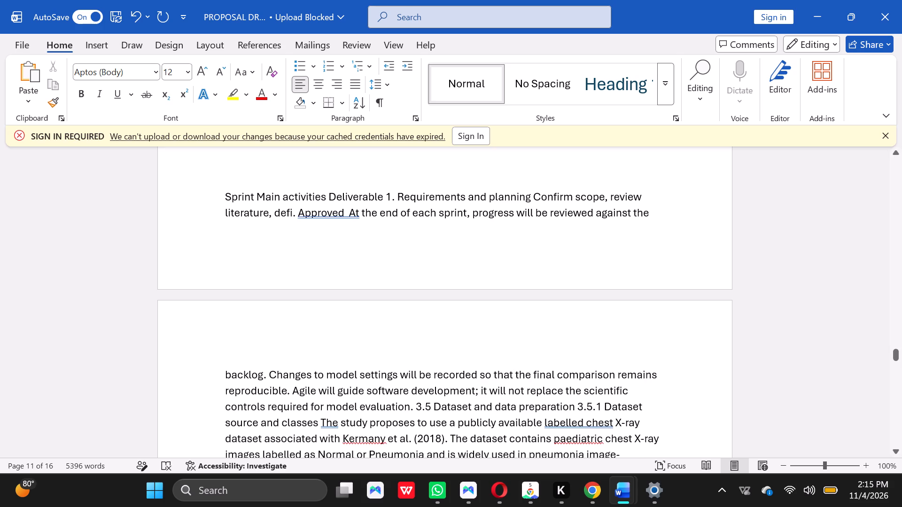
pyautogui.click(343, 215)
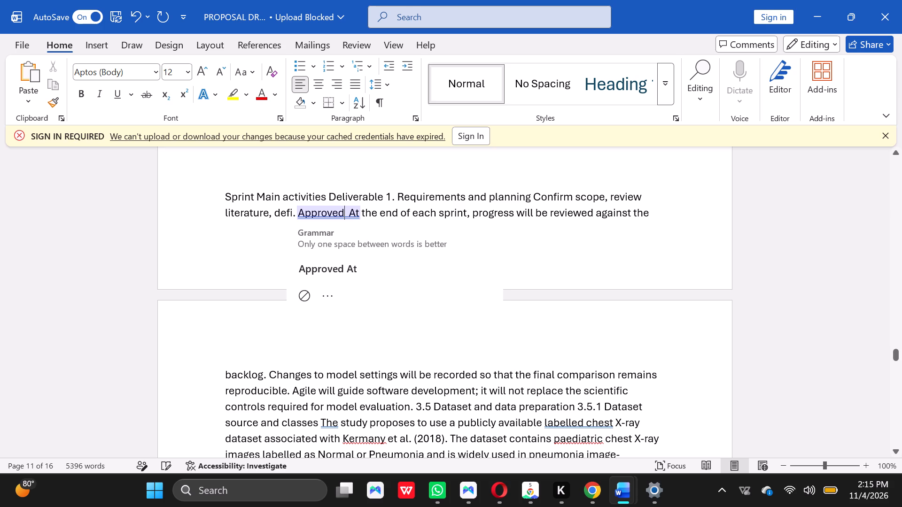
pyautogui.press('BackSpace')
pyautogui.press('BackSpace')
pyautogui.press('BackSpace')
pyautogui.press('BackSpace')
pyautogui.press('BackSpace')
pyautogui.press('BackSpace')
pyautogui.press('BackSpace')
pyautogui.press('BackSpace')
pyautogui.press('BackSpace')
pyautogui.press('BackSpace')
pyautogui.press('BackSpace')
pyautogui.press('BackSpace')
pyautogui.press('BackSpace')
pyautogui.press('BackSpace')
pyautogui.press('BackSpace')
pyautogui.press('BackSpace')
pyautogui.press('BackSpace')
pyautogui.press('BackSpace')
pyautogui.press('BackSpace')
pyautogui.press('BackSpace')
pyautogui.press('BackSpace')
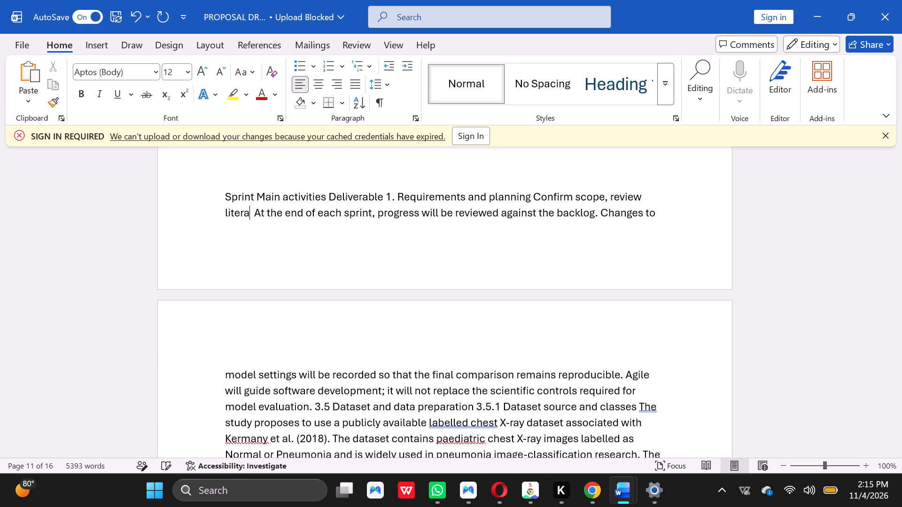
pyautogui.press('BackSpace')
pyautogui.press('BackSpace')
pyautogui.press('BackSpace')
pyautogui.press('BackSpace')
pyautogui.press('BackSpace')
pyautogui.press('BackSpace')
pyautogui.press('BackSpace')
pyautogui.press('BackSpace')
pyautogui.press('BackSpace')
pyautogui.press('BackSpace')
pyautogui.press('BackSpace')
pyautogui.press('BackSpace')
pyautogui.press('BackSpace')
pyautogui.press('BackSpace')
pyautogui.press('BackSpace')
pyautogui.press('BackSpace')
pyautogui.press('BackSpace')
pyautogui.press('BackSpace')
pyautogui.press('BackSpace')
pyautogui.press('BackSpace')
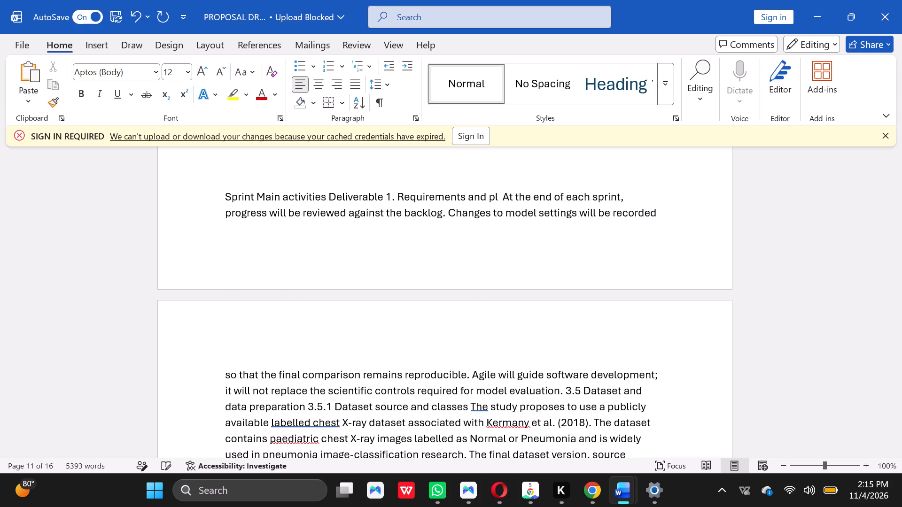
pyautogui.press('BackSpace')
pyautogui.press('BackSpace')
pyautogui.press('BackSpace')
pyautogui.press('BackSpace')
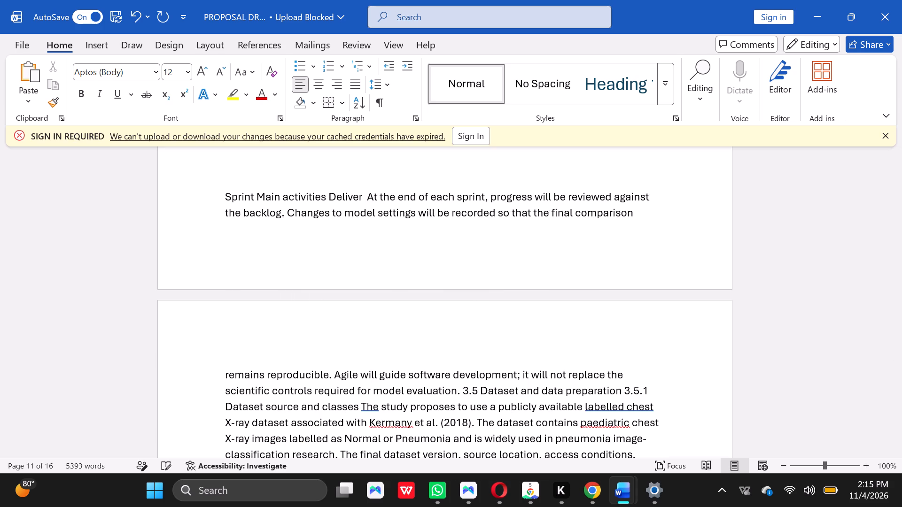
pyautogui.press('BackSpace')
pyautogui.press('BackSpace')
pyautogui.press('BackSpace')
pyautogui.press('BackSpace')
pyautogui.press('BackSpace')
pyautogui.press('BackSpace')
pyautogui.press('BackSpace')
pyautogui.press('BackSpace')
pyautogui.press('BackSpace')
pyautogui.press('BackSpace')
pyautogui.press('BackSpace')
pyautogui.press('BackSpace')
pyautogui.press('BackSpace')
pyautogui.press('BackSpace')
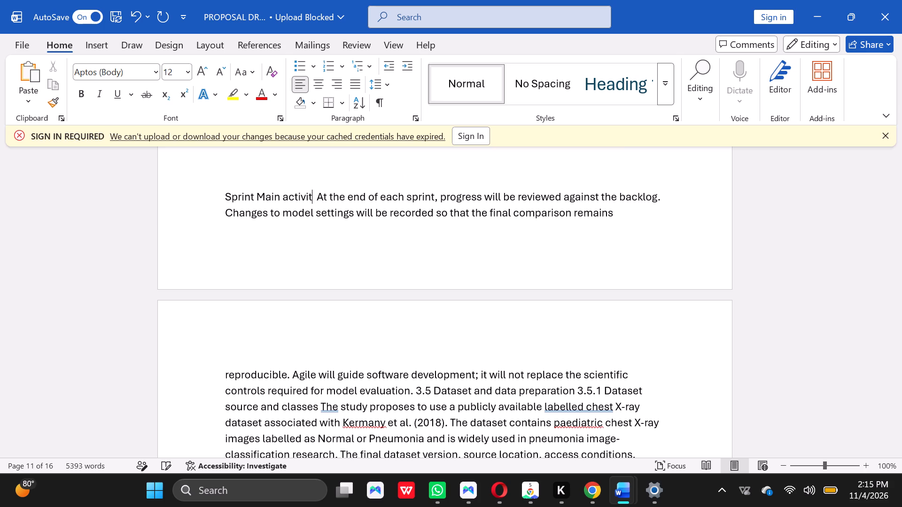
pyautogui.press('BackSpace')
pyautogui.press('BackSpace')
pyautogui.press('BackSpace')
pyautogui.press('BackSpace')
pyautogui.press('BackSpace')
pyautogui.press('BackSpace')
pyautogui.press('BackSpace')
pyautogui.press('BackSpace')
pyautogui.press('BackSpace')
pyautogui.press('BackSpace')
pyautogui.press('BackSpace')
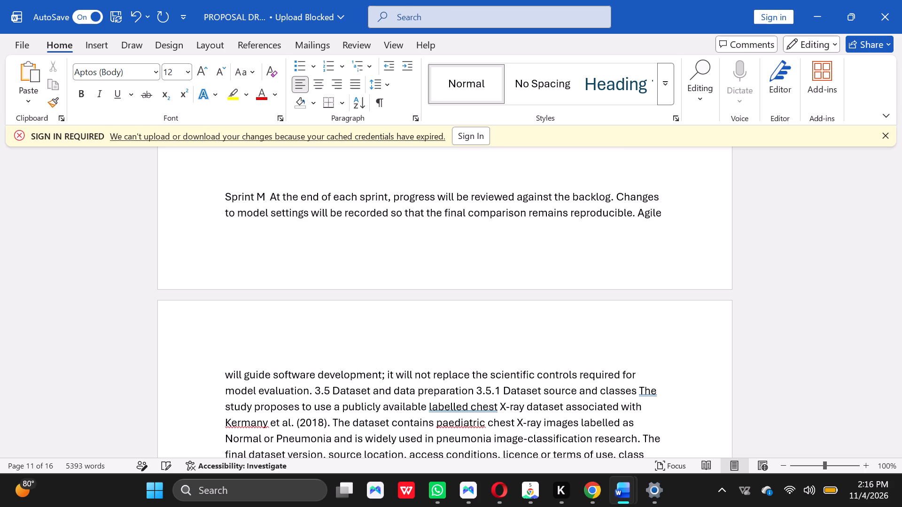
pyautogui.press('BackSpace')
pyautogui.press('BackSpace')
pyautogui.press('BackSpace')
pyautogui.press('BackSpace')
pyautogui.press('BackSpace')
pyautogui.press('BackSpace')
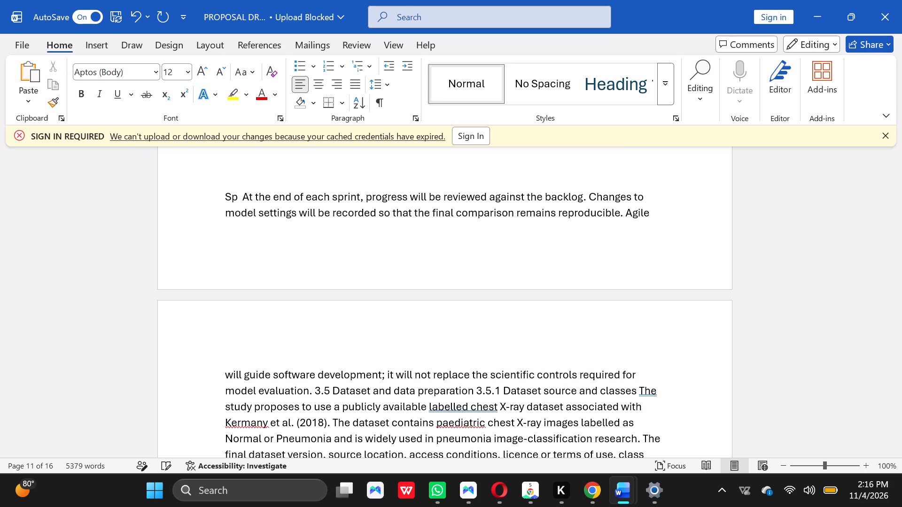
pyautogui.press('BackSpace')
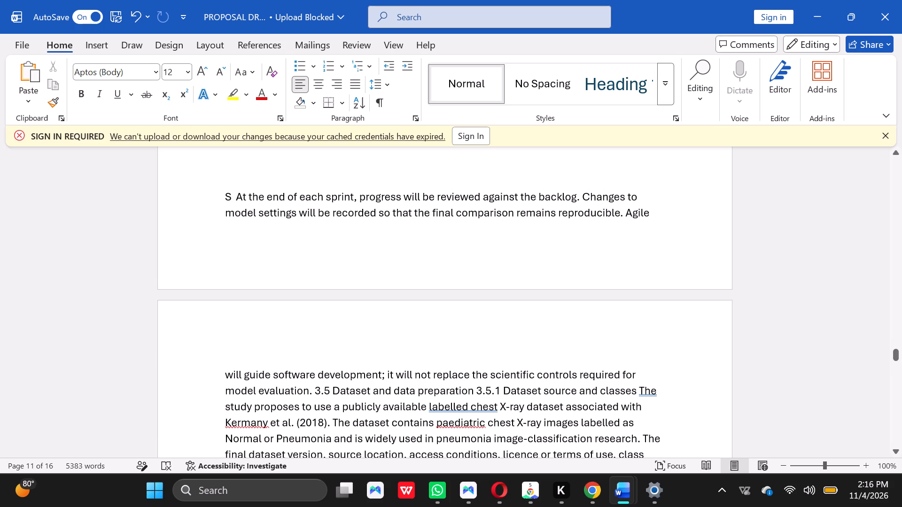
# Put the heading "3.5 Dataset and data preparation" on its own line, separated from the preceding paragraph and from 3.5.1.
pyautogui.click(311, 391)
pyautogui.press('Return')
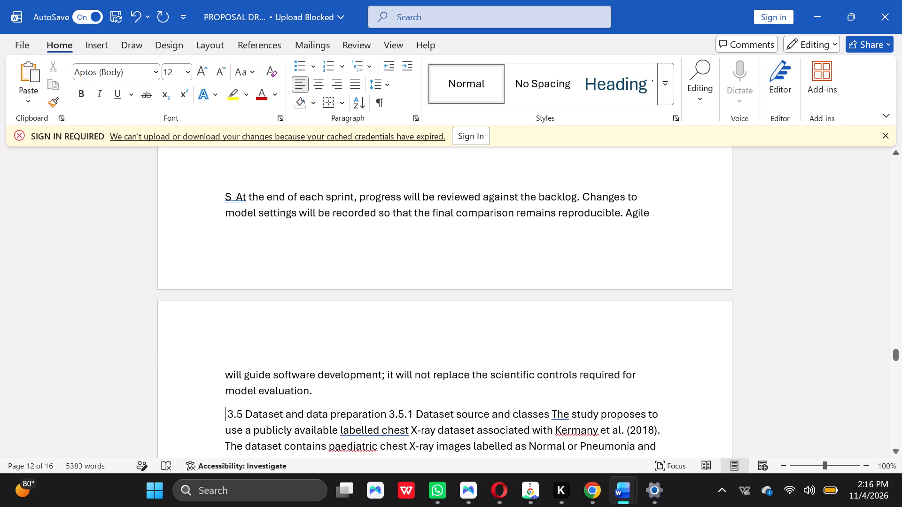
pyautogui.click(388, 415)
pyautogui.press('Return')
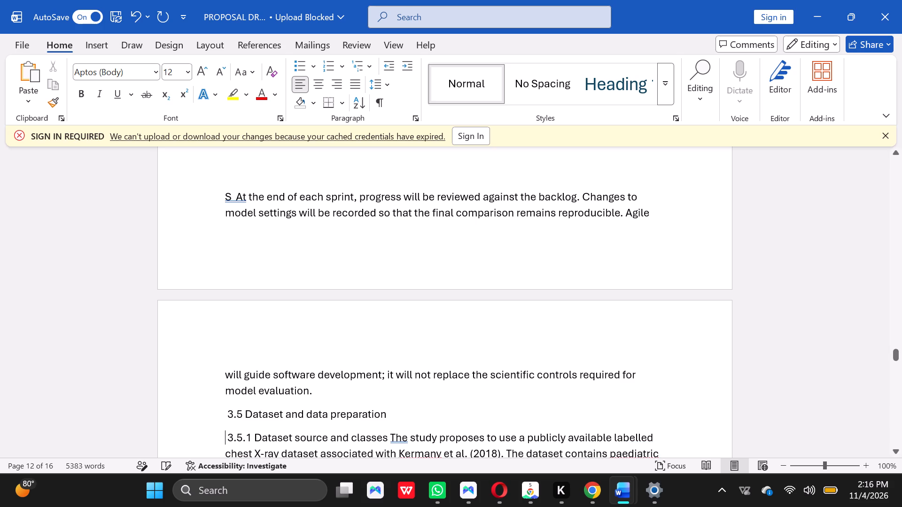
# Remove the extra blank lines between the sprint table and the paragraph about reviewing progress against the backlog.
pyautogui.click(894, 156)
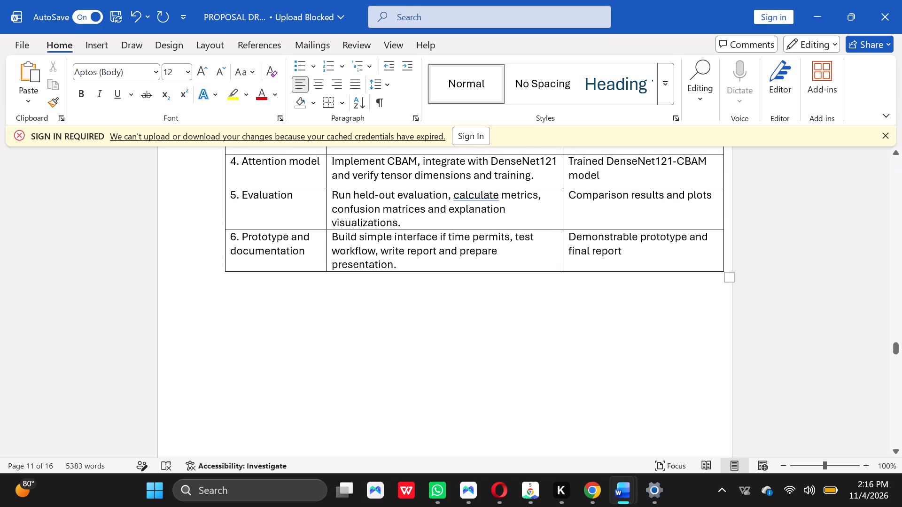
pyautogui.click(349, 353)
pyautogui.press('BackSpace')
pyautogui.press('BackSpace')
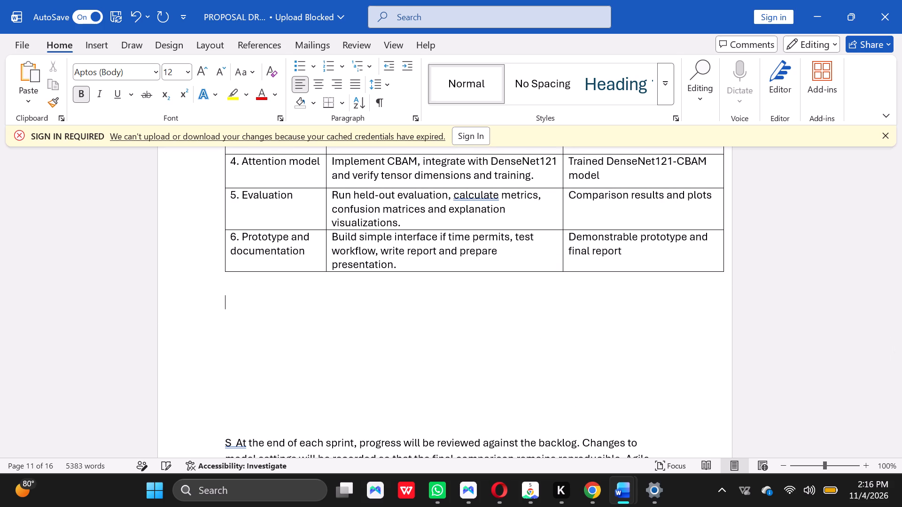
pyautogui.press('BackSpace')
pyautogui.press('BackSpace')
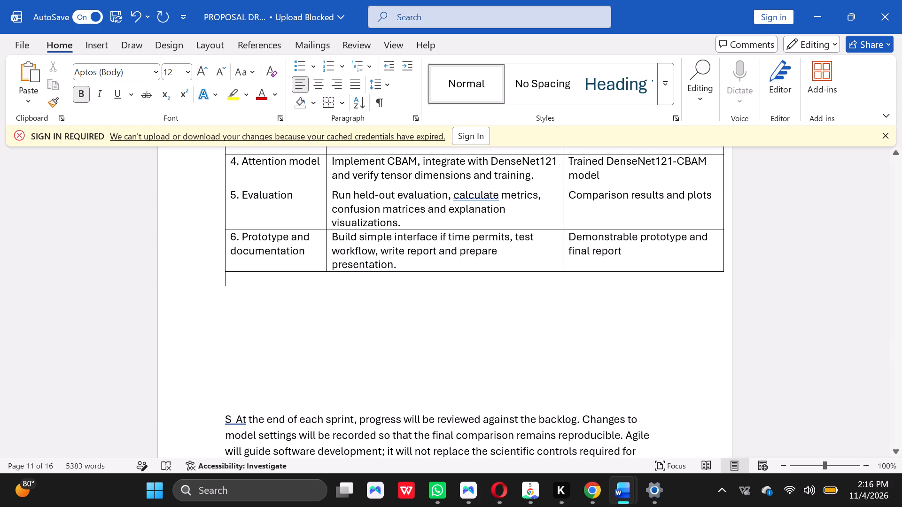
pyautogui.click(285, 352)
pyautogui.press('BackSpace')
pyautogui.press('BackSpace')
pyautogui.press('BackSpace')
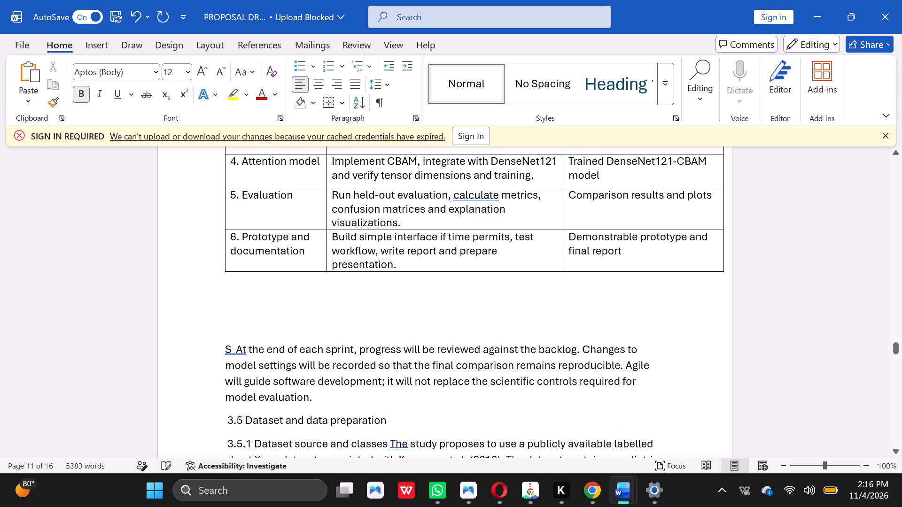
pyautogui.click(283, 308)
pyautogui.press('BackSpace')
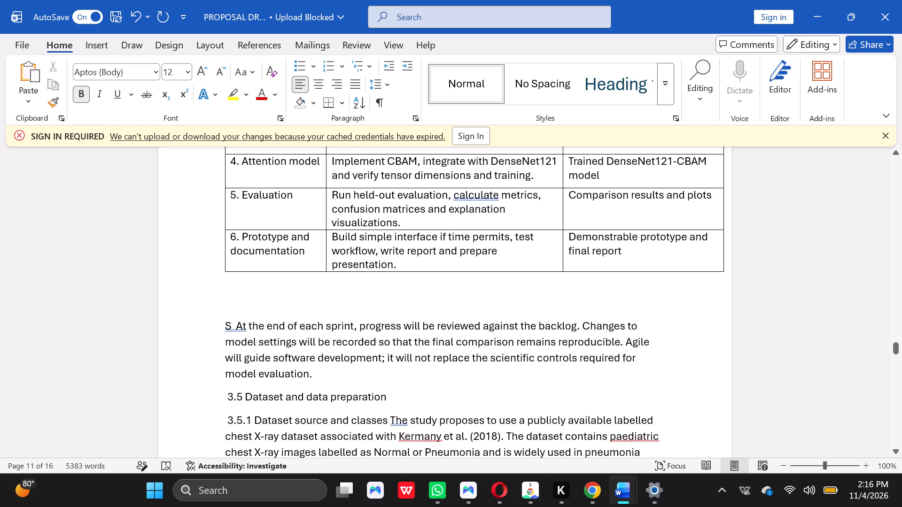
pyautogui.click(297, 309)
pyautogui.press('BackSpace')
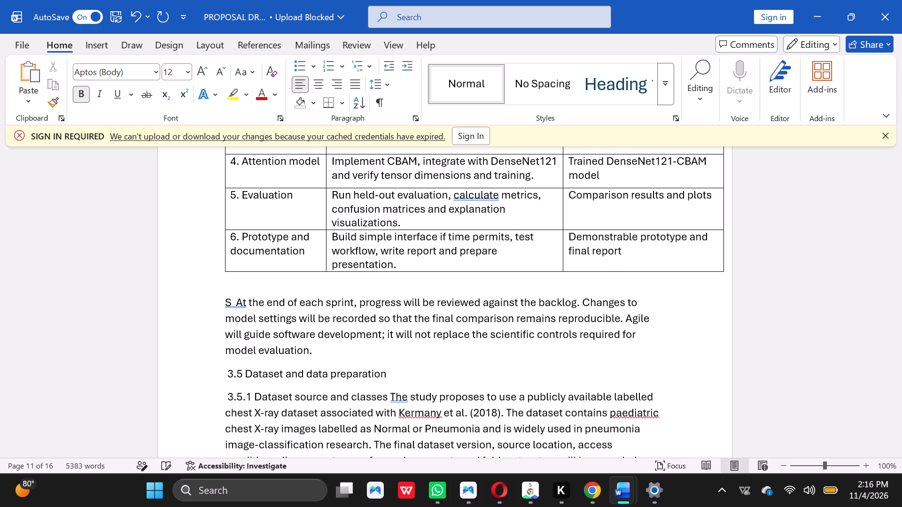
# Delete the stray letter S at the start of the "At the end of each sprint" paragraph.
pyautogui.click(229, 307)
pyautogui.click(229, 307)
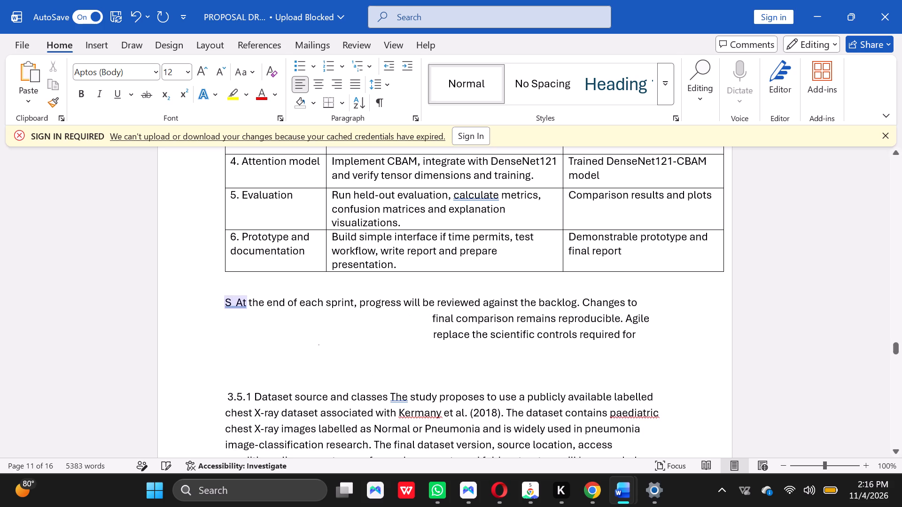
pyautogui.press('BackSpace')
pyautogui.click(435, 353)
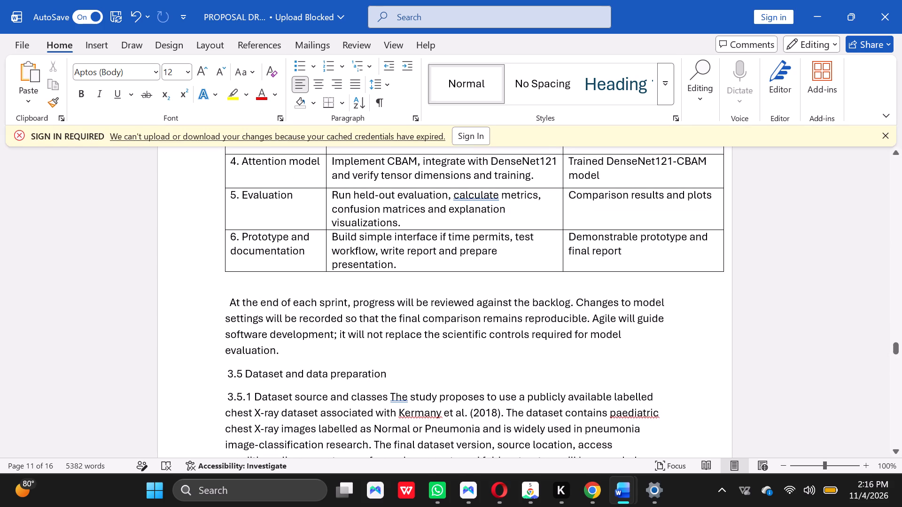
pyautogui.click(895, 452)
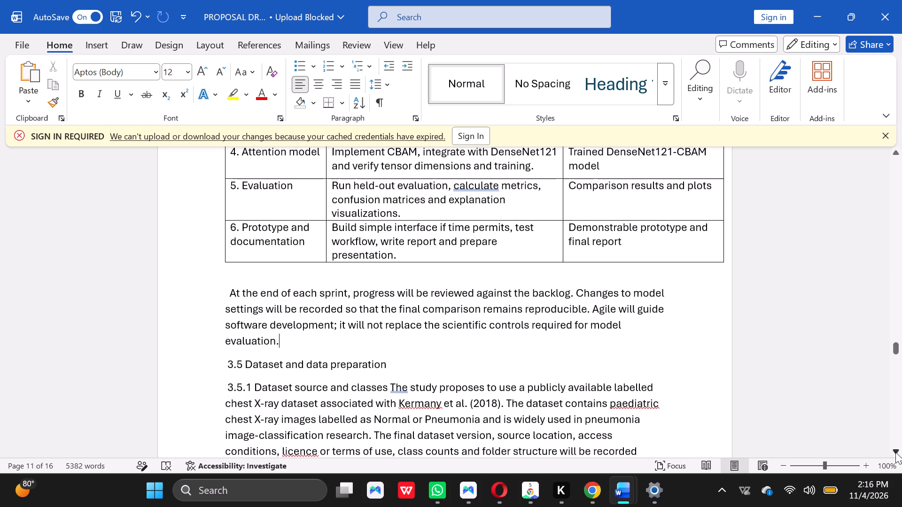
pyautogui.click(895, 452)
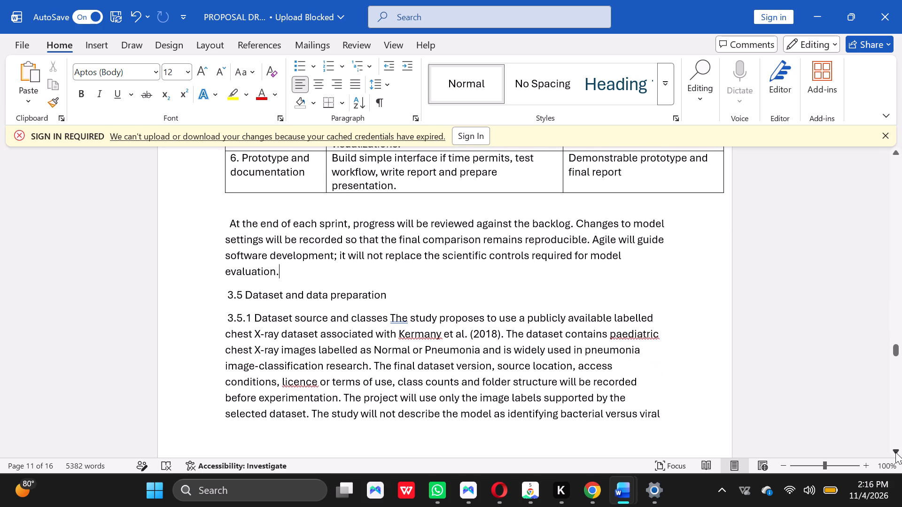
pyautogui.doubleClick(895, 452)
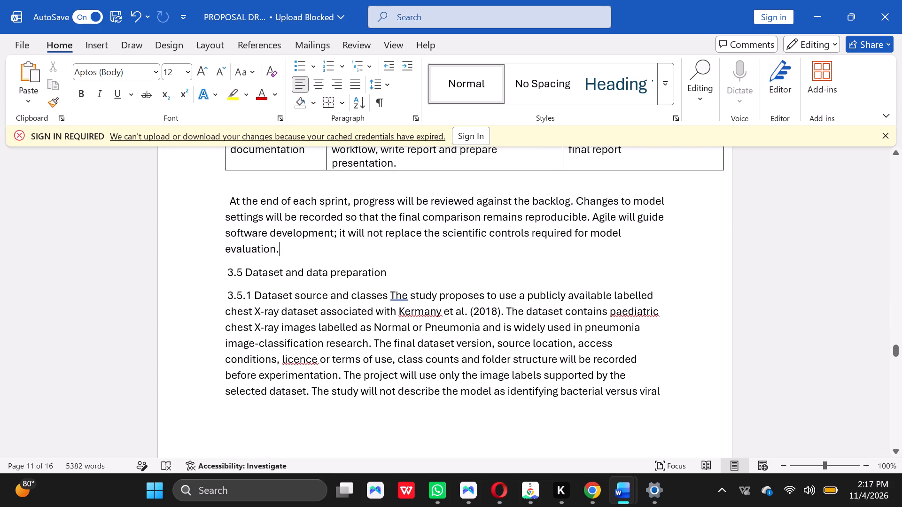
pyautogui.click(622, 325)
# Make the heading "3.5 Dataset and data preparation" bold.
pyautogui.click(900, 449)
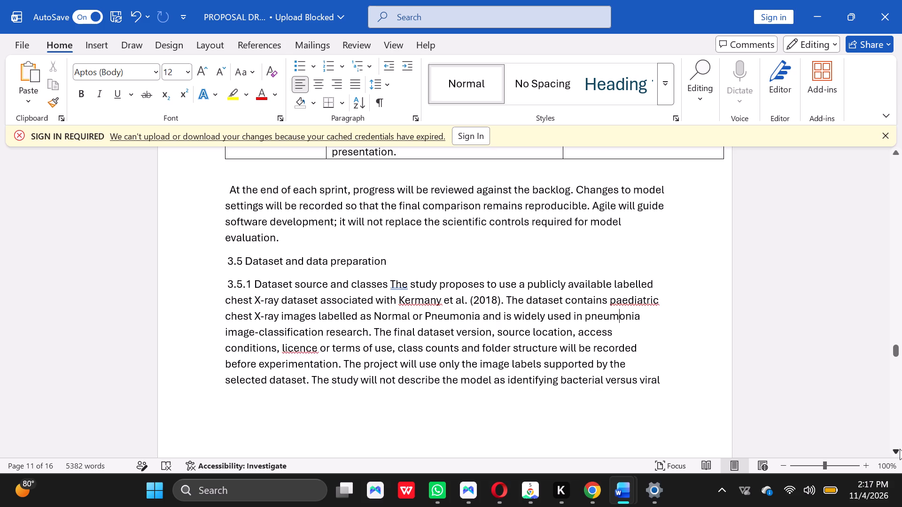
pyautogui.click(900, 449)
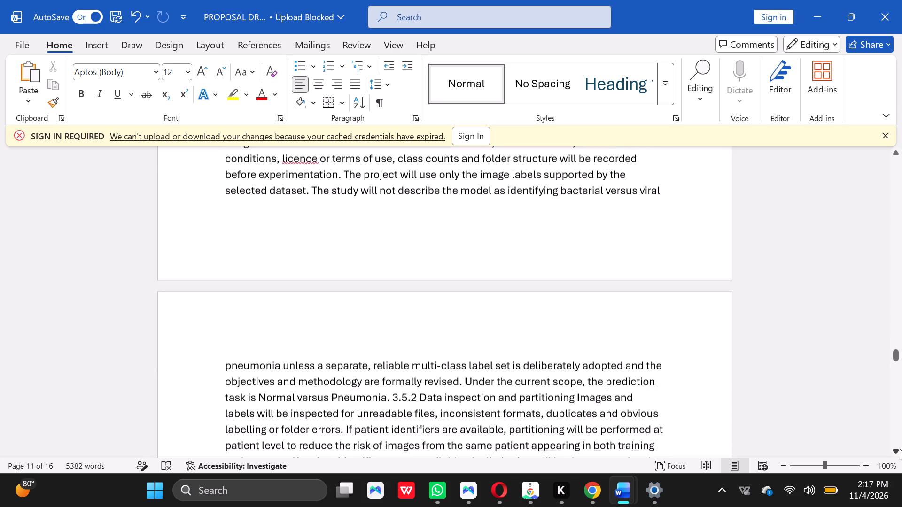
pyautogui.click(900, 449)
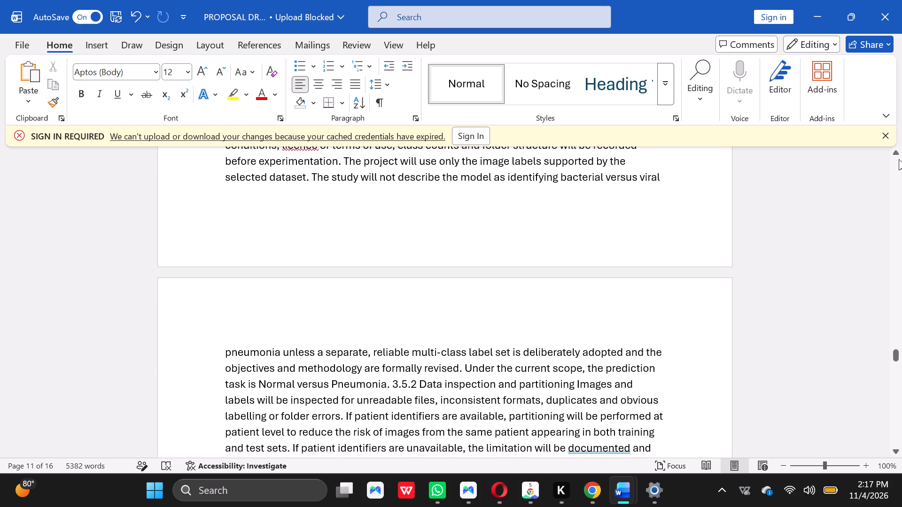
pyautogui.click(897, 154)
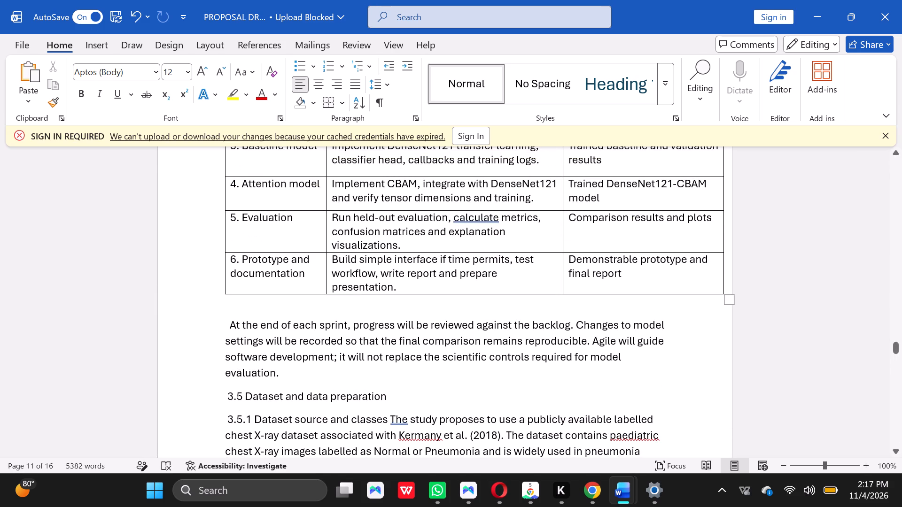
pyautogui.moveTo(393, 394); pyautogui.dragTo(378, 392)
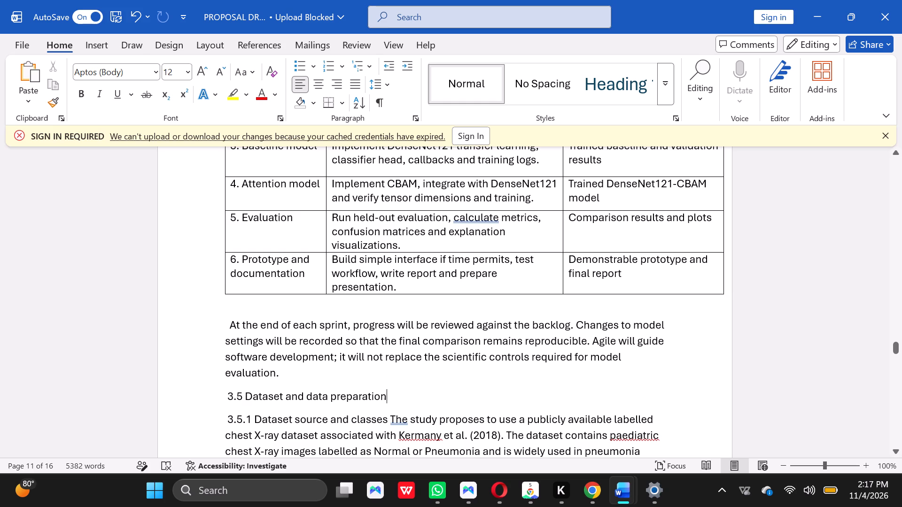
pyautogui.moveTo(378, 392); pyautogui.dragTo(220, 397)
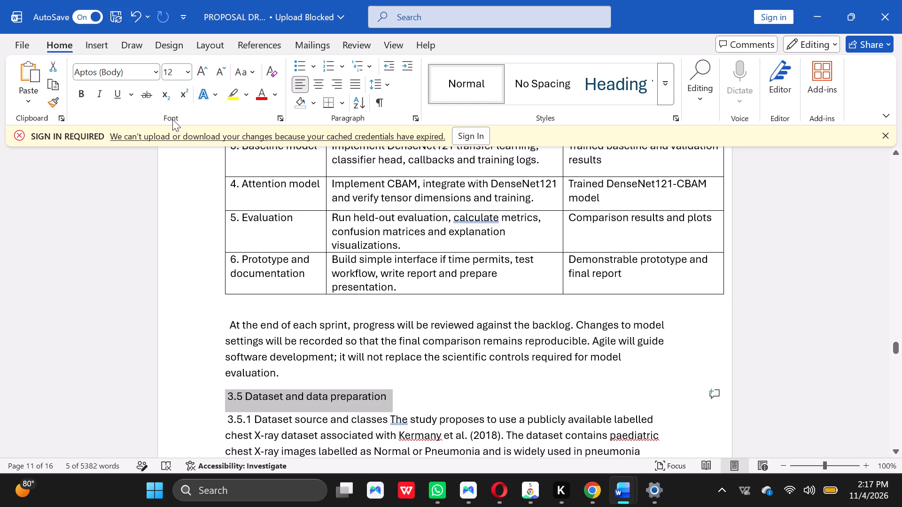
pyautogui.click(85, 88)
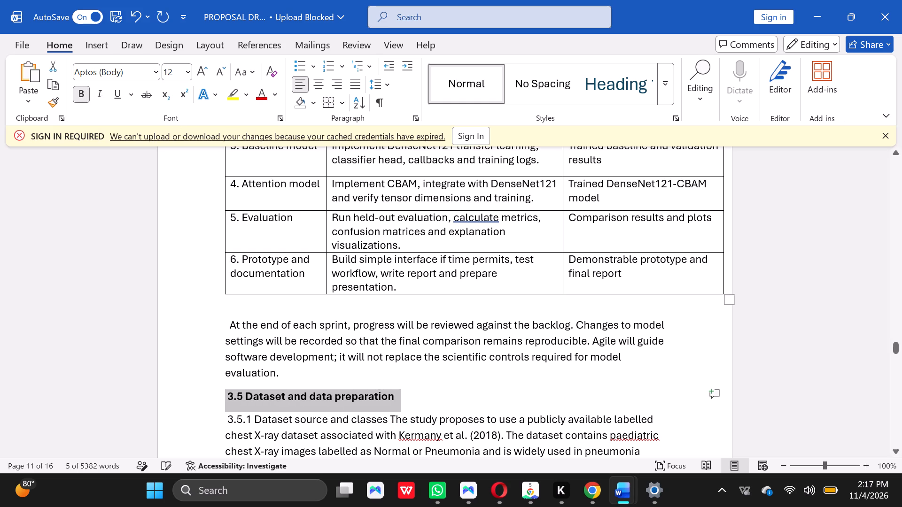
pyautogui.click(423, 389)
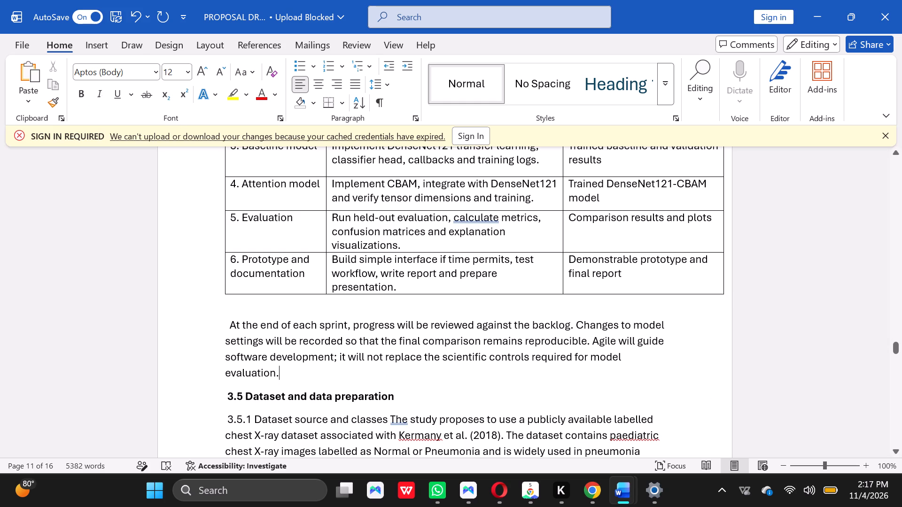
# Put the heading "3.5.1 Dataset source and classes" on its own line above its body text and indent it with two extra spaces.
pyautogui.click(388, 418)
pyautogui.press('Return')
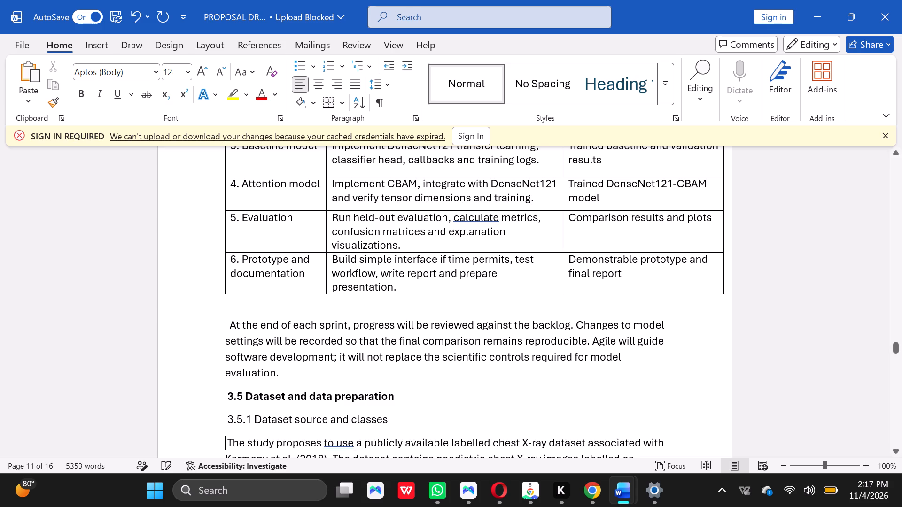
pyautogui.click(221, 417)
pyautogui.press('space')
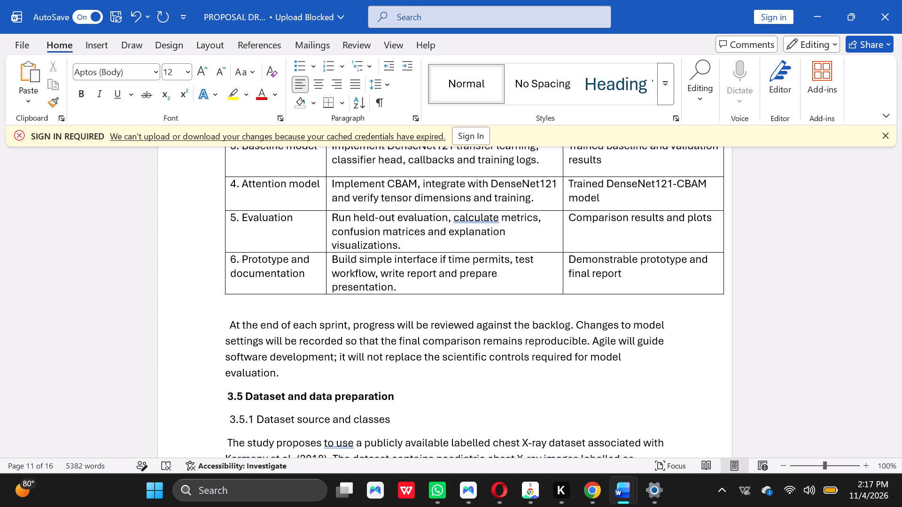
pyautogui.press('space')
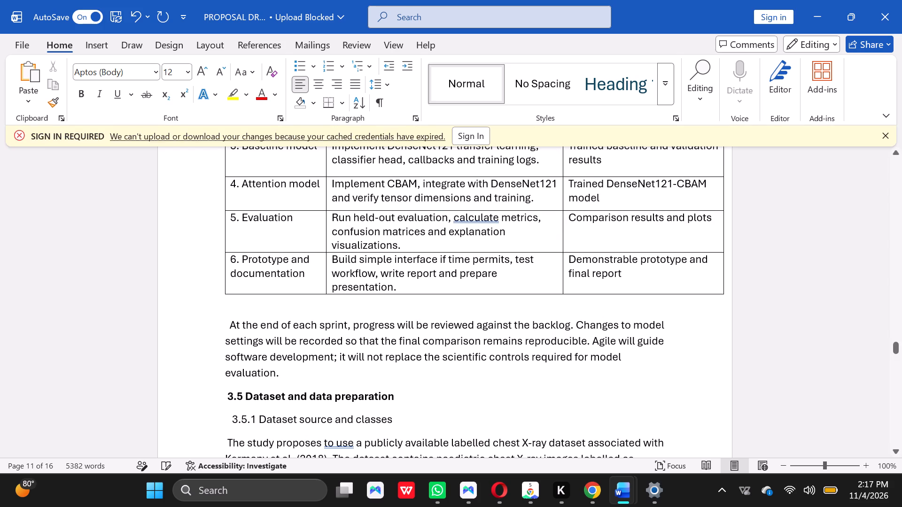
# Make the heading "3.5.1 Dataset source and classes" bold.
pyautogui.moveTo(399, 420); pyautogui.dragTo(243, 420)
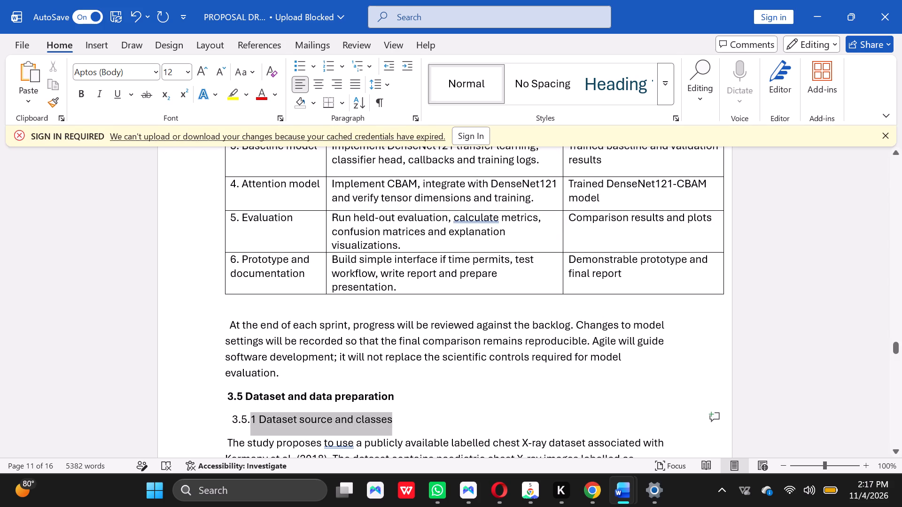
pyautogui.moveTo(243, 420); pyautogui.dragTo(228, 417)
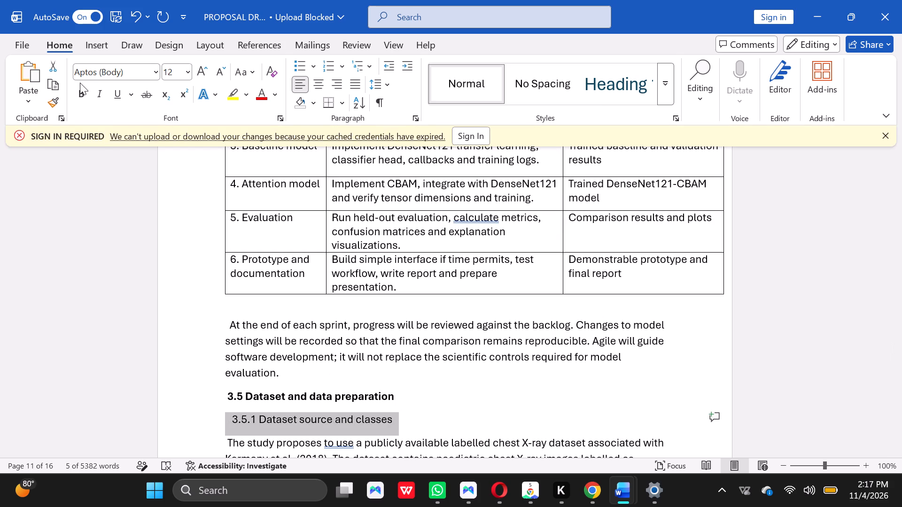
pyautogui.click(80, 92)
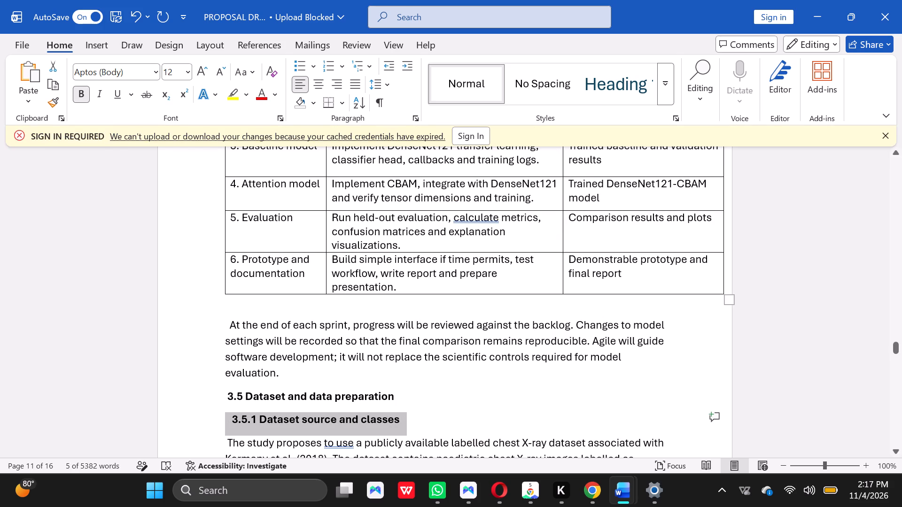
pyautogui.click(422, 402)
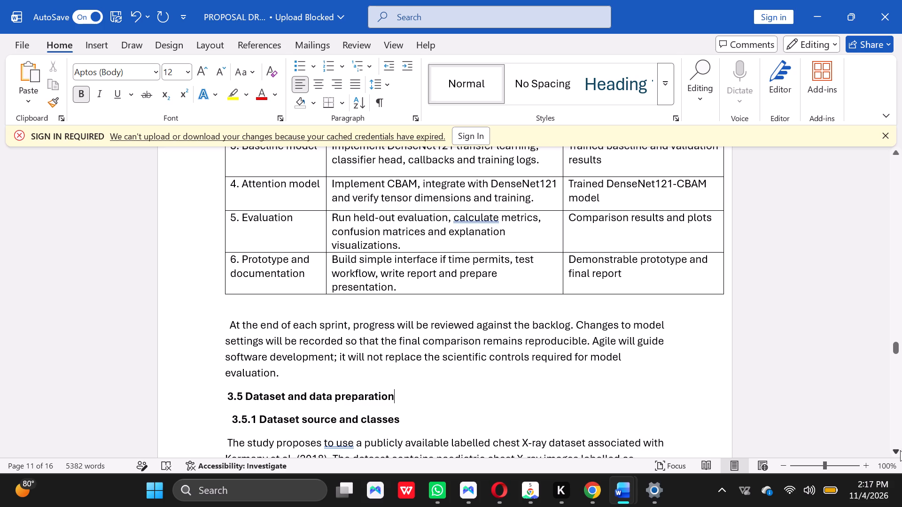
# Start a new paragraph at "3.5.2 Data inspection and partitioning", after the sentence ending "Normal versus Pneumonia.".
pyautogui.click(901, 451)
pyautogui.tripleClick(901, 451)
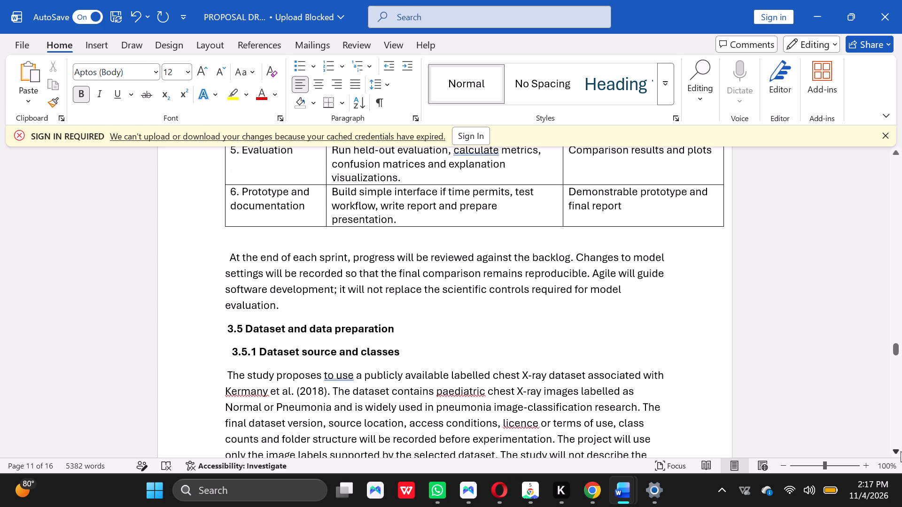
pyautogui.tripleClick(901, 451)
pyautogui.doubleClick(901, 451)
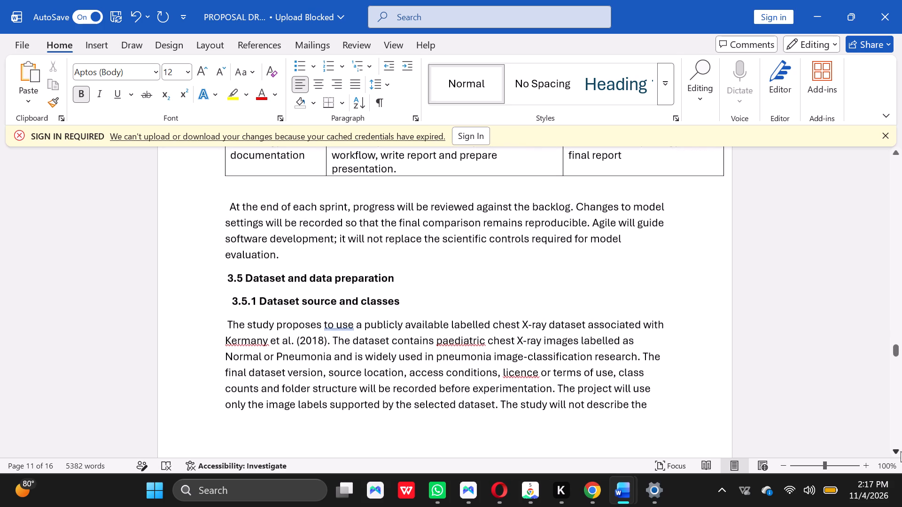
pyautogui.tripleClick(901, 451)
pyautogui.click(901, 451)
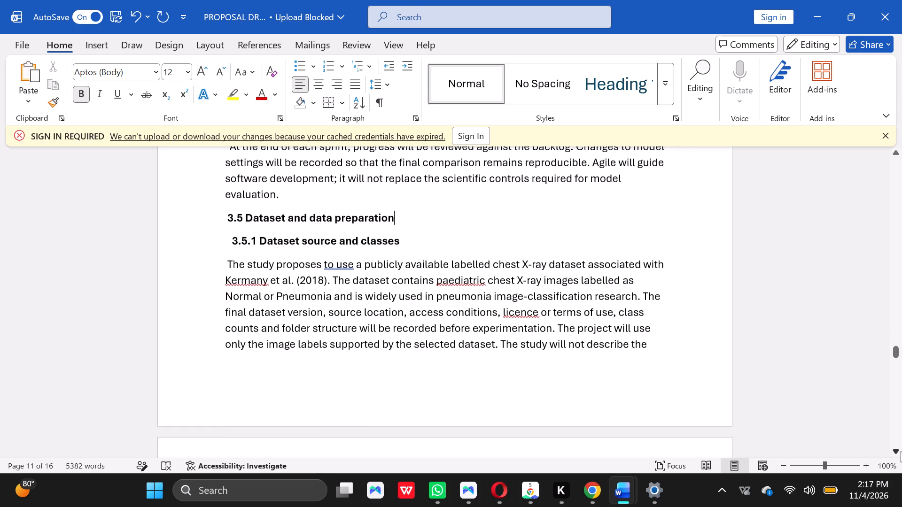
pyautogui.doubleClick(901, 451)
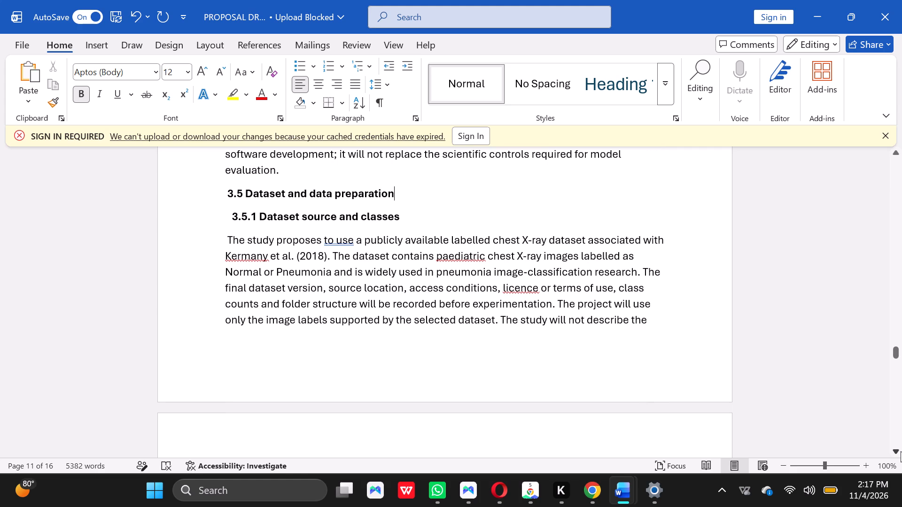
pyautogui.doubleClick(901, 451)
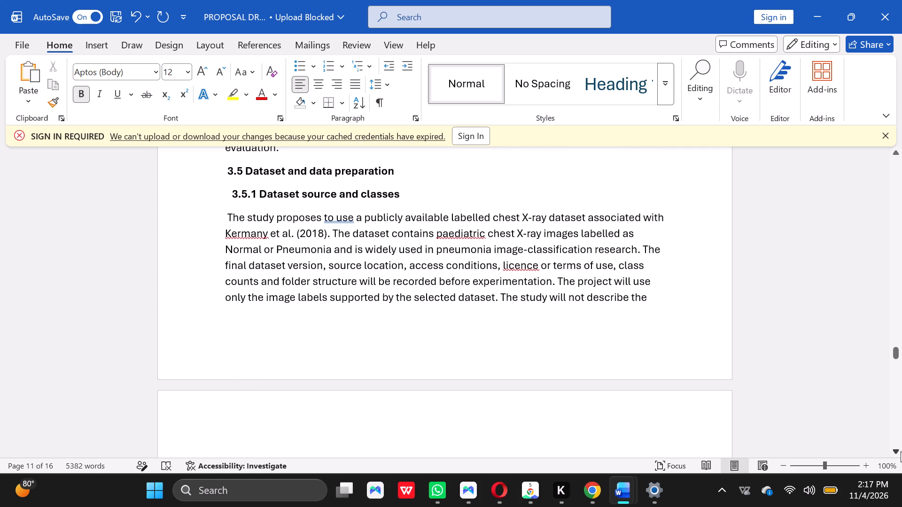
pyautogui.click(901, 451)
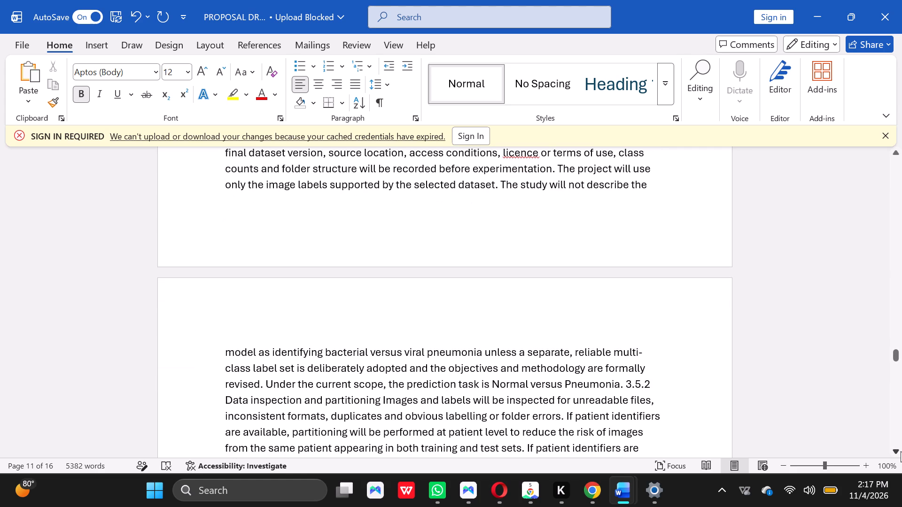
pyautogui.doubleClick(901, 451)
pyautogui.click(901, 451)
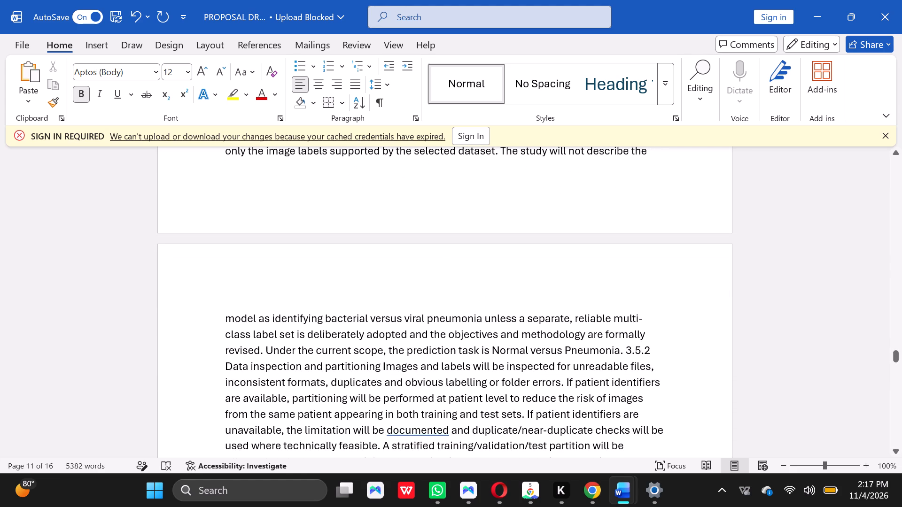
pyautogui.click(622, 351)
pyautogui.press('Return')
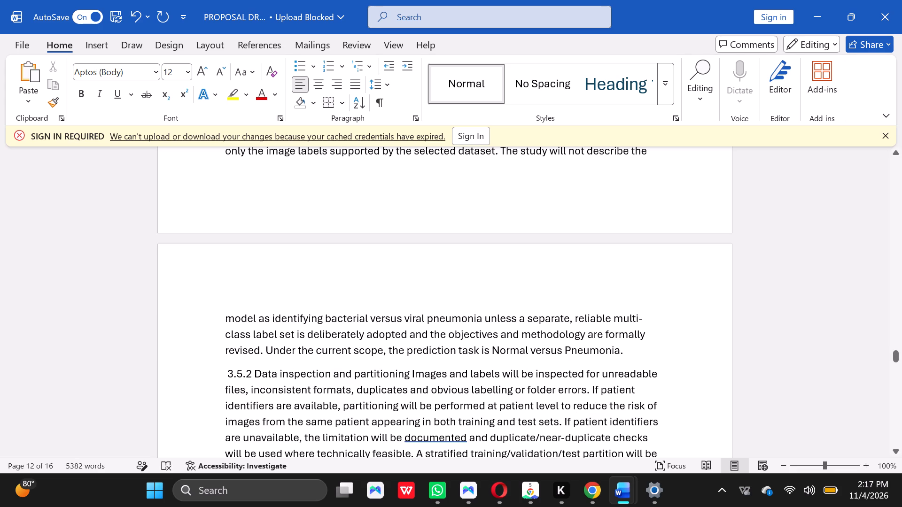
# Check section 3.5 in the reference PDF in Chrome, and in Word move the text from "Images and labels" onto a new line below the 3.5.2 heading.
pyautogui.click(583, 426)
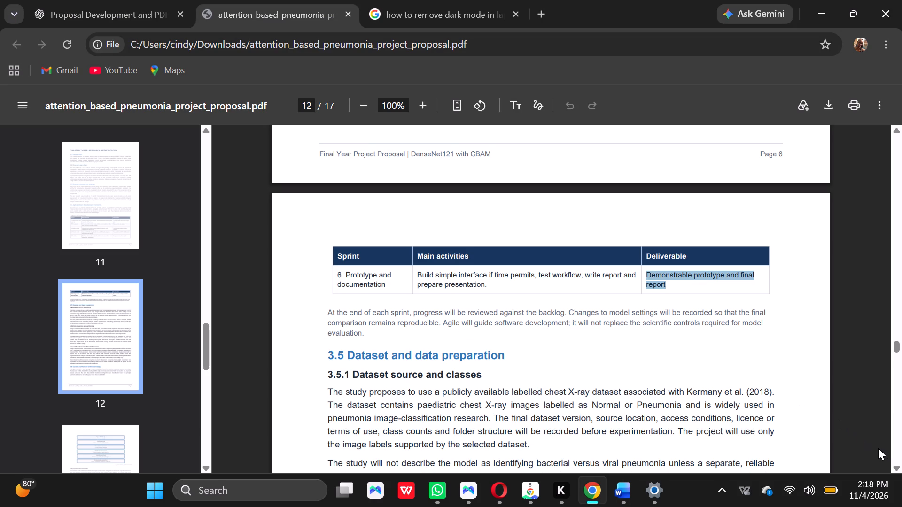
pyautogui.click(897, 466)
pyautogui.click(897, 466)
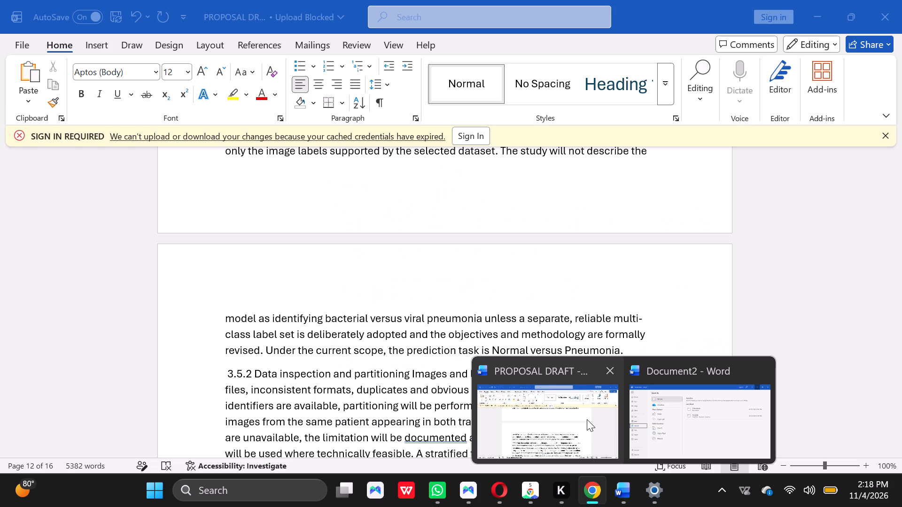
pyautogui.click(559, 407)
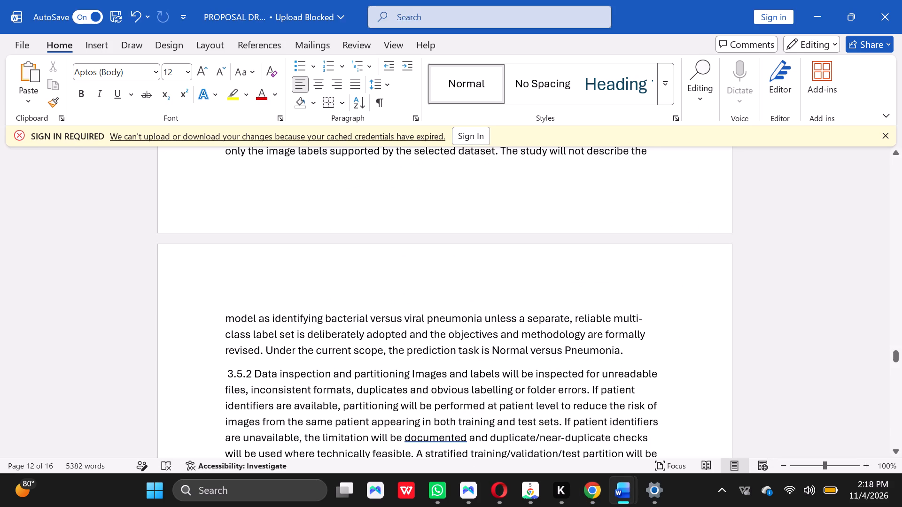
pyautogui.click(412, 373)
pyautogui.press('Return')
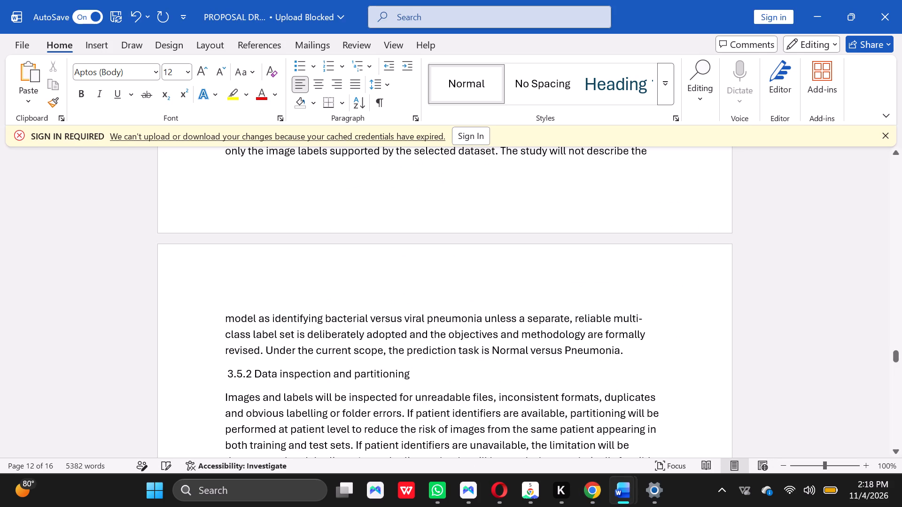
# Make the heading "3.5.2 Data inspection and partitioning" bold.
pyautogui.moveTo(416, 374); pyautogui.dragTo(277, 368)
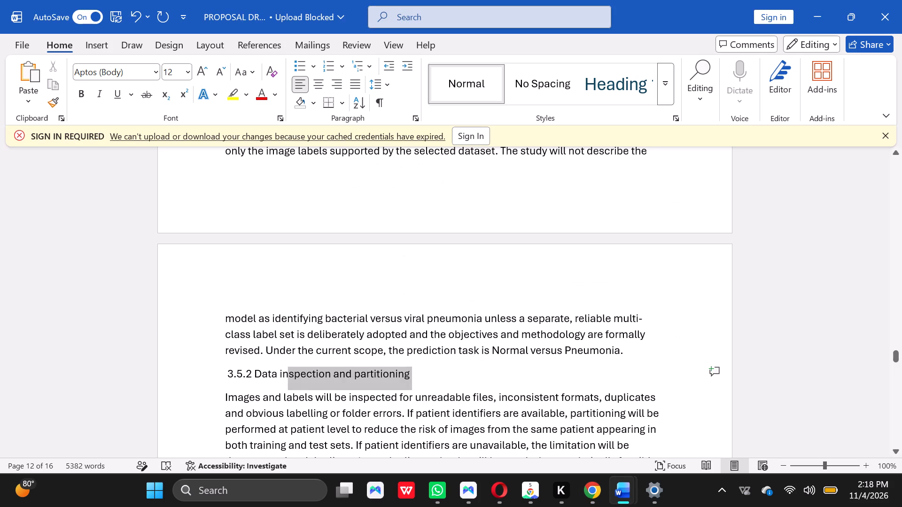
pyautogui.moveTo(277, 368); pyautogui.dragTo(220, 374)
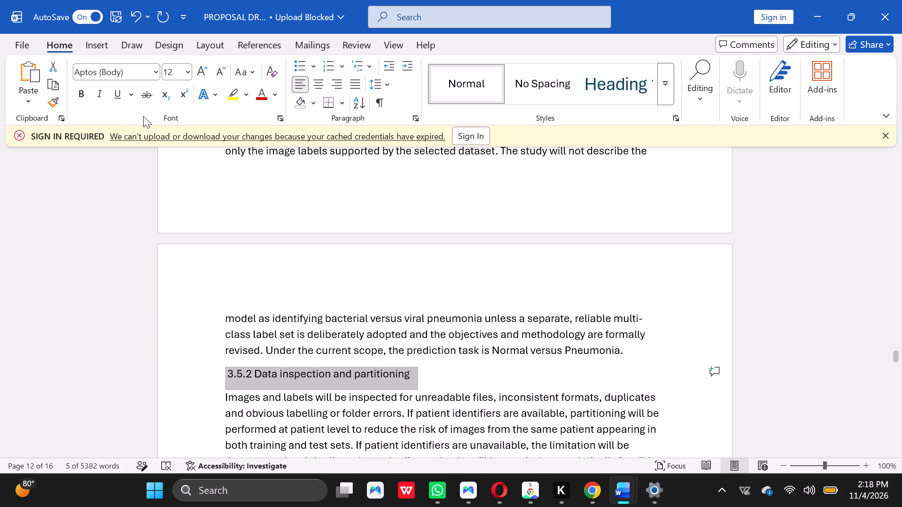
pyautogui.click(76, 94)
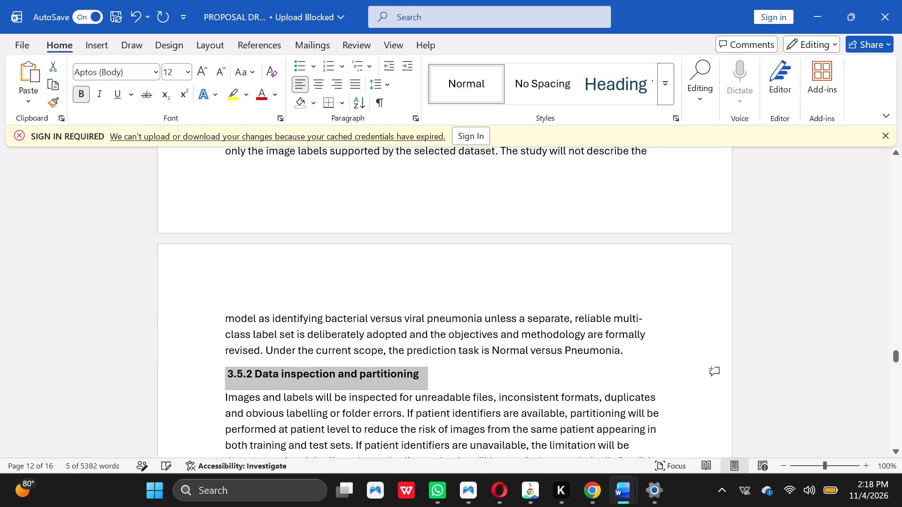
pyautogui.click(435, 254)
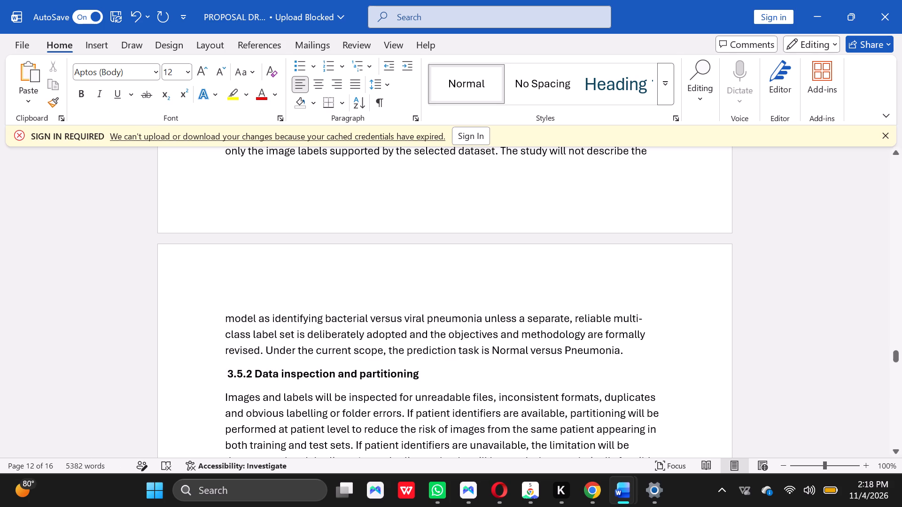
# Put the heading "3.5.3 Image preprocessing and augmentation" on its own line, separated from "repeated tuning." before it and "Images will be converted" after it.
pyautogui.click(897, 452)
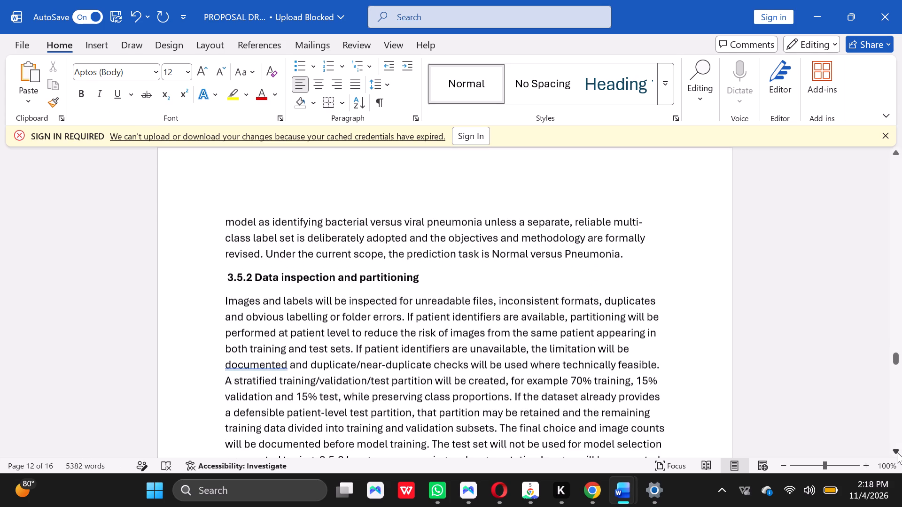
pyautogui.tripleClick(897, 454)
pyautogui.doubleClick(897, 454)
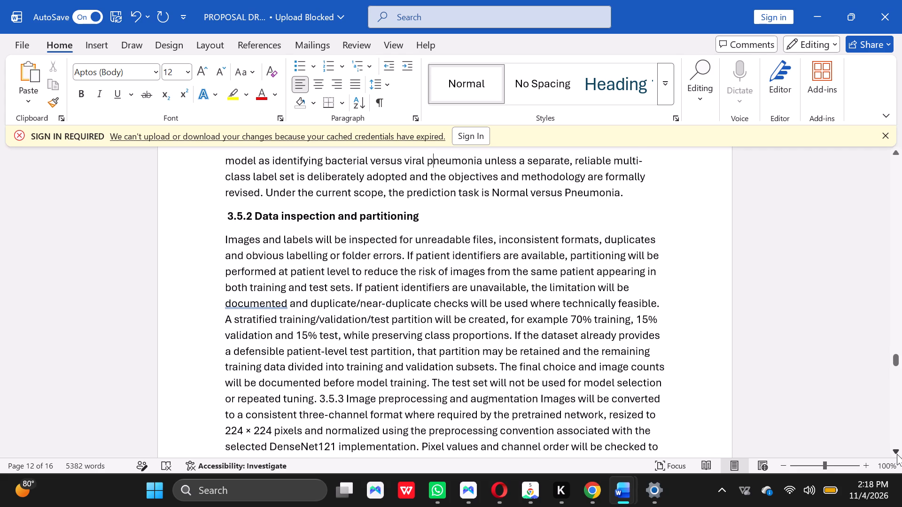
pyautogui.click(897, 454)
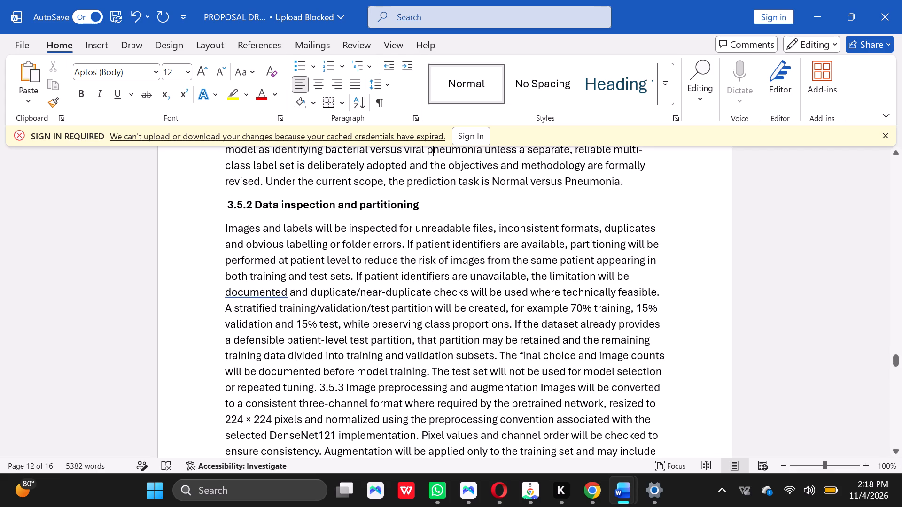
pyautogui.click(314, 387)
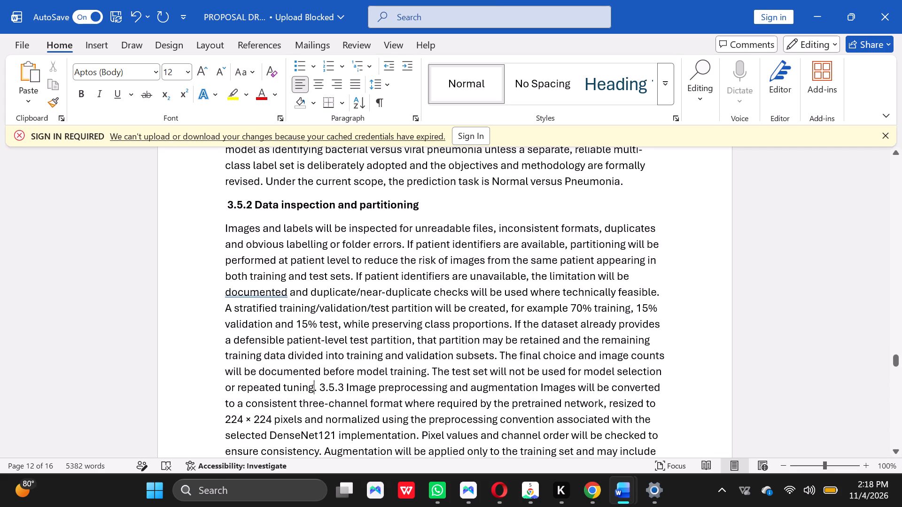
pyautogui.click(316, 388)
pyautogui.press('Return')
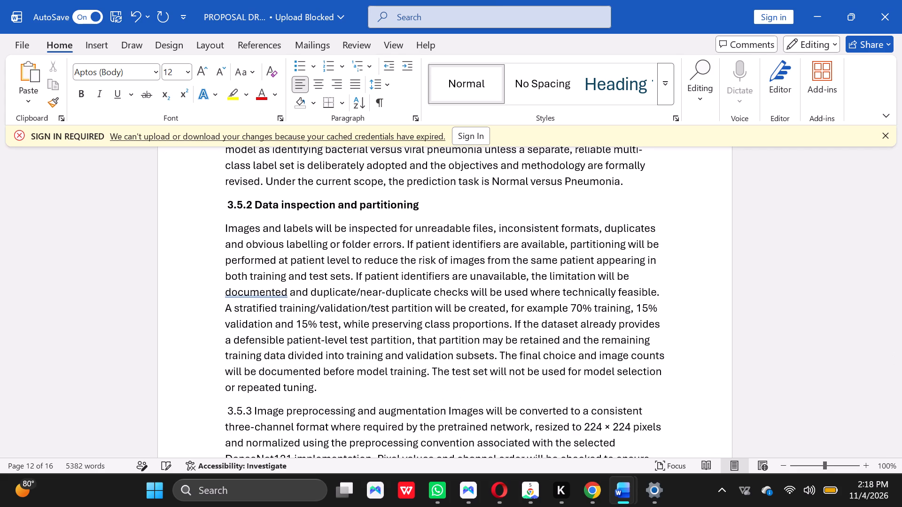
pyautogui.click(446, 414)
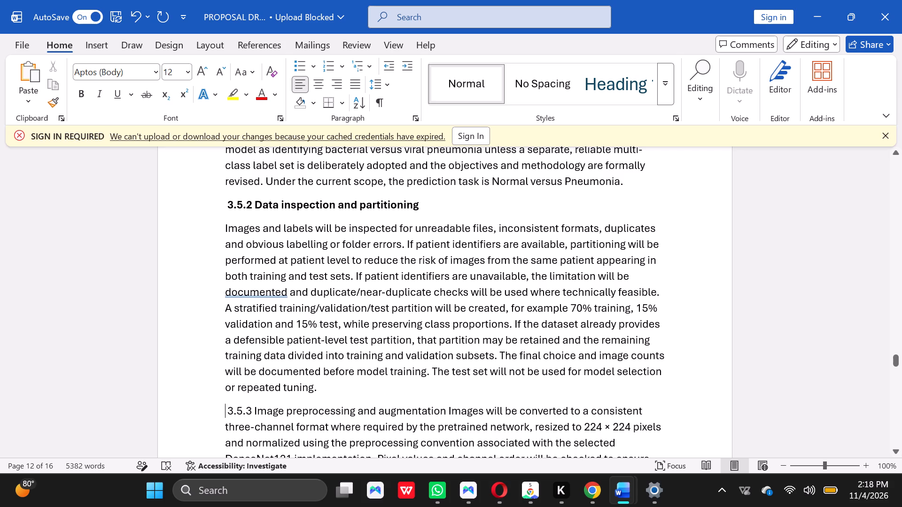
pyautogui.press('Return')
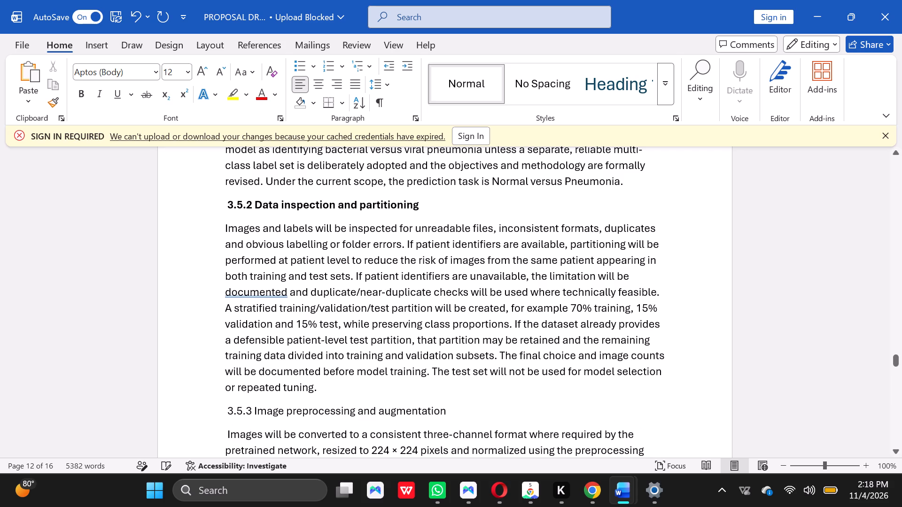
# Make the heading "3.5.3 Image preprocessing and augmentation" bold.
pyautogui.moveTo(449, 406); pyautogui.dragTo(381, 409)
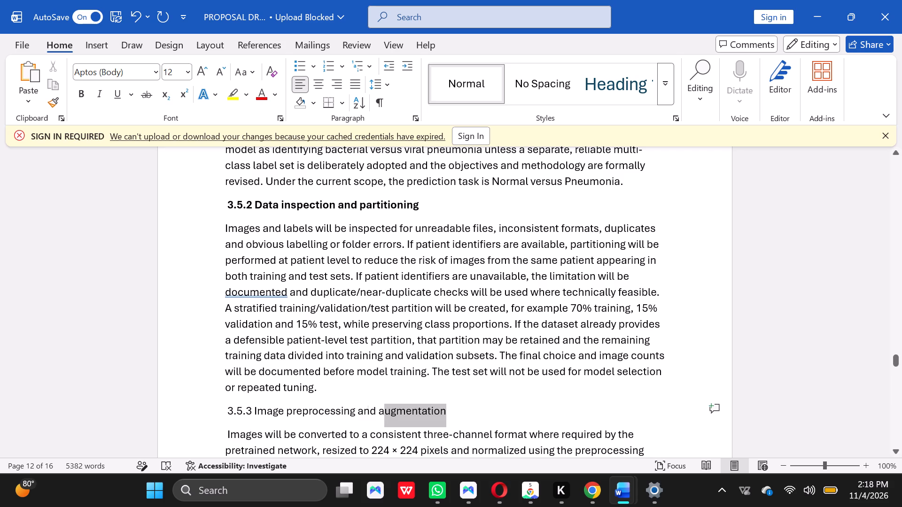
pyautogui.moveTo(381, 409); pyautogui.dragTo(219, 407)
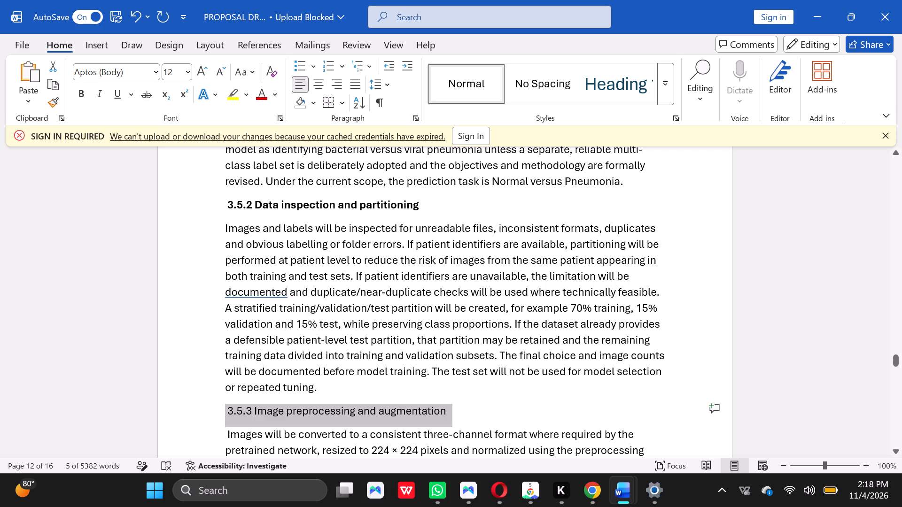
pyautogui.click(82, 93)
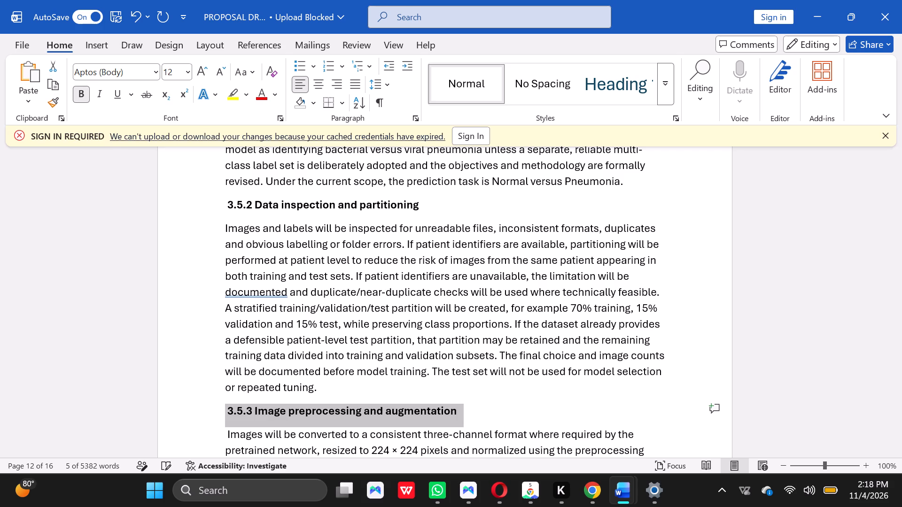
pyautogui.click(825, 290)
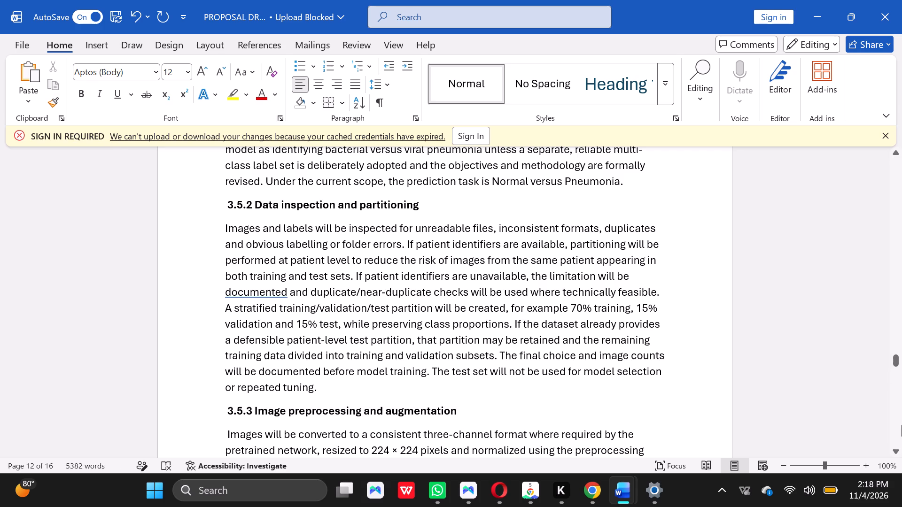
# Check the end of section 3.5.3 in the reference PDF in Chrome, and in Word put "3.6 System architecture and model design" on its own line.
pyautogui.click(897, 452)
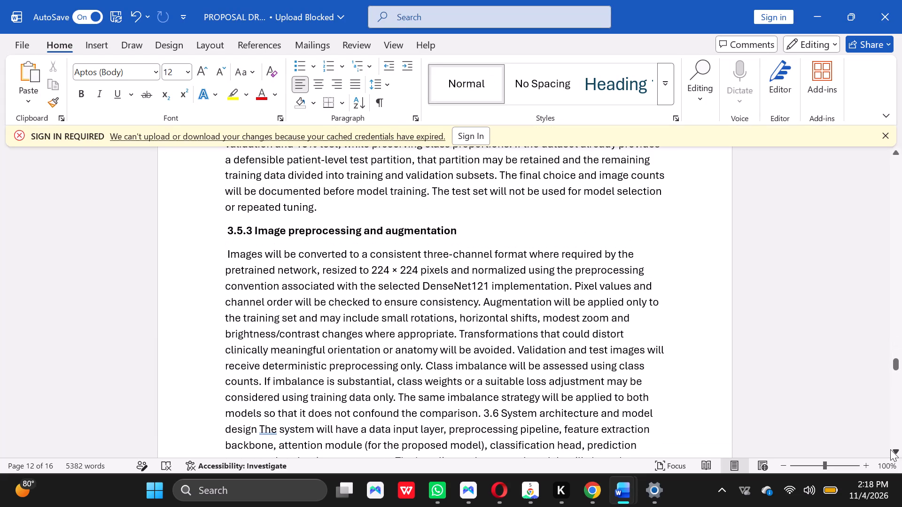
pyautogui.click(894, 450)
pyautogui.click(894, 450)
pyautogui.doubleClick(894, 450)
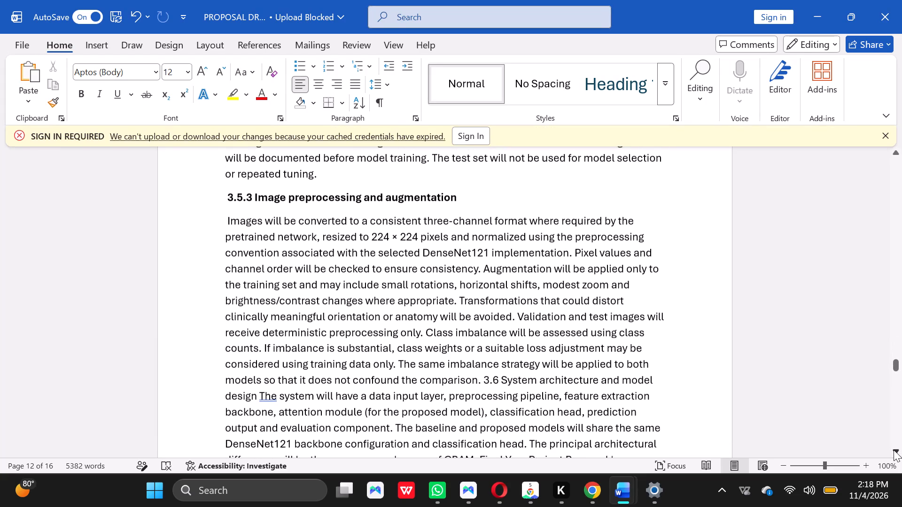
pyautogui.click(894, 450)
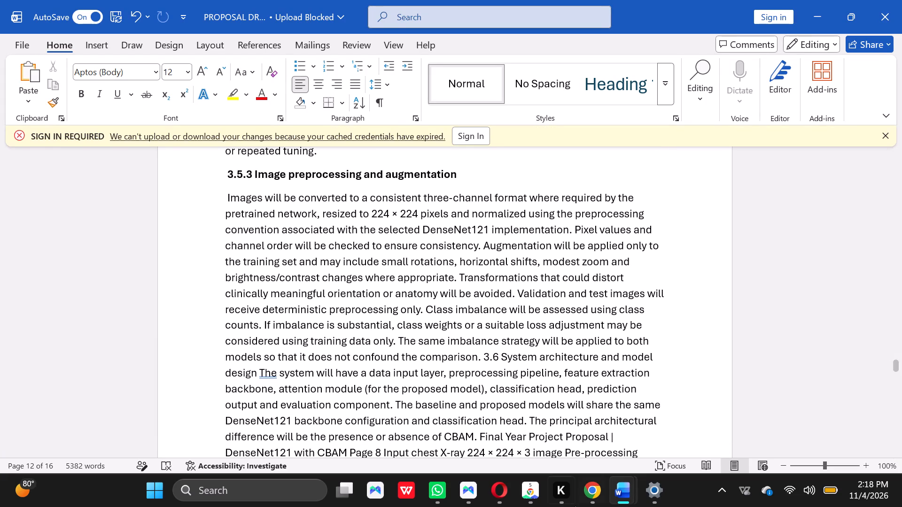
pyautogui.click(582, 426)
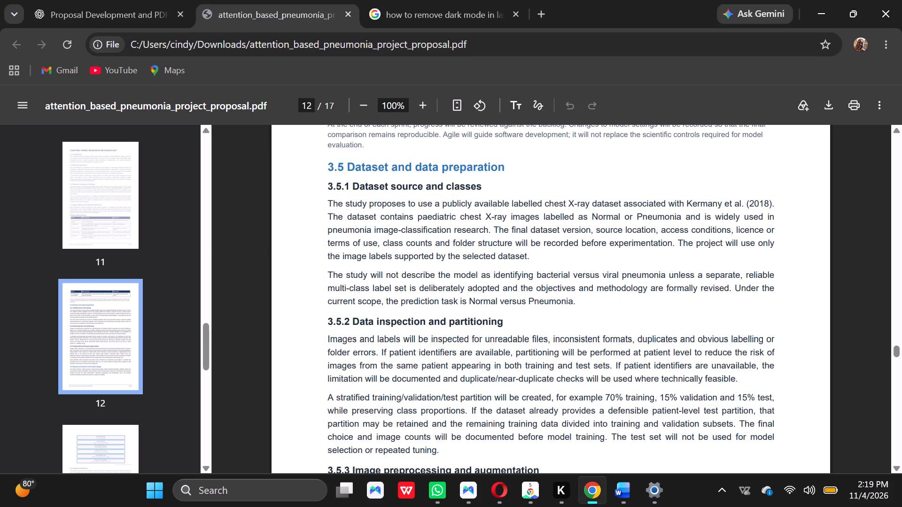
pyautogui.click(898, 469)
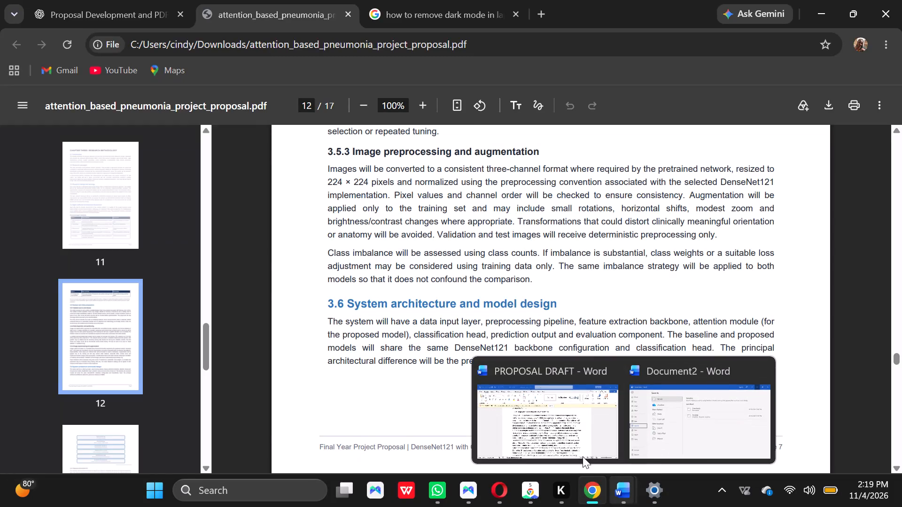
pyautogui.click(562, 430)
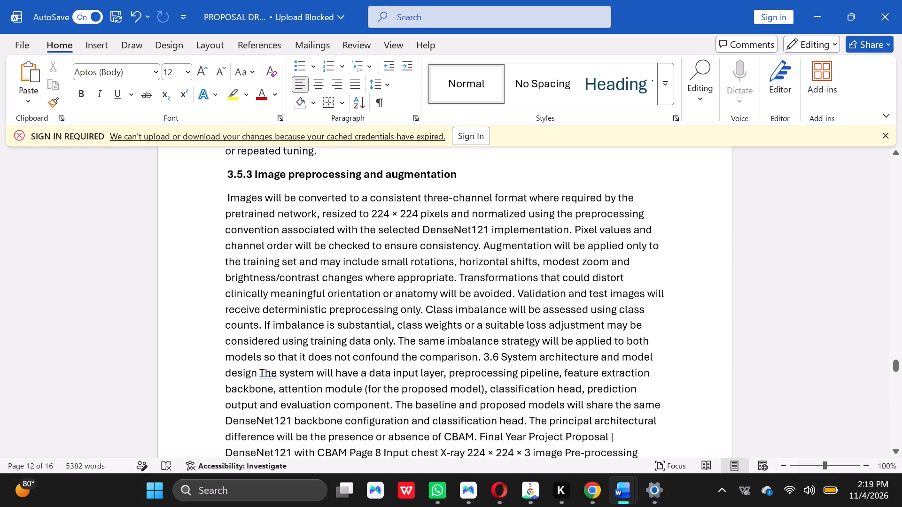
pyautogui.click(483, 356)
pyautogui.press('Return')
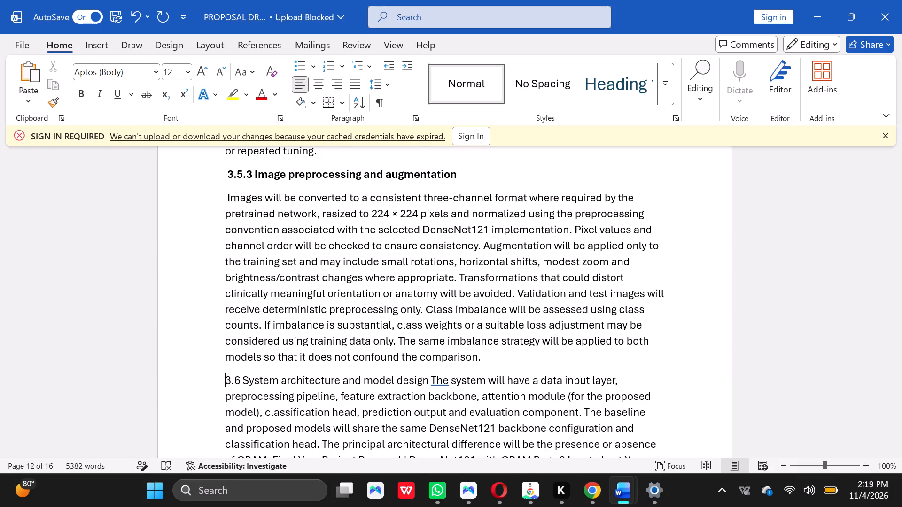
pyautogui.click(428, 381)
pyautogui.press('Return')
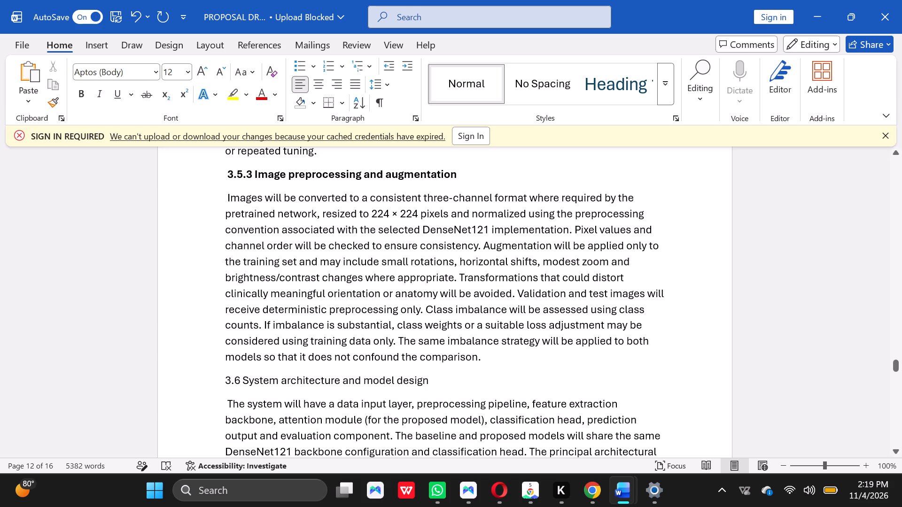
# Make the heading "3.6 System architecture and model design" bold.
pyautogui.moveTo(436, 382); pyautogui.dragTo(323, 379)
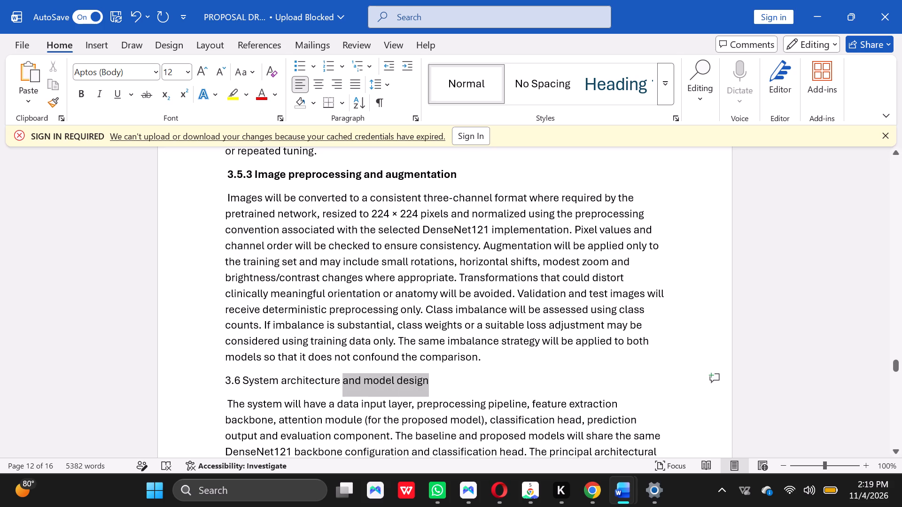
pyautogui.moveTo(323, 379); pyautogui.dragTo(217, 380)
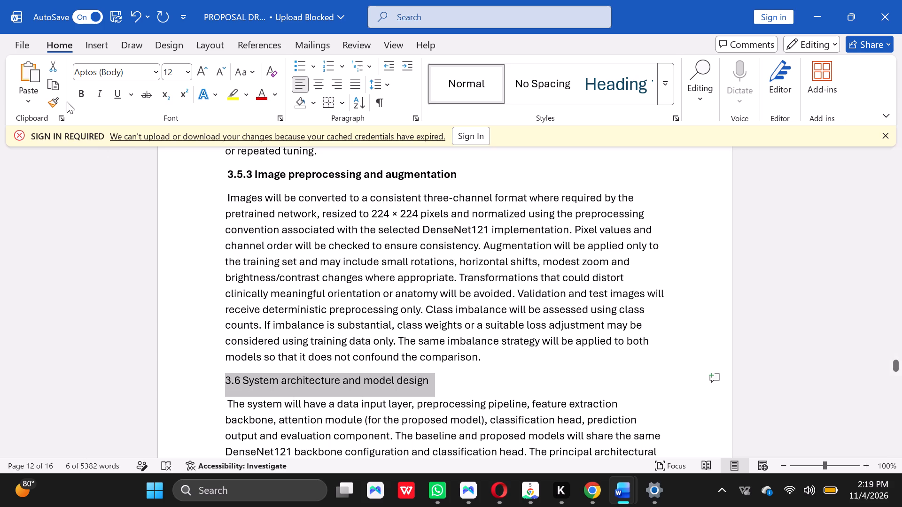
pyautogui.click(75, 93)
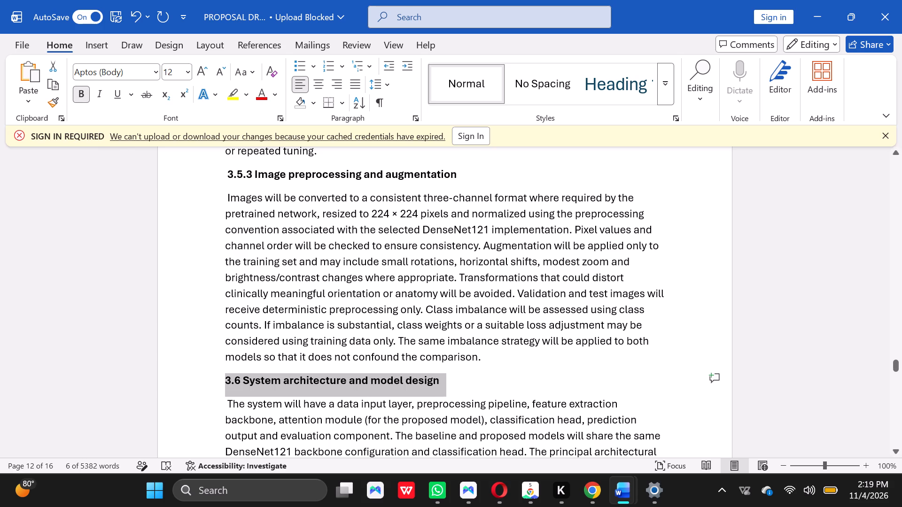
pyautogui.click(704, 366)
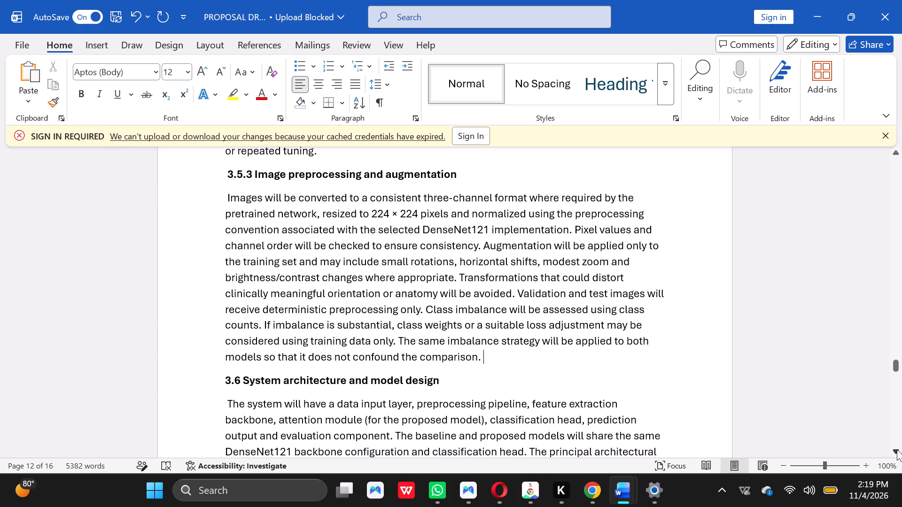
# Compare section 3.6 of the Word draft with the reference PDF in Chrome, examining its paragraph and the proposed inference pipeline diagram.
pyautogui.click(897, 449)
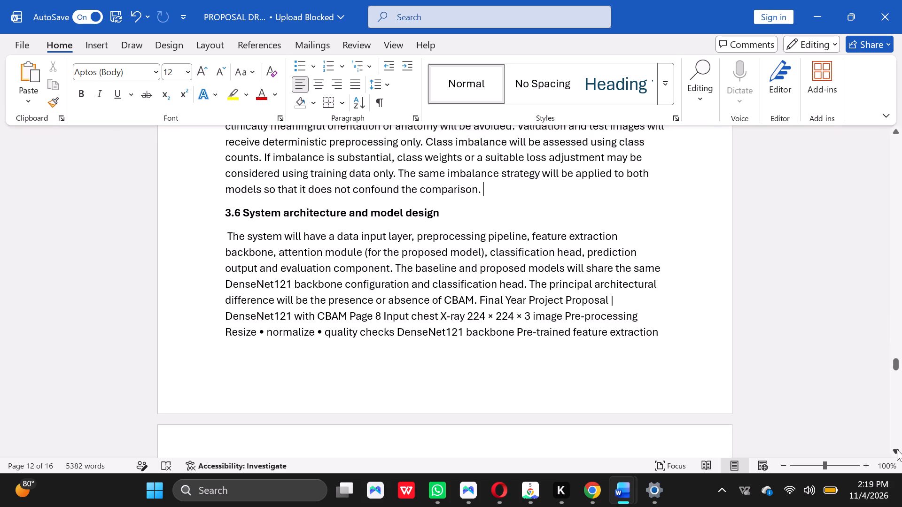
pyautogui.doubleClick(897, 449)
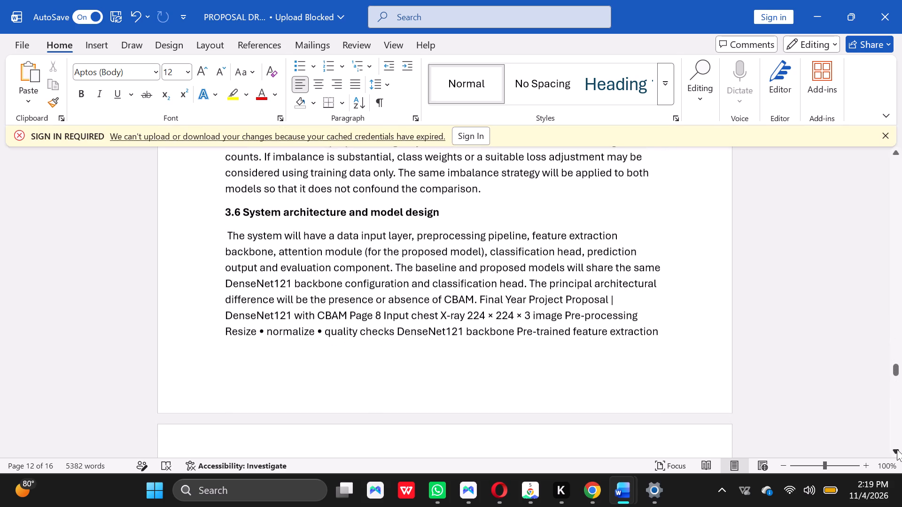
pyautogui.click(897, 449)
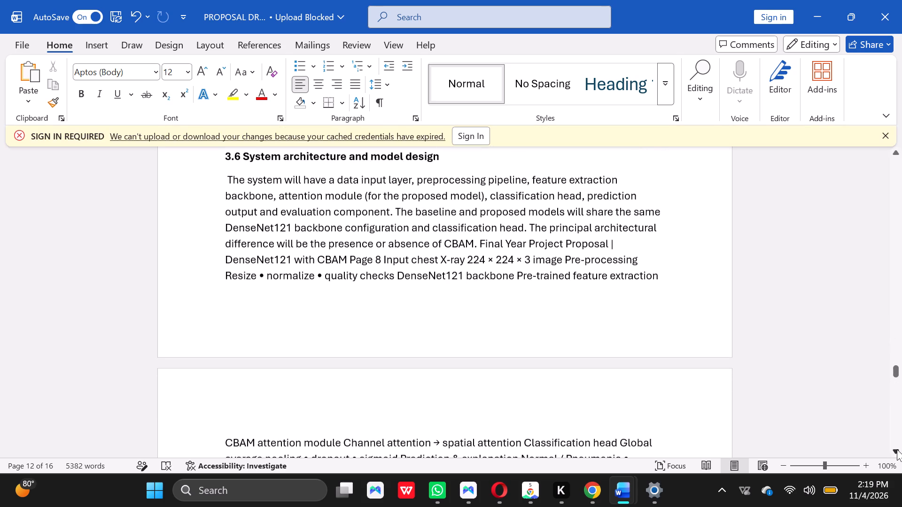
pyautogui.click(897, 449)
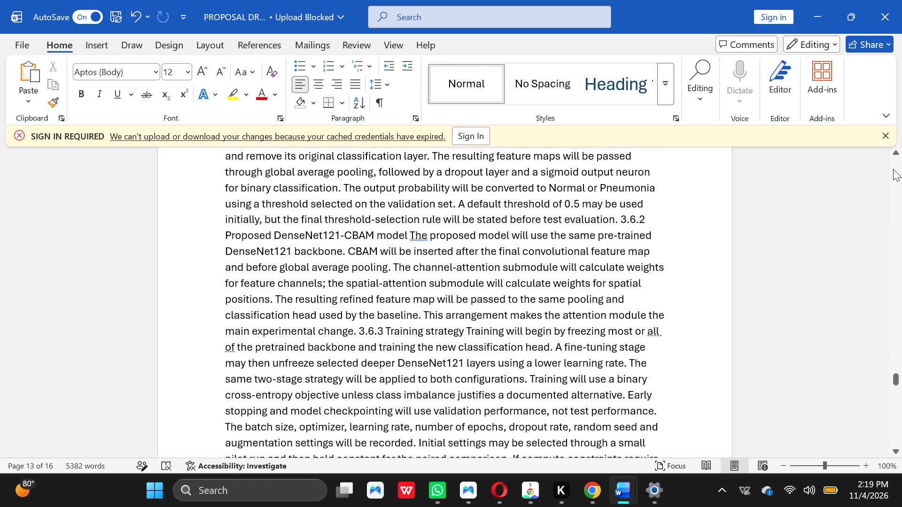
pyautogui.click(894, 156)
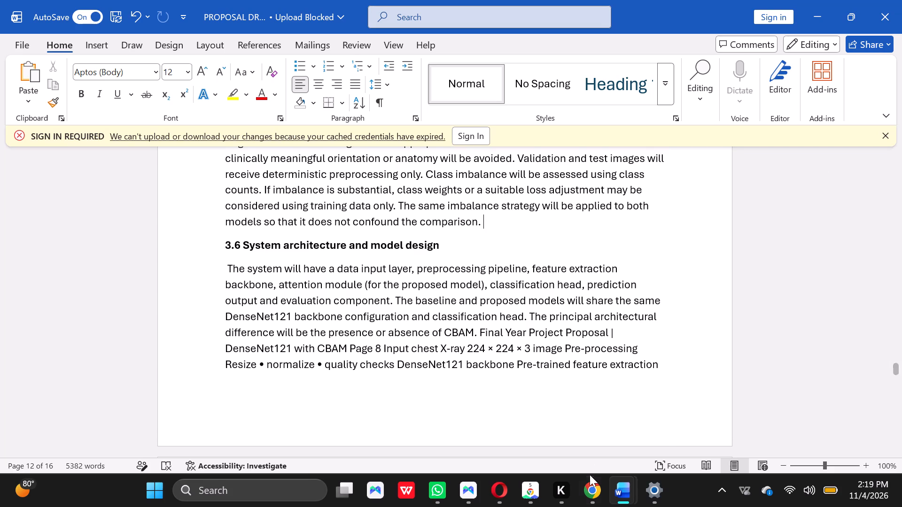
pyautogui.click(585, 403)
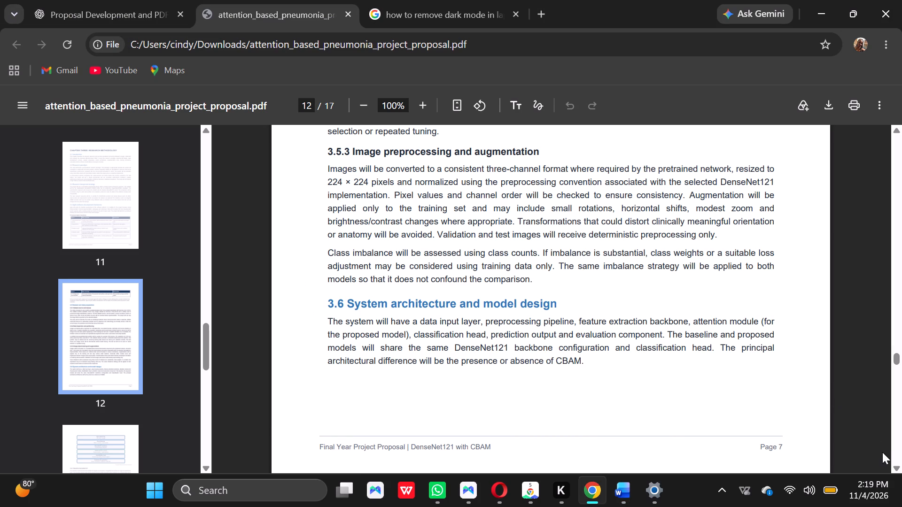
pyautogui.click(896, 466)
pyautogui.click(896, 466)
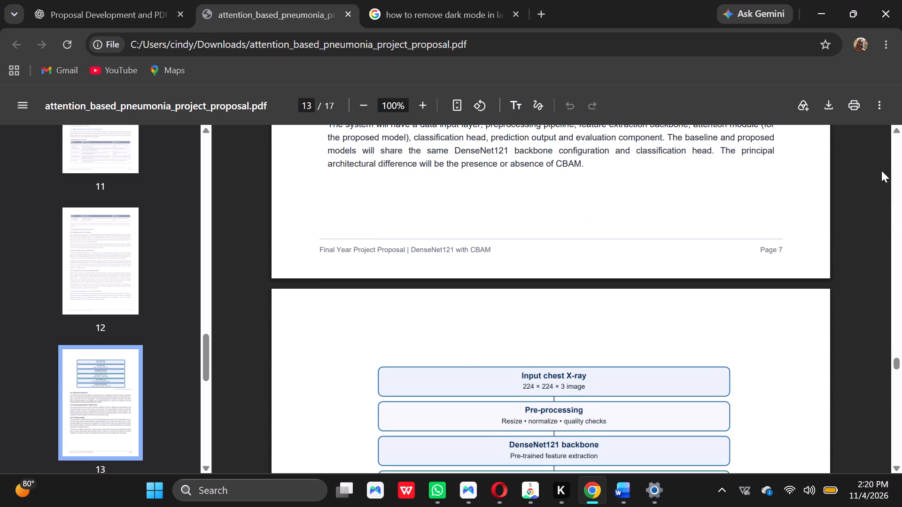
pyautogui.click(893, 129)
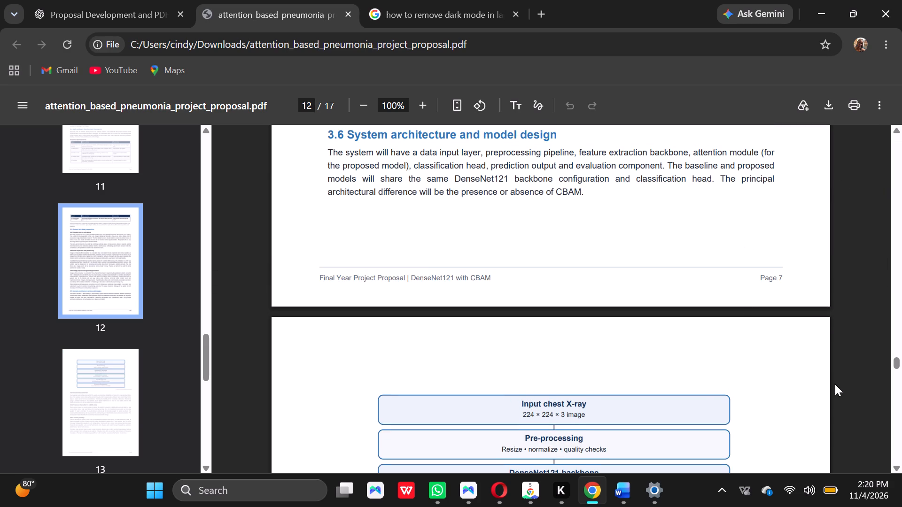
pyautogui.click(897, 468)
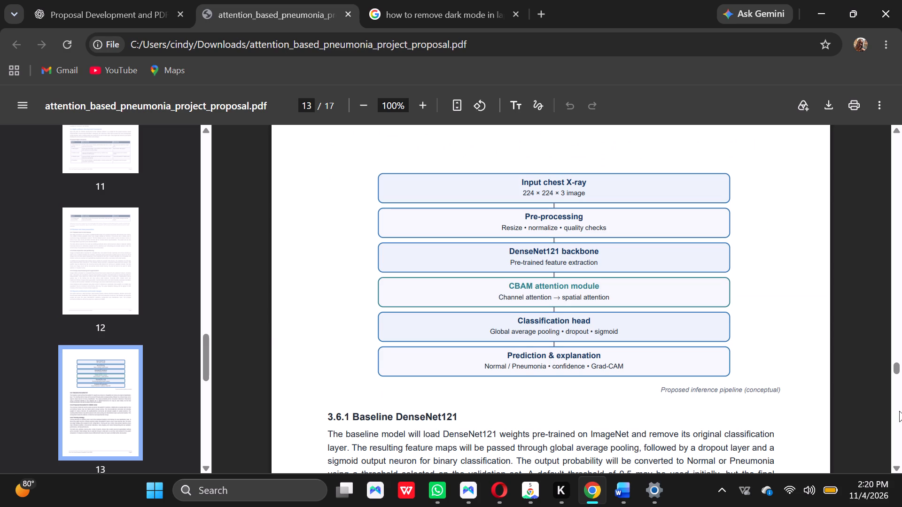
pyautogui.click(898, 130)
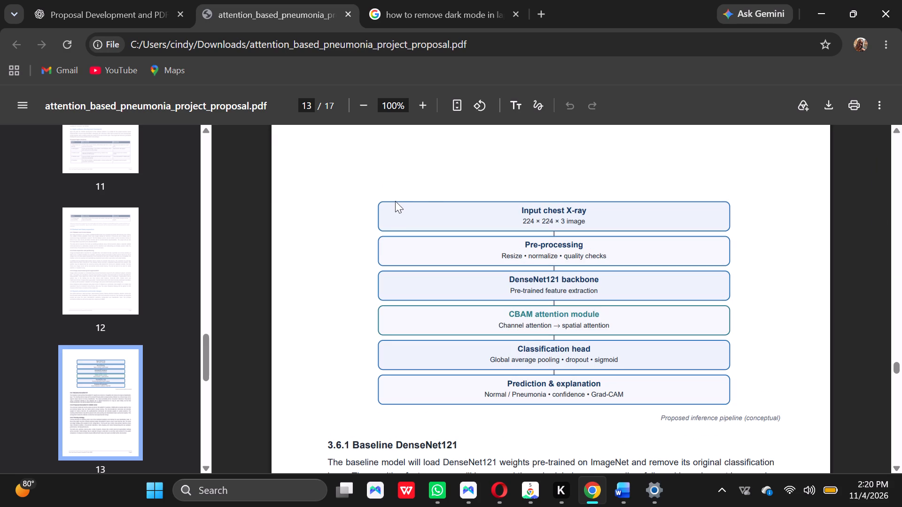
pyautogui.moveTo(380, 205); pyautogui.dragTo(389, 215)
pyautogui.moveTo(389, 215); pyautogui.dragTo(385, 220)
pyautogui.click(894, 131)
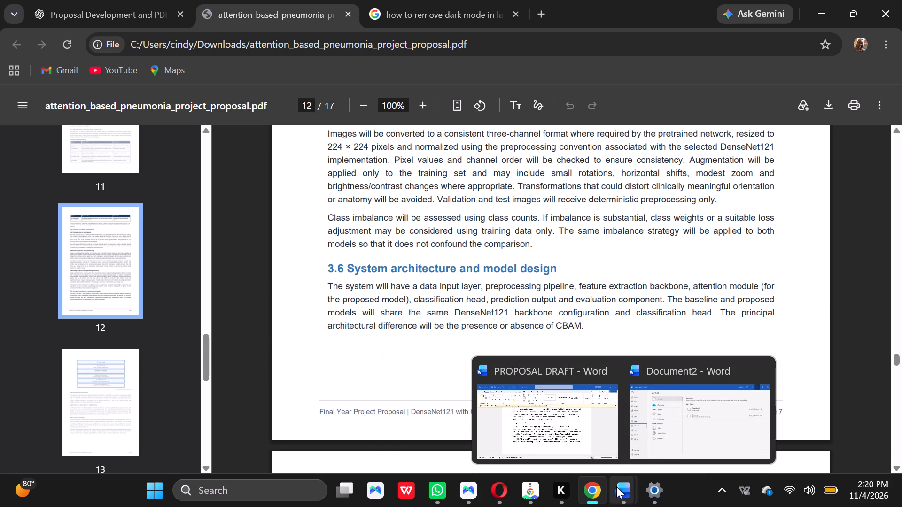
pyautogui.click(587, 438)
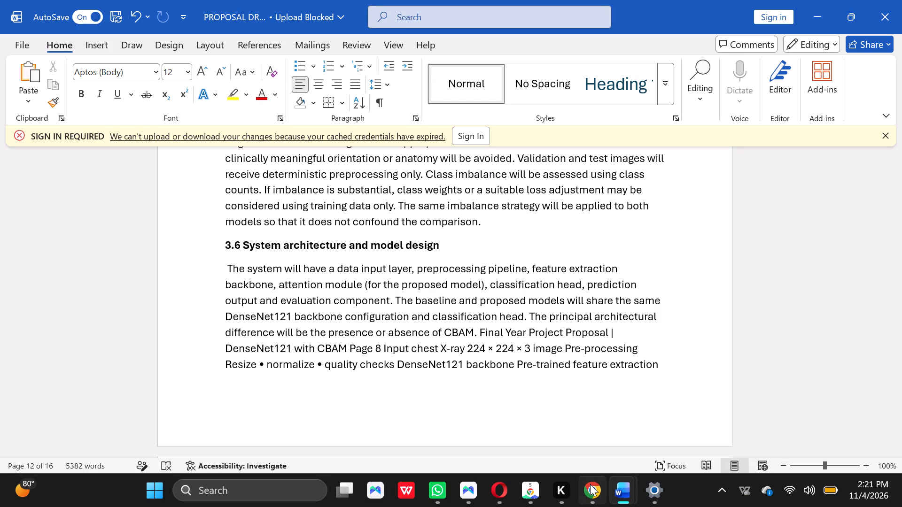
pyautogui.click(577, 430)
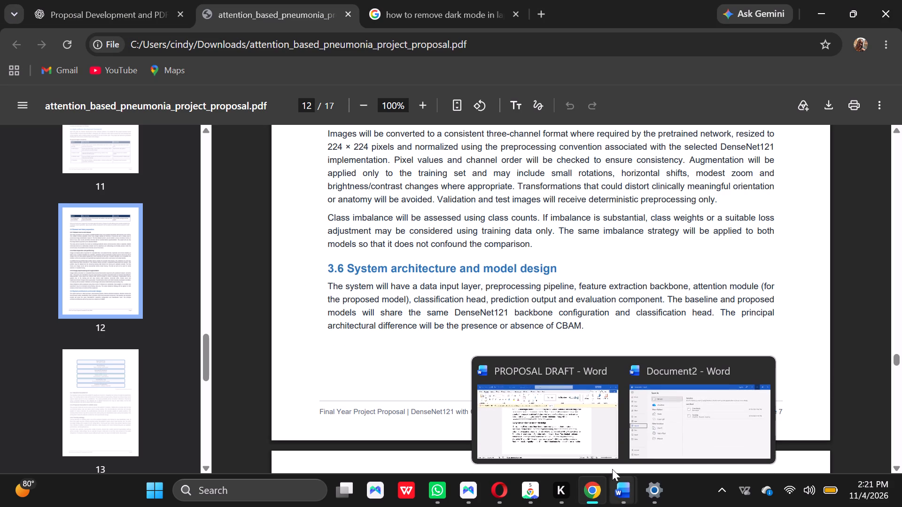
pyautogui.click(591, 426)
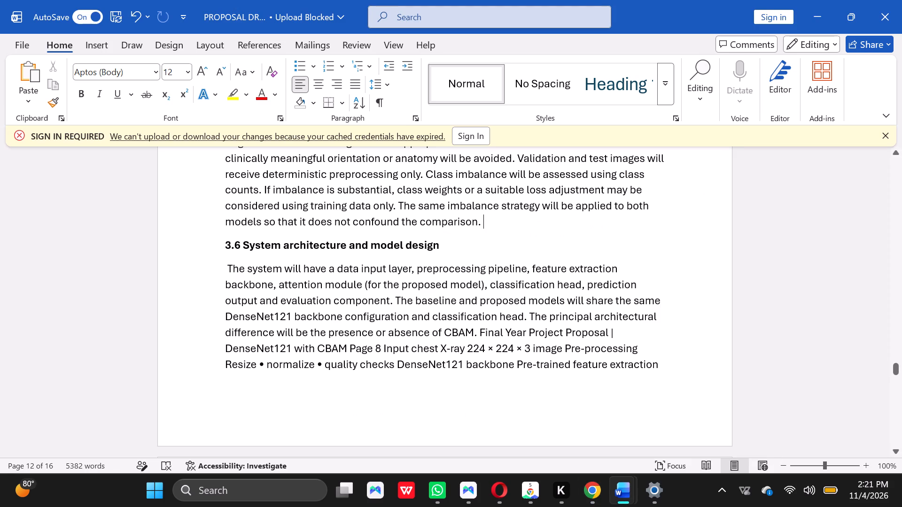
# In the Word draft, delete the stray footer text "Final Year Project Proposal | DenseNet121 with CBAM Page 8" from the section 3.6 paragraph.
pyautogui.click(379, 349)
pyautogui.press('BackSpace')
pyautogui.press('BackSpace')
pyautogui.press('BackSpace')
pyautogui.press('BackSpace')
pyautogui.press('BackSpace')
pyautogui.press('BackSpace')
pyautogui.press('BackSpace')
pyautogui.press('BackSpace')
pyautogui.press('BackSpace')
pyautogui.press('BackSpace')
pyautogui.press('BackSpace')
pyautogui.press('BackSpace')
pyautogui.press('BackSpace')
pyautogui.press('BackSpace')
pyautogui.press('BackSpace')
pyautogui.press('BackSpace')
pyautogui.press('BackSpace')
pyautogui.press('BackSpace')
pyautogui.press('BackSpace')
pyautogui.press('BackSpace')
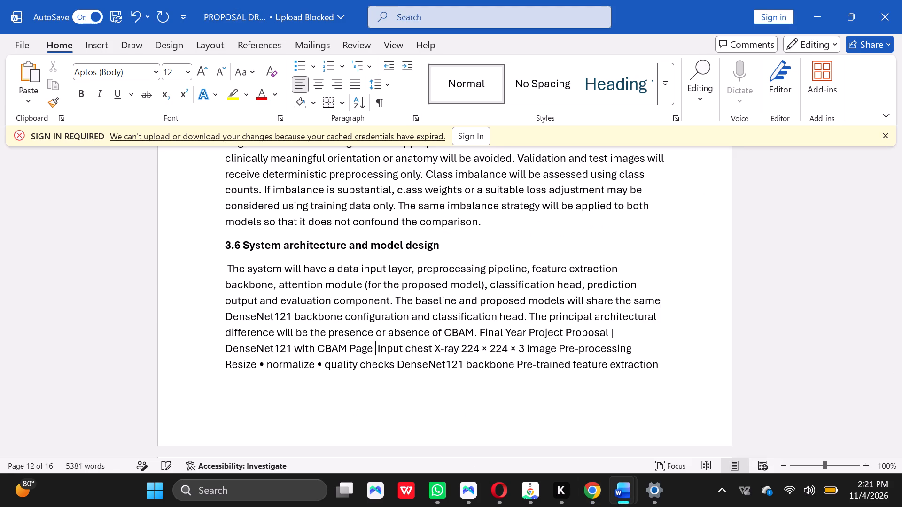
pyautogui.press('BackSpace')
pyautogui.press('BackSpace')
pyautogui.press('BackSpace')
pyautogui.press('BackSpace')
pyautogui.press('BackSpace')
pyautogui.press('BackSpace')
pyautogui.press('BackSpace')
pyautogui.press('BackSpace')
pyautogui.press('BackSpace')
pyautogui.press('BackSpace')
pyautogui.press('BackSpace')
pyautogui.press('BackSpace')
pyautogui.press('BackSpace')
pyautogui.press('BackSpace')
pyautogui.press('BackSpace')
pyautogui.press('BackSpace')
pyautogui.press('BackSpace')
pyautogui.press('BackSpace')
pyautogui.press('BackSpace')
pyautogui.press('BackSpace')
pyautogui.press('BackSpace')
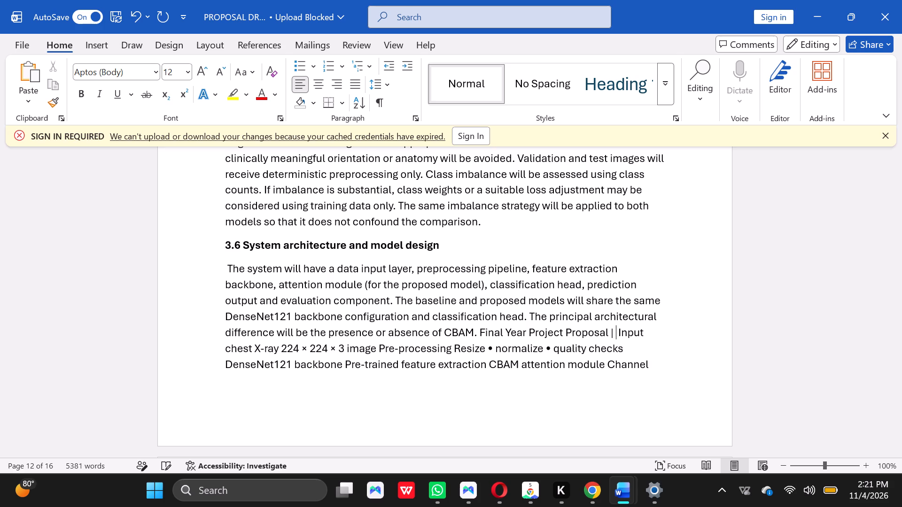
pyautogui.press('BackSpace')
pyautogui.press('BackSpace')
pyautogui.press('BackSpace')
pyautogui.press('BackSpace')
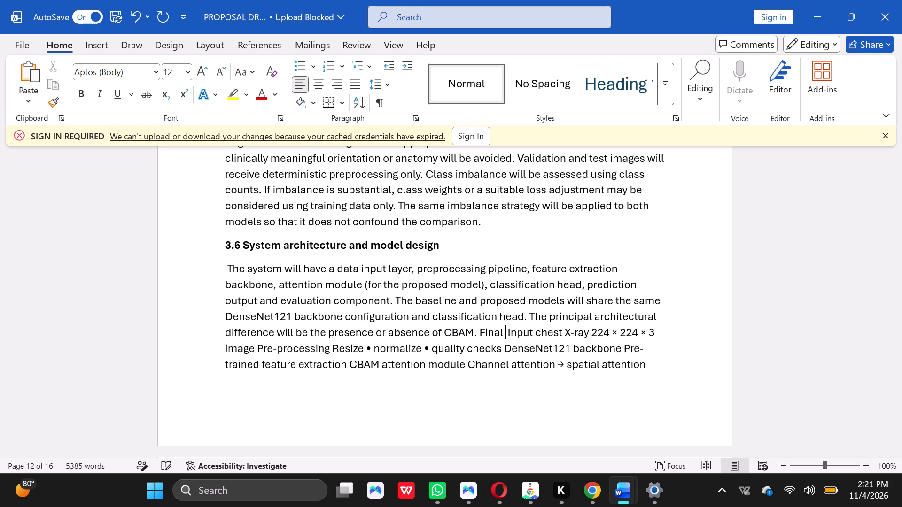
pyautogui.press('BackSpace')
pyautogui.press('BackSpace')
pyautogui.press('BackSpace')
pyautogui.press('BackSpace')
pyautogui.press('BackSpace')
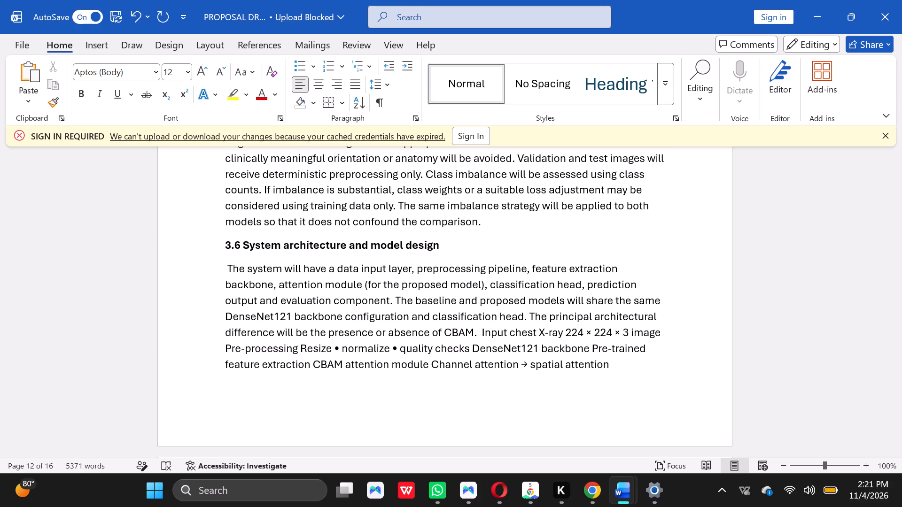
# Move the text starting "Input chest X-ray" into its own paragraph, leaving one empty paragraph after "presence or absence of CBAM.".
pyautogui.press('Return')
pyautogui.press('Return')
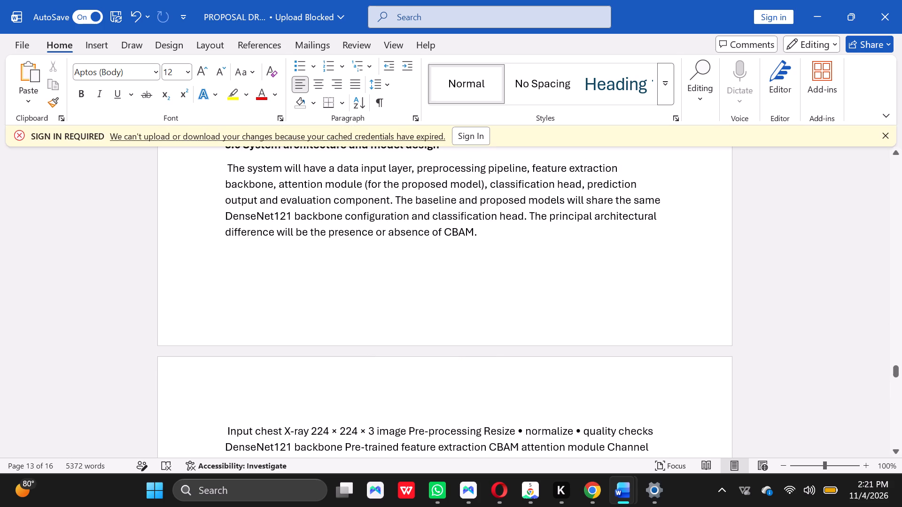
# Draw a rounded rectangle about 4.18" wide and 0.76" high just below the section 3.6 paragraph.
pyautogui.click(101, 40)
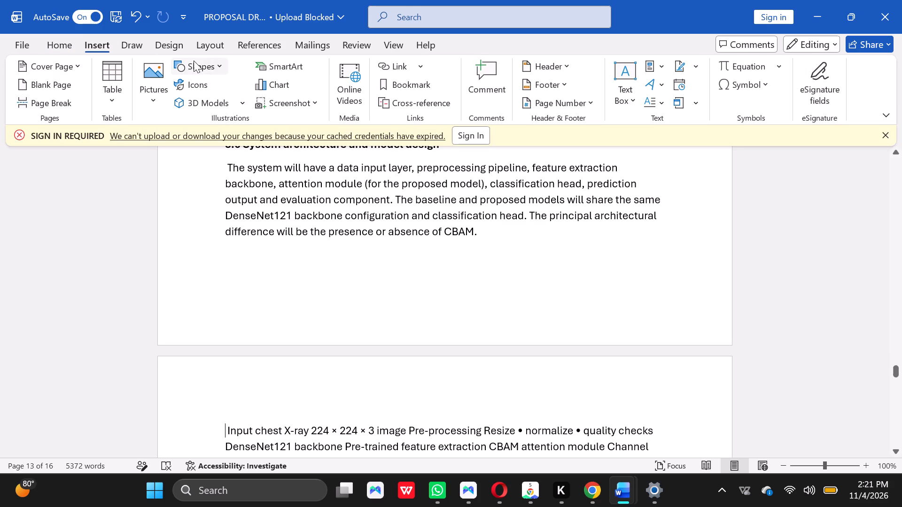
pyautogui.click(217, 66)
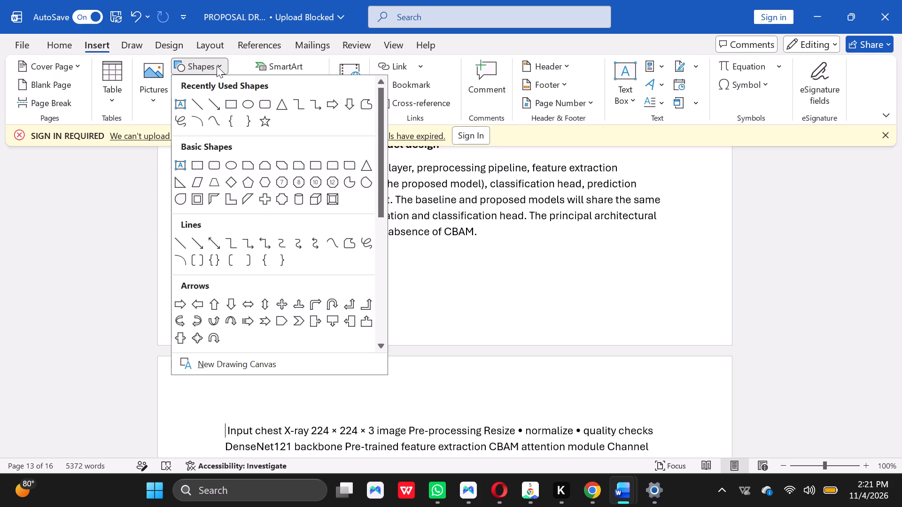
pyautogui.click(264, 103)
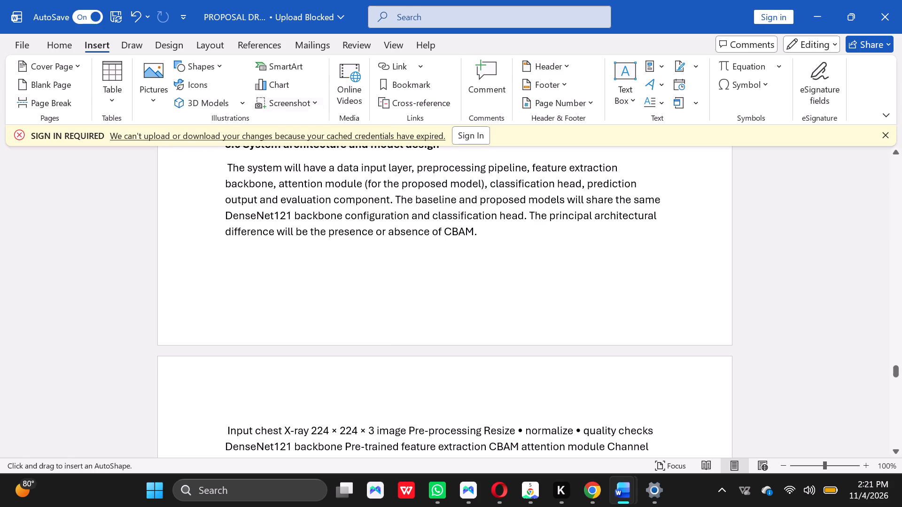
pyautogui.moveTo(303, 247); pyautogui.dragTo(334, 271)
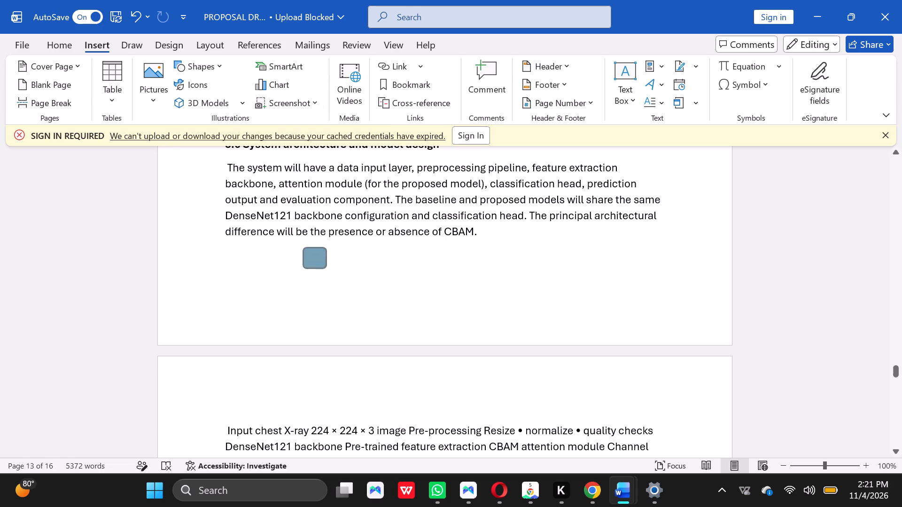
pyautogui.moveTo(334, 271); pyautogui.dragTo(583, 298)
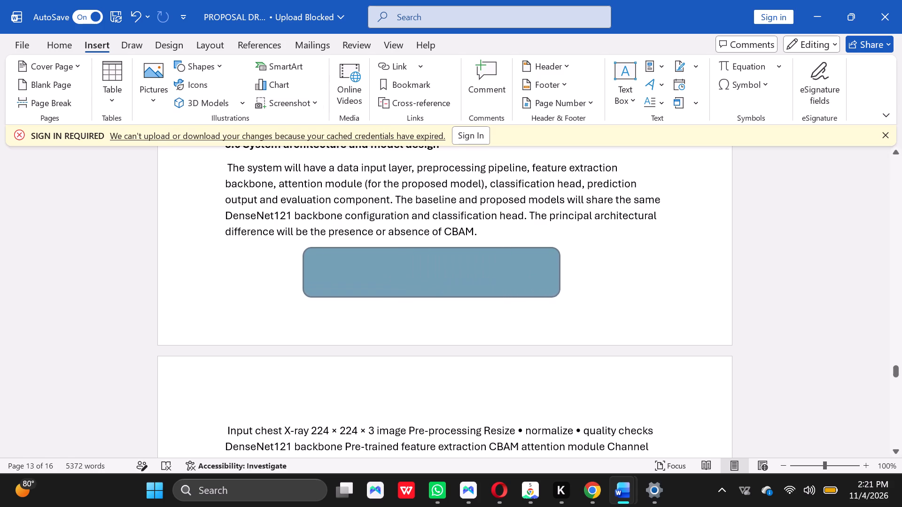
pyautogui.moveTo(583, 298); pyautogui.dragTo(586, 299)
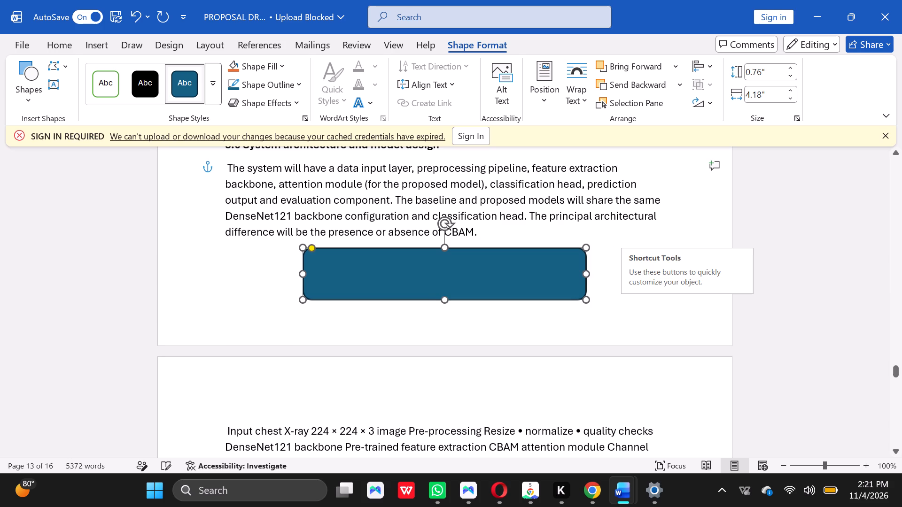
pyautogui.click(437, 312)
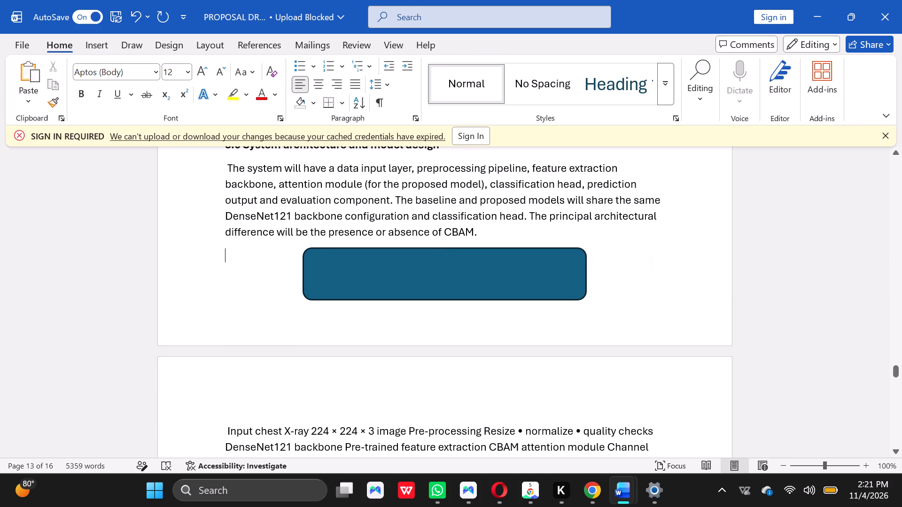
# Review the rounded rectangle's layout options and its detailed position settings.
pyautogui.click(394, 277)
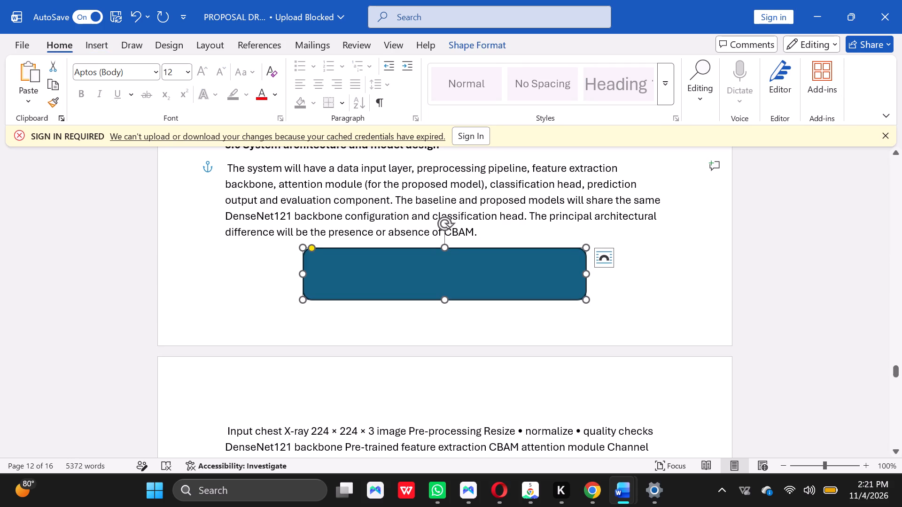
pyautogui.click(602, 255)
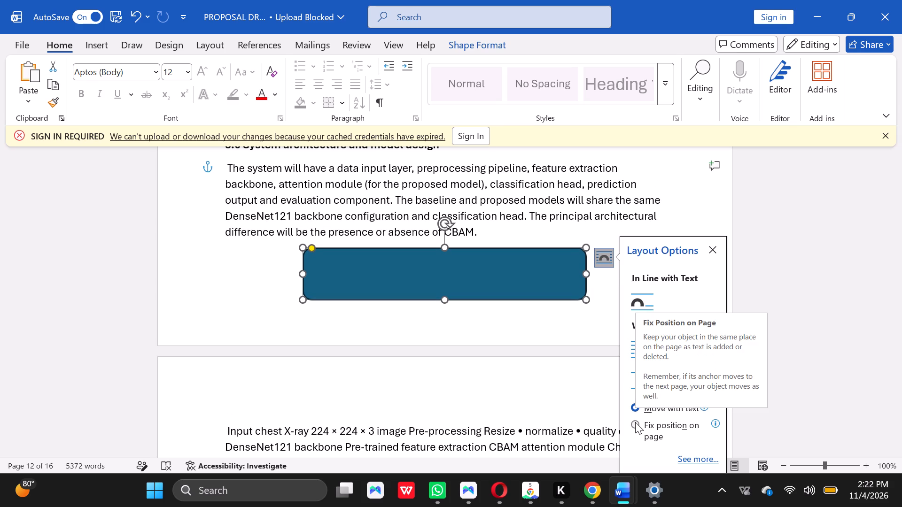
pyautogui.click(702, 458)
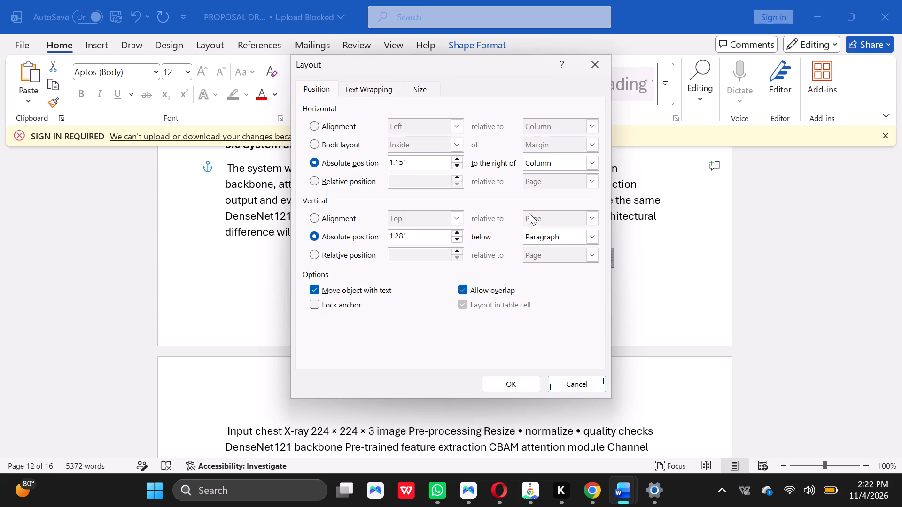
pyautogui.click(675, 262)
pyautogui.click(508, 379)
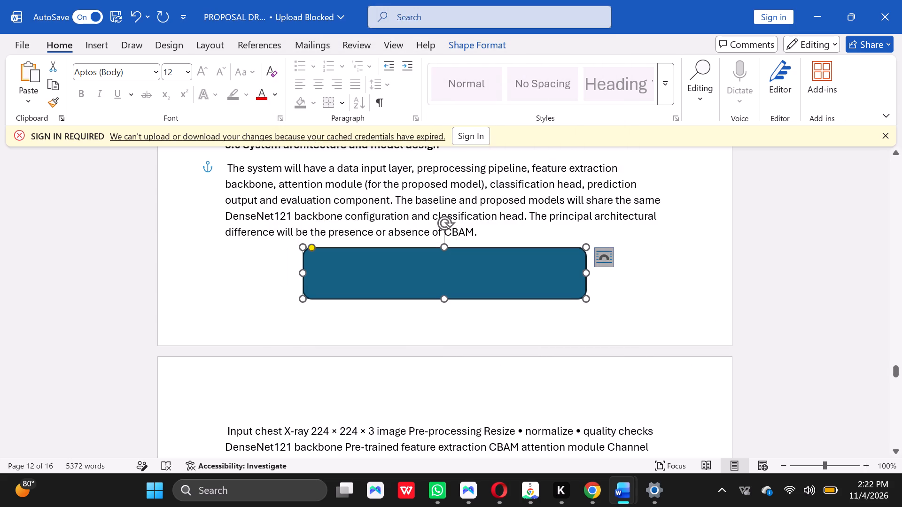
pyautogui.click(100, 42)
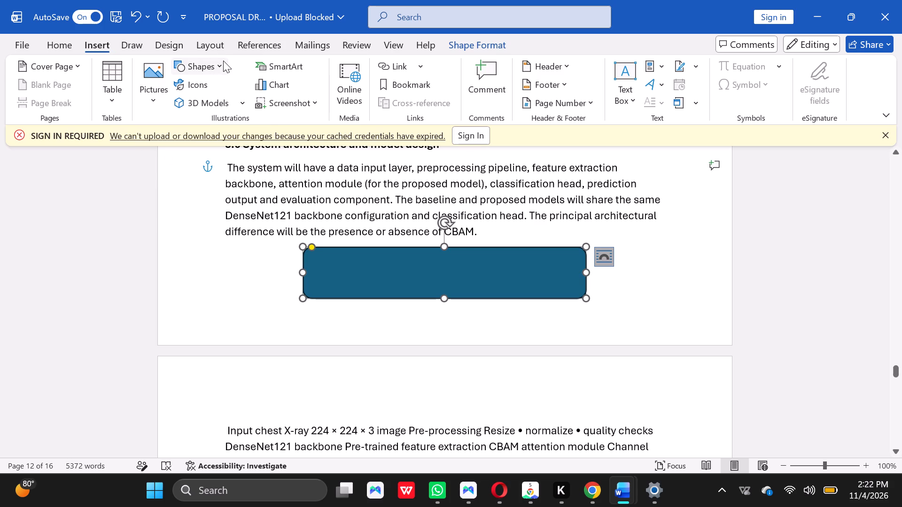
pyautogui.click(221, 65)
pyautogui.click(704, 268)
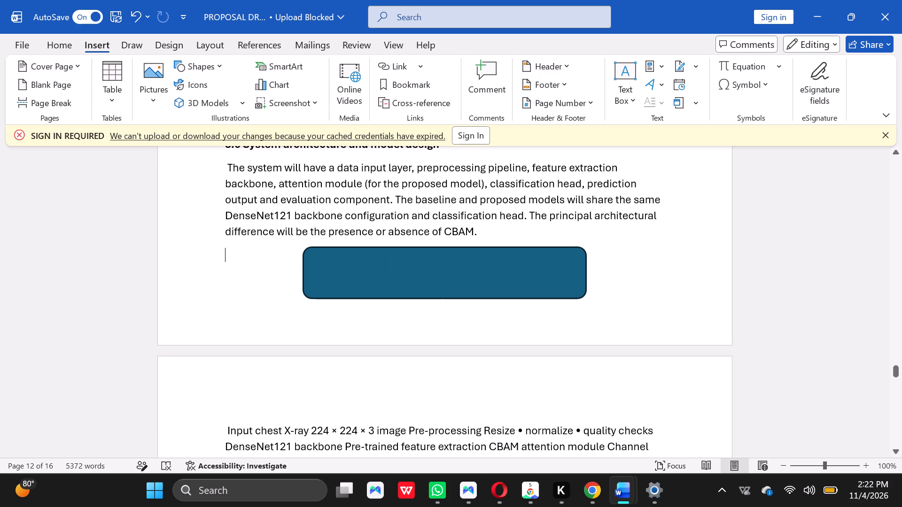
# Copy "Input chest X-ray 224 × 224 × 3 image" from the reference PDF's diagram into the rounded rectangle in the Word draft.
pyautogui.click(401, 268)
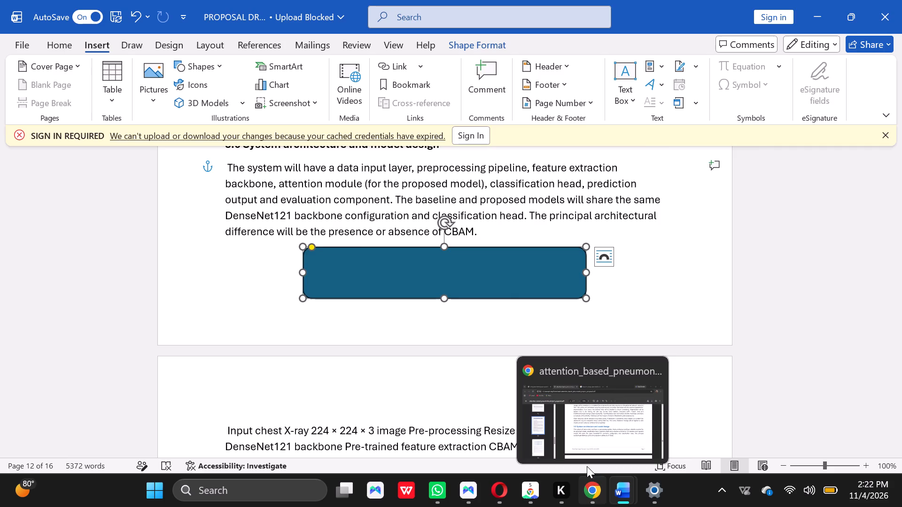
pyautogui.click(586, 443)
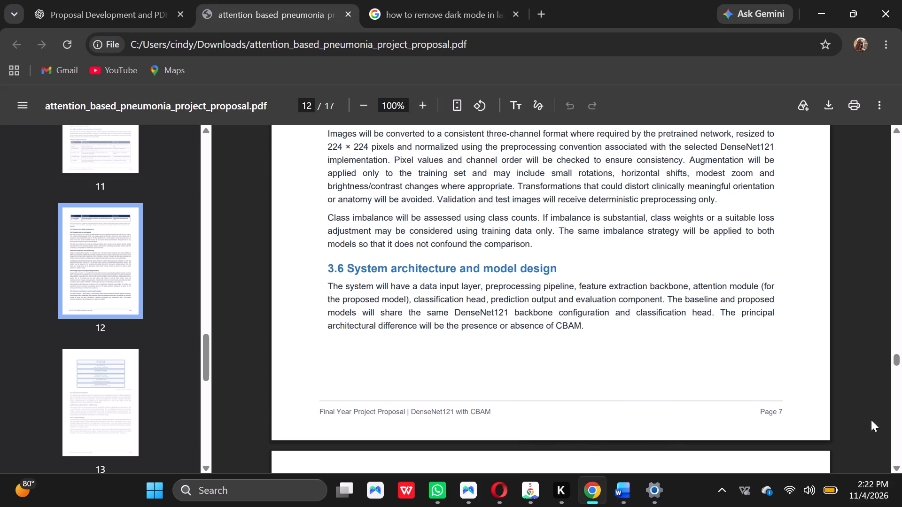
pyautogui.click(897, 466)
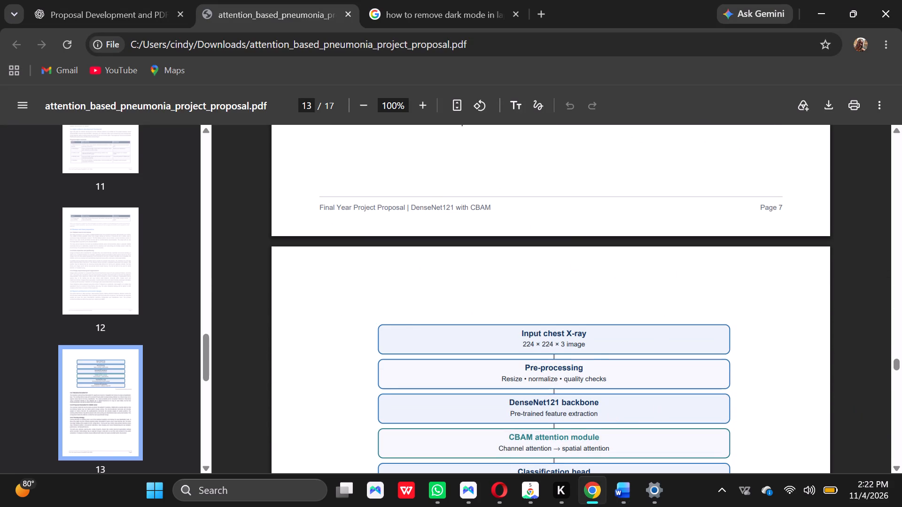
pyautogui.moveTo(590, 349); pyautogui.dragTo(535, 339)
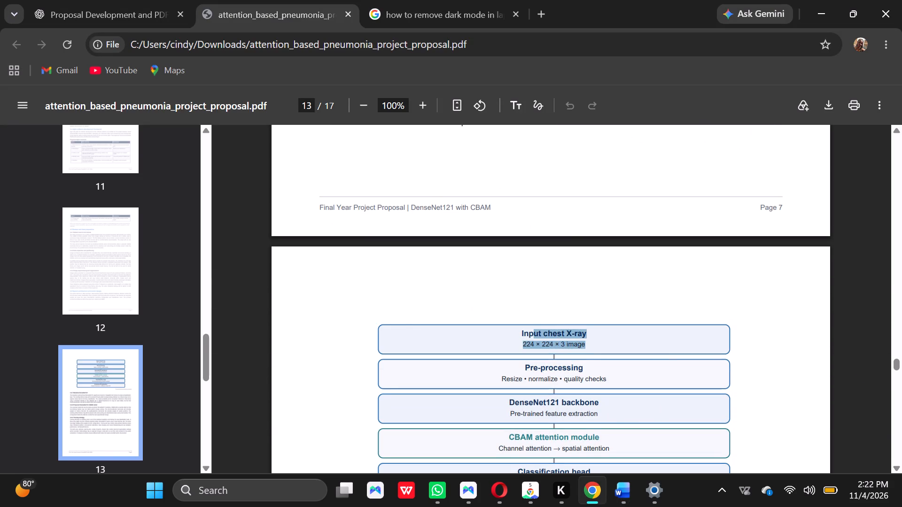
pyautogui.moveTo(535, 339); pyautogui.dragTo(515, 336)
pyautogui.hotkey('ctrl', 'c')
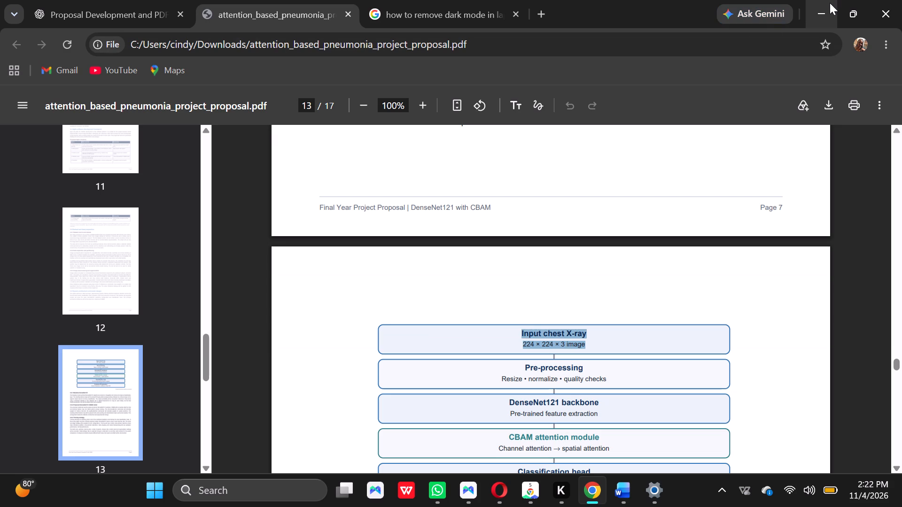
pyautogui.click(830, 3)
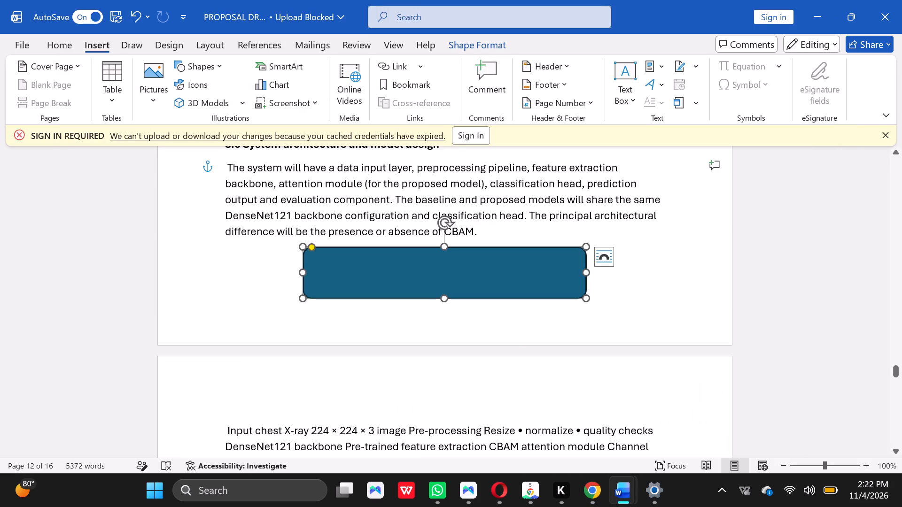
pyautogui.click(397, 276)
pyautogui.hotkey('ctrl', 'v')
pyautogui.moveTo(397, 276); pyautogui.dragTo(465, 324)
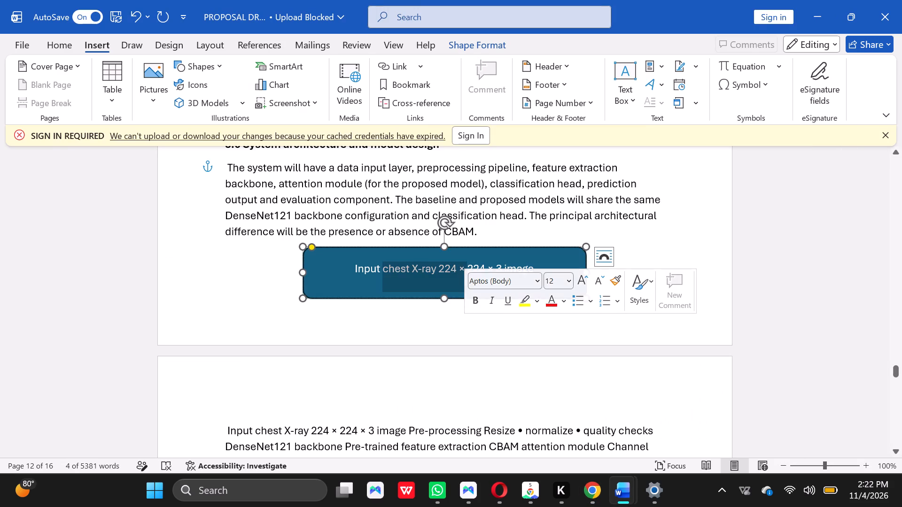
pyautogui.click(486, 342)
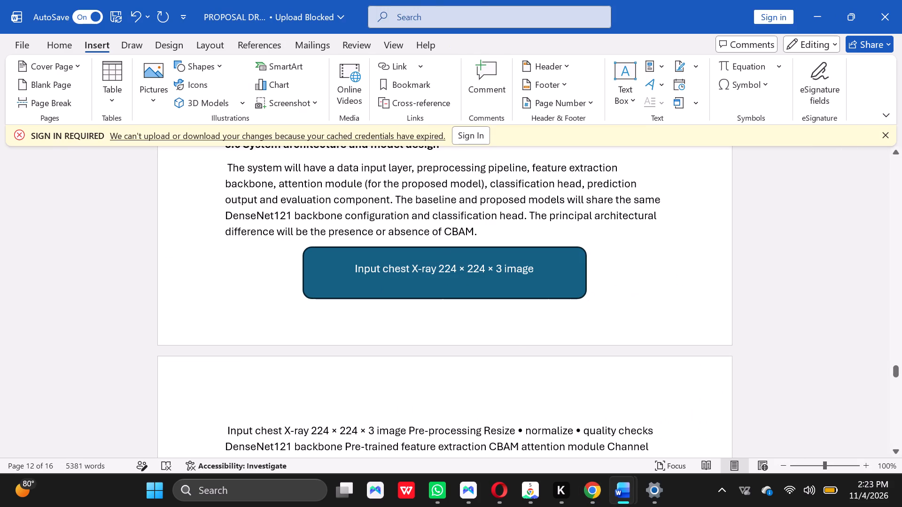
# Reduce the rounded rectangle's width and height so it fits closely around its text on two lines.
pyautogui.click(580, 275)
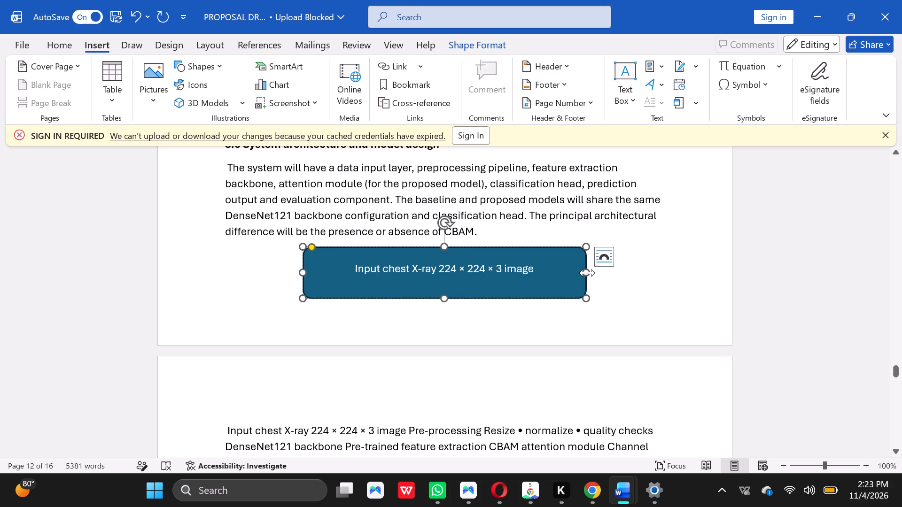
pyautogui.moveTo(586, 274); pyautogui.dragTo(534, 277)
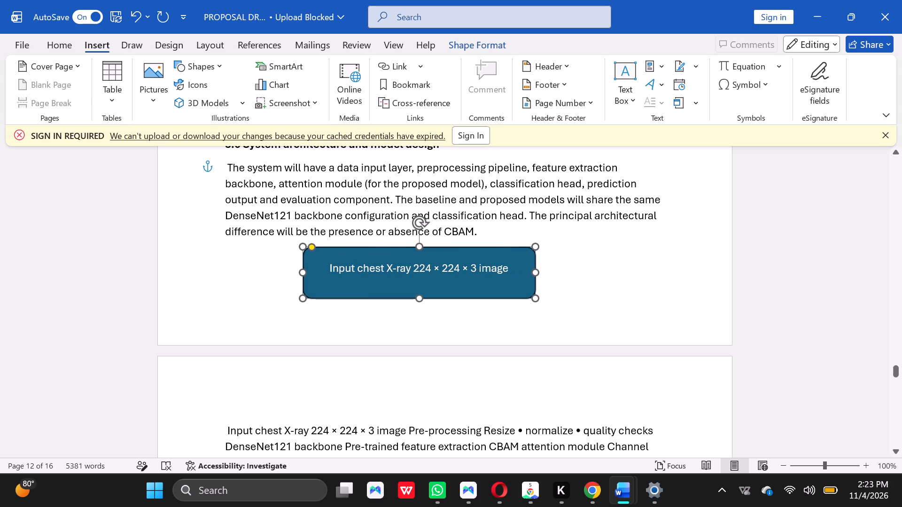
pyautogui.moveTo(534, 277); pyautogui.dragTo(498, 280)
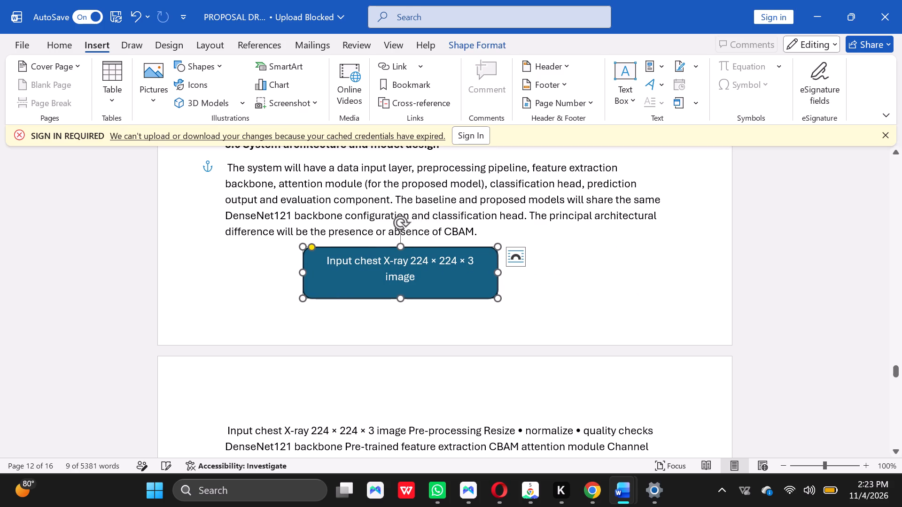
pyautogui.click(506, 313)
pyautogui.click(410, 282)
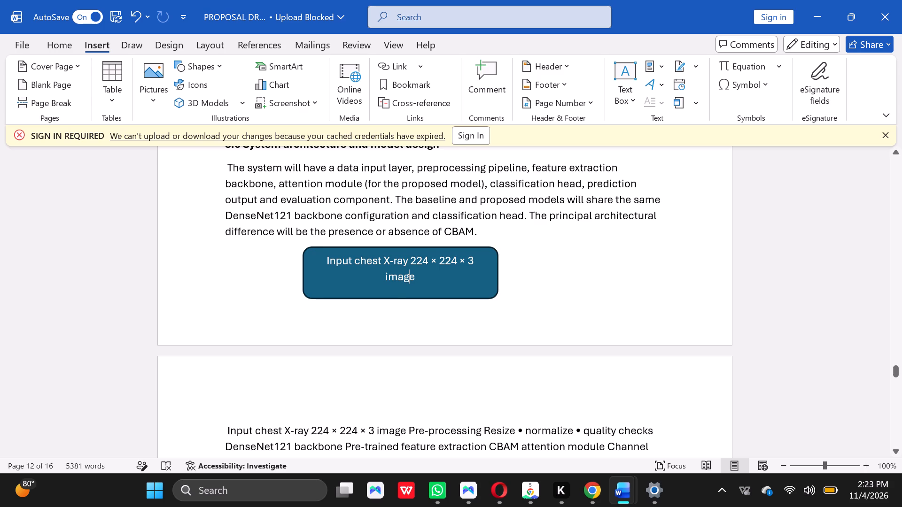
pyautogui.moveTo(401, 298); pyautogui.dragTo(401, 304)
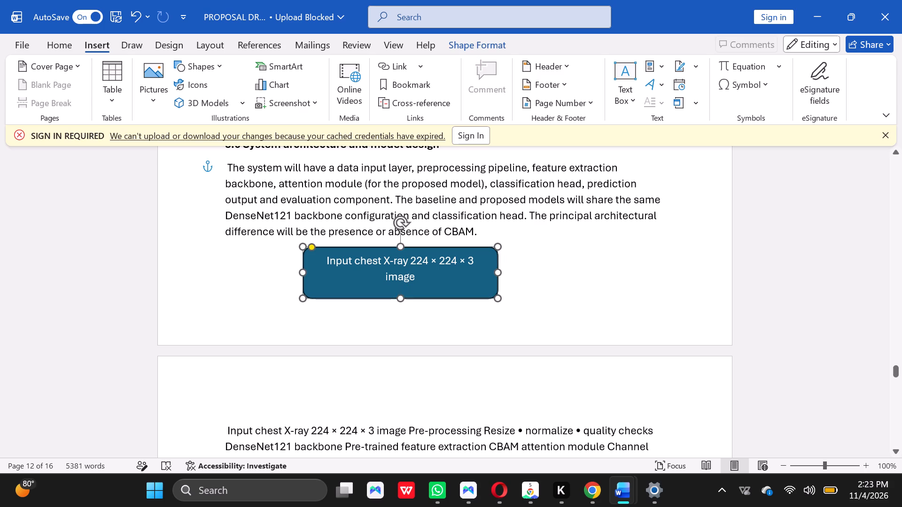
pyautogui.moveTo(401, 304); pyautogui.dragTo(399, 289)
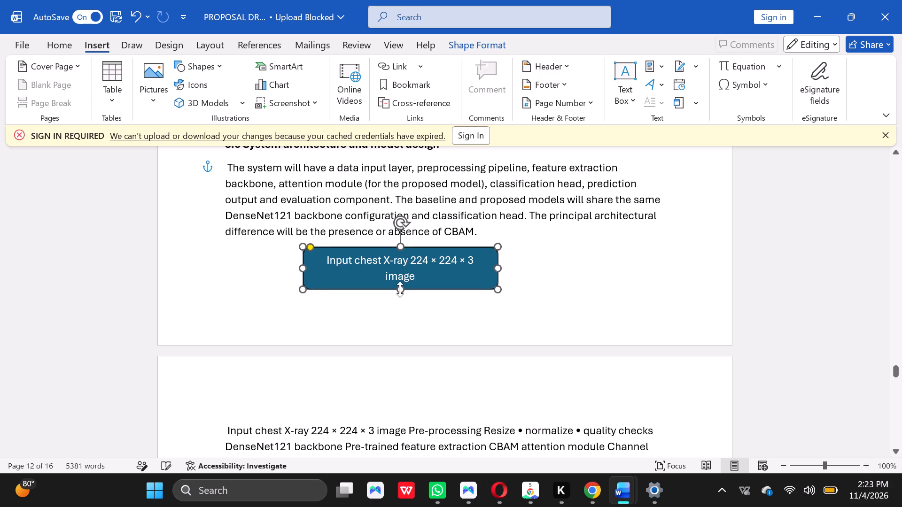
pyautogui.click(558, 281)
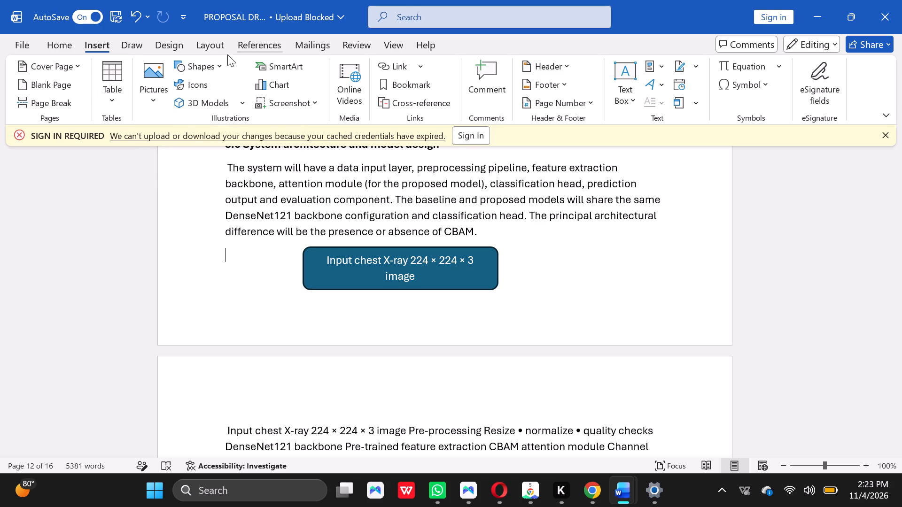
# Draw a short straight line arrow pointing down from just below the "Input chest X-ray" rounded rectangle.
pyautogui.click(200, 86)
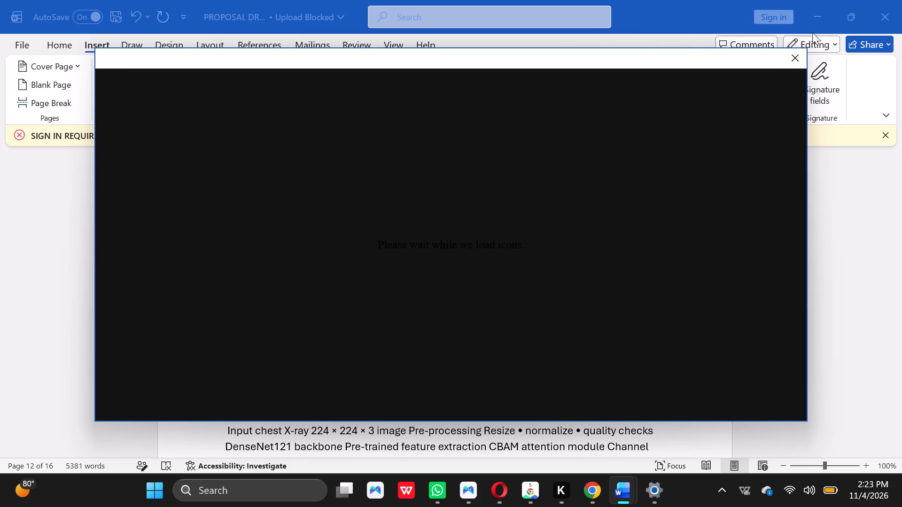
pyautogui.click(796, 54)
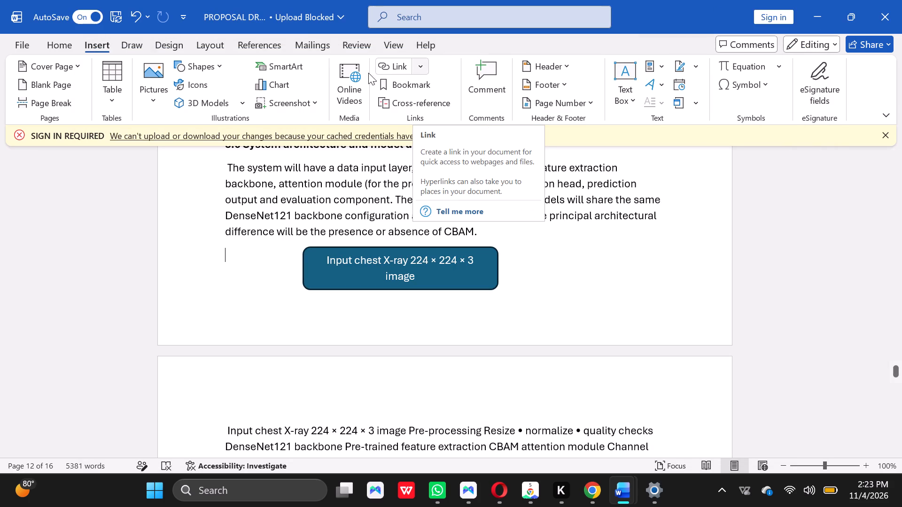
pyautogui.click(218, 67)
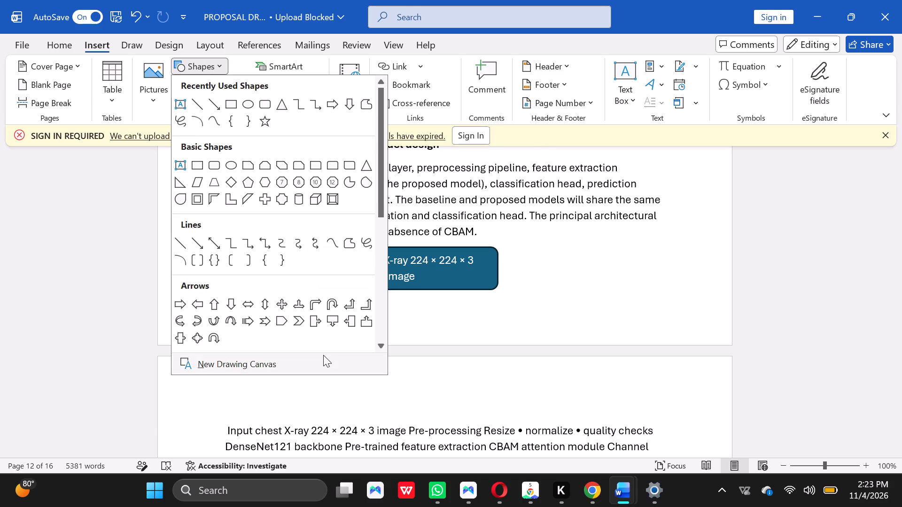
pyautogui.tripleClick(381, 344)
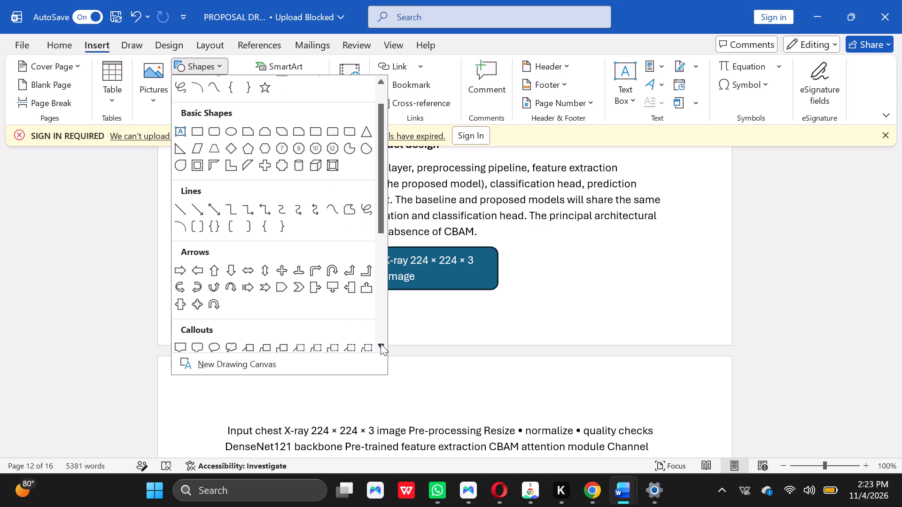
pyautogui.tripleClick(381, 344)
pyautogui.doubleClick(381, 344)
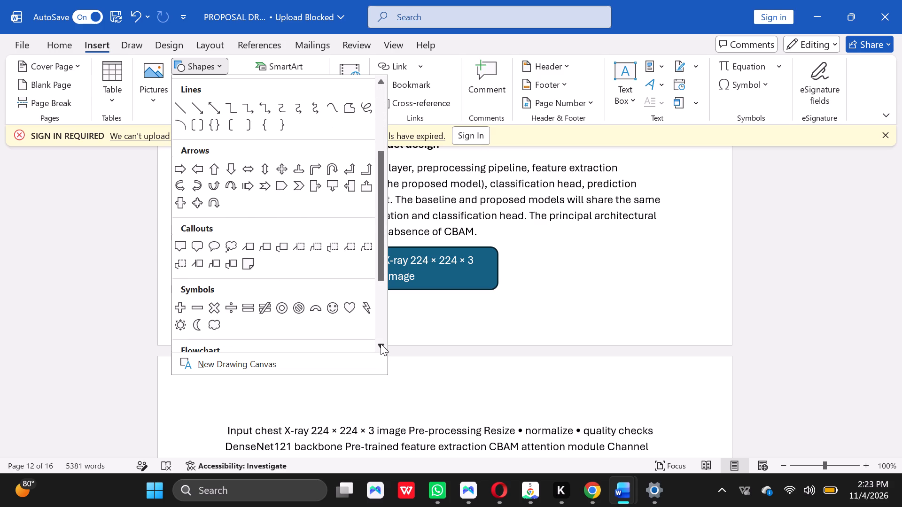
pyautogui.click(381, 344)
pyautogui.doubleClick(381, 344)
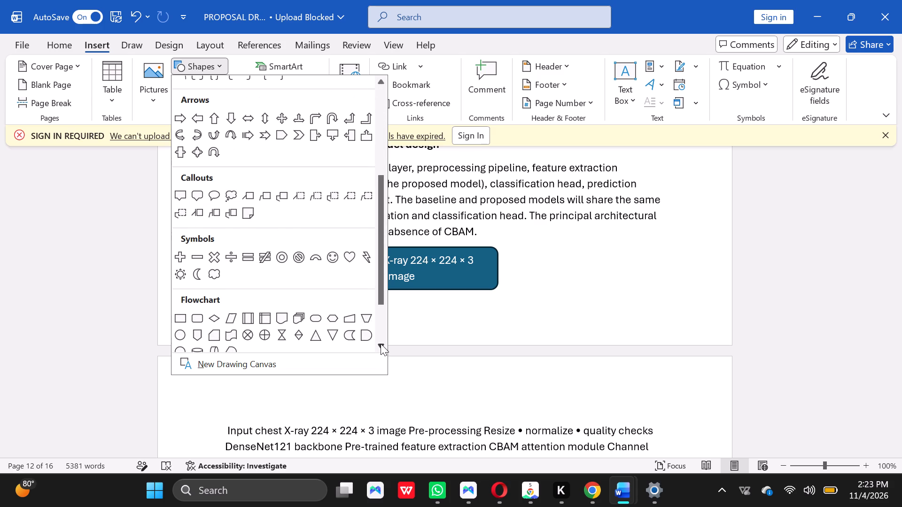
pyautogui.tripleClick(381, 344)
pyautogui.tripleClick(381, 344)
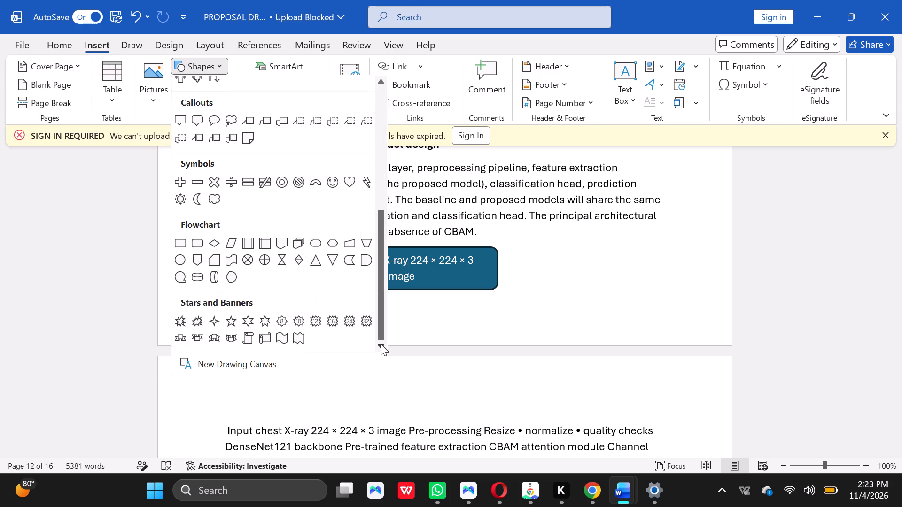
pyautogui.click(381, 344)
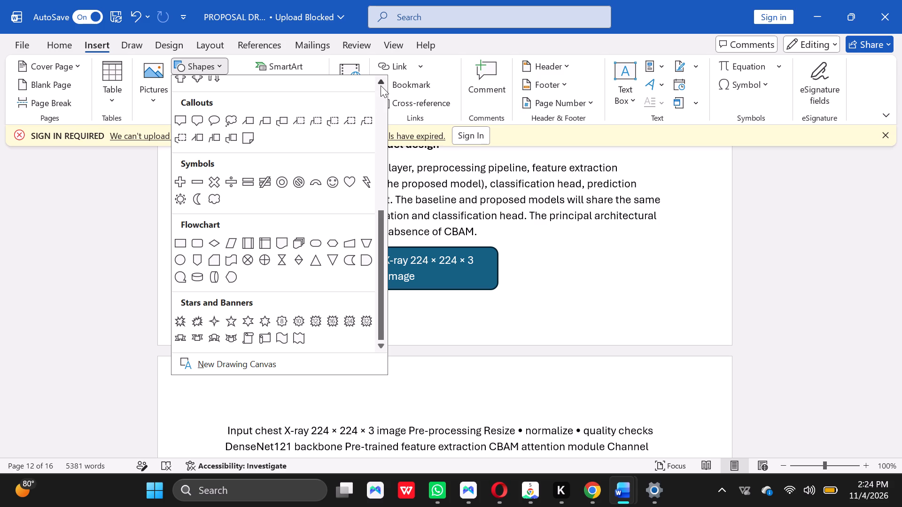
pyautogui.click(381, 85)
pyautogui.doubleClick(381, 85)
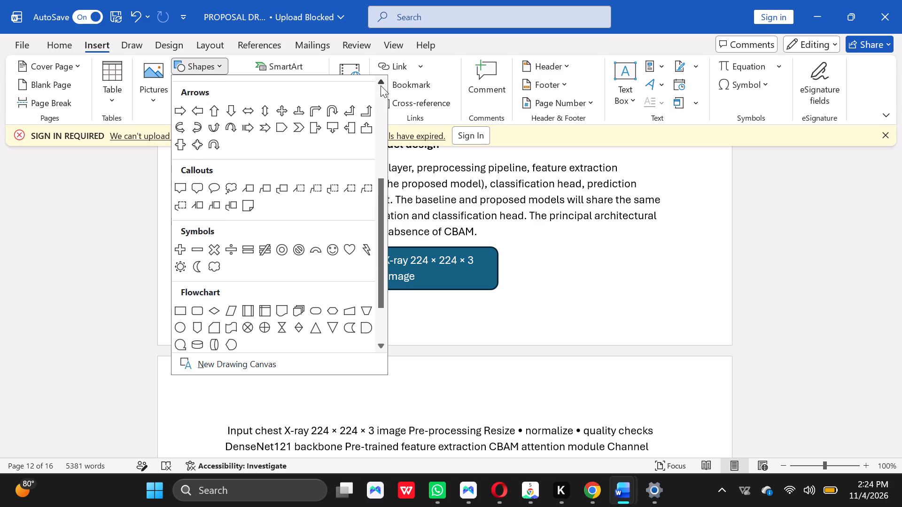
pyautogui.click(381, 85)
pyautogui.click(381, 85)
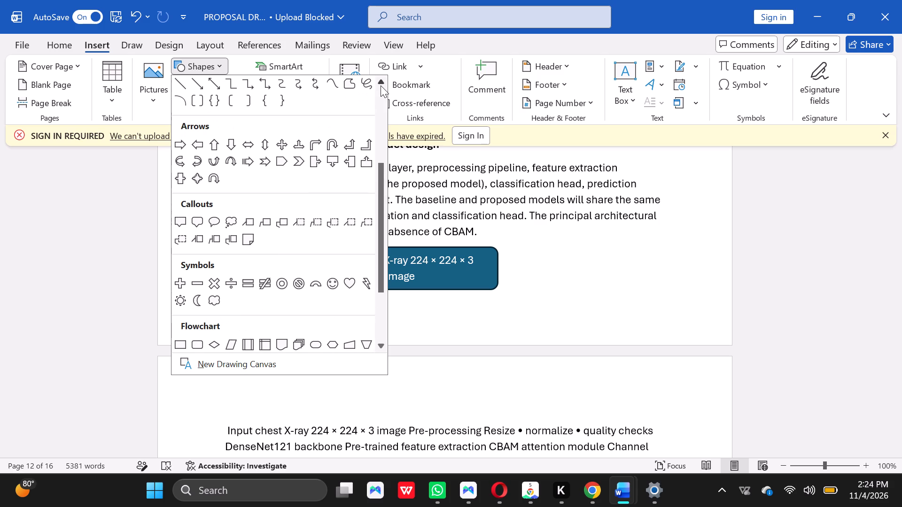
pyautogui.click(381, 85)
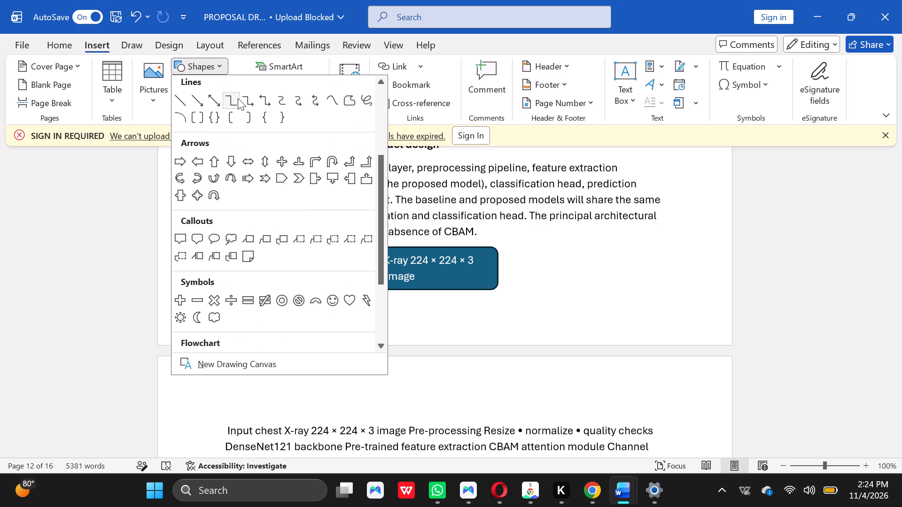
pyautogui.click(201, 102)
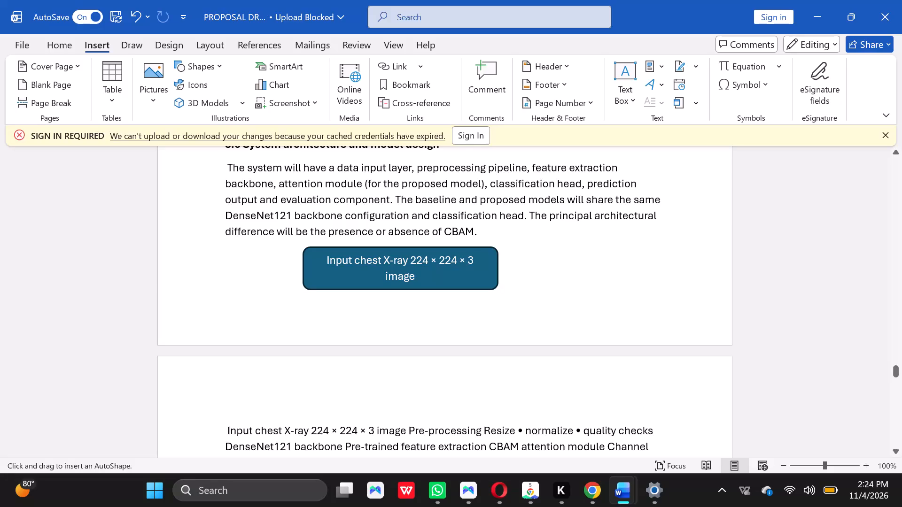
pyautogui.moveTo(390, 292); pyautogui.dragTo(392, 307)
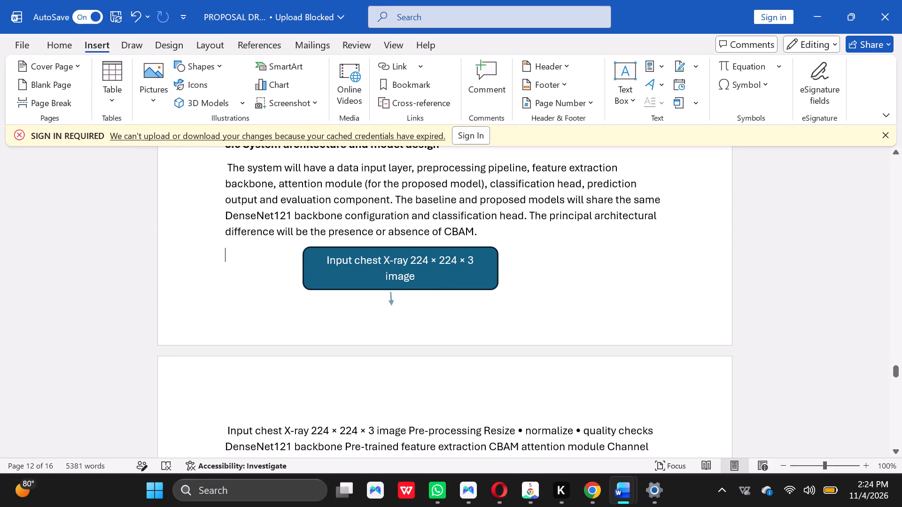
pyautogui.moveTo(392, 307); pyautogui.dragTo(390, 310)
pyautogui.moveTo(390, 310); pyautogui.dragTo(390, 310)
pyautogui.click(411, 321)
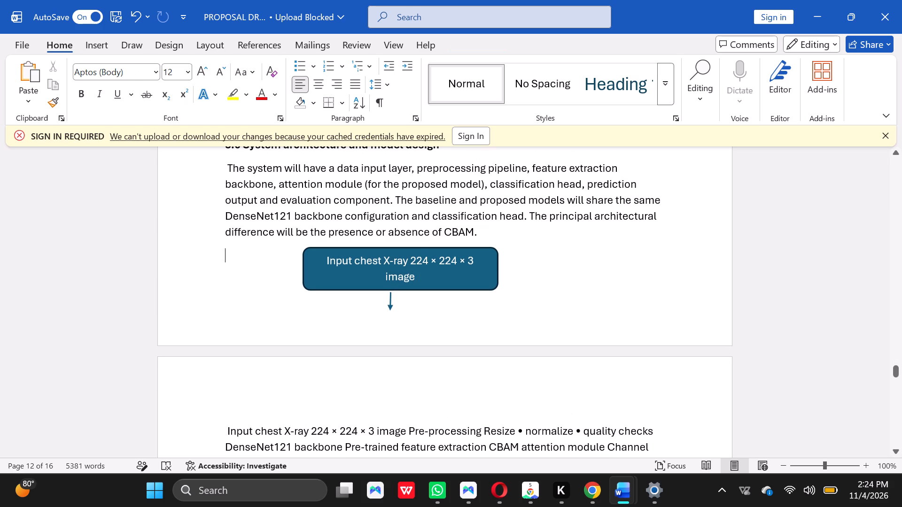
# Add blank lines after the section 3.6 paragraph ending "absence of CBAM." to make room for the diagram.
pyautogui.click(487, 232)
pyautogui.press('Return')
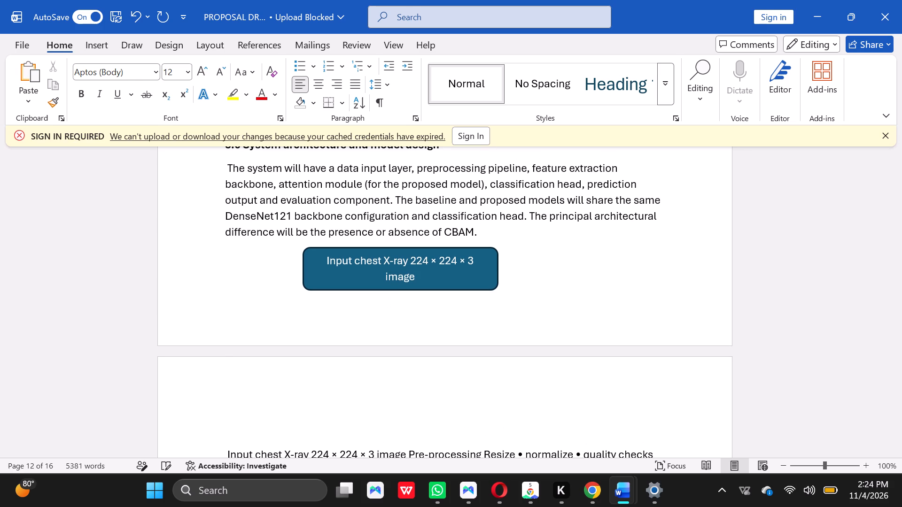
pyautogui.press('Return')
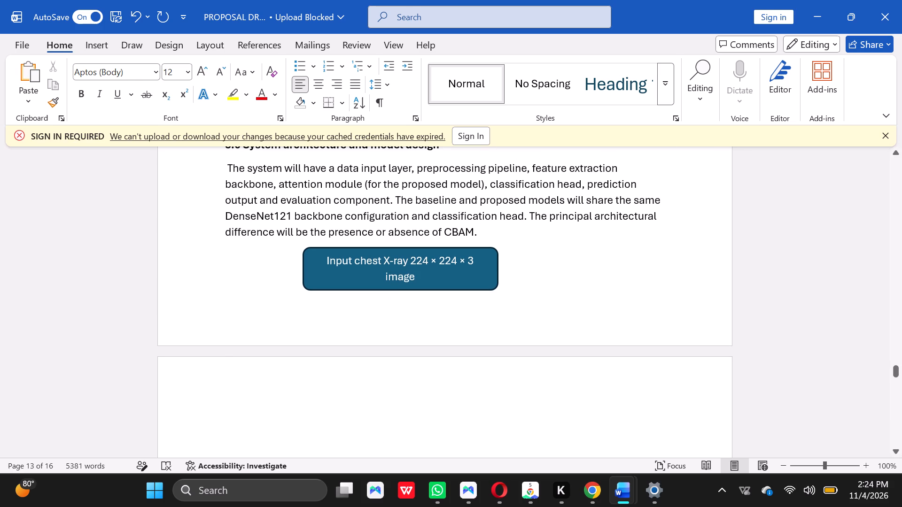
pyautogui.click(488, 241)
pyautogui.press('Return')
pyautogui.press('Return')
# Move the "Input chest X-ray" rounded rectangle to the top of the following page, above the unformatted pipeline text.
pyautogui.click(486, 276)
pyautogui.click(494, 271)
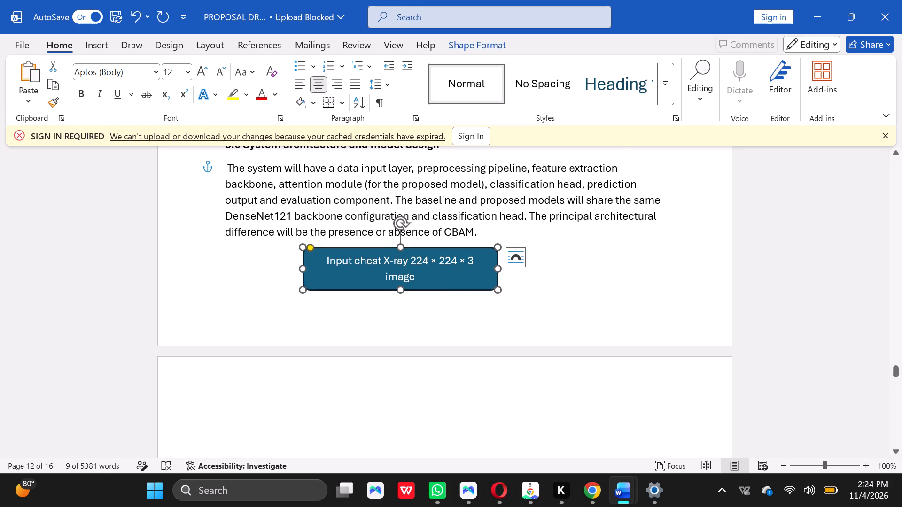
pyautogui.moveTo(404, 253); pyautogui.dragTo(415, 366)
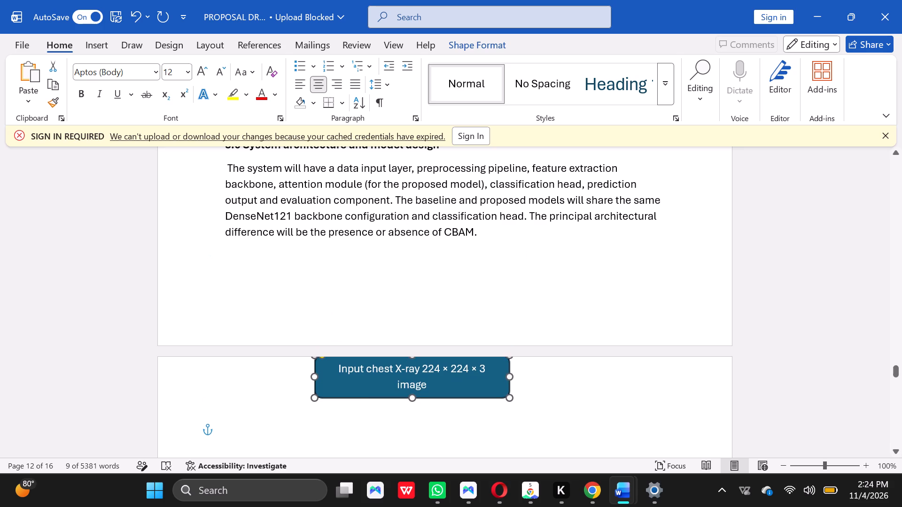
pyautogui.moveTo(415, 366); pyautogui.dragTo(408, 403)
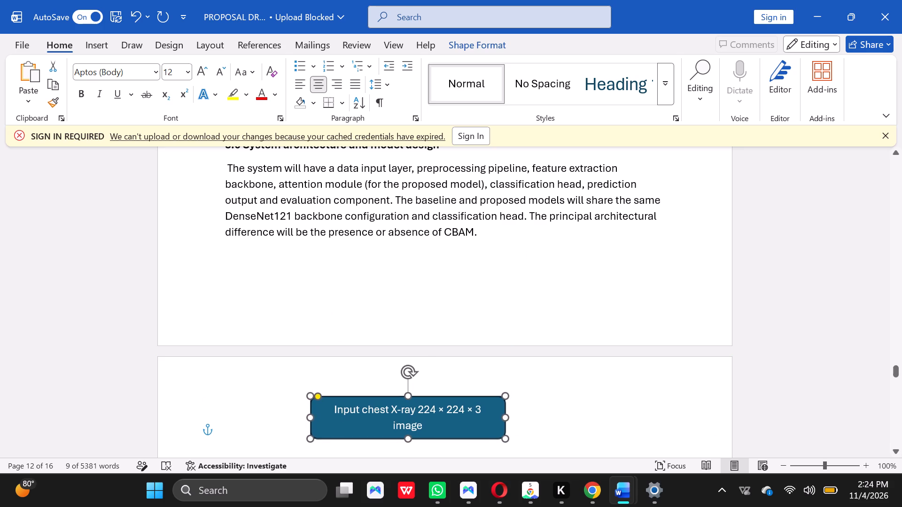
pyautogui.moveTo(408, 403); pyautogui.dragTo(389, 406)
pyautogui.click(651, 314)
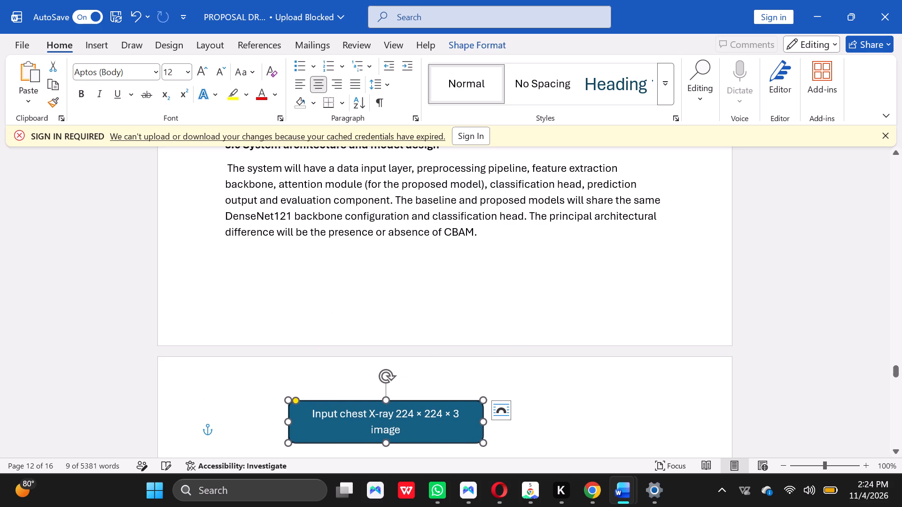
# Move the short down arrow off the pipeline text to directly beneath the "Input chest X-ray" rounded rectangle.
pyautogui.click(896, 450)
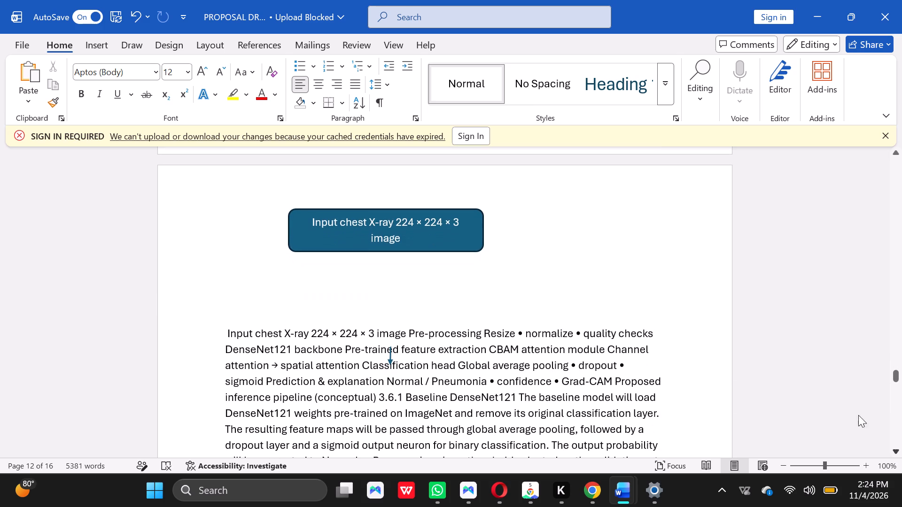
pyautogui.click(478, 300)
pyautogui.moveTo(388, 358); pyautogui.dragTo(387, 359)
pyautogui.moveTo(387, 359); pyautogui.dragTo(381, 273)
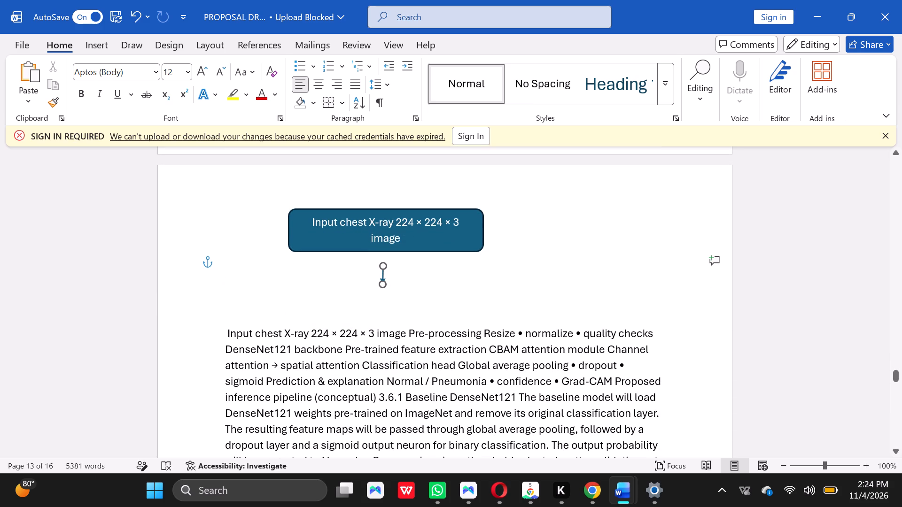
pyautogui.moveTo(381, 273); pyautogui.dragTo(381, 263)
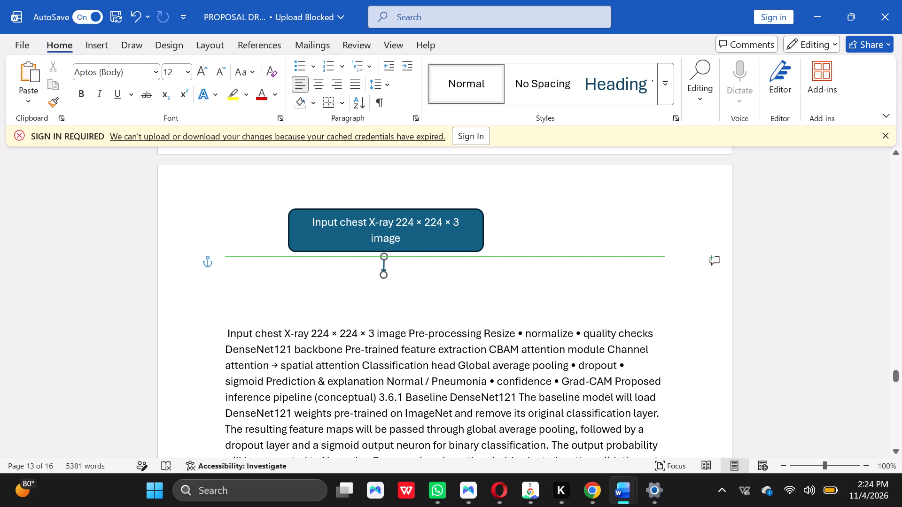
pyautogui.moveTo(381, 263); pyautogui.dragTo(381, 258)
pyautogui.moveTo(381, 258); pyautogui.dragTo(386, 262)
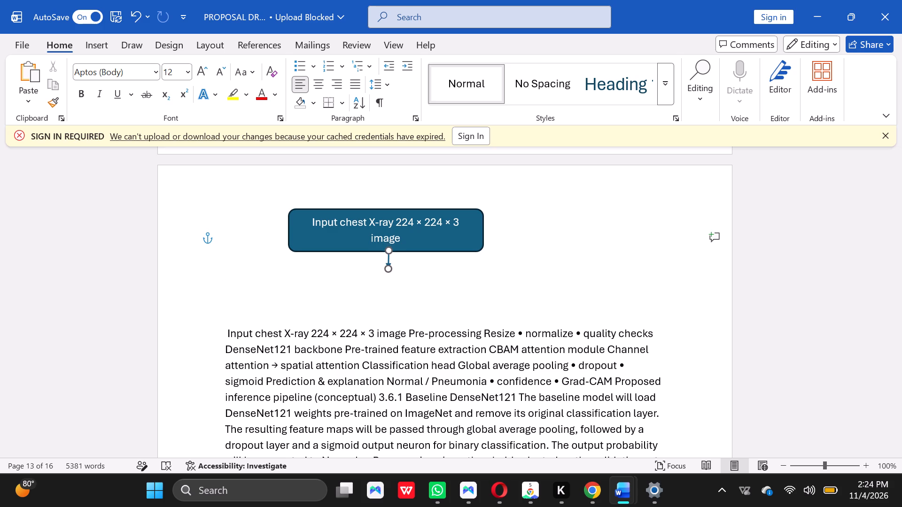
pyautogui.moveTo(386, 262); pyautogui.dragTo(378, 264)
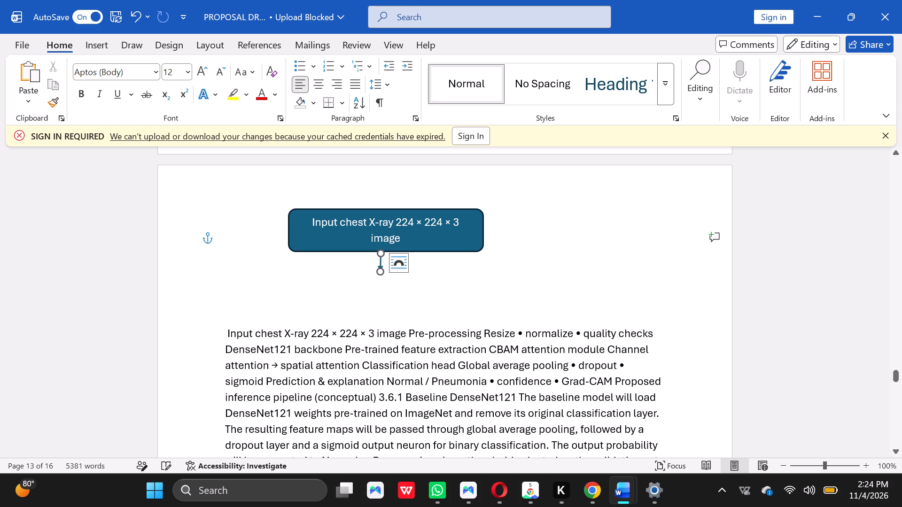
pyautogui.click(415, 273)
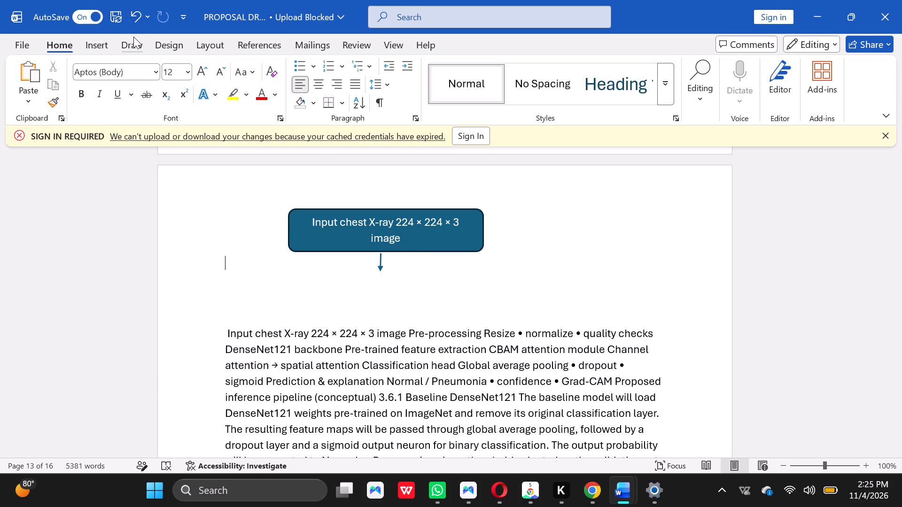
# Draw a second rounded rectangle, about 0.6" high and 2.86" wide, directly below the down arrow.
pyautogui.click(106, 45)
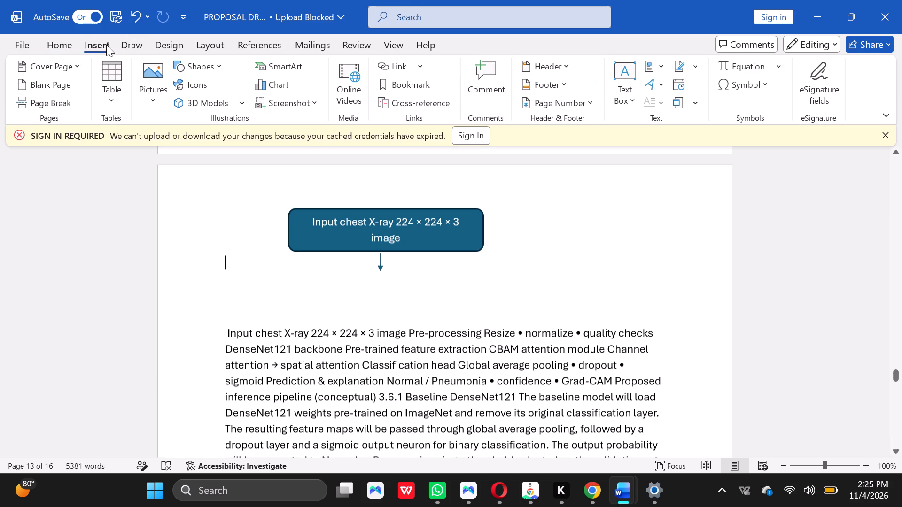
pyautogui.click(216, 65)
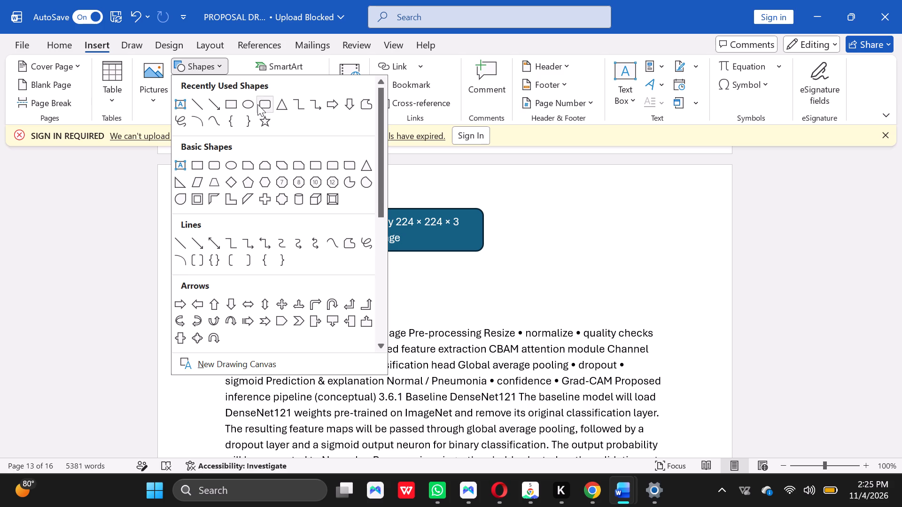
pyautogui.click(257, 104)
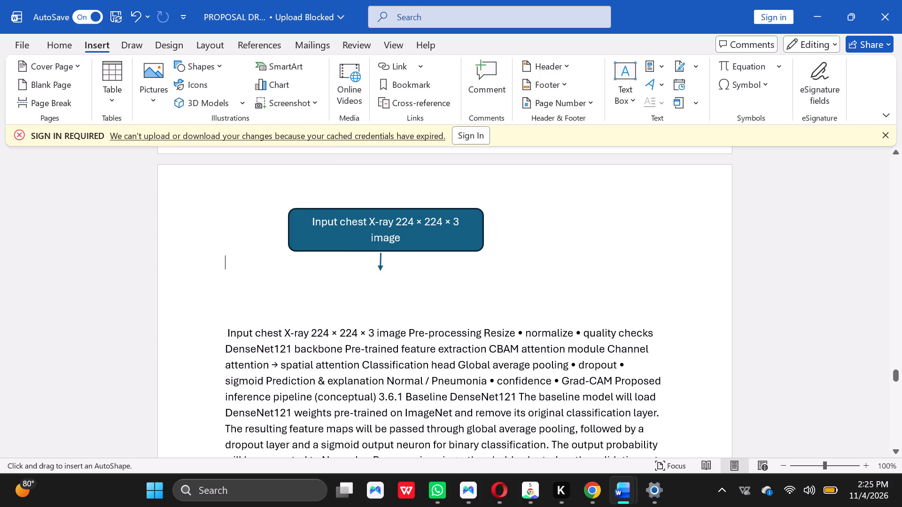
pyautogui.moveTo(293, 268); pyautogui.dragTo(337, 291)
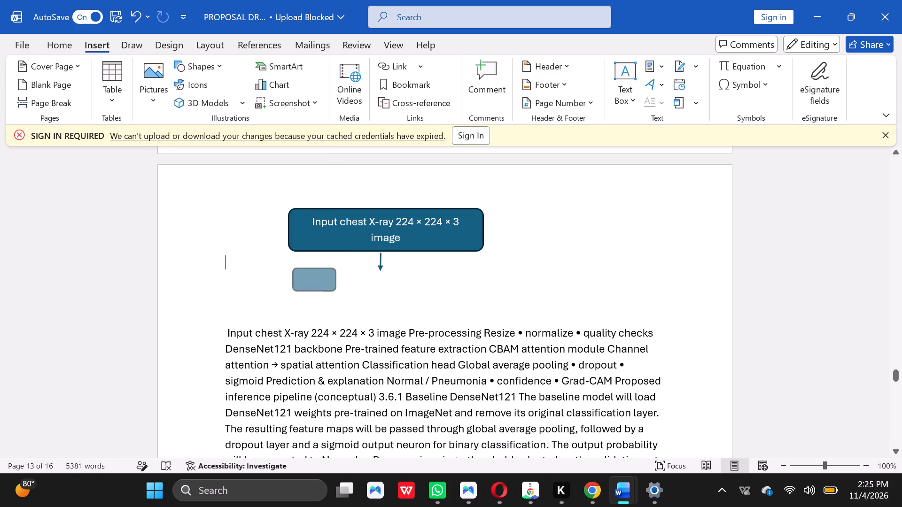
pyautogui.moveTo(337, 291); pyautogui.dragTo(439, 321)
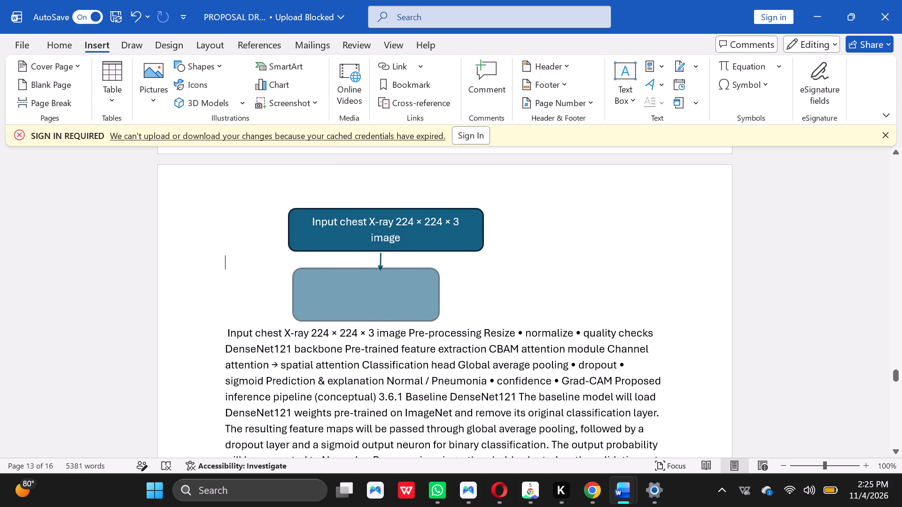
pyautogui.moveTo(439, 321); pyautogui.dragTo(495, 315)
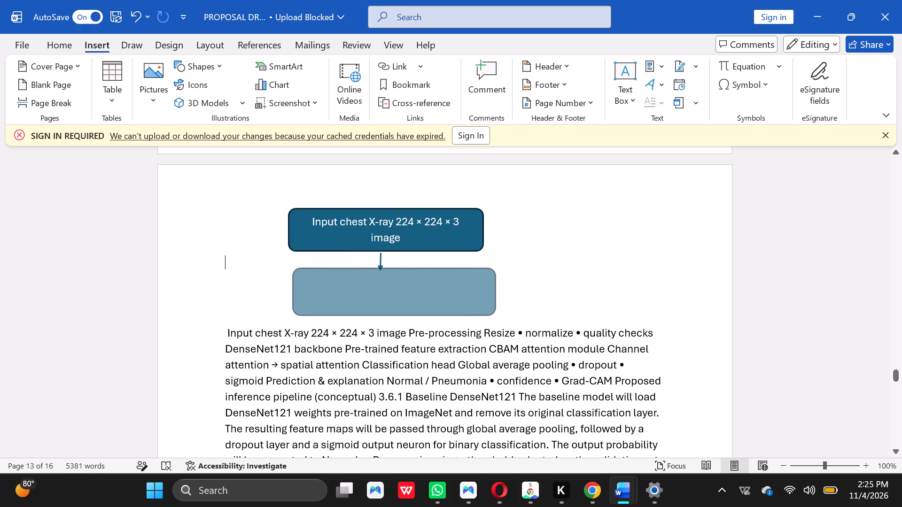
pyautogui.moveTo(495, 315); pyautogui.dragTo(486, 309)
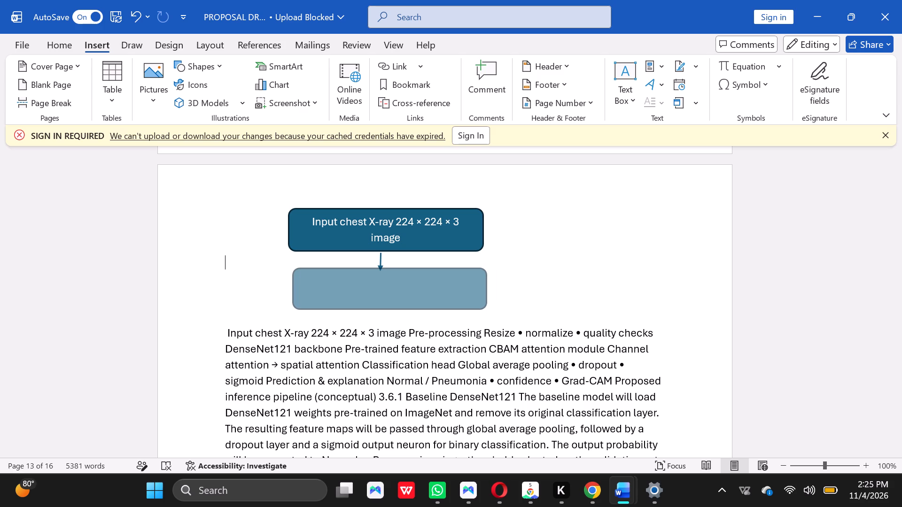
pyautogui.moveTo(486, 309); pyautogui.dragTo(486, 309)
pyautogui.click(552, 293)
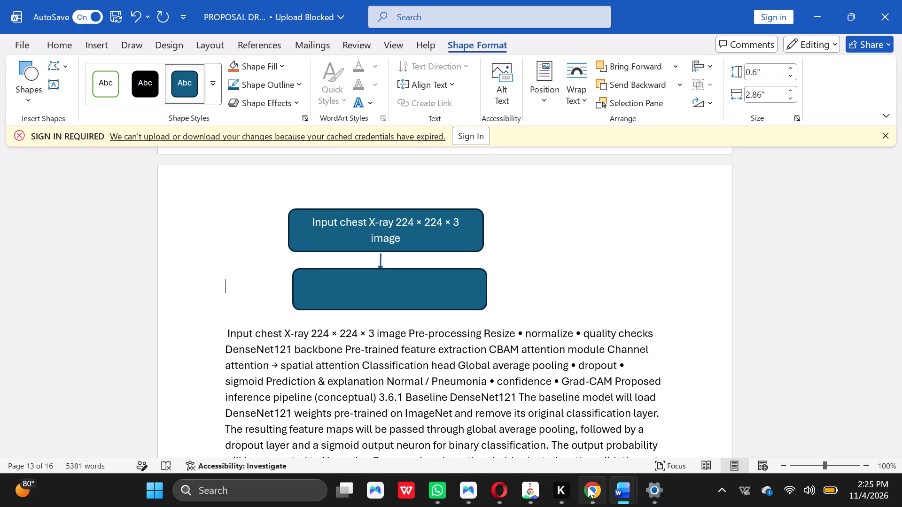
# Switch to the reference PDF in Chrome and copy "Pre-processing Resize • normalize • quality checks" from the pipeline diagram.
pyautogui.click(596, 425)
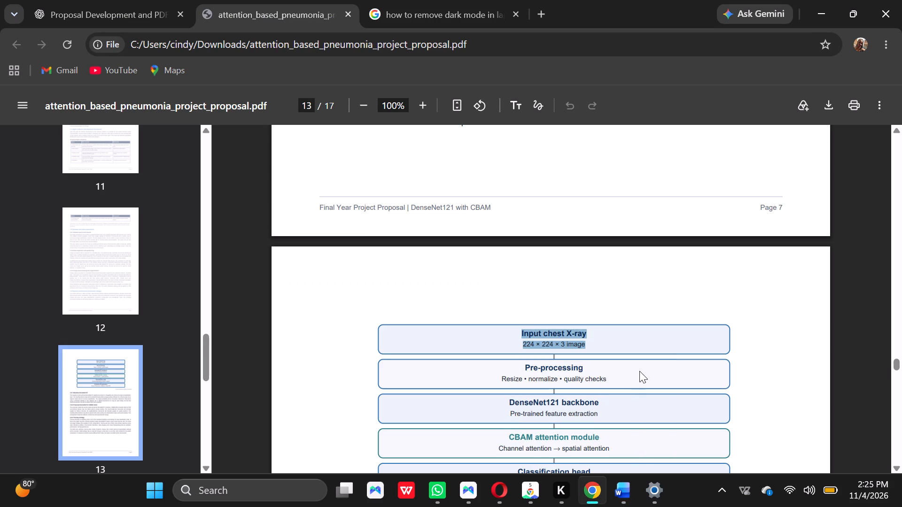
pyautogui.click(639, 370)
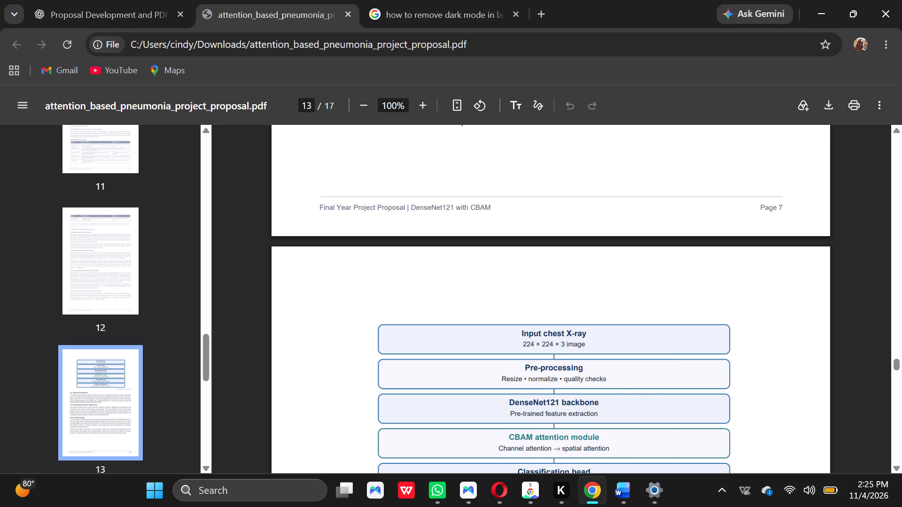
pyautogui.moveTo(611, 376); pyautogui.dragTo(550, 371)
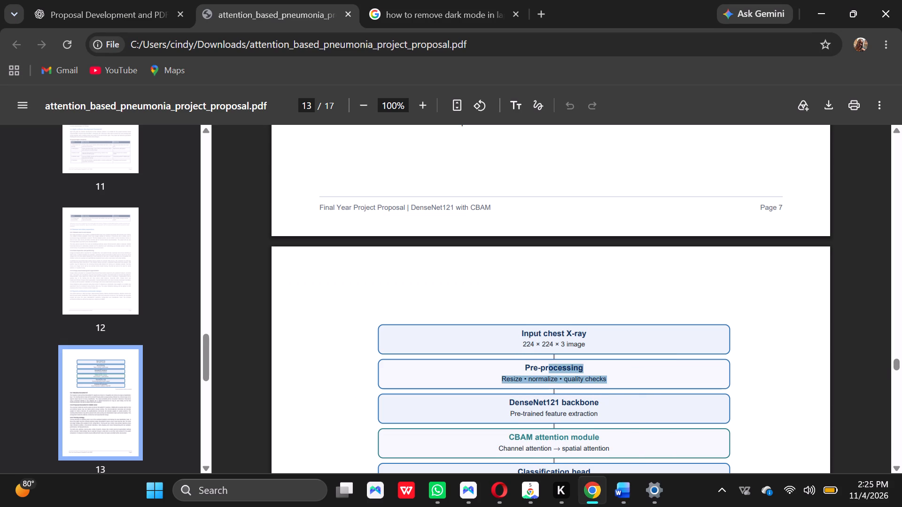
pyautogui.moveTo(550, 371); pyautogui.dragTo(510, 365)
pyautogui.moveTo(510, 365); pyautogui.dragTo(517, 365)
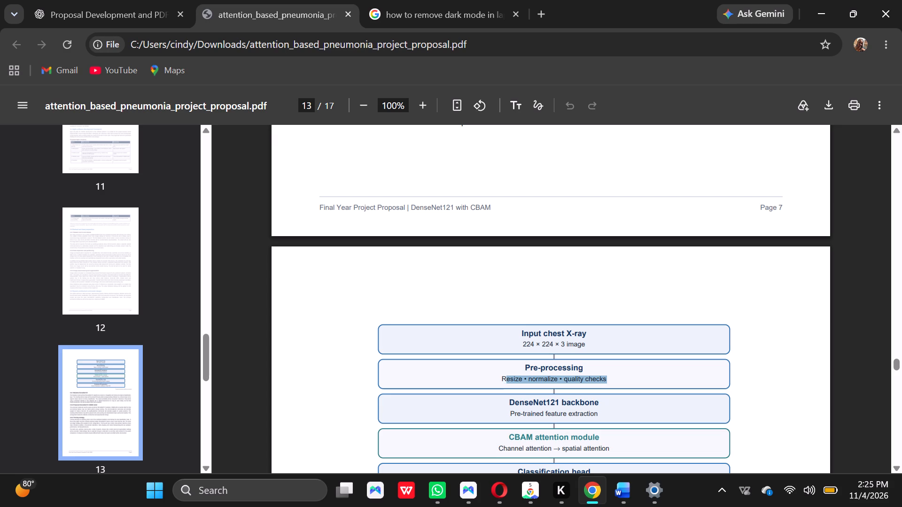
pyautogui.moveTo(517, 365); pyautogui.dragTo(630, 392)
pyautogui.click(631, 371)
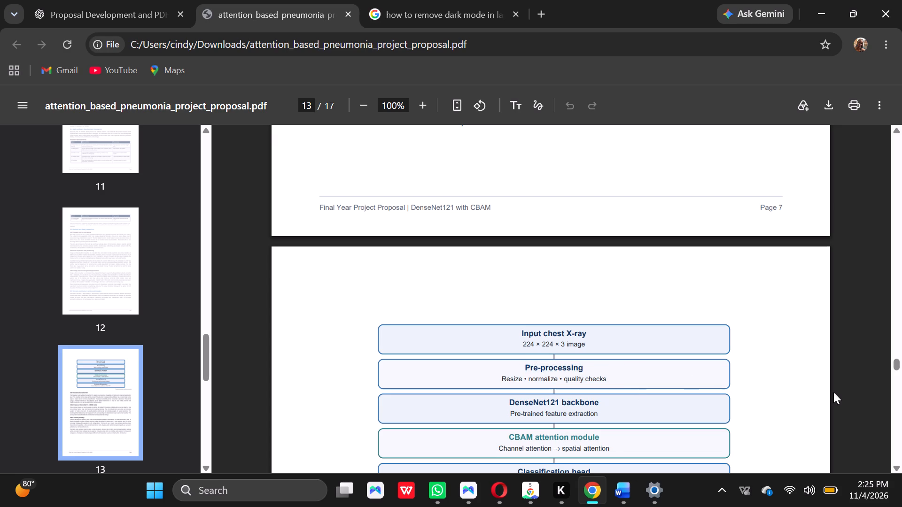
pyautogui.tripleClick(897, 466)
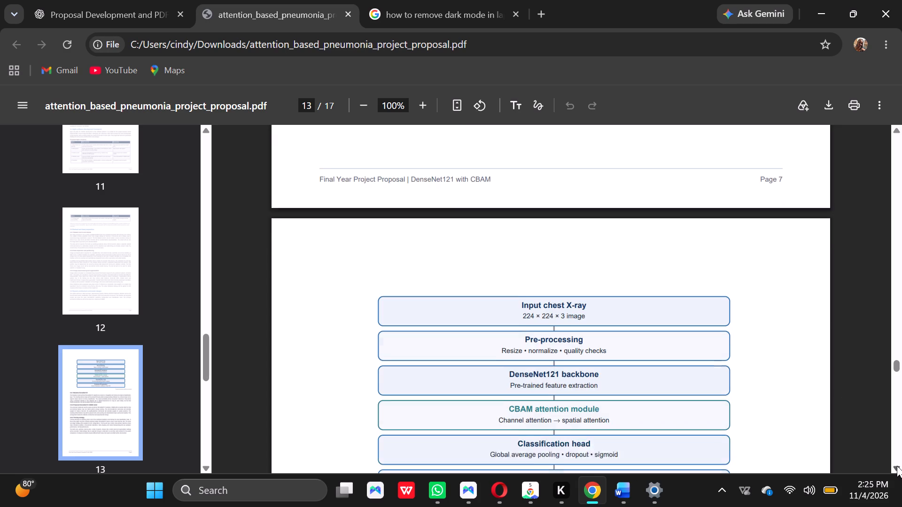
pyautogui.doubleClick(897, 466)
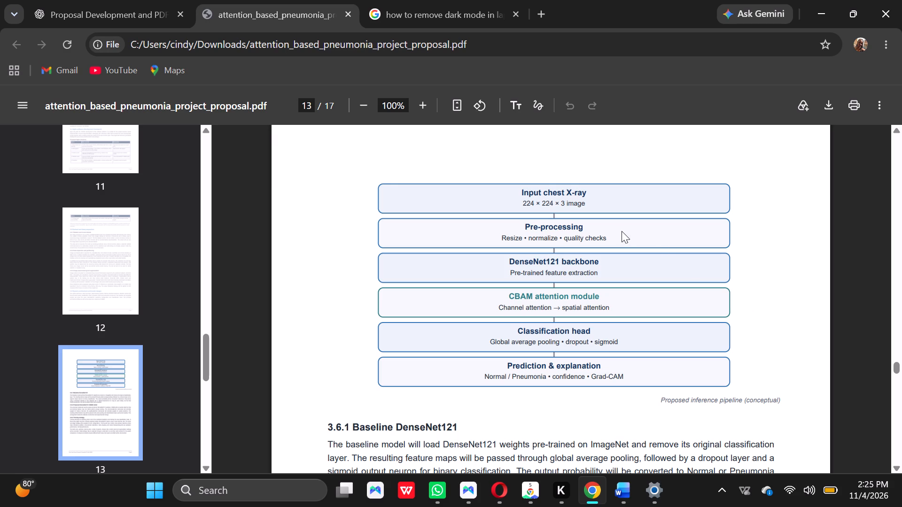
pyautogui.moveTo(611, 235); pyautogui.dragTo(522, 230)
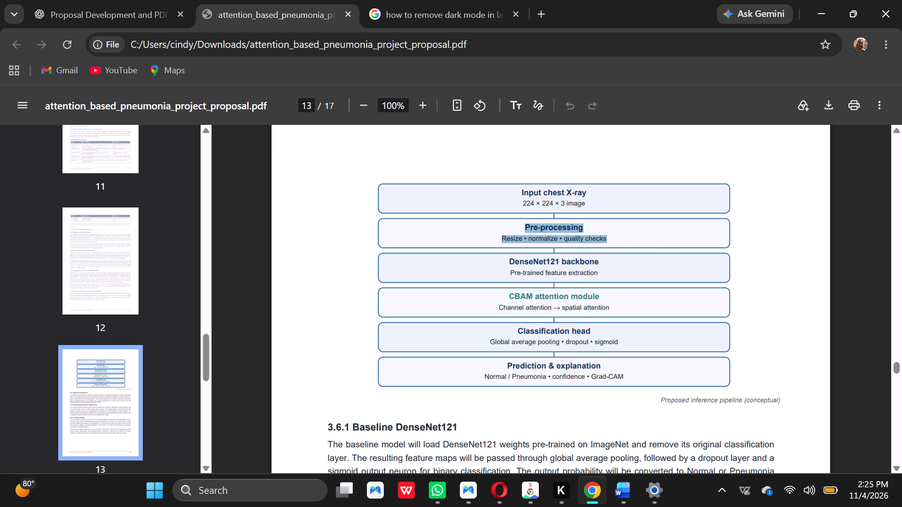
pyautogui.moveTo(522, 230); pyautogui.dragTo(517, 221)
pyautogui.hotkey('ctrl', 'c')
# Return to the Word draft and paste "Pre-processing Resize • normalize • quality checks" into the empty second rounded rectangle.
pyautogui.click(816, 0)
pyautogui.click(321, 284)
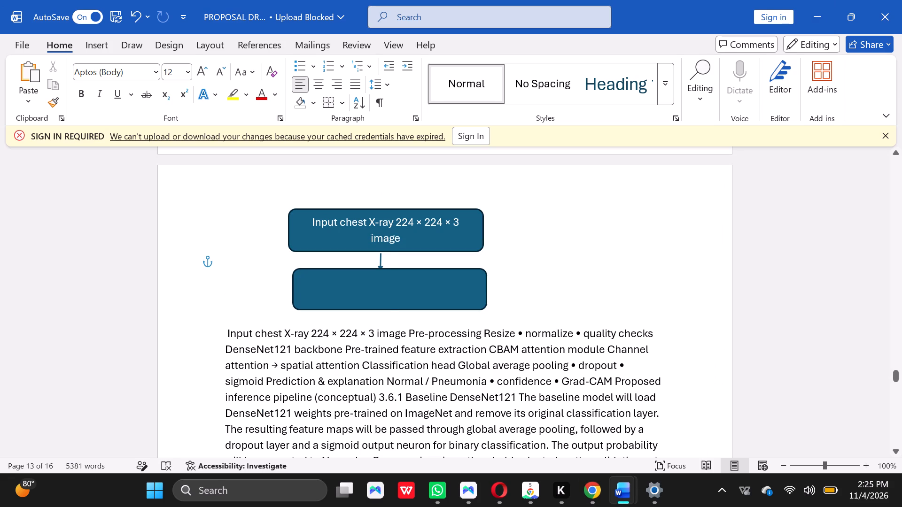
pyautogui.hotkey('ctrl', 'v')
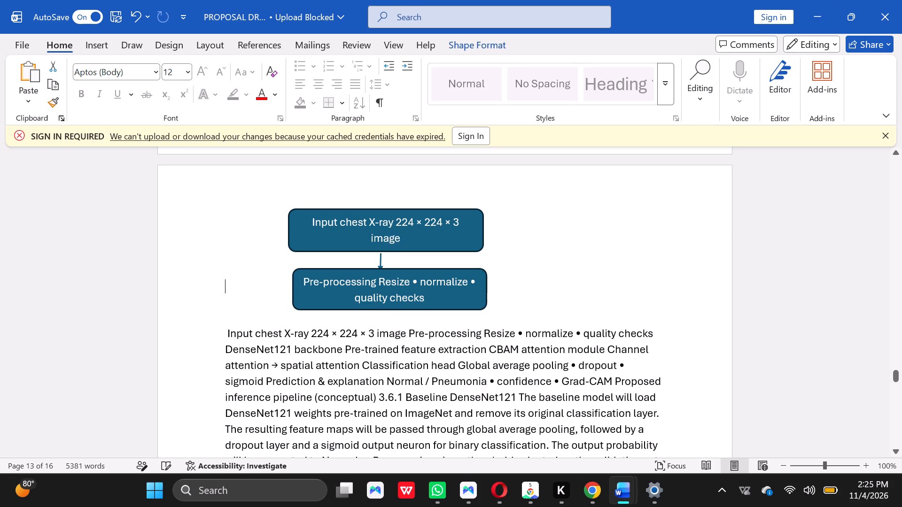
pyautogui.click(580, 269)
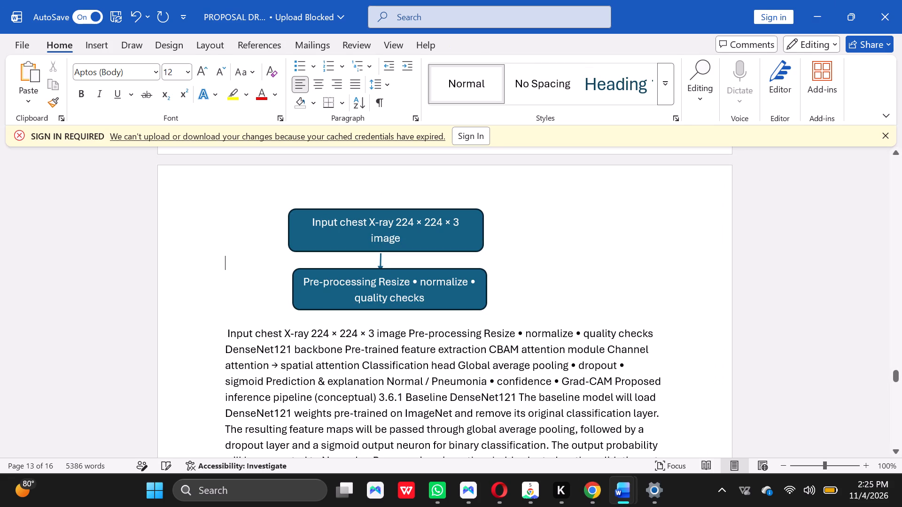
# Insert 21 blank lines beneath the "Pre-processing" box to push the unformatted pipeline text down the page.
pyautogui.click(513, 316)
pyautogui.press('Return')
pyautogui.press('Return')
pyautogui.press('Return')
pyautogui.press('Return')
pyautogui.press('Return')
pyautogui.press('Return')
pyautogui.press('Return')
pyautogui.press('Return')
pyautogui.press('Return')
pyautogui.press('Return')
pyautogui.press('Return')
pyautogui.press('Return')
pyautogui.press('Return')
pyautogui.press('Return')
pyautogui.press('Return')
pyautogui.press('Return')
pyautogui.press('Return')
pyautogui.press('Return')
pyautogui.press('Return')
pyautogui.press('Return')
pyautogui.press('Return')
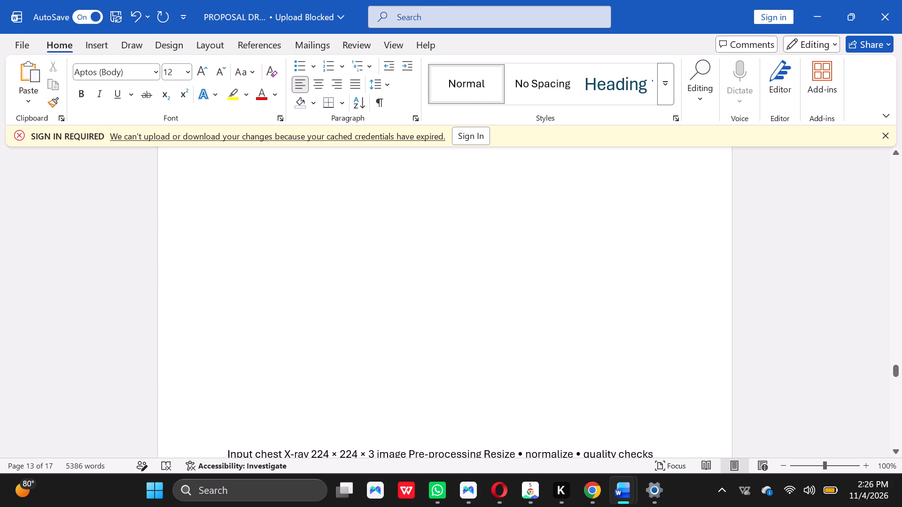
# Draw a vertical down arrow about 0.27" long from the bottom edge of the "Pre-processing" box.
pyautogui.doubleClick(895, 157)
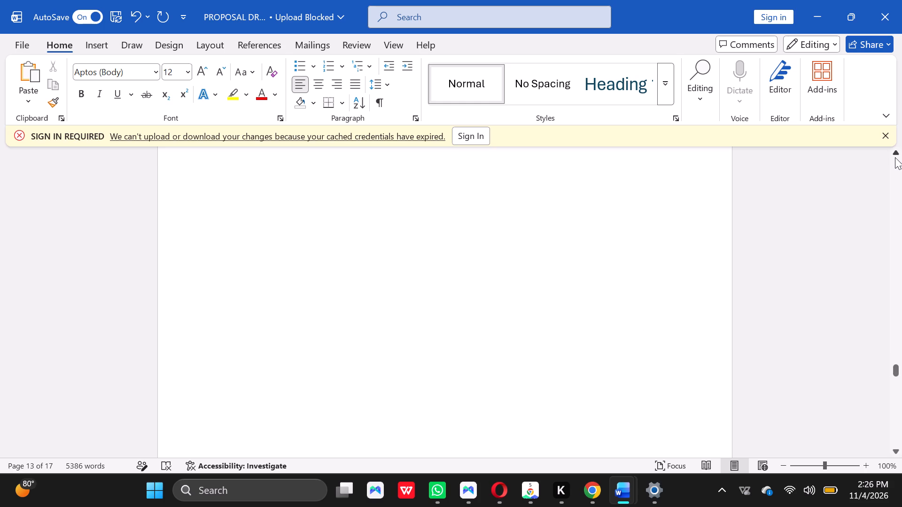
pyautogui.click(895, 153)
pyautogui.moveTo(899, 368); pyautogui.dragTo(897, 352)
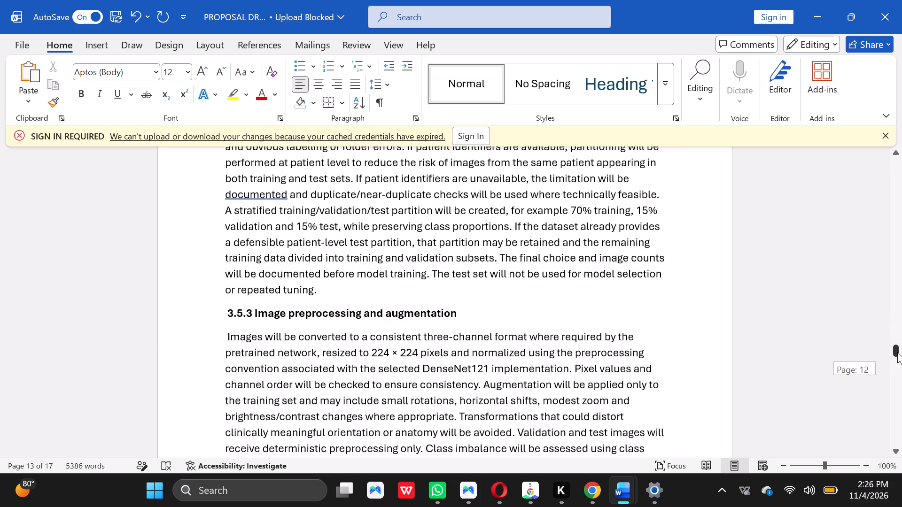
pyautogui.moveTo(897, 352); pyautogui.dragTo(898, 363)
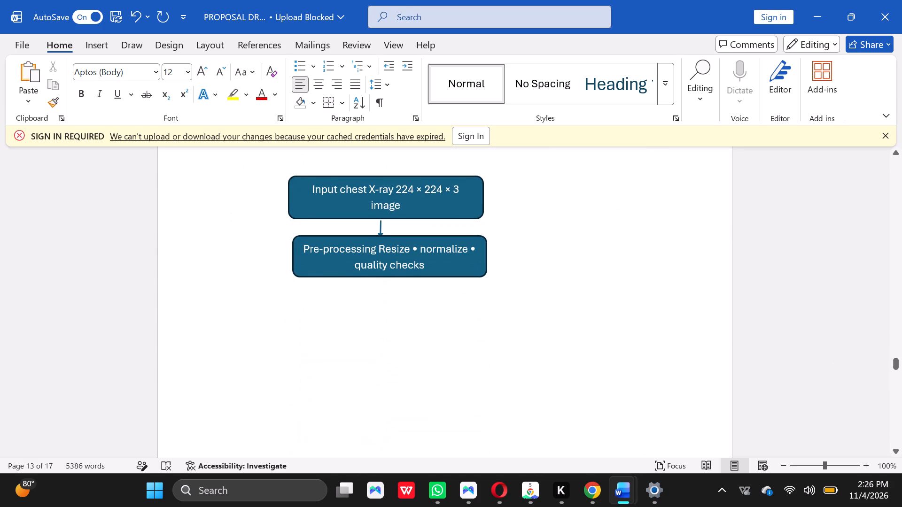
pyautogui.click(105, 46)
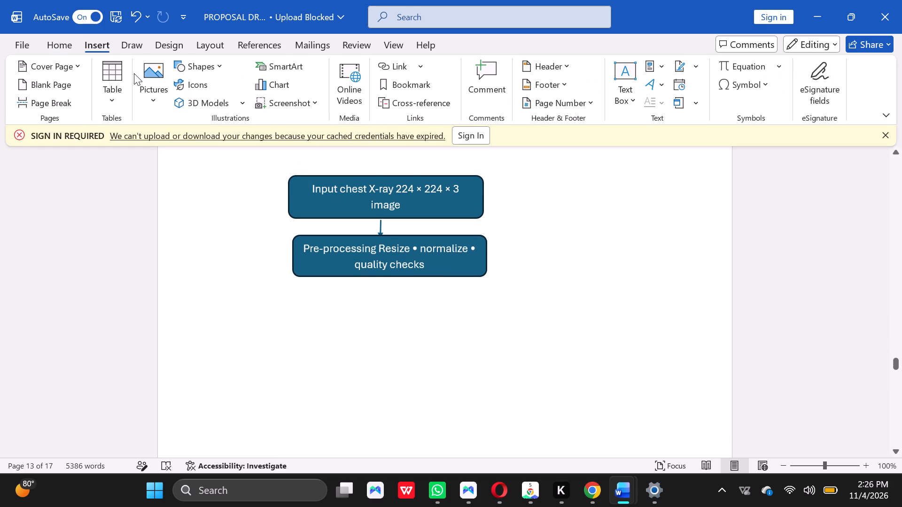
pyautogui.click(216, 62)
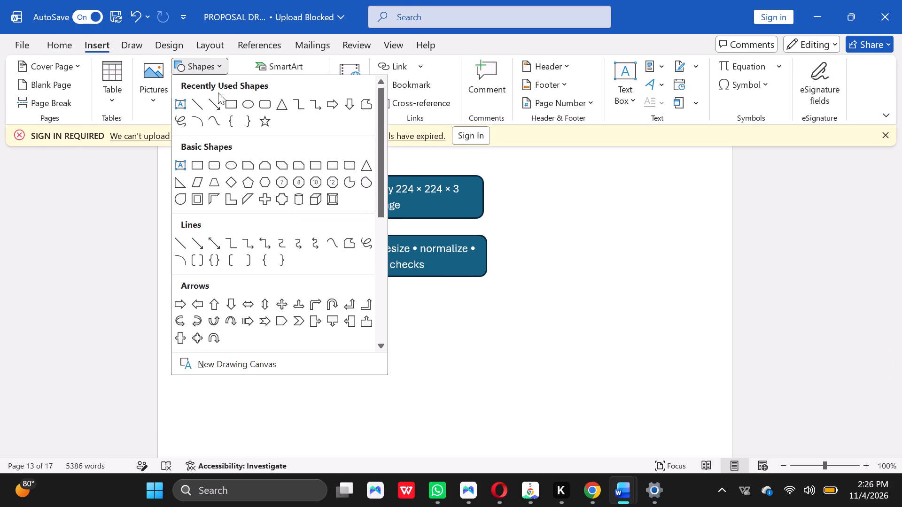
pyautogui.click(215, 97)
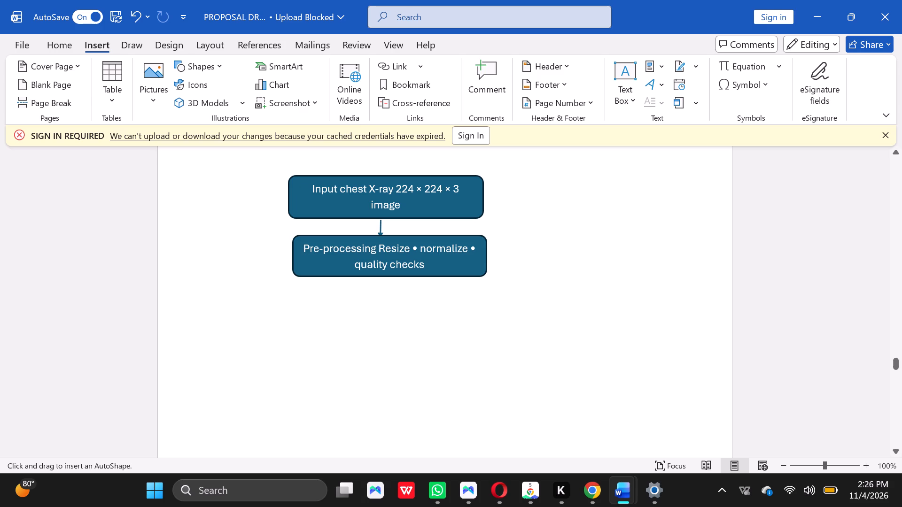
pyautogui.moveTo(379, 277); pyautogui.dragTo(379, 295)
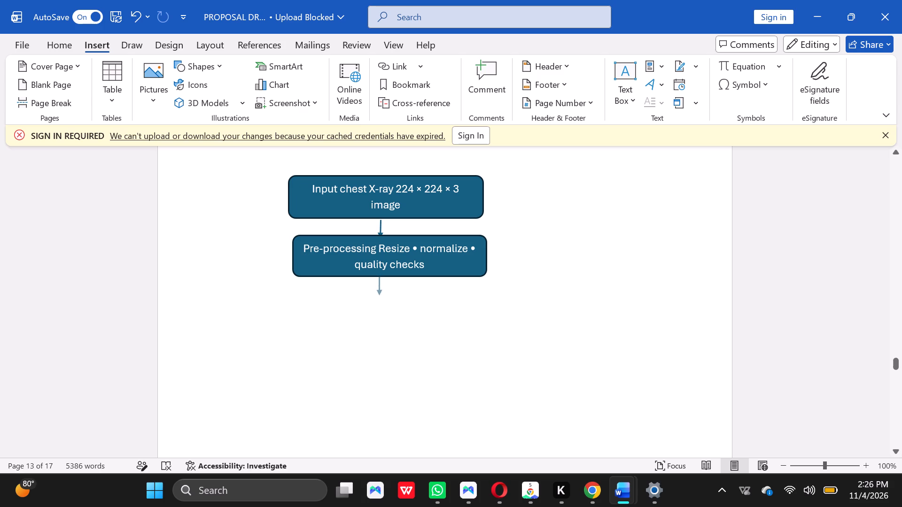
pyautogui.moveTo(379, 295); pyautogui.dragTo(379, 295)
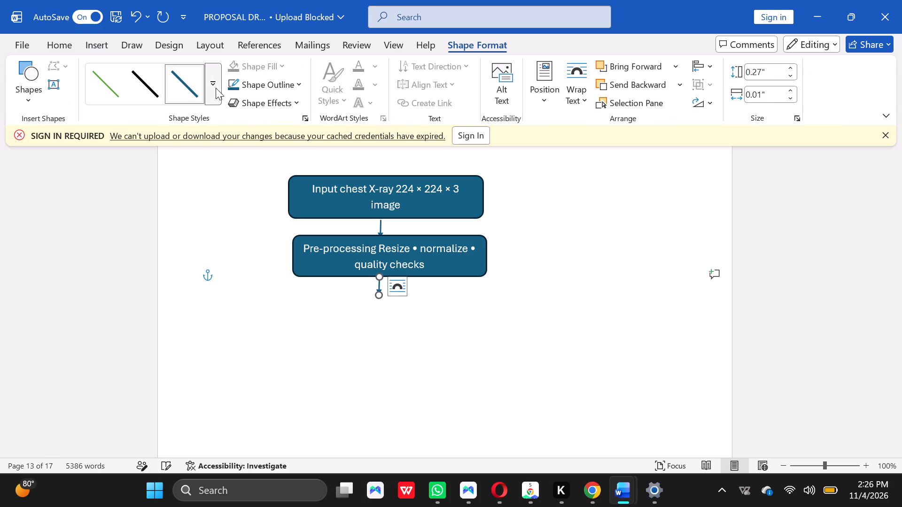
# Draw a third rounded rectangle, about 0.65" high and 2.83" wide, directly below the second down arrow.
pyautogui.click(93, 47)
pyautogui.click(216, 62)
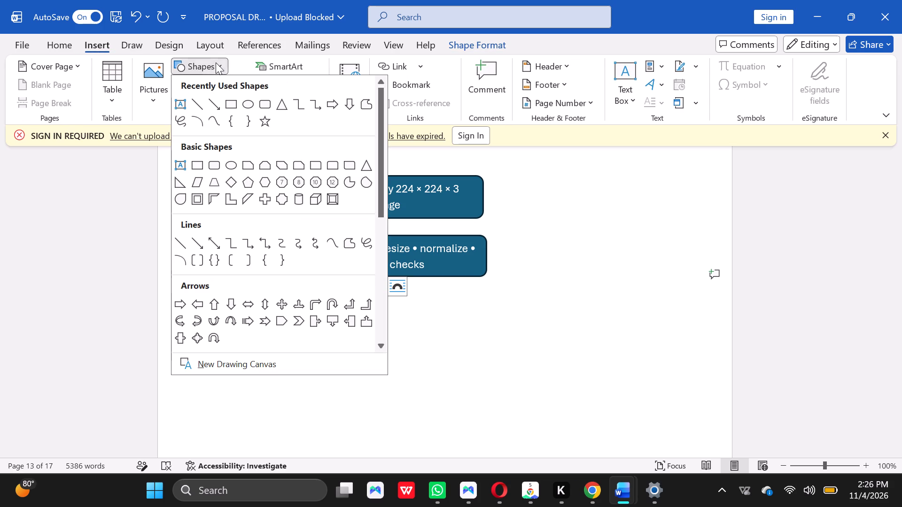
pyautogui.click(258, 101)
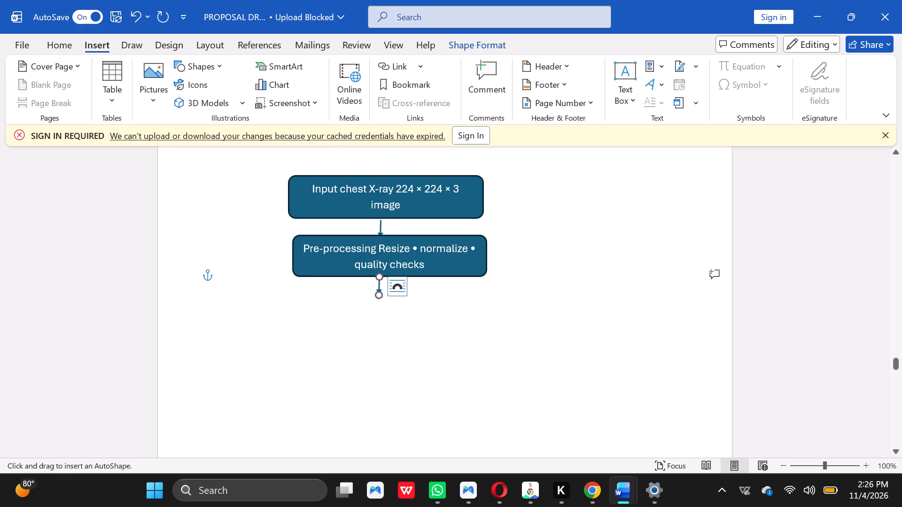
pyautogui.moveTo(297, 293); pyautogui.dragTo(374, 338)
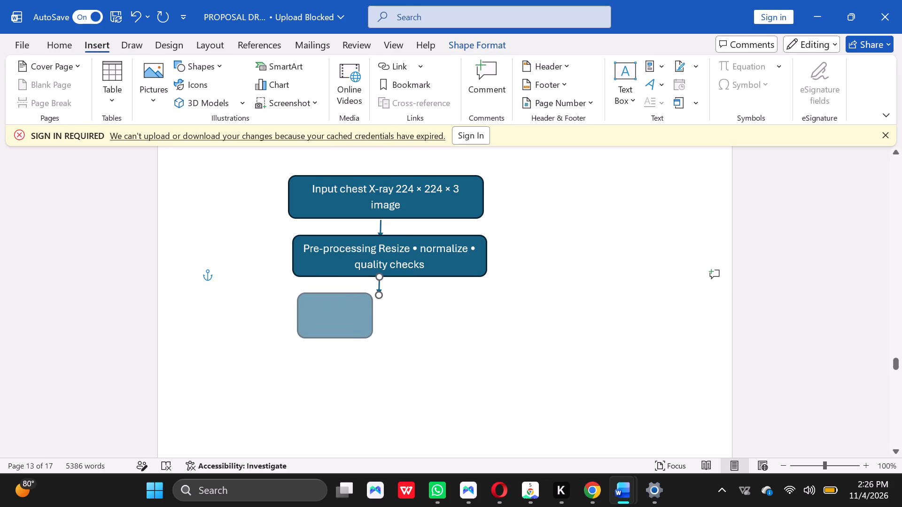
pyautogui.moveTo(374, 338); pyautogui.dragTo(483, 337)
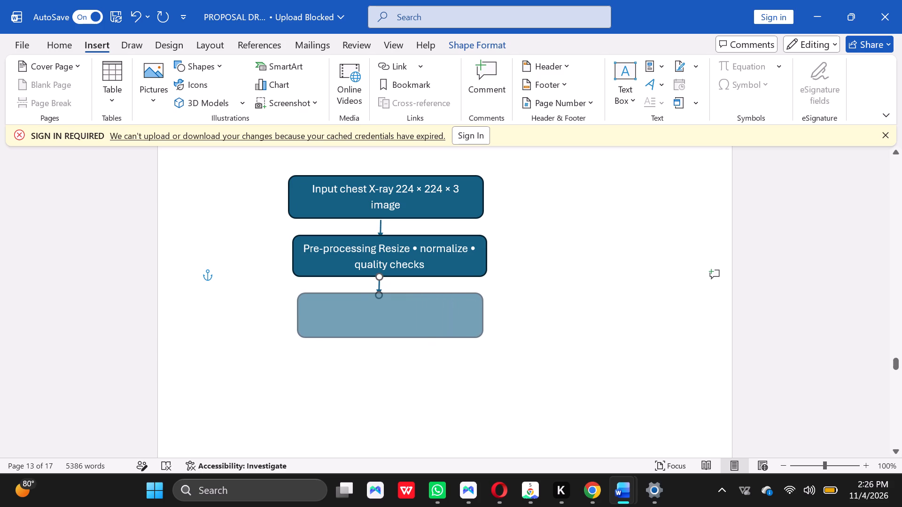
pyautogui.moveTo(483, 337); pyautogui.dragTo(489, 337)
pyautogui.click(539, 337)
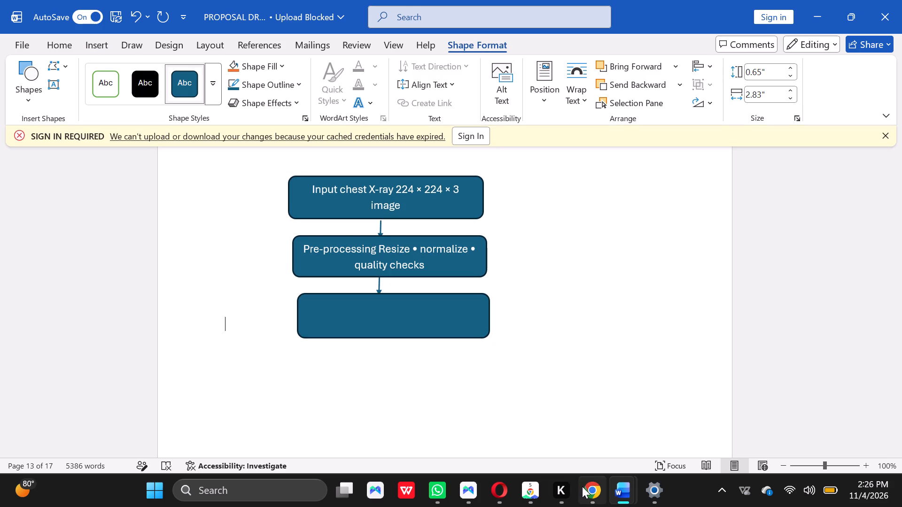
# Copy "DenseNet121 backbone Pre-trained feature extraction" from the reference PDF in Chrome and paste it into the third rounded rectangle in Word.
pyautogui.click(594, 427)
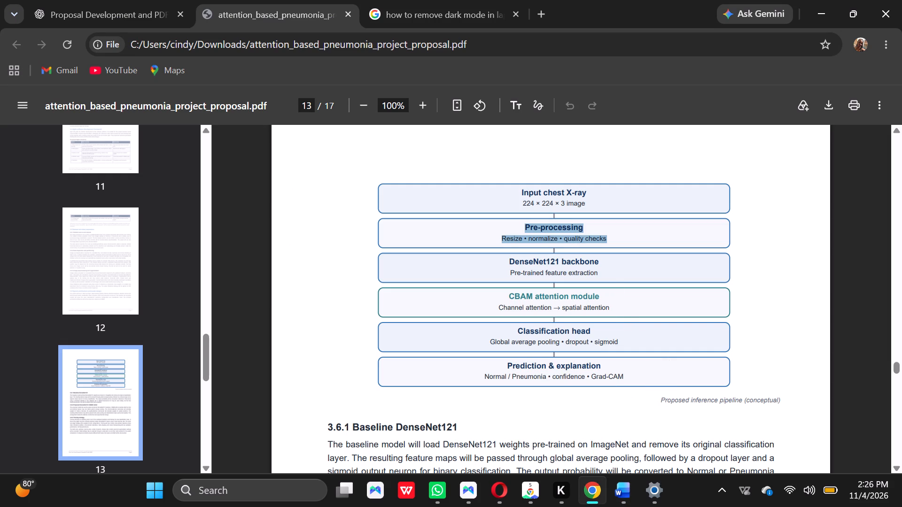
pyautogui.click(609, 272)
pyautogui.moveTo(604, 273); pyautogui.dragTo(500, 262)
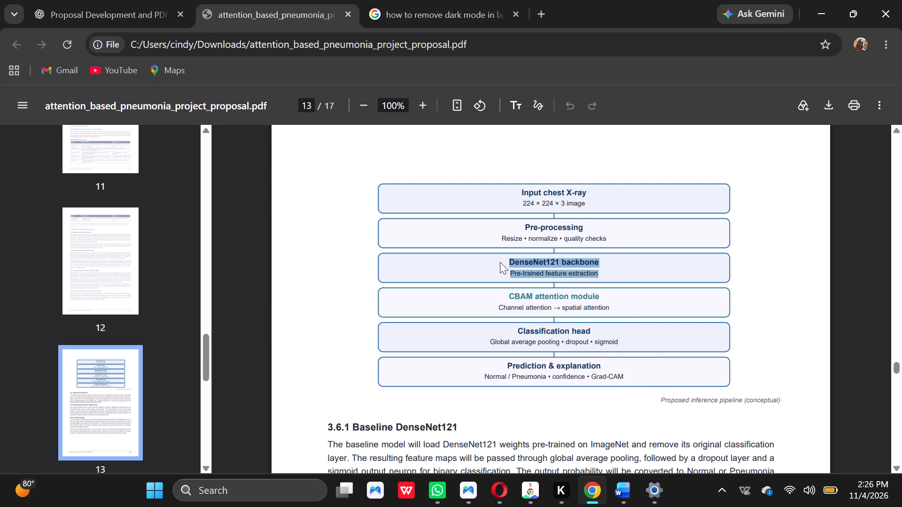
pyautogui.hotkey('ctrl', 'v')
pyautogui.hotkey('ctrl', 'c')
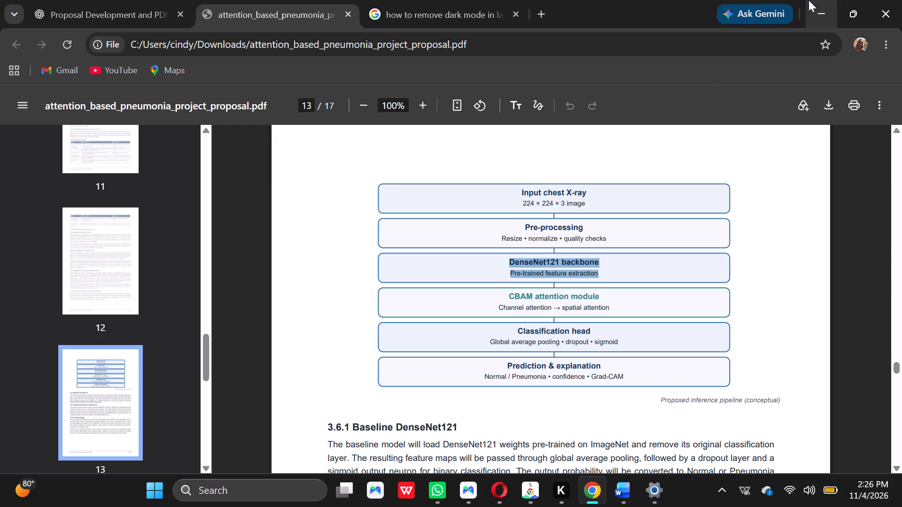
pyautogui.click(809, 0)
pyautogui.click(367, 310)
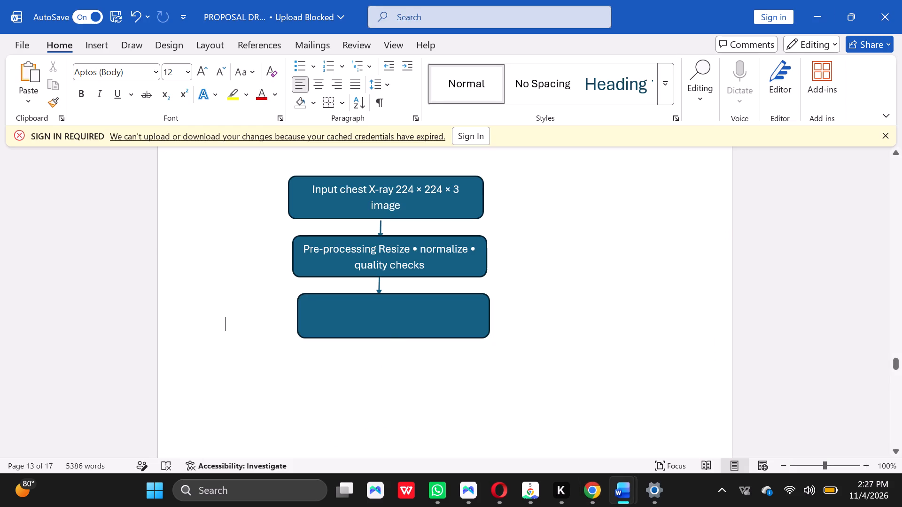
pyautogui.hotkey('ctrl', 'v')
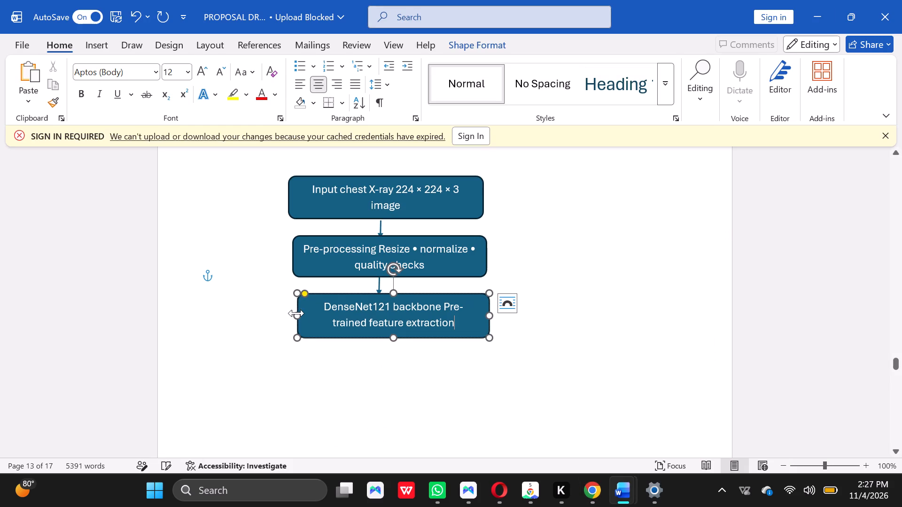
# Widen the "DenseNet121 backbone" box slightly so its left edge lines up with the "Pre-processing" box above.
pyautogui.moveTo(295, 313); pyautogui.dragTo(291, 314)
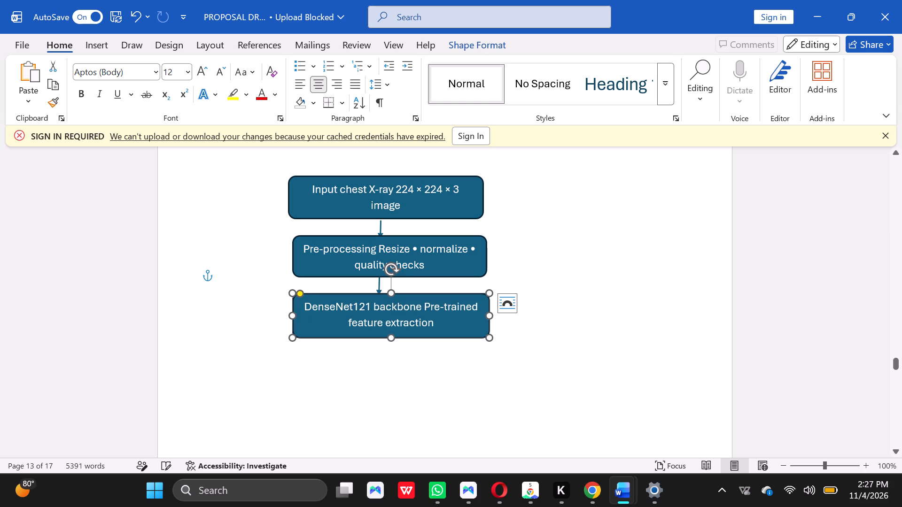
pyautogui.click(538, 268)
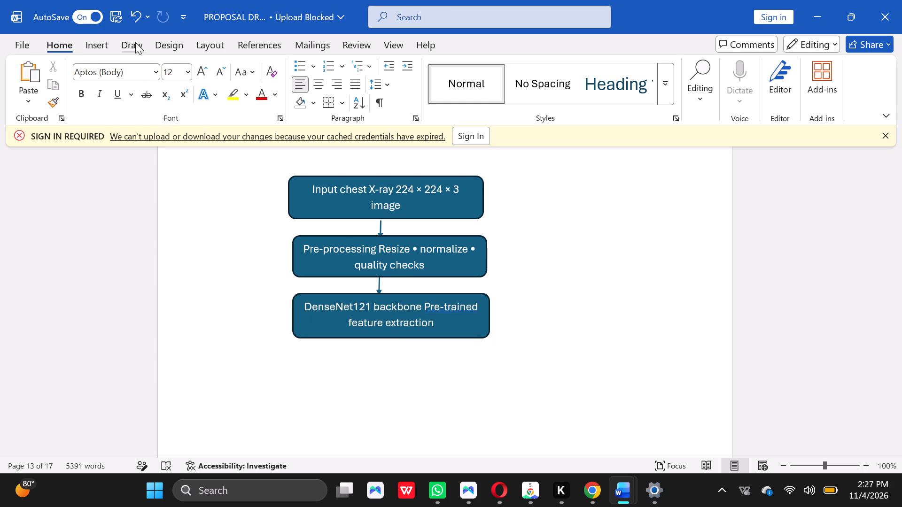
# Draw a vertical down arrow about 0.31" long from the bottom edge of the "DenseNet121 backbone" box.
pyautogui.click(109, 44)
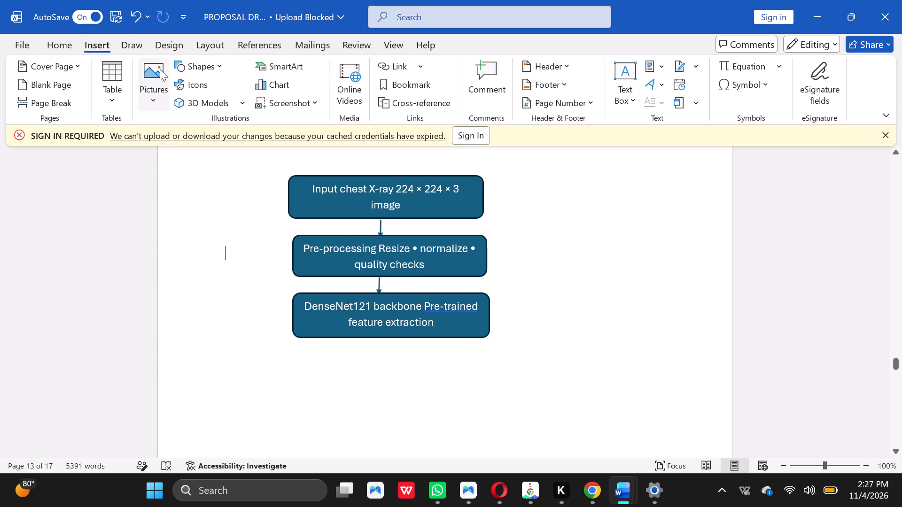
pyautogui.click(219, 67)
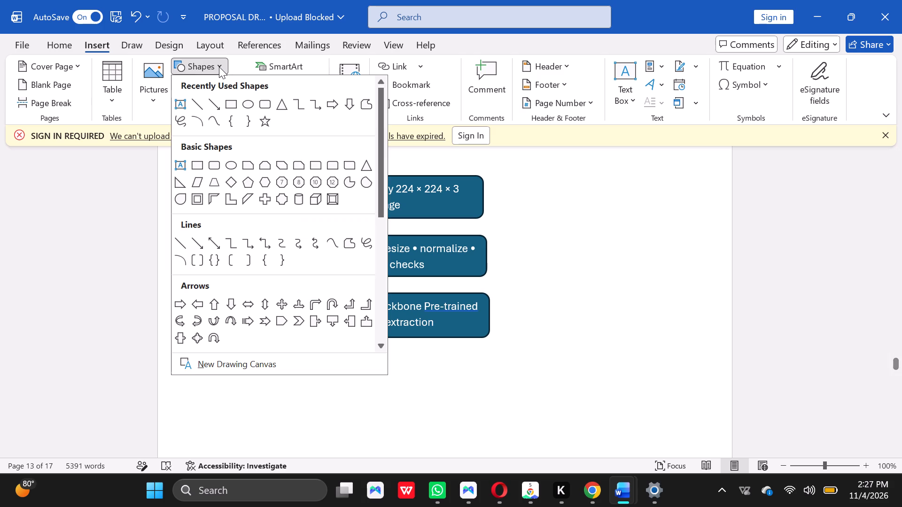
pyautogui.click(210, 102)
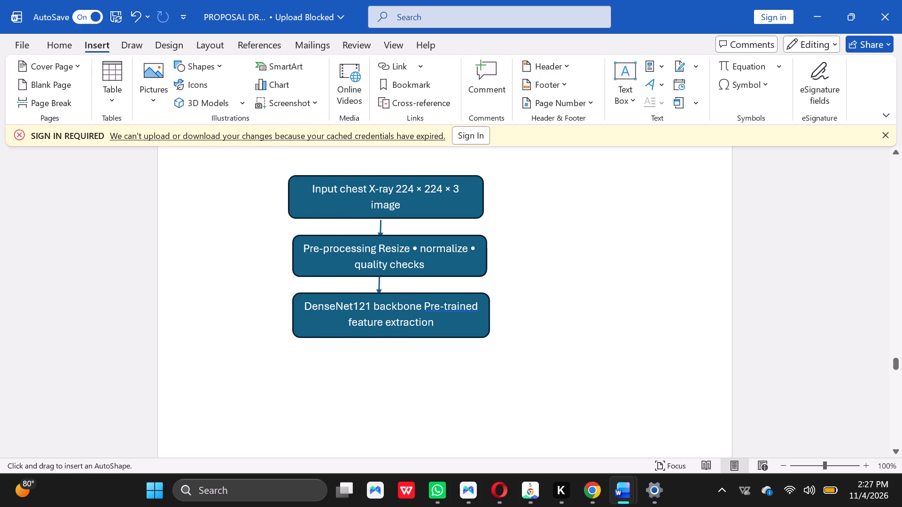
pyautogui.moveTo(378, 337); pyautogui.dragTo(380, 355)
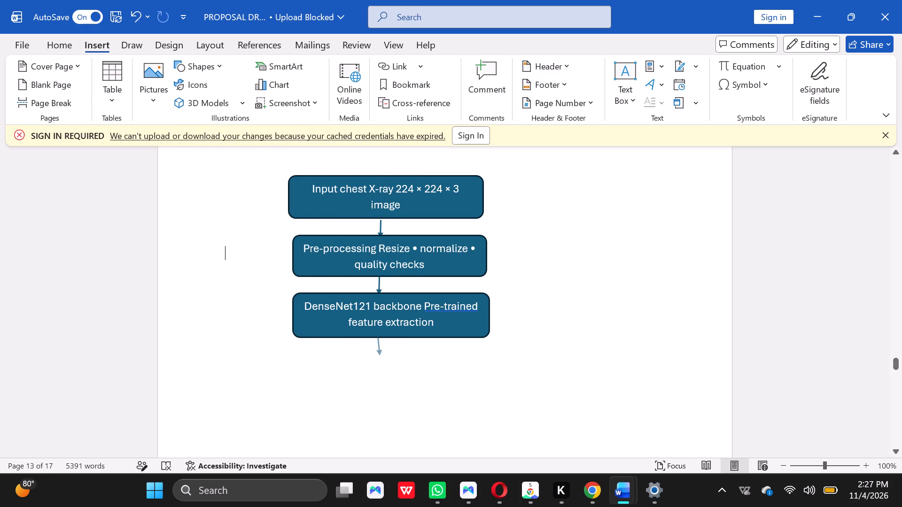
pyautogui.moveTo(380, 355); pyautogui.dragTo(377, 358)
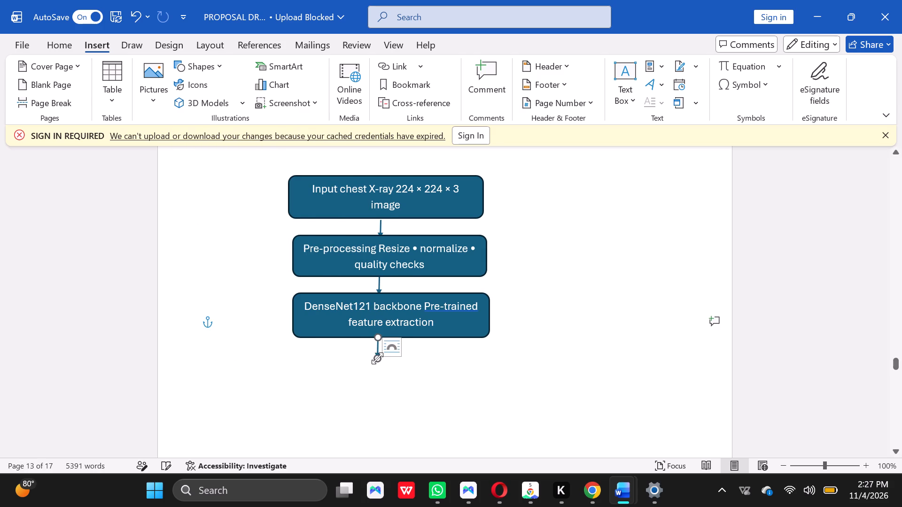
pyautogui.click(418, 369)
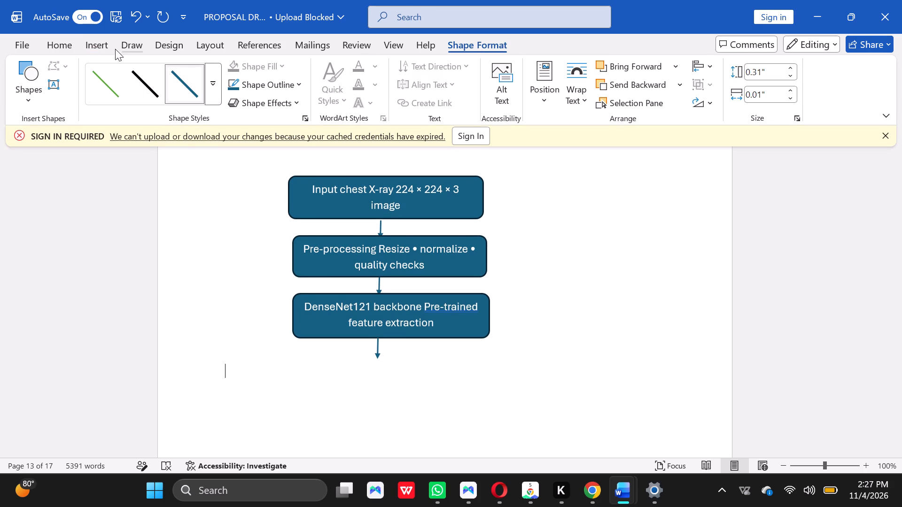
# Draw a fourth rounded rectangle about 0.79" high below the third down arrow, extending its left edge to line up with the "DenseNet121 backbone" box.
pyautogui.click(98, 46)
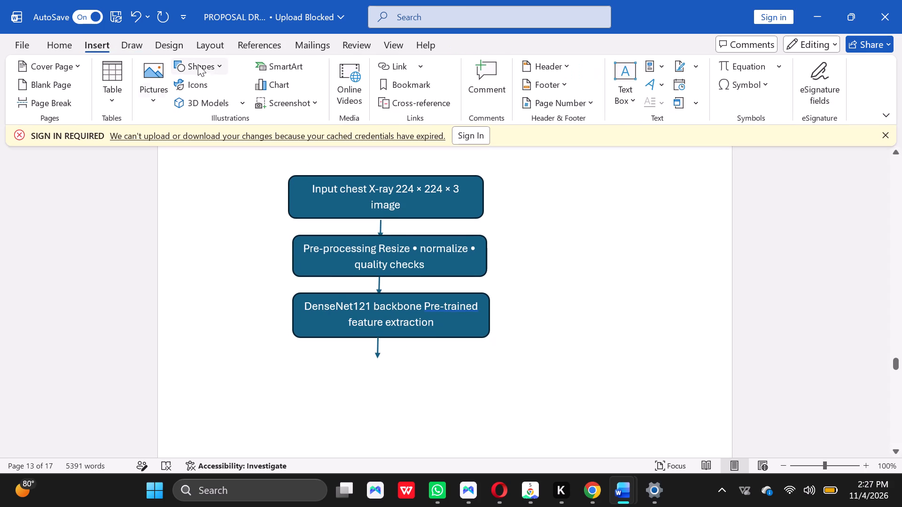
pyautogui.click(212, 63)
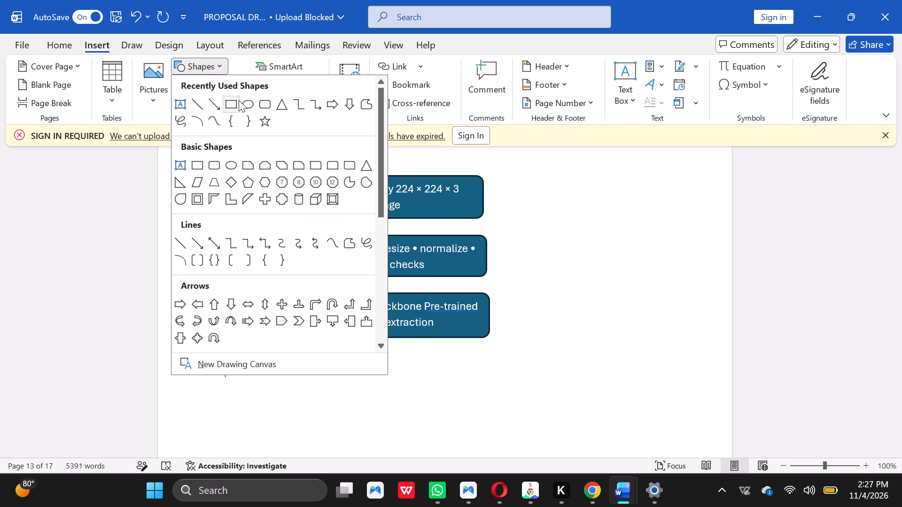
pyautogui.click(259, 103)
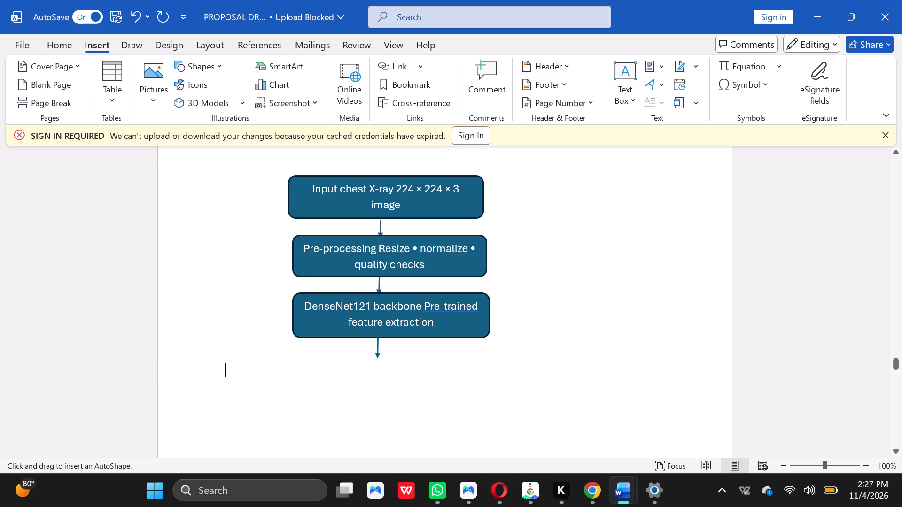
pyautogui.moveTo(309, 353); pyautogui.dragTo(391, 387)
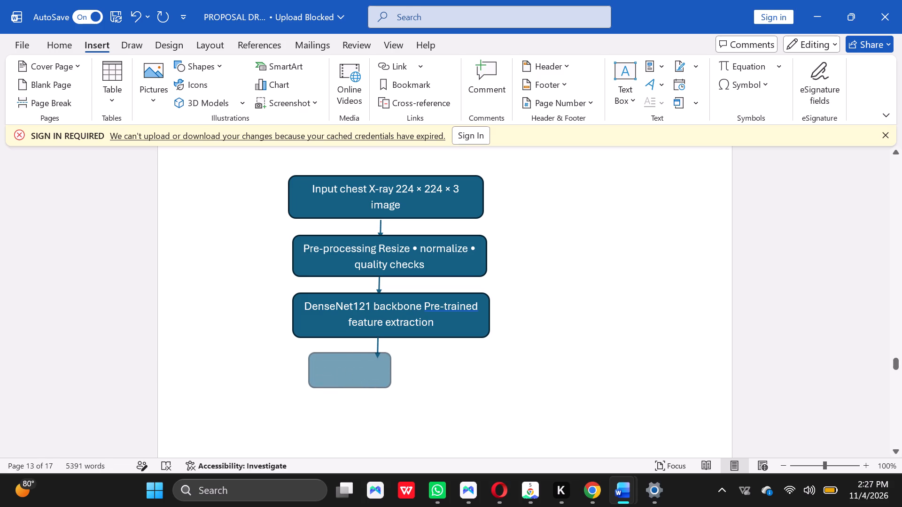
pyautogui.moveTo(391, 387); pyautogui.dragTo(481, 404)
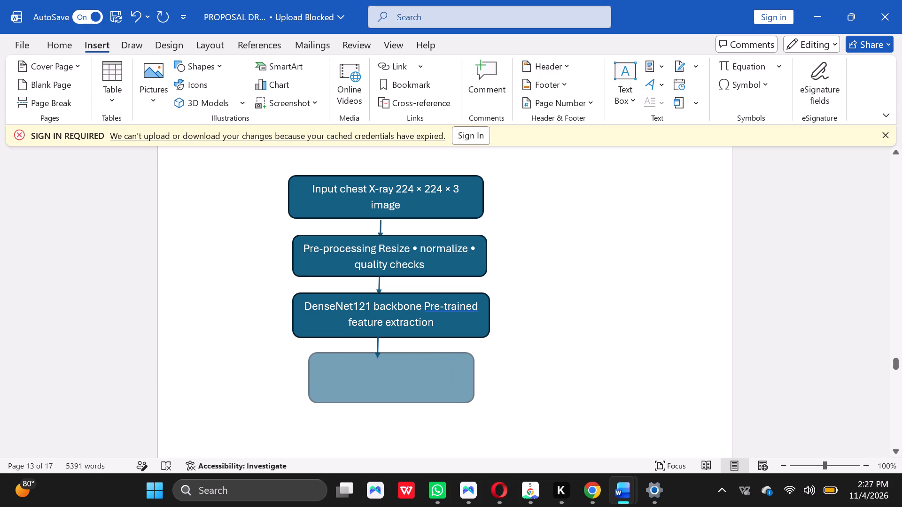
pyautogui.moveTo(481, 404); pyautogui.dragTo(493, 406)
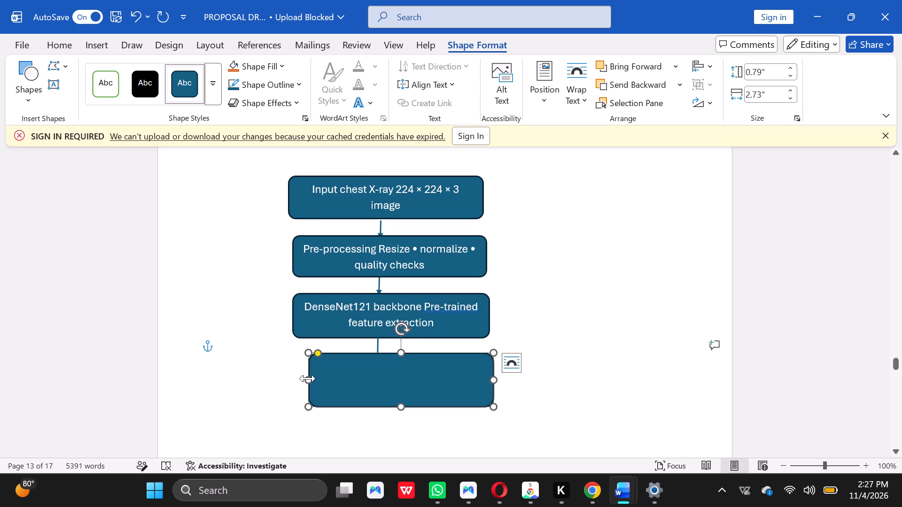
pyautogui.moveTo(308, 378); pyautogui.dragTo(295, 377)
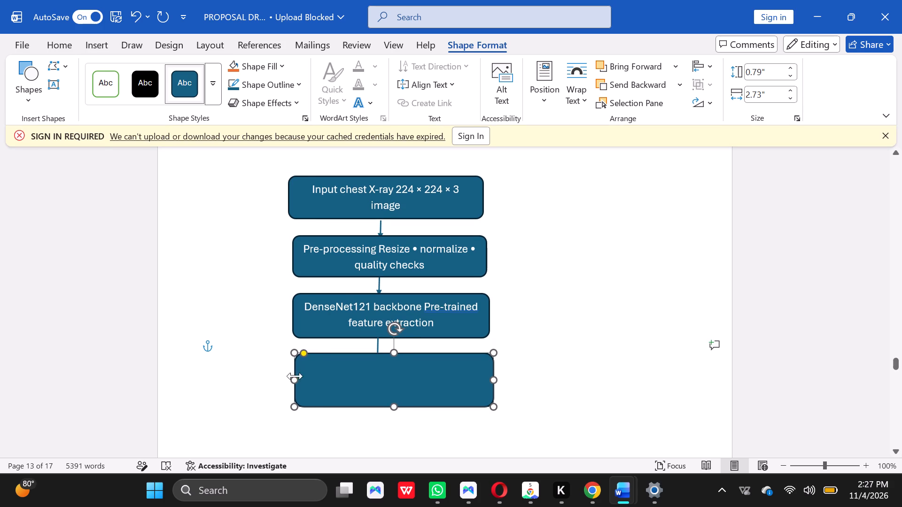
pyautogui.click(594, 351)
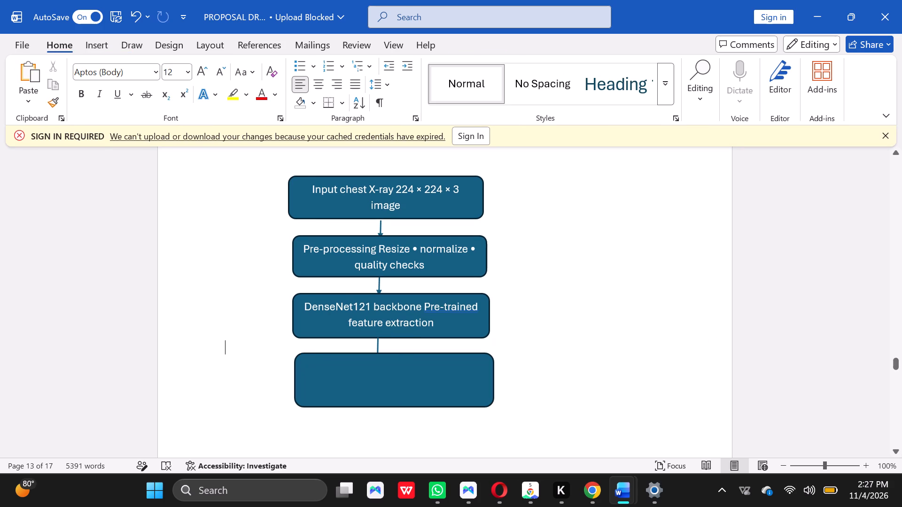
# Nudge the "DenseNet121 backbone" box, the arrow below it and the empty fourth box slightly upward and to the left.
pyautogui.click(457, 295)
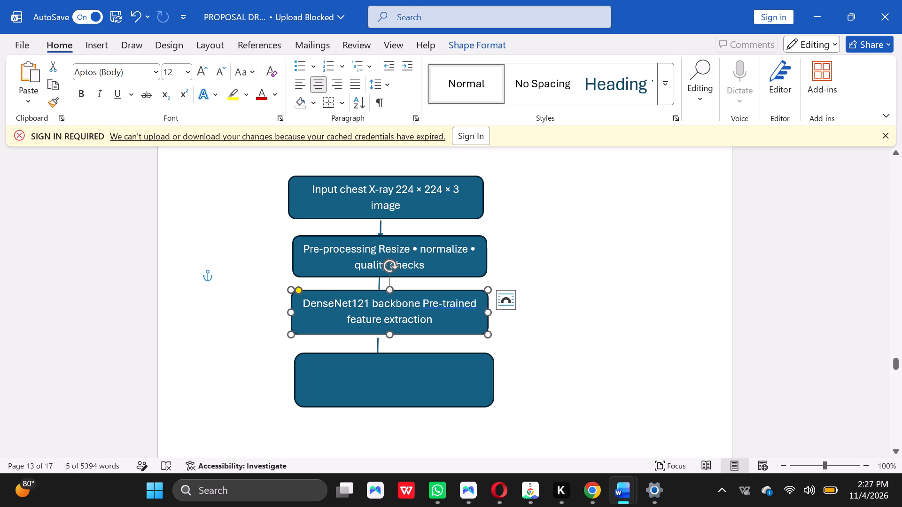
pyautogui.click(378, 343)
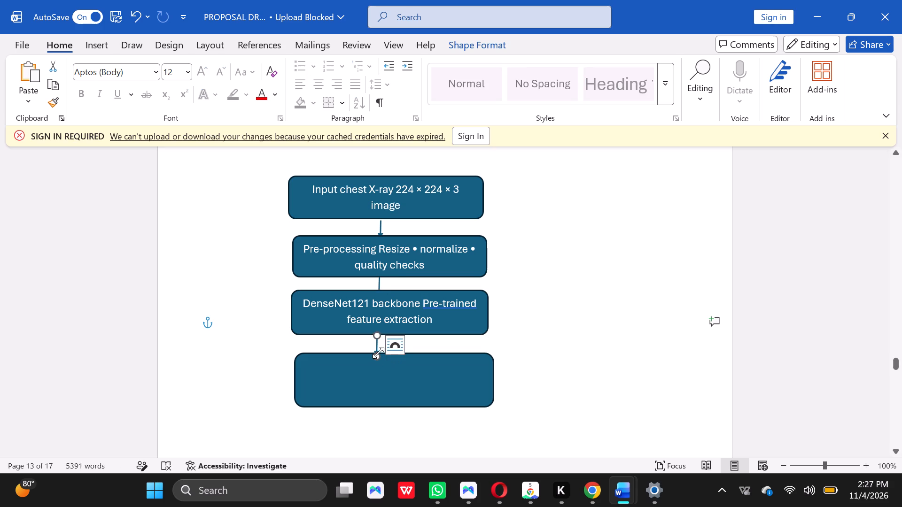
pyautogui.click(416, 353)
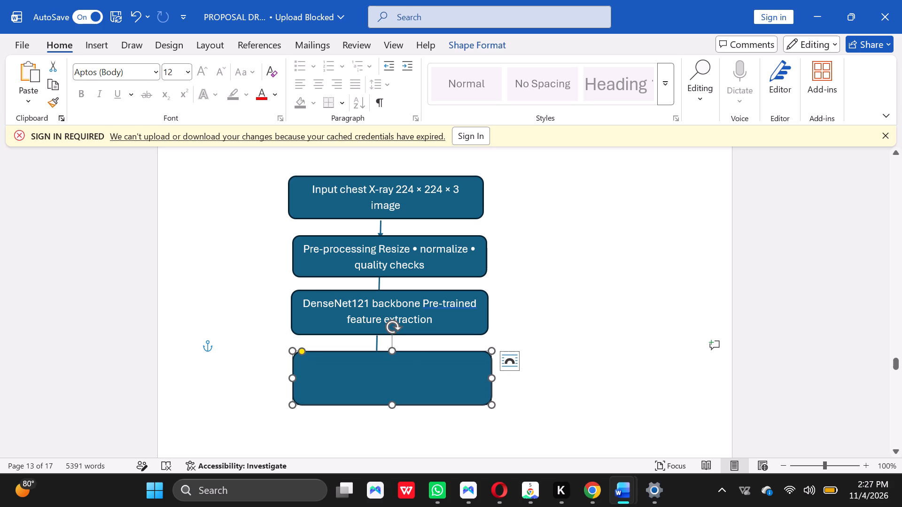
# Nudge the first down arrow, the "Pre-processing" box and the second down arrow slightly upward so they meet the shapes above.
pyautogui.click(382, 230)
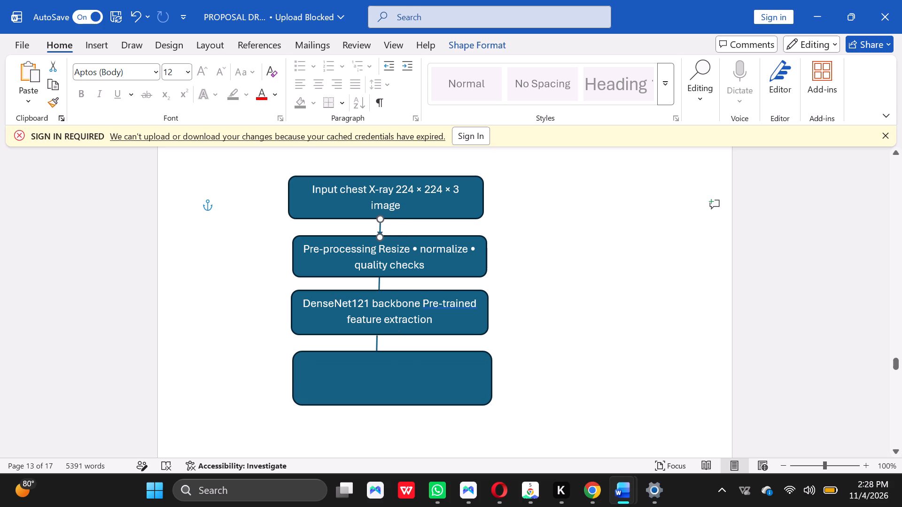
pyautogui.click(419, 237)
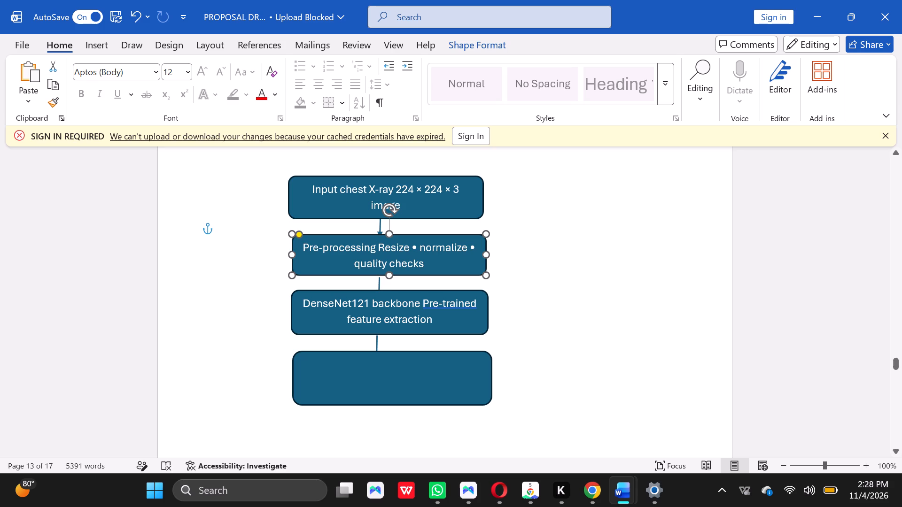
pyautogui.moveTo(410, 250); pyautogui.dragTo(379, 284)
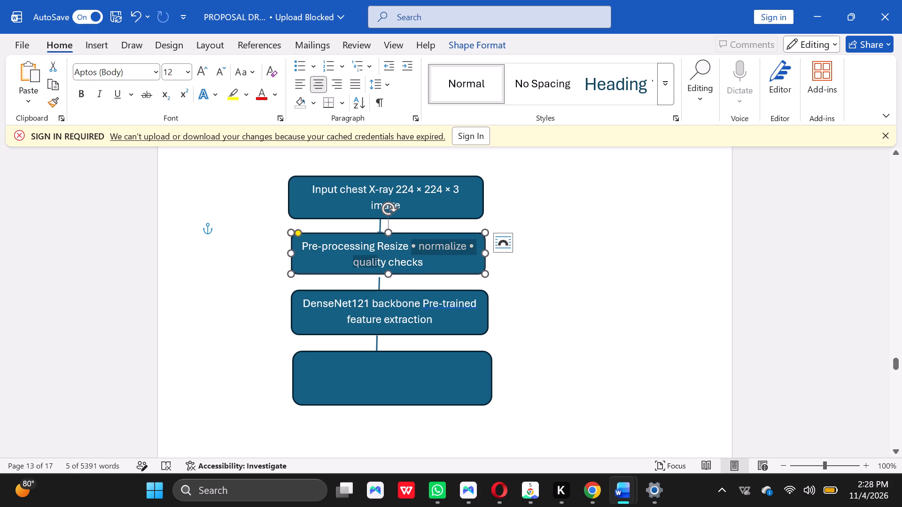
pyautogui.moveTo(379, 284); pyautogui.dragTo(379, 277)
pyautogui.click(394, 281)
pyautogui.click(380, 282)
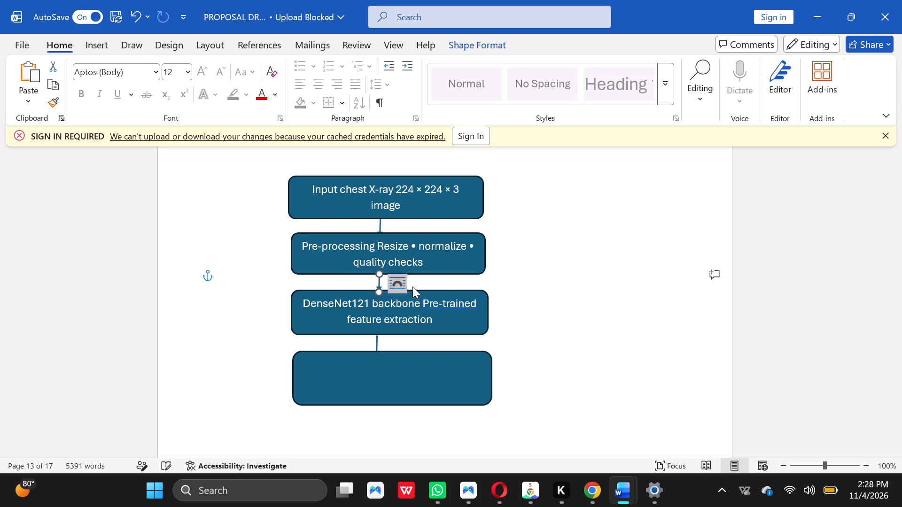
pyautogui.click(457, 277)
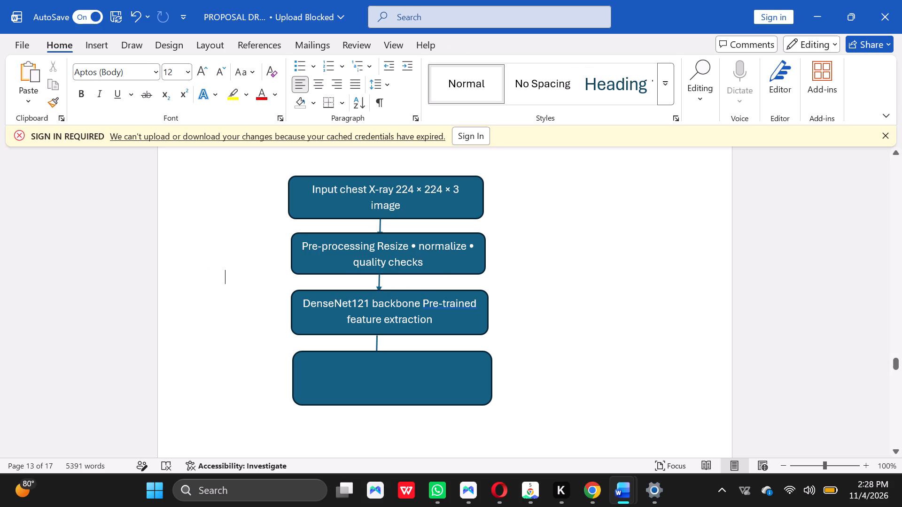
# Move the "DenseNet121 backbone" box, the third down arrow and the empty fourth box further up to tighten the gaps between them.
pyautogui.moveTo(393, 292); pyautogui.dragTo(392, 288)
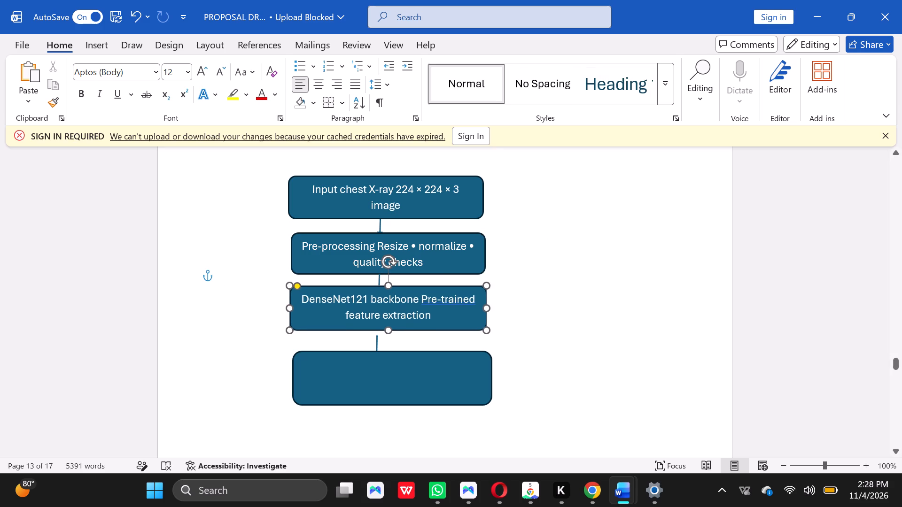
pyautogui.moveTo(392, 288); pyautogui.dragTo(392, 287)
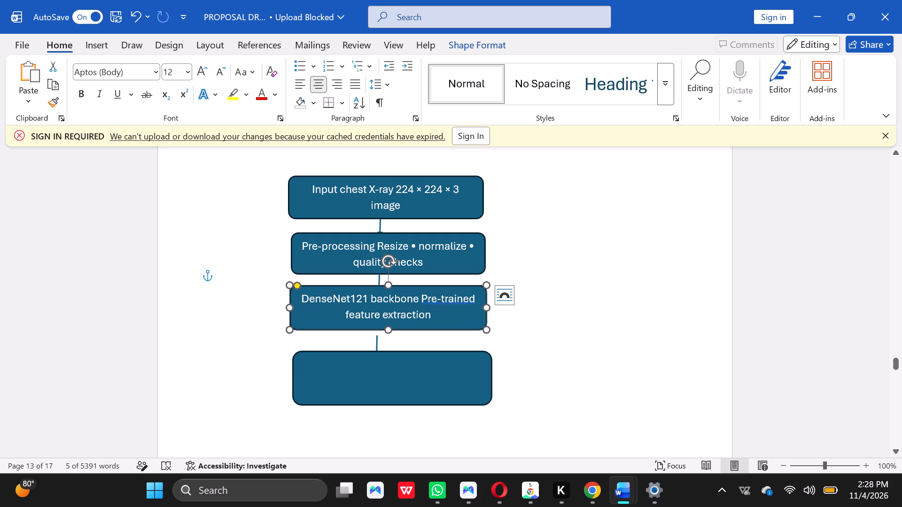
pyautogui.moveTo(377, 344); pyautogui.dragTo(376, 338)
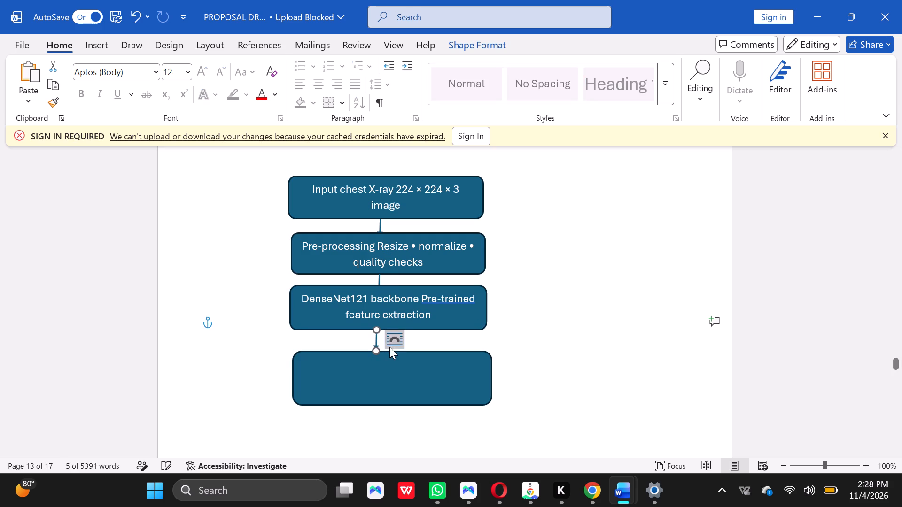
pyautogui.moveTo(431, 353); pyautogui.dragTo(430, 351)
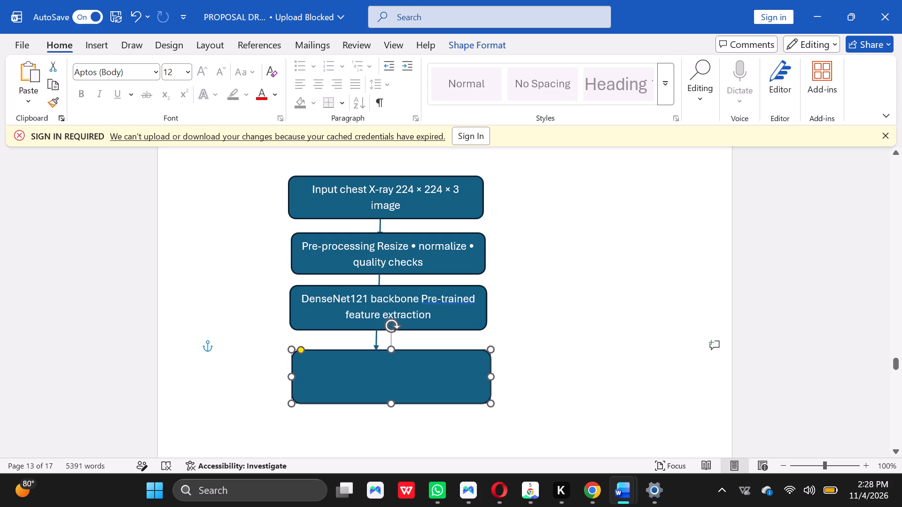
pyautogui.moveTo(430, 351); pyautogui.dragTo(429, 346)
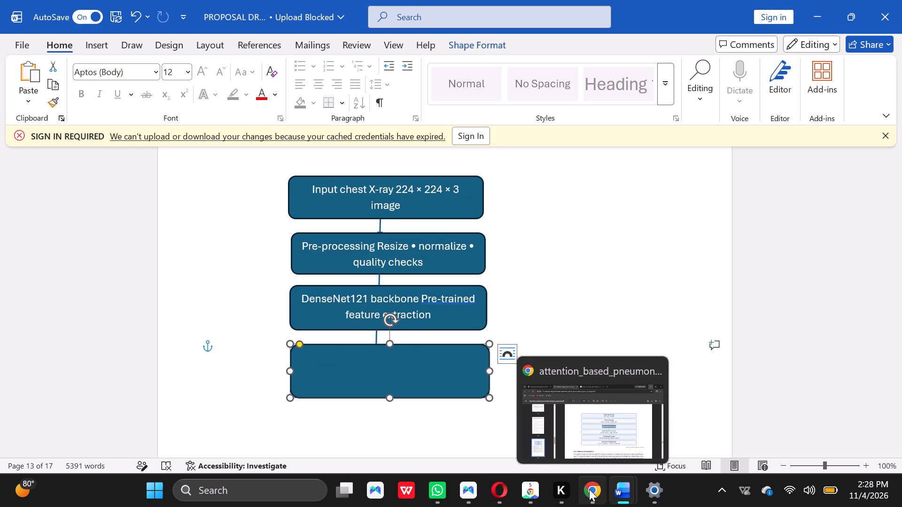
# Copy "CBAM attention module Channel attention → spatial attention" from the reference PDF in Chrome and paste it into the fourth rounded rectangle in Word.
pyautogui.click(574, 418)
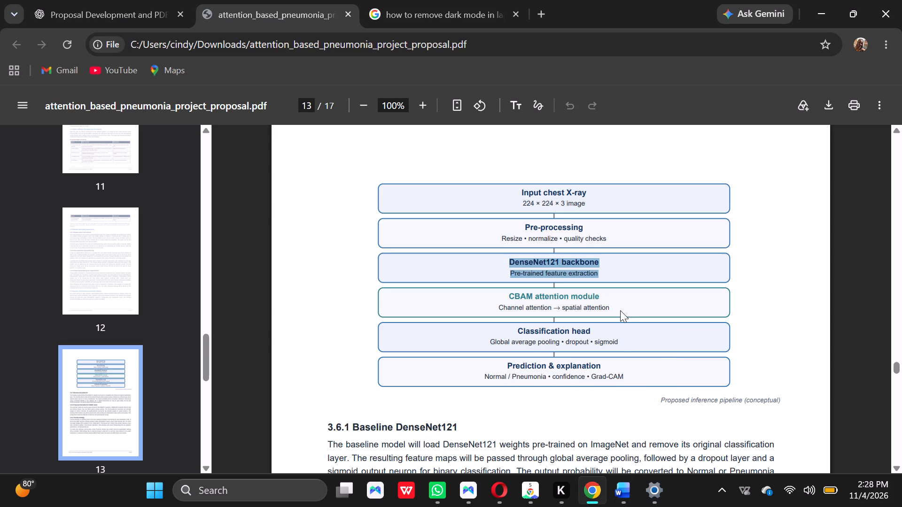
pyautogui.click(620, 308)
pyautogui.moveTo(617, 310); pyautogui.dragTo(543, 301)
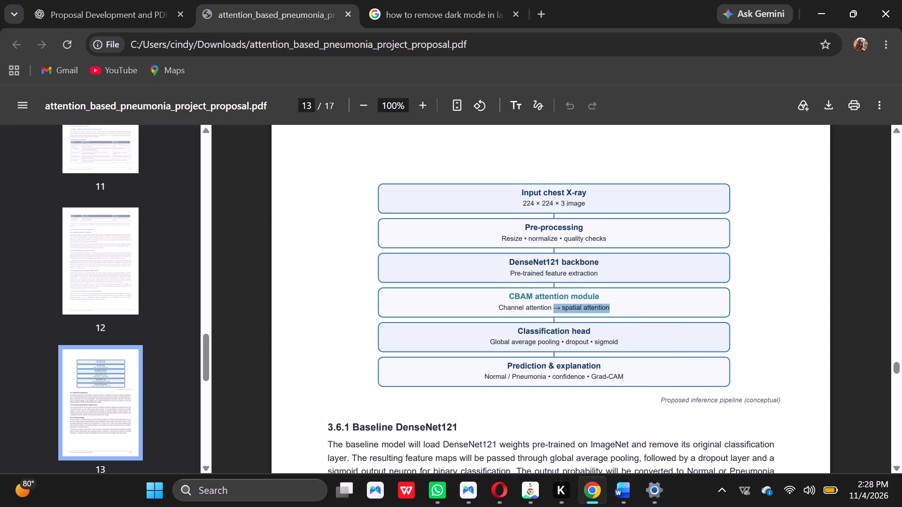
pyautogui.moveTo(543, 301); pyautogui.dragTo(507, 291)
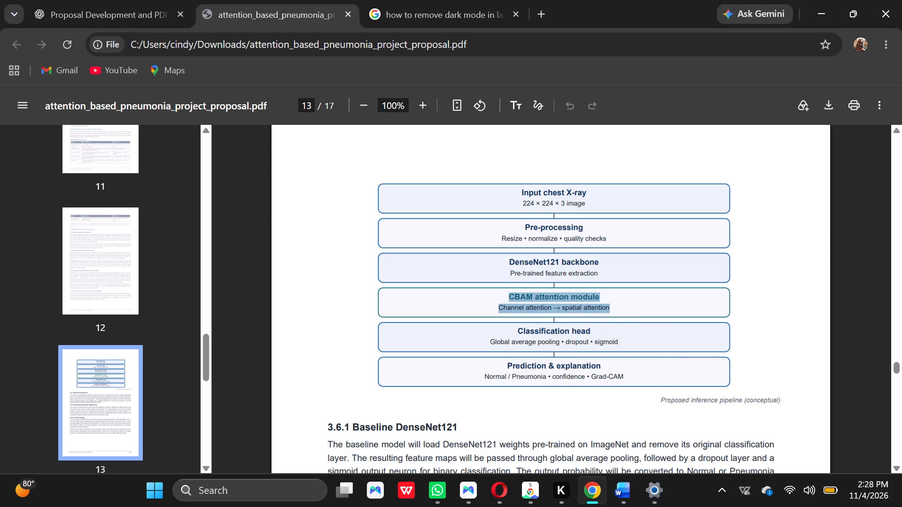
pyautogui.moveTo(507, 291); pyautogui.dragTo(504, 292)
pyautogui.hotkey('ctrl', 'c')
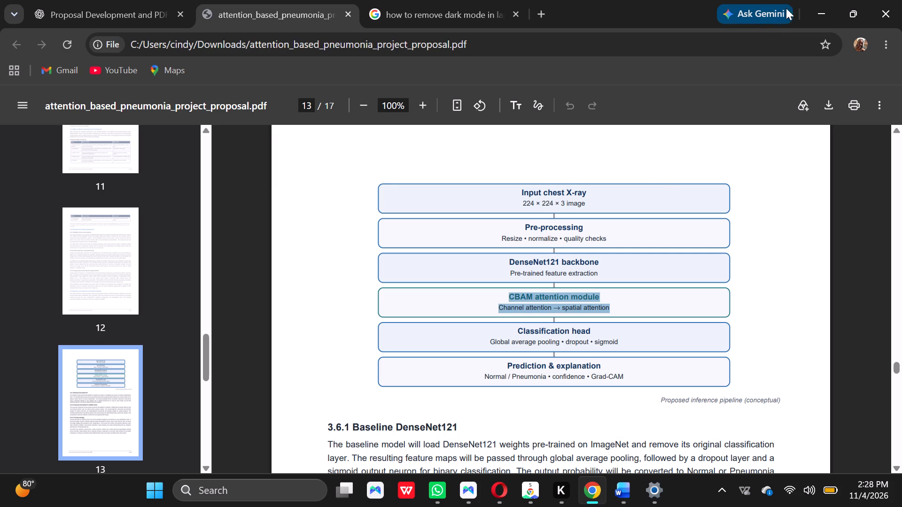
pyautogui.click(813, 0)
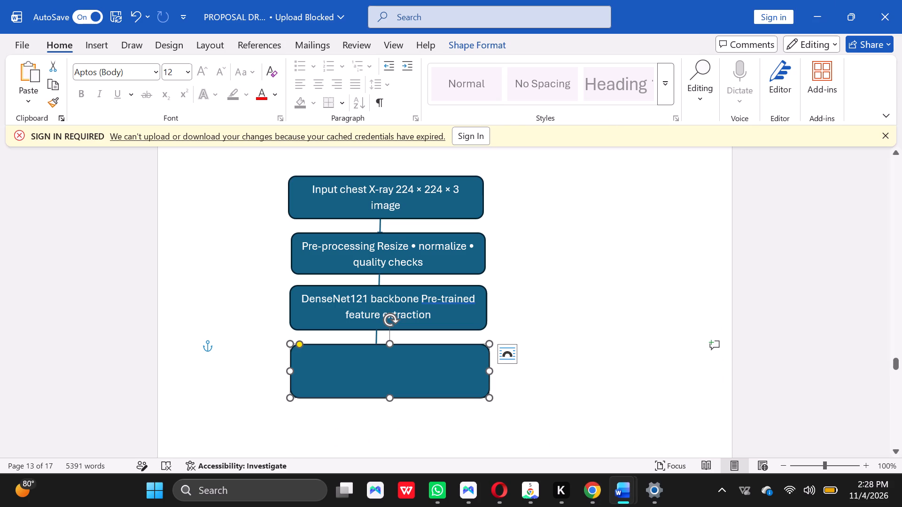
pyautogui.click(319, 362)
pyautogui.hotkey('ctrl', 'v')
pyautogui.click(595, 319)
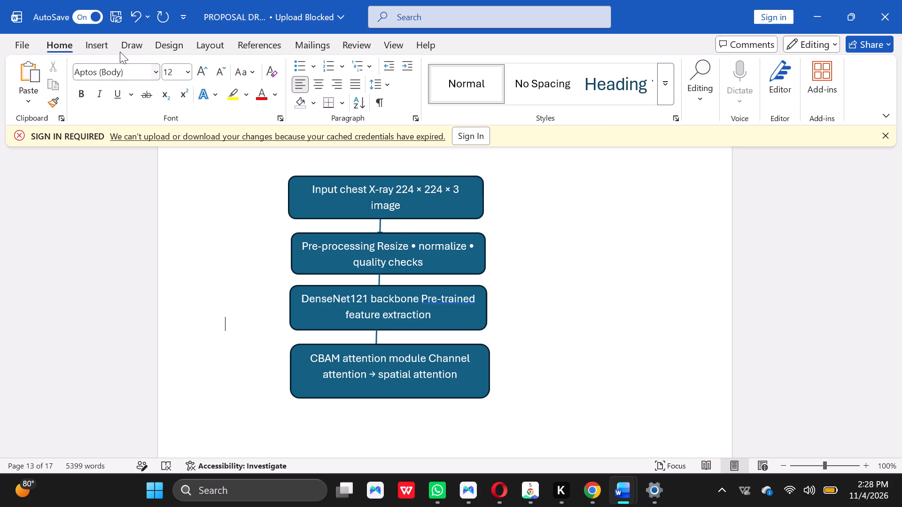
# Draw a vertical down arrow about 0.31" long from the bottom edge of the "CBAM attention module" box.
pyautogui.click(100, 38)
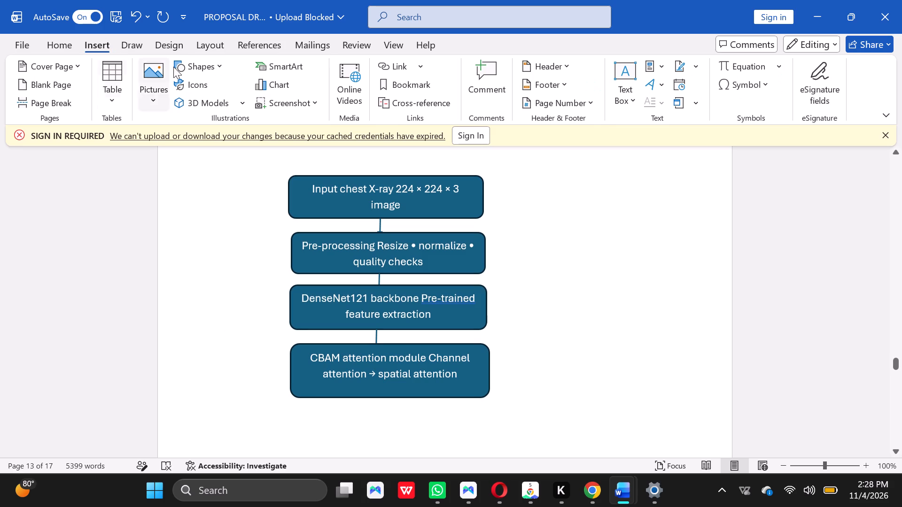
pyautogui.click(217, 64)
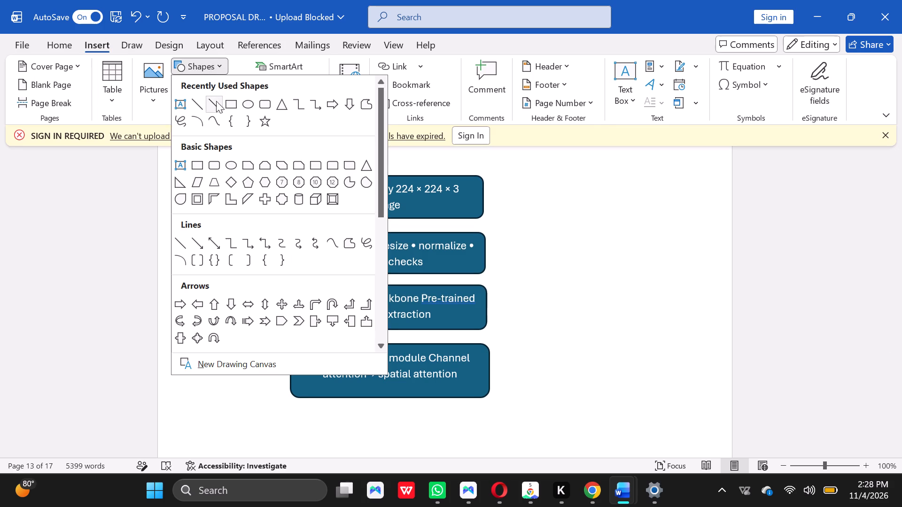
pyautogui.click(215, 102)
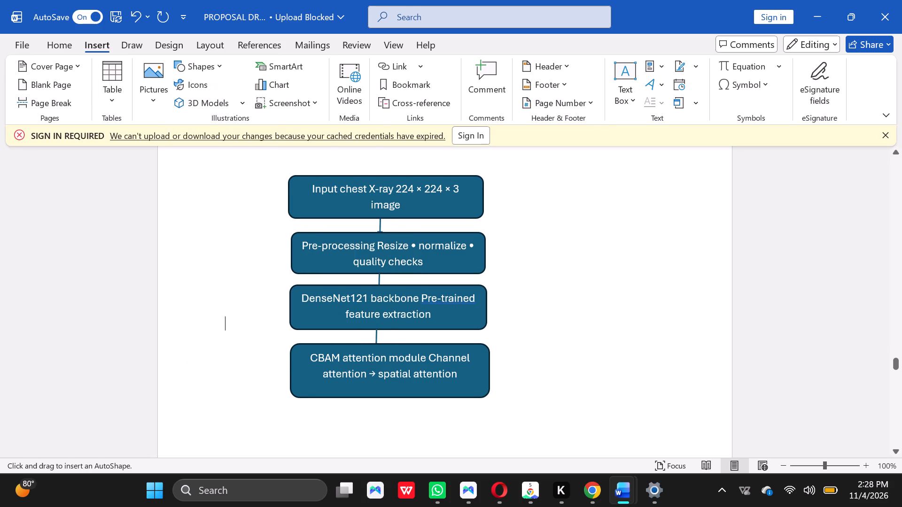
pyautogui.moveTo(377, 397); pyautogui.dragTo(378, 417)
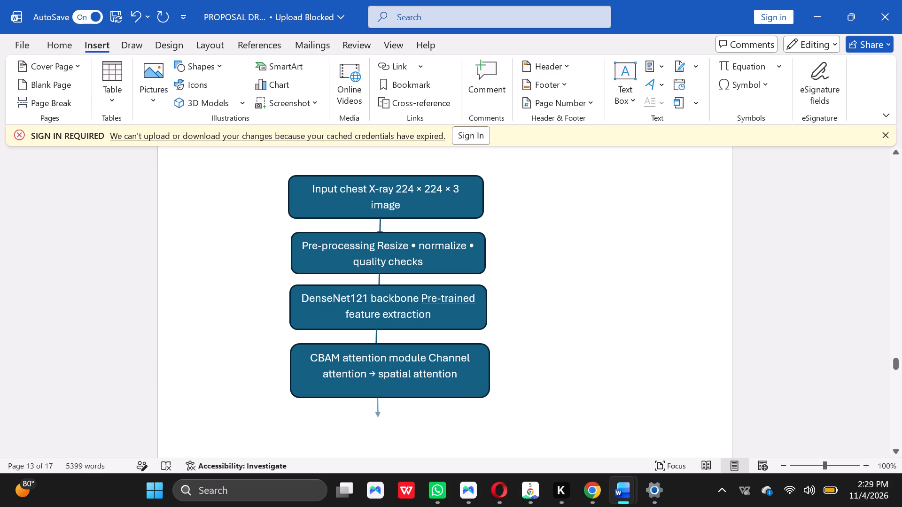
pyautogui.moveTo(378, 417); pyautogui.dragTo(378, 418)
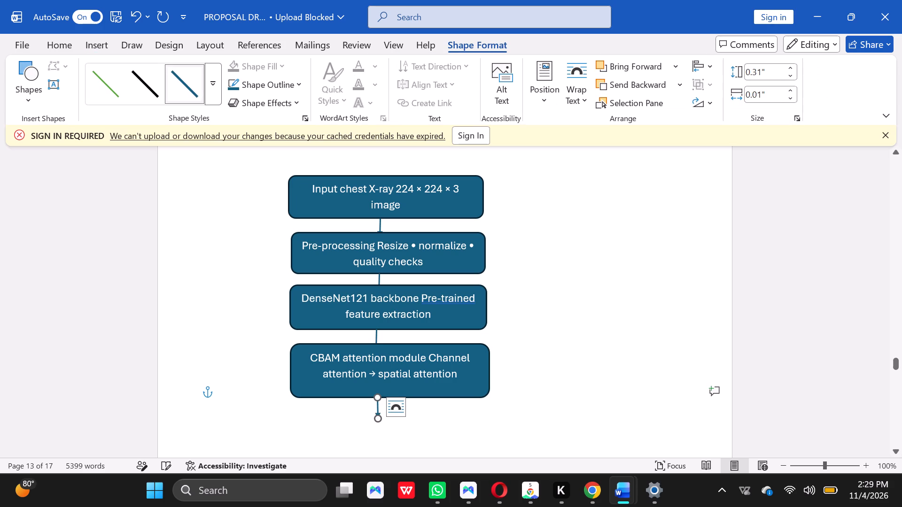
# Draw a fifth rounded rectangle, about 0.72" high and 3.04" wide, directly beneath the "CBAM attention module" box at the arrow.
pyautogui.click(109, 40)
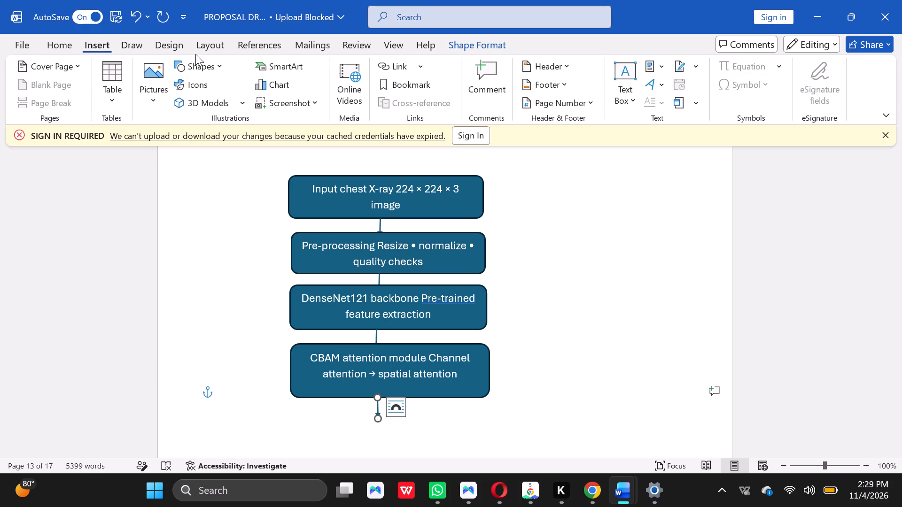
pyautogui.click(222, 69)
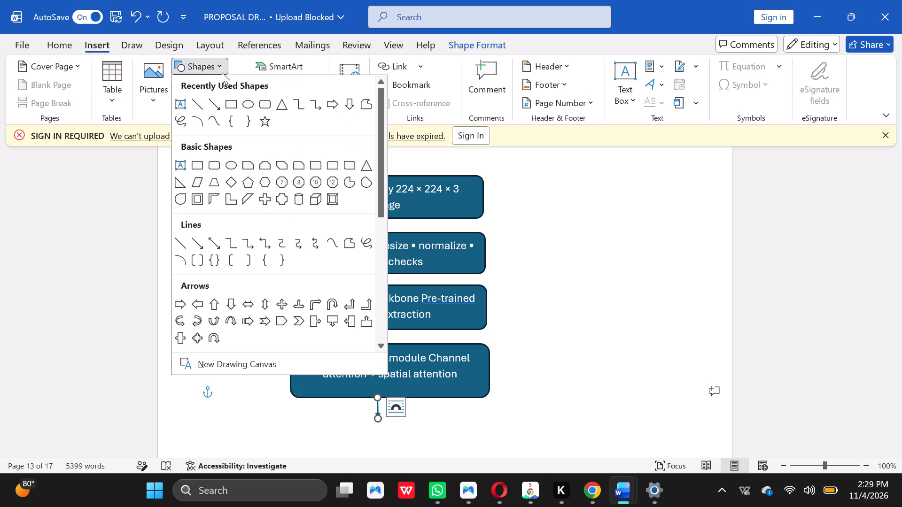
pyautogui.click(258, 97)
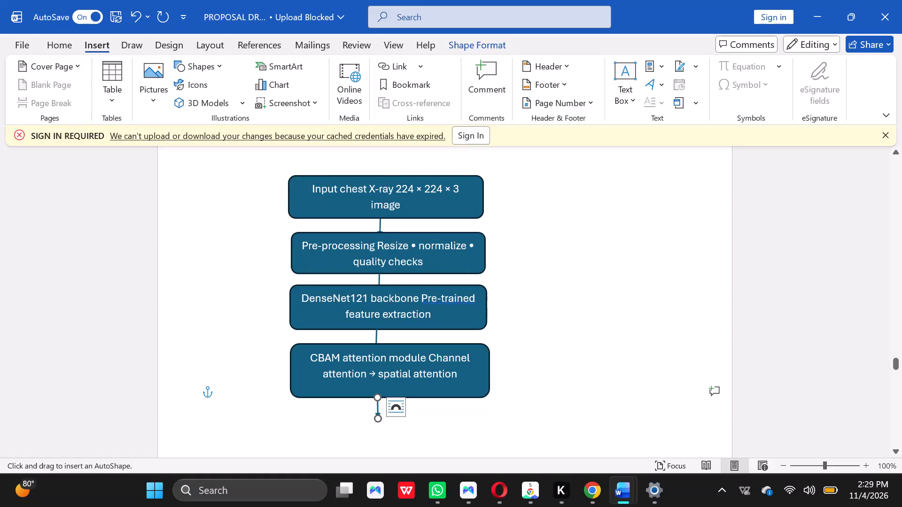
pyautogui.moveTo(300, 409); pyautogui.dragTo(326, 429)
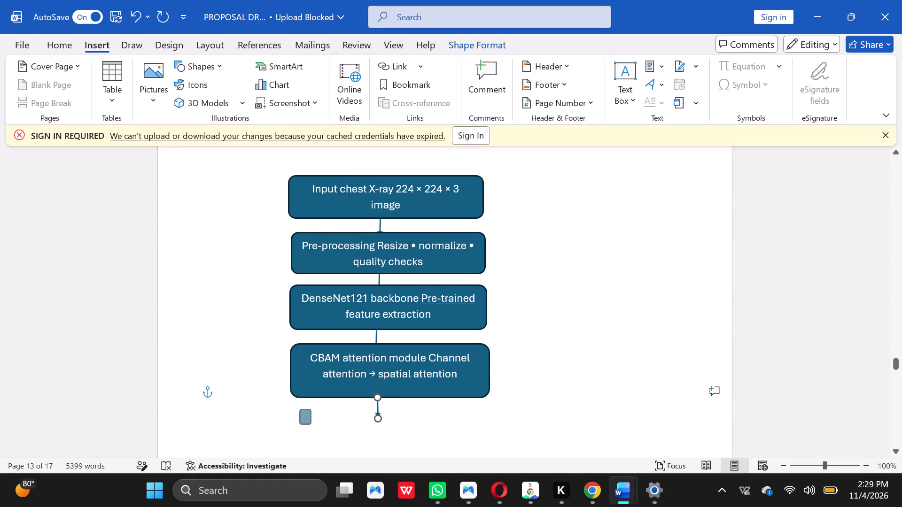
pyautogui.moveTo(326, 429); pyautogui.dragTo(452, 458)
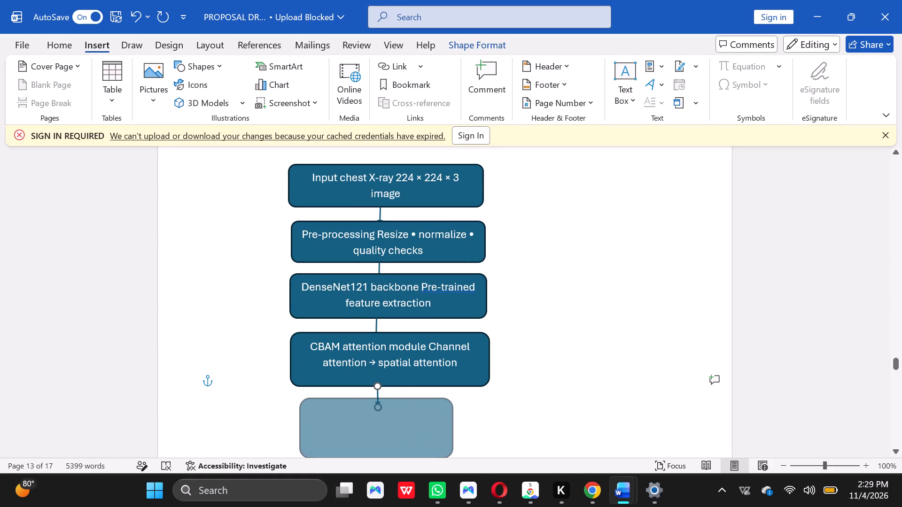
pyautogui.moveTo(452, 458); pyautogui.dragTo(489, 445)
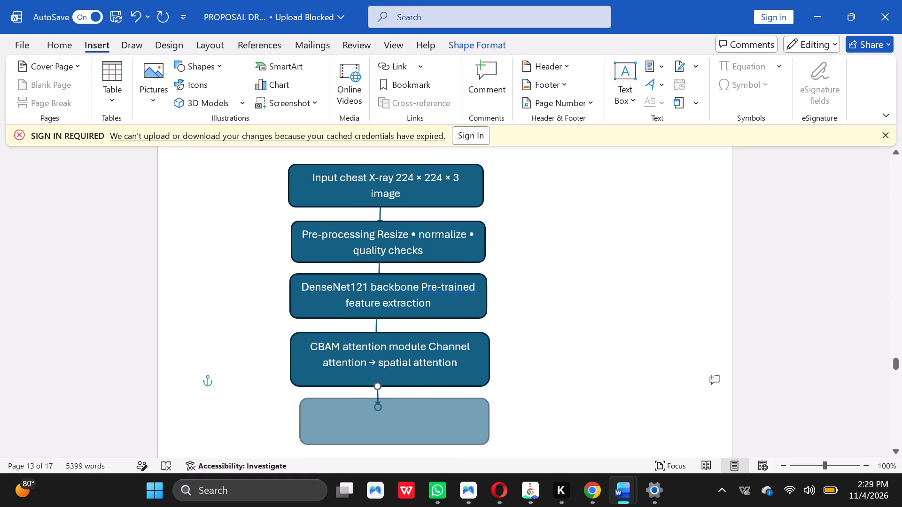
pyautogui.moveTo(489, 445); pyautogui.dragTo(494, 446)
pyautogui.moveTo(297, 421); pyautogui.dragTo(289, 418)
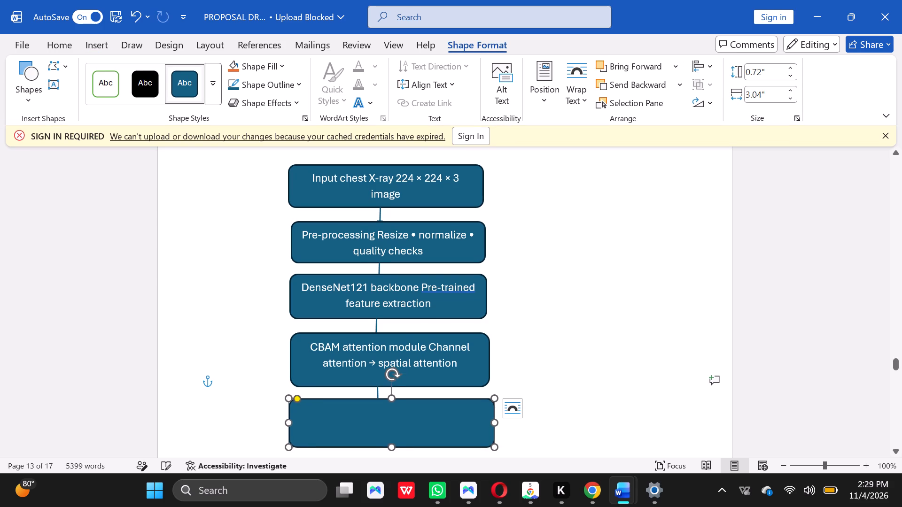
pyautogui.click(624, 312)
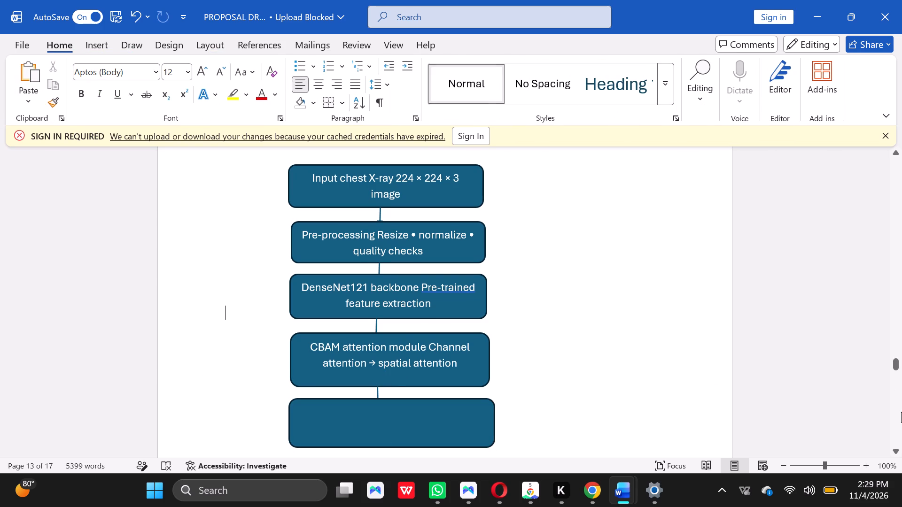
# Draw a short vertical down arrow from the bottom edge of the empty fifth box.
pyautogui.tripleClick(896, 448)
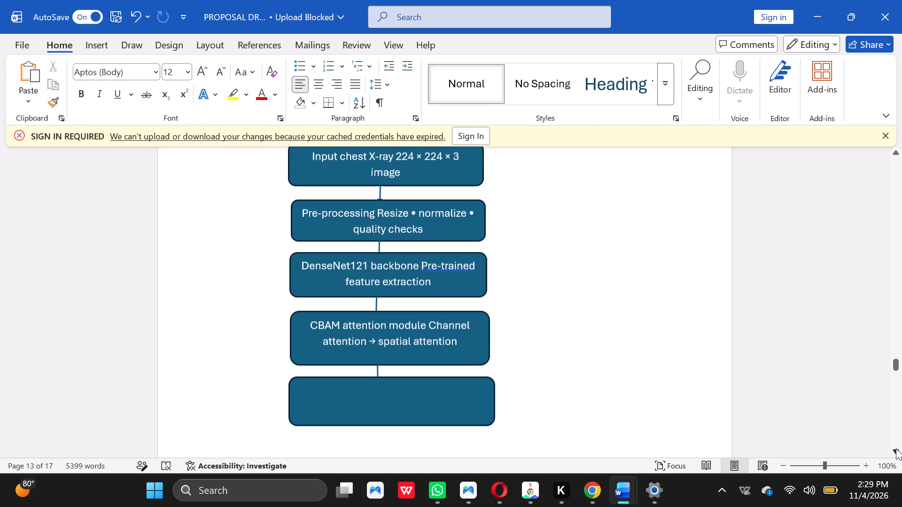
pyautogui.tripleClick(896, 448)
pyautogui.doubleClick(896, 448)
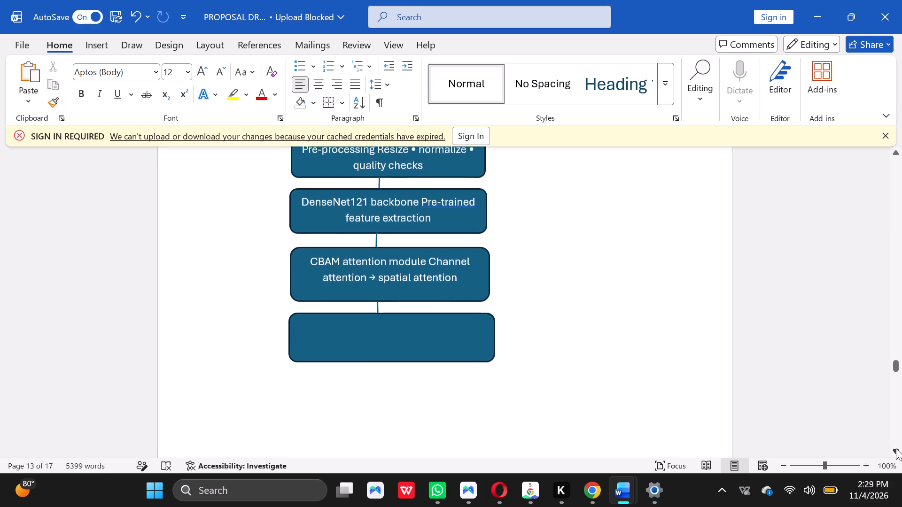
pyautogui.click(97, 40)
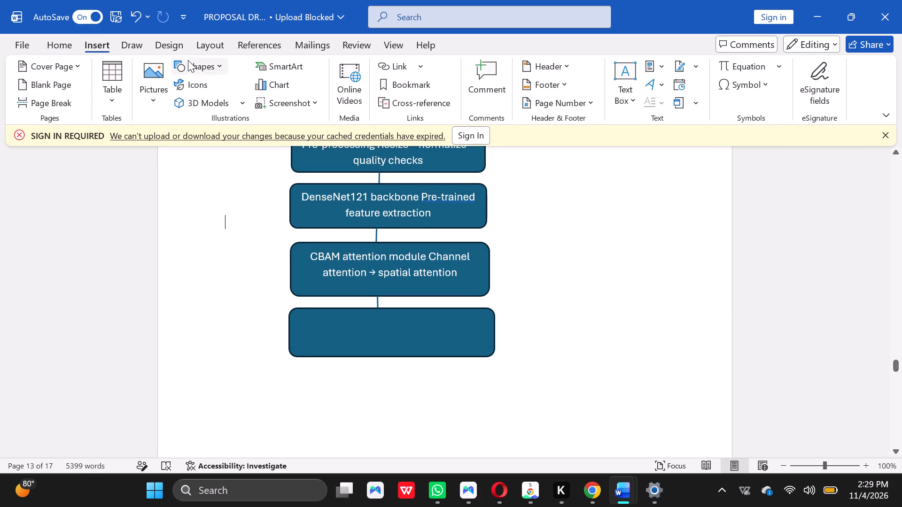
pyautogui.click(211, 64)
pyautogui.click(213, 97)
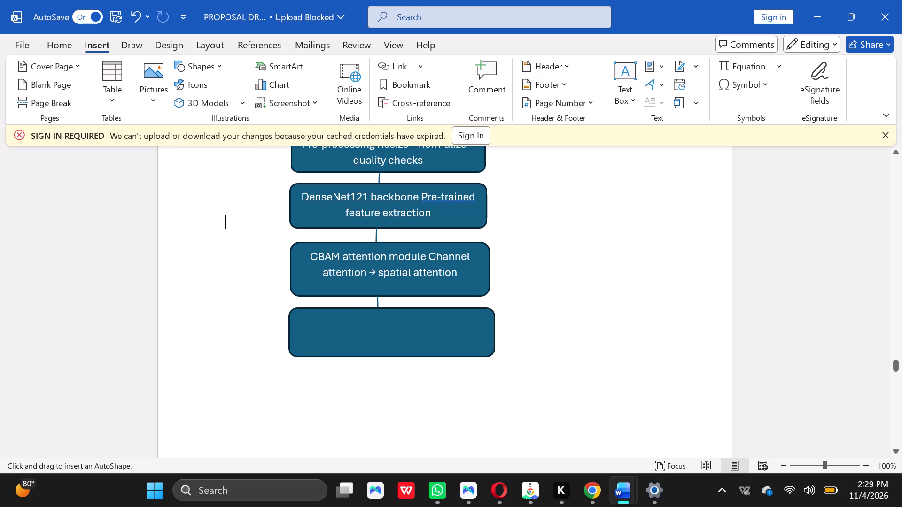
pyautogui.moveTo(379, 356); pyautogui.dragTo(379, 376)
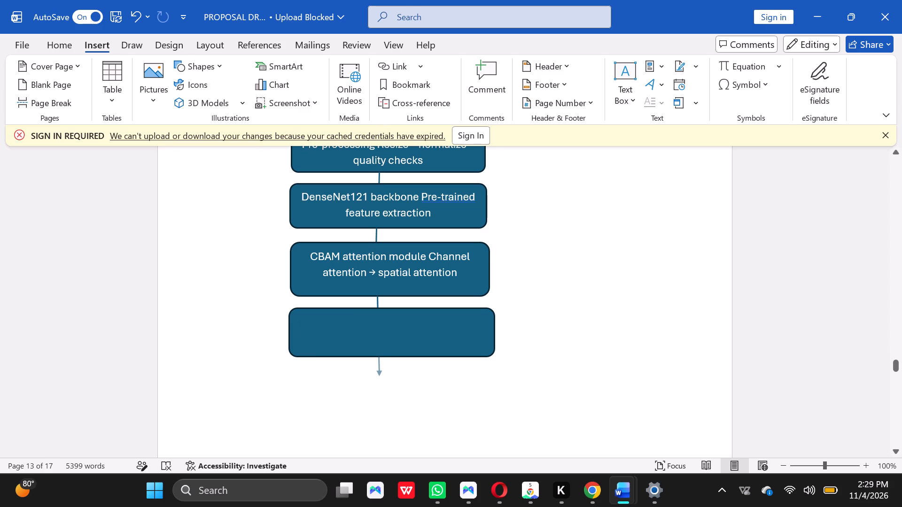
pyautogui.moveTo(379, 376); pyautogui.dragTo(379, 380)
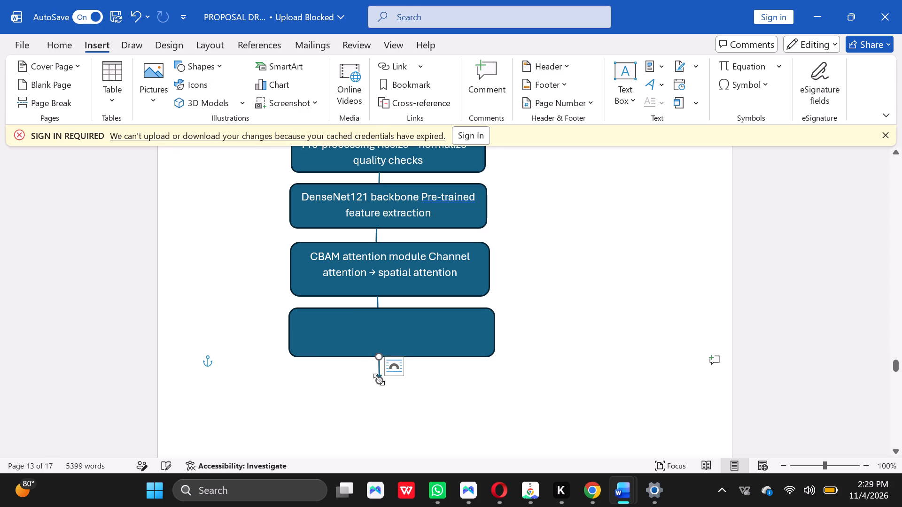
# Draw a sixth rounded rectangle below the last arrow and widen it to about 3.12", with a height of about 0.85".
pyautogui.click(107, 42)
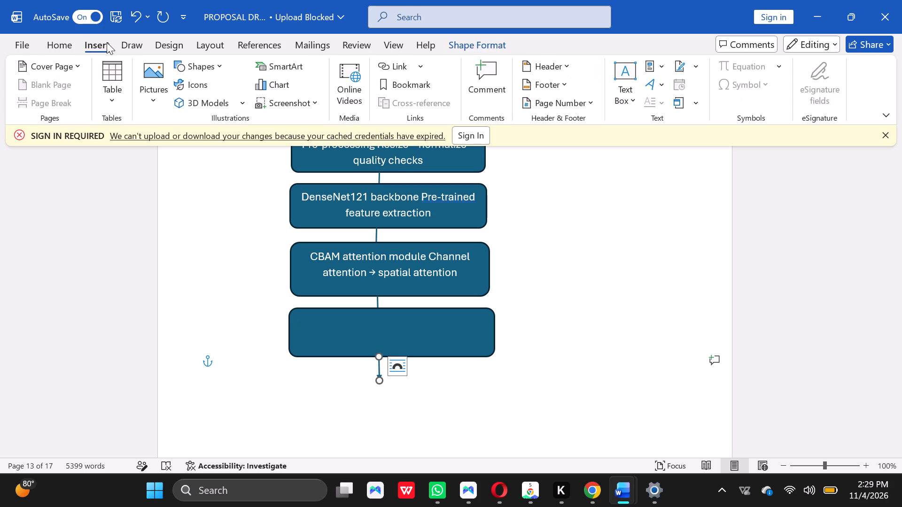
pyautogui.click(226, 62)
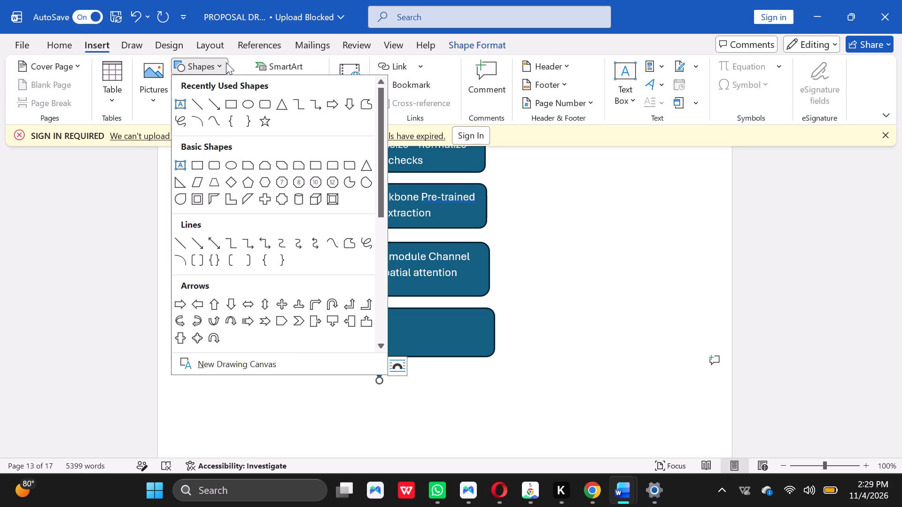
pyautogui.click(263, 100)
pyautogui.moveTo(263, 100); pyautogui.dragTo(292, 288)
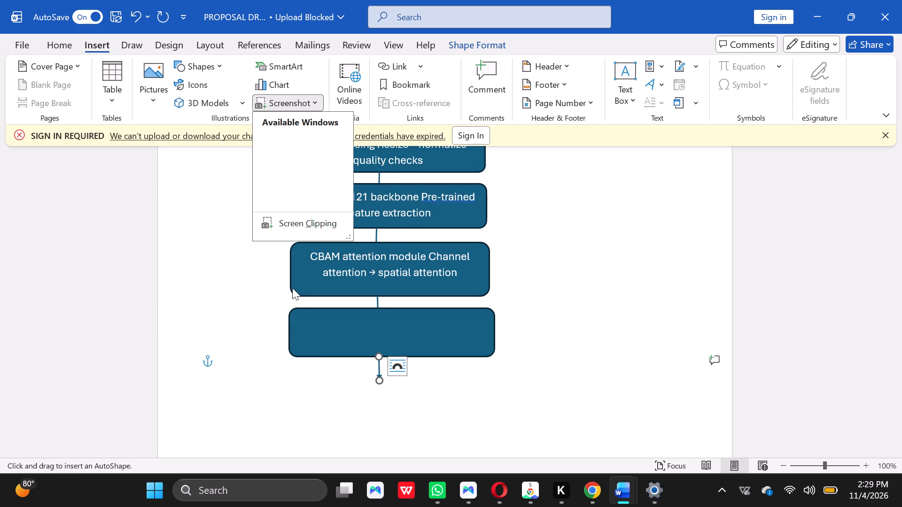
pyautogui.moveTo(290, 374); pyautogui.dragTo(327, 388)
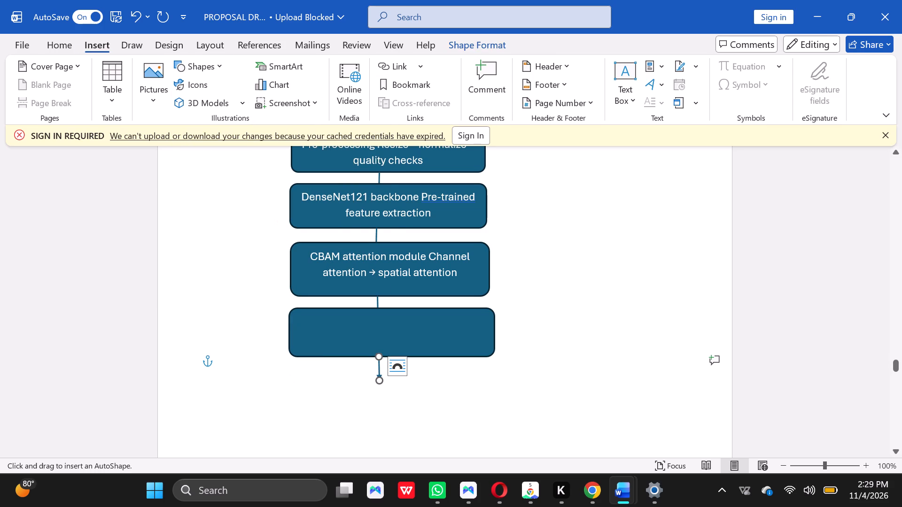
pyautogui.moveTo(327, 388); pyautogui.dragTo(321, 391)
pyautogui.moveTo(311, 382); pyautogui.dragTo(353, 409)
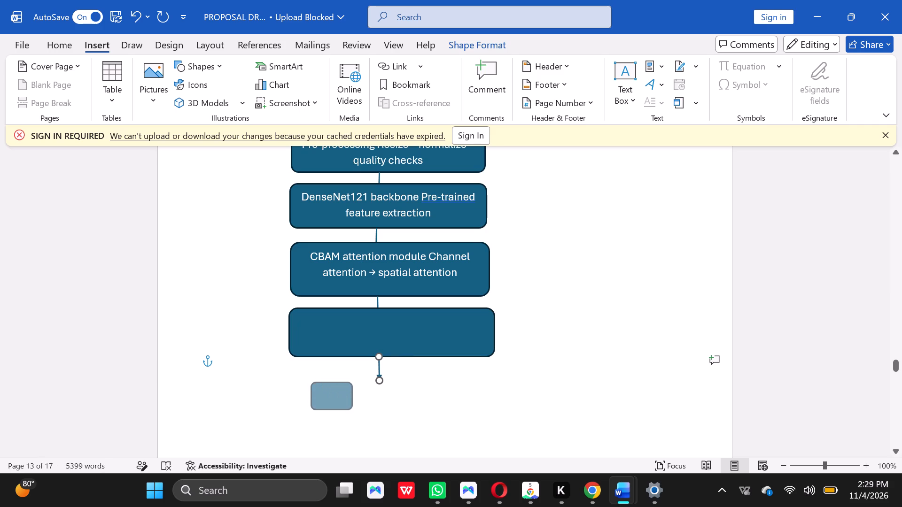
pyautogui.moveTo(353, 409); pyautogui.dragTo(461, 439)
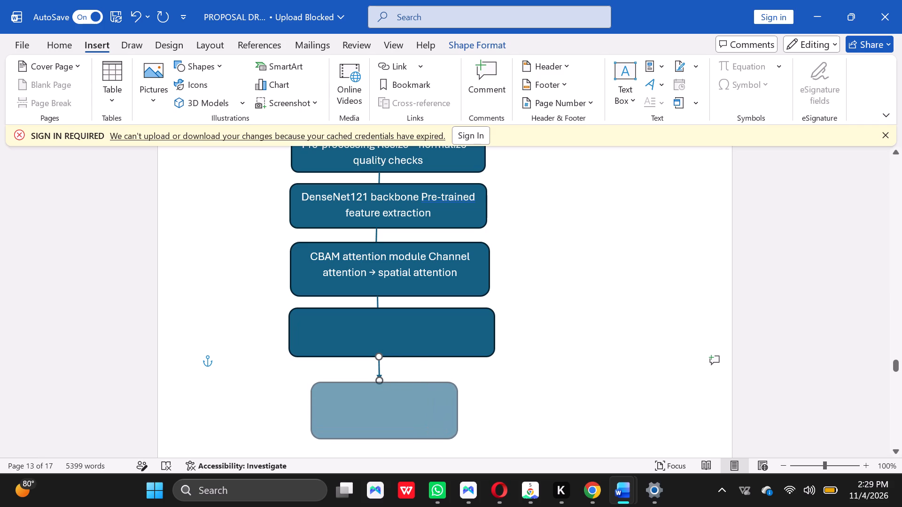
pyautogui.moveTo(461, 439); pyautogui.dragTo(497, 439)
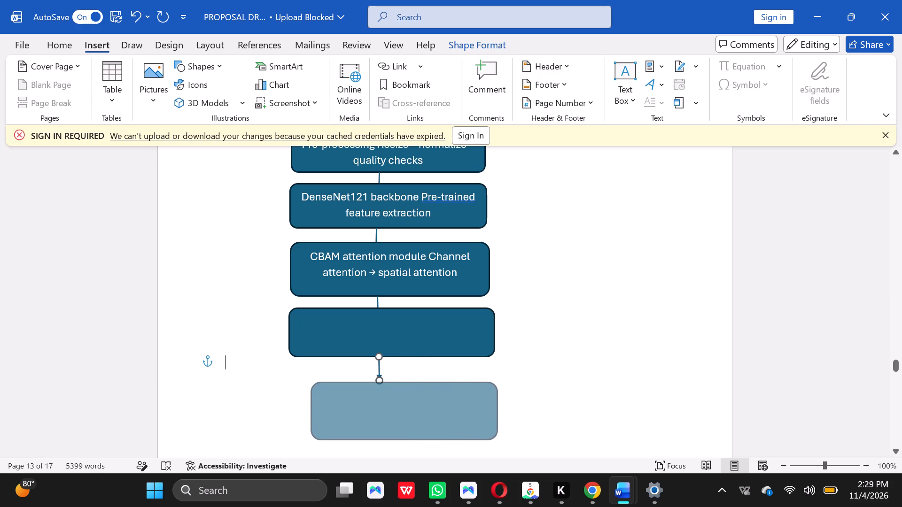
pyautogui.click(314, 415)
pyautogui.moveTo(312, 413); pyautogui.dragTo(292, 405)
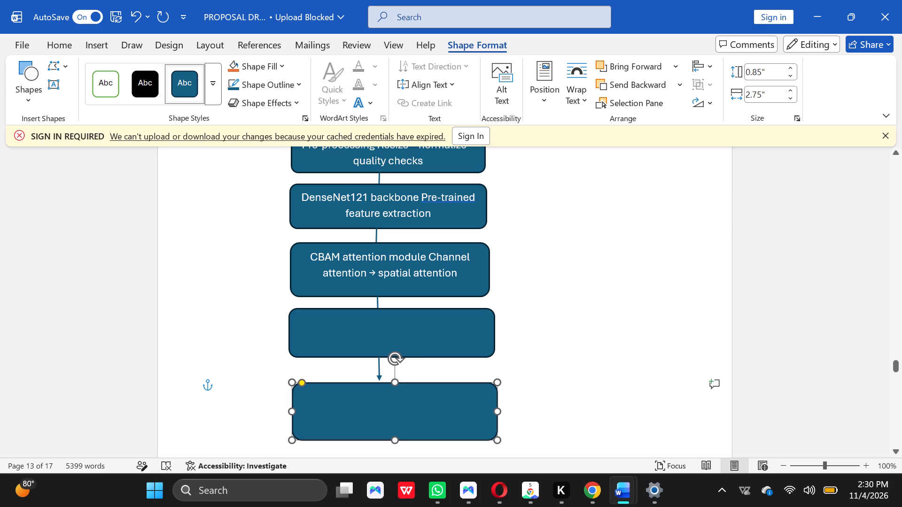
pyautogui.moveTo(292, 405); pyautogui.dragTo(286, 401)
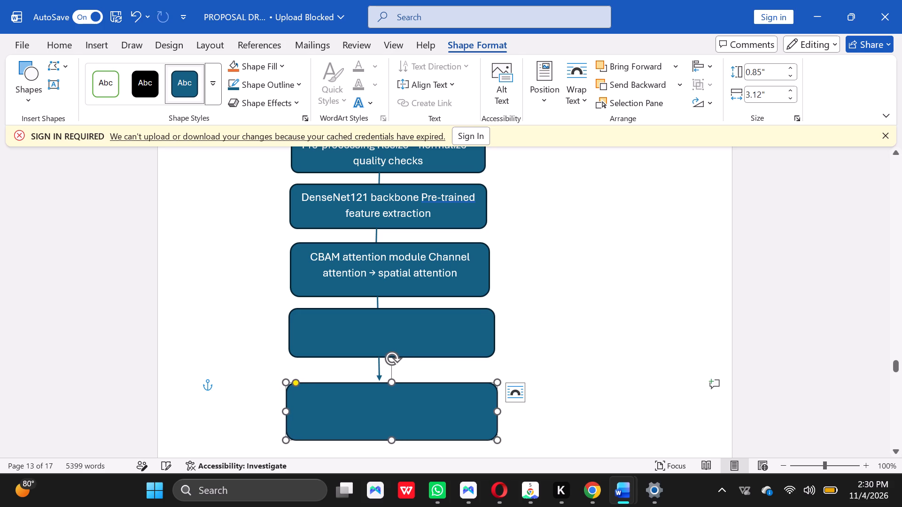
# Raise the sixth box's top edge over the arrow tip and its bottom edge to match, making it about 0.83" high.
pyautogui.moveTo(395, 381); pyautogui.dragTo(393, 379)
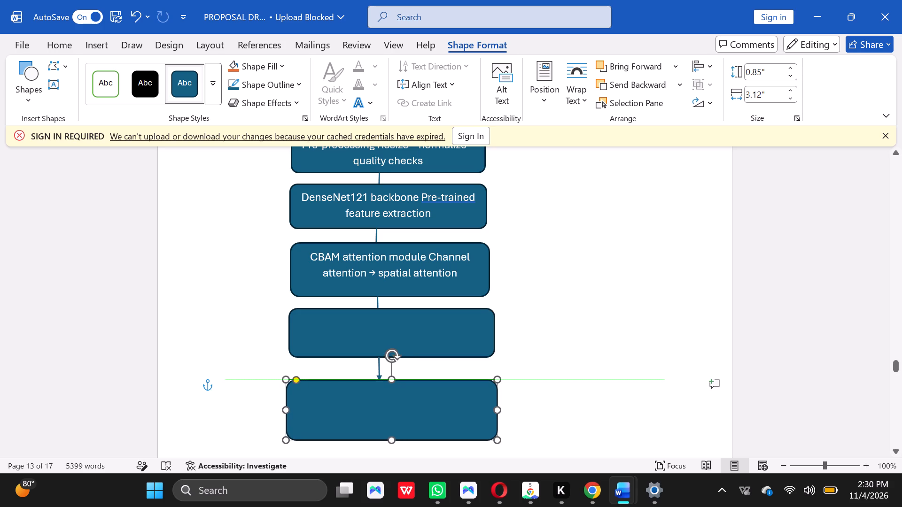
pyautogui.moveTo(393, 379); pyautogui.dragTo(392, 372)
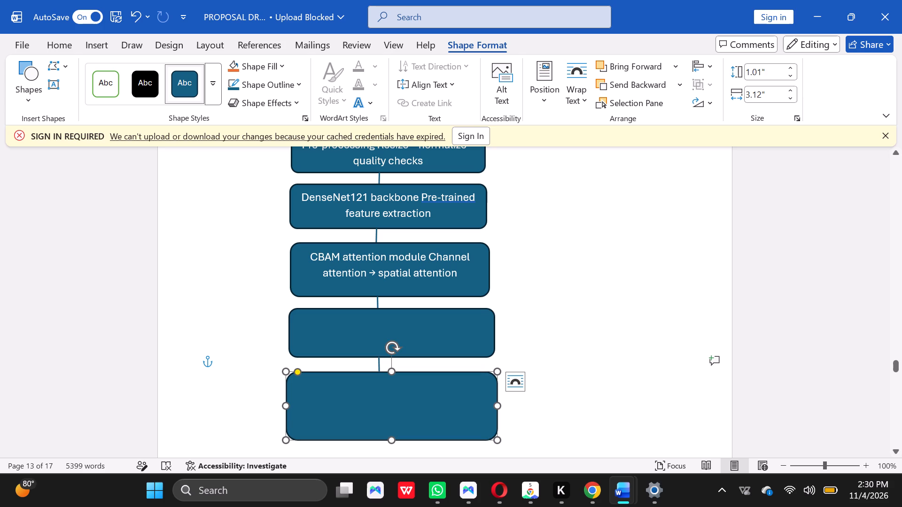
pyautogui.moveTo(391, 437); pyautogui.dragTo(391, 432)
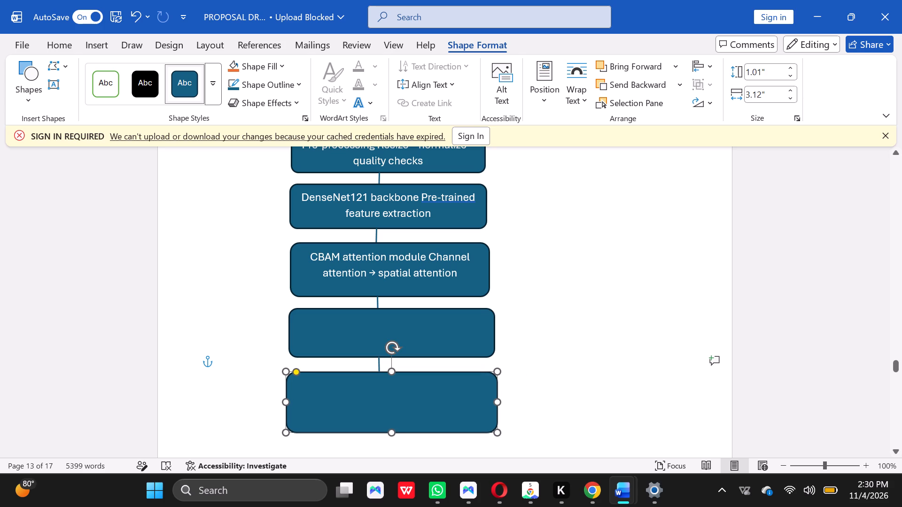
pyautogui.moveTo(391, 432); pyautogui.dragTo(389, 428)
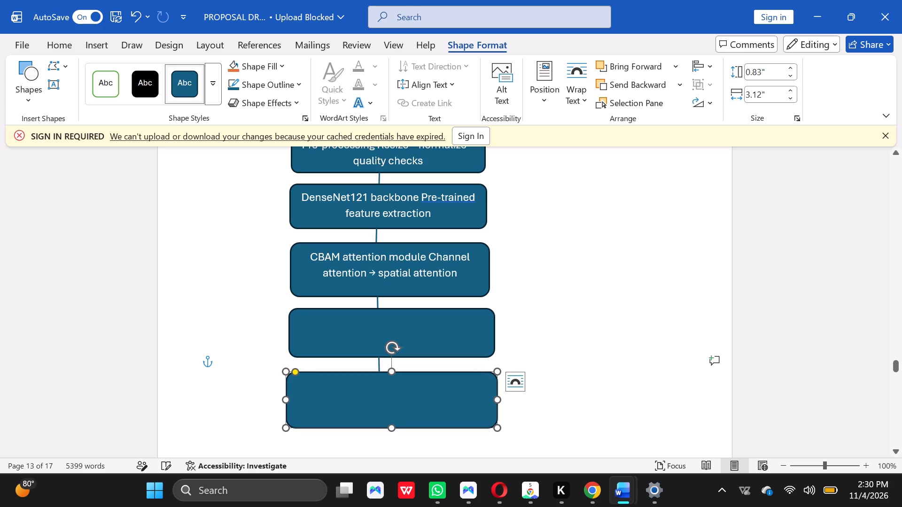
pyautogui.click(618, 307)
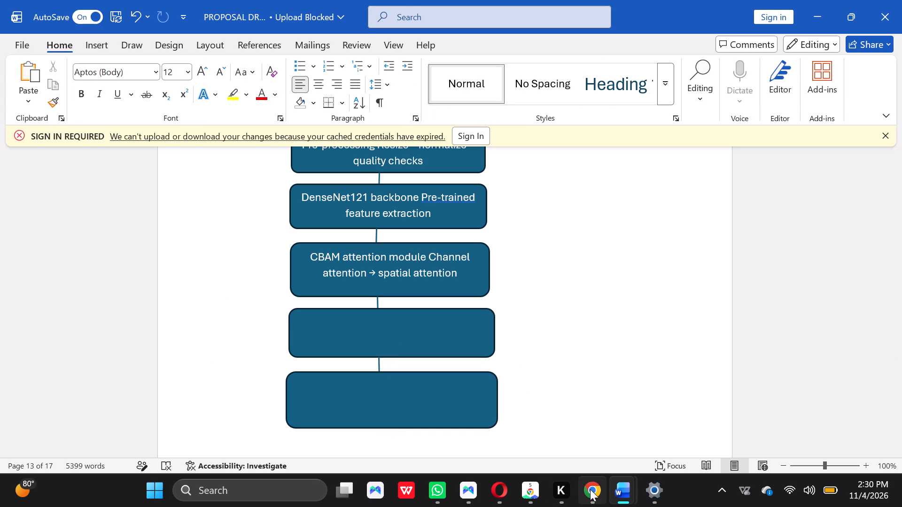
# Copy "Classification head Global average pooling • dropout • sigmoid" from the reference PDF's pipeline diagram into the empty fifth box of the Word diagram.
pyautogui.click(591, 438)
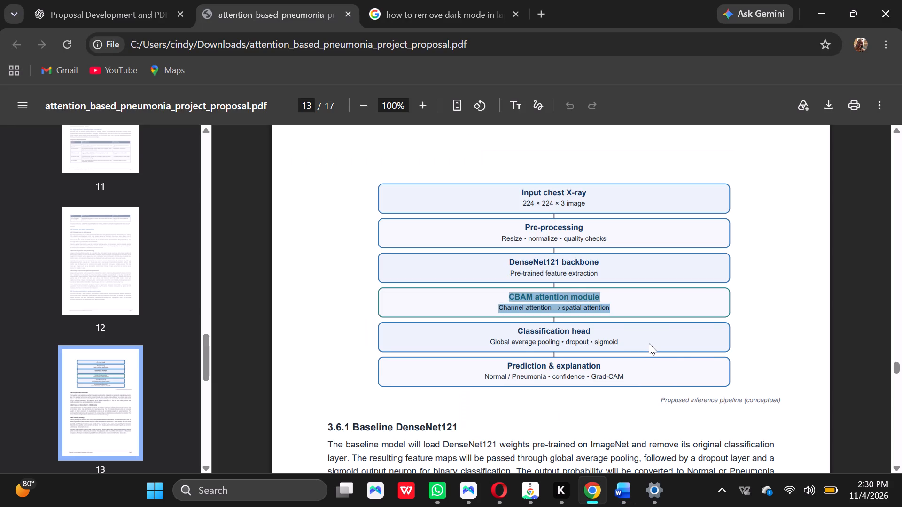
pyautogui.doubleClick(650, 343)
pyautogui.moveTo(636, 342); pyautogui.dragTo(559, 340)
pyautogui.moveTo(618, 338); pyautogui.dragTo(502, 333)
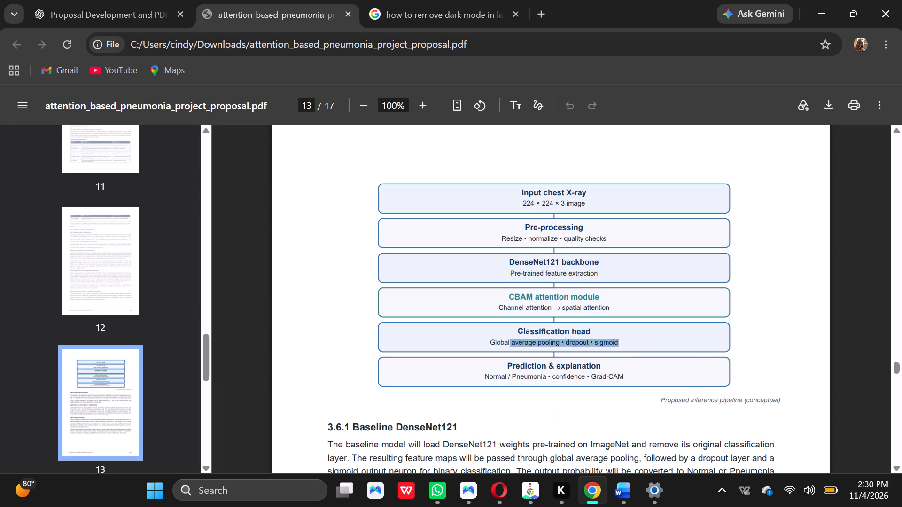
pyautogui.moveTo(502, 333); pyautogui.dragTo(626, 361)
pyautogui.click(630, 333)
pyautogui.moveTo(621, 339); pyautogui.dragTo(562, 335)
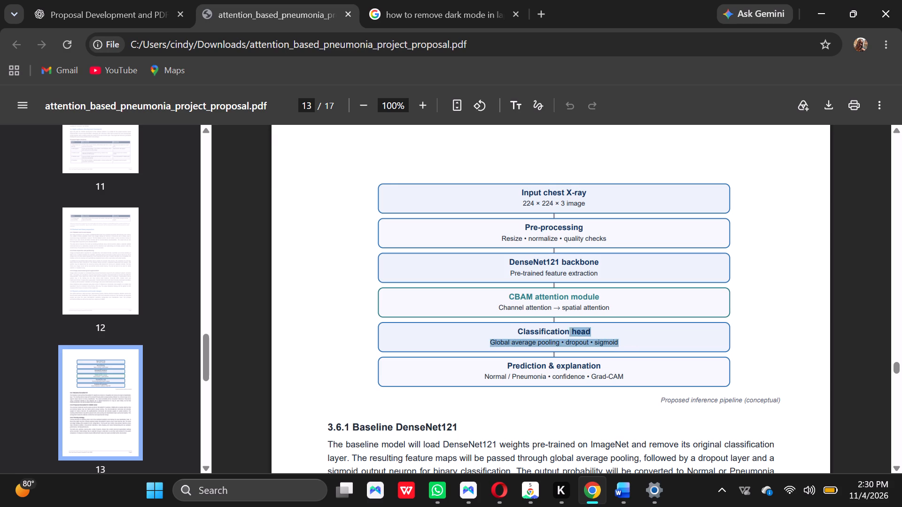
pyautogui.moveTo(562, 335); pyautogui.dragTo(484, 325)
pyautogui.moveTo(484, 325); pyautogui.dragTo(510, 326)
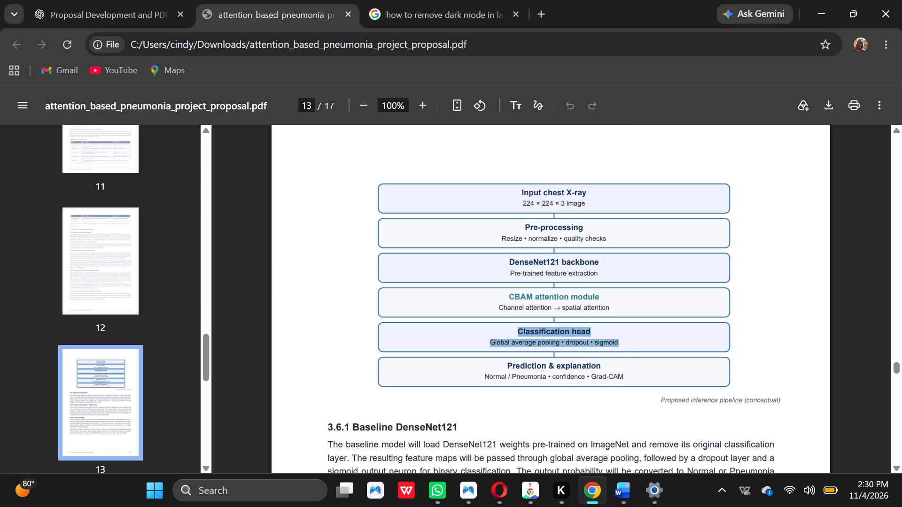
pyautogui.hotkey('ctrl', 'c')
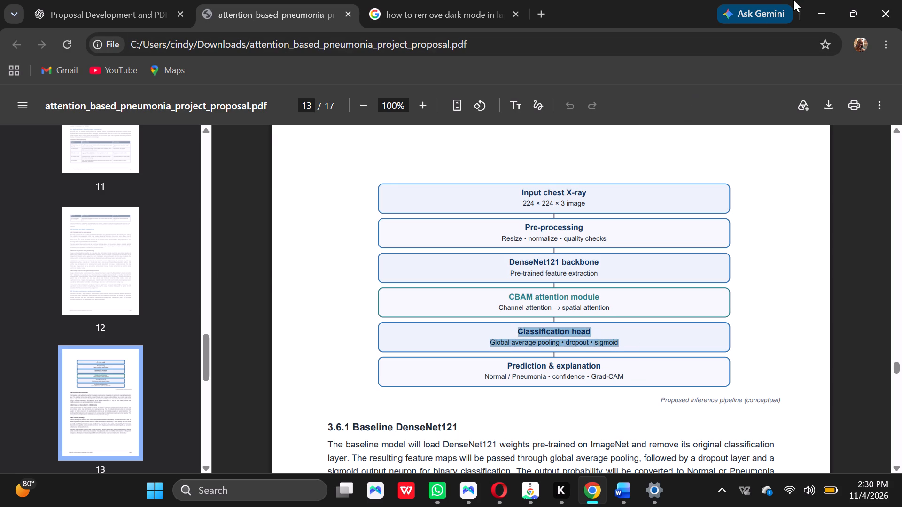
pyautogui.click(820, 0)
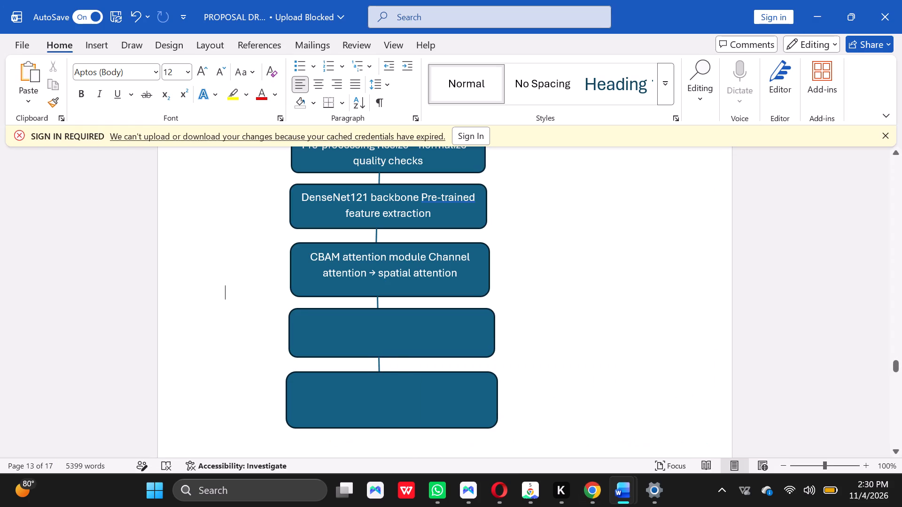
pyautogui.click(371, 323)
pyautogui.hotkey('ctrl', 'v')
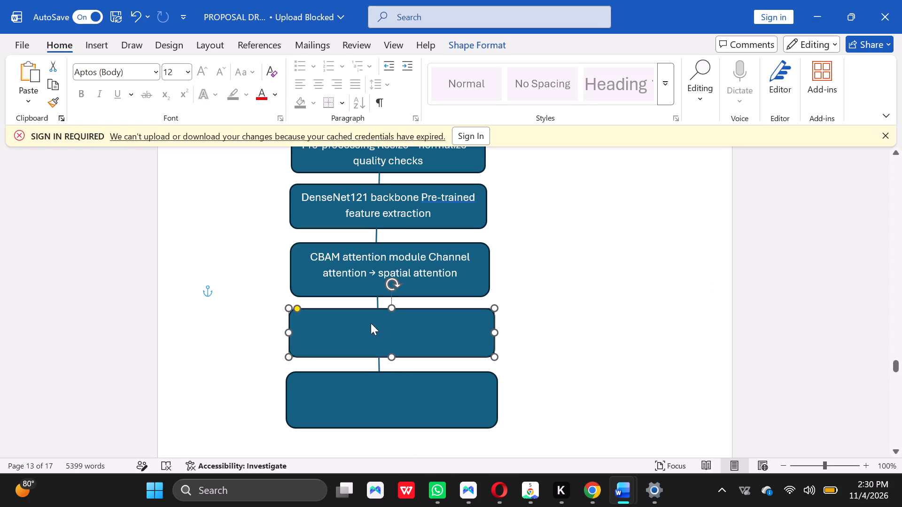
# Copy "Prediction & explanation Normal / Pneumonia • confidence • Grad-CAM" from the PDF's pipeline diagram into the empty sixth box of the Word diagram.
pyautogui.click(359, 400)
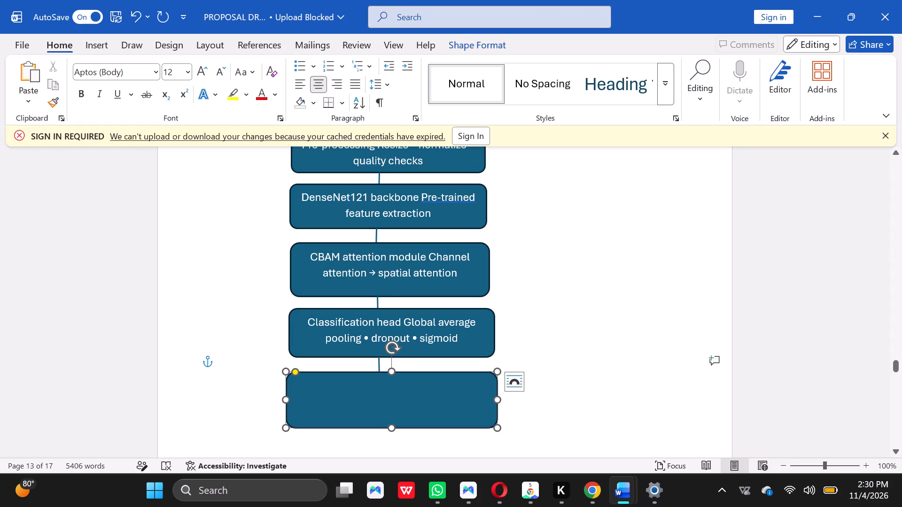
pyautogui.click(587, 488)
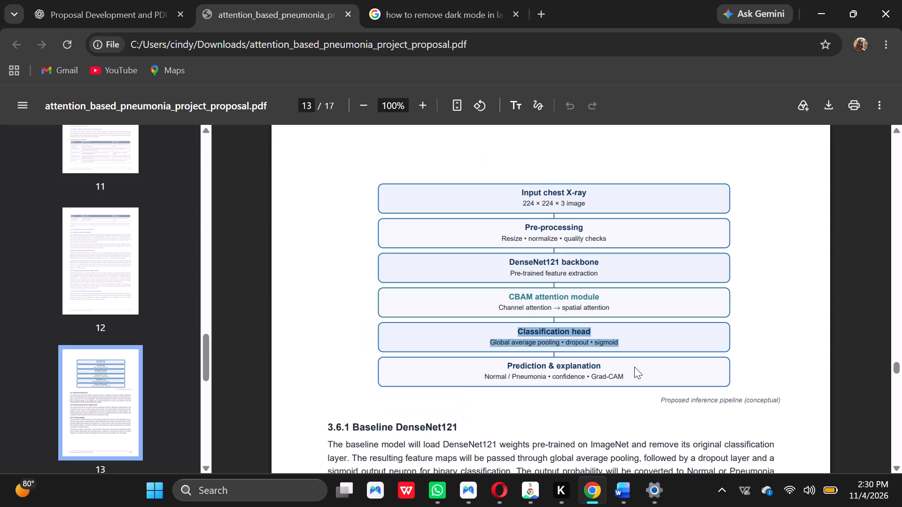
pyautogui.click(634, 367)
pyautogui.moveTo(630, 375); pyautogui.dragTo(510, 363)
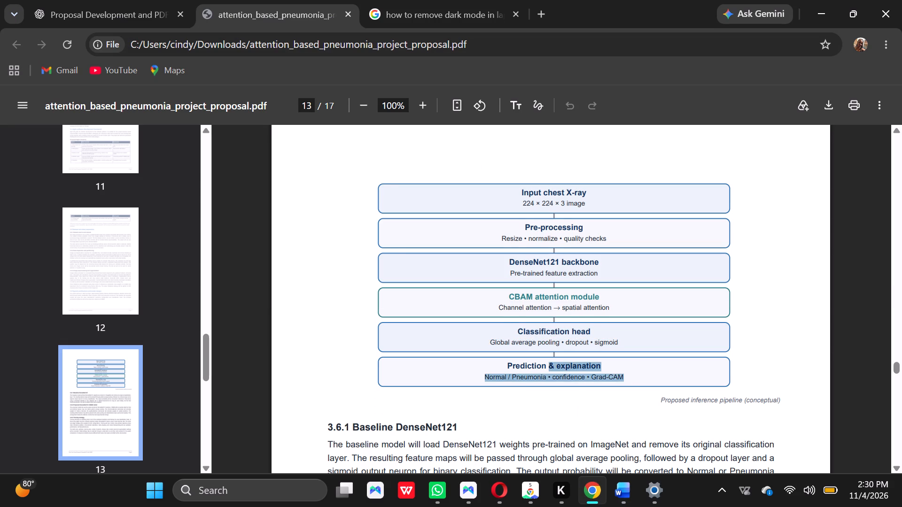
pyautogui.moveTo(510, 363); pyautogui.dragTo(489, 363)
pyautogui.hotkey('ctrl', 'c')
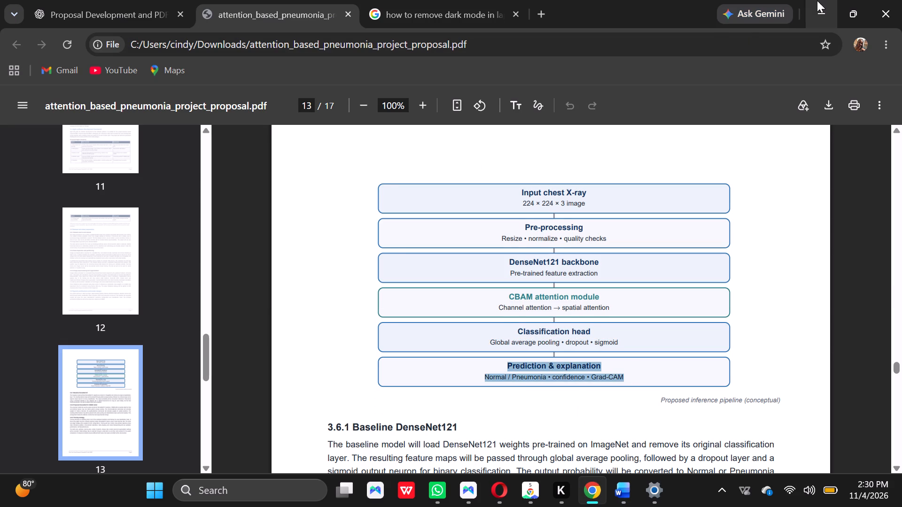
pyautogui.click(817, 0)
pyautogui.click(392, 397)
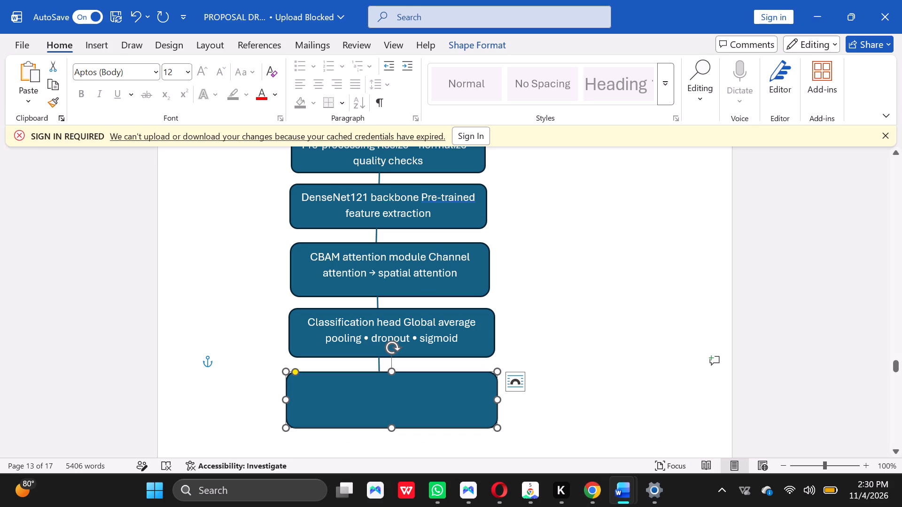
pyautogui.hotkey('ctrl', 'v')
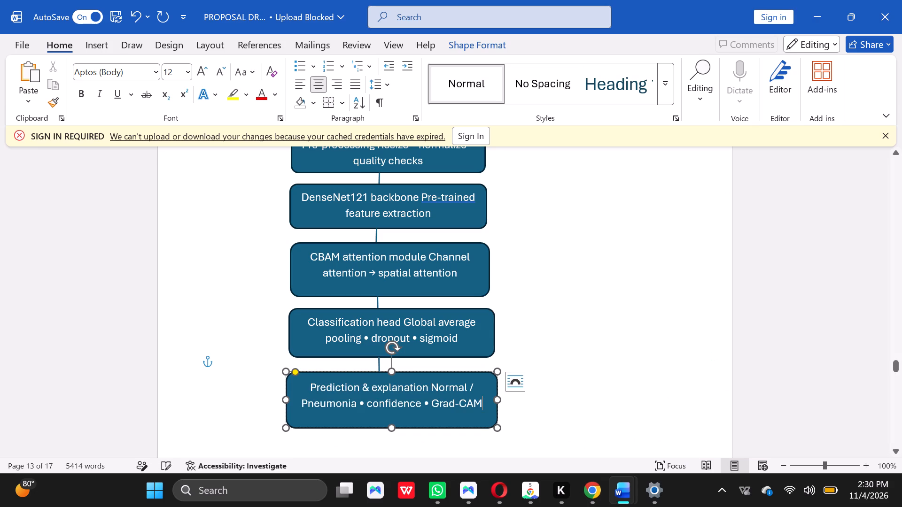
pyautogui.click(594, 331)
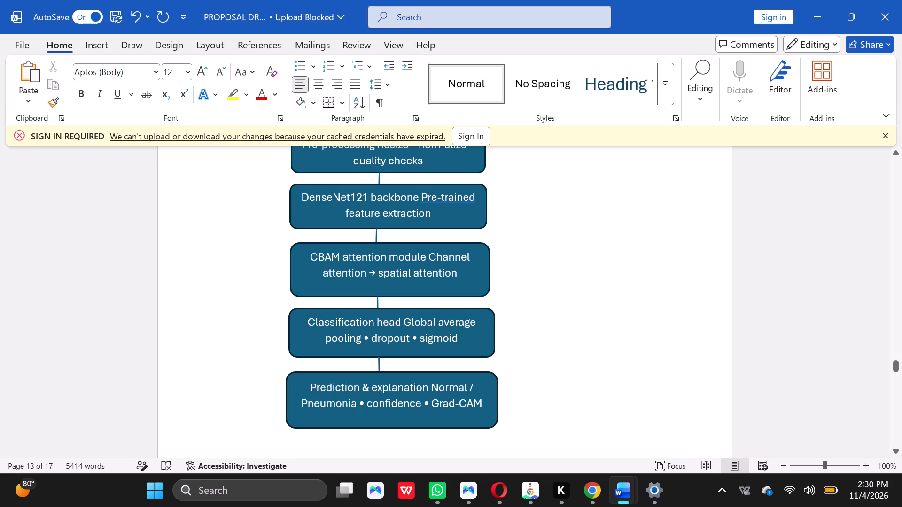
# Shorten the "Prediction & explanation" box from its bottom edge to fit its two text lines, and narrow it slightly.
pyautogui.click(381, 426)
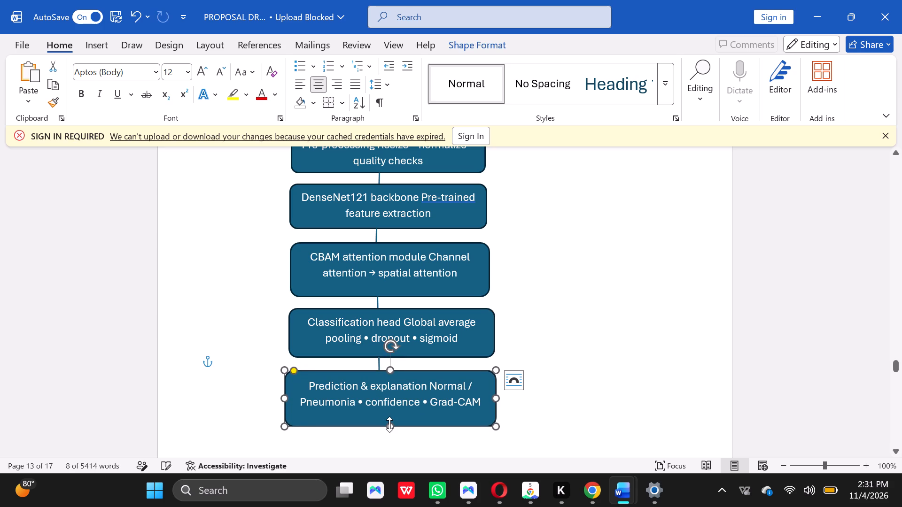
pyautogui.moveTo(389, 425); pyautogui.dragTo(389, 417)
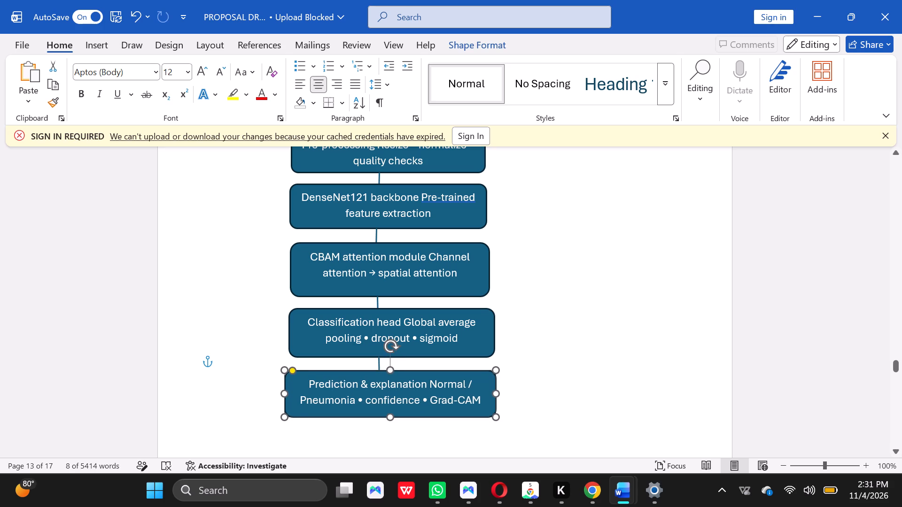
pyautogui.click(497, 393)
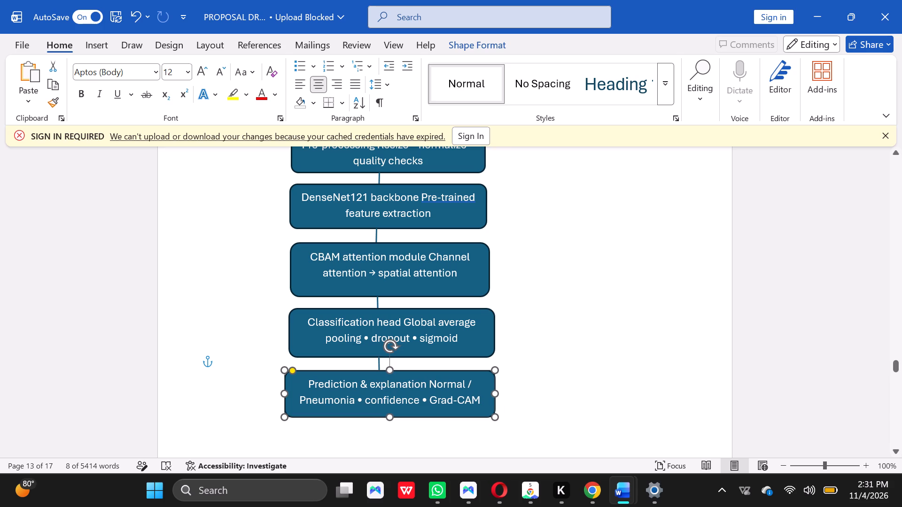
pyautogui.click(577, 356)
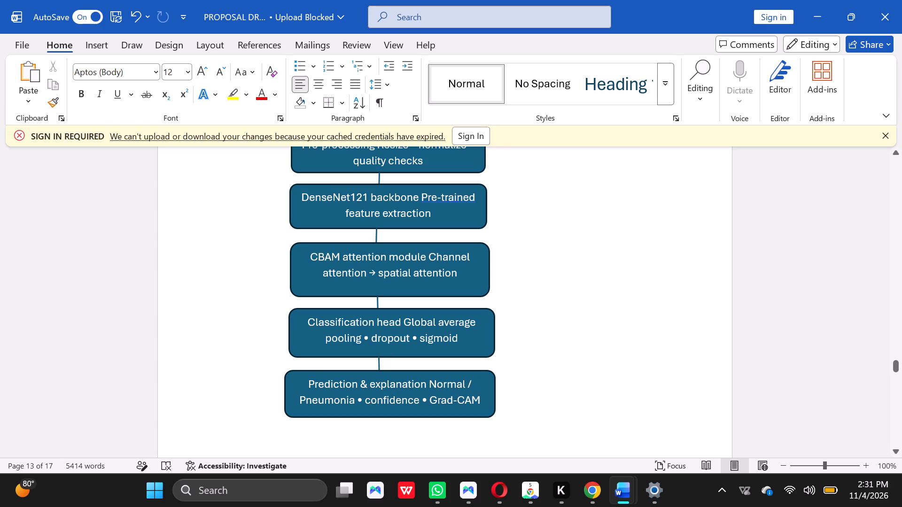
# Review the pipeline diagram and the surrounding section 3.6 text in the draft, and check it against the PDF's diagram page.
pyautogui.click(894, 154)
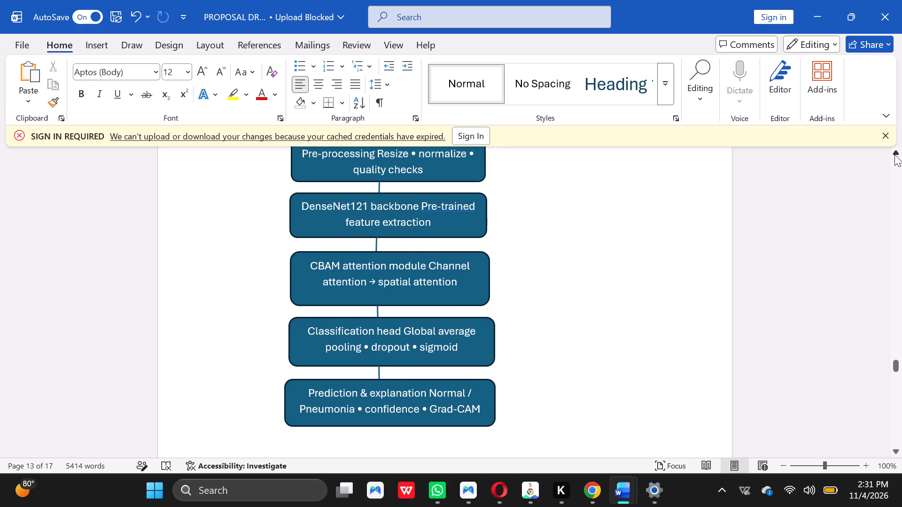
pyautogui.doubleClick(894, 154)
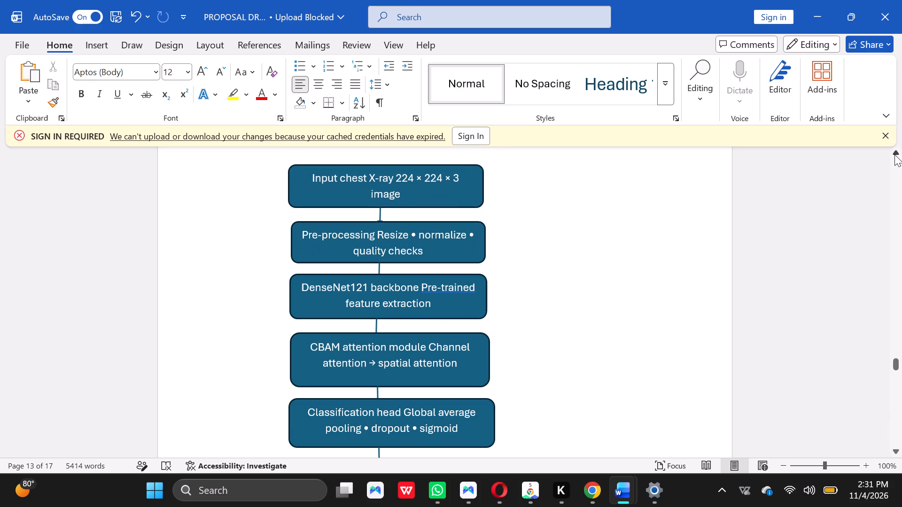
pyautogui.click(894, 154)
pyautogui.click(894, 154)
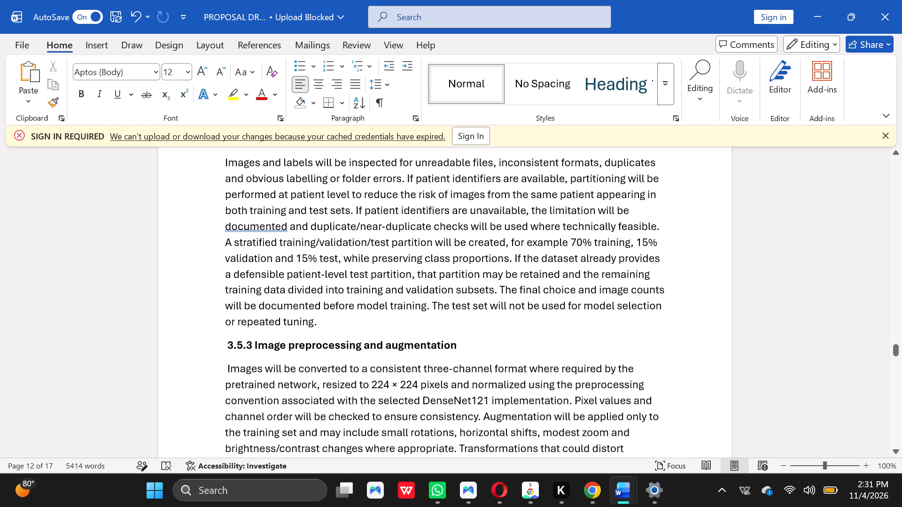
pyautogui.click(894, 450)
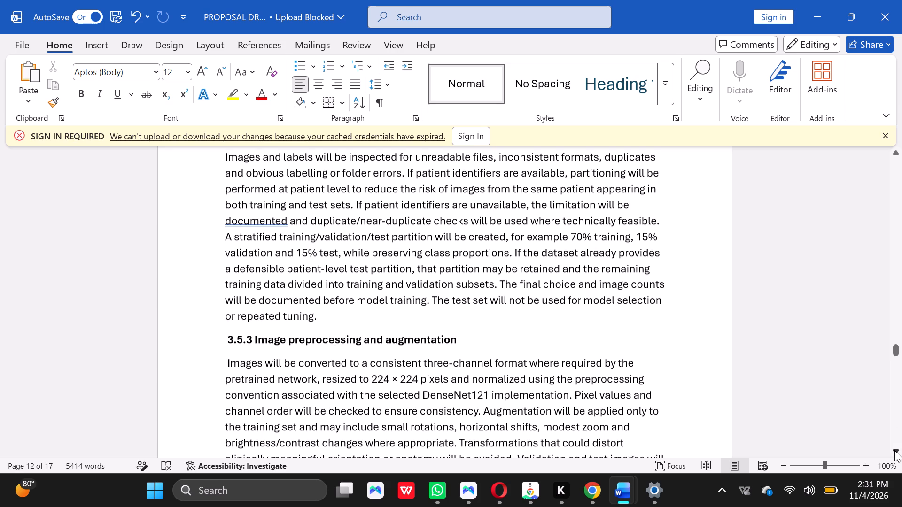
pyautogui.click(894, 450)
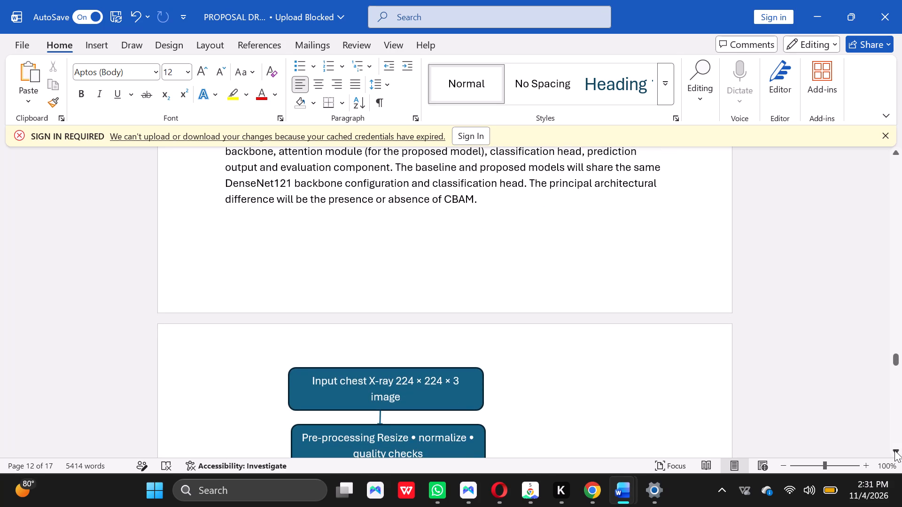
pyautogui.click(894, 450)
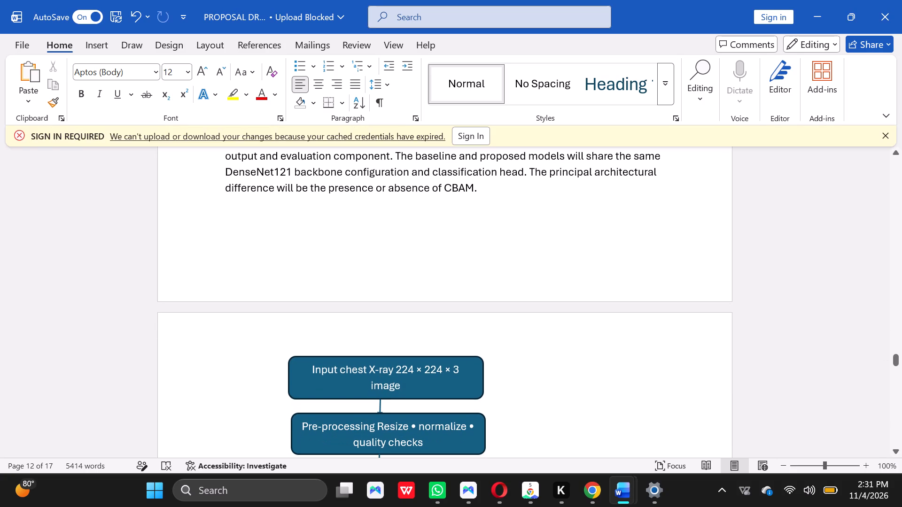
pyautogui.click(895, 153)
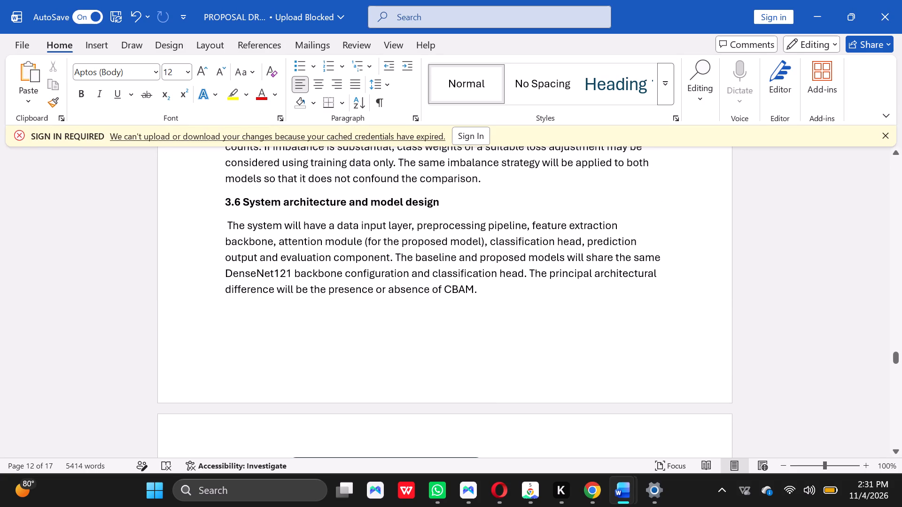
pyautogui.click(897, 447)
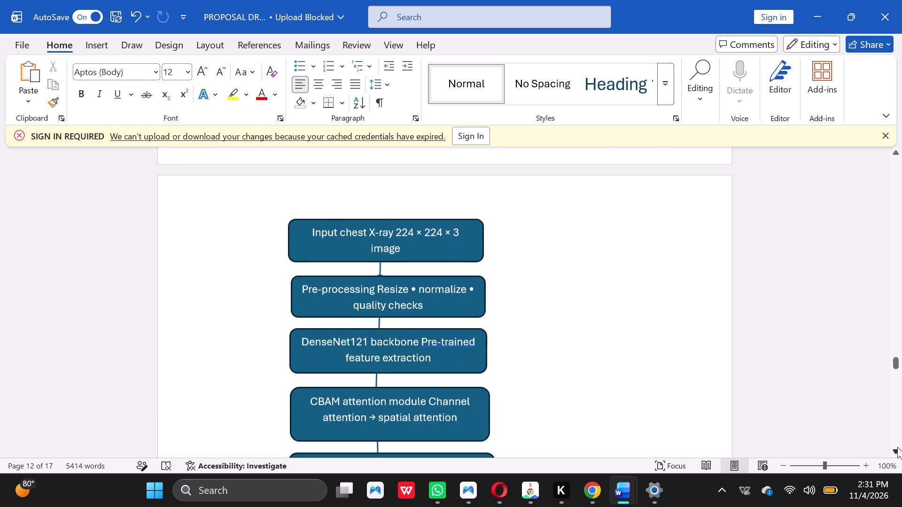
pyautogui.click(897, 447)
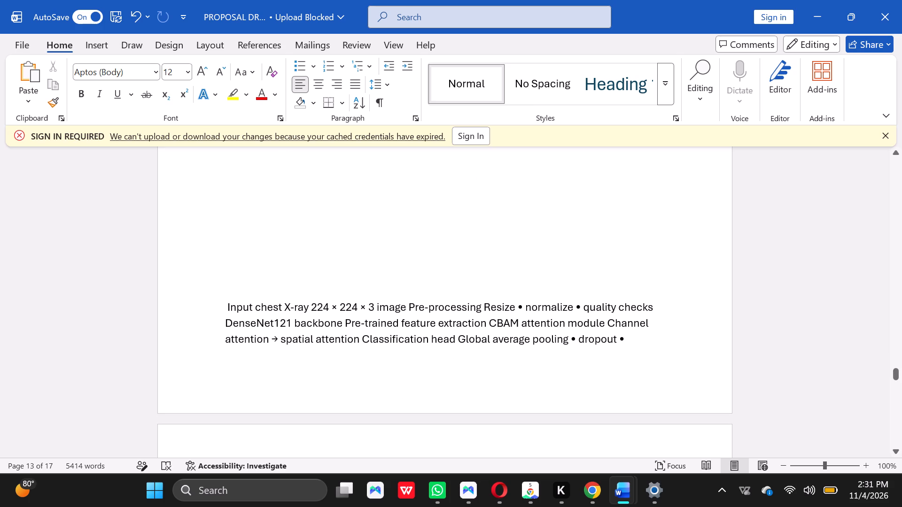
pyautogui.click(894, 452)
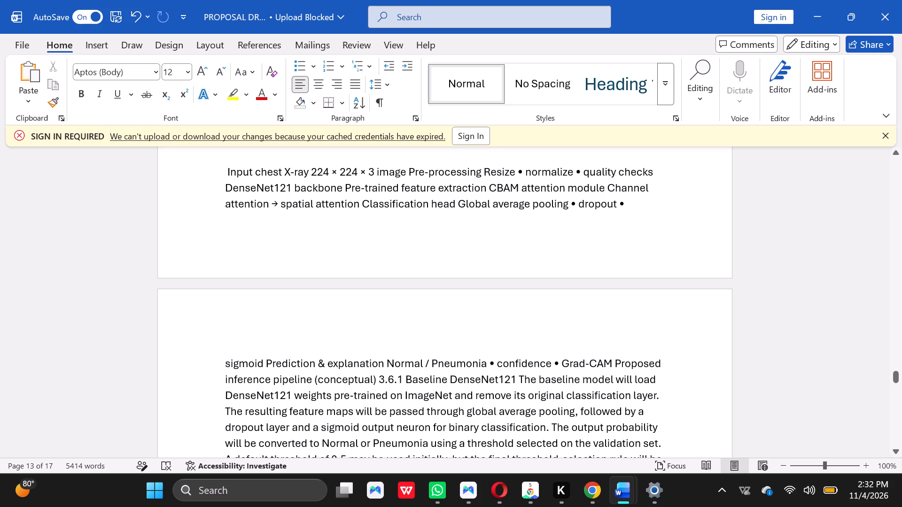
pyautogui.click(586, 417)
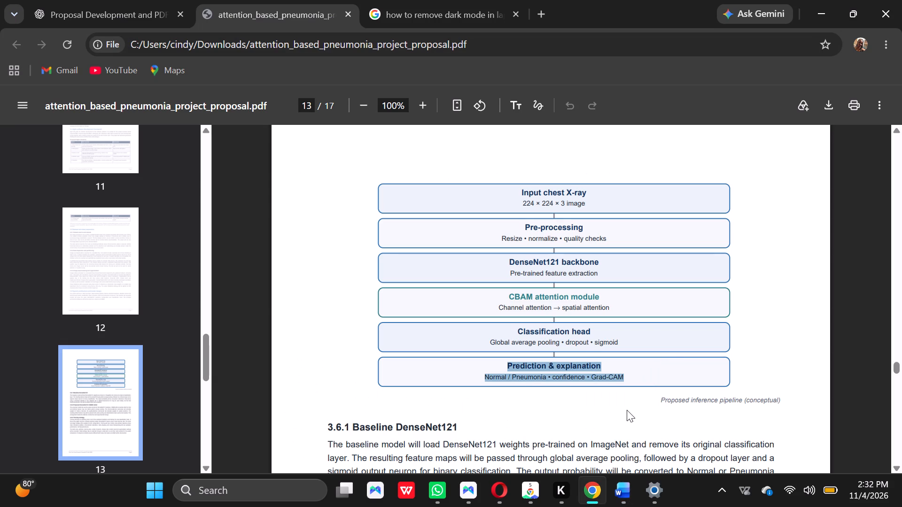
pyautogui.click(621, 487)
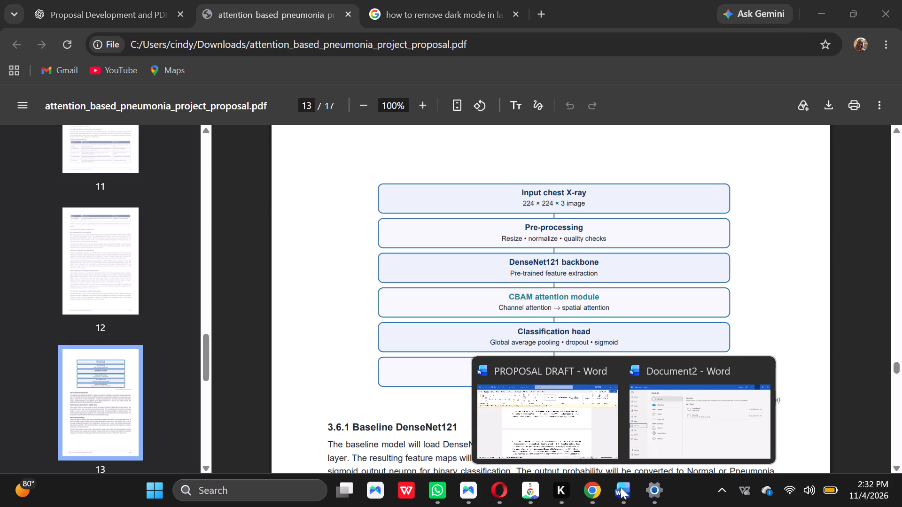
pyautogui.click(571, 444)
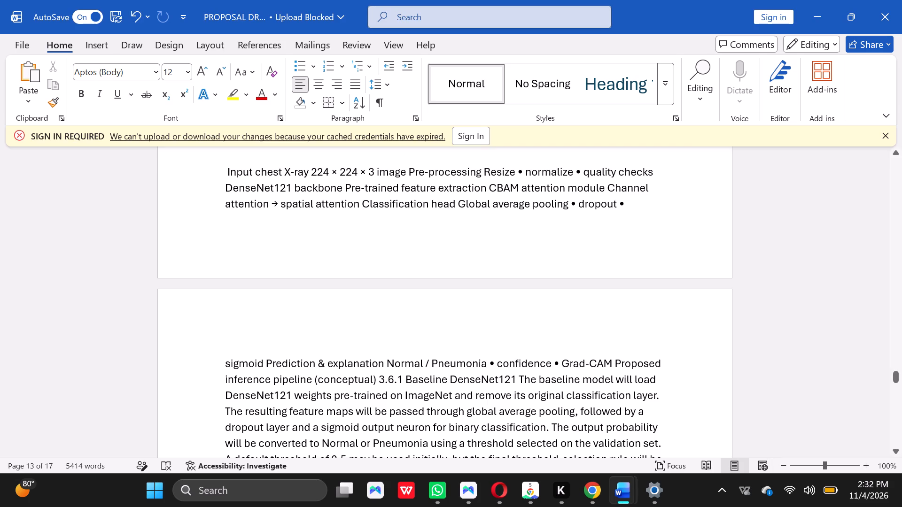
# Delete the leftover inline pipeline text from "Input chest X-ray" through "Proposed inference pipeline (conceptual)" before 3.6.1 Baseline DenseNet121.
pyautogui.click(377, 381)
pyautogui.press('BackSpace')
pyautogui.press('BackSpace')
pyautogui.press('BackSpace')
pyautogui.press('BackSpace')
pyautogui.press('BackSpace')
pyautogui.press('BackSpace')
pyautogui.press('BackSpace')
pyautogui.press('BackSpace')
pyautogui.press('BackSpace')
pyautogui.press('BackSpace')
pyautogui.press('BackSpace')
pyautogui.press('BackSpace')
pyautogui.press('BackSpace')
pyautogui.press('BackSpace')
pyautogui.press('BackSpace')
pyautogui.press('BackSpace')
pyautogui.press('BackSpace')
pyautogui.press('BackSpace')
pyautogui.press('BackSpace')
pyautogui.press('BackSpace')
pyautogui.press('BackSpace')
pyautogui.press('BackSpace')
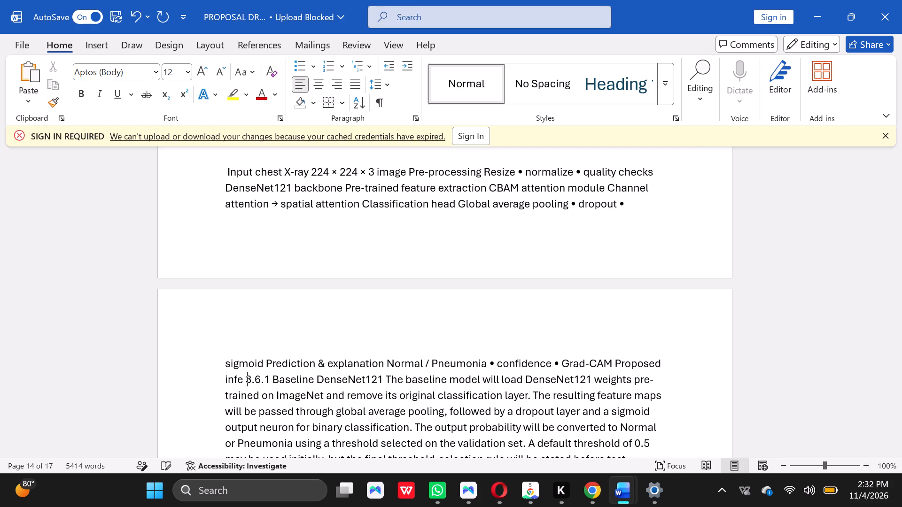
pyautogui.press('BackSpace')
pyautogui.press('BackSpace')
pyautogui.press('BackSpace')
pyautogui.press('BackSpace')
pyautogui.press('BackSpace')
pyautogui.press('BackSpace')
pyautogui.press('BackSpace')
pyautogui.press('BackSpace')
pyautogui.press('BackSpace')
pyautogui.press('BackSpace')
pyautogui.press('BackSpace')
pyautogui.press('BackSpace')
pyautogui.press('BackSpace')
pyautogui.press('BackSpace')
pyautogui.press('BackSpace')
pyautogui.press('BackSpace')
pyautogui.press('BackSpace')
pyautogui.press('BackSpace')
pyautogui.press('BackSpace')
pyautogui.press('BackSpace')
pyautogui.press('BackSpace')
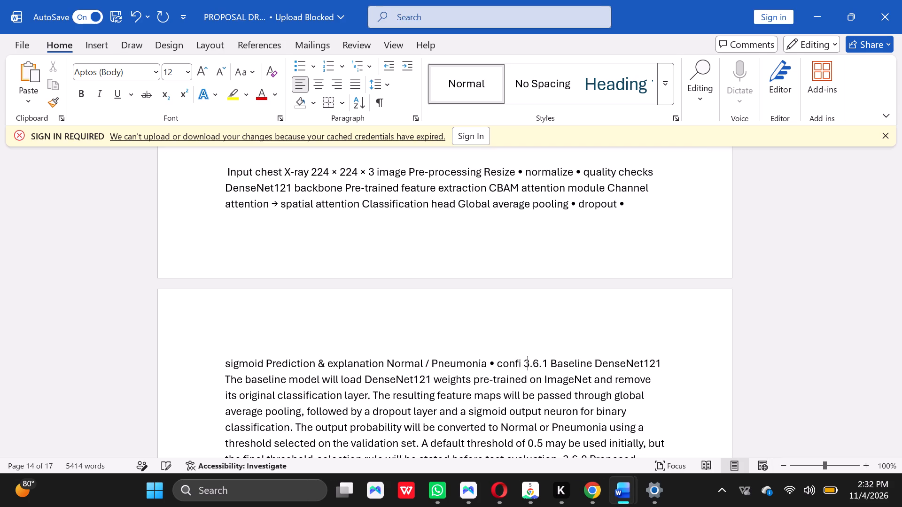
pyautogui.press('BackSpace')
pyautogui.press('BackSpace')
pyautogui.press('BackSpace')
pyautogui.press('BackSpace')
pyautogui.press('BackSpace')
pyautogui.press('BackSpace')
pyautogui.press('BackSpace')
pyautogui.press('BackSpace')
pyautogui.press('BackSpace')
pyautogui.press('BackSpace')
pyautogui.press('BackSpace')
pyautogui.press('BackSpace')
pyautogui.press('BackSpace')
pyautogui.press('BackSpace')
pyautogui.press('BackSpace')
pyautogui.press('BackSpace')
pyautogui.press('BackSpace')
pyautogui.press('BackSpace')
pyautogui.press('BackSpace')
pyautogui.press('BackSpace')
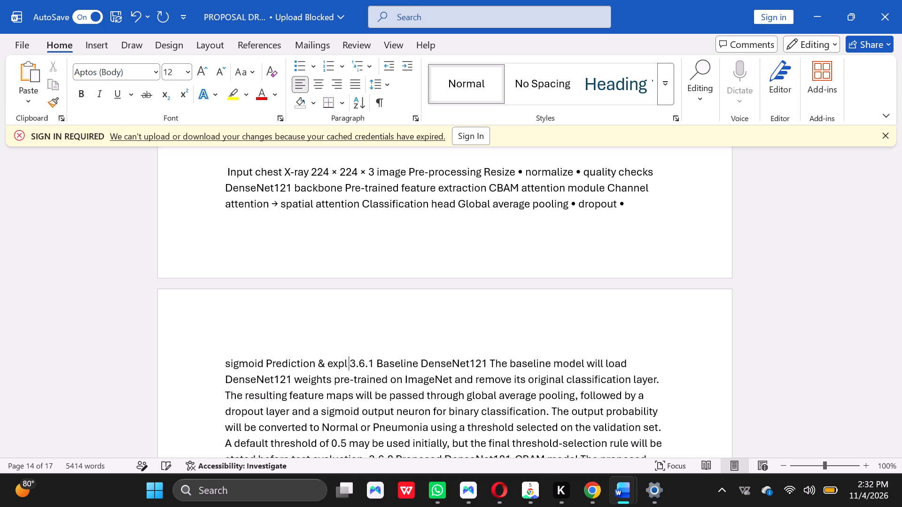
pyautogui.press('BackSpace')
pyautogui.press('BackSpace')
pyautogui.press('BackSpace')
pyautogui.press('BackSpace')
pyautogui.press('BackSpace')
pyautogui.press('BackSpace')
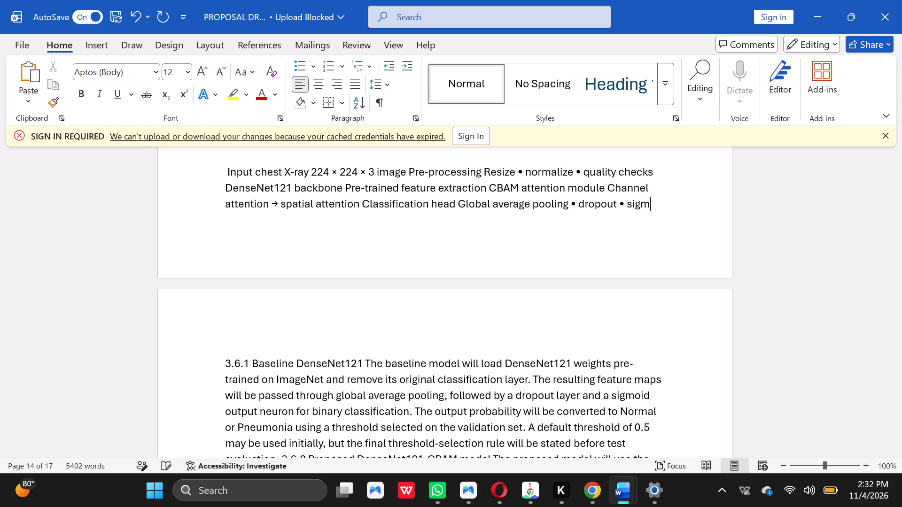
pyautogui.press('BackSpace')
pyautogui.press('BackSpace')
pyautogui.press('BackSpace')
pyautogui.press('BackSpace')
pyautogui.press('BackSpace')
pyautogui.press('BackSpace')
pyautogui.press('BackSpace')
pyautogui.press('BackSpace')
pyautogui.press('BackSpace')
pyautogui.press('BackSpace')
pyautogui.press('BackSpace')
pyautogui.press('BackSpace')
pyautogui.press('BackSpace')
pyautogui.press('BackSpace')
pyautogui.press('BackSpace')
pyautogui.press('BackSpace')
pyautogui.press('BackSpace')
pyautogui.press('BackSpace')
pyautogui.press('BackSpace')
pyautogui.press('BackSpace')
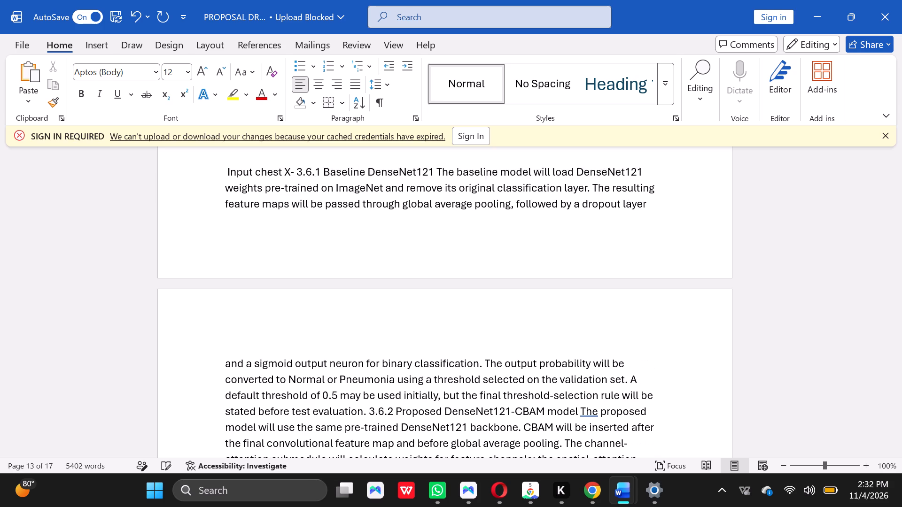
pyautogui.press('BackSpace')
pyautogui.press('BackSpace')
pyautogui.press('BackSpace')
pyautogui.press('BackSpace')
pyautogui.press('BackSpace')
pyautogui.press('BackSpace')
pyautogui.press('BackSpace')
pyautogui.press('BackSpace')
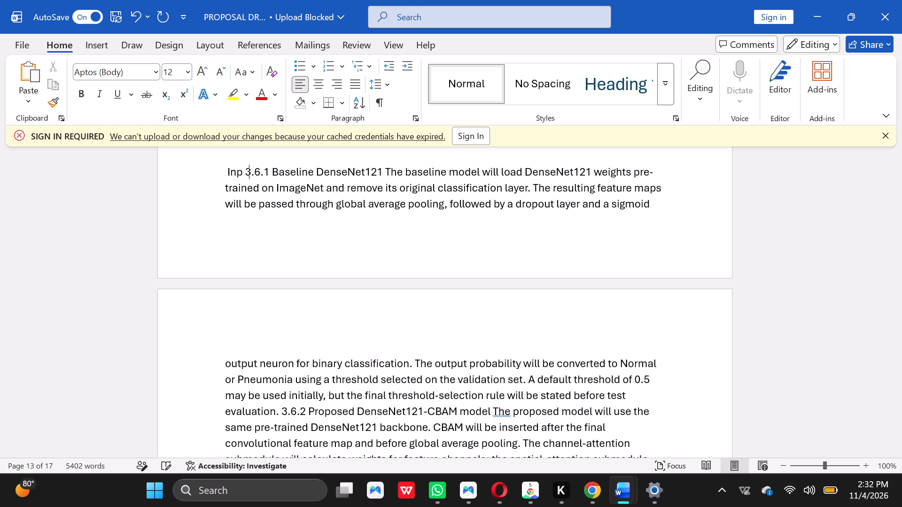
pyautogui.press('BackSpace')
pyautogui.press('BackSpace')
pyautogui.press('BackSpace')
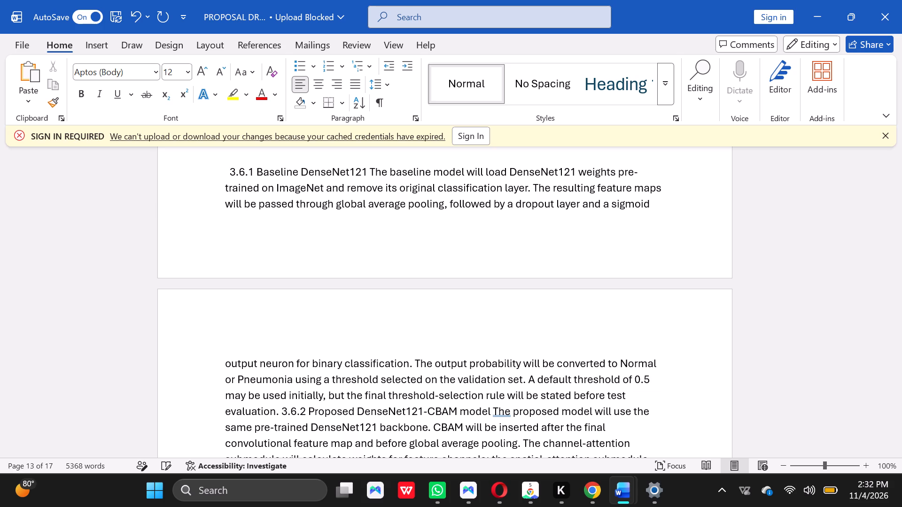
# Put "3.6.1 Baseline DenseNet121" on its own line and add two line breaks above it to push it onto the next page.
pyautogui.click(370, 171)
pyautogui.press('Return')
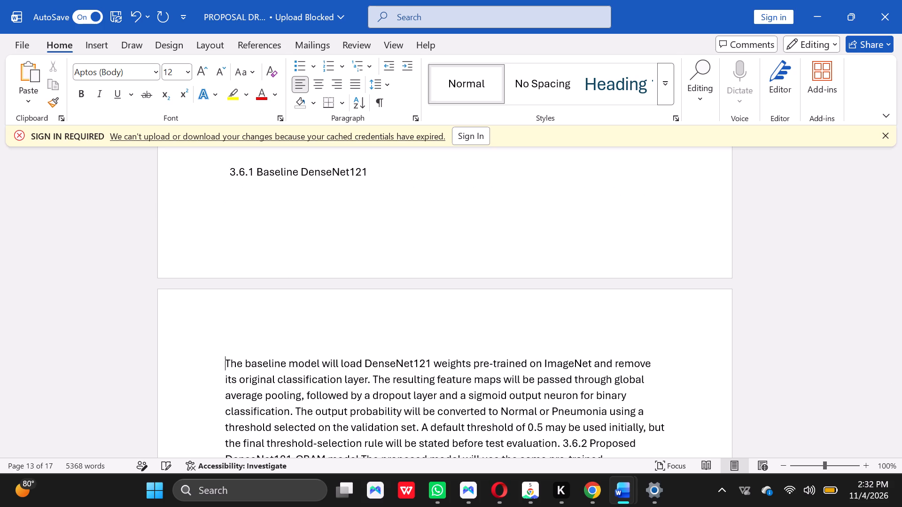
pyautogui.click(364, 156)
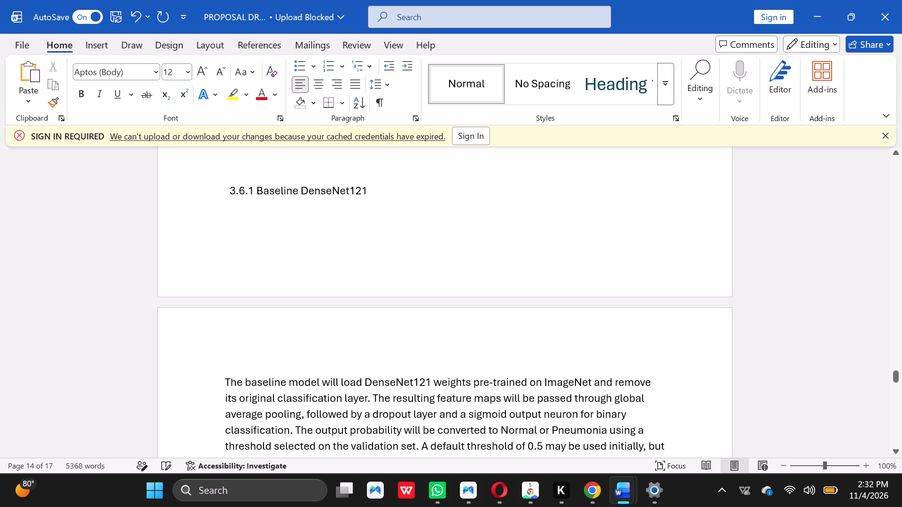
pyautogui.press('Return')
pyautogui.press('Return')
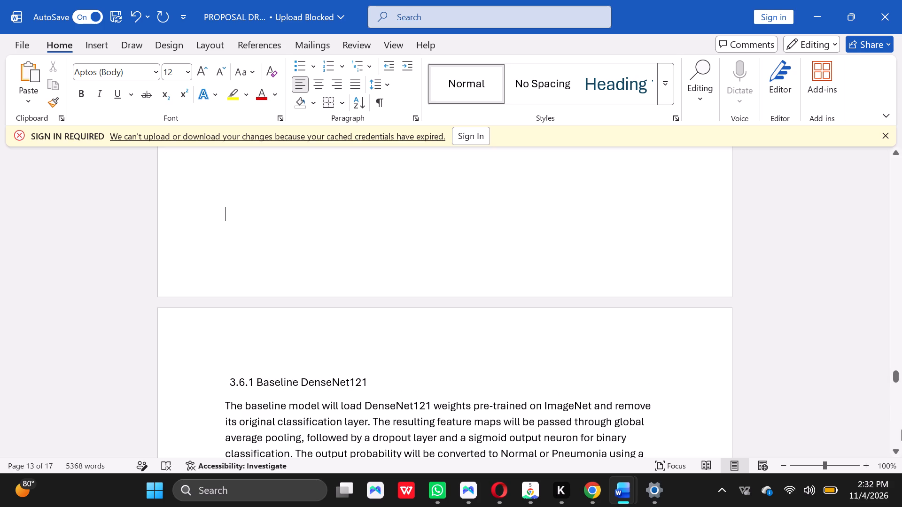
# Check the layout of sections 3.6.1 to 3.6.3 in the reference PDF in Chrome, and bold "3.6.1 Baseline DenseNet121" in the Word draft.
pyautogui.click(898, 451)
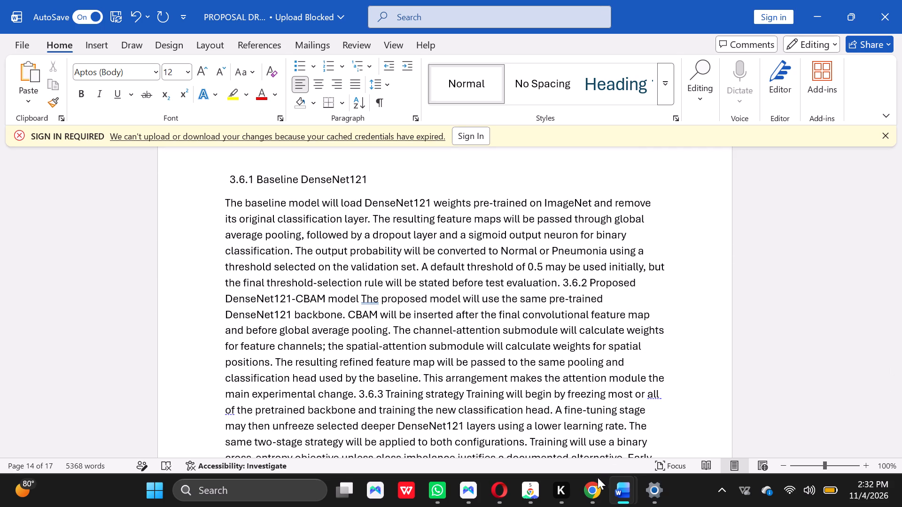
pyautogui.click(601, 423)
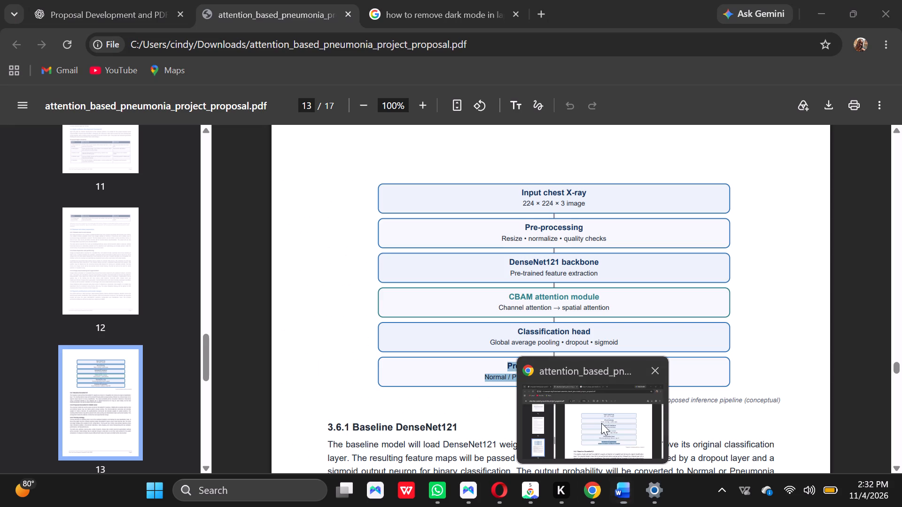
pyautogui.click(896, 464)
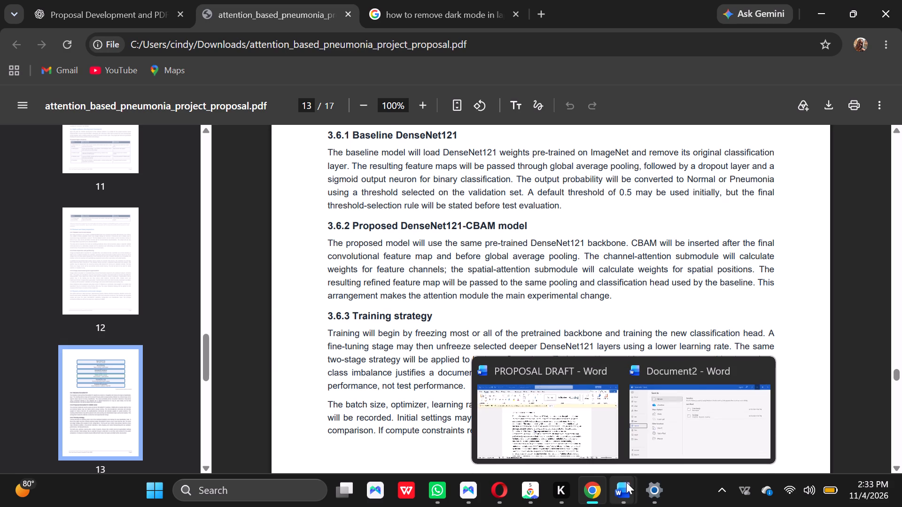
pyautogui.click(589, 422)
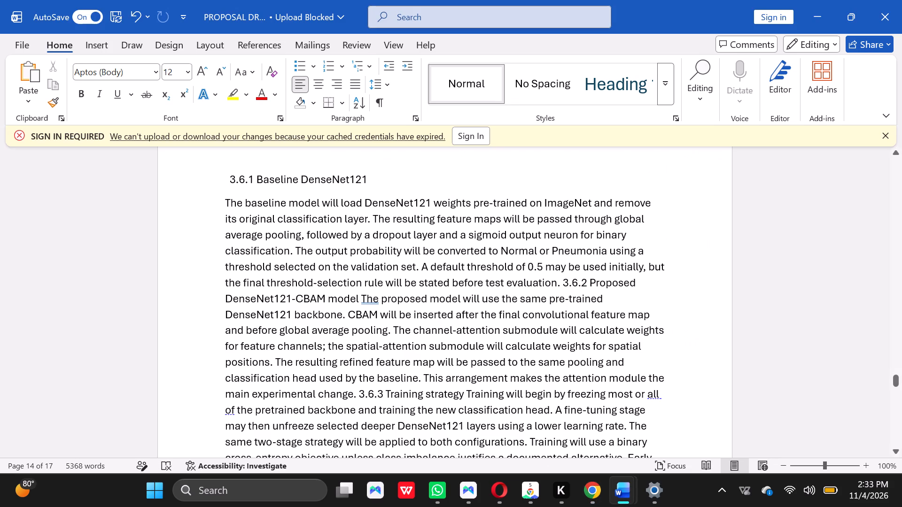
pyautogui.moveTo(369, 175); pyautogui.dragTo(222, 175)
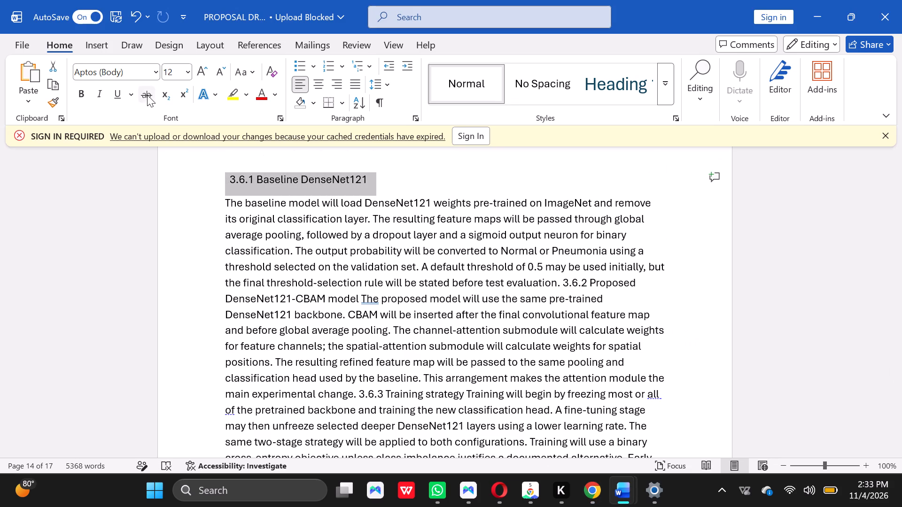
pyautogui.click(82, 93)
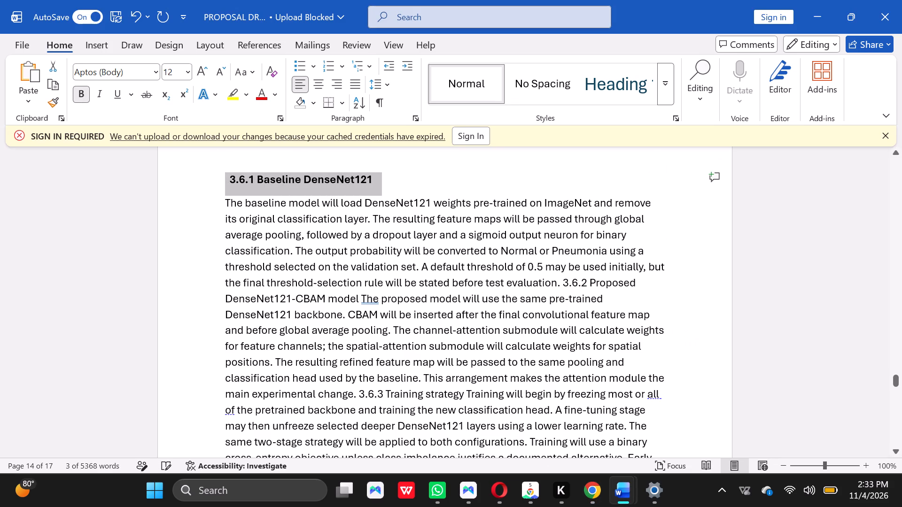
# Separate "3.6.2 Proposed DenseNet121-CBAM model" from the text before and after it onto its own line, and make it bold.
pyautogui.click(562, 283)
pyautogui.press('Return')
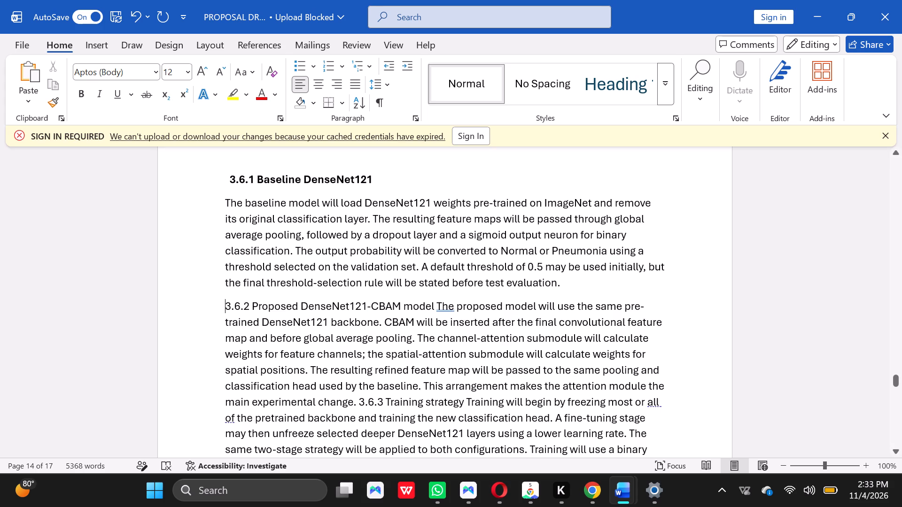
pyautogui.click(432, 306)
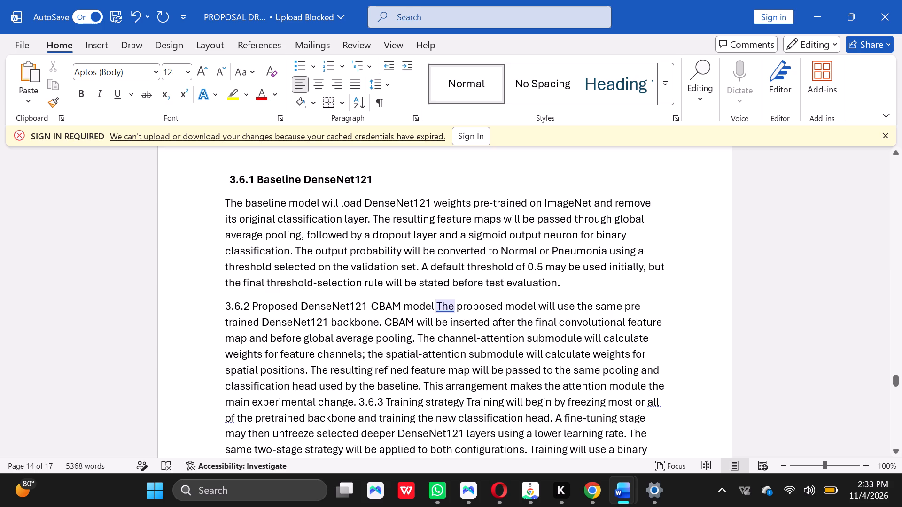
pyautogui.click(437, 308)
pyautogui.press('Return')
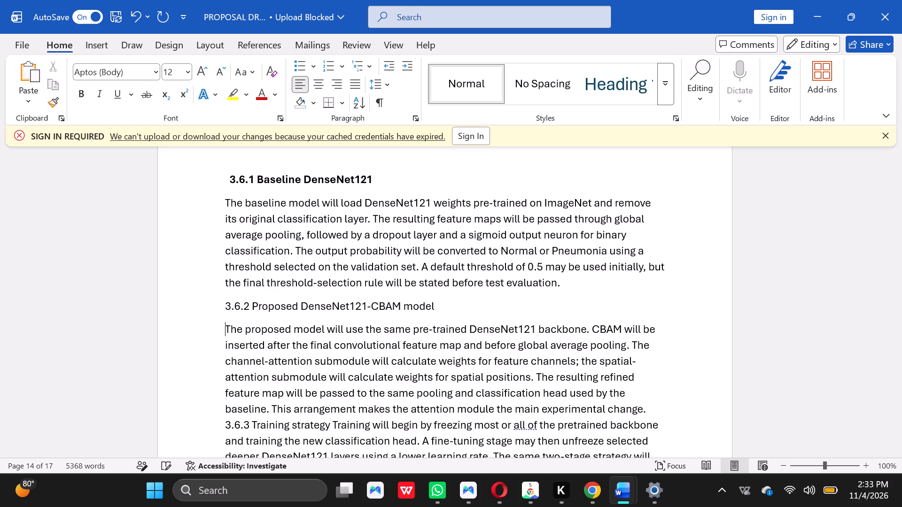
pyautogui.moveTo(465, 303); pyautogui.dragTo(250, 307)
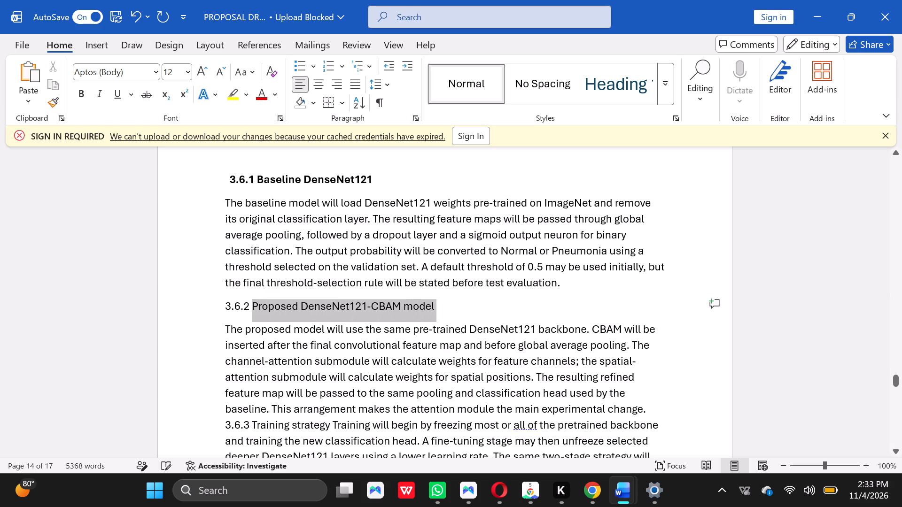
pyautogui.moveTo(250, 307); pyautogui.dragTo(222, 306)
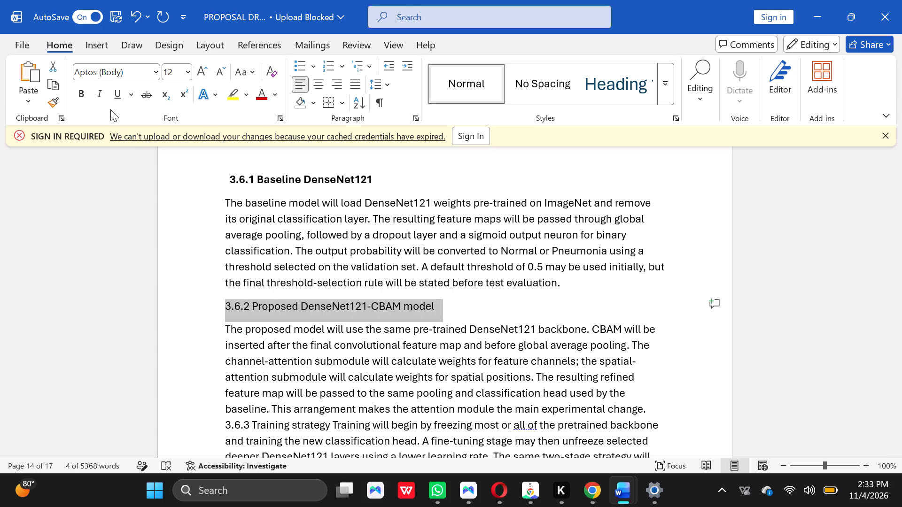
pyautogui.click(83, 89)
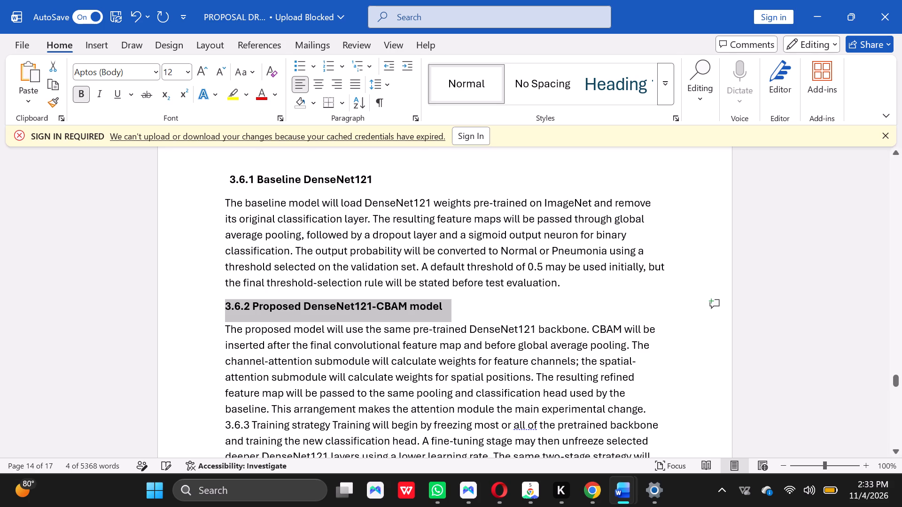
pyautogui.click(599, 298)
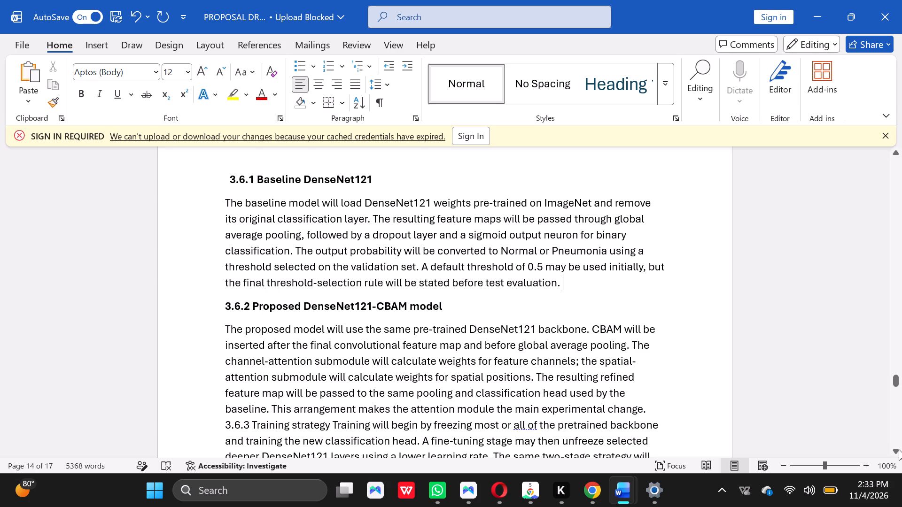
# Separate "3.6.3 Training strategy" from the surrounding text onto its own line and make it bold.
pyautogui.tripleClick(899, 451)
pyautogui.tripleClick(899, 451)
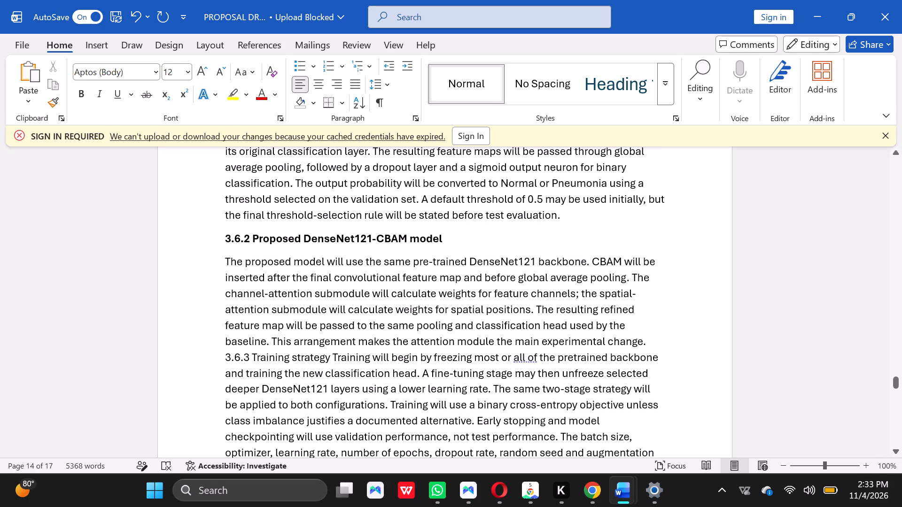
pyautogui.click(653, 340)
pyautogui.press('Return')
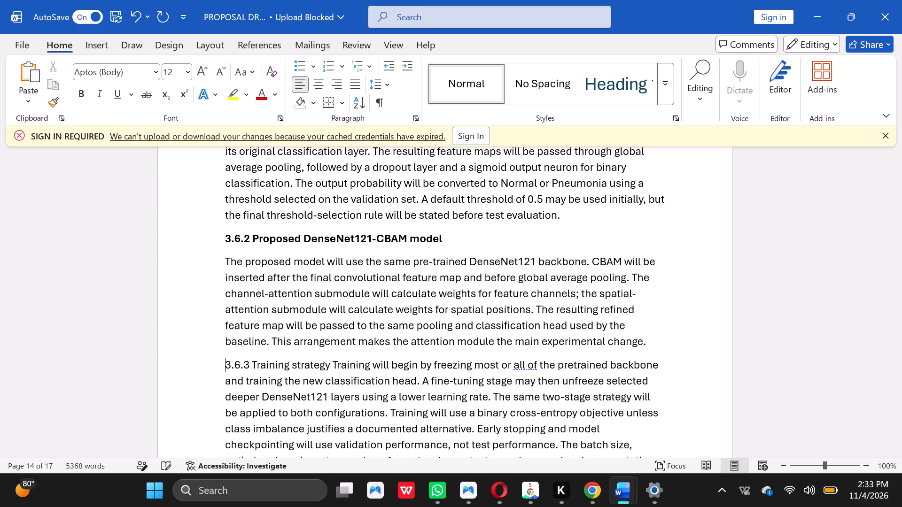
pyautogui.click(329, 368)
pyautogui.press('Return')
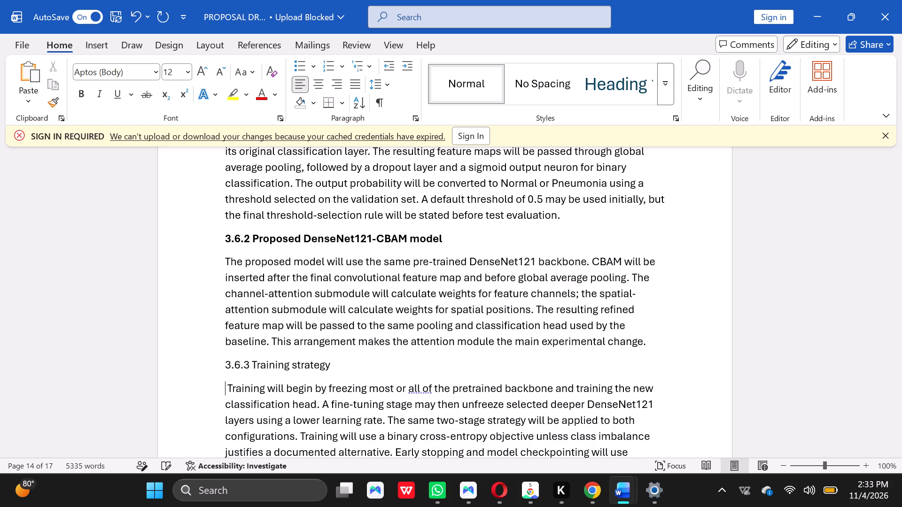
pyautogui.moveTo(372, 352); pyautogui.dragTo(294, 361)
pyautogui.click(346, 371)
pyautogui.moveTo(344, 374); pyautogui.dragTo(300, 361)
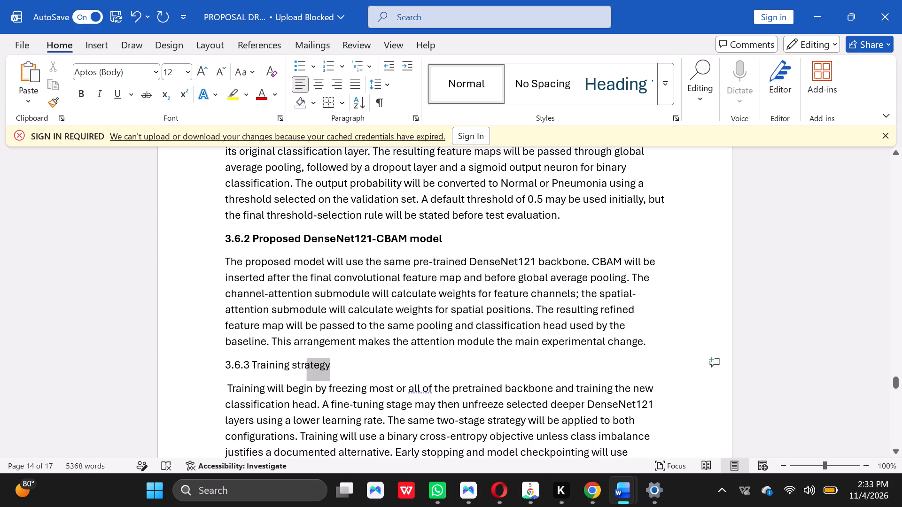
pyautogui.moveTo(300, 361); pyautogui.dragTo(216, 363)
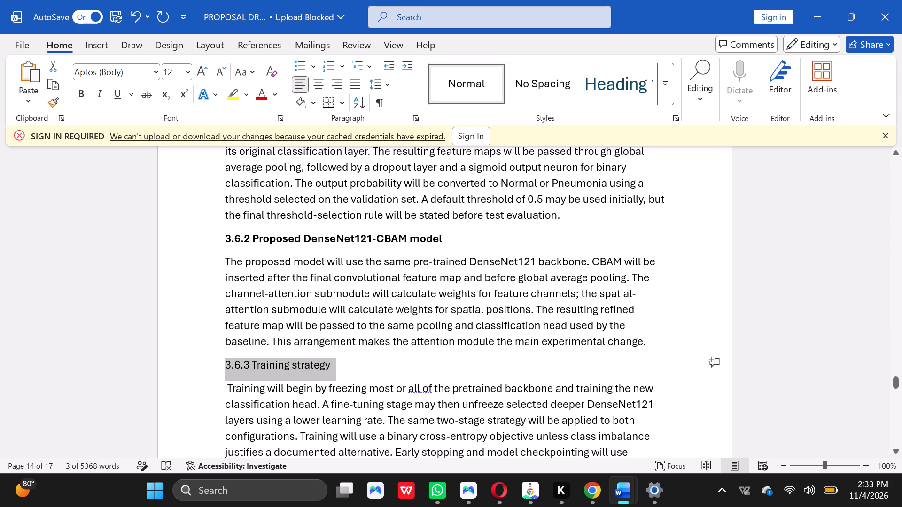
pyautogui.click(86, 96)
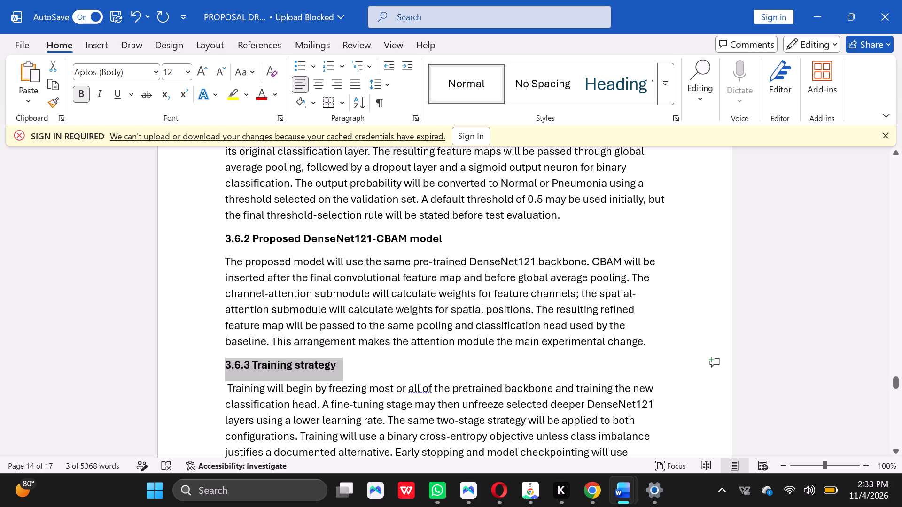
pyautogui.click(808, 257)
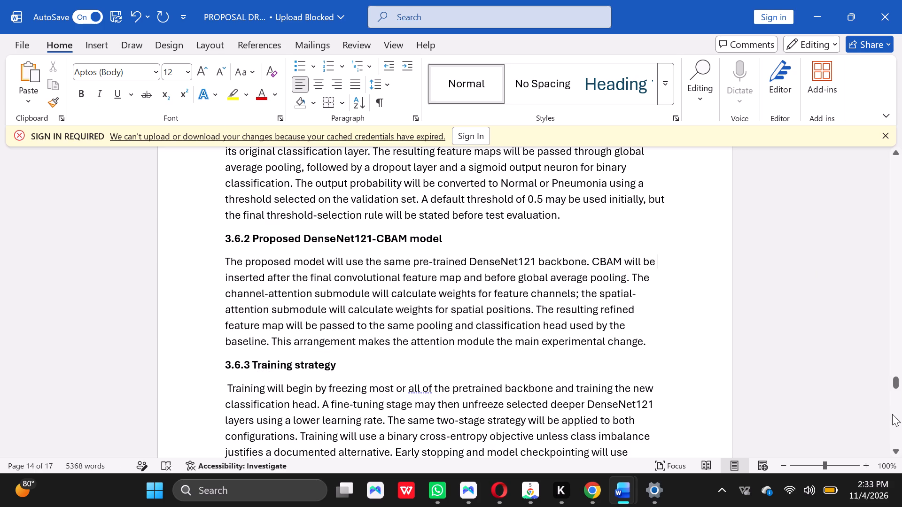
# Delete the stray footer text "Final Year Project Proposal | DenseNet121 with CBAM Page 9" after section 3.6.3 and start "3.7" on a new line.
pyautogui.click(896, 451)
pyautogui.doubleClick(896, 451)
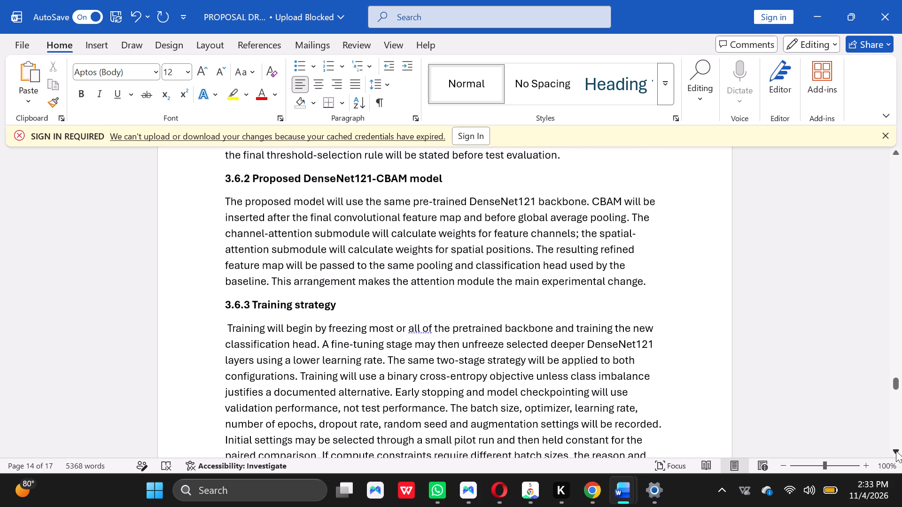
pyautogui.tripleClick(896, 451)
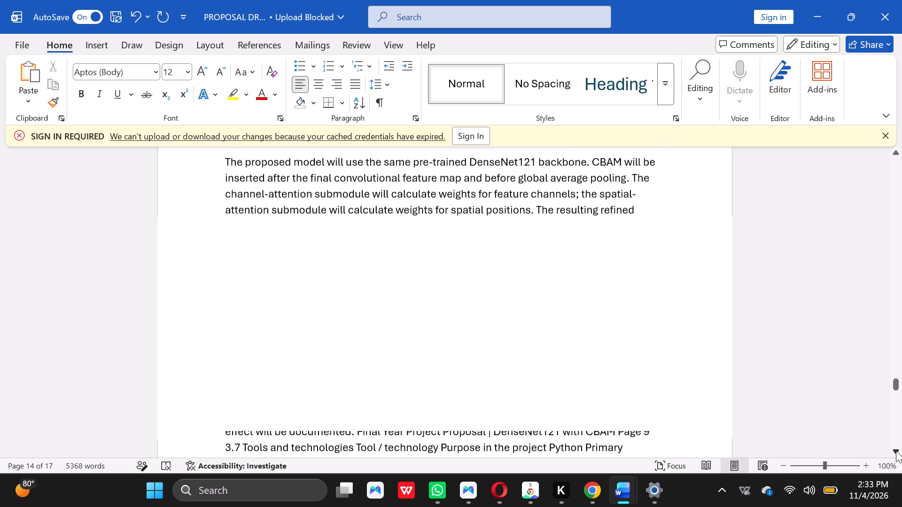
pyautogui.tripleClick(896, 451)
pyautogui.doubleClick(896, 451)
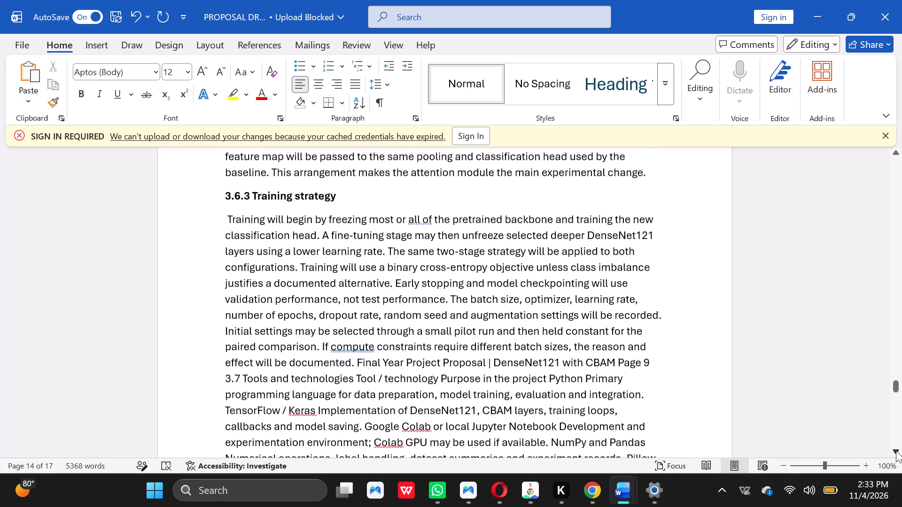
pyautogui.tripleClick(896, 451)
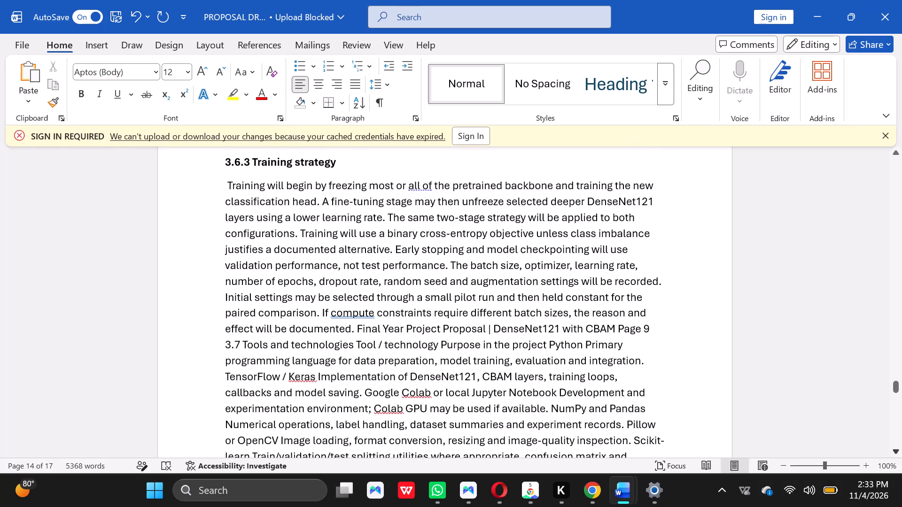
pyautogui.click(655, 330)
pyautogui.press('BackSpace')
pyautogui.press('BackSpace')
pyautogui.press('BackSpace')
pyautogui.press('BackSpace')
pyautogui.press('BackSpace')
pyautogui.press('BackSpace')
pyautogui.press('BackSpace')
pyautogui.press('BackSpace')
pyautogui.press('BackSpace')
pyautogui.press('BackSpace')
pyautogui.press('BackSpace')
pyautogui.press('BackSpace')
pyautogui.press('BackSpace')
pyautogui.press('BackSpace')
pyautogui.press('BackSpace')
pyautogui.press('BackSpace')
pyautogui.press('BackSpace')
pyautogui.press('BackSpace')
pyautogui.press('BackSpace')
pyautogui.press('BackSpace')
pyautogui.press('BackSpace')
pyautogui.press('BackSpace')
pyautogui.press('BackSpace')
pyautogui.press('BackSpace')
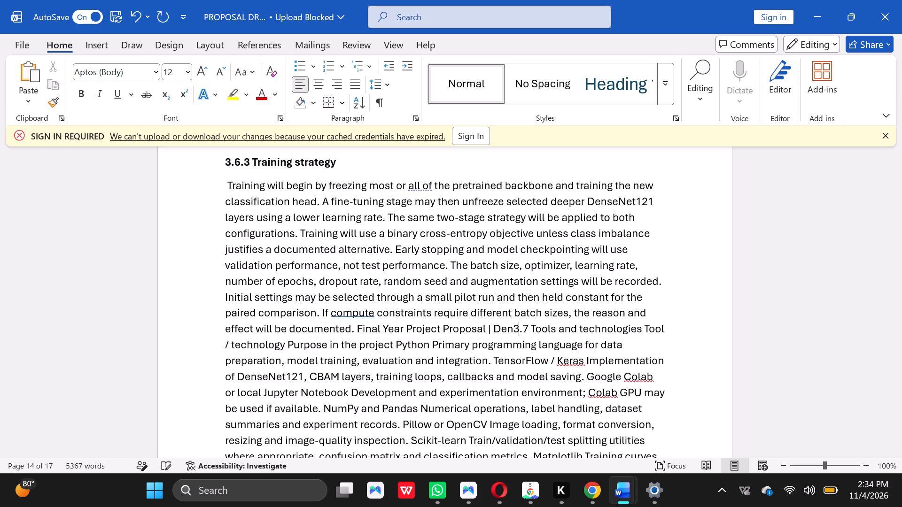
pyautogui.press('BackSpace')
pyautogui.press('BackSpace')
pyautogui.press('BackSpace')
pyautogui.press('BackSpace')
pyautogui.press('BackSpace')
pyautogui.press('BackSpace')
pyautogui.press('BackSpace')
pyautogui.press('BackSpace')
pyautogui.press('BackSpace')
pyautogui.press('BackSpace')
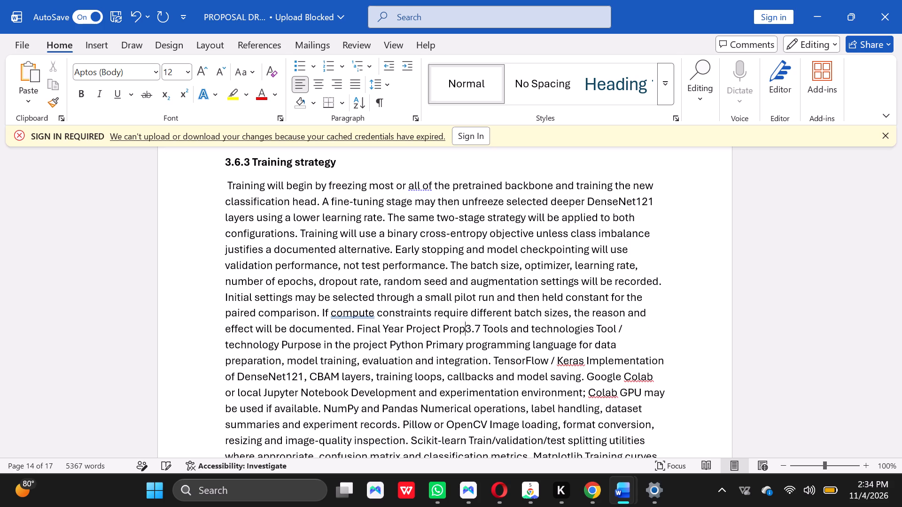
pyautogui.press('BackSpace')
pyautogui.press('BackSpace')
pyautogui.press('BackSpace')
pyautogui.press('BackSpace')
pyautogui.press('BackSpace')
pyautogui.press('BackSpace')
pyautogui.press('BackSpace')
pyautogui.press('BackSpace')
pyautogui.press('BackSpace')
pyautogui.press('BackSpace')
pyautogui.press('BackSpace')
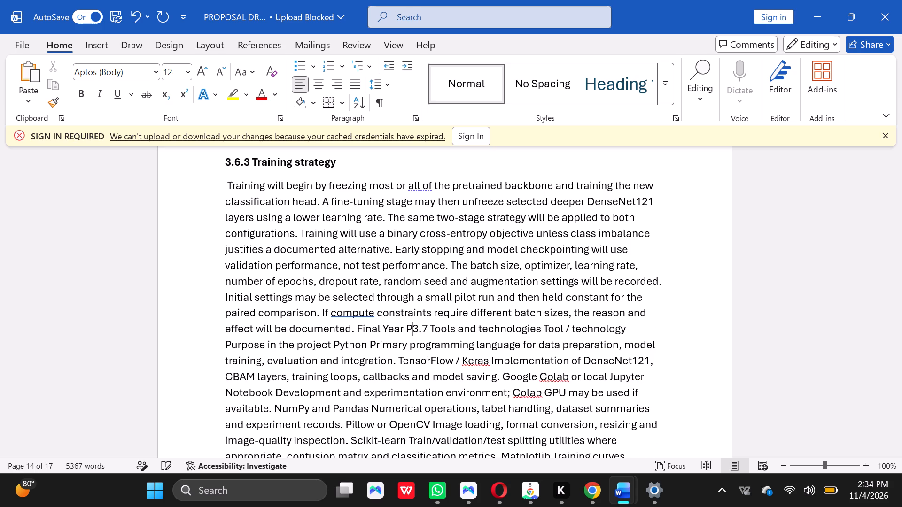
pyautogui.press('BackSpace')
pyautogui.press('BackSpace')
pyautogui.press('BackSpace')
pyautogui.press('BackSpace')
pyautogui.press('BackSpace')
pyautogui.press('BackSpace')
pyautogui.press('BackSpace')
pyautogui.press('BackSpace')
pyautogui.press('BackSpace')
pyautogui.press('BackSpace')
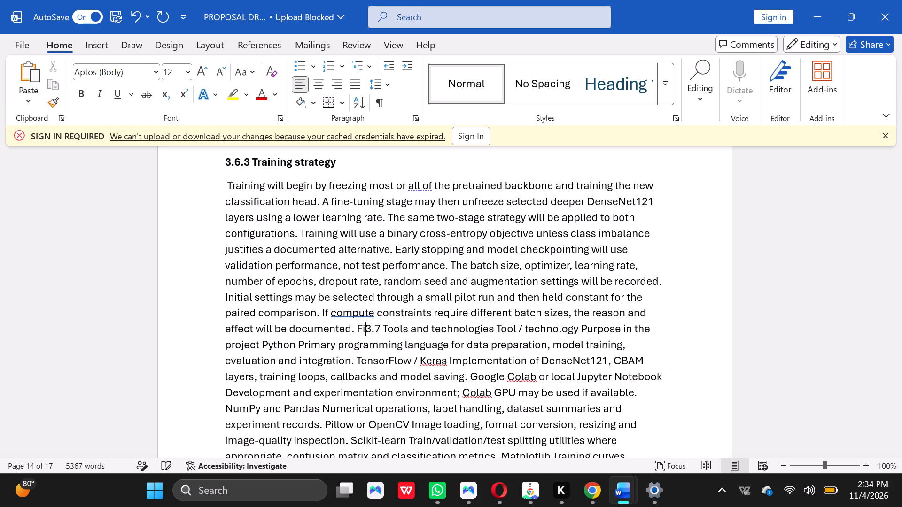
pyautogui.press('BackSpace')
pyautogui.press('BackSpace')
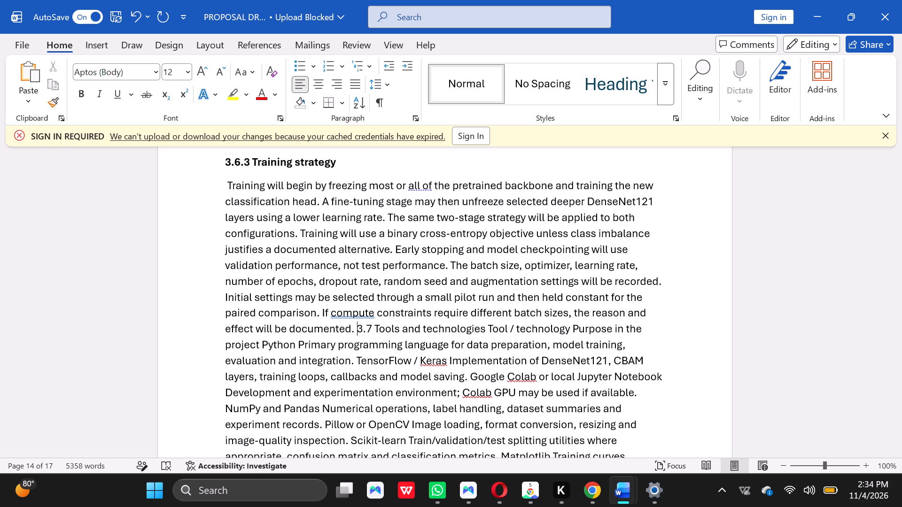
pyautogui.press('Return')
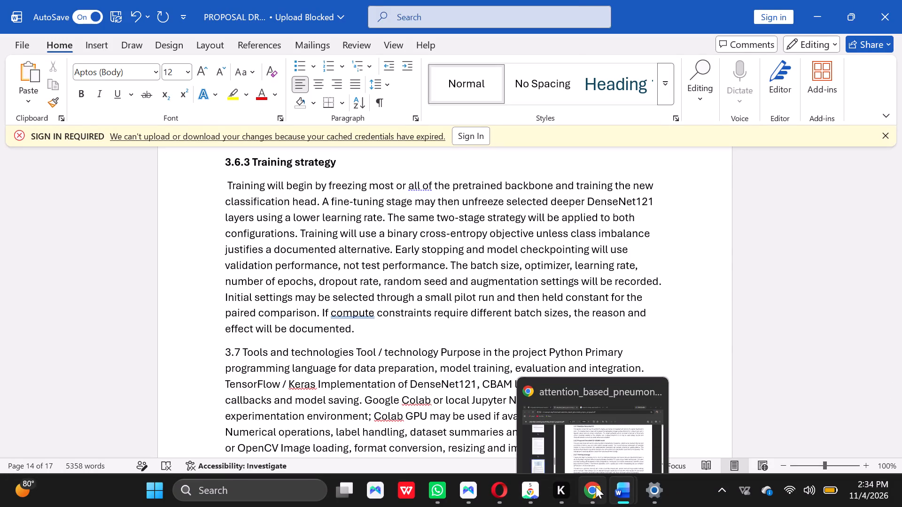
# Check the layout of section 3.7 Tools and technologies in the reference PDF in Chrome, and return to the Word draft.
pyautogui.click(585, 431)
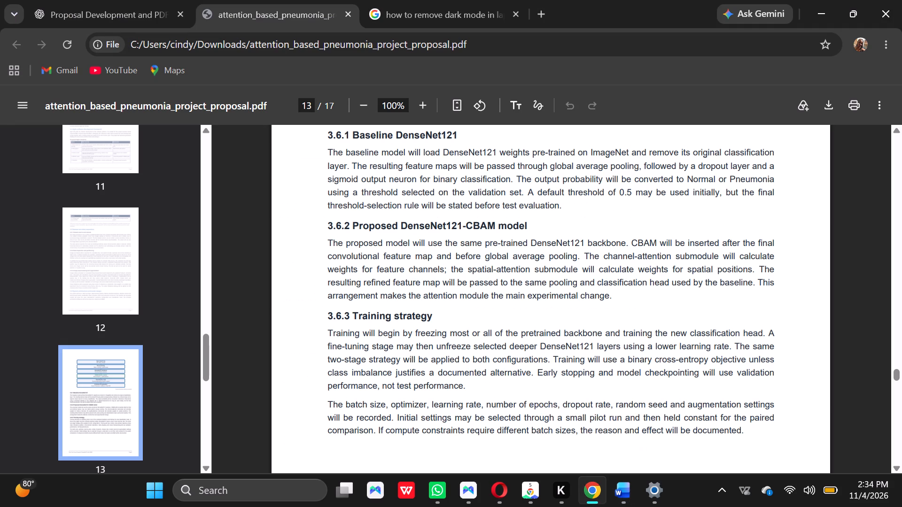
pyautogui.doubleClick(897, 466)
pyautogui.doubleClick(897, 466)
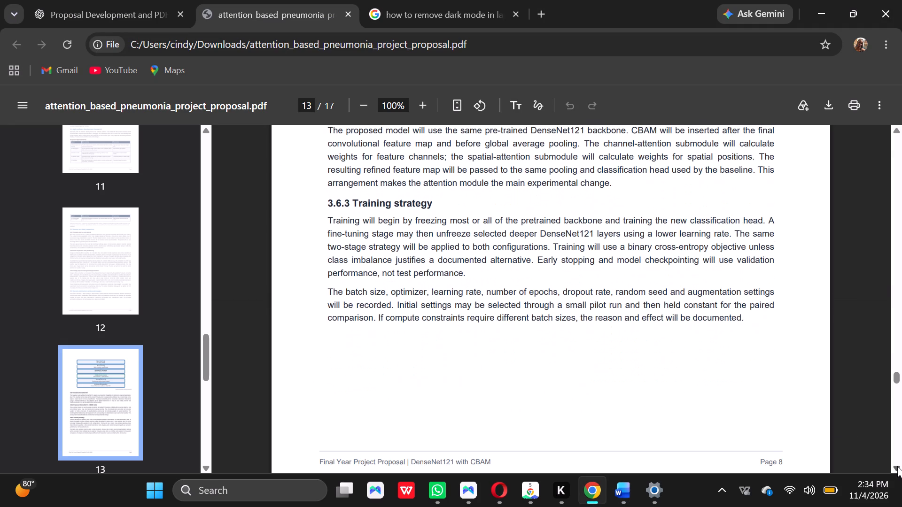
pyautogui.click(897, 466)
pyautogui.click(897, 466)
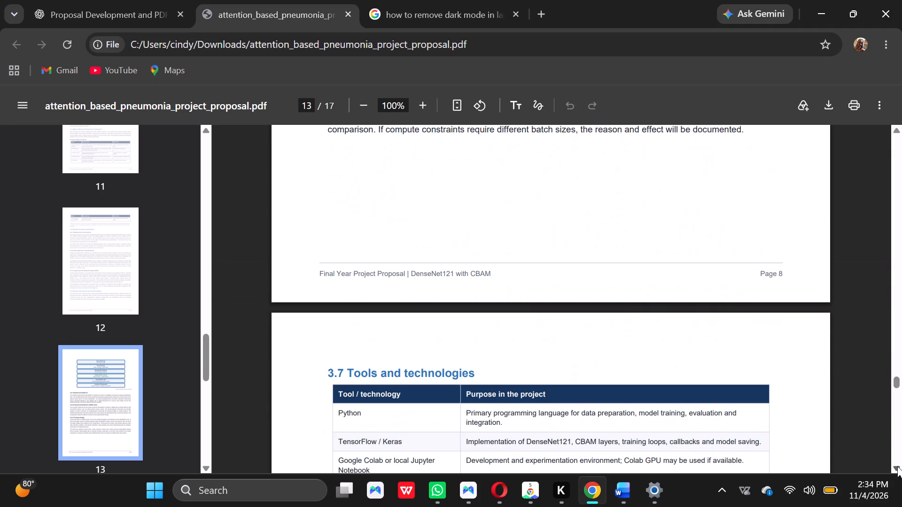
pyautogui.tripleClick(897, 466)
pyautogui.tripleClick(897, 466)
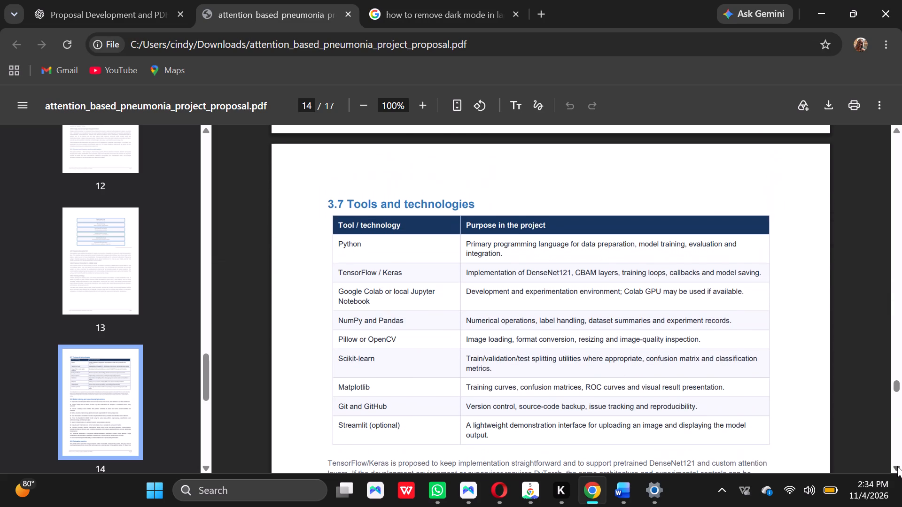
pyautogui.click(897, 466)
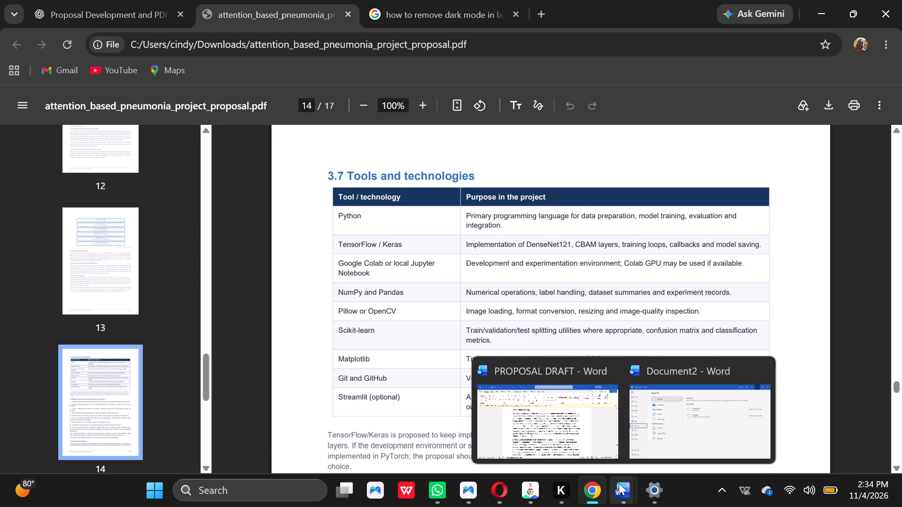
pyautogui.click(581, 415)
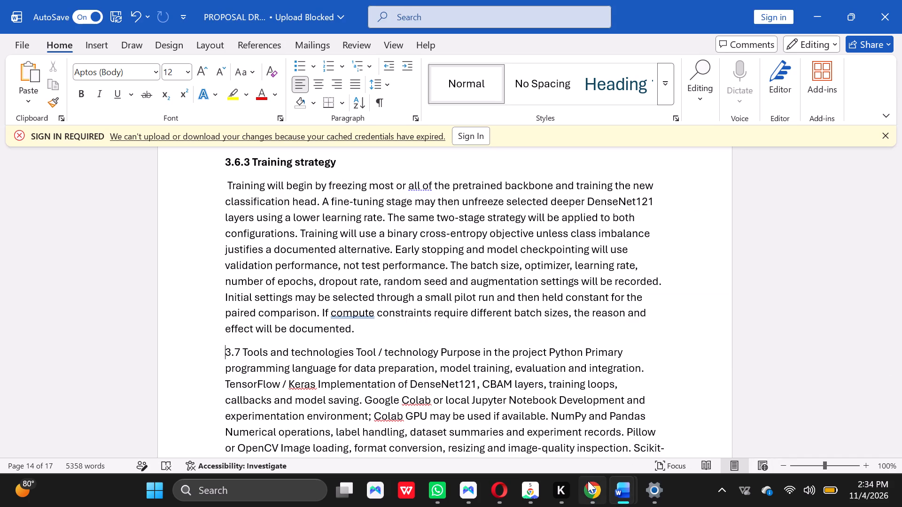
pyautogui.click(585, 411)
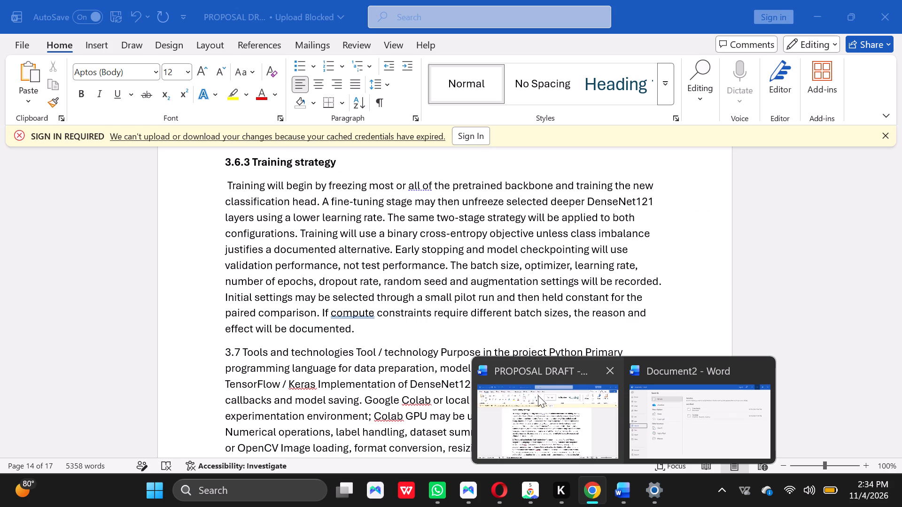
pyautogui.click(538, 395)
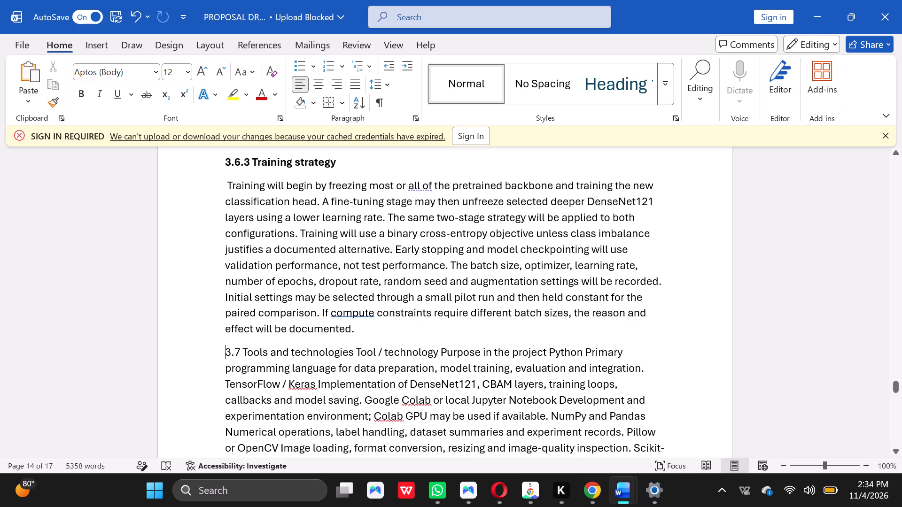
# Separate "3.7 Tools and technologies" from the tool text that follows it onto its own line and make it bold.
pyautogui.click(352, 351)
pyautogui.press('Return')
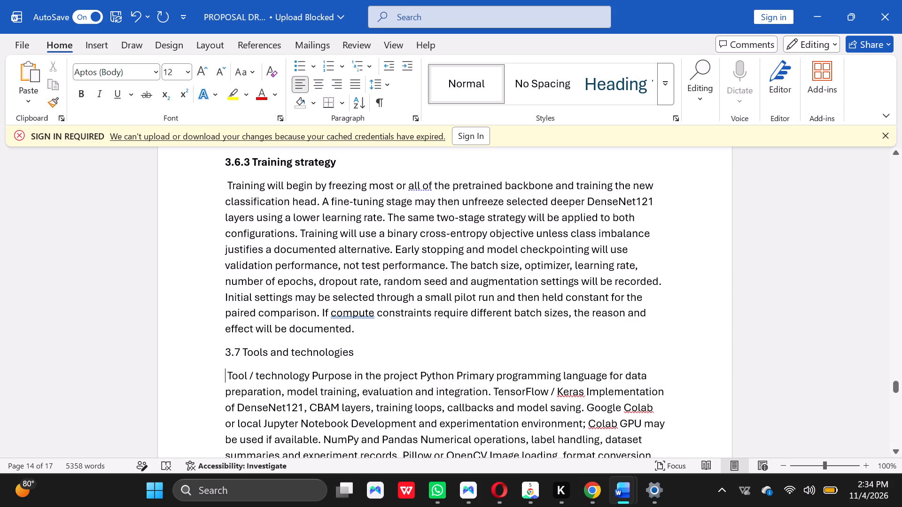
pyautogui.moveTo(361, 352); pyautogui.dragTo(265, 353)
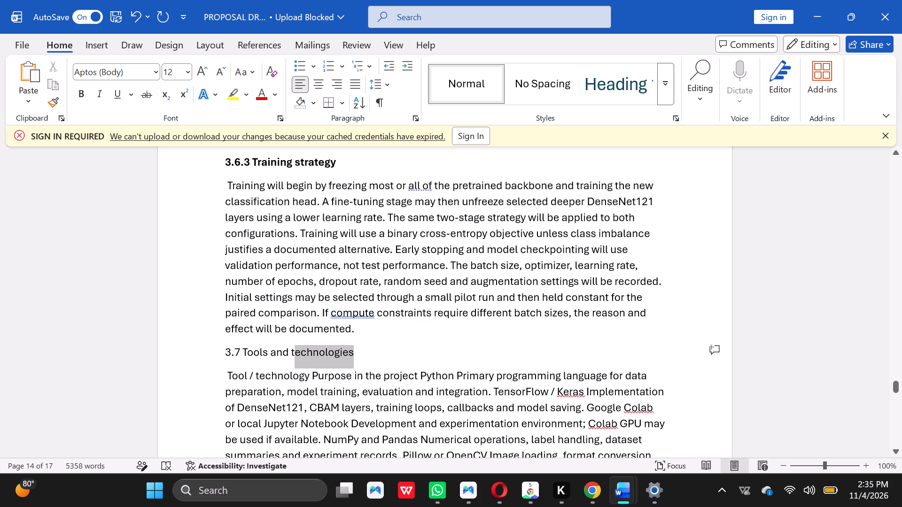
pyautogui.moveTo(265, 353); pyautogui.dragTo(218, 350)
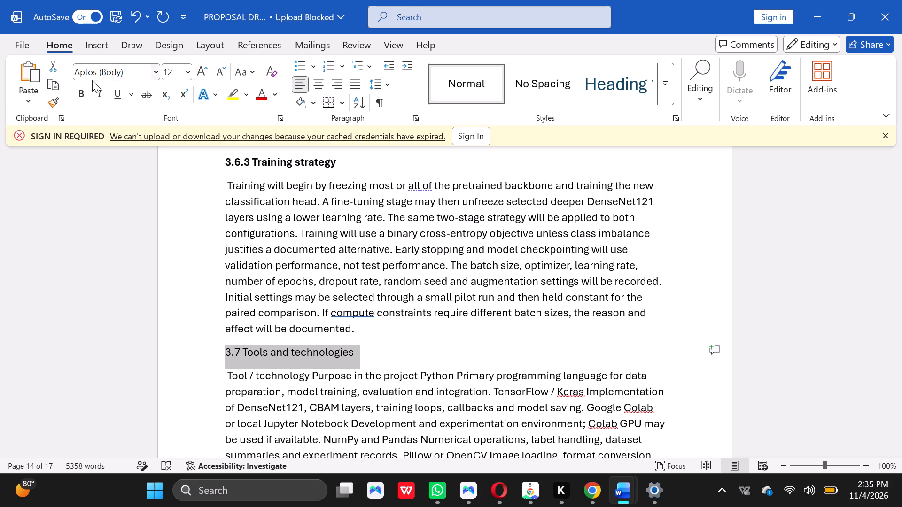
pyautogui.click(79, 92)
pyautogui.click(814, 216)
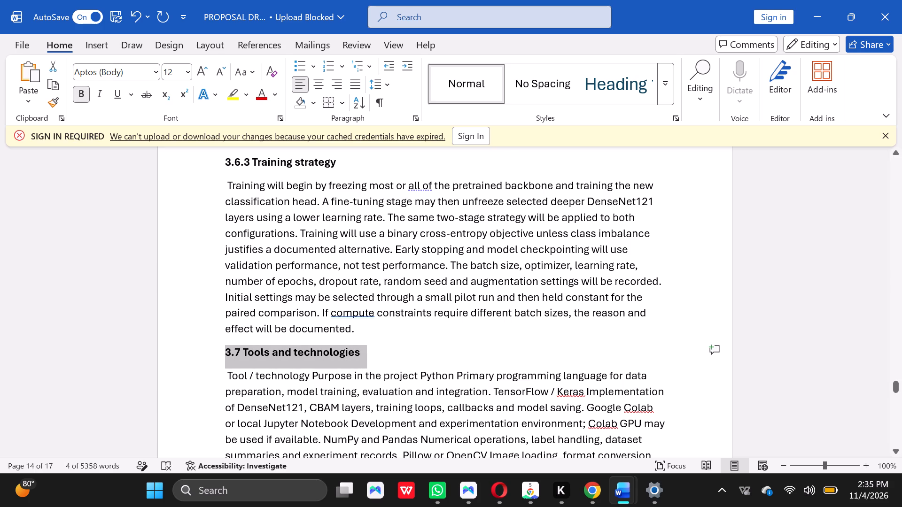
# Insert ten blank lines between the "3.7 Tools and technologies" heading and the tool text, pushing that text onto the next page.
pyautogui.click(898, 450)
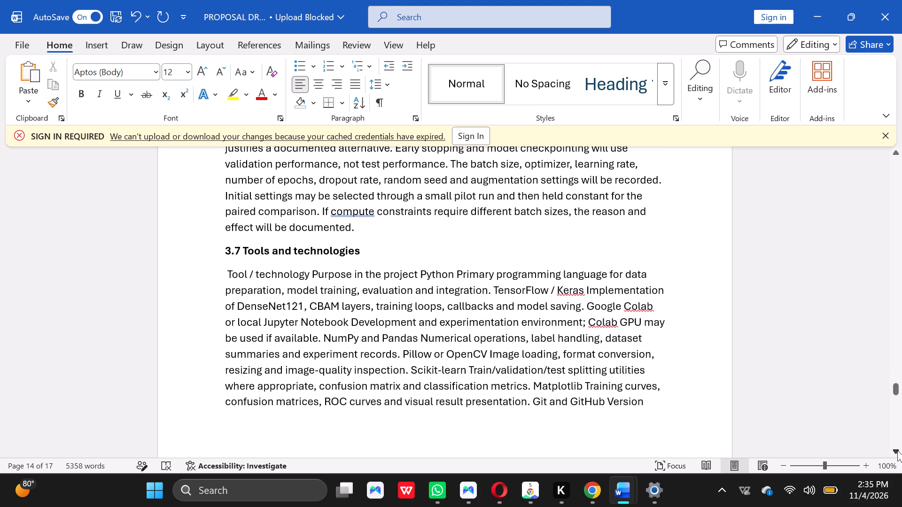
pyautogui.click(346, 257)
pyautogui.click(376, 253)
pyautogui.press('Return')
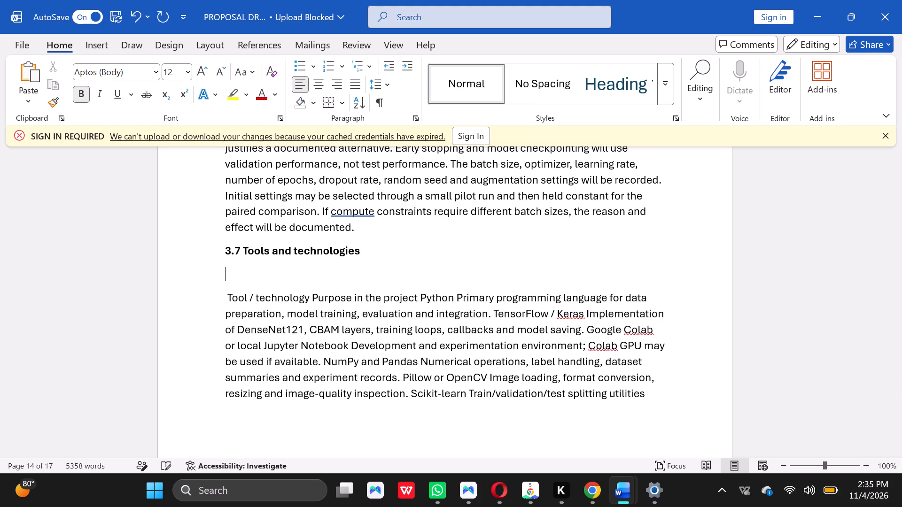
pyautogui.press('Return')
pyautogui.press('Return')
pyautogui.press('Return')
pyautogui.press('Return')
pyautogui.press('Return')
pyautogui.press('Return')
pyautogui.press('Return')
pyautogui.press('Return')
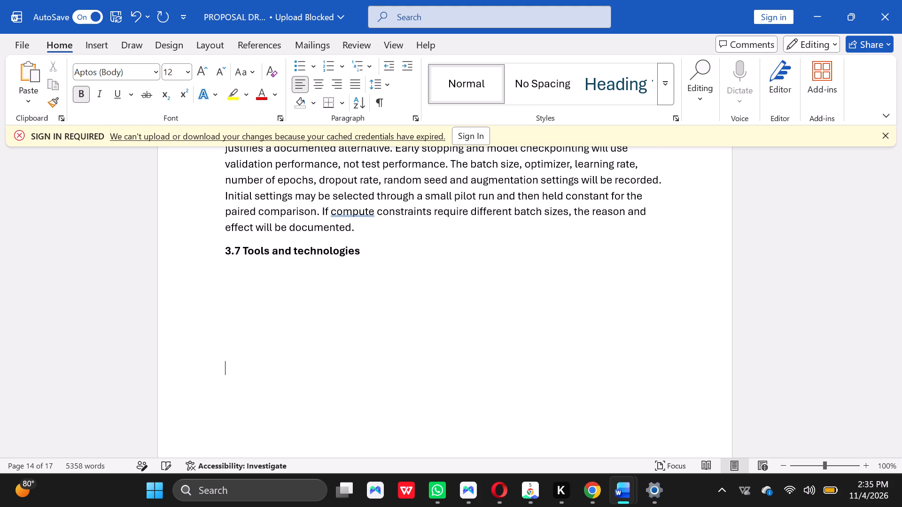
pyautogui.press('Return')
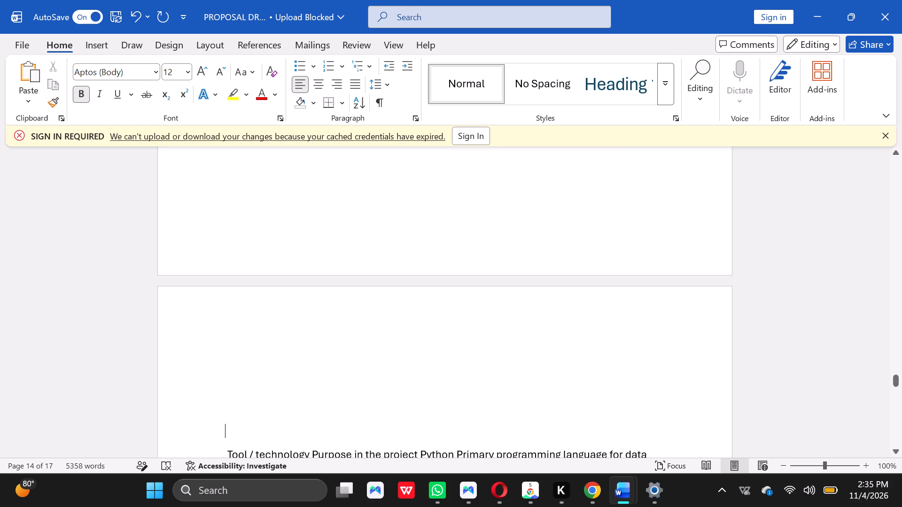
# Add one blank line above the "3.6.2 Proposed DenseNet121-CBAM model" heading and two blank lines above the "3.6.3 Training strategy" heading.
pyautogui.click(896, 156)
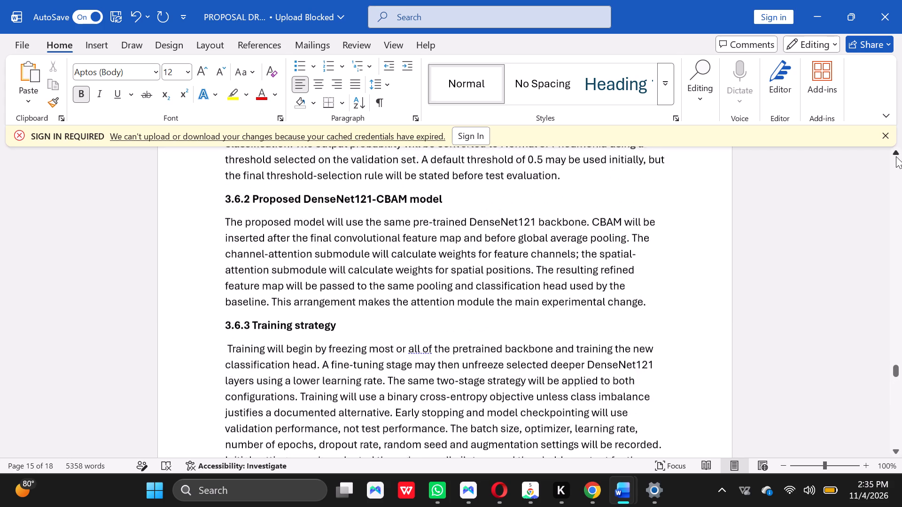
pyautogui.click(896, 156)
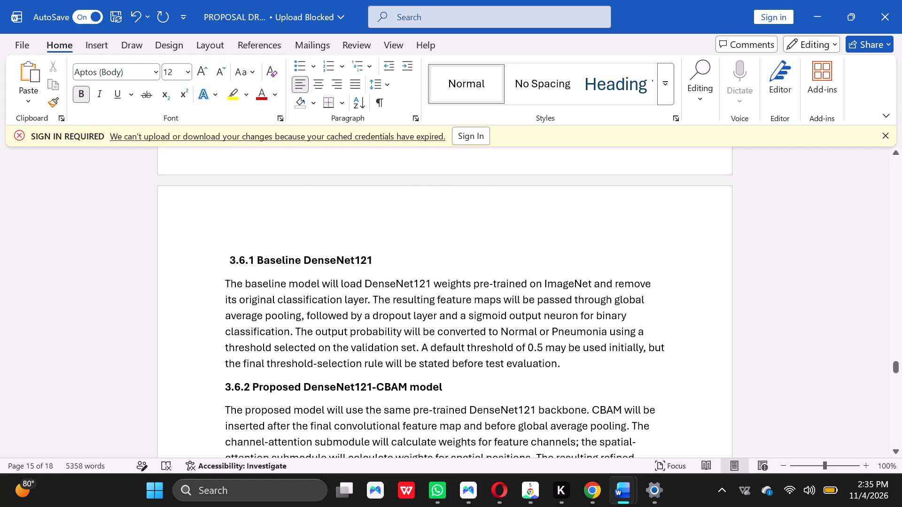
pyautogui.click(576, 363)
pyautogui.press('Return')
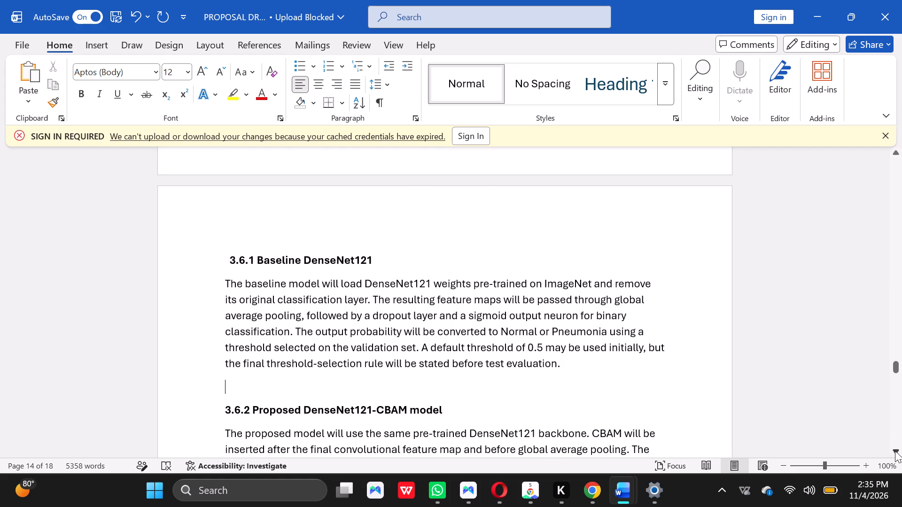
pyautogui.click(895, 451)
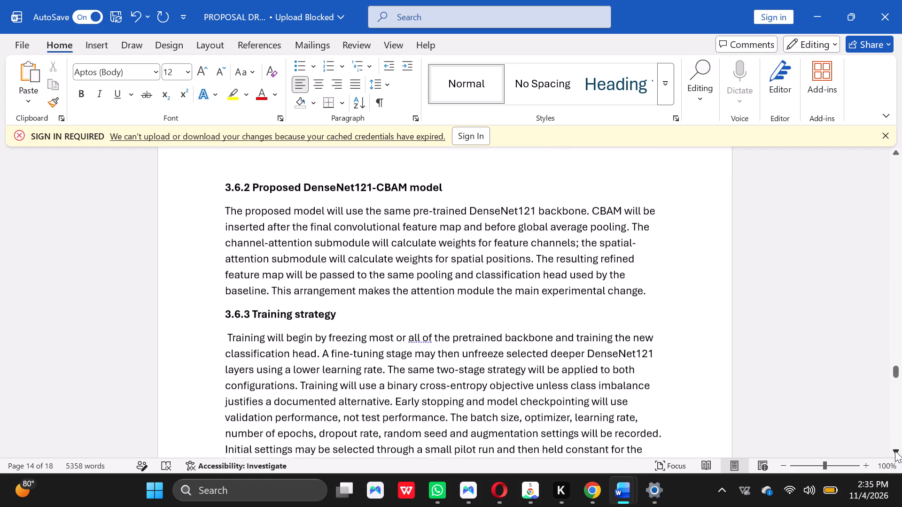
pyautogui.click(666, 284)
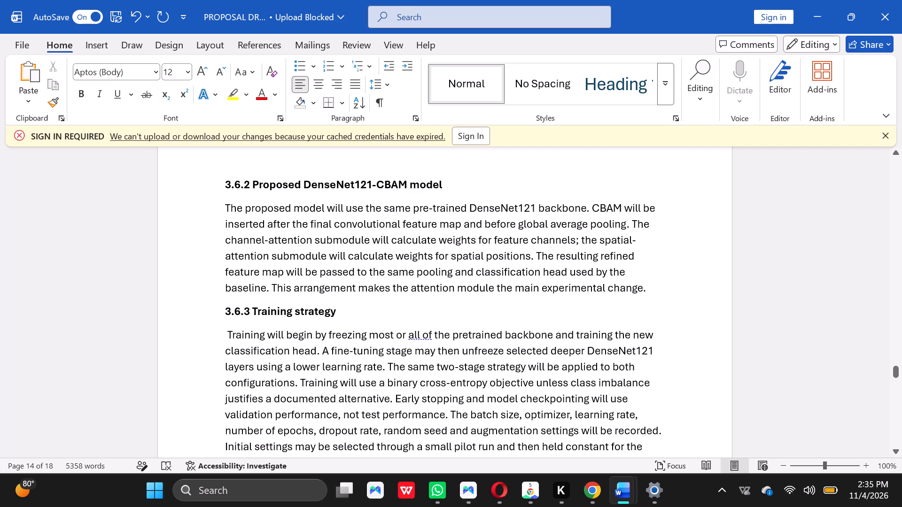
pyautogui.press('Return')
pyautogui.press('Return')
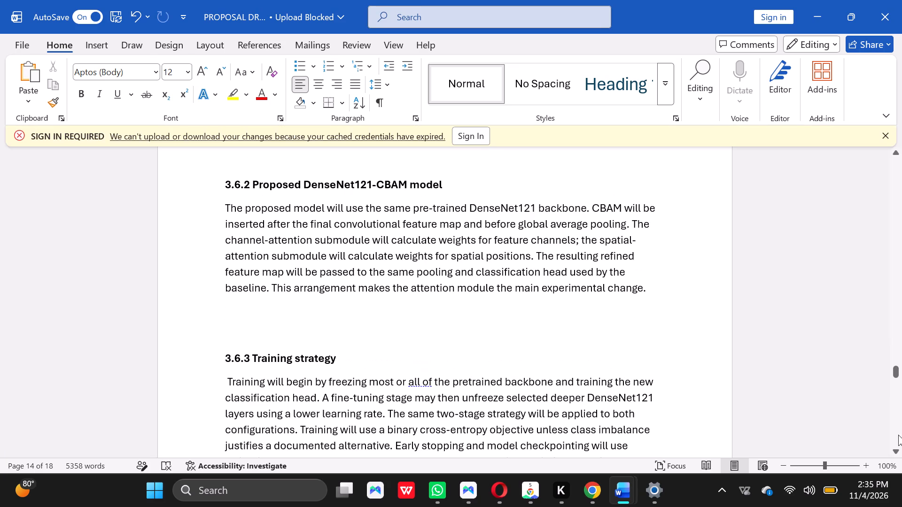
pyautogui.click(896, 451)
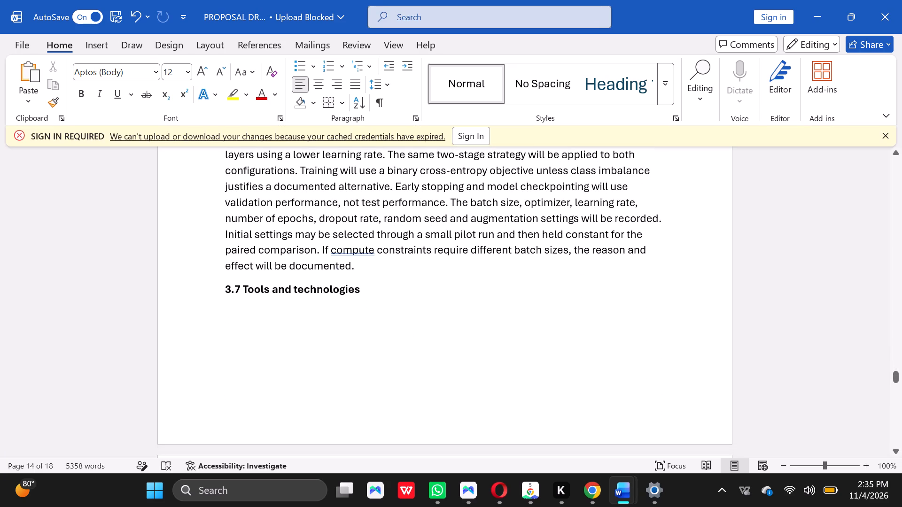
# Insert four blank lines above the "3.7 Tools and technologies" heading to push it onto the next page.
pyautogui.click(364, 268)
pyautogui.press('Return')
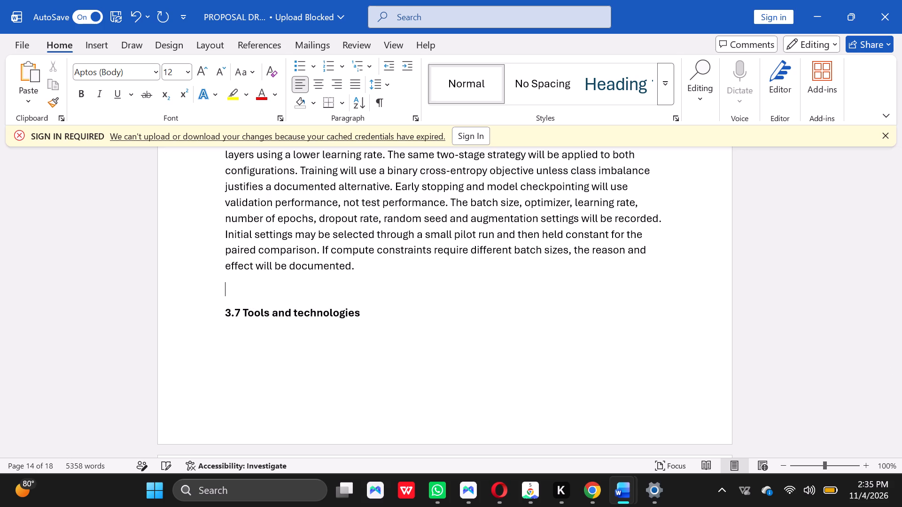
pyautogui.press('Return')
pyautogui.press('Return')
pyautogui.press('Return')
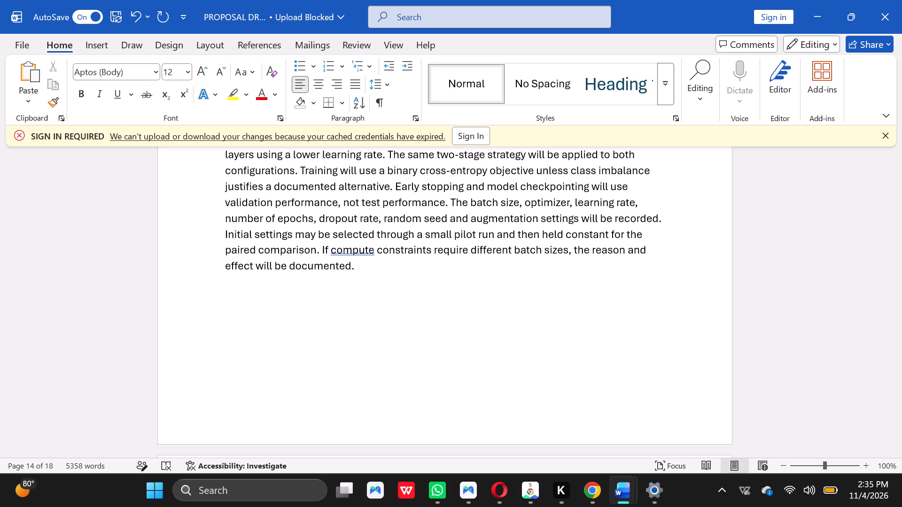
# Add two more blank lines in the gap between the "3.7 Tools and technologies" heading and the tool text.
pyautogui.click(898, 451)
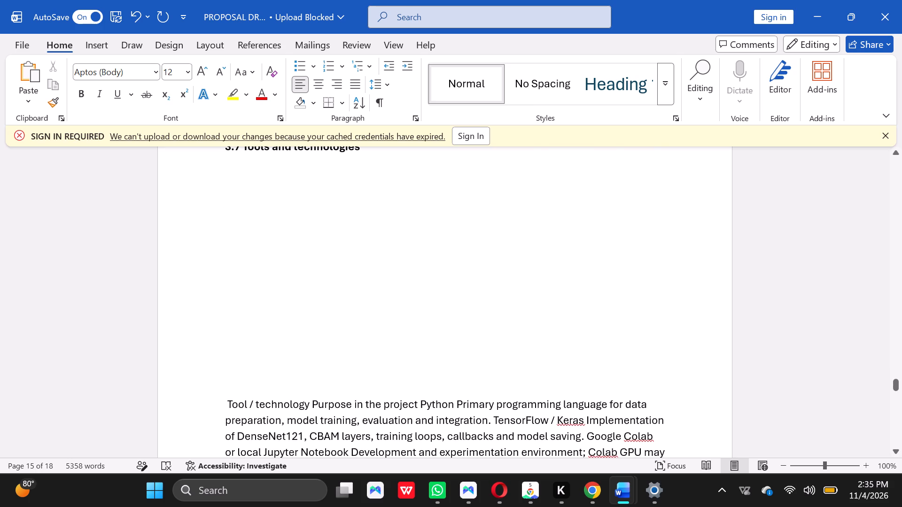
pyautogui.click(371, 154)
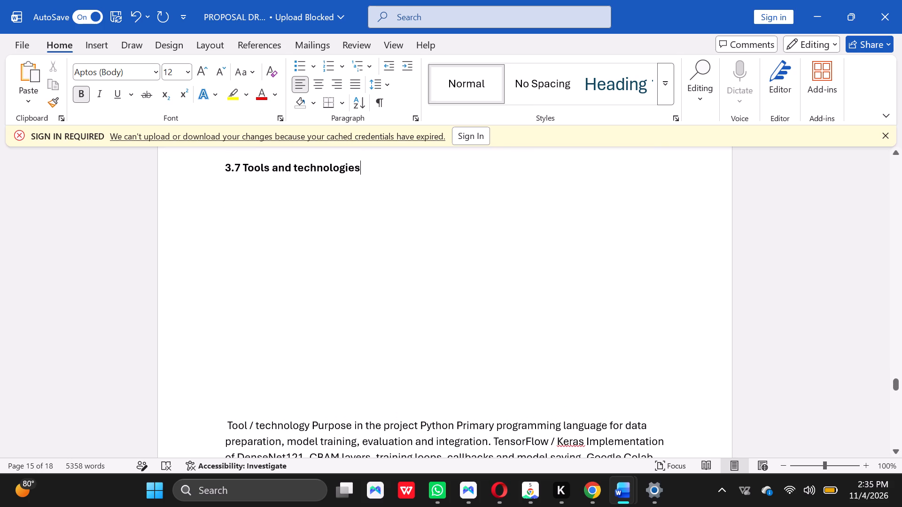
pyautogui.click(292, 315)
pyautogui.press('Return')
pyautogui.press('Return')
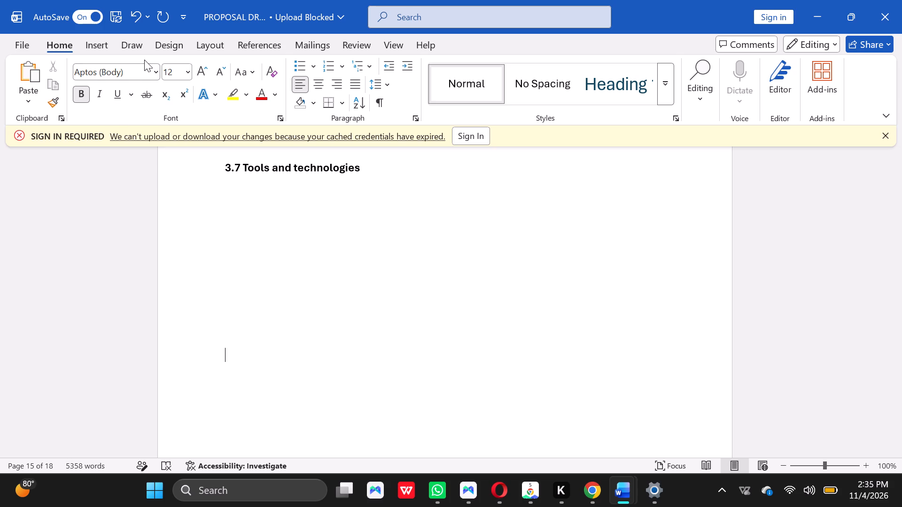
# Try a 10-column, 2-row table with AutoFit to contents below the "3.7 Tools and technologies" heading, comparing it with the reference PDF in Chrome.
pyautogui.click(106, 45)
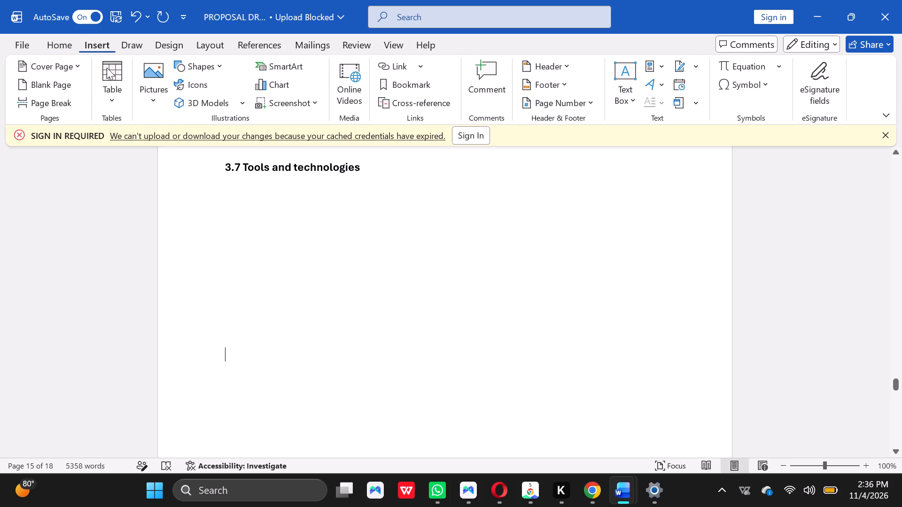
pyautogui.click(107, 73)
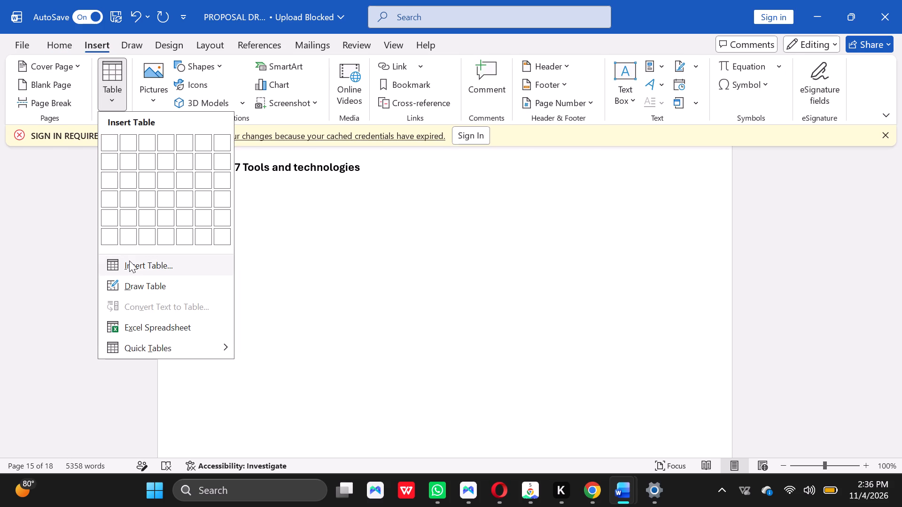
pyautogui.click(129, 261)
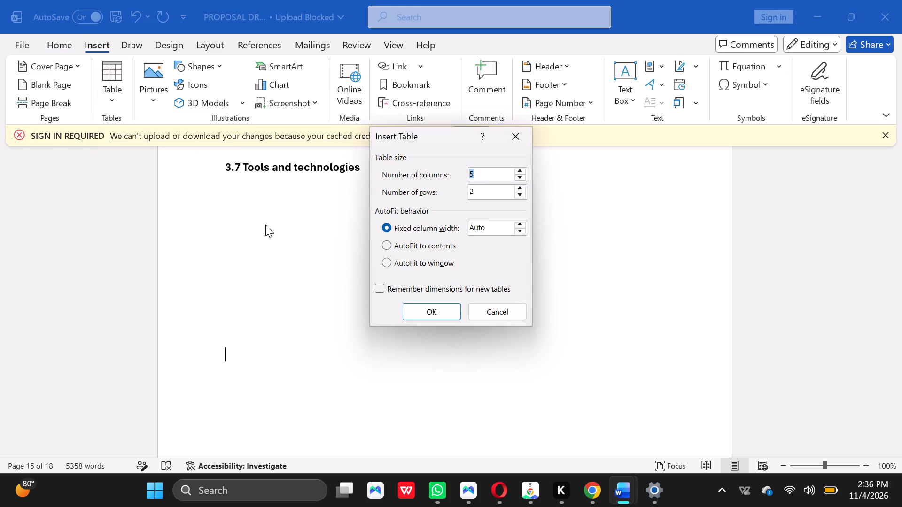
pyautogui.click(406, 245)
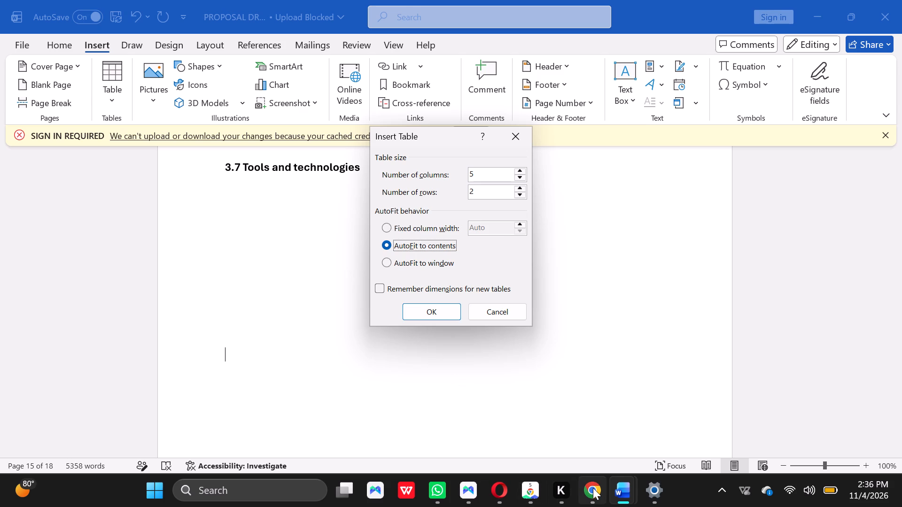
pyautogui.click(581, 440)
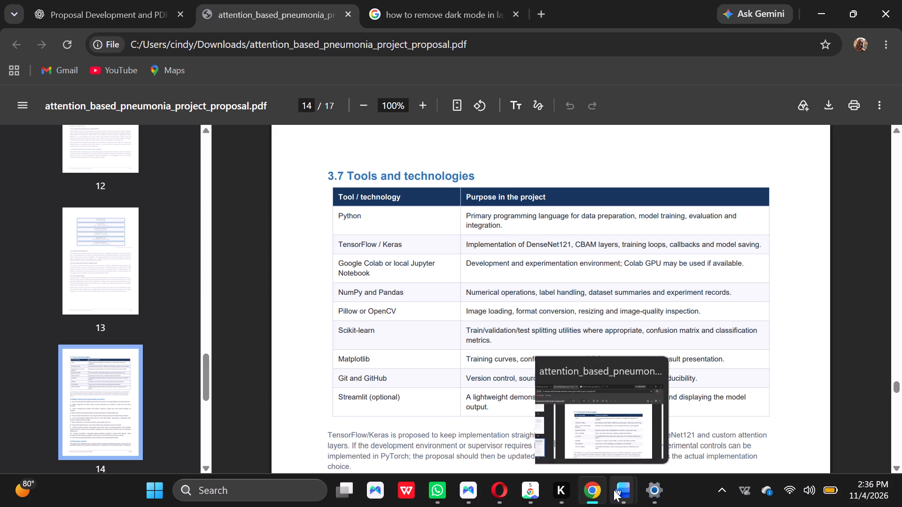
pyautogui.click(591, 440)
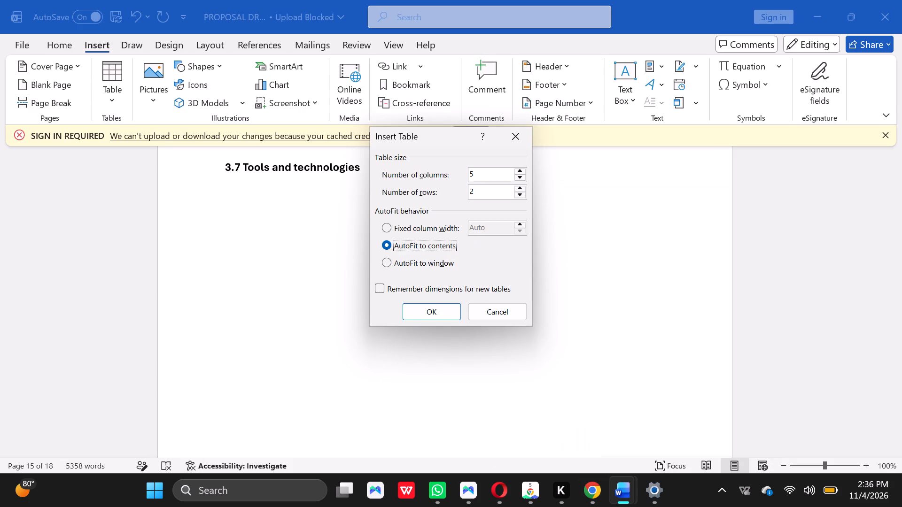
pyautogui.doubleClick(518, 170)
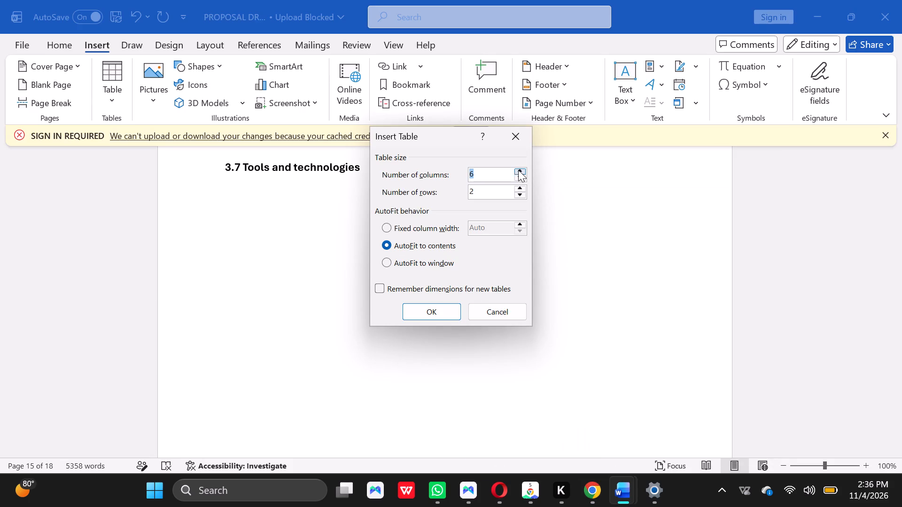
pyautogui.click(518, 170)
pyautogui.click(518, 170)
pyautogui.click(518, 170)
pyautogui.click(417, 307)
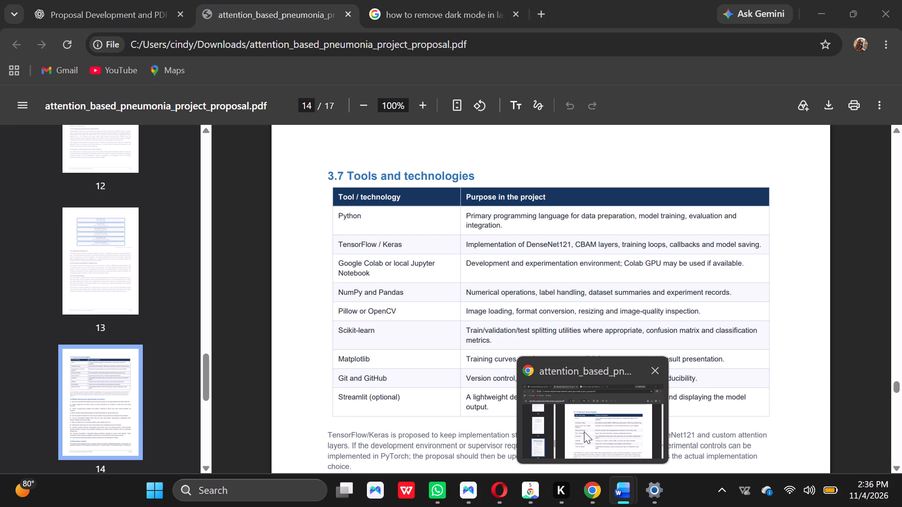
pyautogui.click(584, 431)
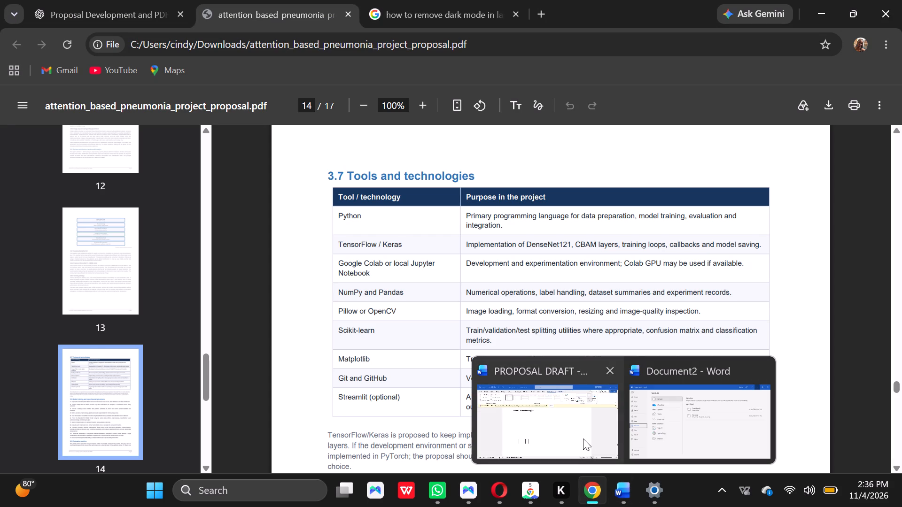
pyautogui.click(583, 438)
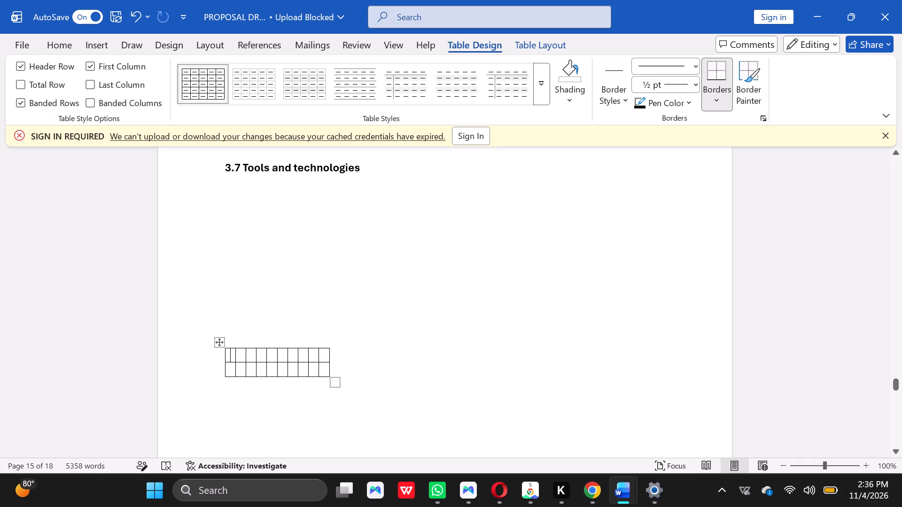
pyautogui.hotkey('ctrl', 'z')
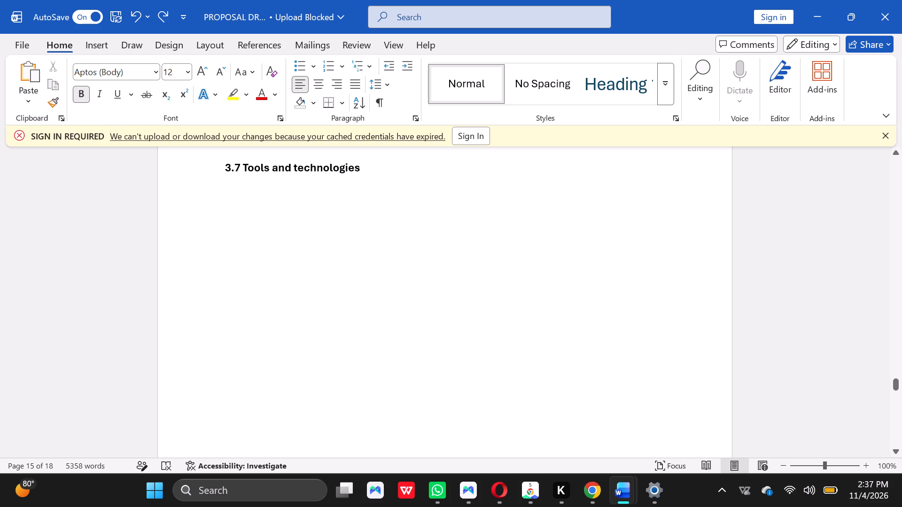
# Insert a table with 2 columns and 10 rows directly below the "3.7 Tools and technologies" heading, keeping the automatic fixed column width.
pyautogui.click(265, 199)
pyautogui.click(96, 54)
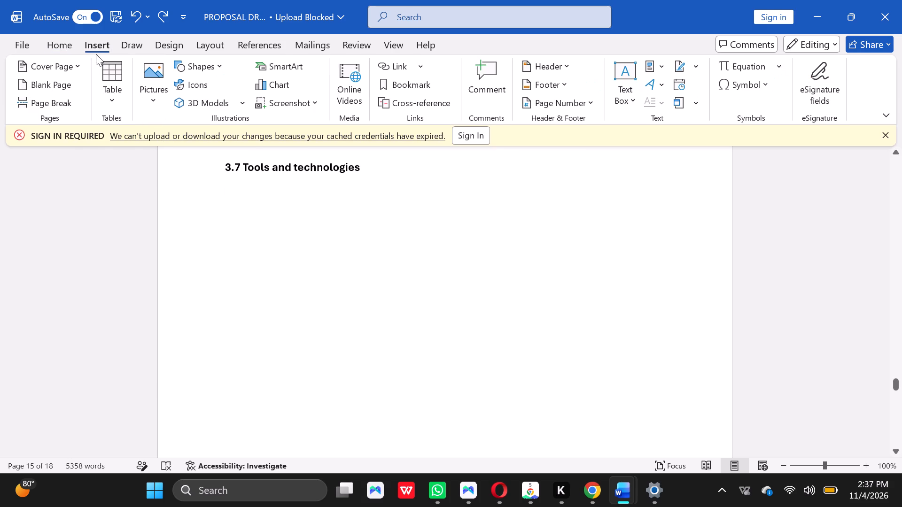
pyautogui.click(107, 92)
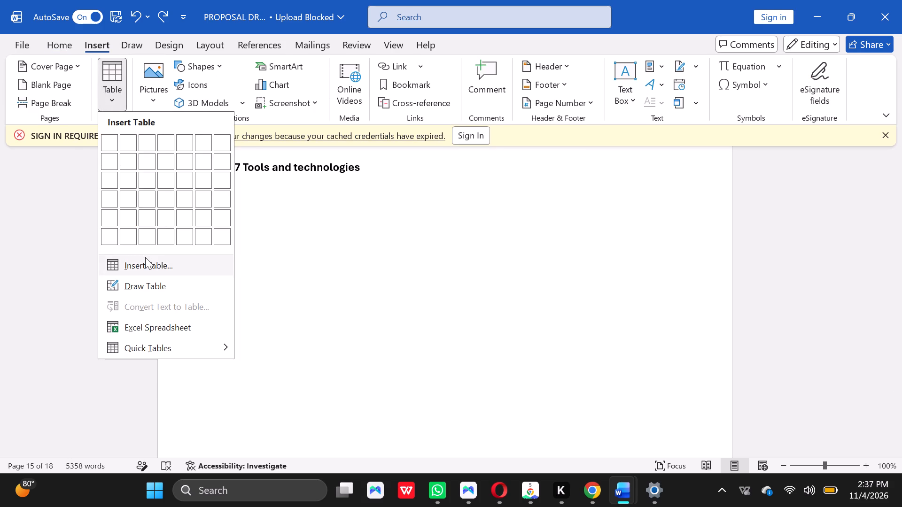
pyautogui.click(145, 257)
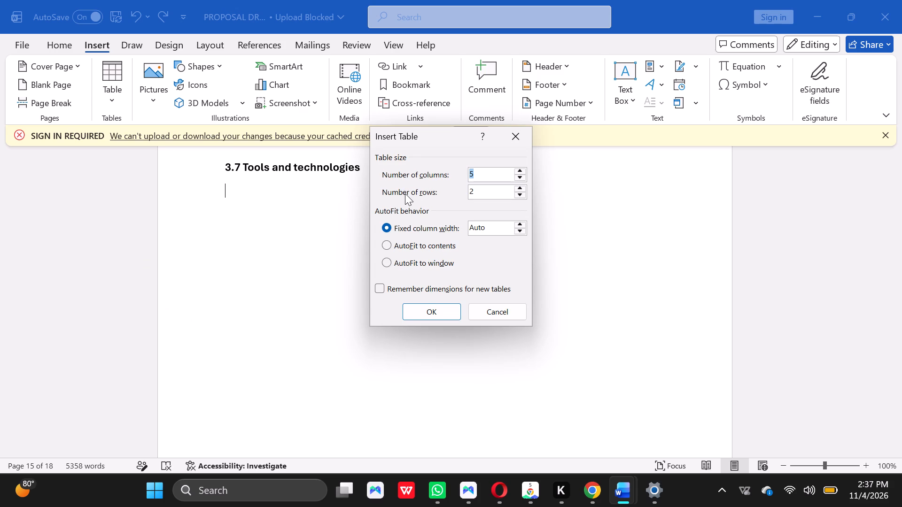
pyautogui.click(521, 194)
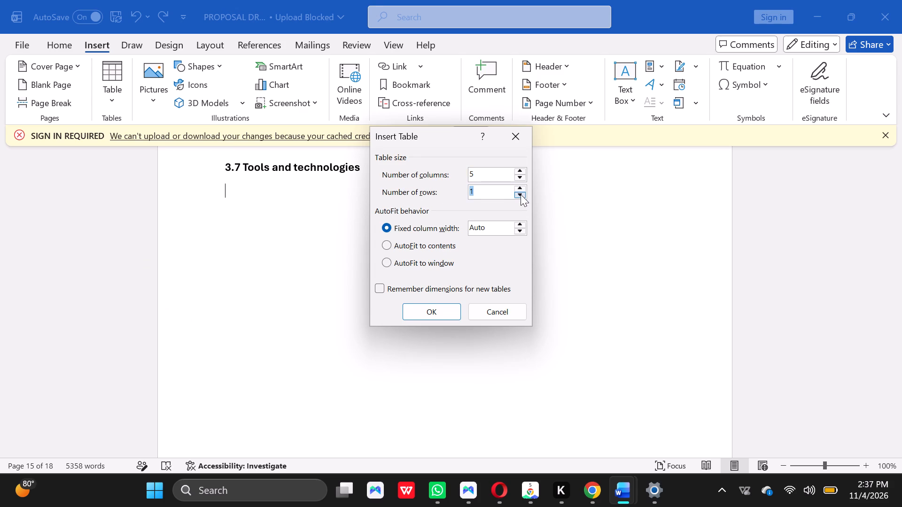
pyautogui.tripleClick(521, 187)
pyautogui.doubleClick(521, 187)
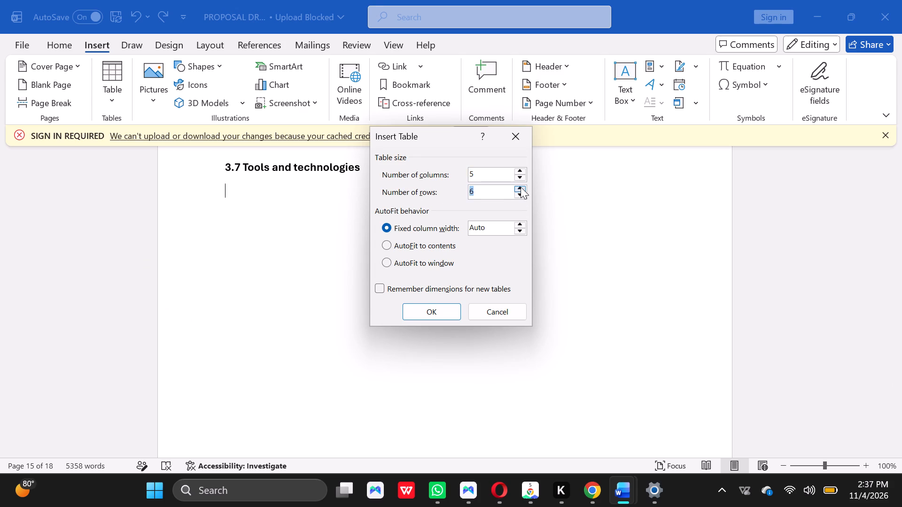
pyautogui.click(521, 187)
pyautogui.click(521, 187)
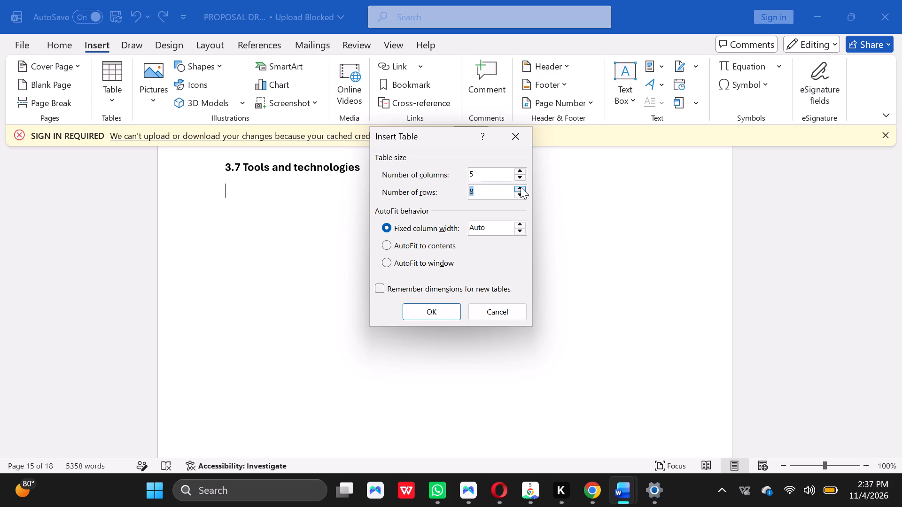
pyautogui.click(521, 187)
pyautogui.click(521, 187)
pyautogui.click(519, 169)
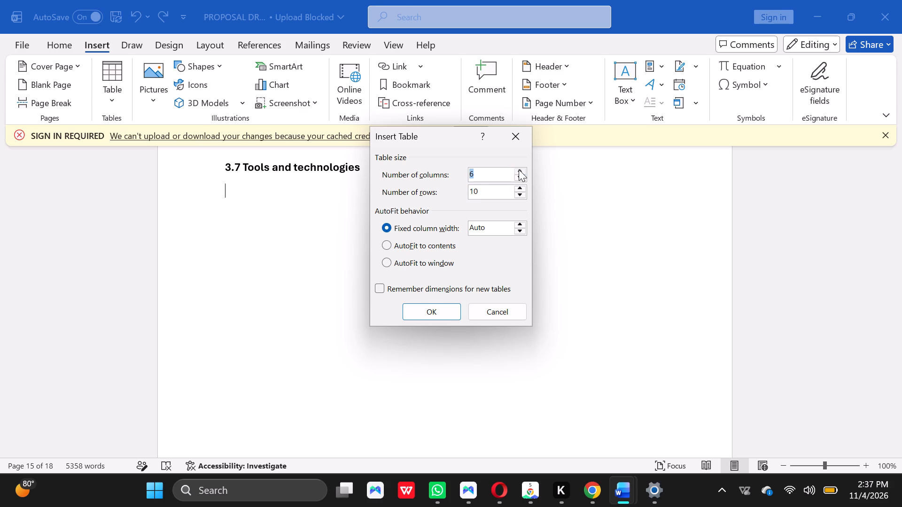
pyautogui.doubleClick(521, 176)
pyautogui.click(521, 176)
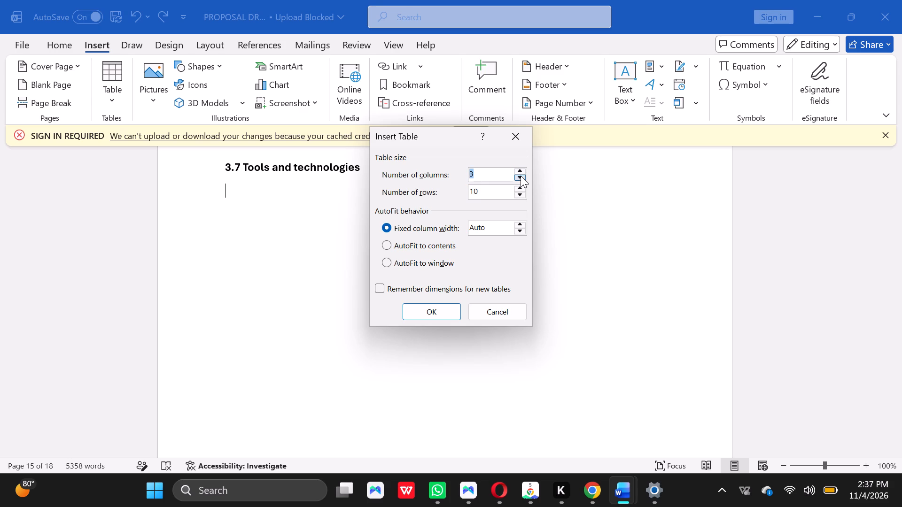
pyautogui.click(521, 176)
pyautogui.click(421, 301)
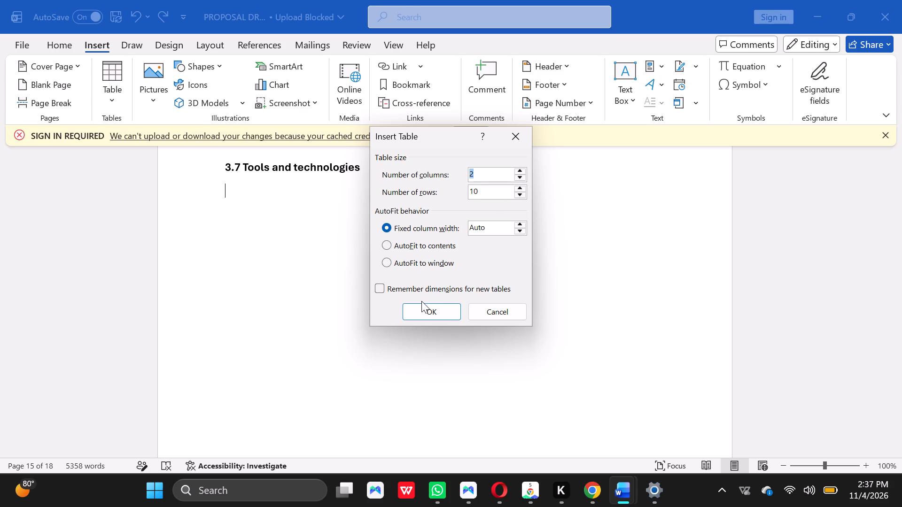
pyautogui.click(421, 305)
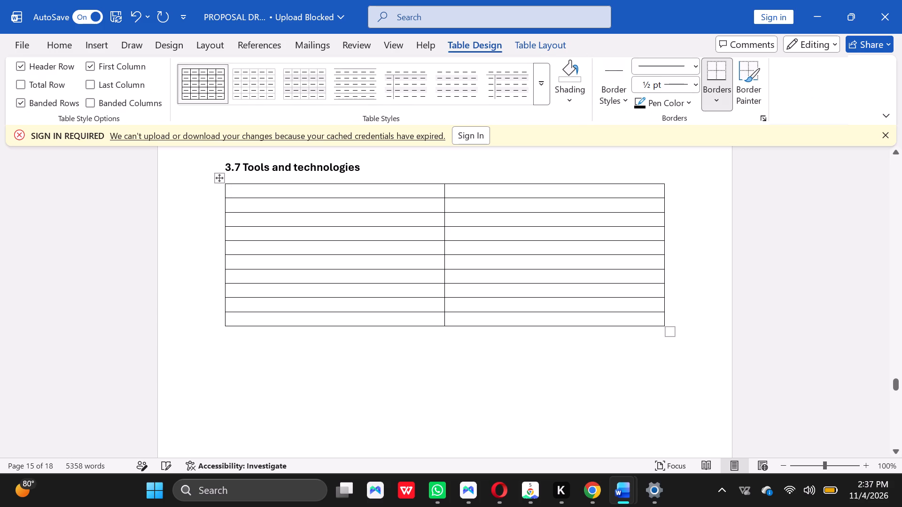
# Narrow the first column of the new table to under a fifth of its width, widening the second column correspondingly.
pyautogui.click(444, 189)
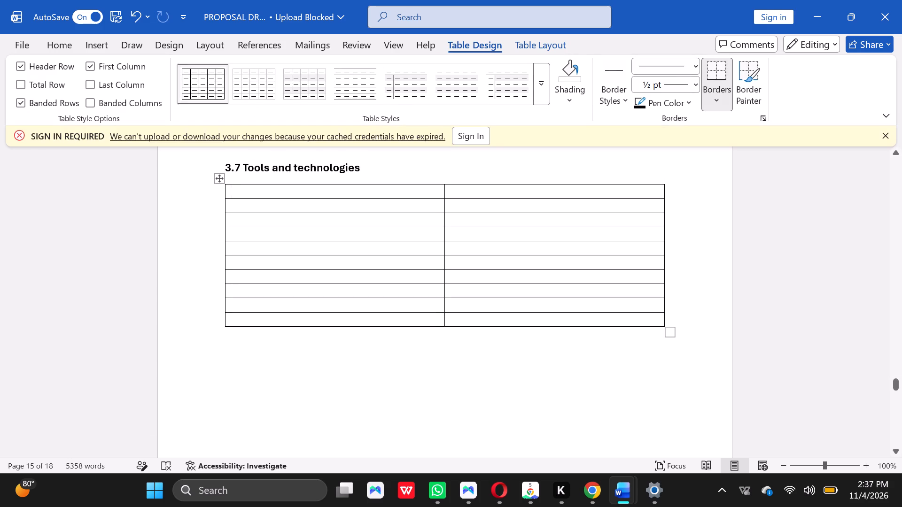
pyautogui.click(442, 190)
pyautogui.moveTo(444, 187); pyautogui.dragTo(426, 191)
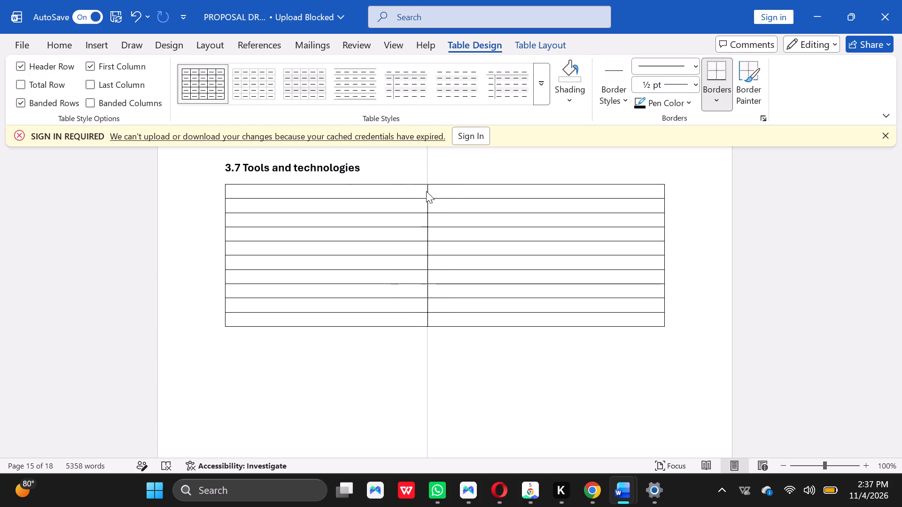
pyautogui.moveTo(426, 191); pyautogui.dragTo(306, 207)
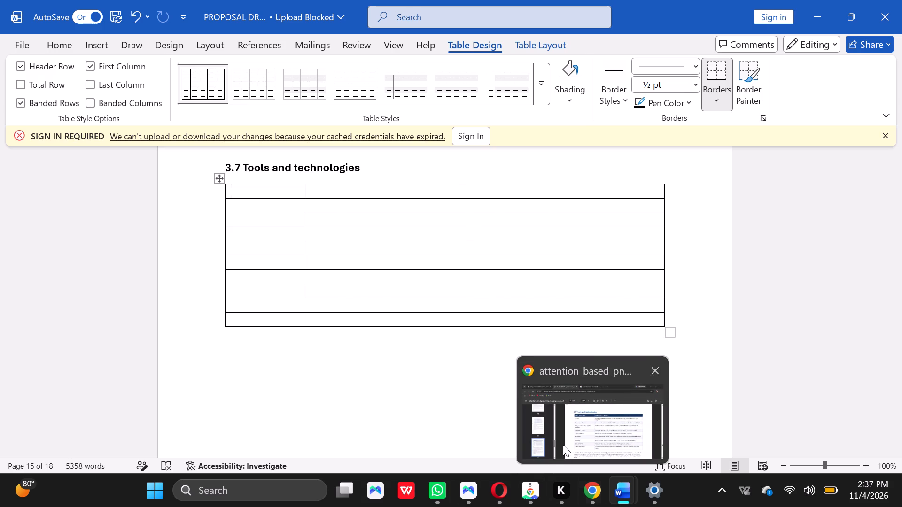
# Check the reference table in the PDF in Chrome, and in Word make the table's first row about twice as tall.
pyautogui.click(563, 445)
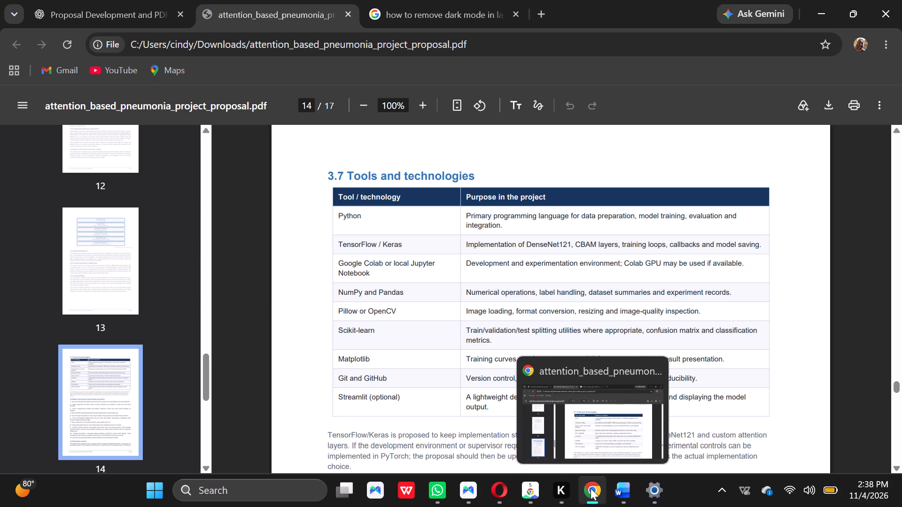
pyautogui.click(598, 443)
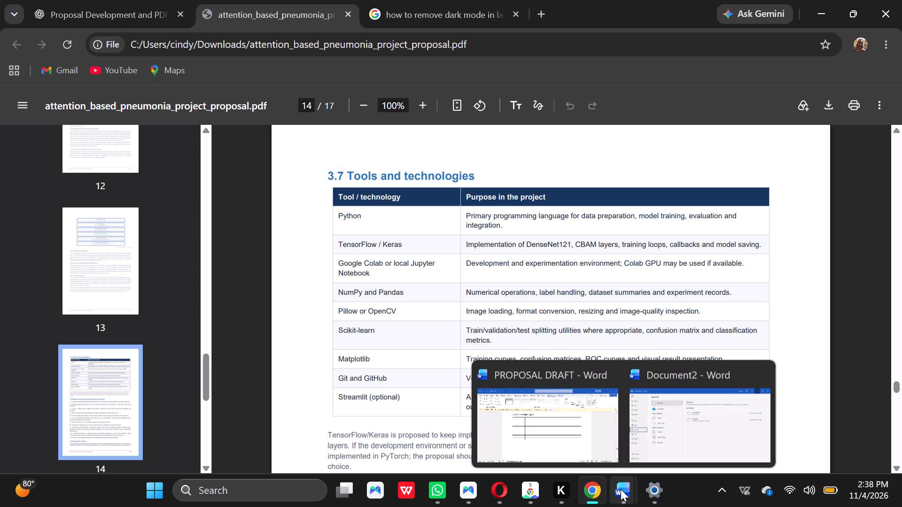
pyautogui.click(560, 422)
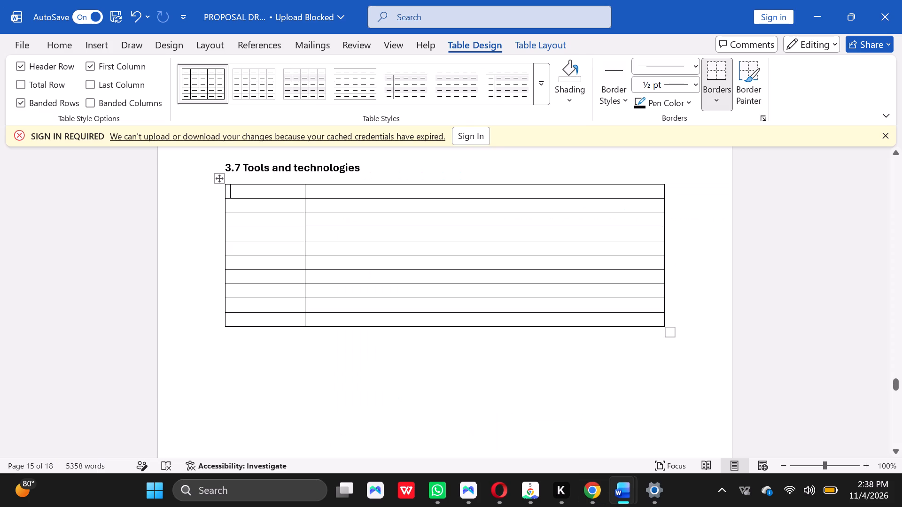
pyautogui.click(282, 192)
pyautogui.moveTo(303, 198); pyautogui.dragTo(303, 212)
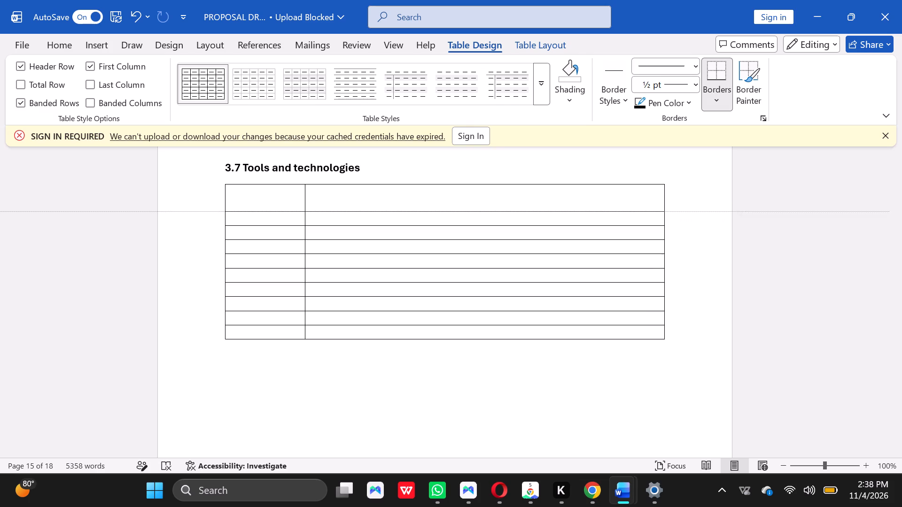
pyautogui.moveTo(303, 212); pyautogui.dragTo(303, 213)
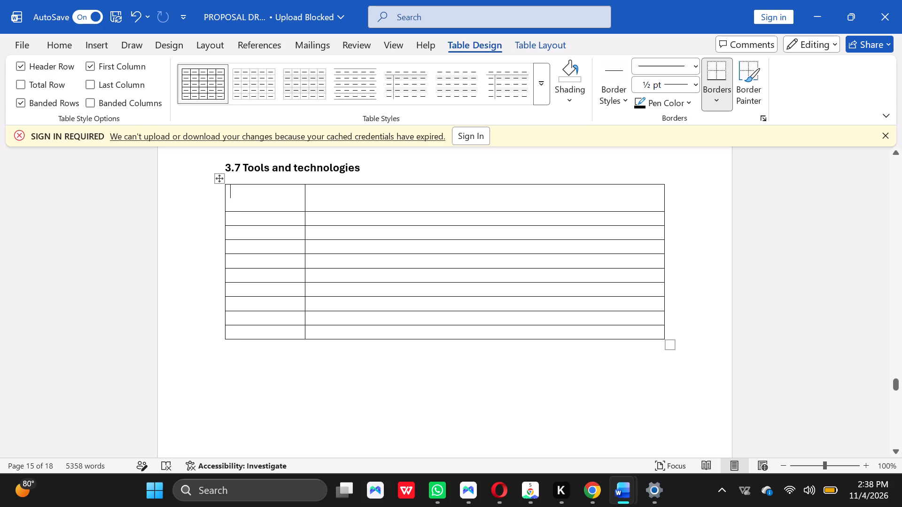
# Enter the column headings "Tool/technology" and "purpose" in the table's first row.
pyautogui.press('t')
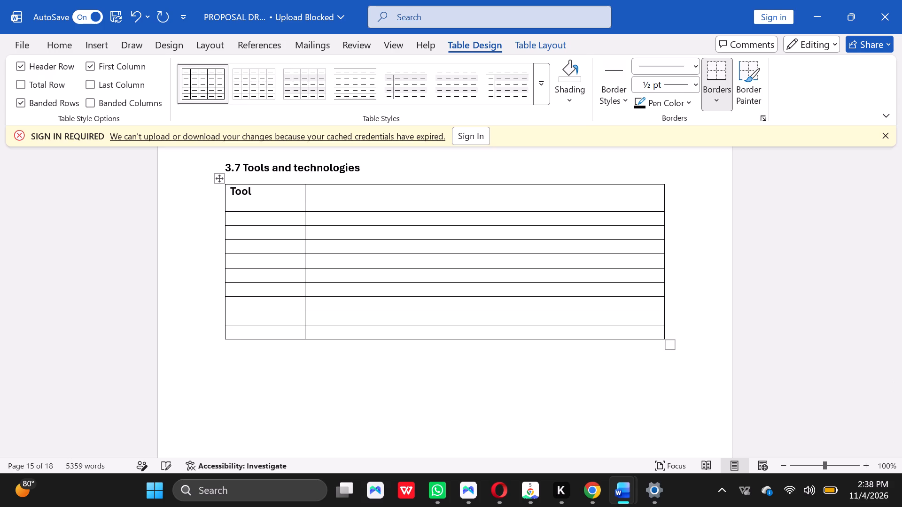
pyautogui.hotkey('shift', '?')
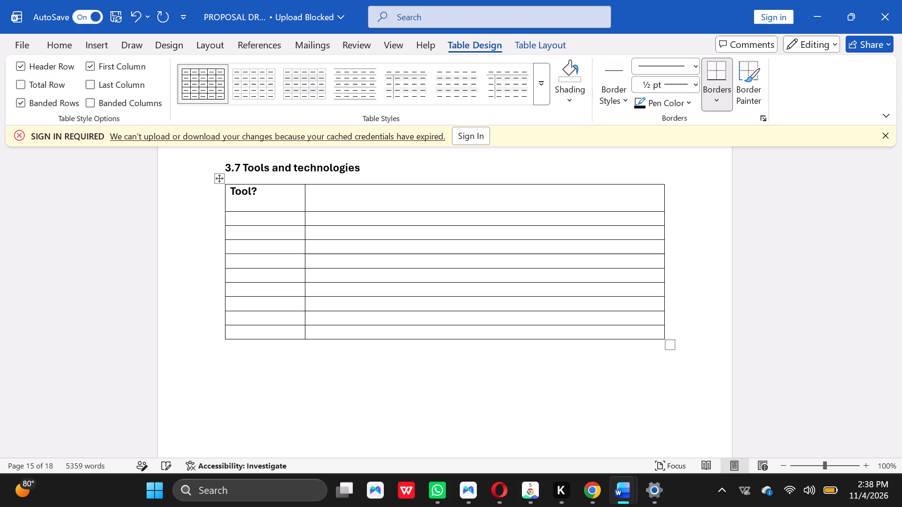
pyautogui.press('BackSpace')
pyautogui.press('/')
pyautogui.write('tech')
pyautogui.write('nolo')
pyautogui.write('gy')
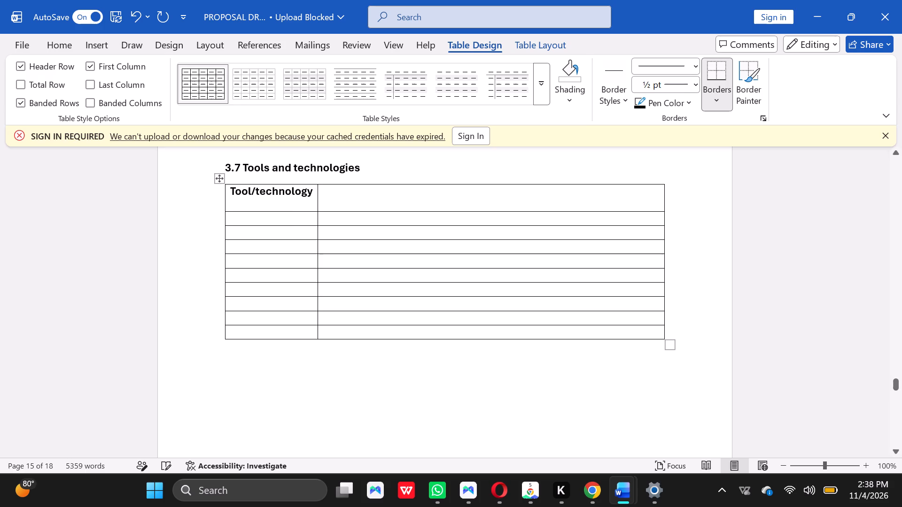
pyautogui.click(337, 196)
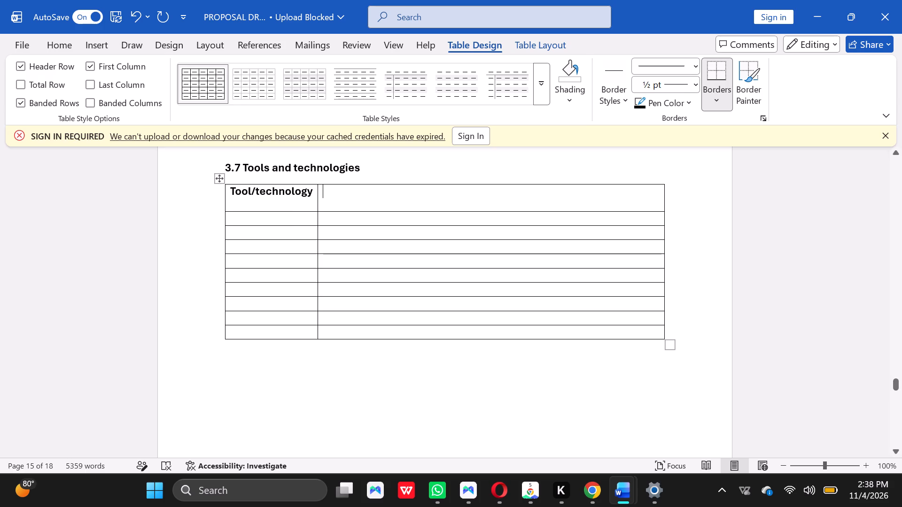
pyautogui.write('purpo')
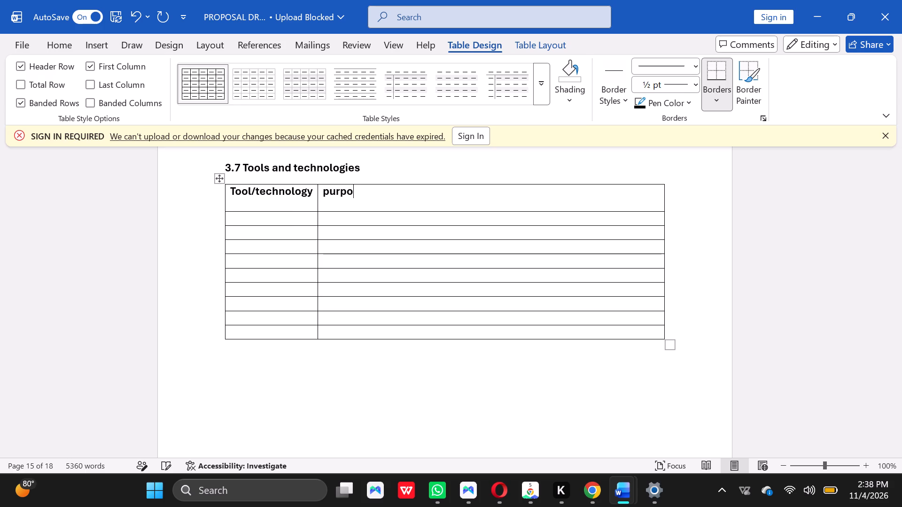
pyautogui.write('se')
# Copy "Python" from the reference PDF in Chrome into the second row's first cell in Word, with bold turned off.
pyautogui.click(58, 47)
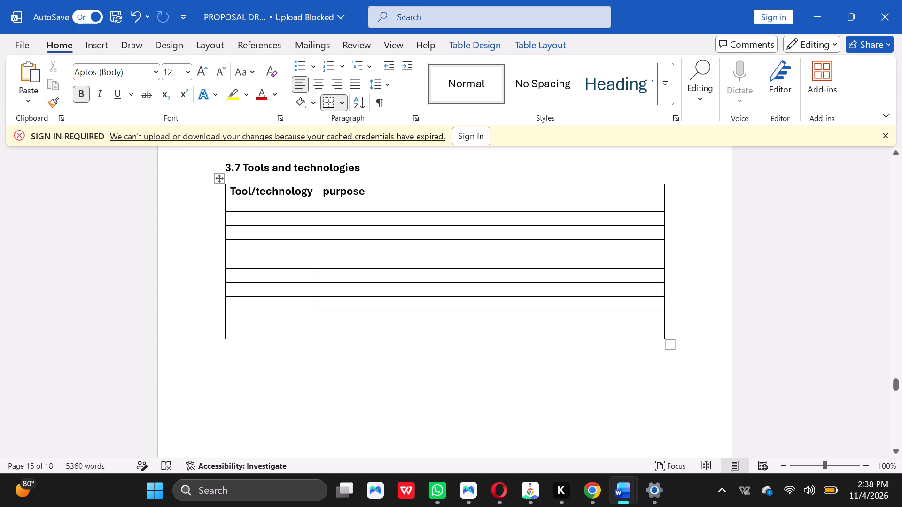
pyautogui.click(246, 219)
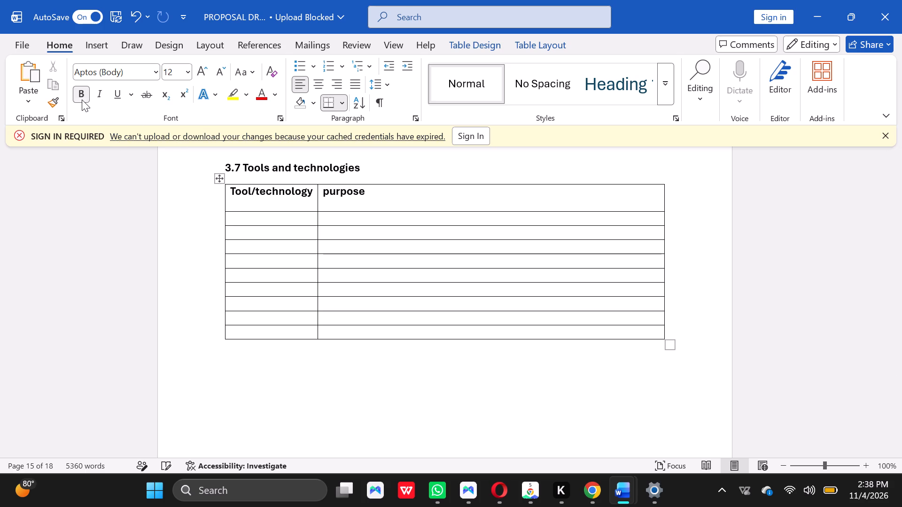
pyautogui.click(81, 98)
pyautogui.click(583, 451)
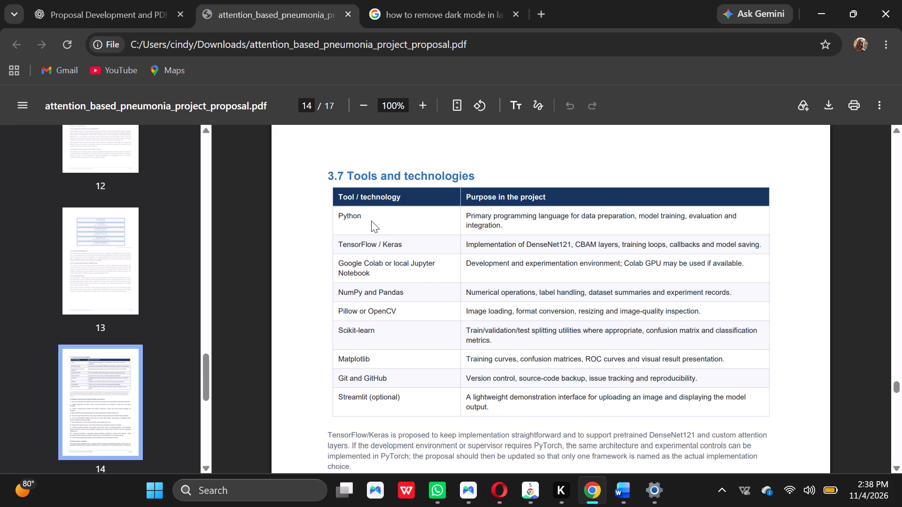
pyautogui.moveTo(370, 222); pyautogui.dragTo(334, 215)
pyautogui.hotkey('ctrl', 'c')
pyautogui.click(561, 415)
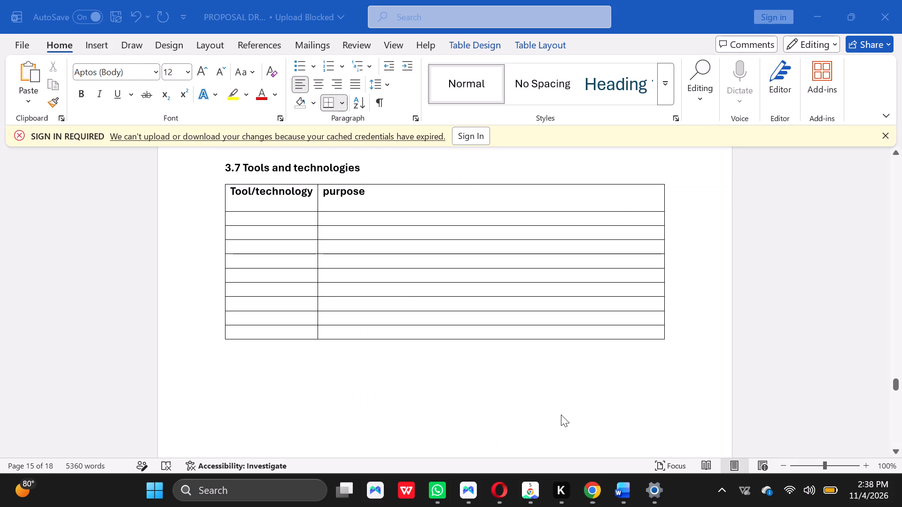
pyautogui.click(260, 220)
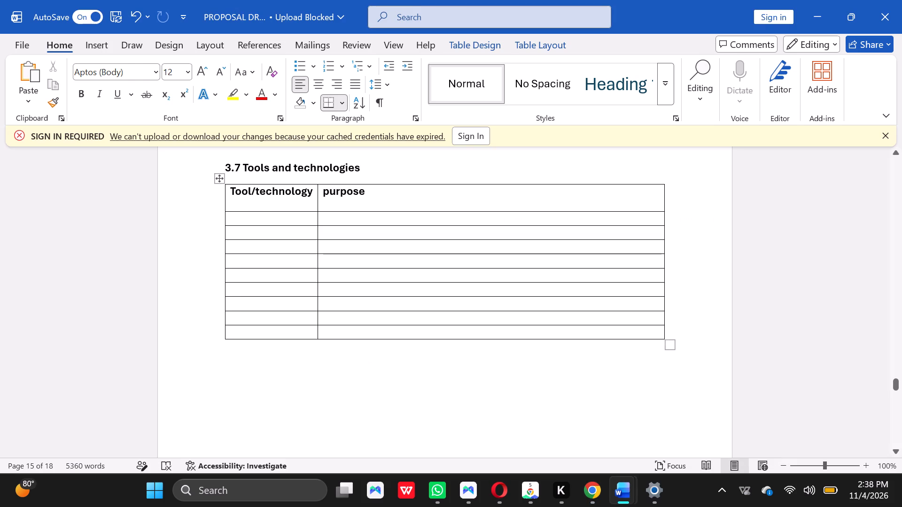
pyautogui.hotkey('ctrl', 'v')
# Copy Python's purpose text, "Primary programming language for data preparation, model training, evaluation and integration.", from the PDF in Chrome into the adjacent Word cell.
pyautogui.click(342, 216)
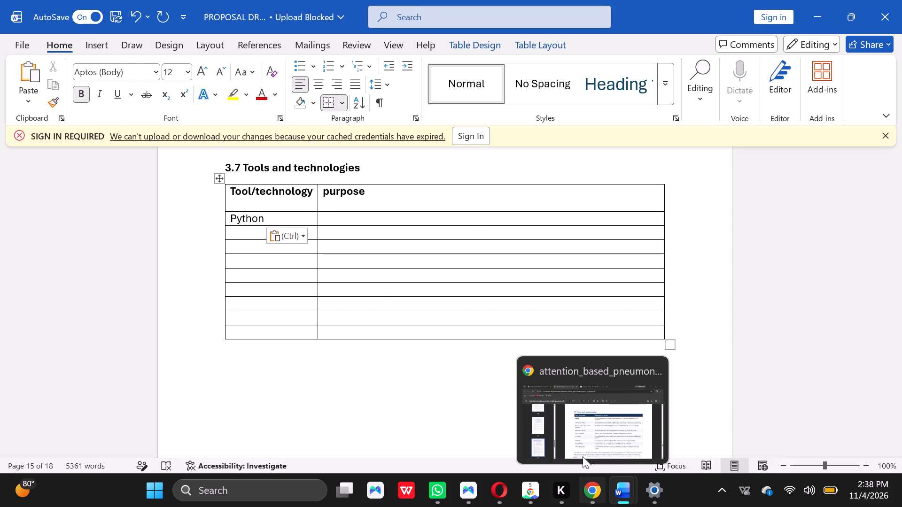
pyautogui.click(583, 432)
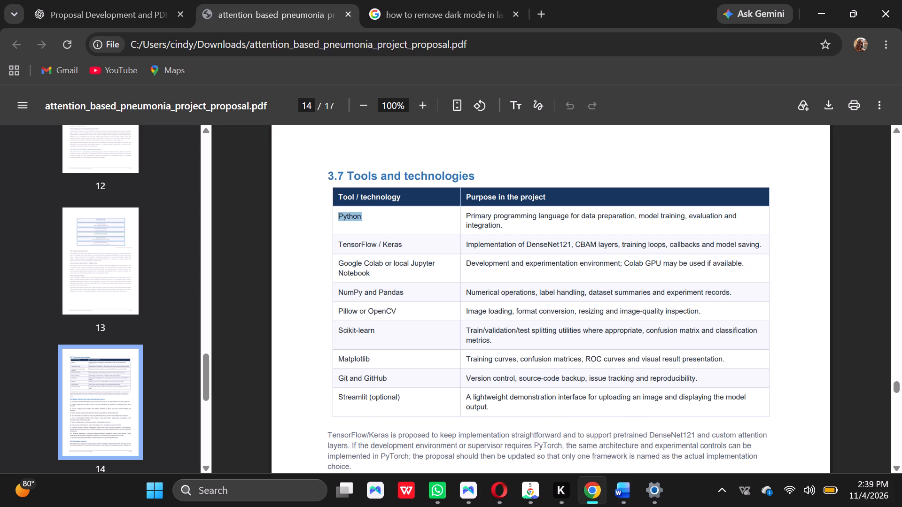
pyautogui.moveTo(506, 235); pyautogui.dragTo(497, 225)
pyautogui.click(527, 235)
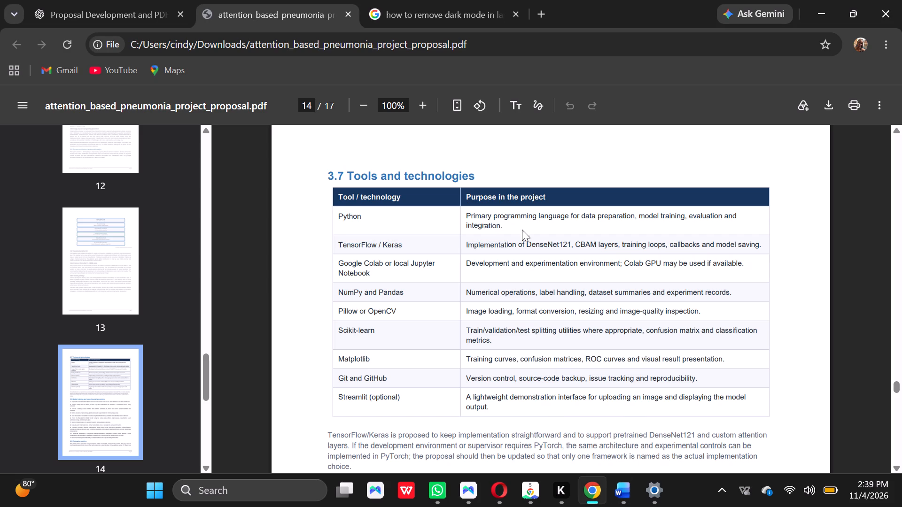
pyautogui.moveTo(512, 228); pyautogui.dragTo(471, 219)
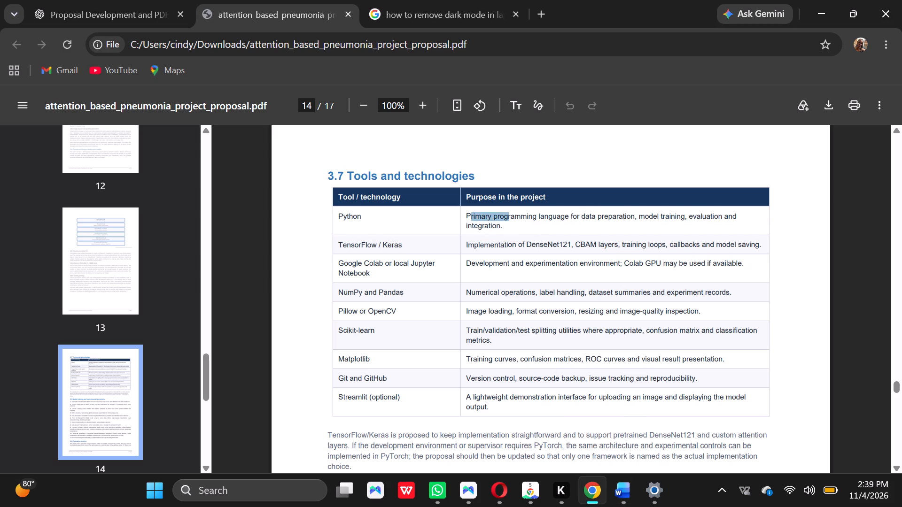
pyautogui.moveTo(471, 219); pyautogui.dragTo(471, 218)
pyautogui.click(466, 219)
pyautogui.moveTo(505, 228); pyautogui.dragTo(481, 225)
pyautogui.moveTo(481, 225); pyautogui.dragTo(464, 216)
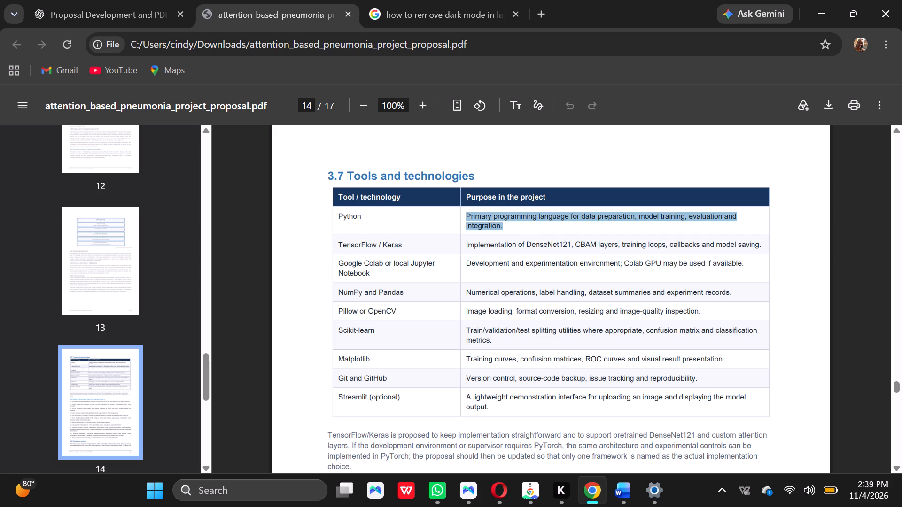
pyautogui.hotkey('ctrl', 'c')
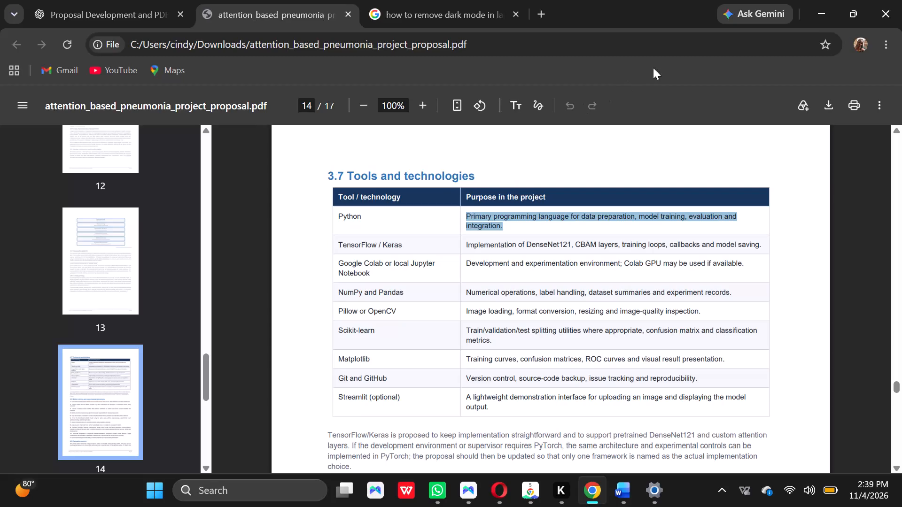
pyautogui.click(811, 4)
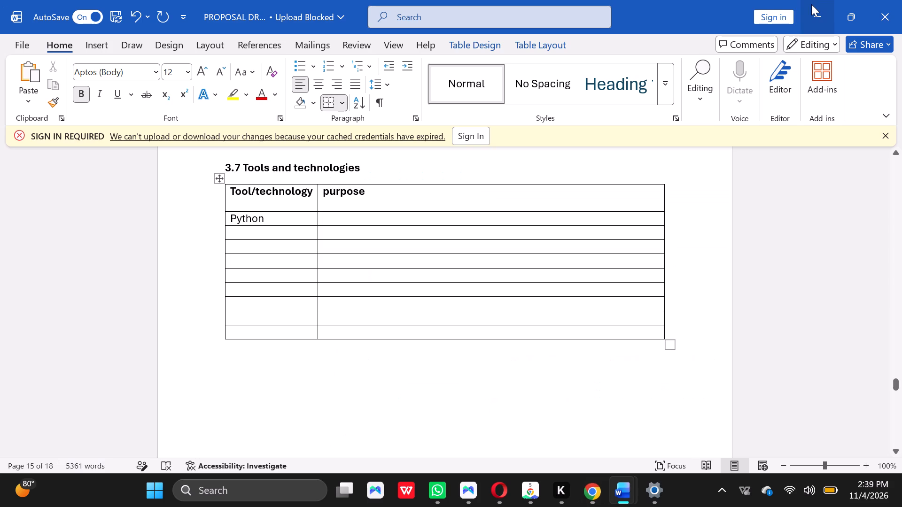
pyautogui.click(376, 215)
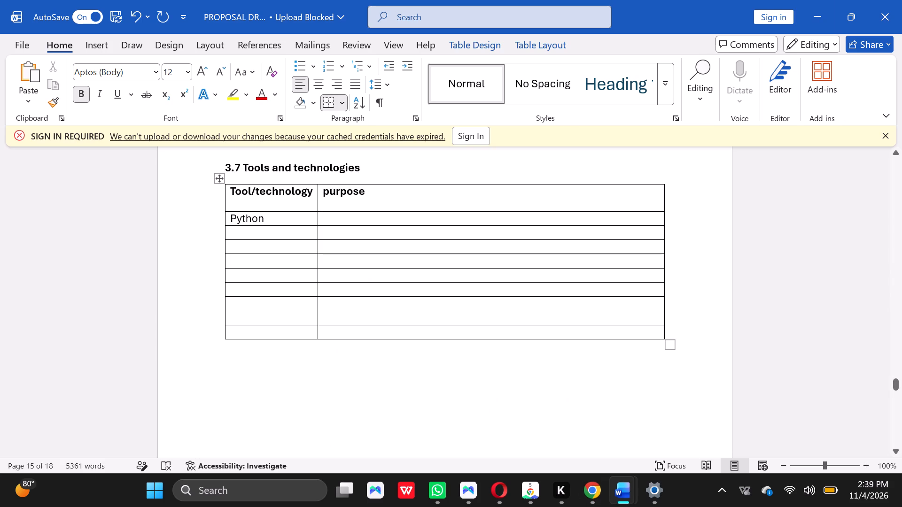
pyautogui.hotkey('ctrl', 'v')
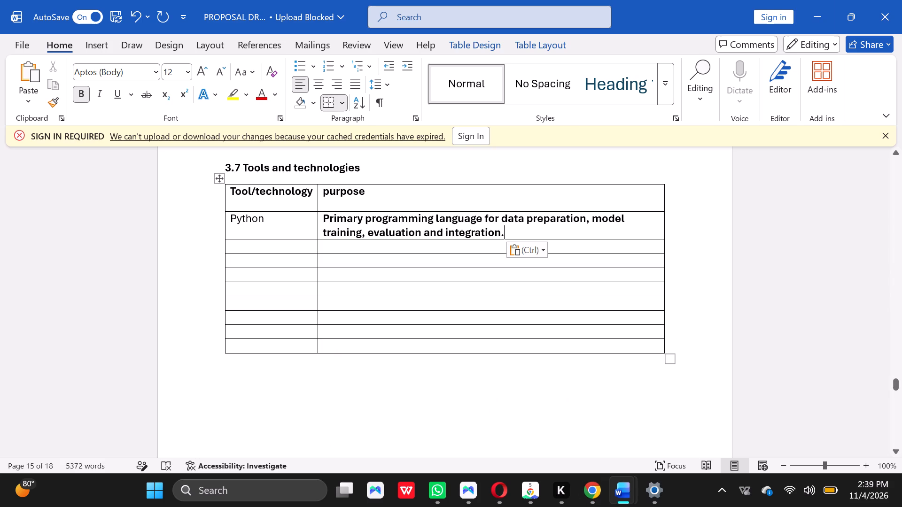
# Remove the bold formatting from the purpose text in the Python row.
pyautogui.moveTo(504, 231); pyautogui.dragTo(329, 218)
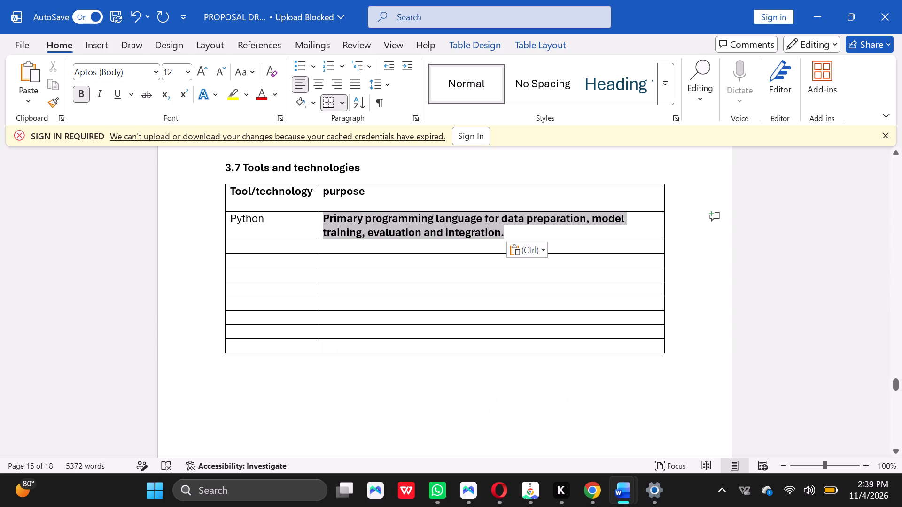
pyautogui.moveTo(329, 218); pyautogui.dragTo(329, 218)
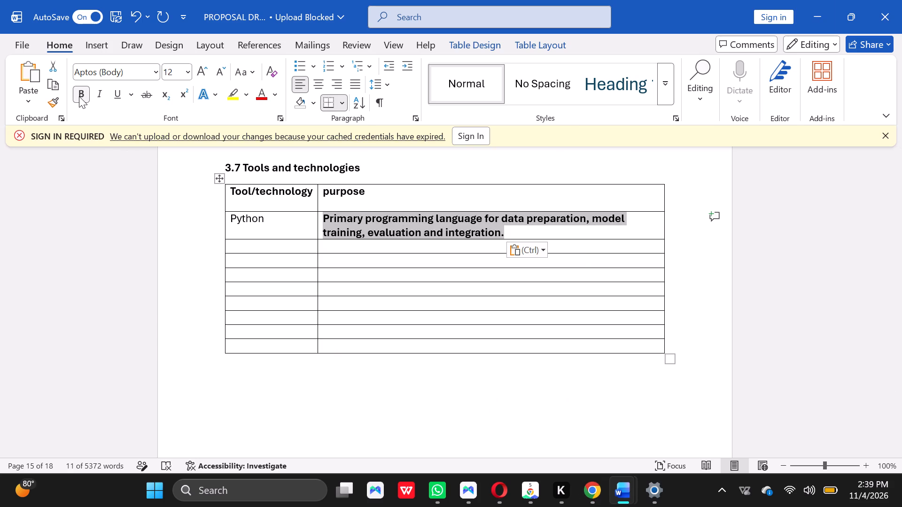
pyautogui.click(79, 96)
# Copy "TensorFlow / Keras" from the PDF in Chrome into the first cell below Python in Word, with bold turned off.
pyautogui.click(251, 248)
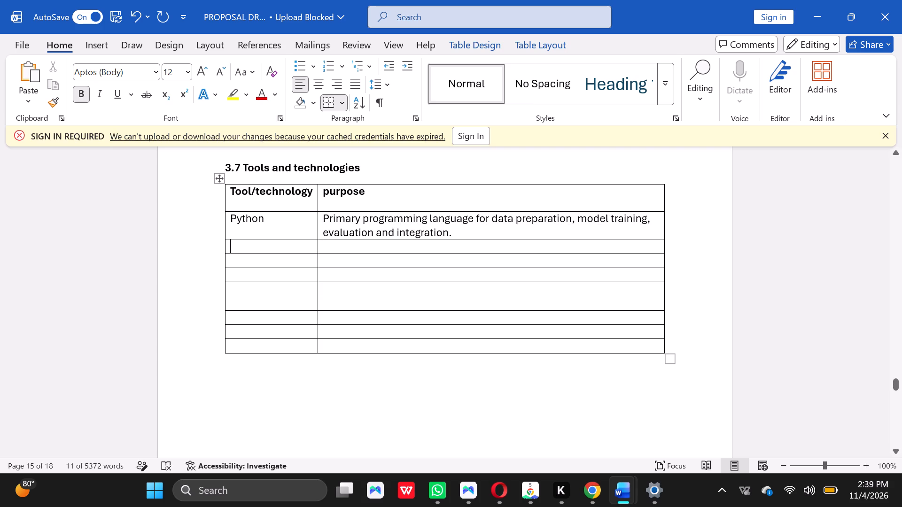
pyautogui.click(87, 97)
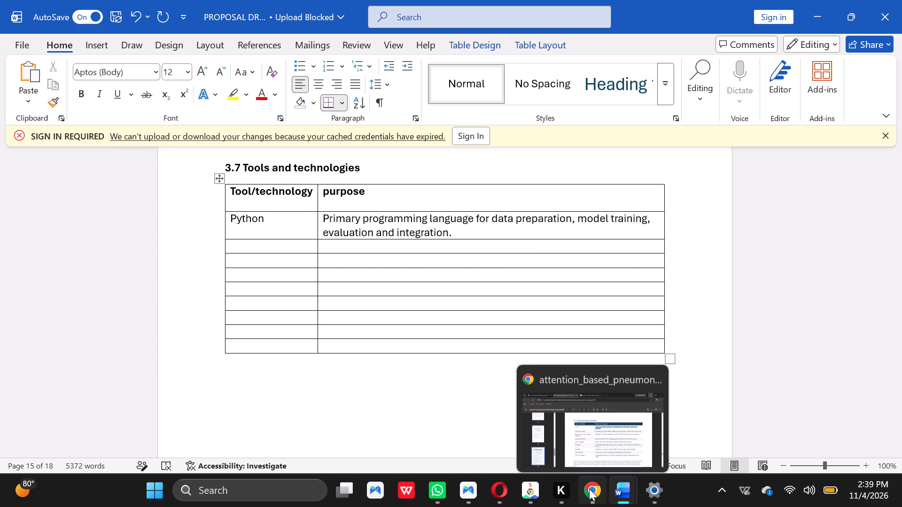
pyautogui.click(580, 435)
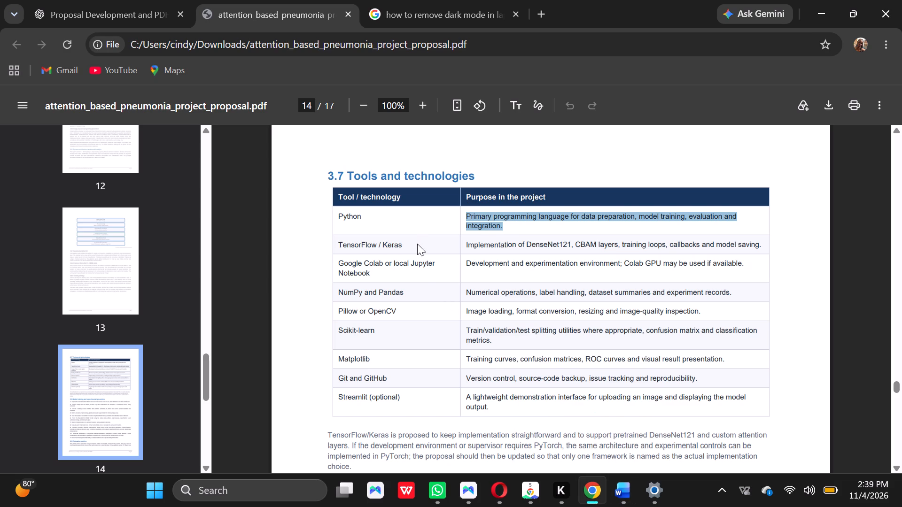
pyautogui.click(417, 244)
pyautogui.moveTo(409, 246); pyautogui.dragTo(369, 245)
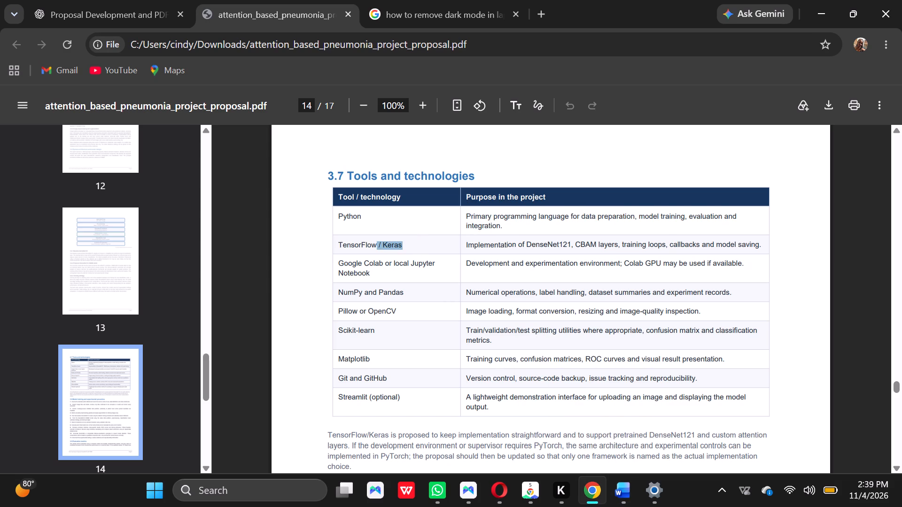
pyautogui.moveTo(369, 245); pyautogui.dragTo(335, 245)
pyautogui.hotkey('ctrl', 'c')
pyautogui.click(816, 1)
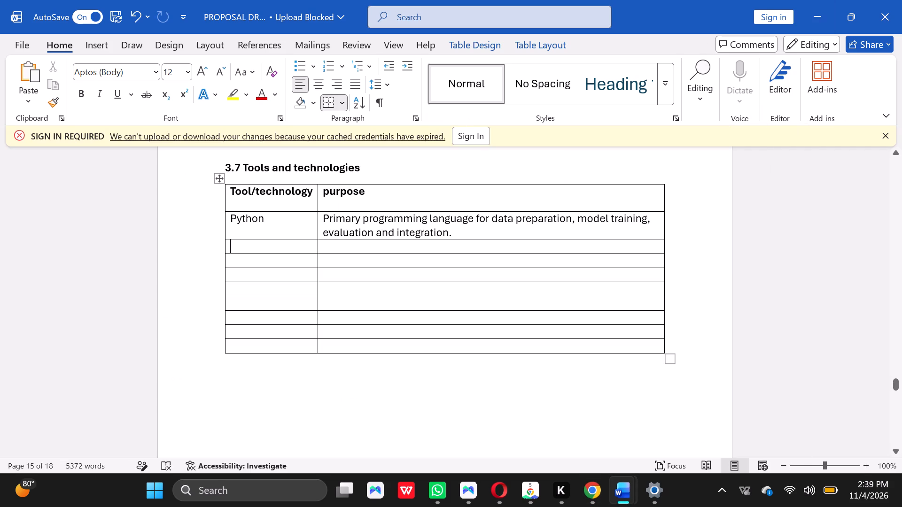
pyautogui.click(248, 241)
pyautogui.hotkey('ctrl', 'c')
pyautogui.hotkey('ctrl', 'v')
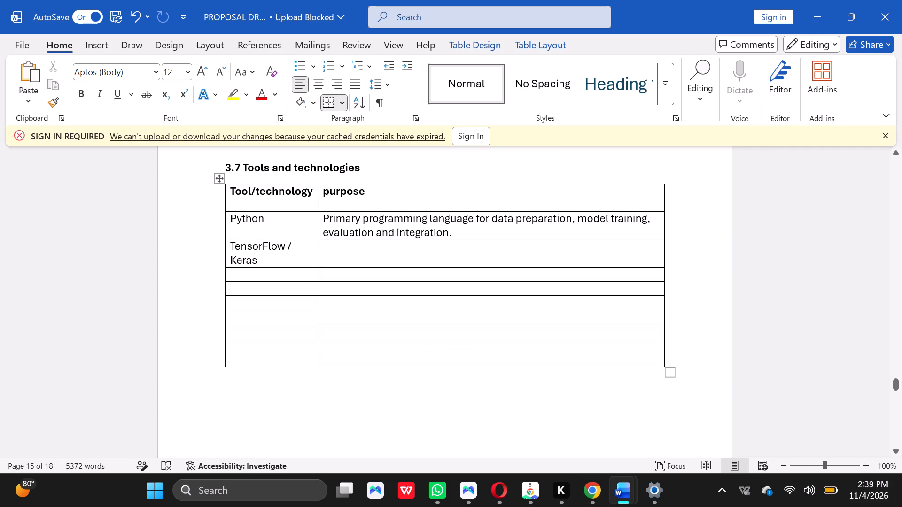
# Copy "Implementation of DenseNet121, CBAM layers, training loops, callbacks and model saving" from the Chrome PDF into Word's TensorFlow / Keras purpose cell, with bold off.
pyautogui.click(335, 254)
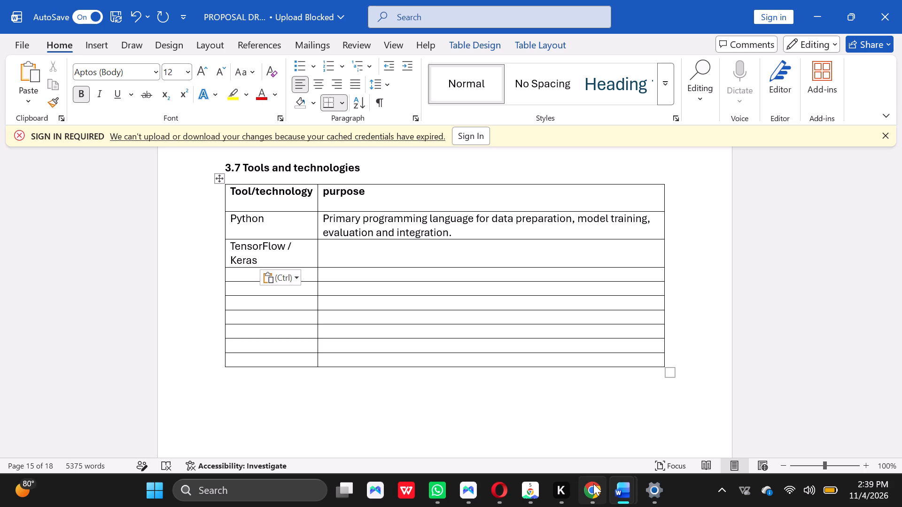
pyautogui.click(582, 438)
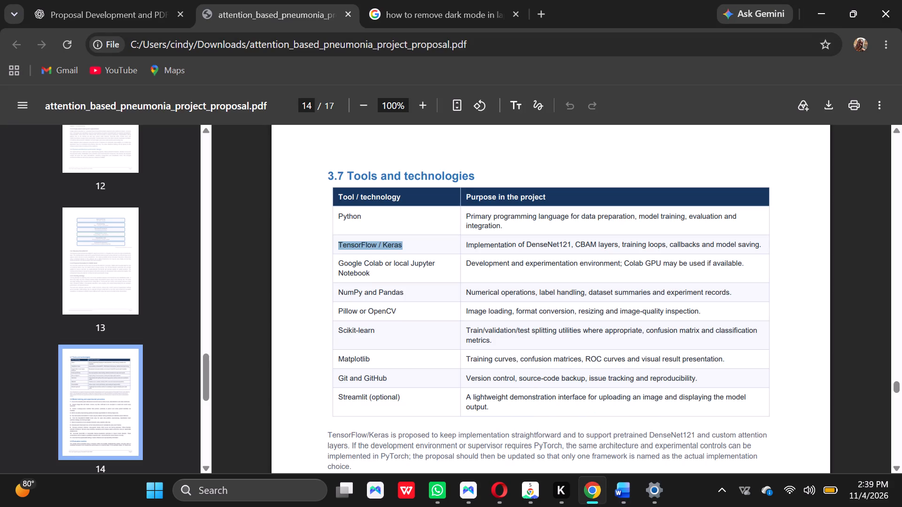
pyautogui.moveTo(760, 246); pyautogui.dragTo(664, 249)
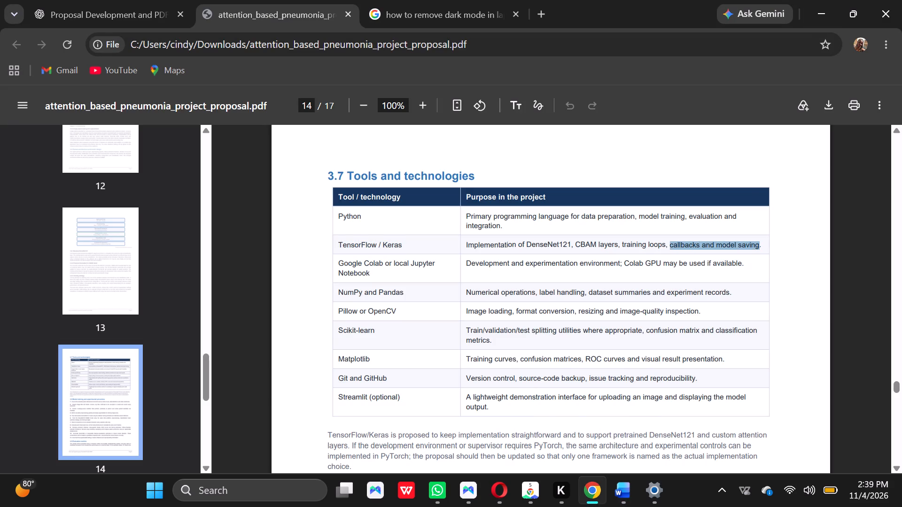
pyautogui.moveTo(664, 249); pyautogui.dragTo(480, 251)
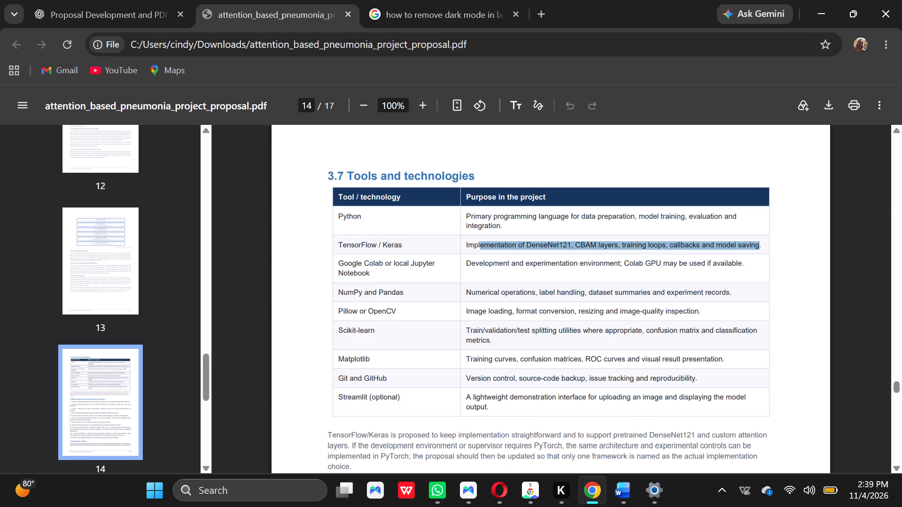
pyautogui.moveTo(480, 251); pyautogui.dragTo(462, 247)
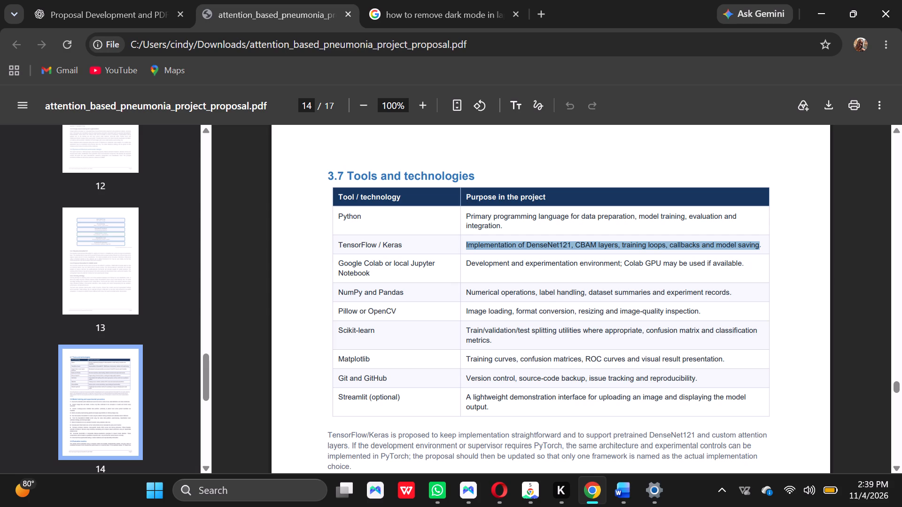
pyautogui.hotkey('ctrl', 'c')
pyautogui.click(829, 10)
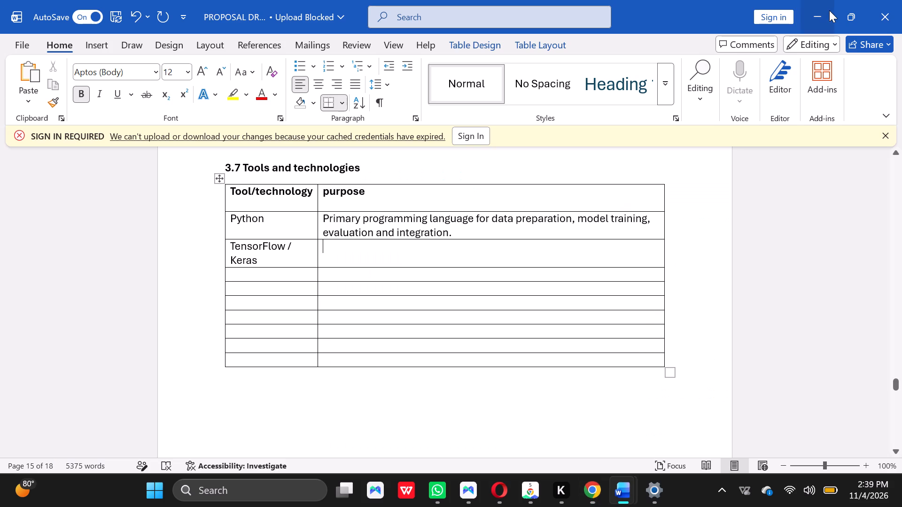
pyautogui.click(84, 98)
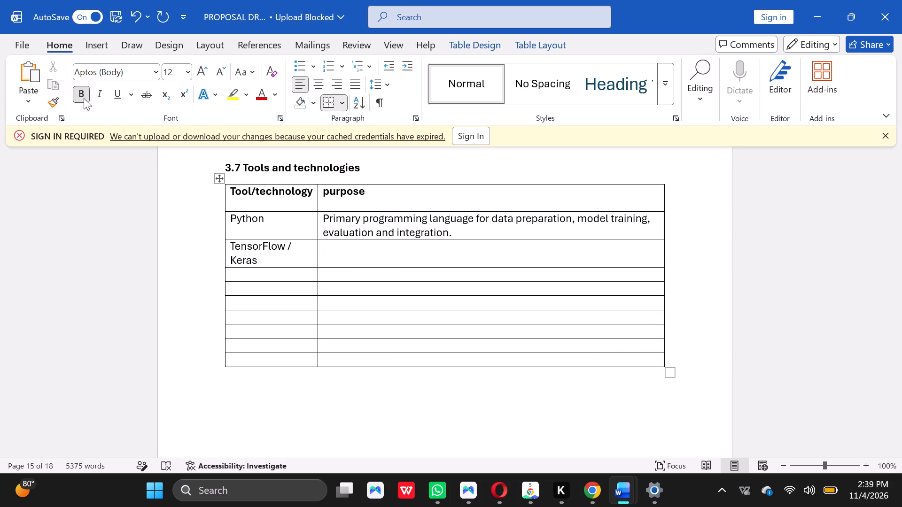
pyautogui.click(349, 254)
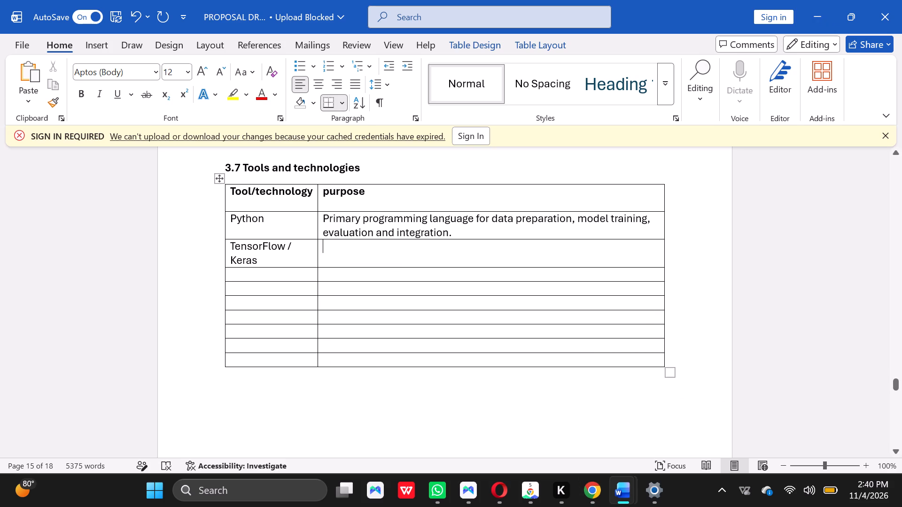
pyautogui.hotkey('ctrl', 'v')
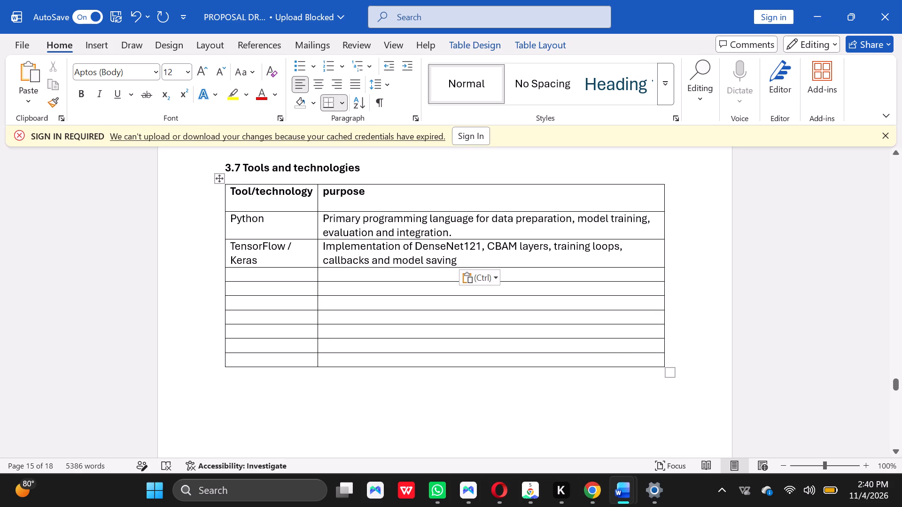
# Copy "Google Colab or local Jupyter Notebook" from the PDF in Chrome into the first cell below TensorFlow / Keras in Word.
pyautogui.click(256, 277)
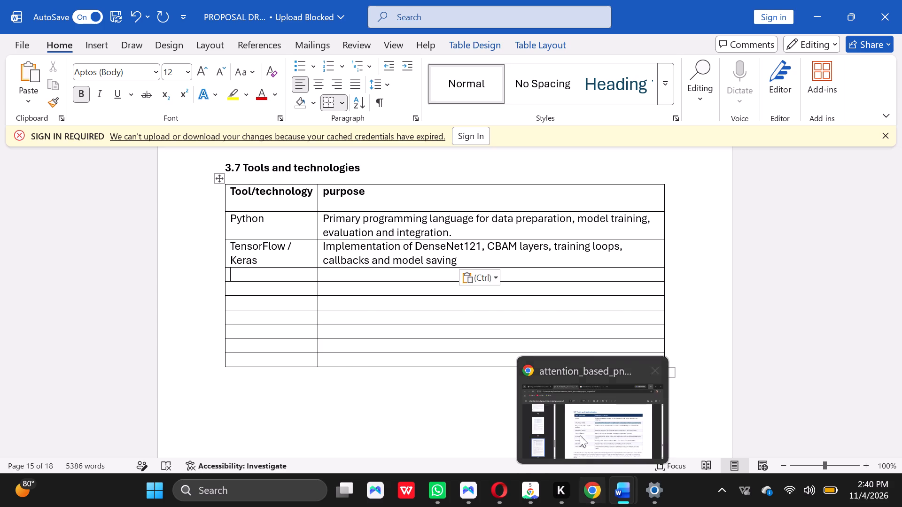
pyautogui.click(579, 427)
pyautogui.click(434, 269)
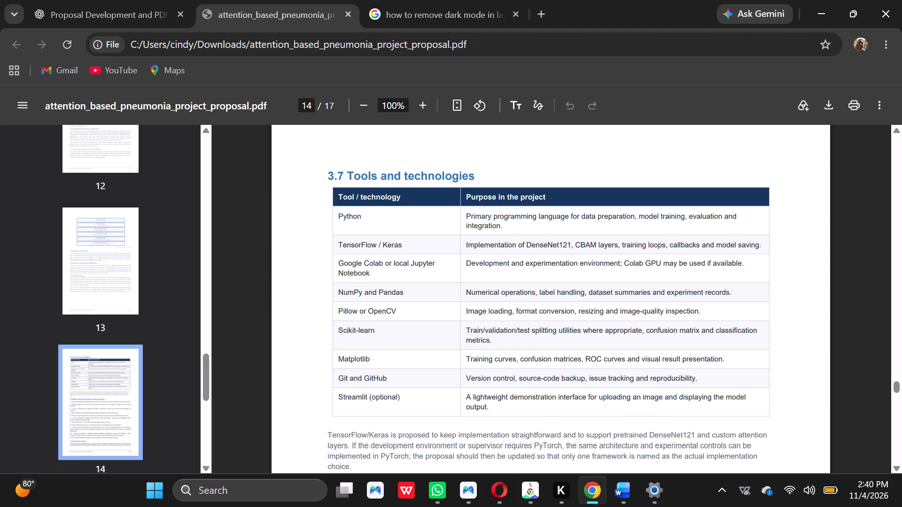
pyautogui.click(378, 274)
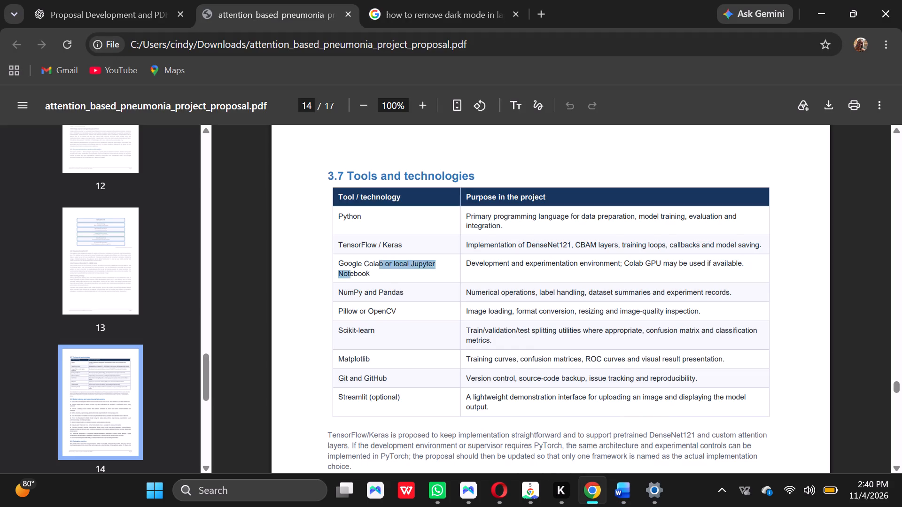
pyautogui.click(407, 284)
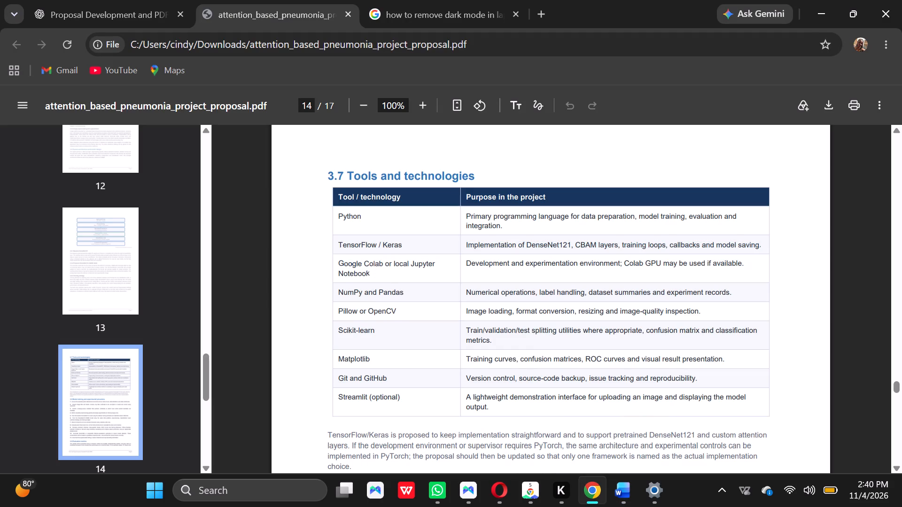
pyautogui.moveTo(373, 276); pyautogui.dragTo(352, 274)
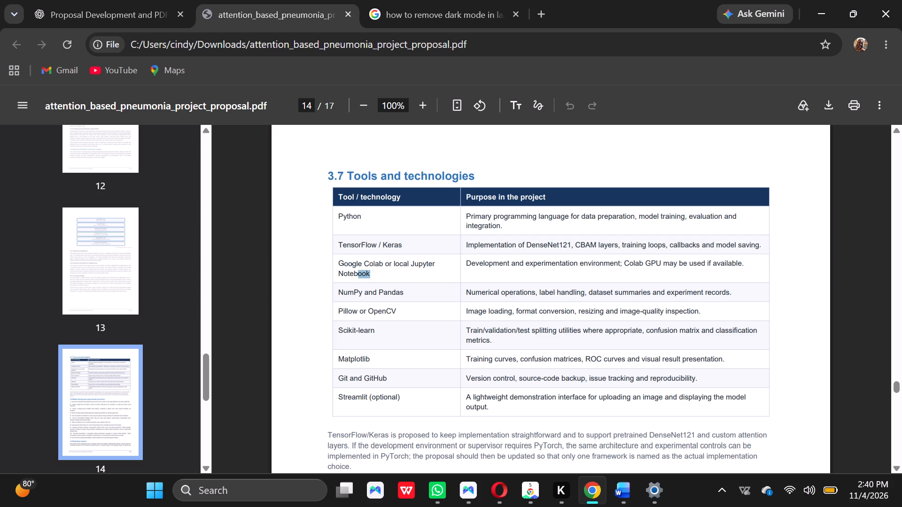
pyautogui.moveTo(352, 274); pyautogui.dragTo(334, 262)
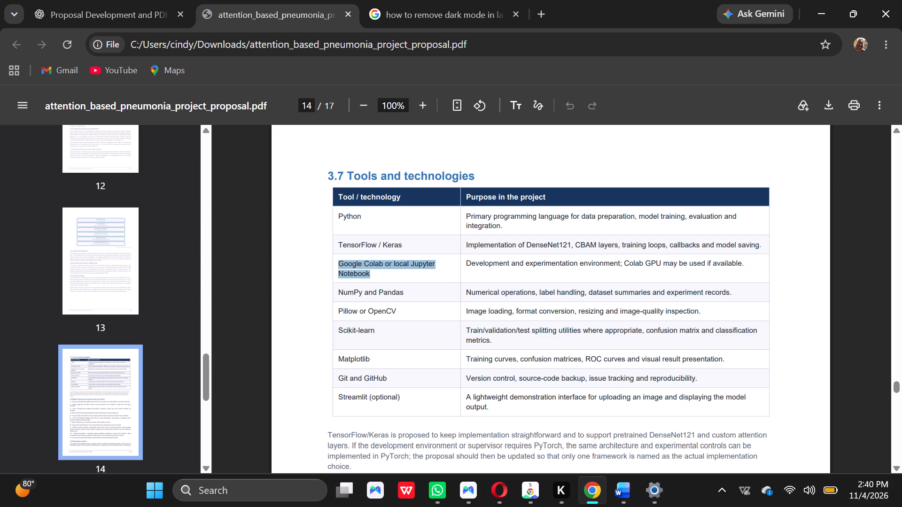
pyautogui.hotkey('ctrl', 'c')
pyautogui.click(819, 4)
pyautogui.click(266, 277)
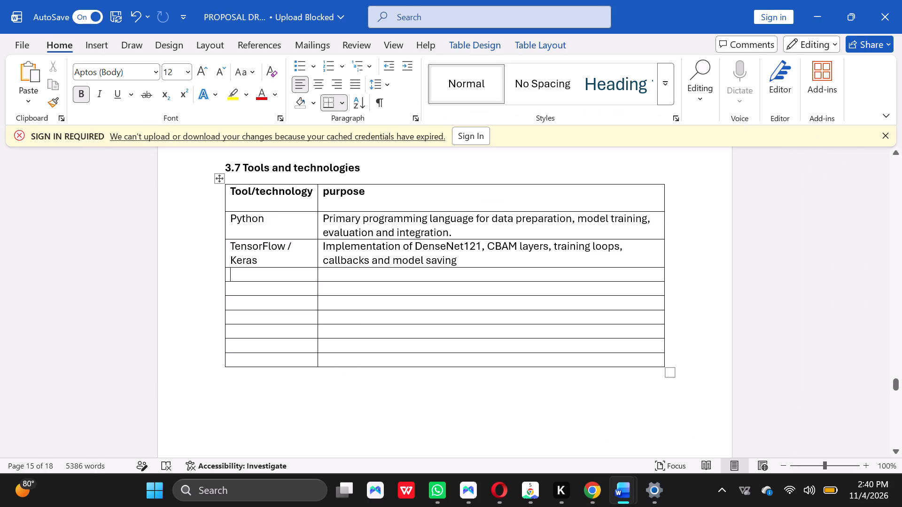
pyautogui.hotkey('ctrl', 'v')
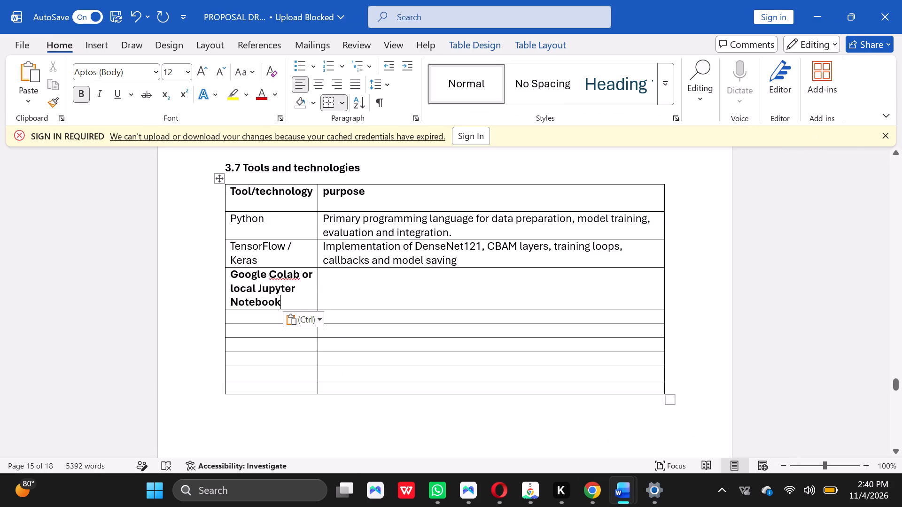
# Remove the bold formatting from "Google Colab or local Jupyter Notebook" in the table.
pyautogui.moveTo(283, 306); pyautogui.dragTo(230, 285)
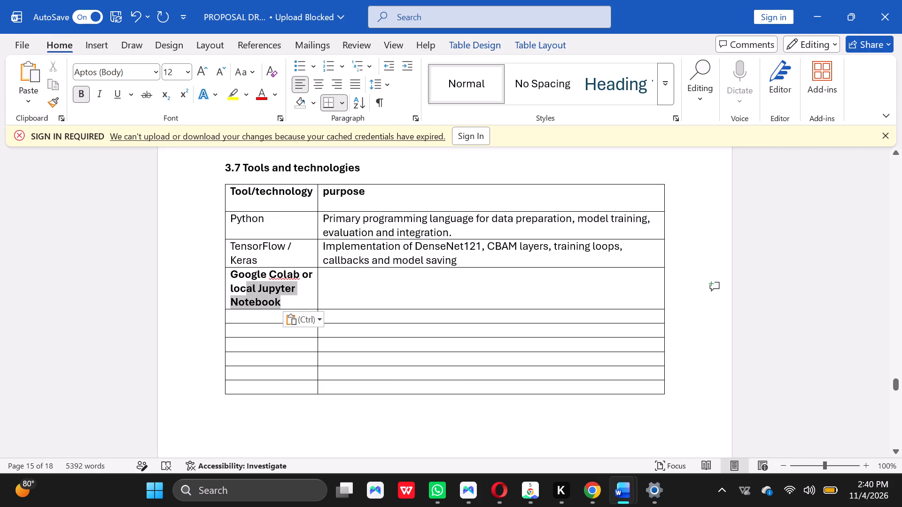
pyautogui.moveTo(230, 285); pyautogui.dragTo(223, 278)
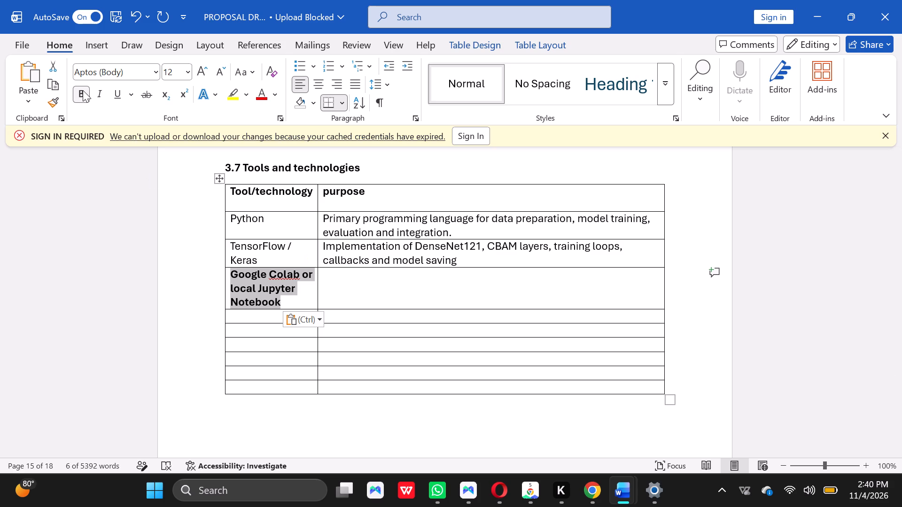
pyautogui.click(78, 96)
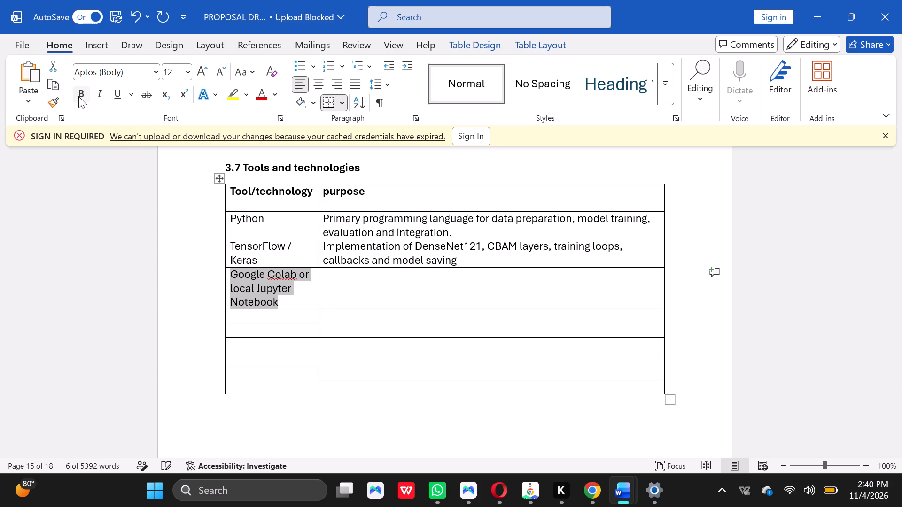
# Copy "Development and experimentation environment; Colab GPU may be used if available." from the Chrome PDF into Word's Google Colab purpose cell, with bold off.
pyautogui.click(351, 292)
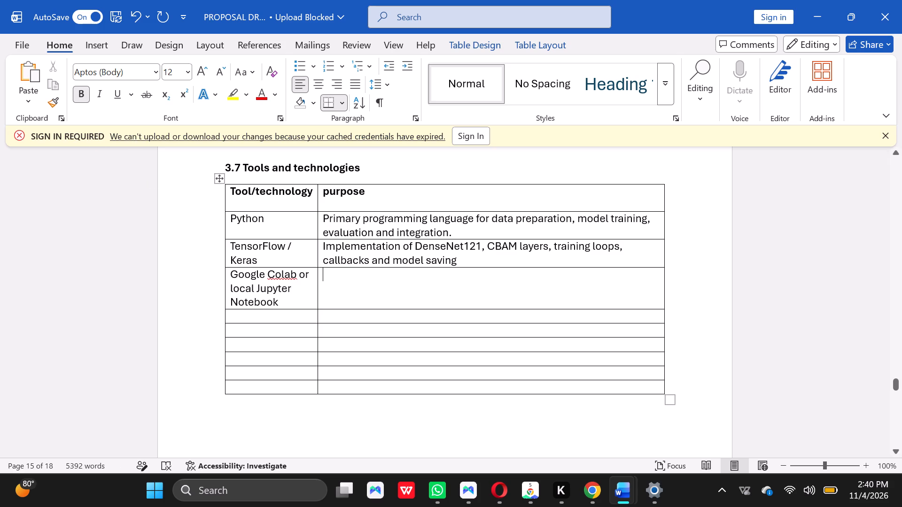
pyautogui.click(72, 90)
pyautogui.click(81, 94)
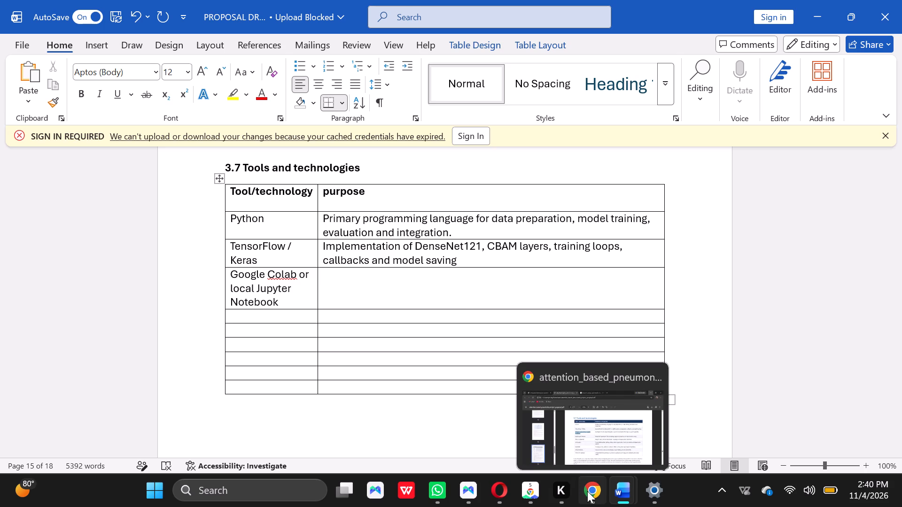
pyautogui.click(577, 433)
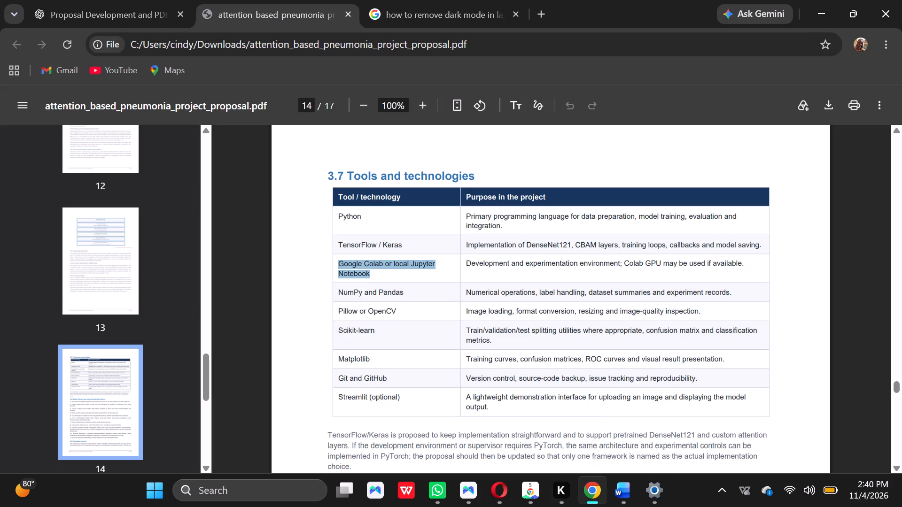
pyautogui.moveTo(749, 268); pyautogui.dragTo(626, 259)
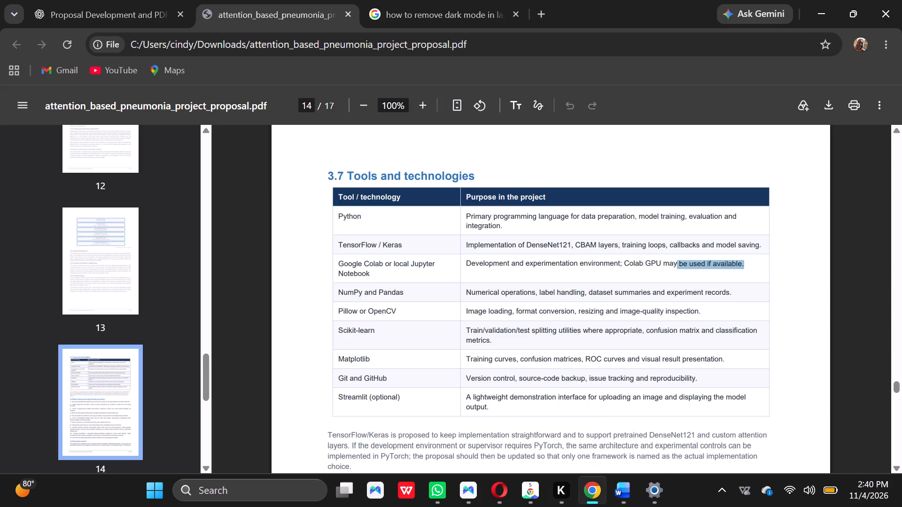
pyautogui.moveTo(626, 259); pyautogui.dragTo(464, 265)
pyautogui.hotkey('ctrl', 'c')
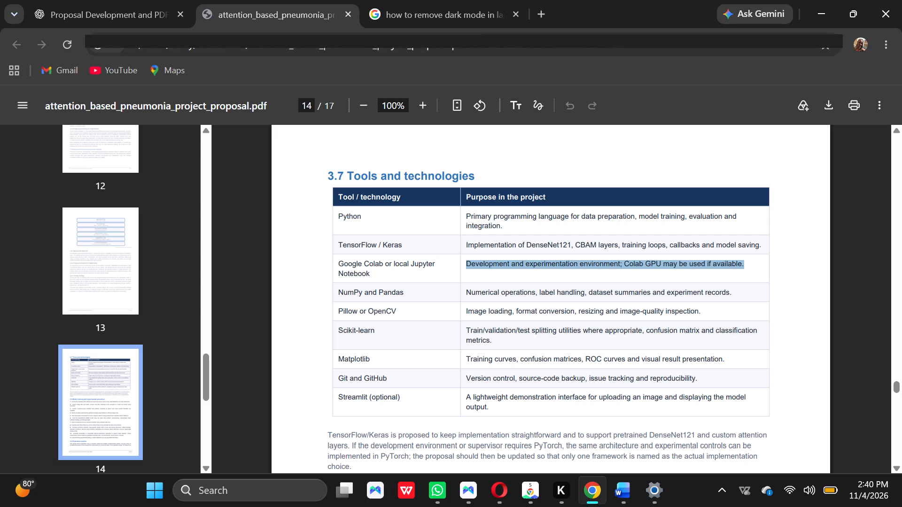
pyautogui.click(807, 0)
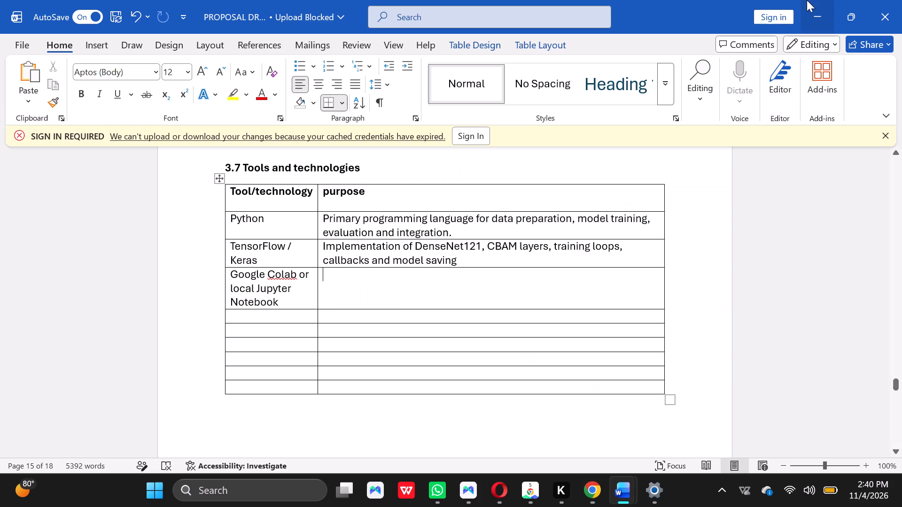
pyautogui.click(351, 279)
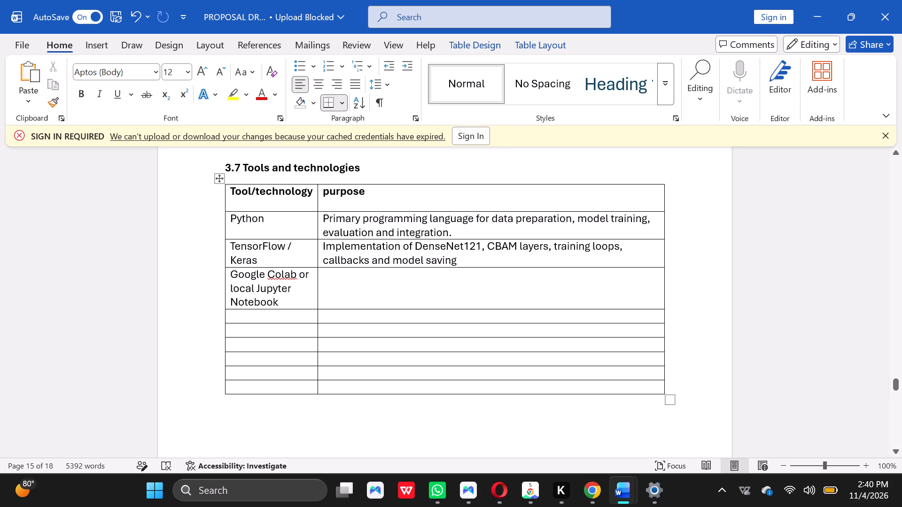
pyautogui.hotkey('ctrl', 'v')
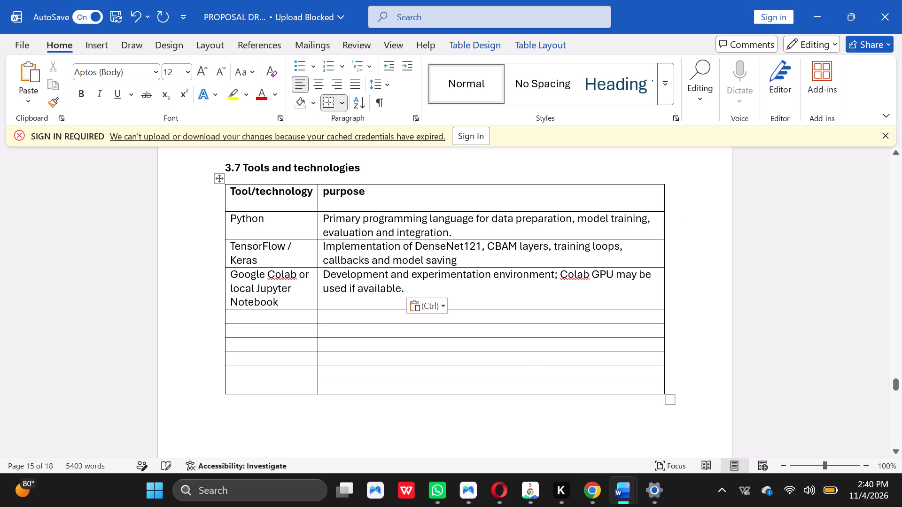
# Copy "NumPy and Pandas" from the PDF in Chrome into the first cell below Google Colab or local Jupyter Notebook in Word.
pyautogui.click(282, 321)
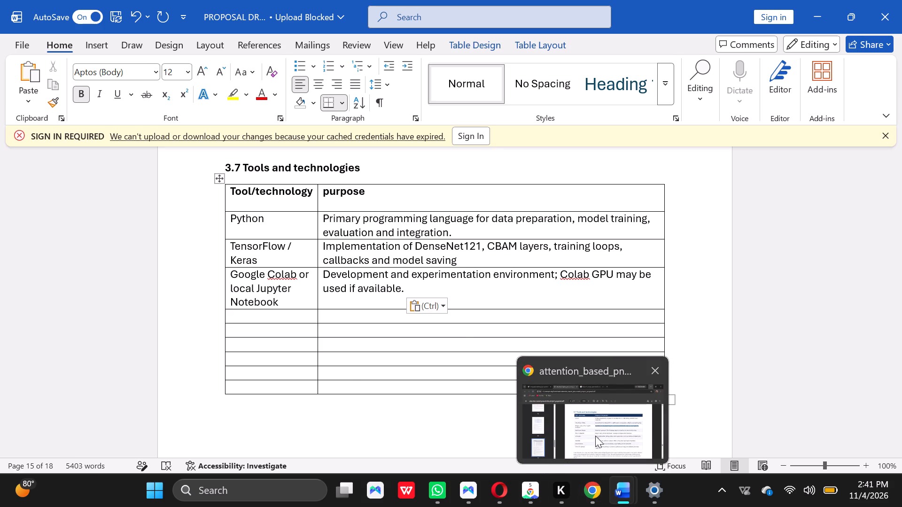
pyautogui.click(595, 436)
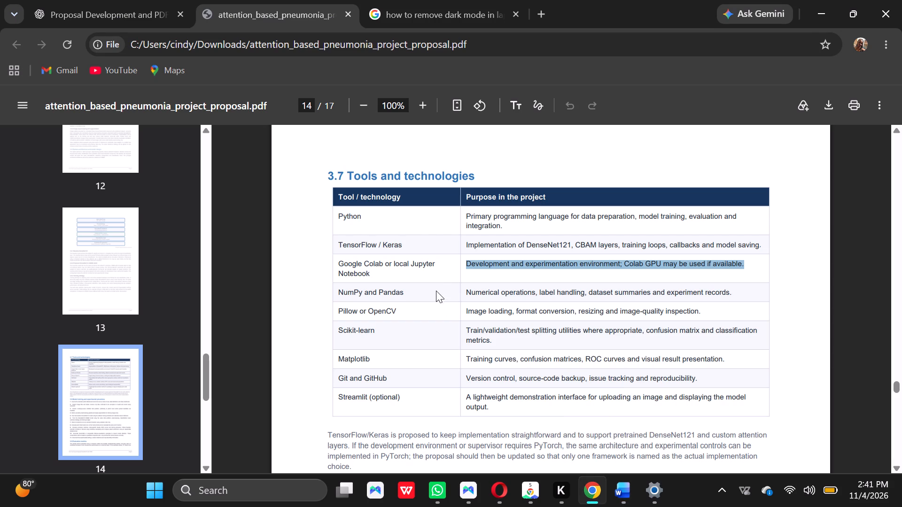
pyautogui.click(430, 295)
pyautogui.moveTo(418, 293); pyautogui.dragTo(418, 293)
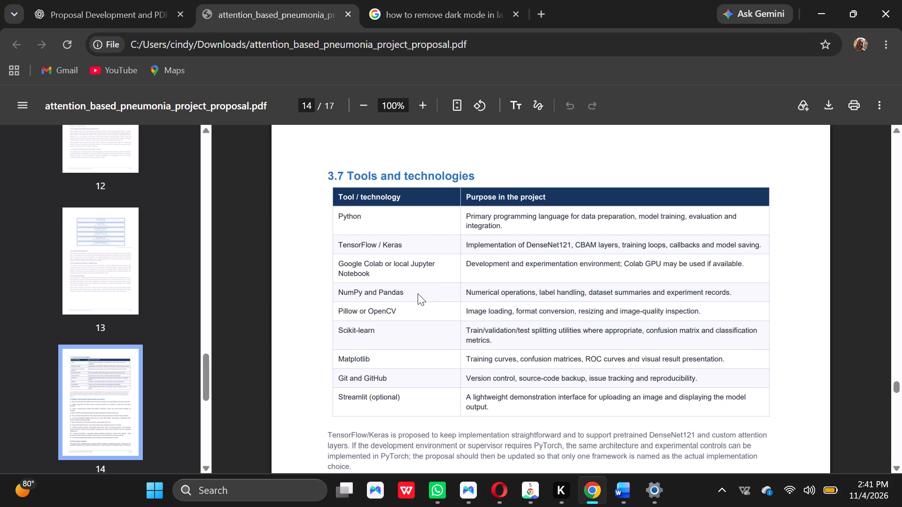
pyautogui.moveTo(418, 293); pyautogui.dragTo(380, 290)
pyautogui.moveTo(409, 295); pyautogui.dragTo(385, 294)
pyautogui.moveTo(385, 294); pyautogui.dragTo(335, 292)
pyautogui.hotkey('ctrl', 'c')
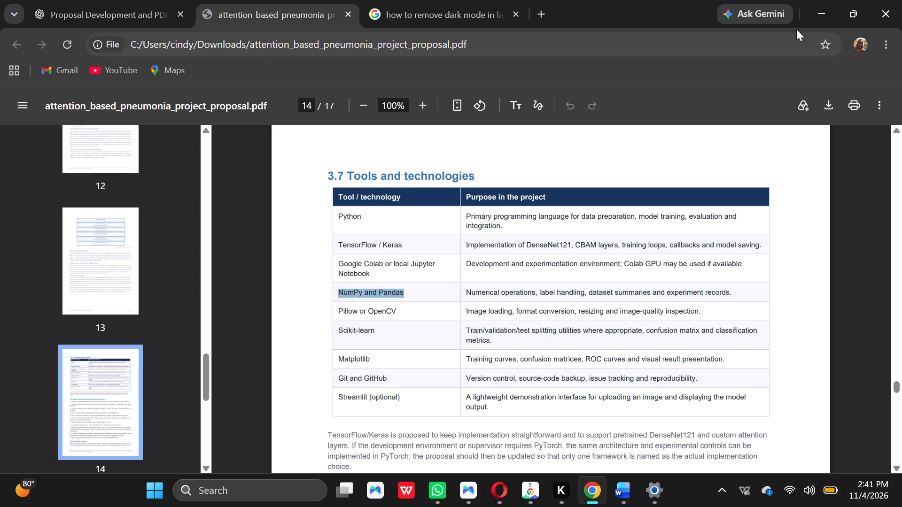
pyautogui.click(812, 16)
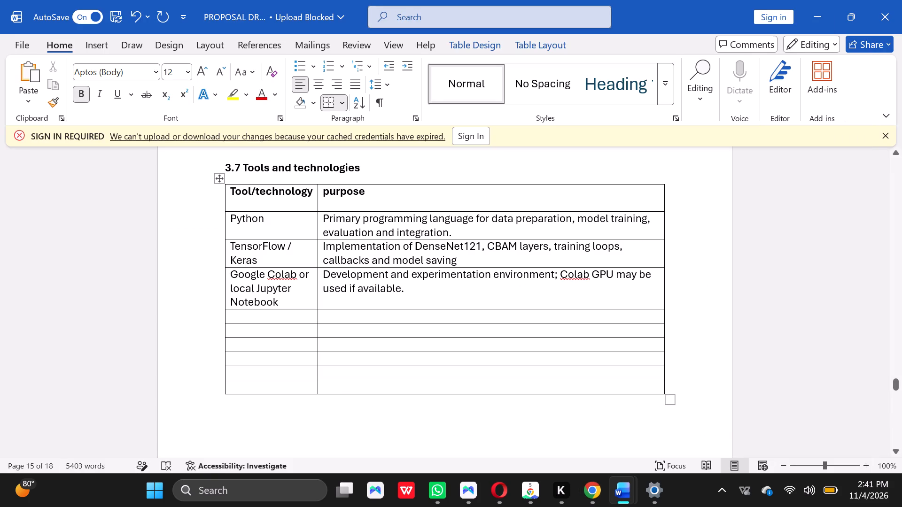
pyautogui.click(276, 315)
pyautogui.hotkey('ctrl', 'v')
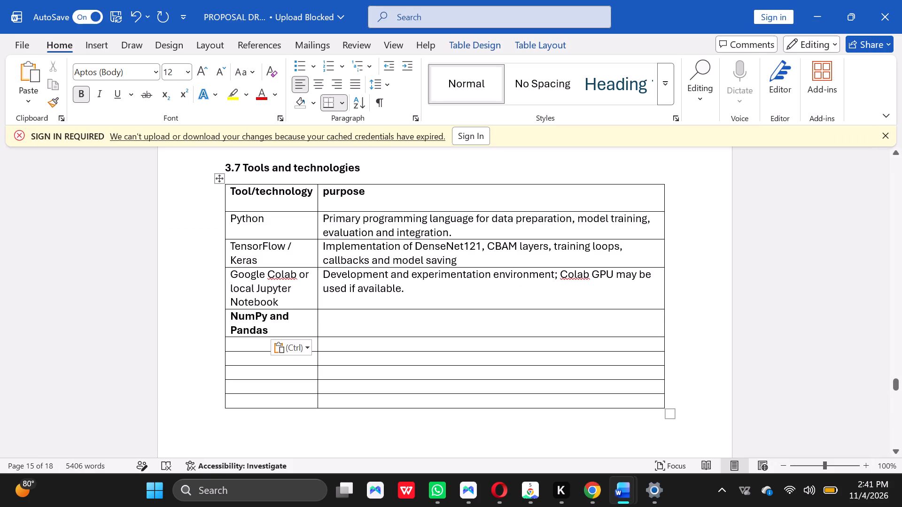
# Remove the bold formatting from "NumPy and Pandas" in the table.
pyautogui.moveTo(271, 333); pyautogui.dragTo(228, 320)
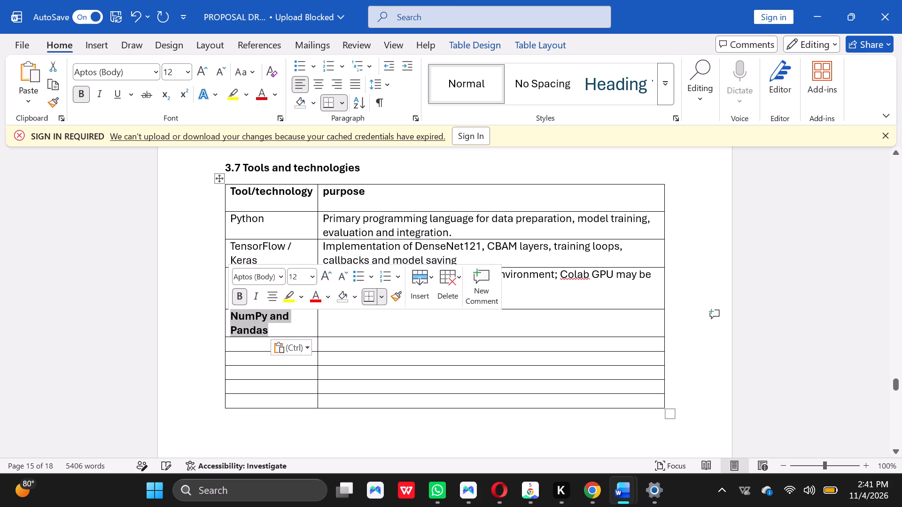
pyautogui.click(79, 90)
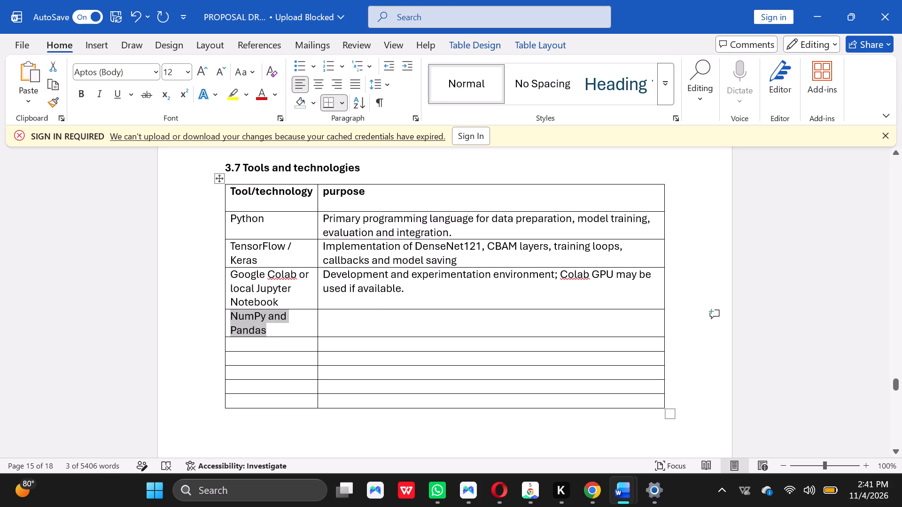
# Widen the table's Tool/technology column slightly so that "NumPy and Pandas" fits on one line.
pyautogui.moveTo(317, 188); pyautogui.dragTo(328, 188)
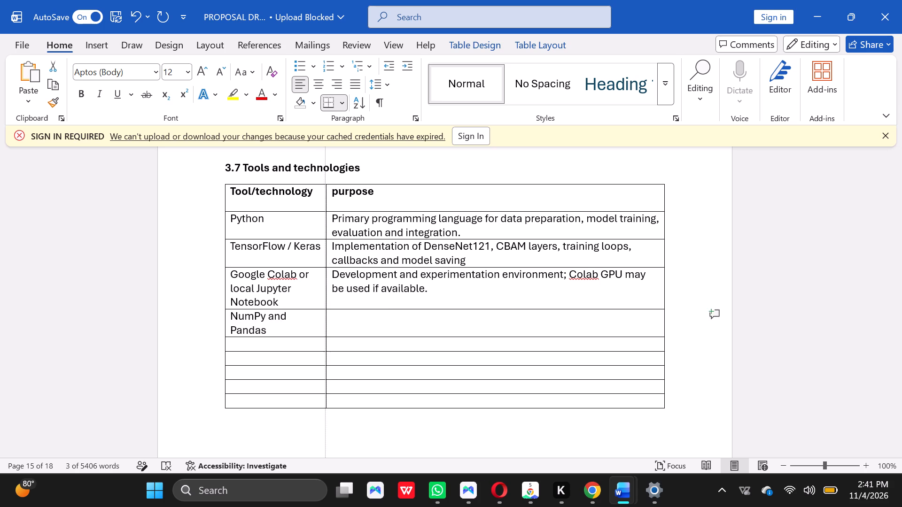
pyautogui.moveTo(328, 188); pyautogui.dragTo(329, 189)
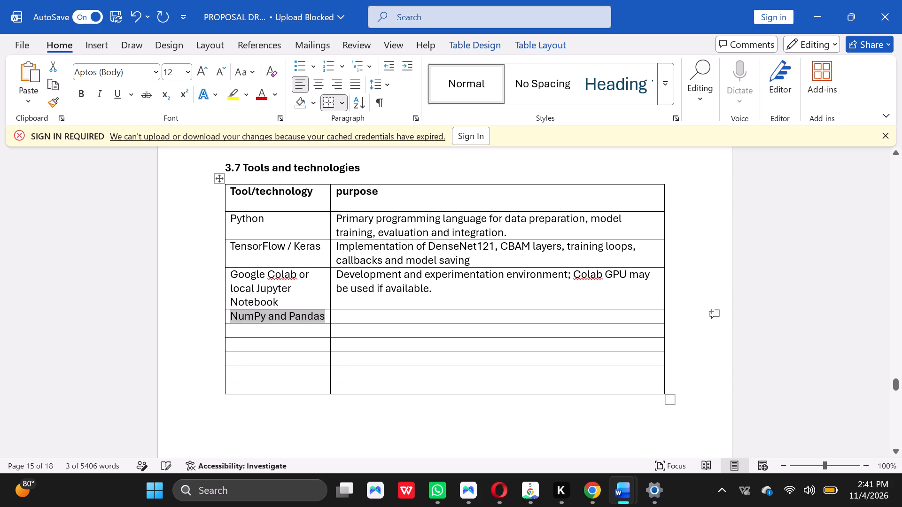
# Copy "Numerical operations, label handling, dataset summaries and experiment records" from the Chrome PDF into Word's NumPy and Pandas purpose cell, with bold off.
pyautogui.click(361, 316)
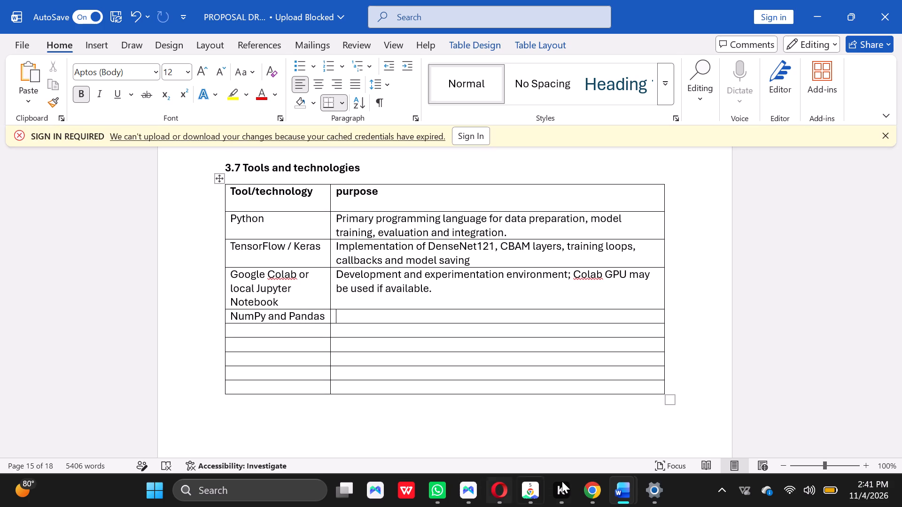
pyautogui.click(571, 430)
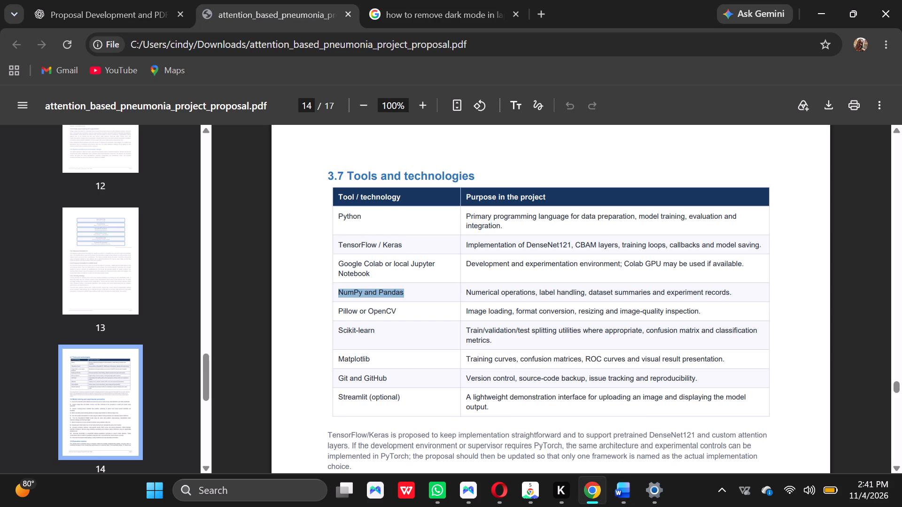
pyautogui.click(757, 297)
pyautogui.moveTo(733, 290); pyautogui.dragTo(532, 289)
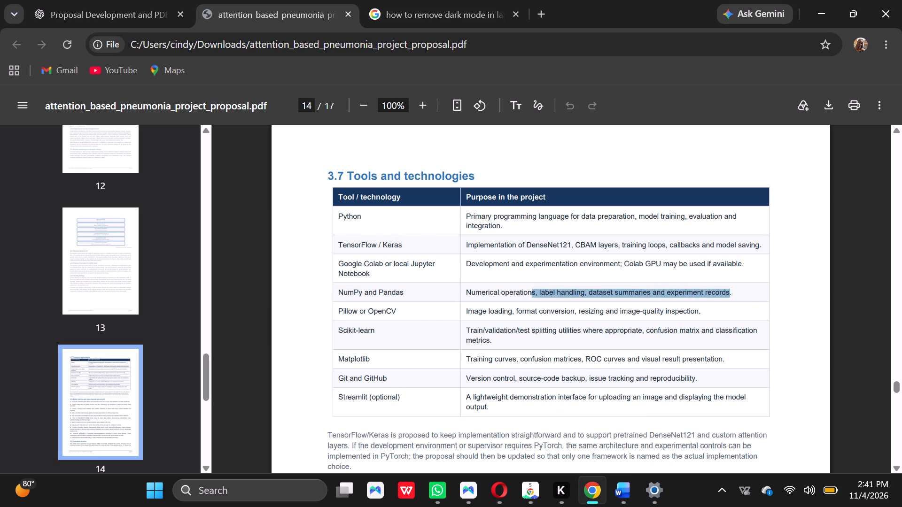
pyautogui.moveTo(532, 289); pyautogui.dragTo(463, 292)
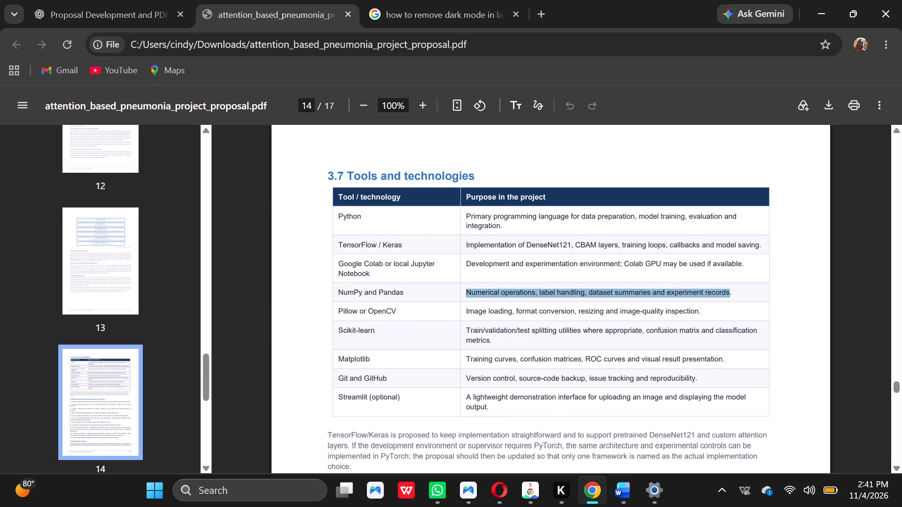
pyautogui.hotkey('ctrl', 'c')
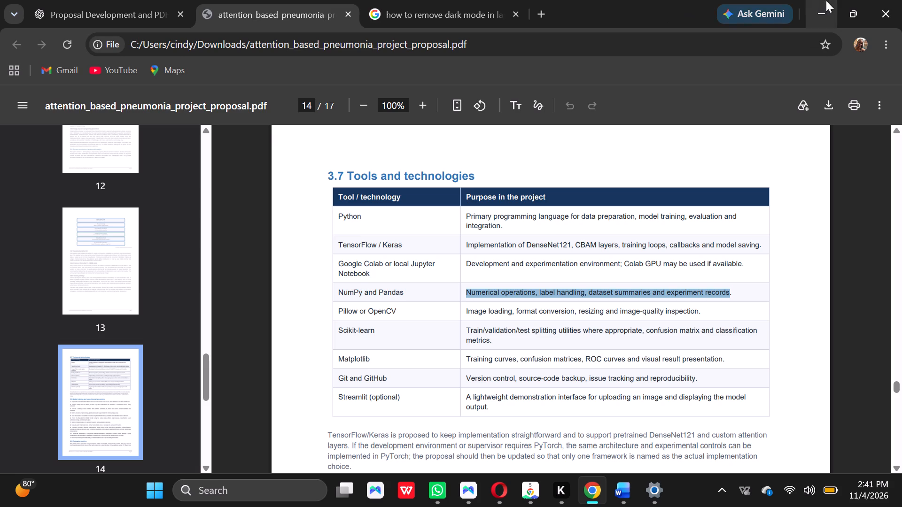
pyautogui.click(826, 0)
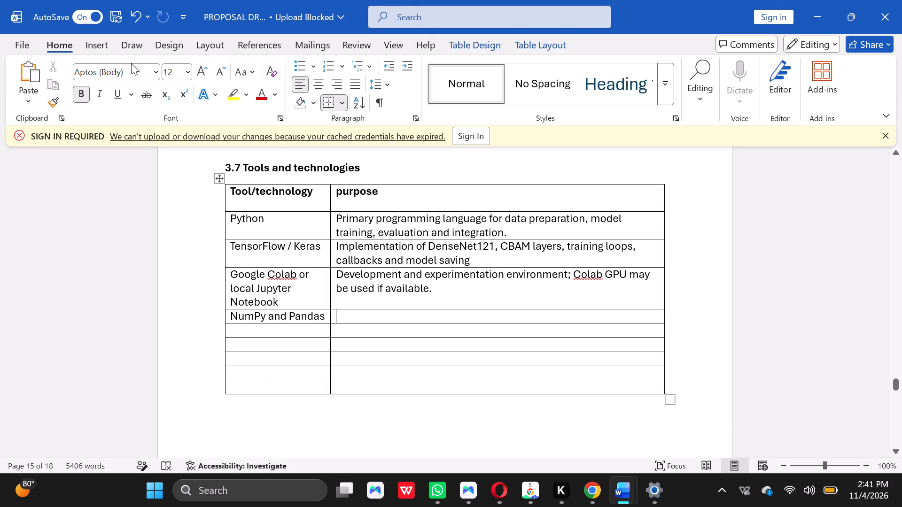
pyautogui.click(78, 93)
pyautogui.click(359, 315)
pyautogui.hotkey('ctrl', 'v')
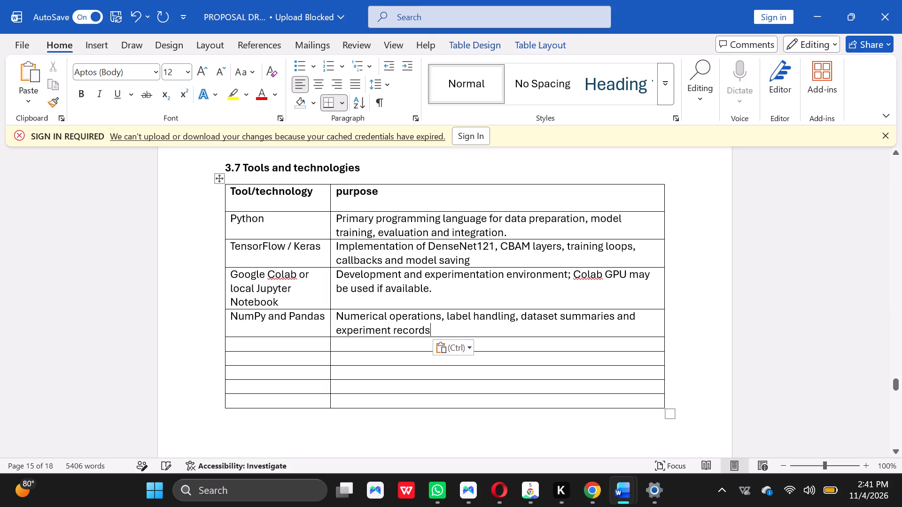
# Copy "Pillow or OpenCV" from the PDF in Chrome for the first cell below NumPy and Pandas in Word.
pyautogui.click(271, 346)
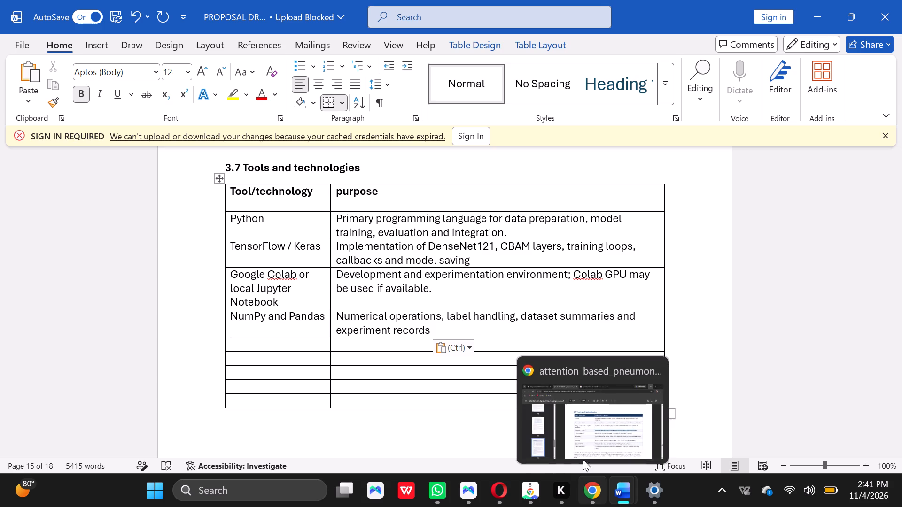
pyautogui.click(578, 422)
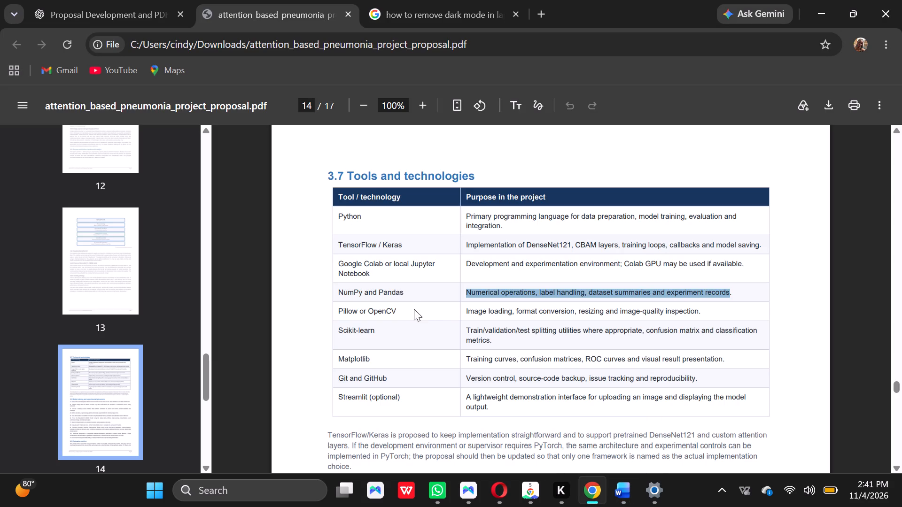
pyautogui.moveTo(405, 307); pyautogui.dragTo(346, 309)
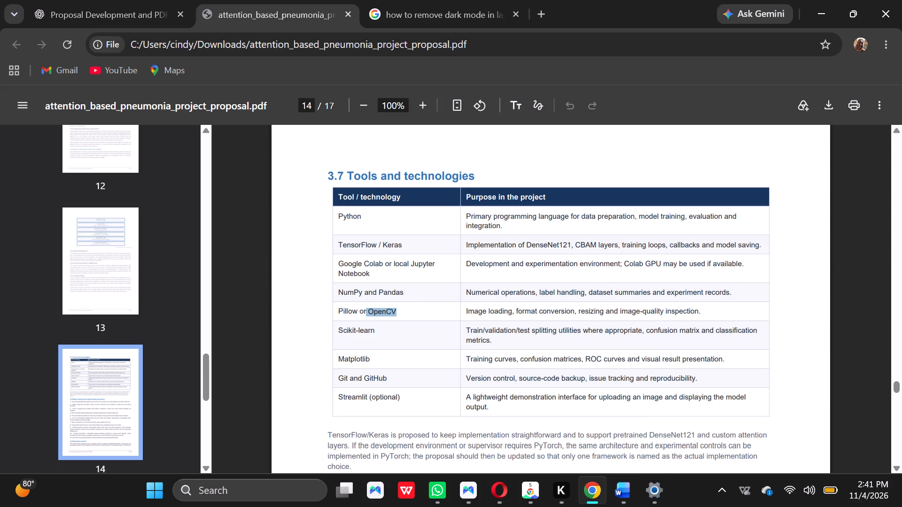
pyautogui.moveTo(346, 309); pyautogui.dragTo(336, 310)
pyautogui.hotkey('ctrl', 'c')
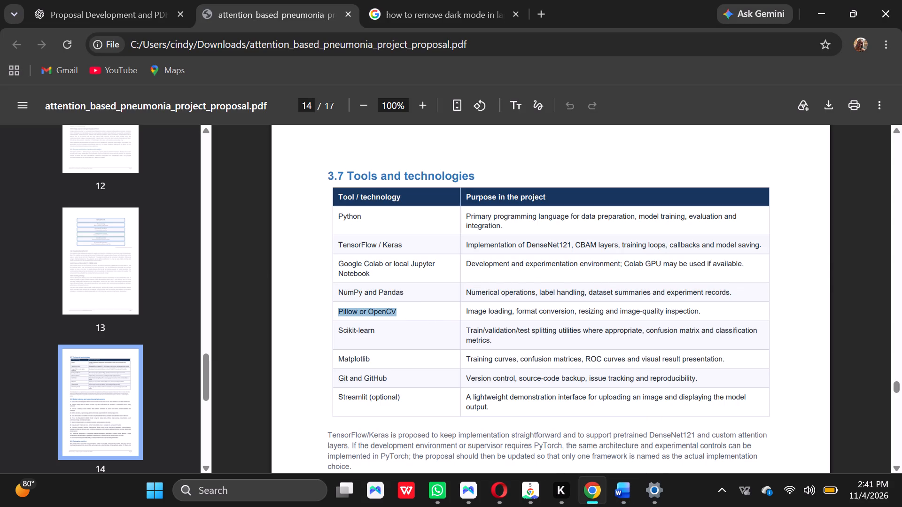
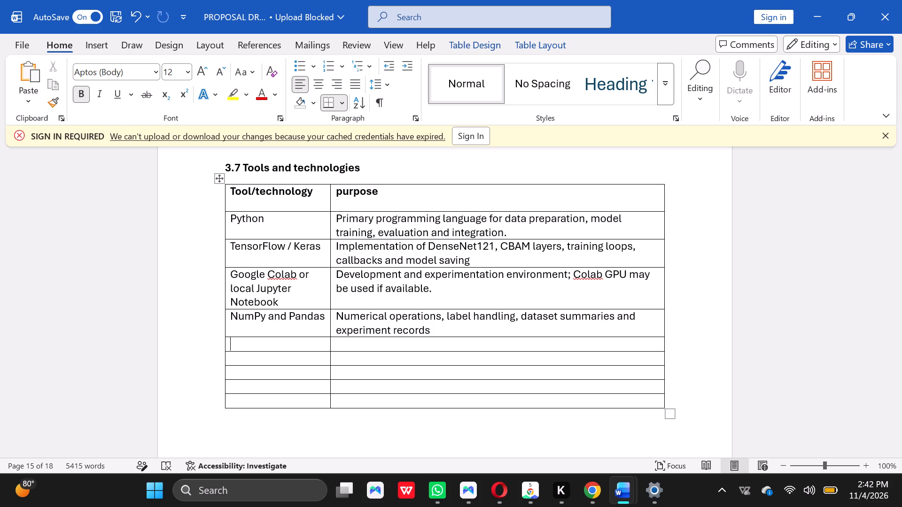
# Paste the copied "Pillow or OpenCV" into the first cell below NumPy and Pandas, with bold off.
pyautogui.click(82, 101)
pyautogui.click(250, 345)
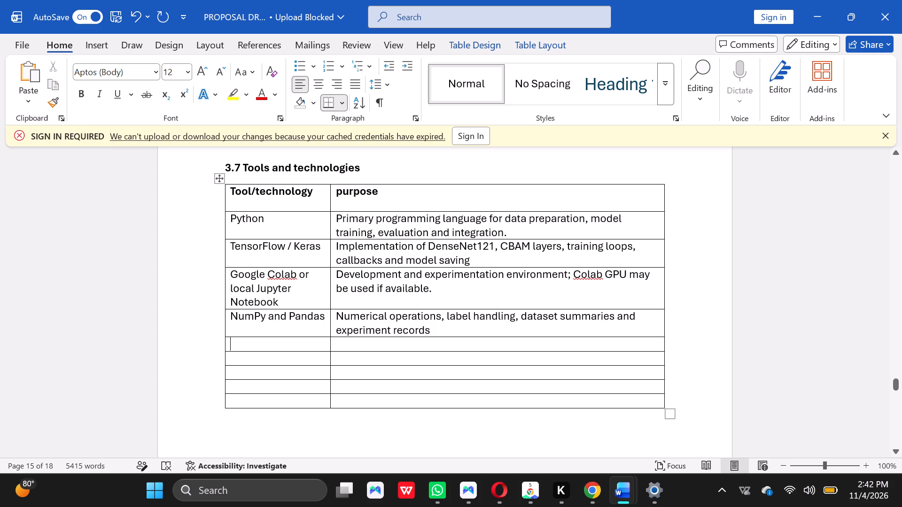
pyautogui.hotkey('ctrl', 'v')
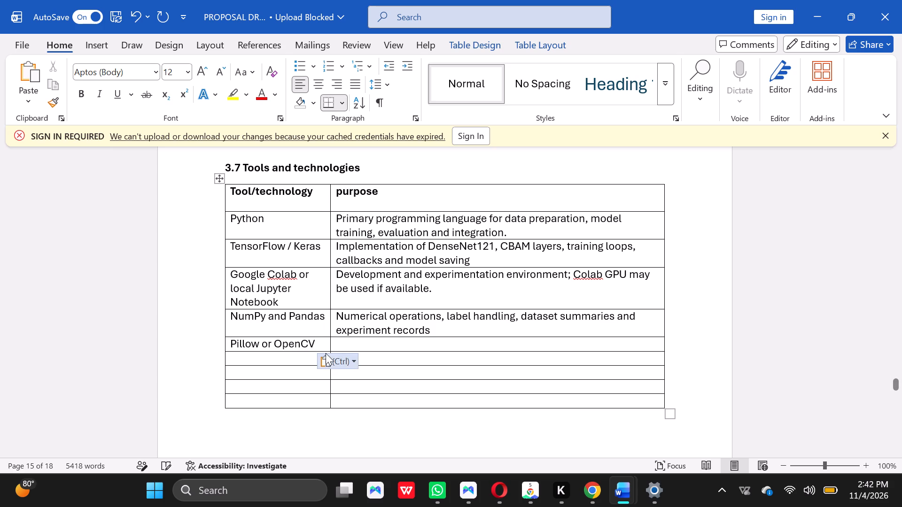
# Copy "Image loading, format conversion, resizing and image-quality inspection." from the PDF in Chrome into Word's Pillow or OpenCV purpose cell.
pyautogui.click(350, 349)
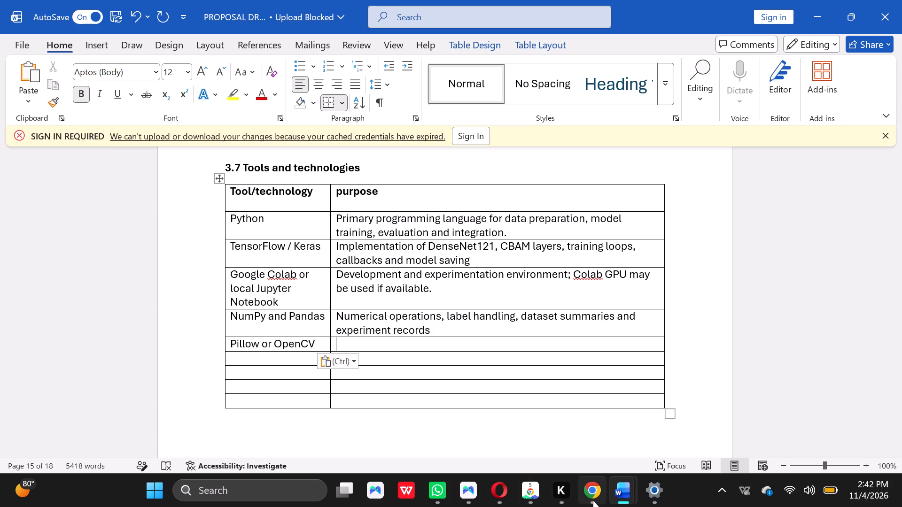
pyautogui.click(575, 422)
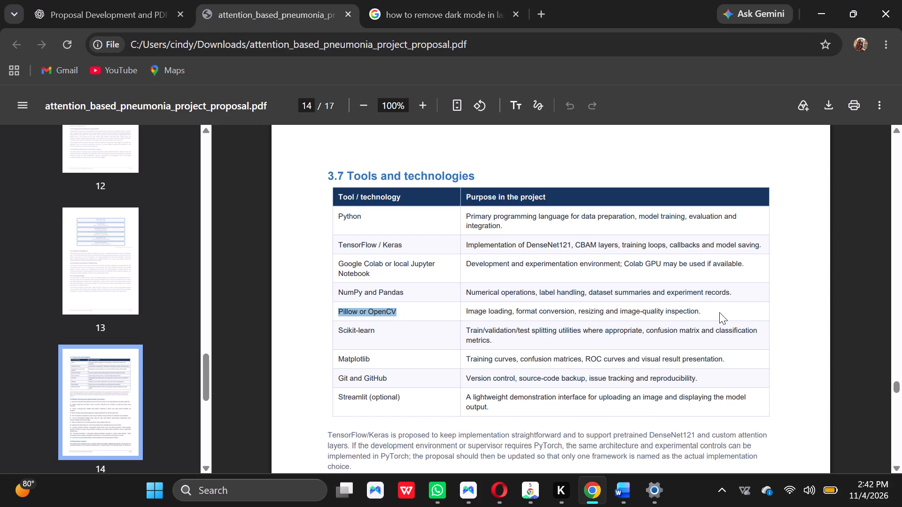
pyautogui.click(729, 312)
pyautogui.moveTo(709, 309); pyautogui.dragTo(691, 311)
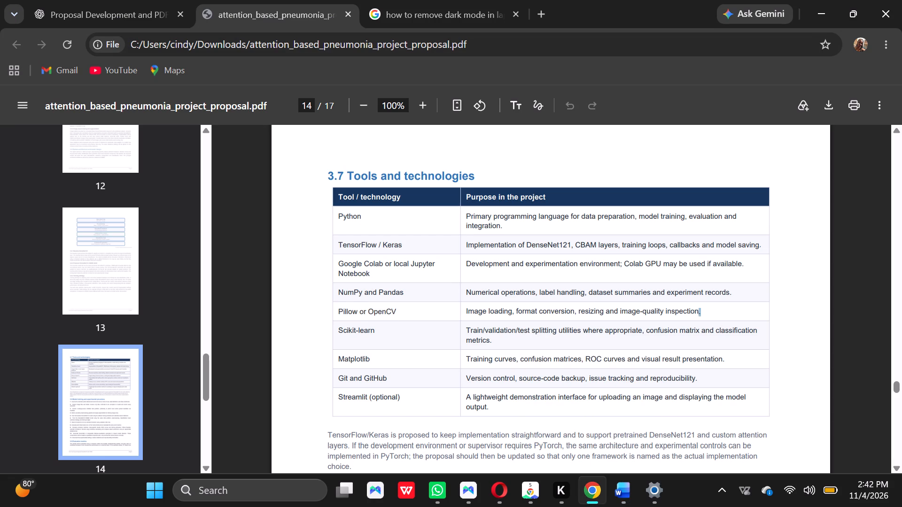
pyautogui.moveTo(691, 311); pyautogui.dragTo(480, 313)
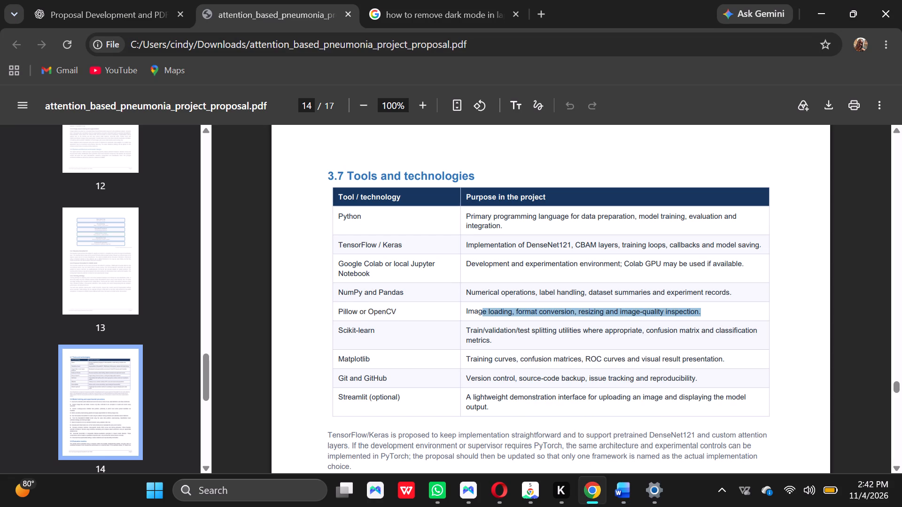
pyautogui.moveTo(480, 313); pyautogui.dragTo(463, 312)
pyautogui.hotkey('ctrl', 'c')
pyautogui.click(822, 3)
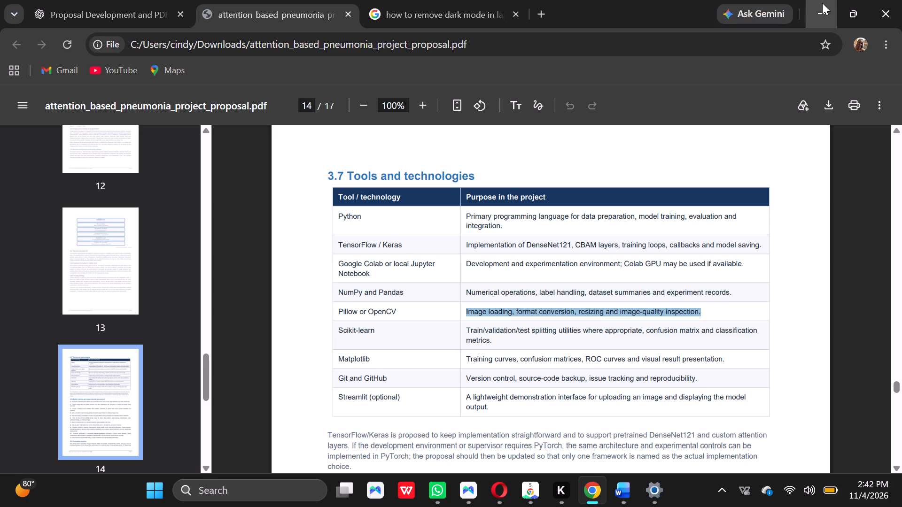
pyautogui.click(359, 347)
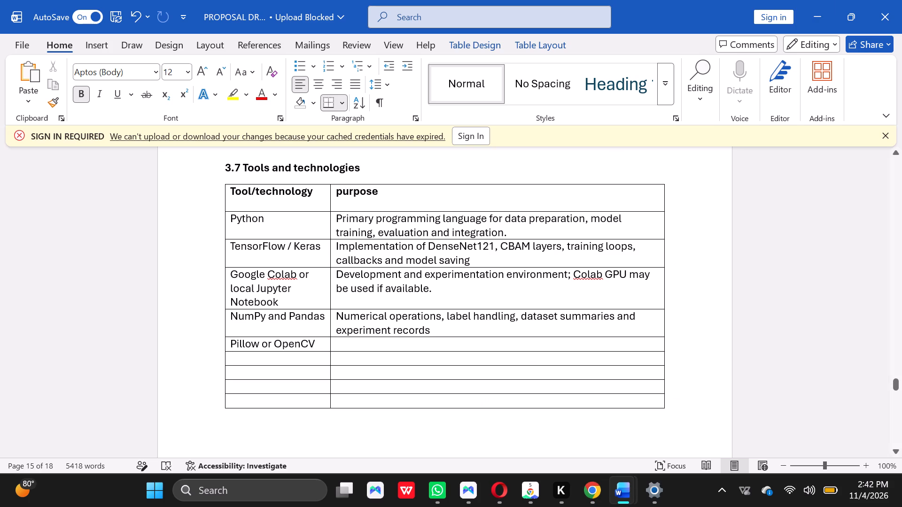
pyautogui.hotkey('ctrl', 'v')
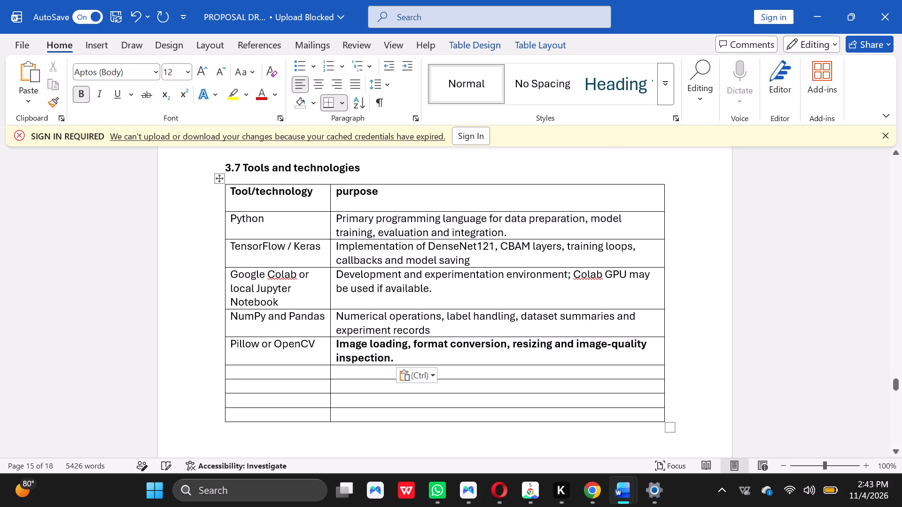
# Remove the bold formatting from the Pillow or OpenCV purpose text.
pyautogui.moveTo(394, 359); pyautogui.dragTo(347, 349)
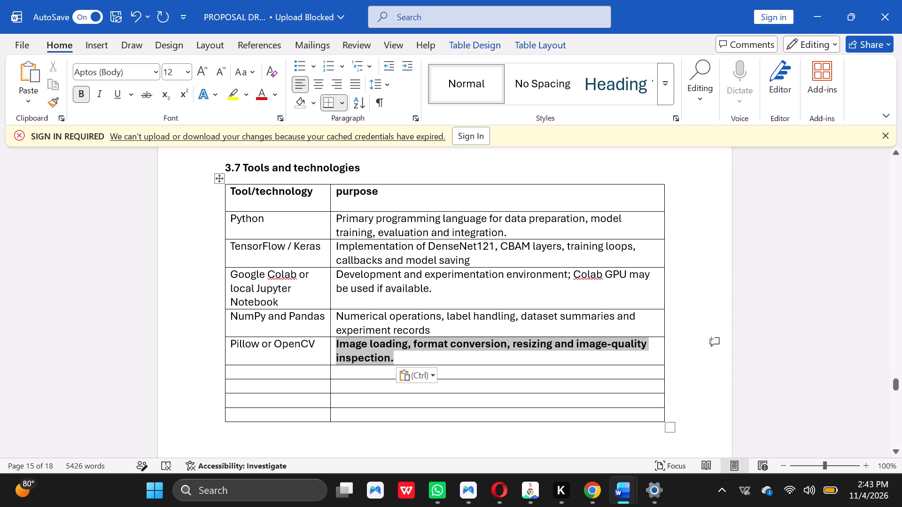
pyautogui.click(83, 98)
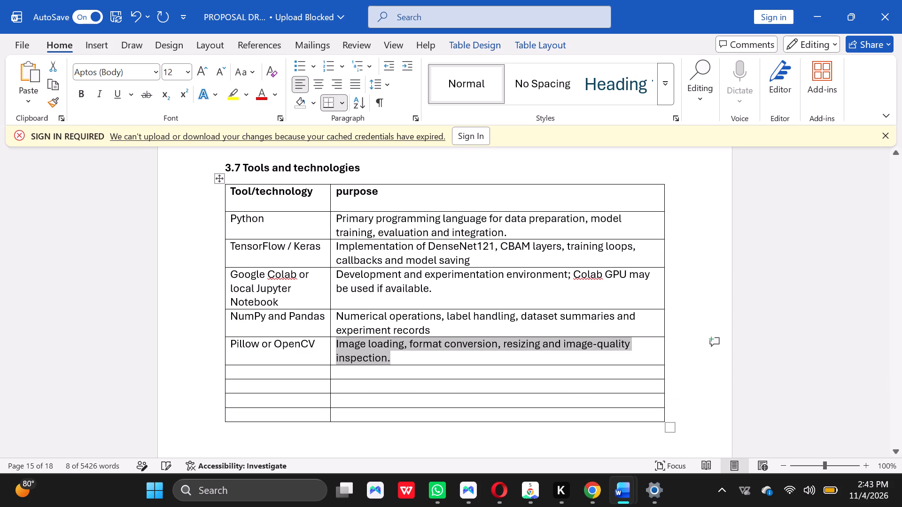
# Copy "Scikit-learn" from the PDF in Chrome into the first cell below Pillow or OpenCV in Word, with bold off.
pyautogui.click(245, 368)
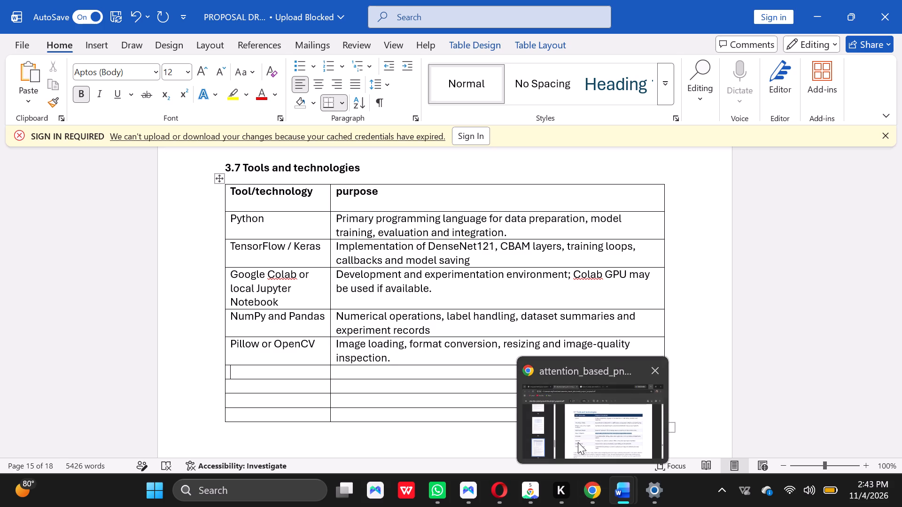
pyautogui.click(578, 442)
pyautogui.click(406, 342)
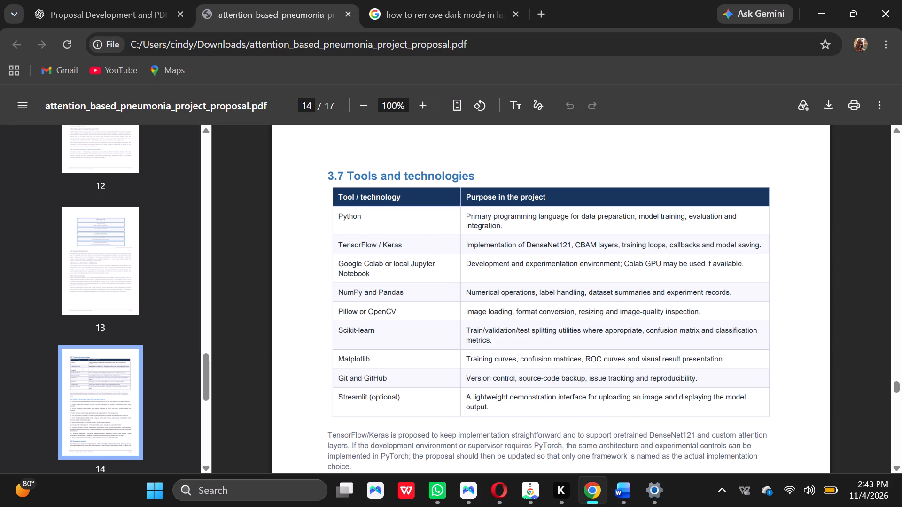
pyautogui.moveTo(381, 332); pyautogui.dragTo(333, 330)
pyautogui.hotkey('ctrl', 'c')
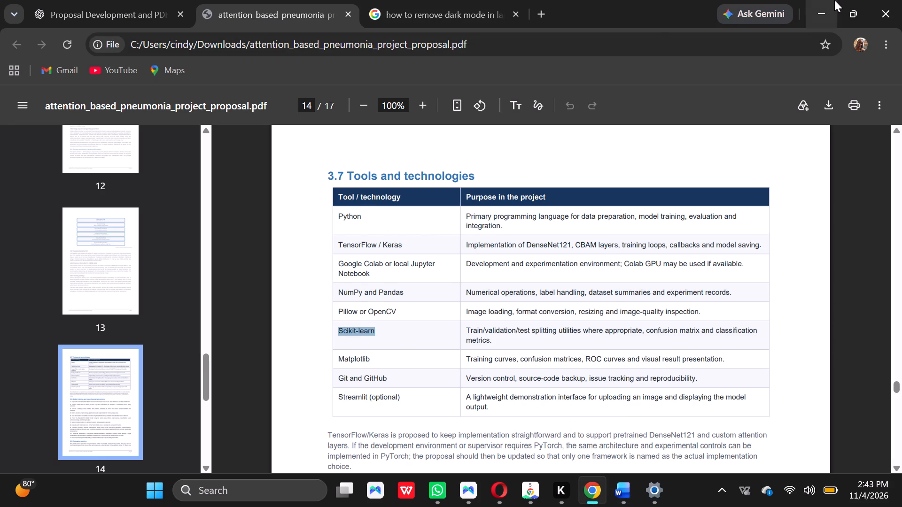
pyautogui.click(834, 0)
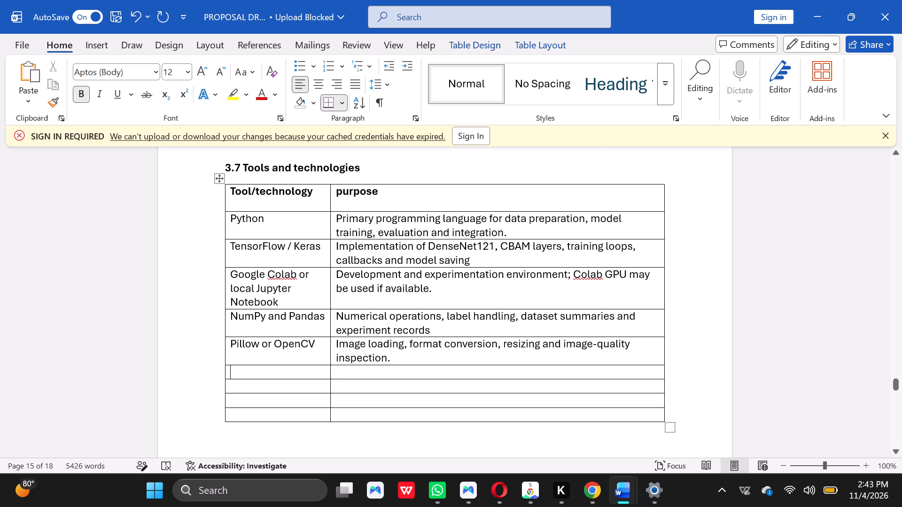
pyautogui.click(79, 94)
pyautogui.click(248, 376)
pyautogui.hotkey('ctrl', 'v')
# Copy "Train/validation/test splitting utilities where appropriate, confusion matrix and classification metrics." from the Chrome PDF into Word's Scikit-learn purpose cell, with bold off.
pyautogui.click(343, 373)
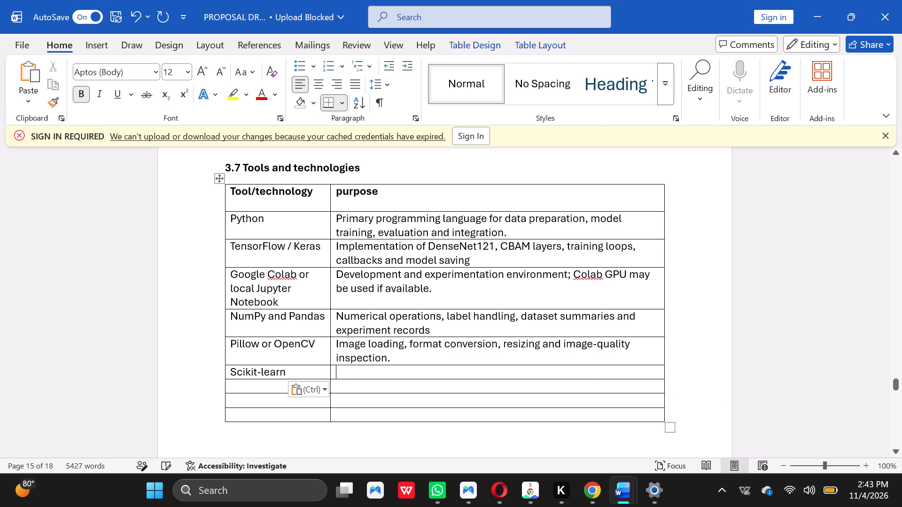
pyautogui.click(582, 435)
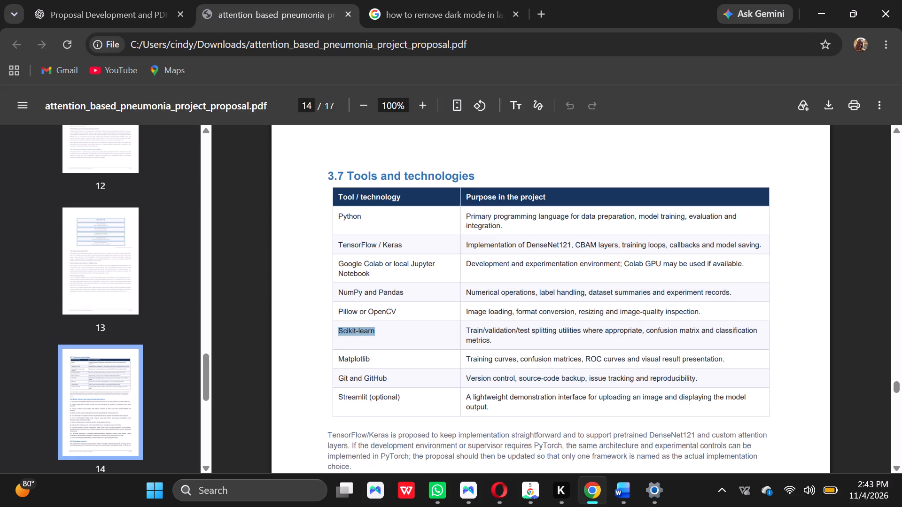
pyautogui.click(698, 346)
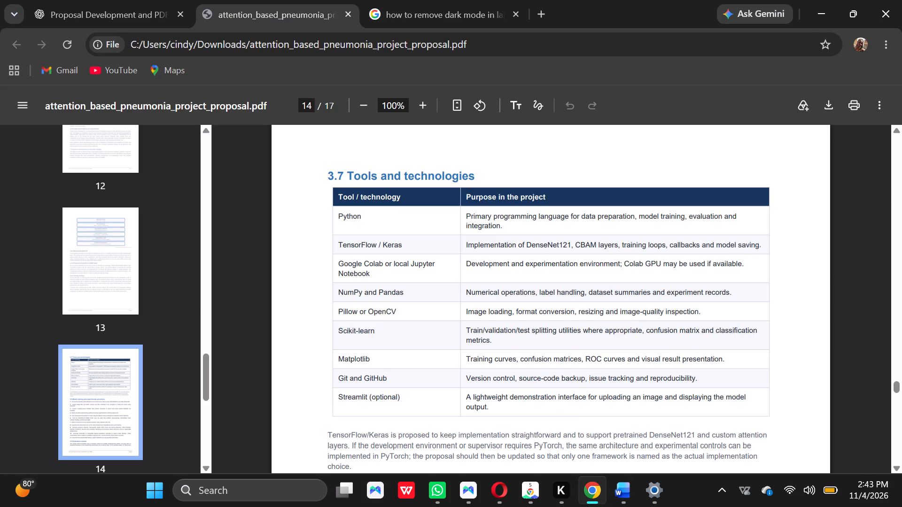
pyautogui.moveTo(493, 342); pyautogui.dragTo(460, 331)
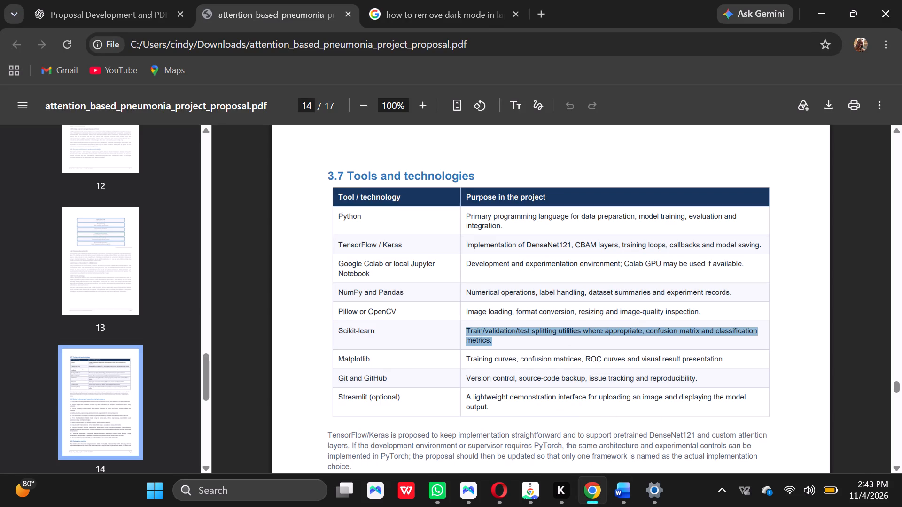
pyautogui.moveTo(460, 331); pyautogui.dragTo(460, 330)
pyautogui.hotkey('ctrl', 'c')
pyautogui.click(815, 8)
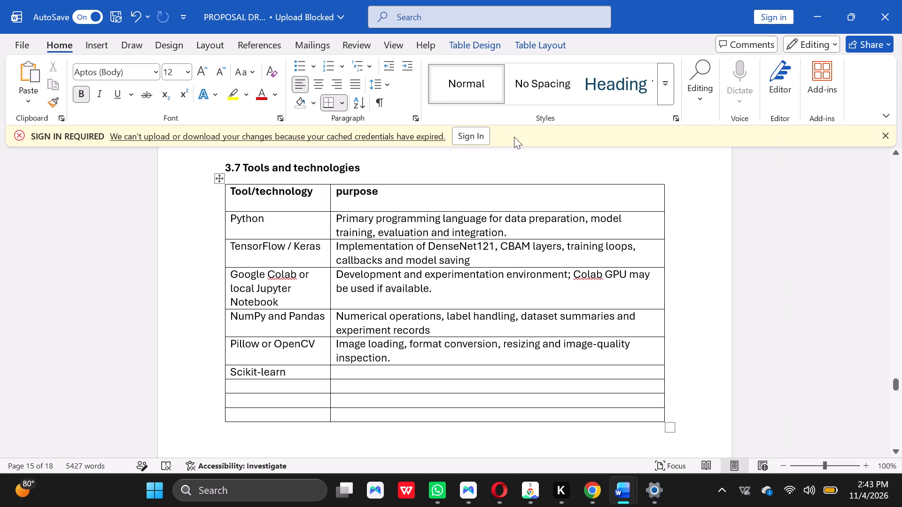
pyautogui.click(76, 89)
pyautogui.click(338, 376)
pyautogui.hotkey('ctrl', 'v')
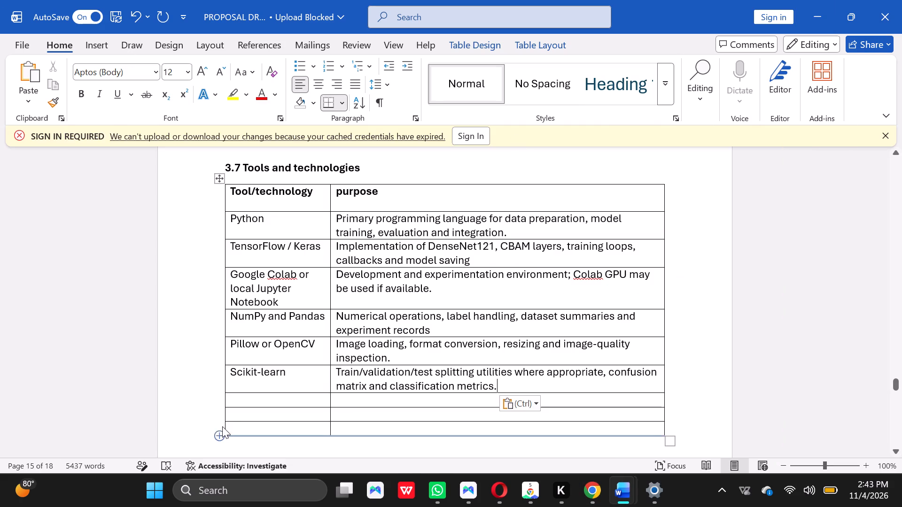
# Copy "Matplotlib" from the PDF in Chrome into the first cell below Scikit-learn in Word, and remove its bold formatting.
pyautogui.click(264, 406)
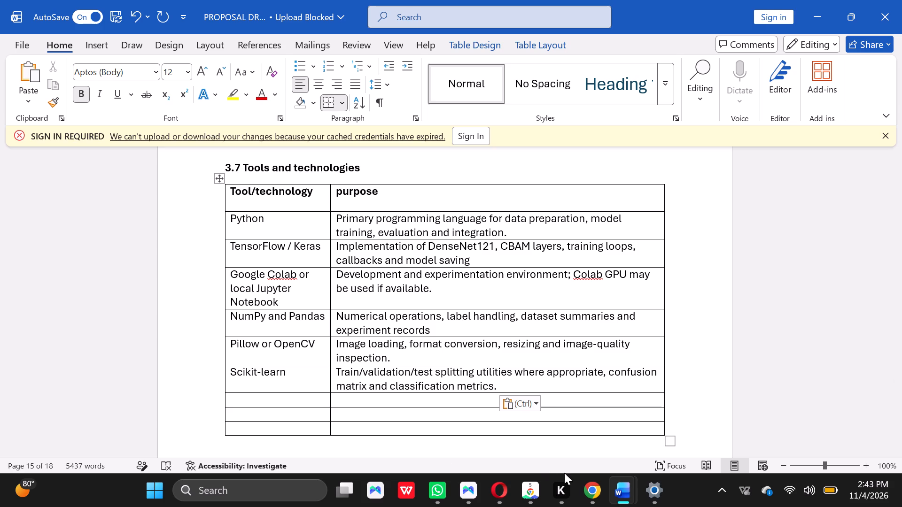
pyautogui.click(579, 430)
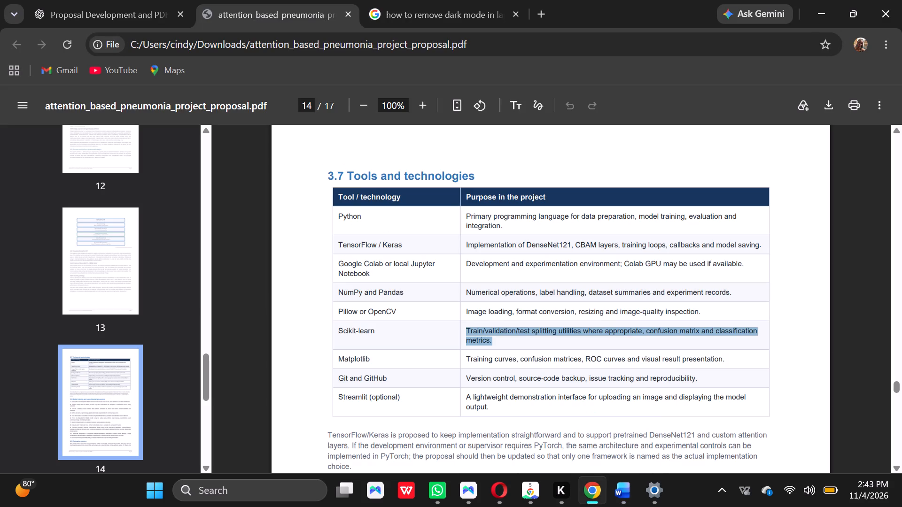
pyautogui.click(433, 368)
pyautogui.moveTo(408, 356); pyautogui.dragTo(391, 358)
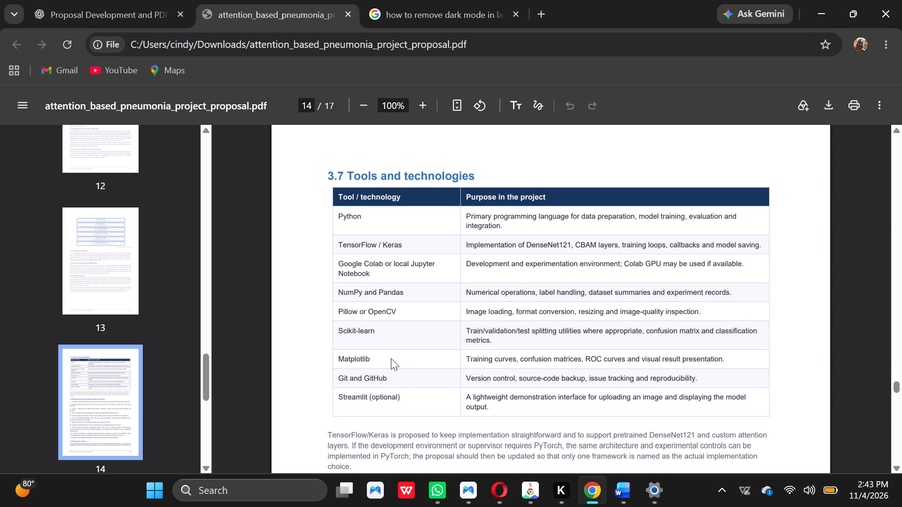
pyautogui.moveTo(391, 358); pyautogui.dragTo(343, 358)
pyautogui.moveTo(391, 363); pyautogui.dragTo(358, 361)
pyautogui.click(373, 361)
pyautogui.moveTo(372, 361); pyautogui.dragTo(338, 361)
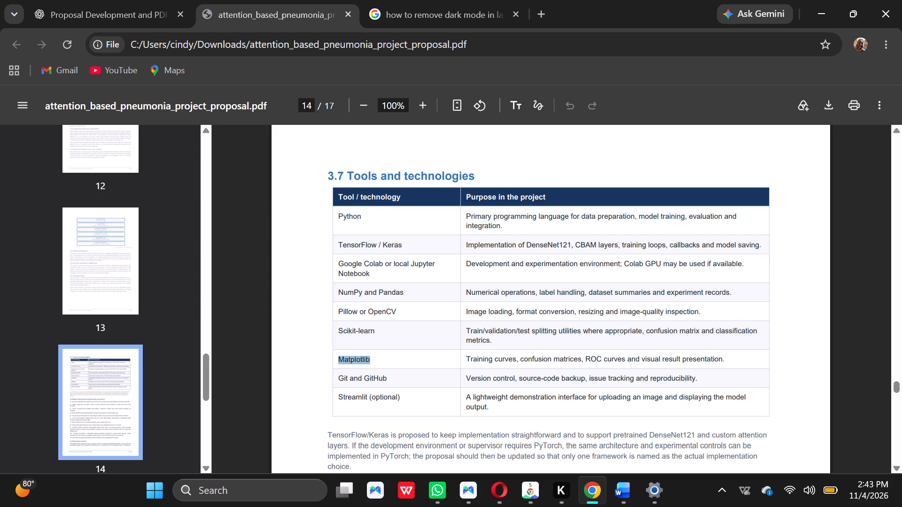
pyautogui.moveTo(338, 361); pyautogui.dragTo(334, 361)
pyautogui.hotkey('ctrl', 'c')
pyautogui.click(835, 0)
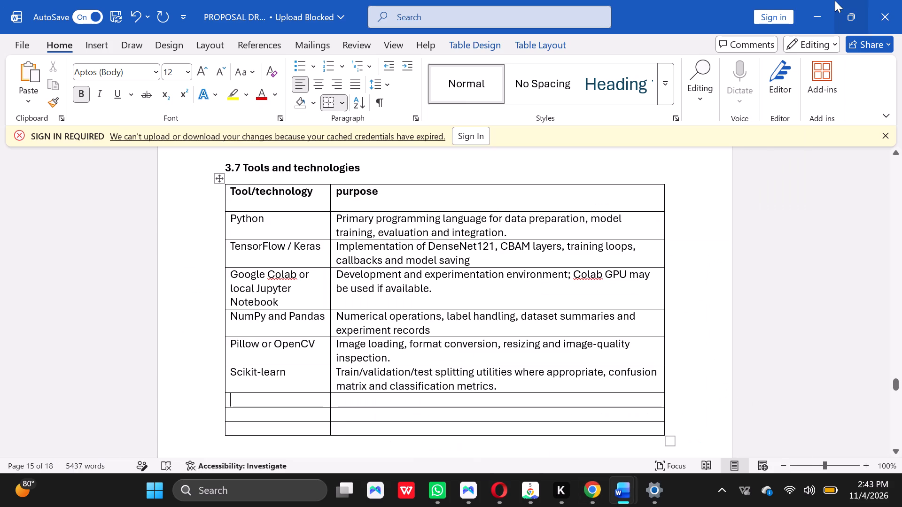
pyautogui.click(269, 404)
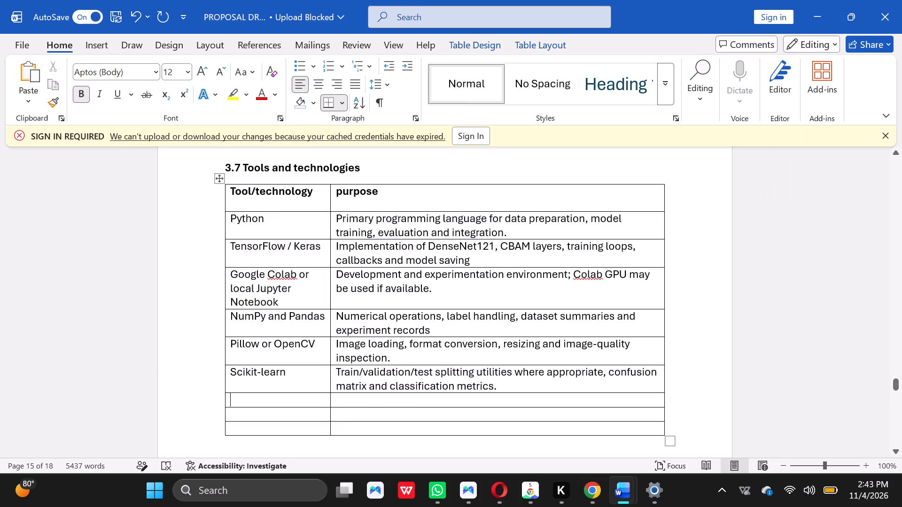
pyautogui.hotkey('ctrl', 'v')
pyautogui.moveTo(287, 404); pyautogui.dragTo(266, 403)
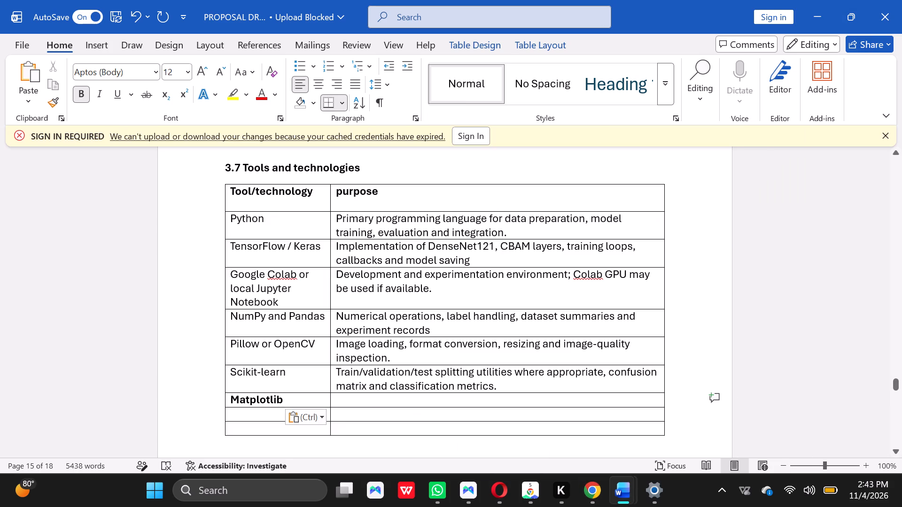
pyautogui.moveTo(266, 403); pyautogui.dragTo(224, 400)
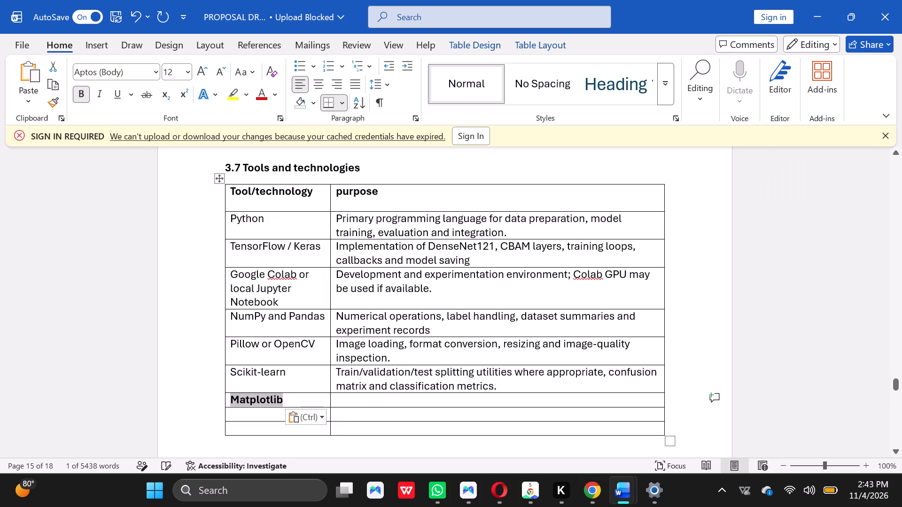
pyautogui.click(78, 97)
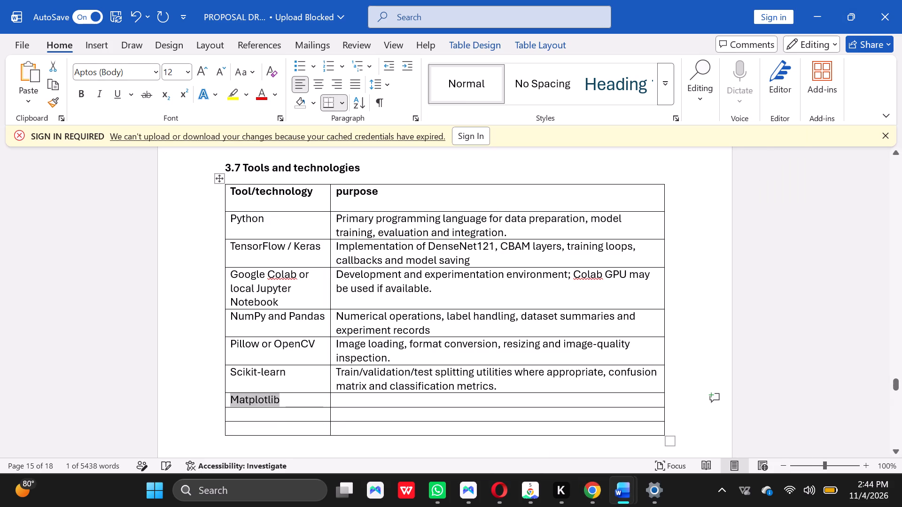
# With bold off, copy "Training curves, confusion matrices, ROC curves and visual result presentation" from the Chrome PDF into Word's Matplotlib purpose cell.
pyautogui.click(366, 400)
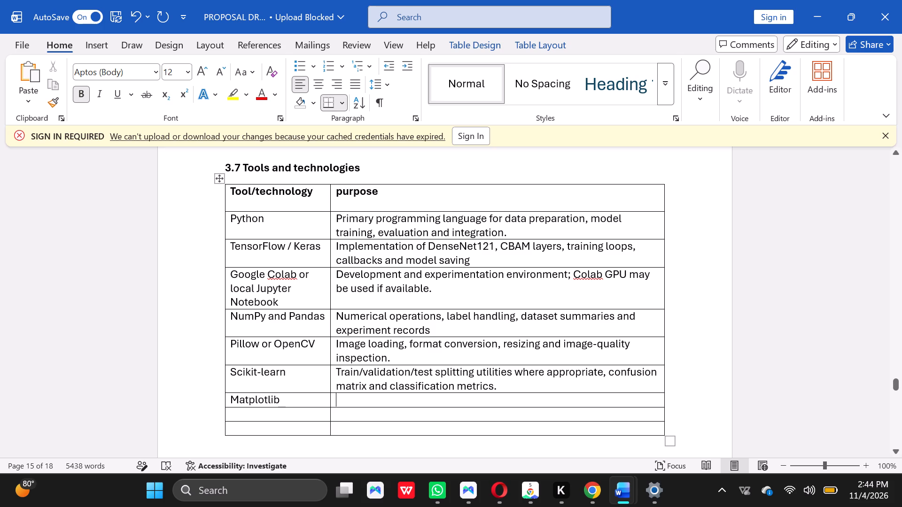
pyautogui.click(75, 98)
pyautogui.click(572, 427)
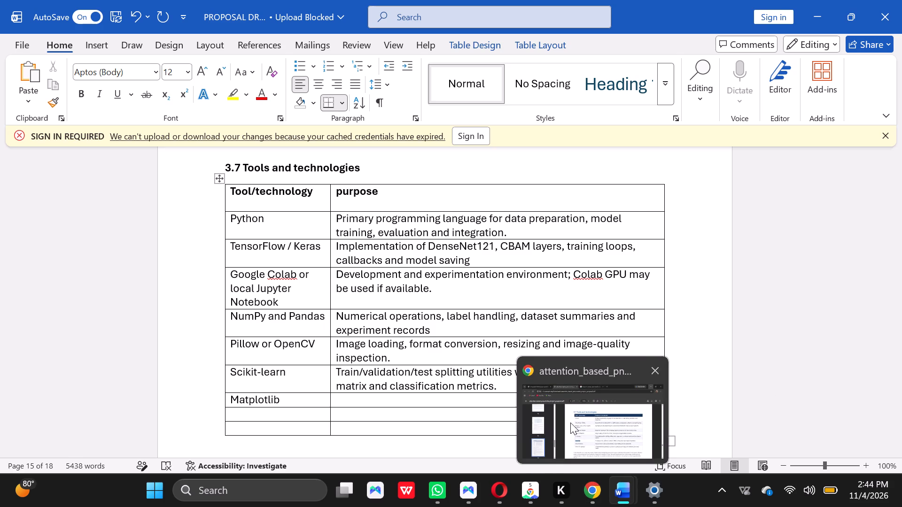
pyautogui.click(570, 422)
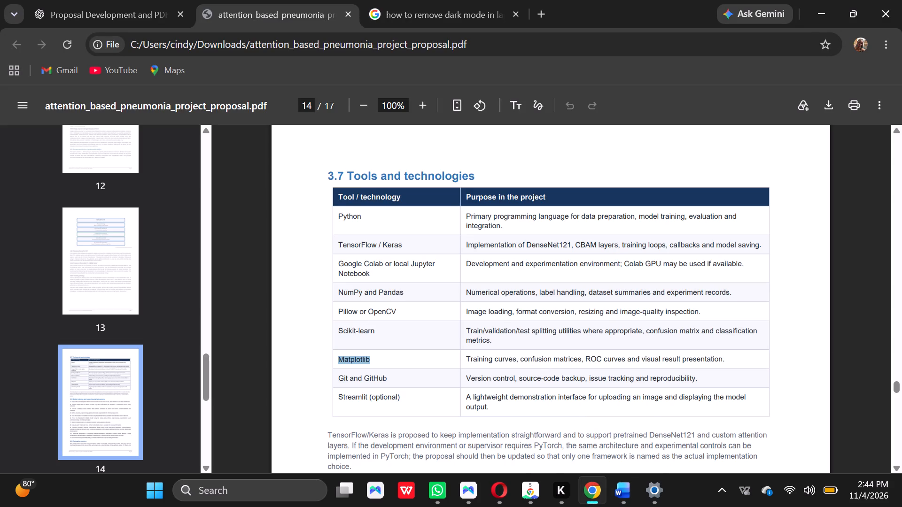
pyautogui.click(726, 361)
pyautogui.moveTo(723, 362); pyautogui.dragTo(647, 353)
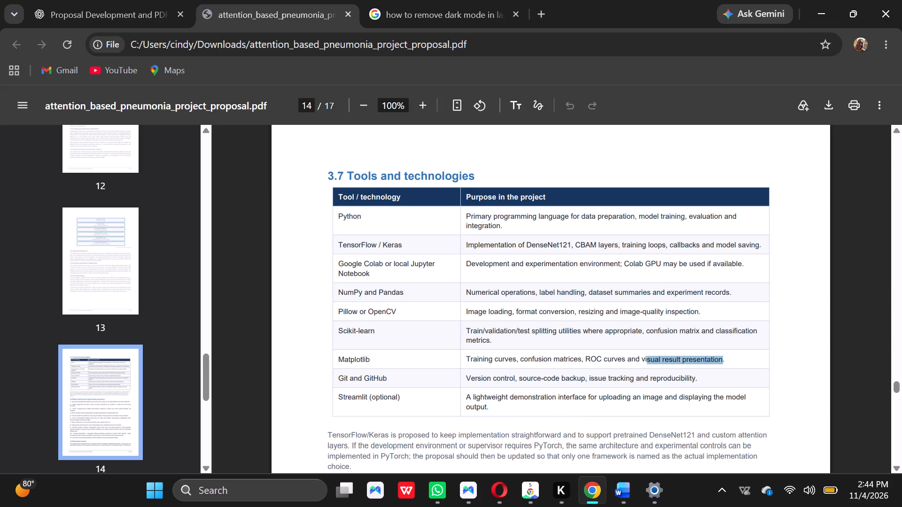
pyautogui.moveTo(647, 353); pyautogui.dragTo(482, 360)
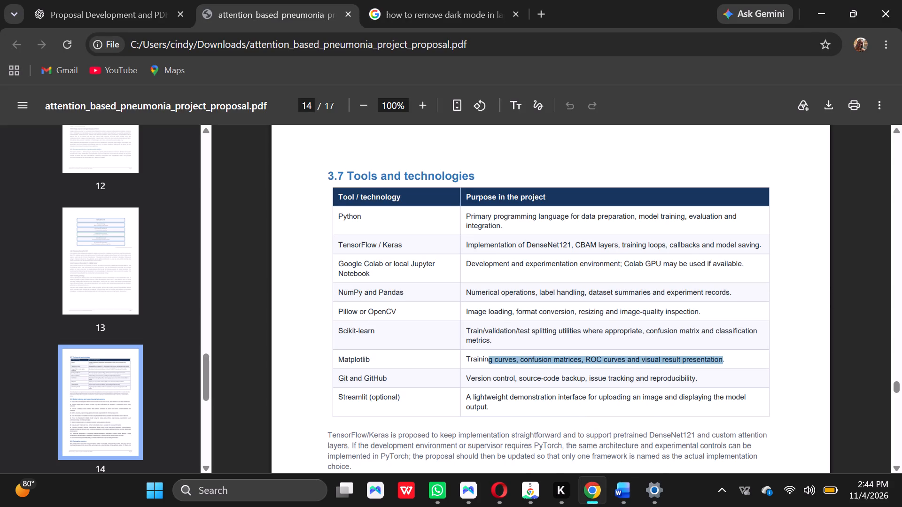
pyautogui.moveTo(482, 360); pyautogui.dragTo(464, 358)
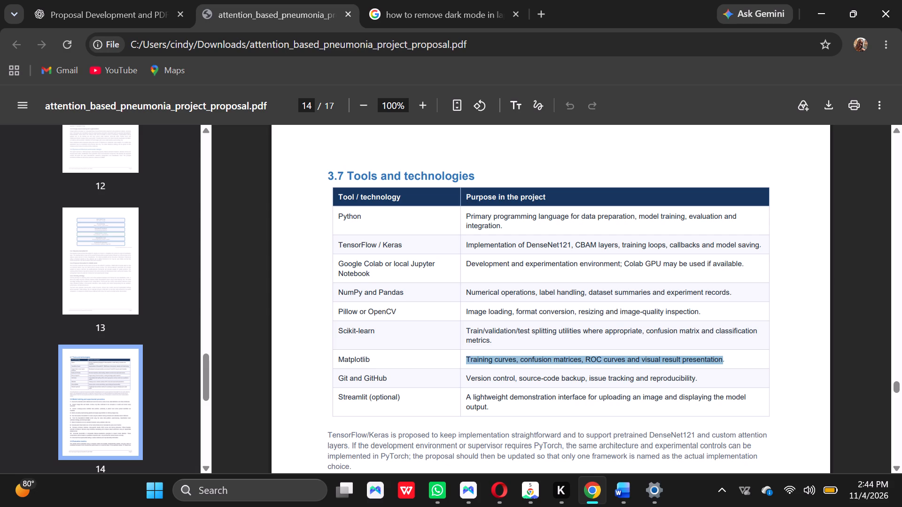
pyautogui.hotkey('ctrl', 'c')
pyautogui.click(817, 22)
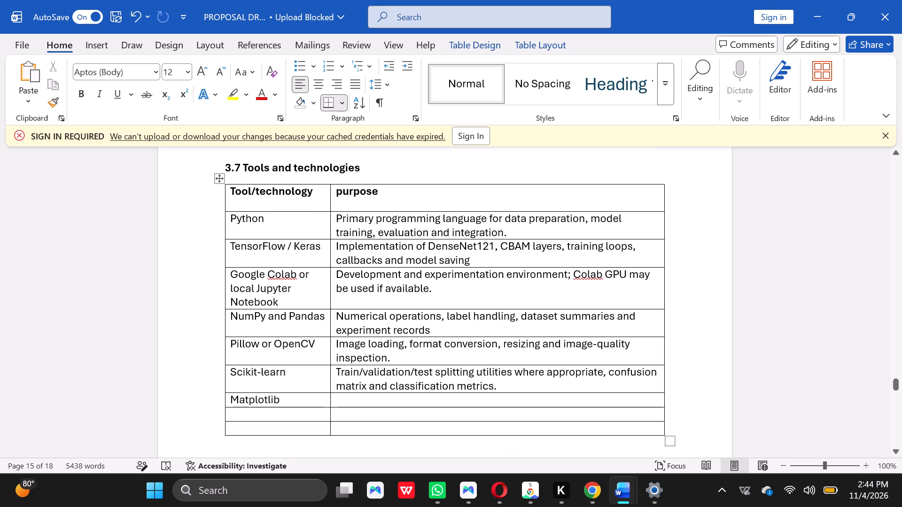
pyautogui.click(361, 396)
pyautogui.hotkey('ctrl', 'v')
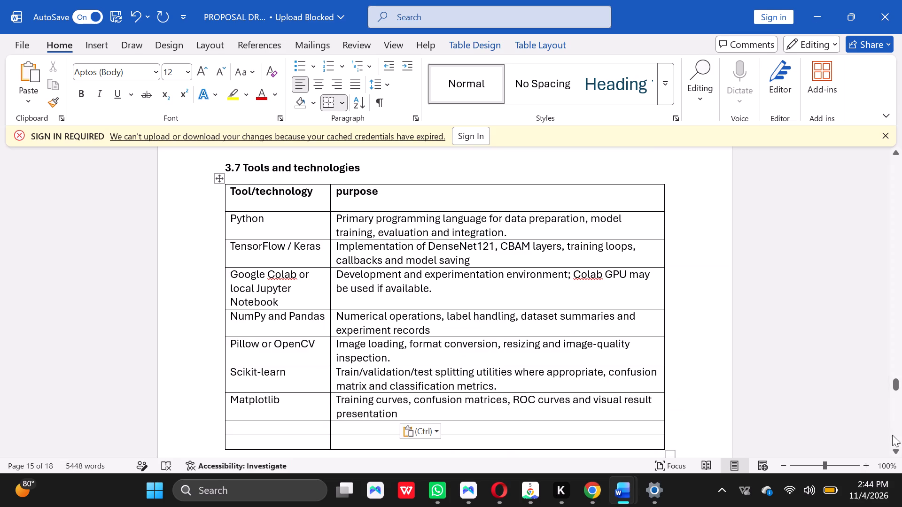
# Copy "Git and GitHub" from the PDF in Chrome into the first cell below Matplotlib in Word, and remove its bold formatting.
pyautogui.doubleClick(897, 448)
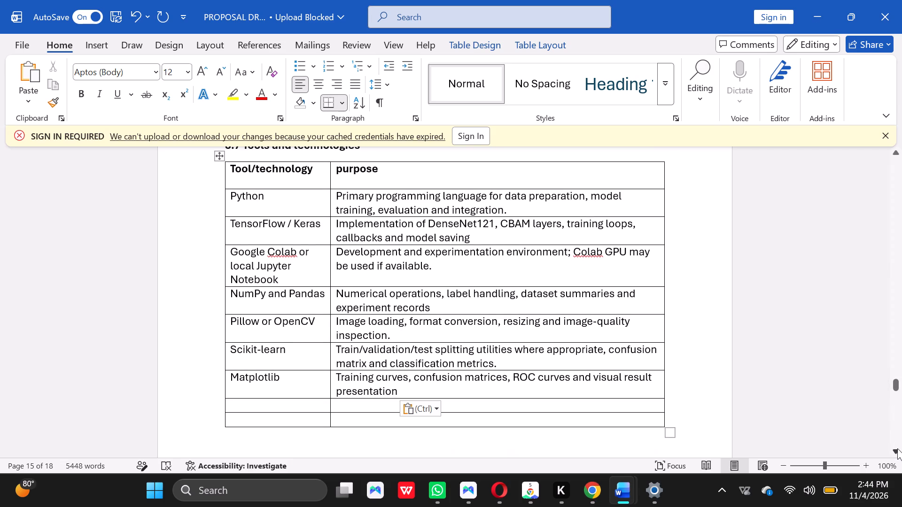
pyautogui.tripleClick(897, 448)
pyautogui.doubleClick(897, 448)
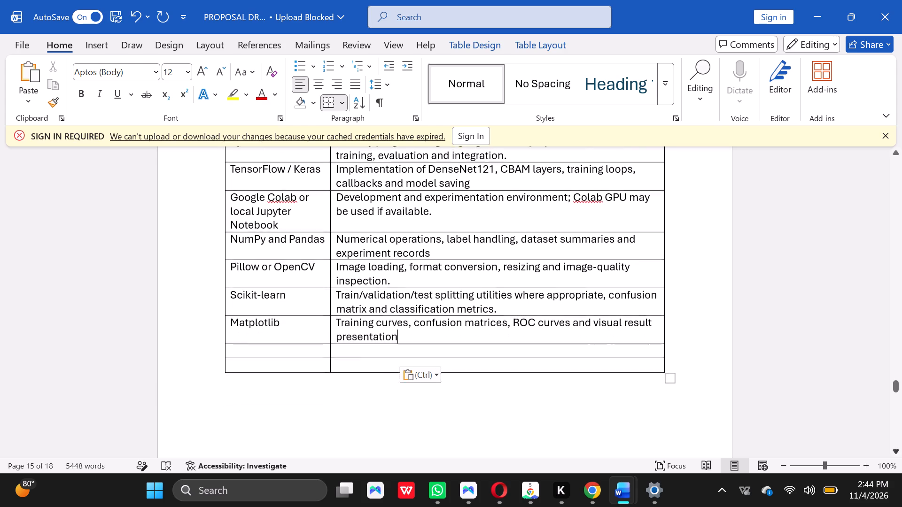
pyautogui.click(284, 350)
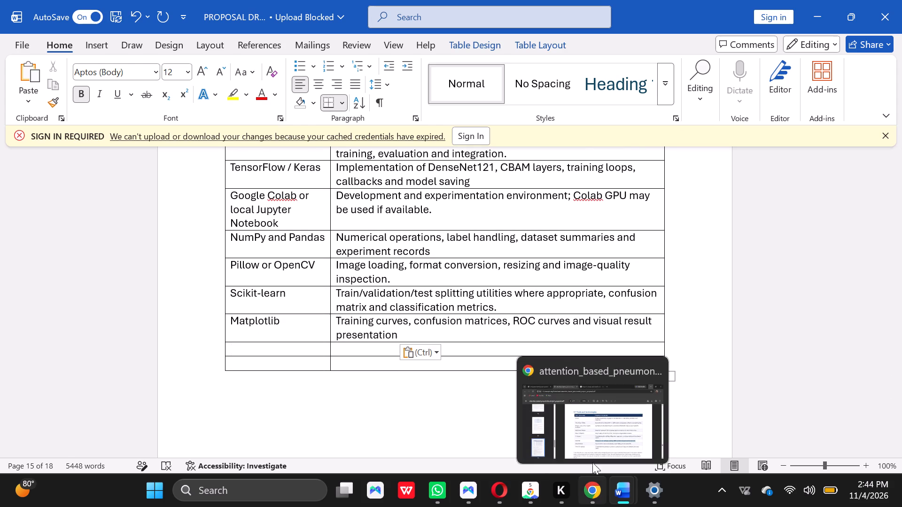
pyautogui.click(590, 434)
pyautogui.click(412, 384)
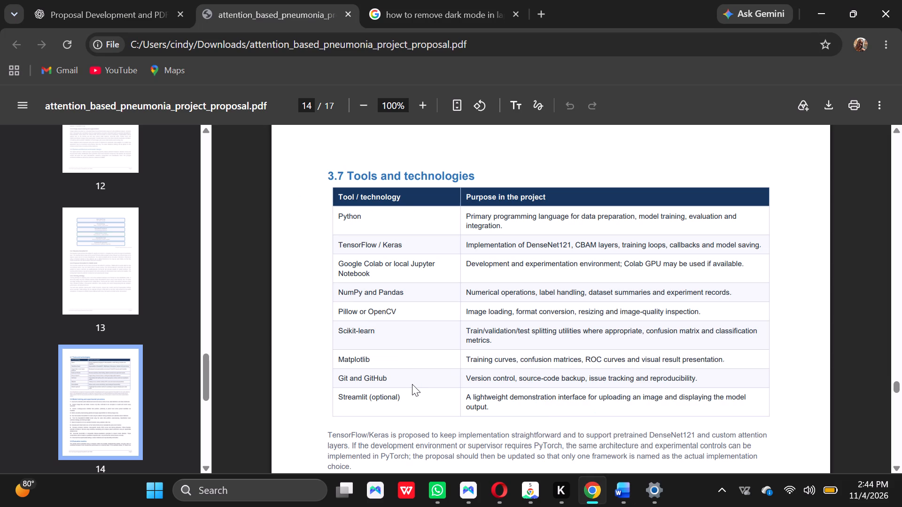
pyautogui.moveTo(395, 378); pyautogui.dragTo(335, 376)
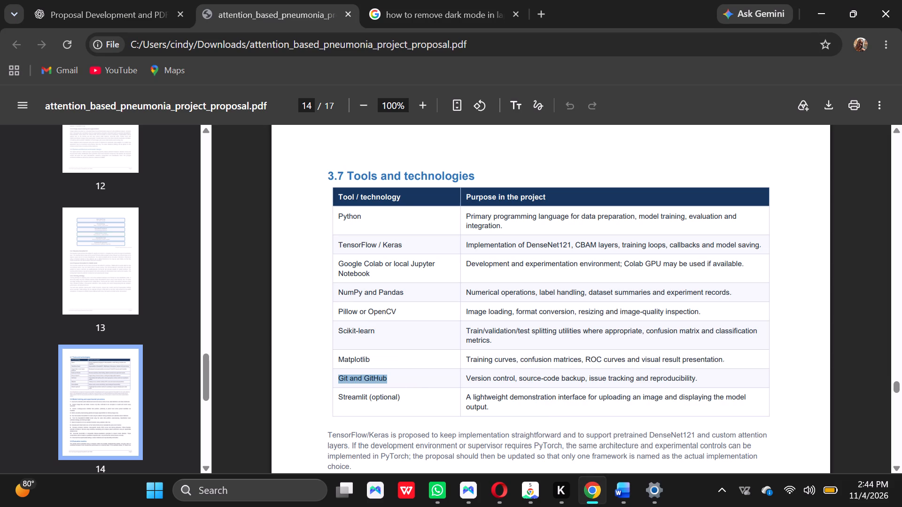
pyautogui.moveTo(335, 376); pyautogui.dragTo(335, 376)
pyautogui.hotkey('ctrl', 'c')
pyautogui.click(811, 4)
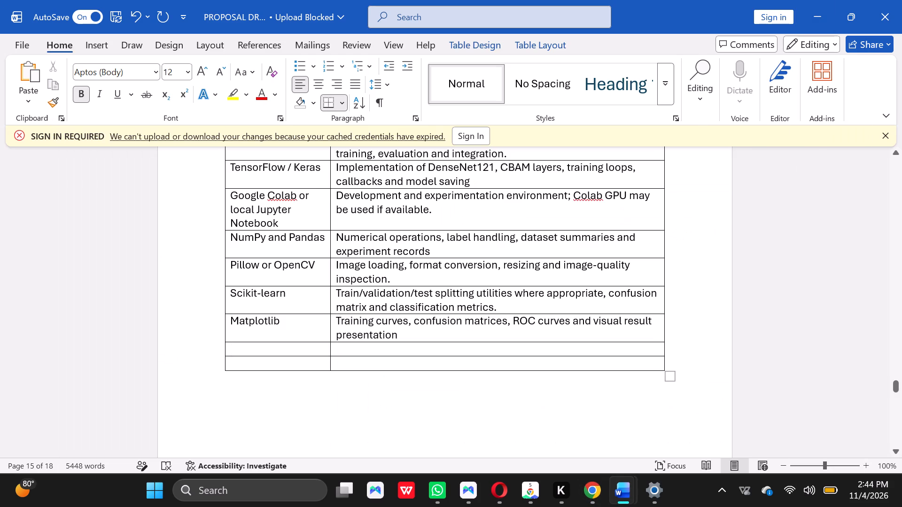
pyautogui.click(277, 348)
pyautogui.hotkey('ctrl', 'v')
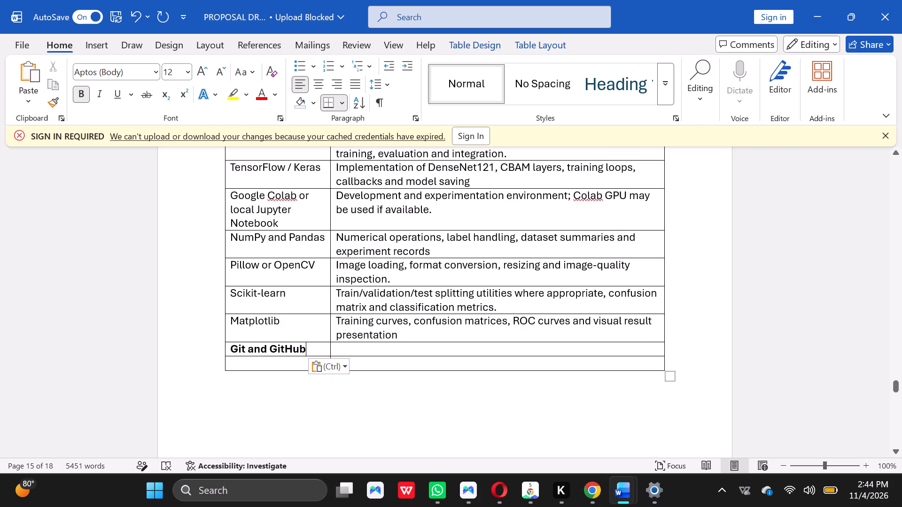
pyautogui.moveTo(306, 351); pyautogui.dragTo(226, 349)
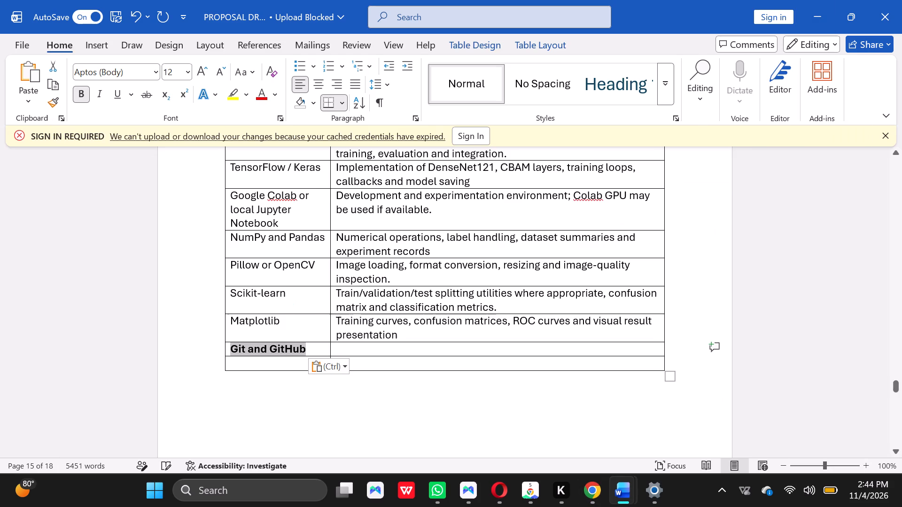
pyautogui.click(84, 93)
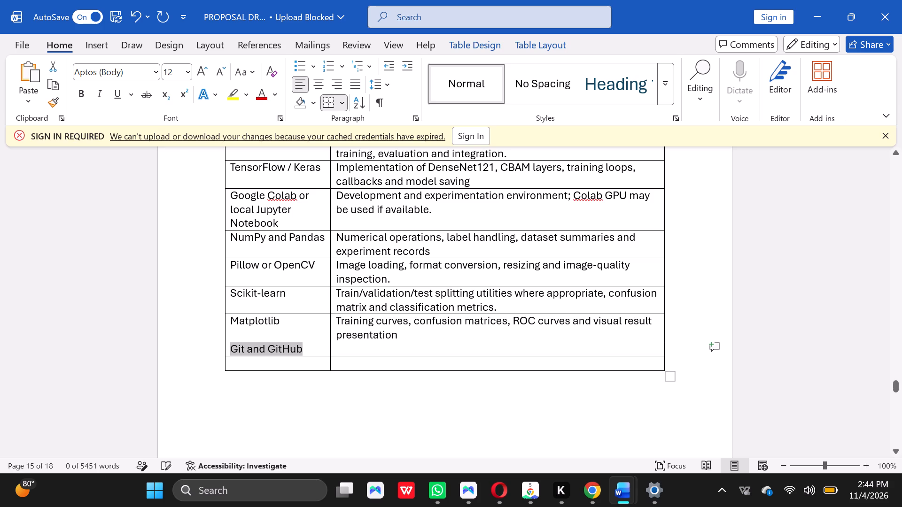
# With bold off, copy "Version control, source-code backup, issue tracking and reproducibility" from the Chrome PDF into Word's Git and GitHub purpose cell.
pyautogui.click(353, 346)
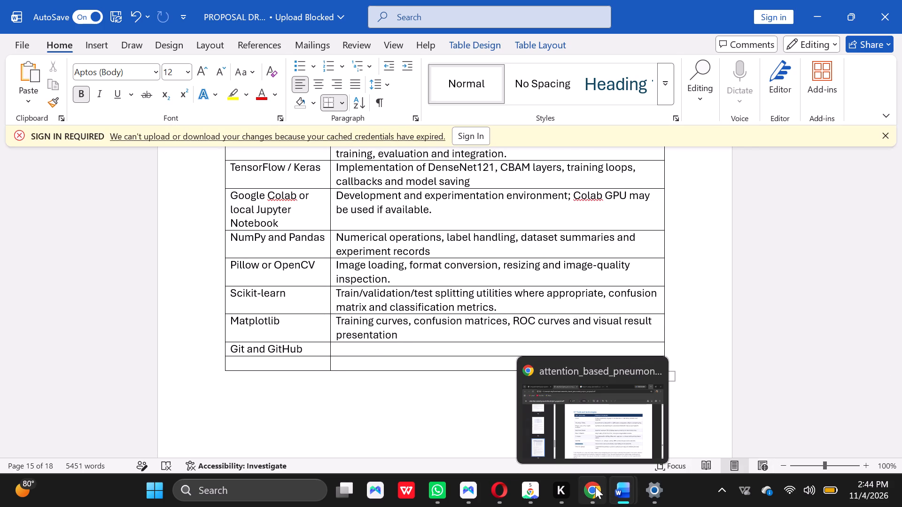
pyautogui.click(595, 452)
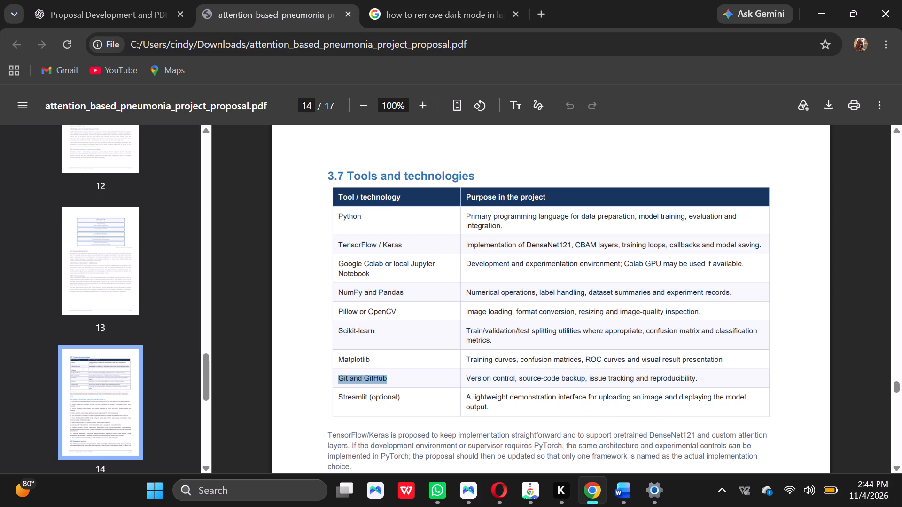
pyautogui.click(717, 387)
pyautogui.moveTo(705, 376); pyautogui.dragTo(703, 377)
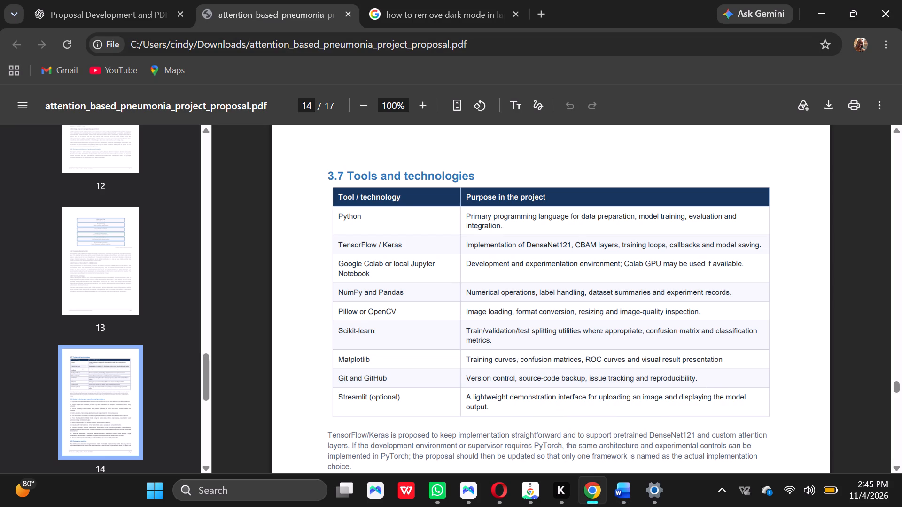
pyautogui.moveTo(703, 377); pyautogui.dragTo(509, 378)
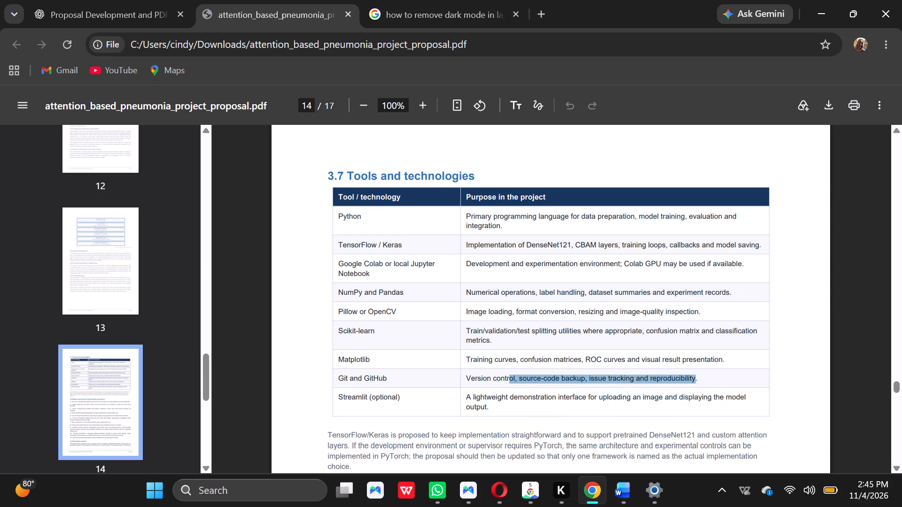
pyautogui.moveTo(509, 378); pyautogui.dragTo(464, 378)
pyautogui.hotkey('ctrl', 'c')
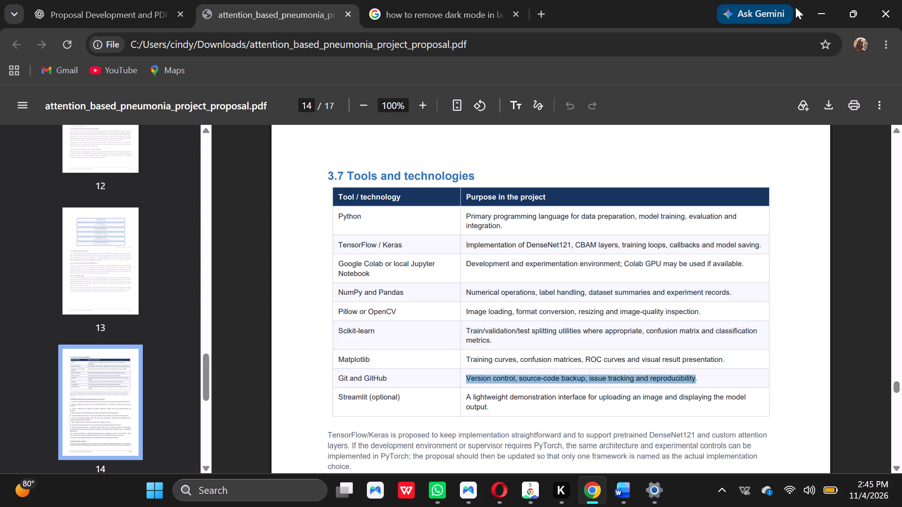
pyautogui.click(822, 5)
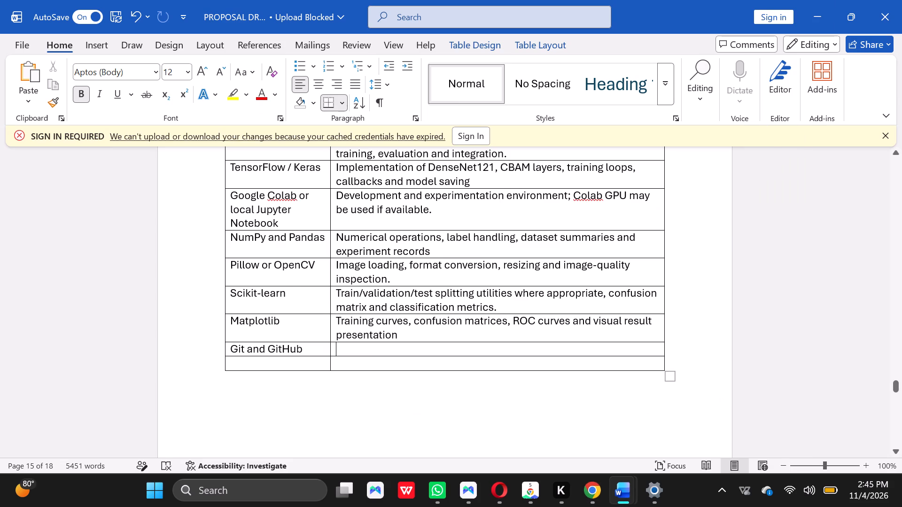
pyautogui.click(349, 348)
pyautogui.click(86, 90)
pyautogui.click(350, 347)
pyautogui.hotkey('ctrl', 'v')
# With bold off, copy "Streamlit (optional)" from the PDF in Chrome into the first cell below Git and GitHub in Word.
pyautogui.click(287, 377)
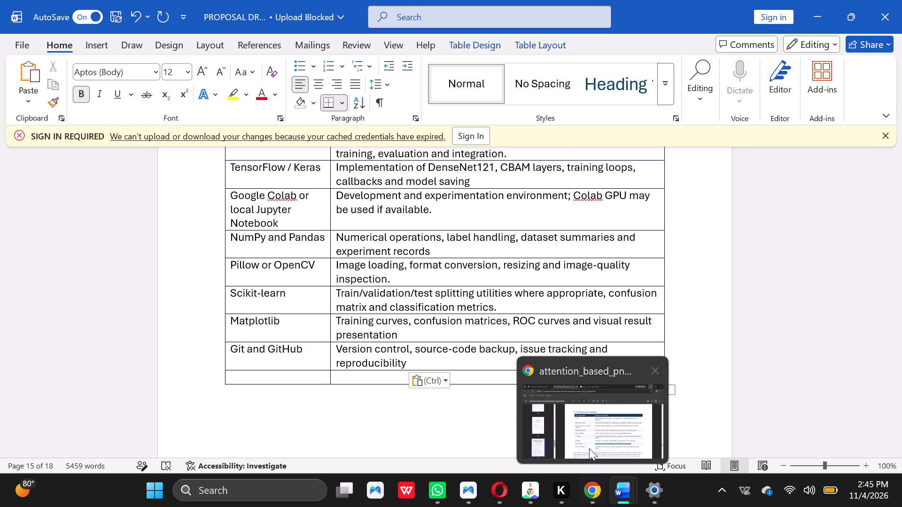
pyautogui.click(589, 446)
pyautogui.click(426, 396)
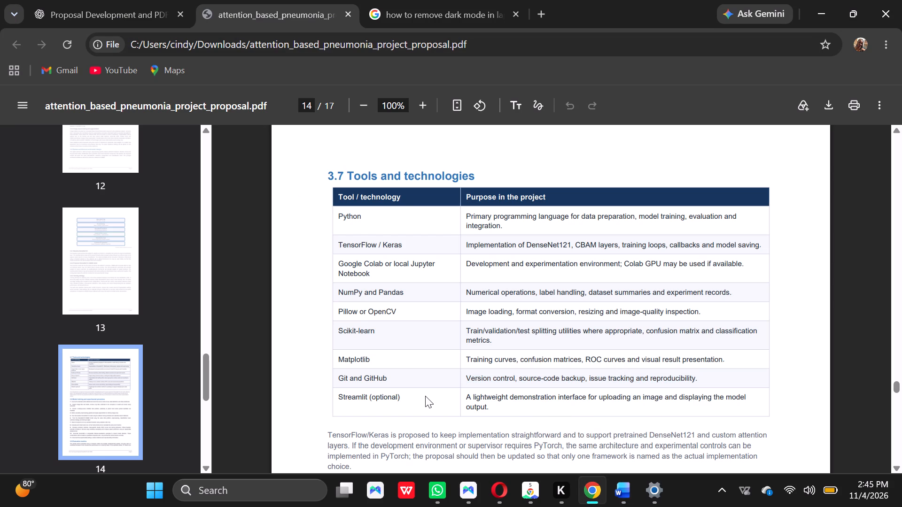
pyautogui.moveTo(407, 395); pyautogui.dragTo(346, 396)
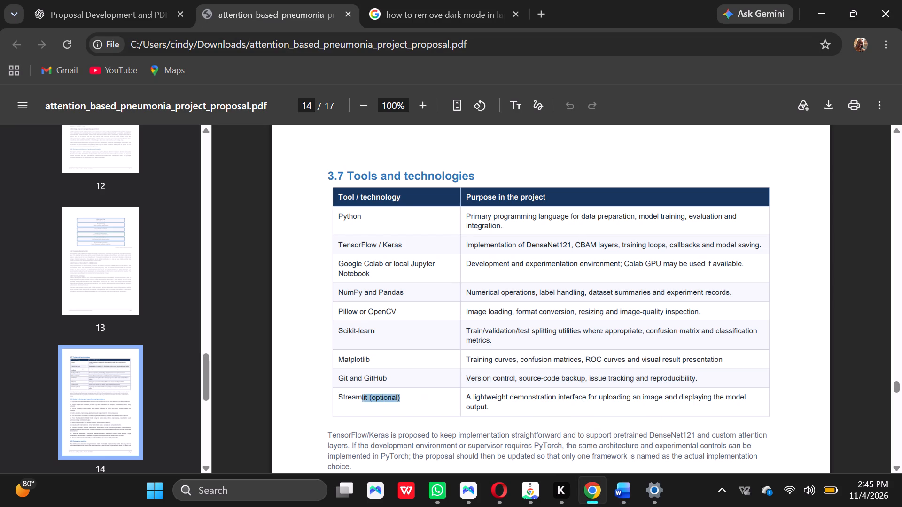
pyautogui.moveTo(346, 396); pyautogui.dragTo(334, 396)
pyautogui.hotkey('ctrl', 'c')
pyautogui.click(814, 15)
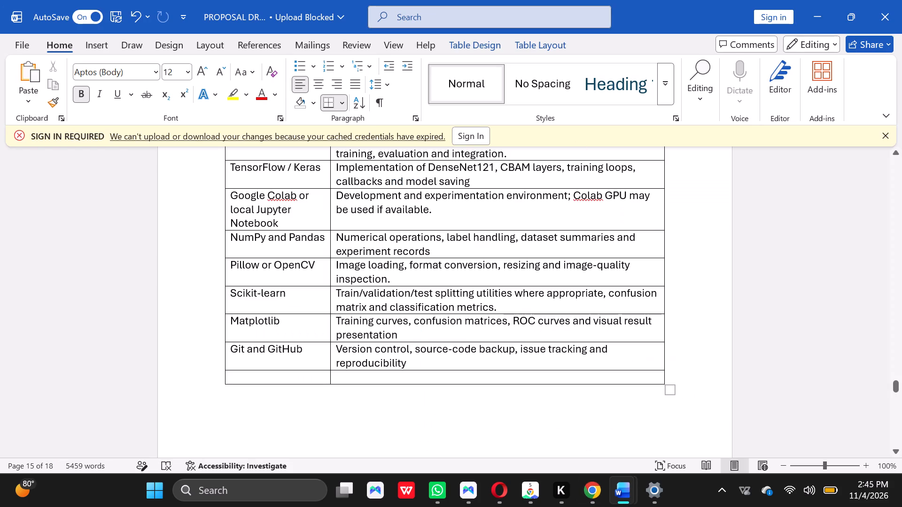
pyautogui.click(269, 374)
pyautogui.hotkey('ctrl', 'c')
pyautogui.click(80, 96)
pyautogui.click(256, 376)
pyautogui.hotkey('ctrl', 'v')
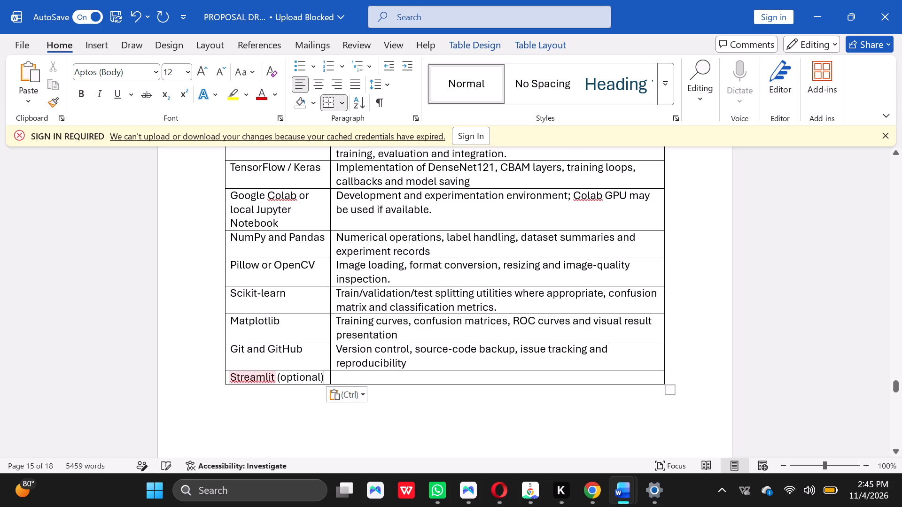
# Copy "A lightweight demonstration interface for uploading an image and displaying the model output." from the Chrome PDF into Word's Streamlit purpose cell and remove its bold.
pyautogui.click(378, 384)
pyautogui.click(368, 377)
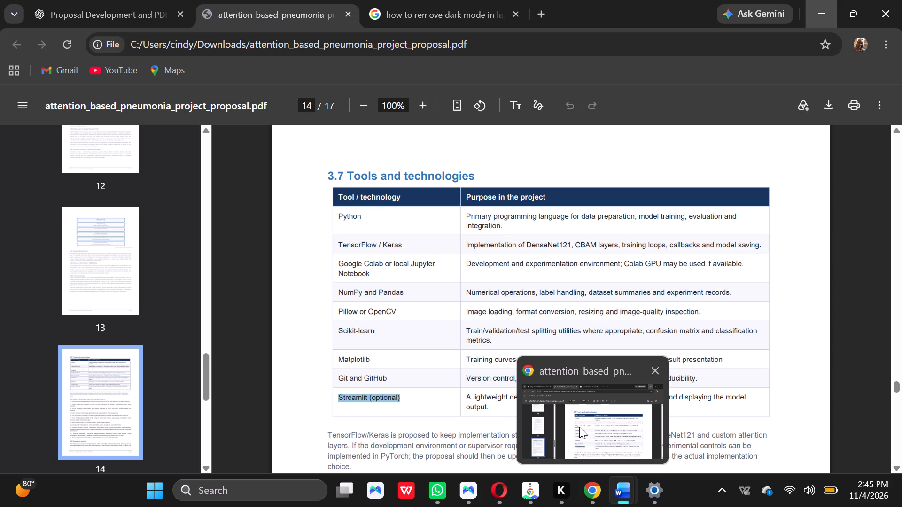
pyautogui.click(579, 427)
pyautogui.click(614, 407)
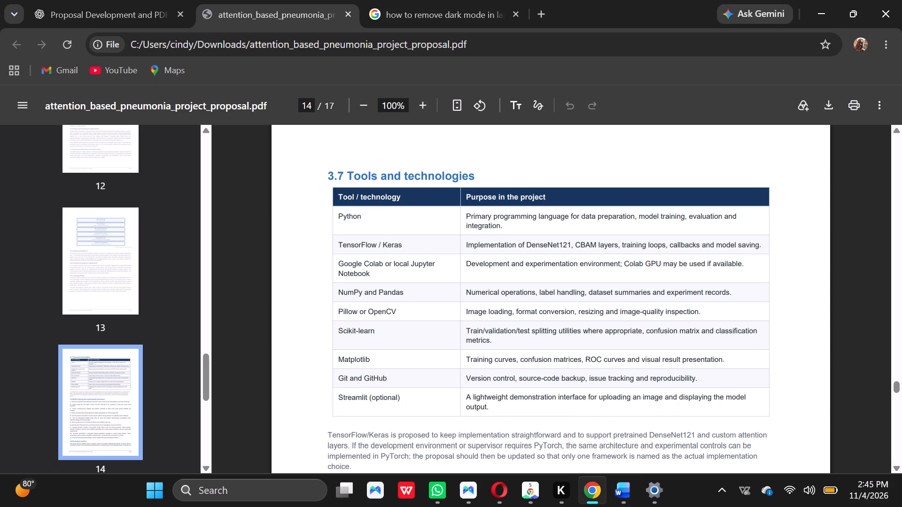
pyautogui.moveTo(493, 411); pyautogui.dragTo(463, 396)
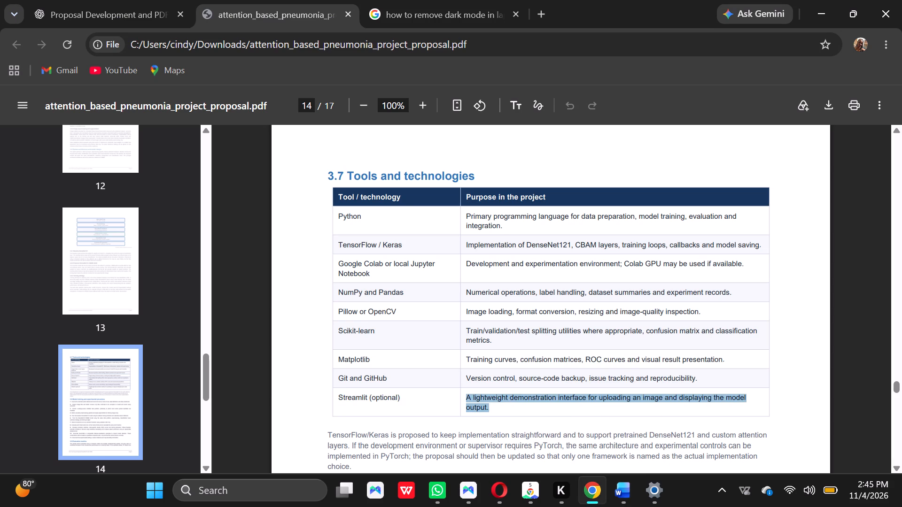
pyautogui.hotkey('ctrl', 'c')
pyautogui.click(823, 4)
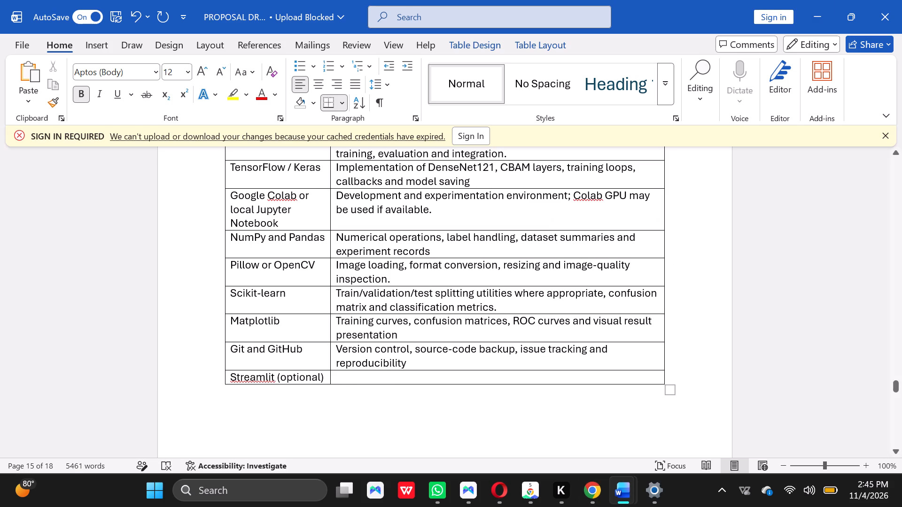
pyautogui.click(378, 380)
pyautogui.hotkey('ctrl', 'v')
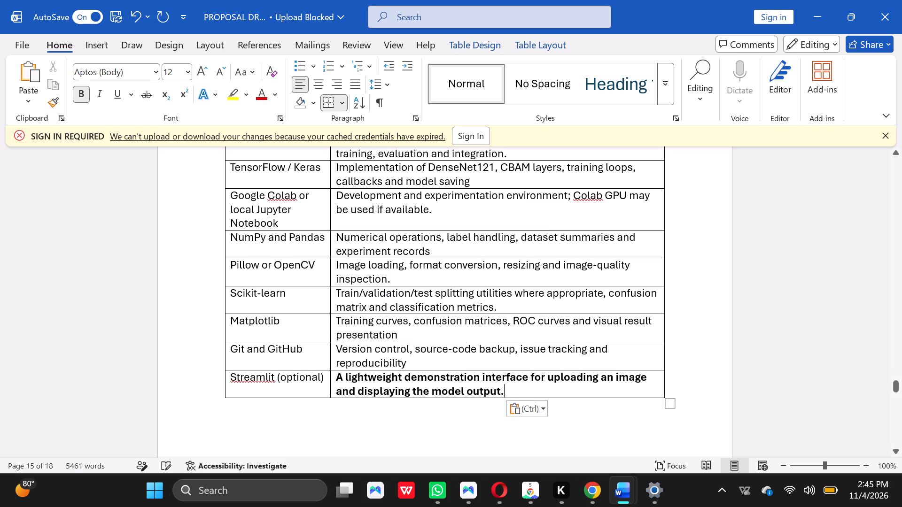
pyautogui.moveTo(504, 392); pyautogui.dragTo(475, 393)
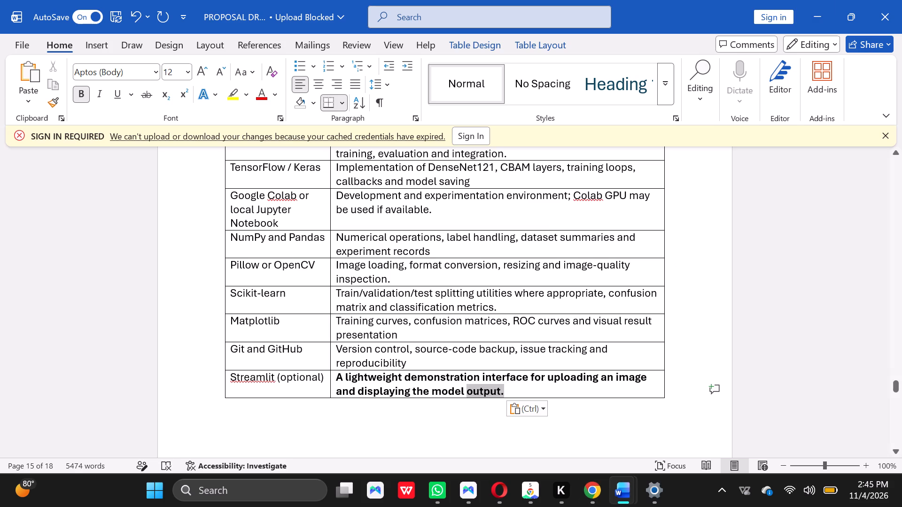
pyautogui.moveTo(475, 393); pyautogui.dragTo(333, 375)
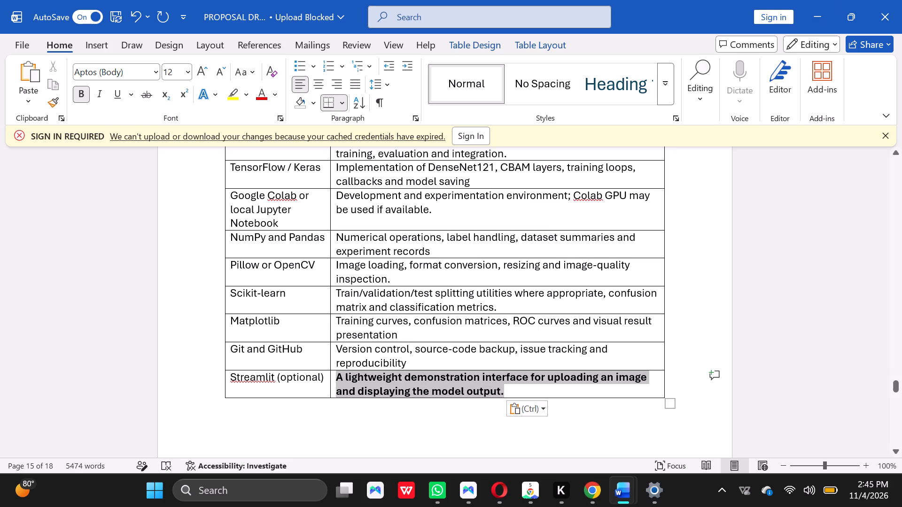
pyautogui.click(76, 87)
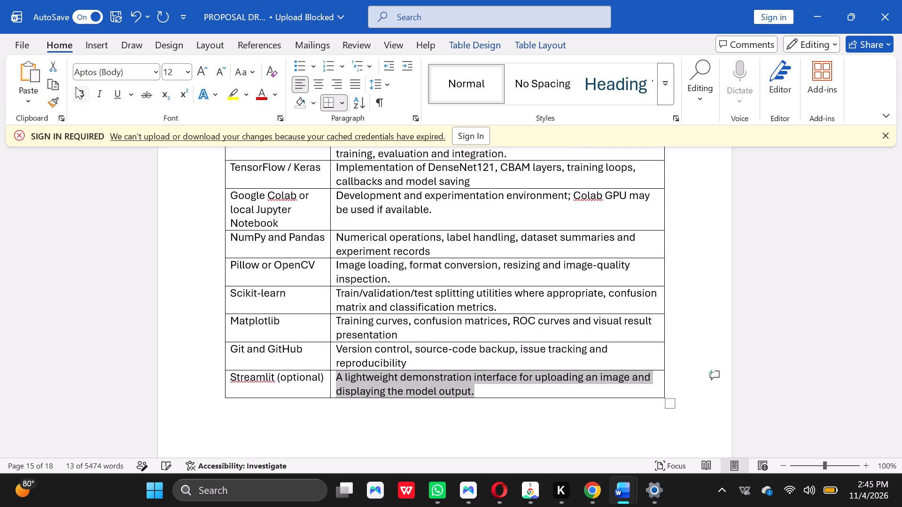
pyautogui.click(826, 242)
# Review the section 3.7 tools table and the unformatted tools and section 3.8 text on the page after it.
pyautogui.click(897, 152)
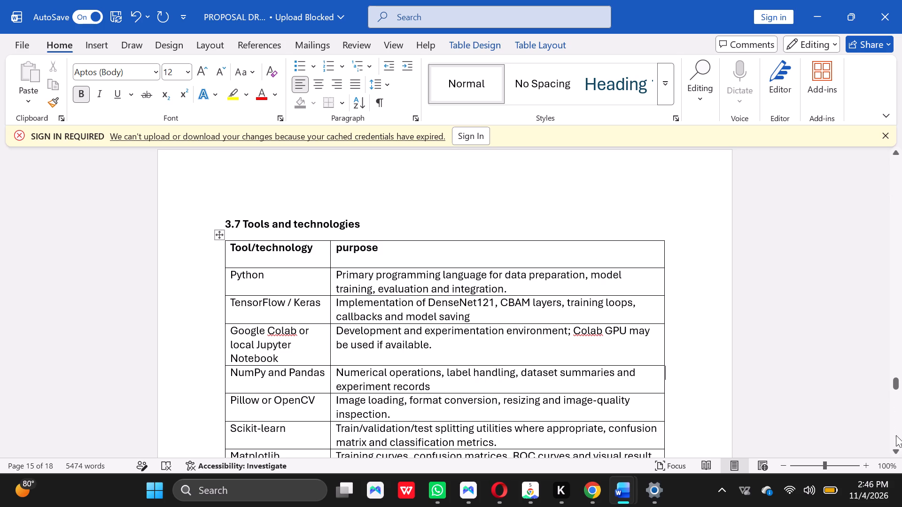
pyautogui.click(894, 449)
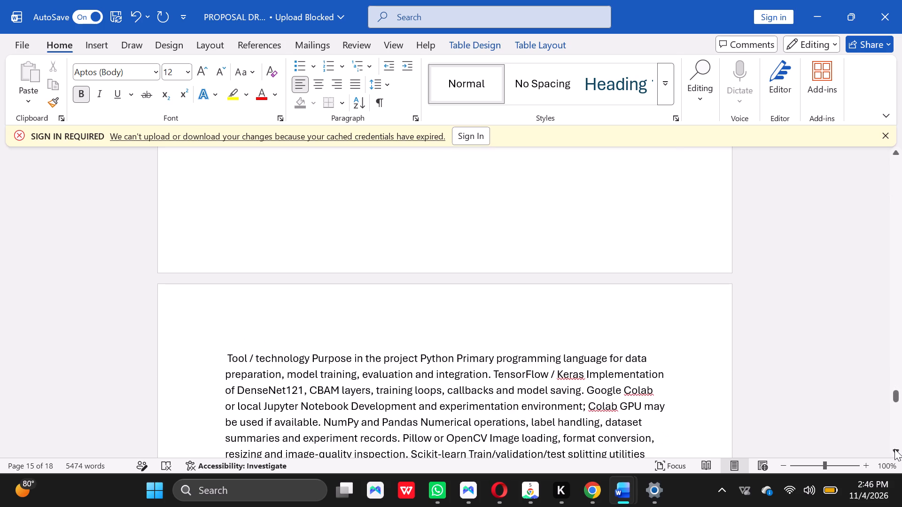
pyautogui.click(894, 449)
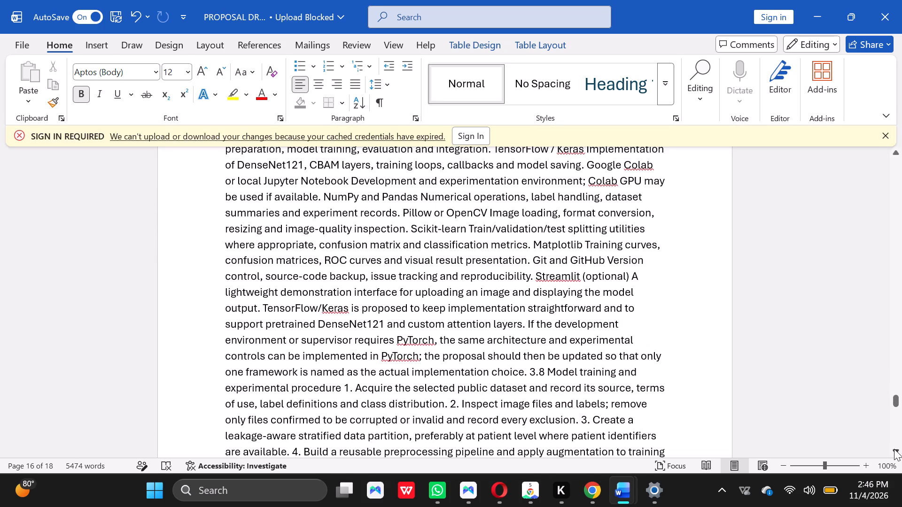
pyautogui.click(898, 156)
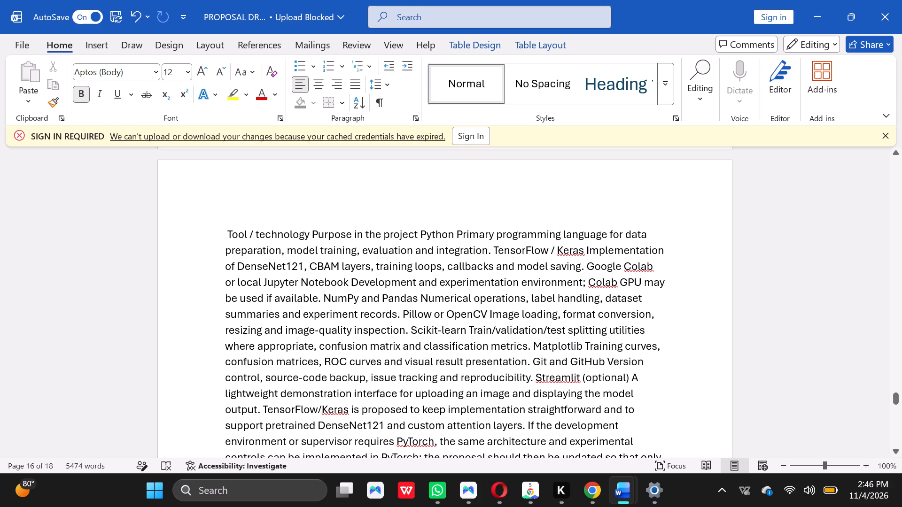
pyautogui.click(895, 453)
pyautogui.tripleClick(895, 453)
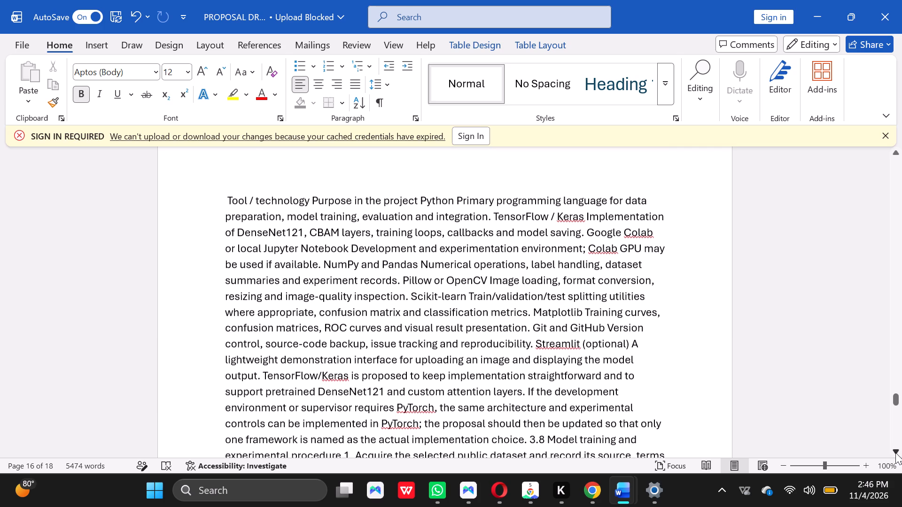
pyautogui.doubleClick(895, 453)
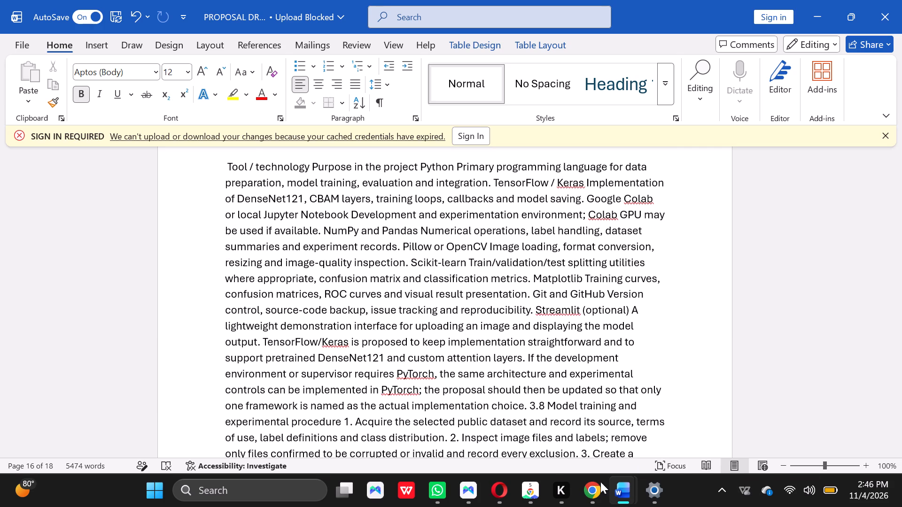
# Compare with the PDF in Chrome, then delete Word's duplicated plain-text tools table content, from "Tool / technology" up to "TensorFlow/Keras is proposed".
pyautogui.click(591, 441)
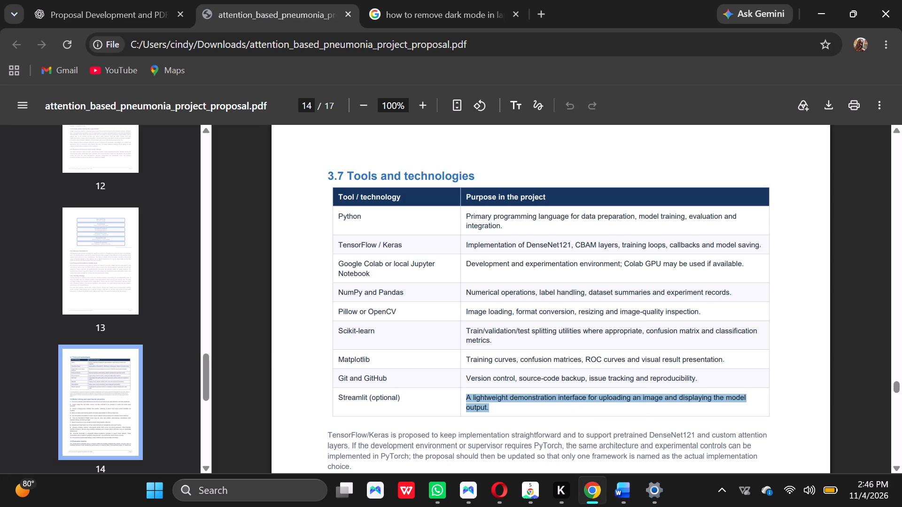
pyautogui.click(801, 415)
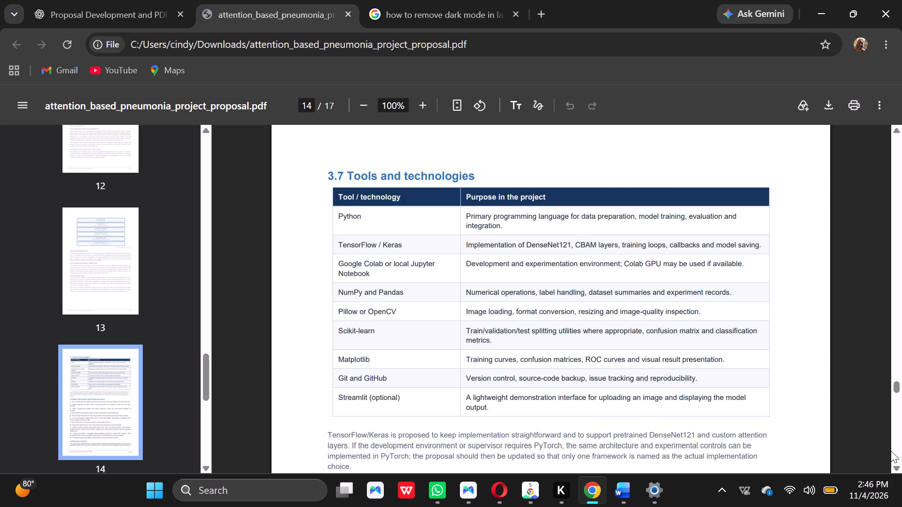
pyautogui.click(898, 467)
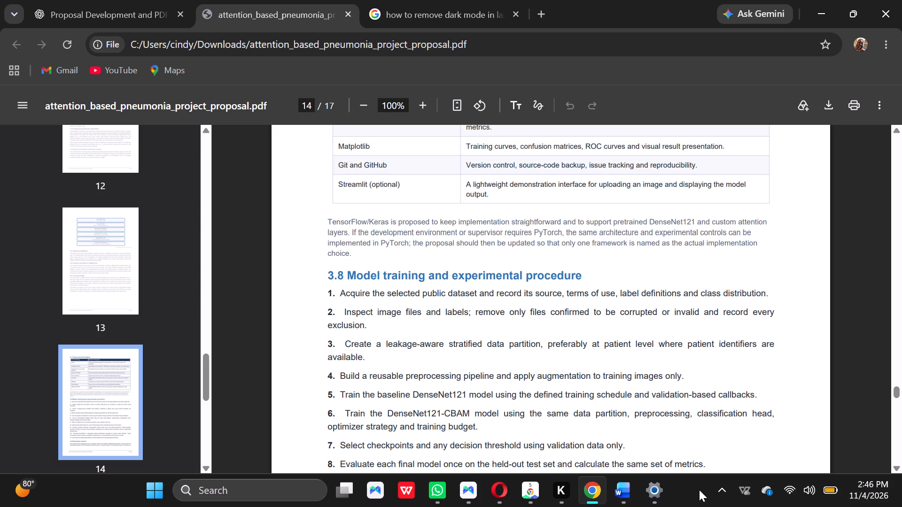
pyautogui.click(579, 426)
pyautogui.click(570, 431)
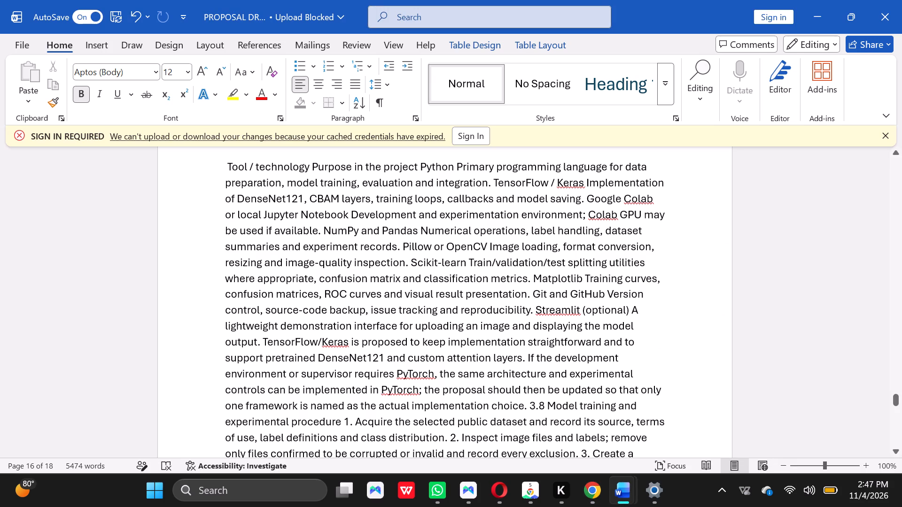
pyautogui.click(261, 341)
pyautogui.press('BackSpace')
pyautogui.press('BackSpace')
pyautogui.press('BackSpace')
pyautogui.press('BackSpace')
pyautogui.press('BackSpace')
pyautogui.press('BackSpace')
pyautogui.press('BackSpace')
pyautogui.press('BackSpace')
pyautogui.press('BackSpace')
pyautogui.press('BackSpace')
pyautogui.press('BackSpace')
pyautogui.press('BackSpace')
pyautogui.press('BackSpace')
pyautogui.press('BackSpace')
pyautogui.press('BackSpace')
pyautogui.press('BackSpace')
pyautogui.press('BackSpace')
pyautogui.press('BackSpace')
pyautogui.press('BackSpace')
pyautogui.press('BackSpace')
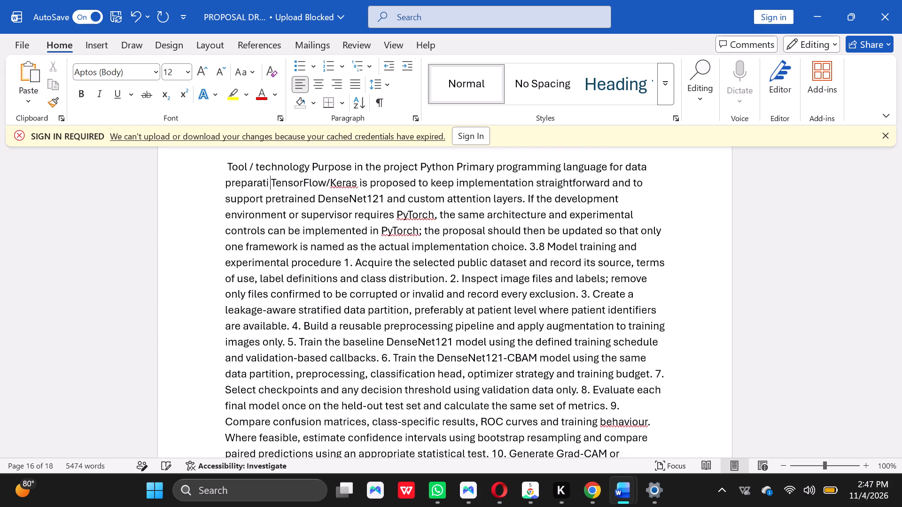
pyautogui.press('BackSpace')
pyautogui.press('BackSpace')
pyautogui.press('BackSpace')
pyautogui.press('BackSpace')
pyautogui.press('BackSpace')
pyautogui.press('BackSpace')
pyautogui.press('BackSpace')
pyautogui.press('BackSpace')
pyautogui.press('BackSpace')
pyautogui.press('BackSpace')
pyautogui.press('BackSpace')
pyautogui.press('BackSpace')
pyautogui.press('BackSpace')
pyautogui.press('BackSpace')
pyautogui.press('BackSpace')
pyautogui.press('BackSpace')
pyautogui.press('BackSpace')
pyautogui.press('BackSpace')
pyautogui.press('BackSpace')
pyautogui.press('BackSpace')
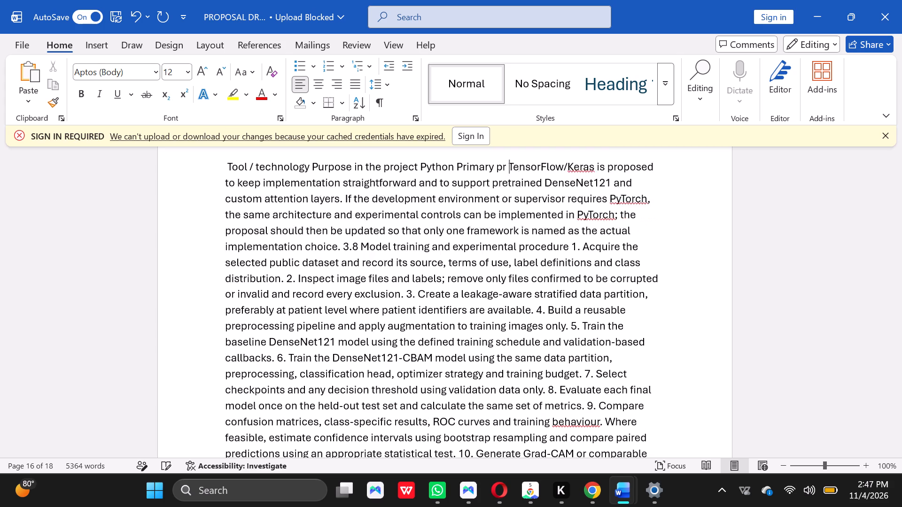
pyautogui.press('BackSpace')
pyautogui.press('BackSpace')
pyautogui.press('BackSpace')
pyautogui.press('BackSpace')
pyautogui.press('BackSpace')
pyautogui.press('BackSpace')
pyautogui.press('BackSpace')
pyautogui.press('BackSpace')
pyautogui.press('BackSpace')
pyautogui.press('BackSpace')
pyautogui.press('BackSpace')
pyautogui.press('BackSpace')
pyautogui.press('BackSpace')
pyautogui.press('BackSpace')
pyautogui.press('BackSpace')
pyautogui.press('BackSpace')
pyautogui.press('BackSpace')
pyautogui.press('BackSpace')
pyautogui.press('BackSpace')
pyautogui.press('BackSpace')
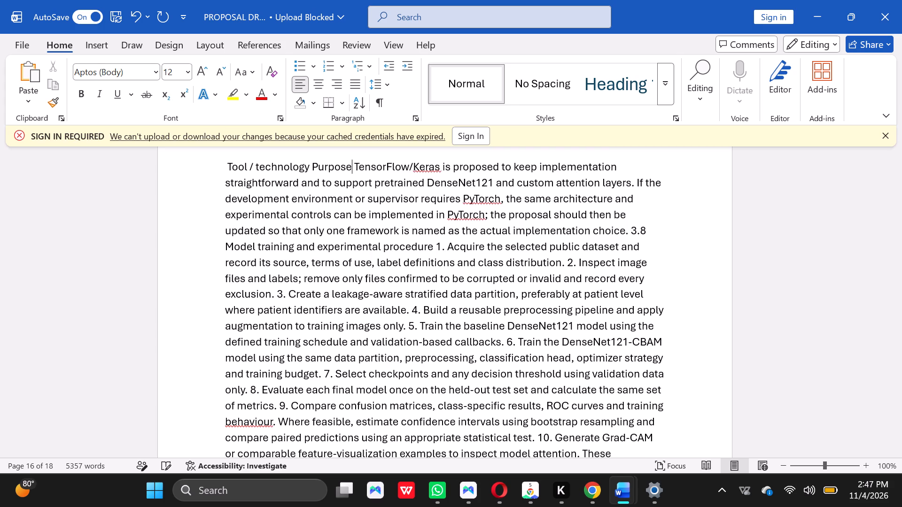
pyautogui.press('BackSpace')
pyautogui.press('BackSpace')
pyautogui.press('BackSpace')
pyautogui.press('BackSpace')
pyautogui.press('BackSpace')
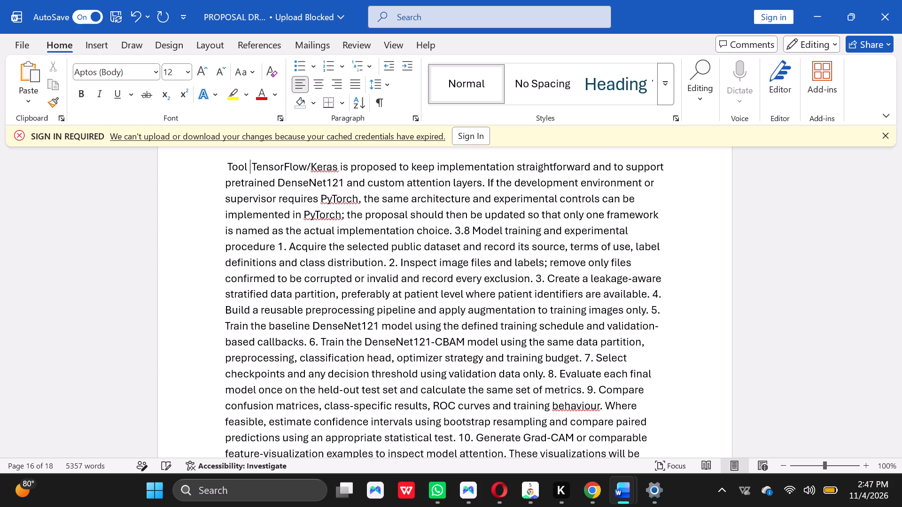
pyautogui.press('BackSpace')
pyautogui.press('BackSpace')
pyautogui.press('BackSpace')
pyautogui.press('BackSpace')
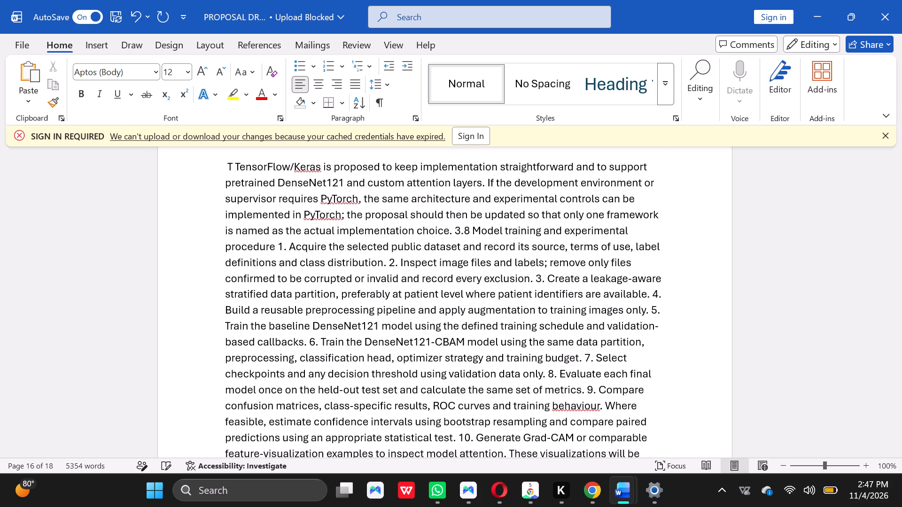
pyautogui.press('BackSpace')
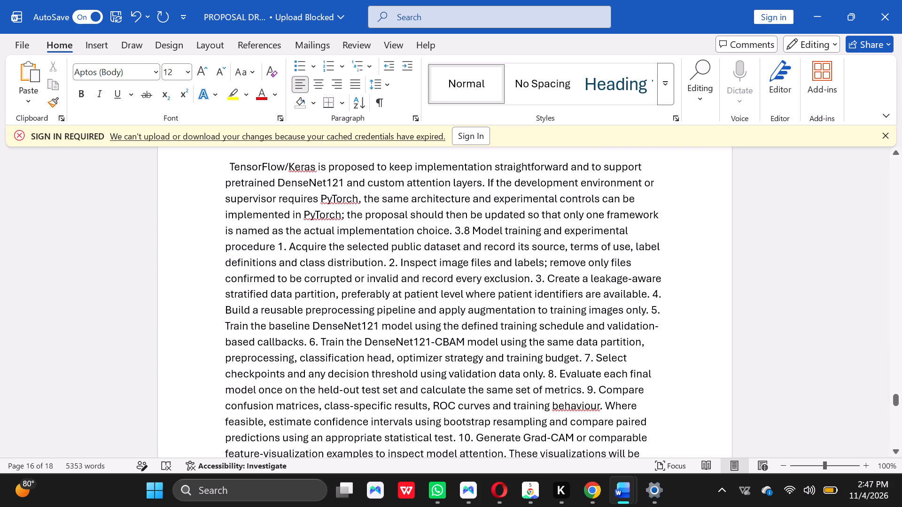
# Delete the surplus blank lines between the section 3.7 tools table and the "TensorFlow/Keras is proposed" paragraph.
pyautogui.click(897, 155)
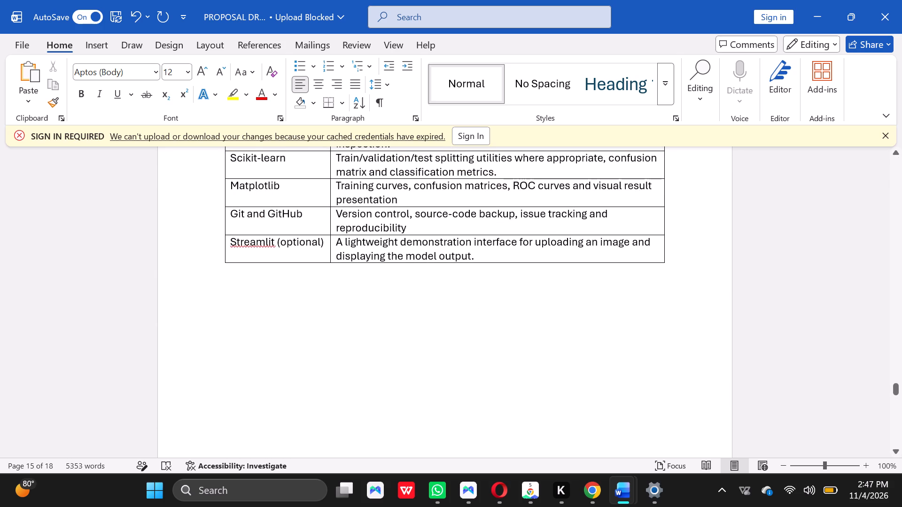
pyautogui.click(444, 372)
pyautogui.press('BackSpace')
pyautogui.press('BackSpace')
pyautogui.press('BackSpace')
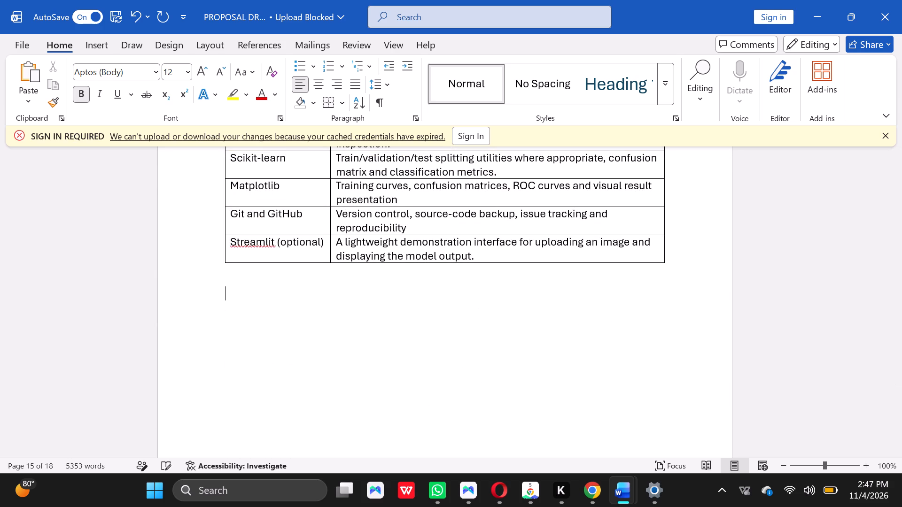
pyautogui.click(368, 415)
pyautogui.press('BackSpace')
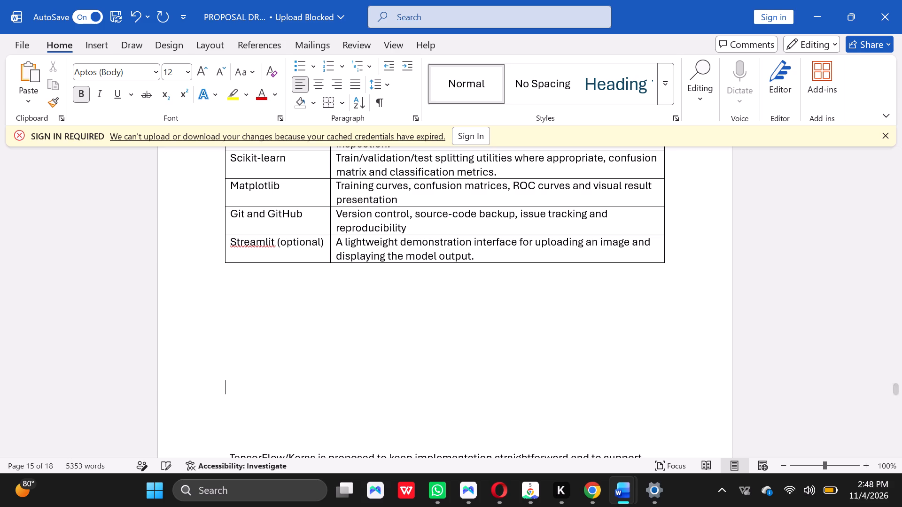
pyautogui.press('BackSpace')
pyautogui.press('BackSpace')
pyautogui.press('BackSpace')
pyautogui.press('BackSpace')
pyautogui.press('BackSpace')
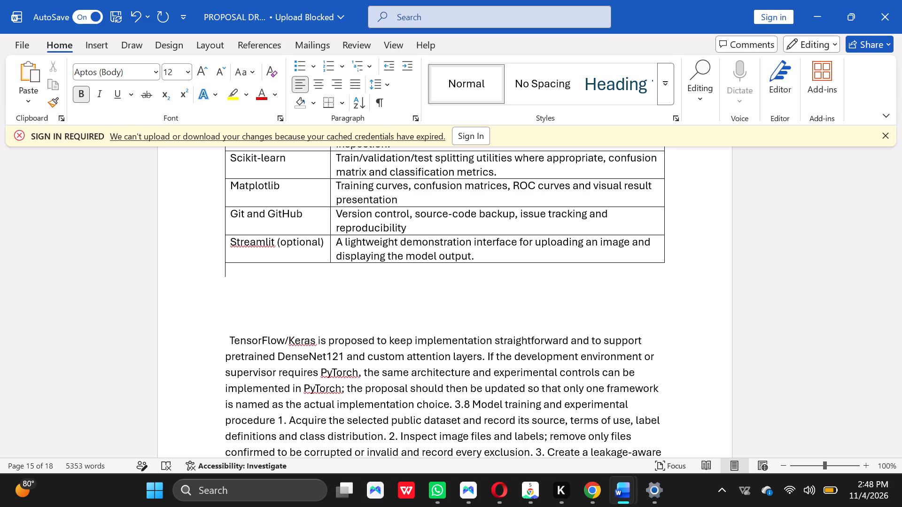
pyautogui.click(338, 322)
pyautogui.press('BackSpace')
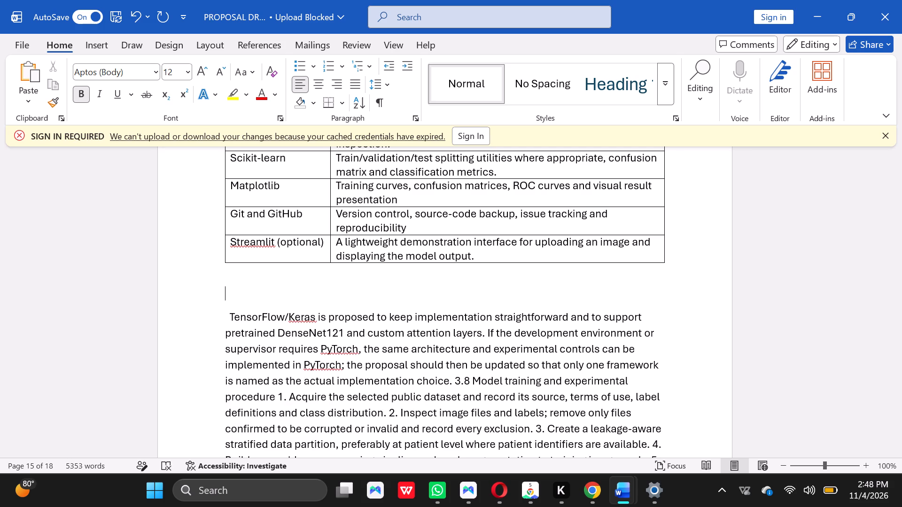
# Split the section 3.8 text from the paragraph ending "actual implementation choice." and push it down with blank lines.
pyautogui.click(452, 384)
pyautogui.press('Return')
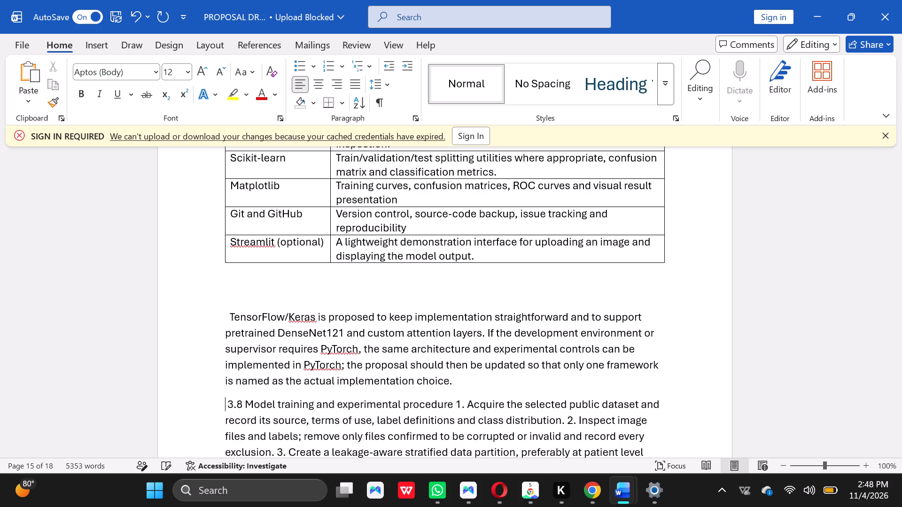
pyautogui.press('Return')
pyautogui.press('Return')
pyautogui.press('Return')
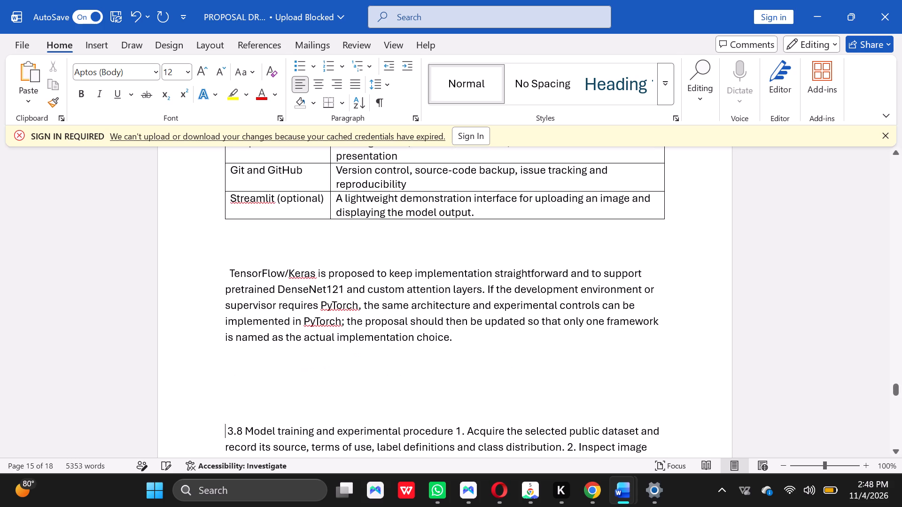
pyautogui.press('Return')
pyautogui.press('Return')
pyautogui.press('Return')
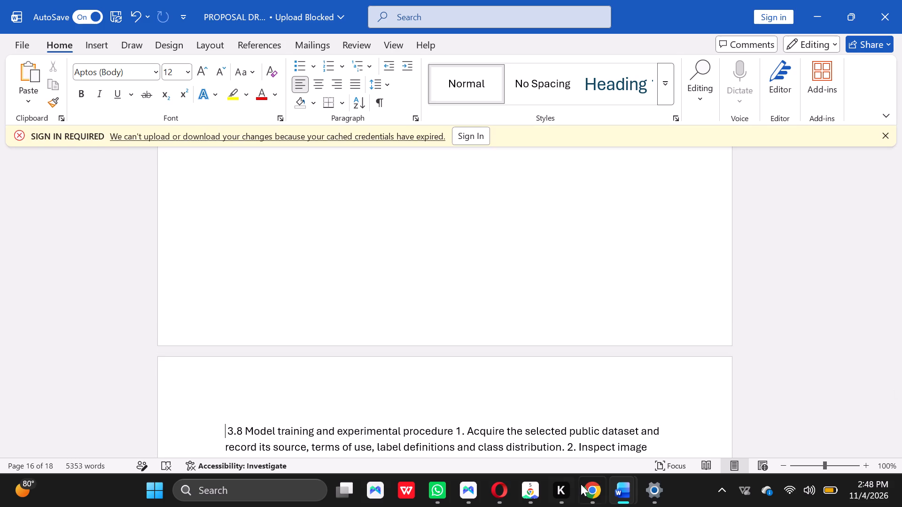
# Check the section 3.8 layout in the Chrome PDF, then remove three blank lines above the section 3.8 text in Word.
pyautogui.click(588, 417)
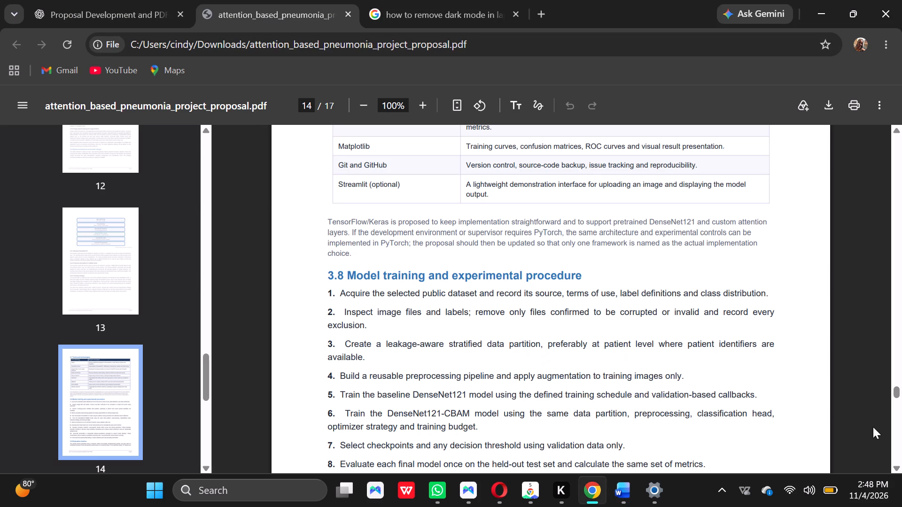
pyautogui.tripleClick(897, 465)
pyautogui.doubleClick(897, 465)
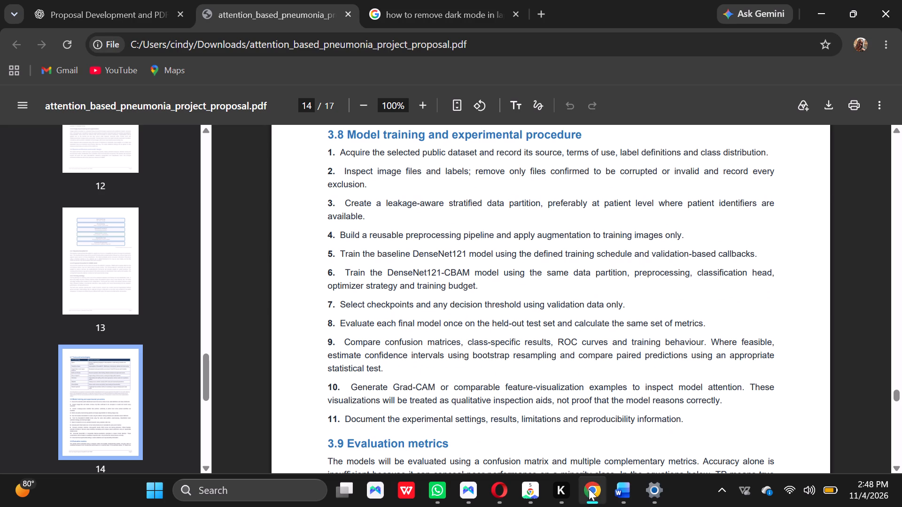
pyautogui.click(581, 421)
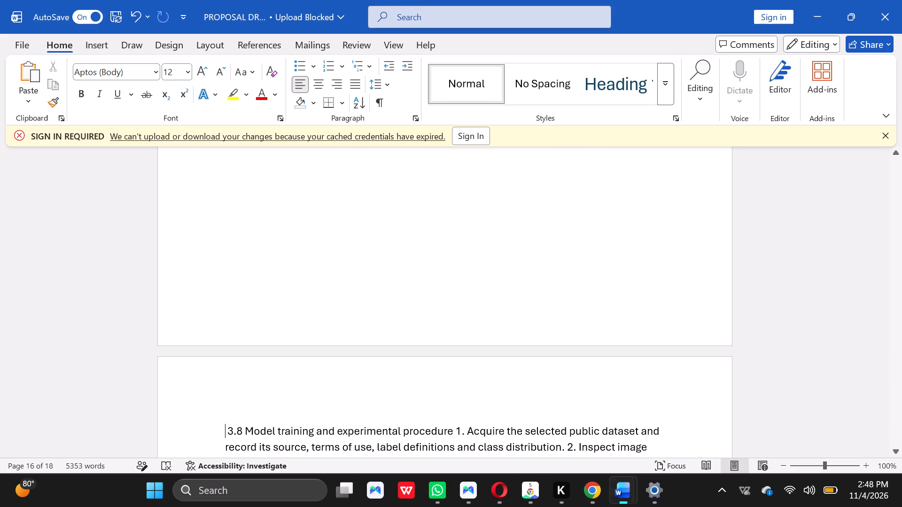
pyautogui.click(343, 285)
pyautogui.press('BackSpace')
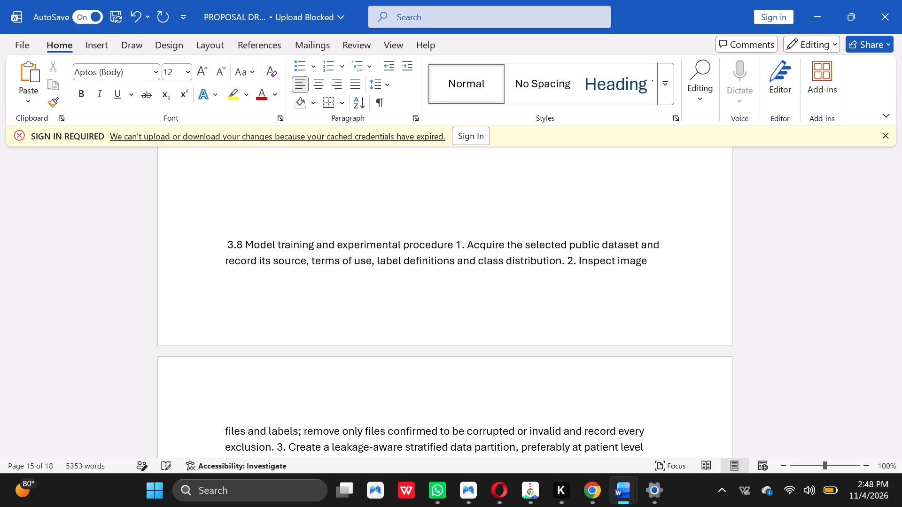
pyautogui.press('BackSpace')
pyautogui.press('BackSpace')
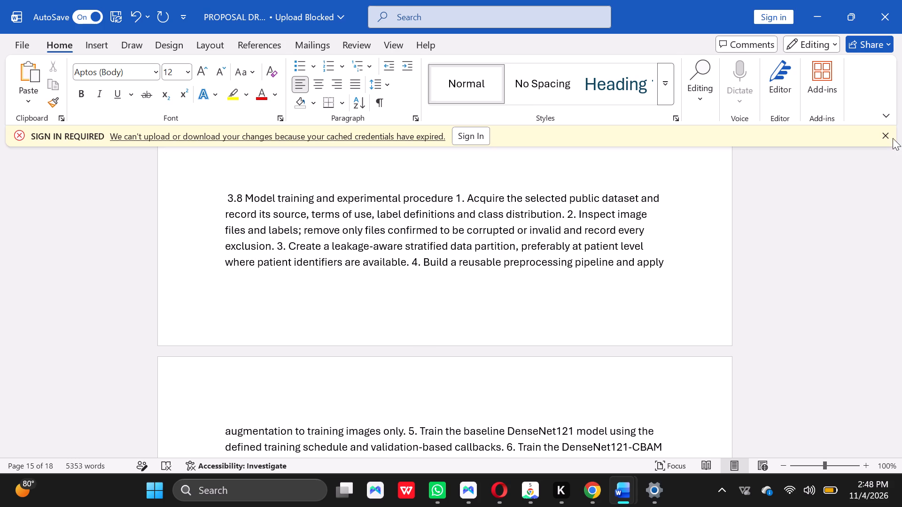
# Make "3.8 Model training and experimental procedure" bold and put it on its own line above item 1.
pyautogui.click(896, 153)
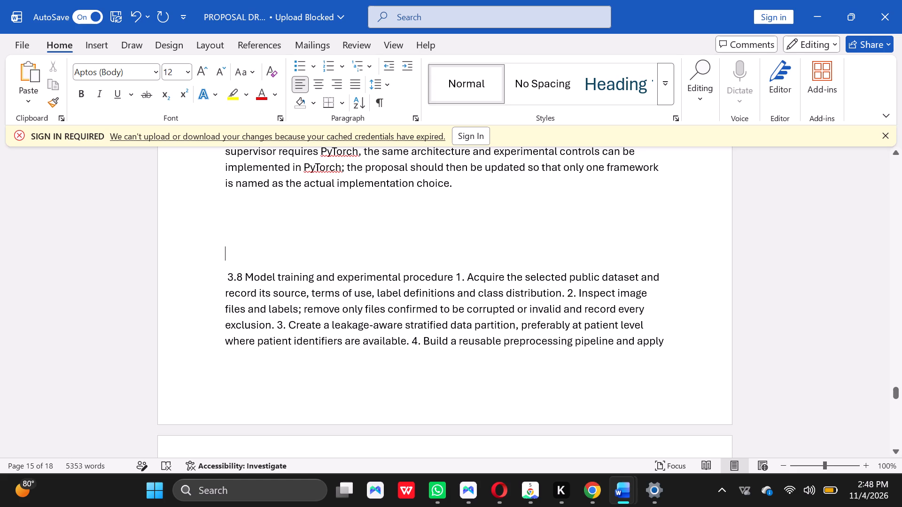
pyautogui.moveTo(453, 277); pyautogui.dragTo(331, 272)
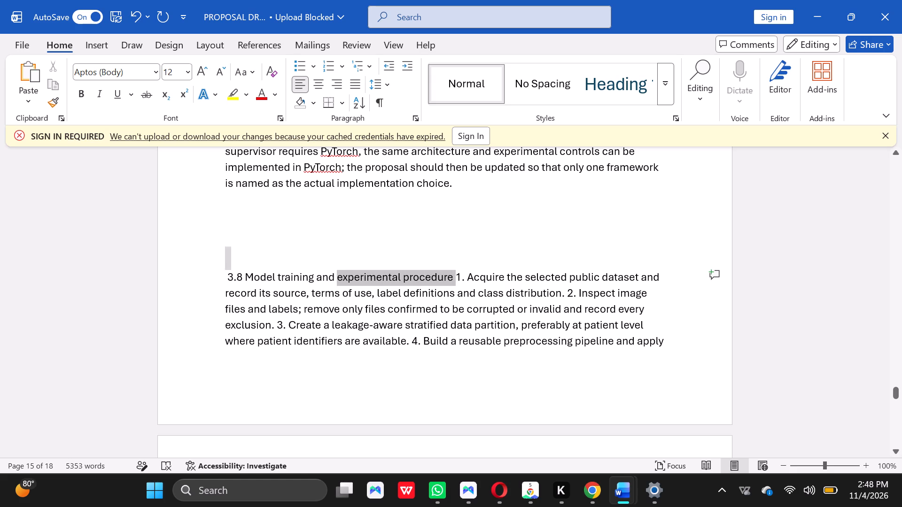
pyautogui.moveTo(331, 272); pyautogui.dragTo(224, 274)
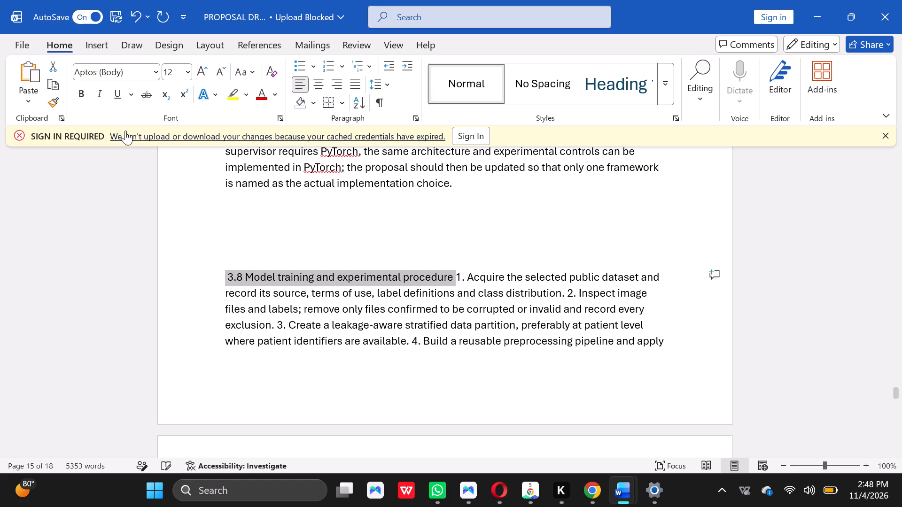
pyautogui.click(85, 94)
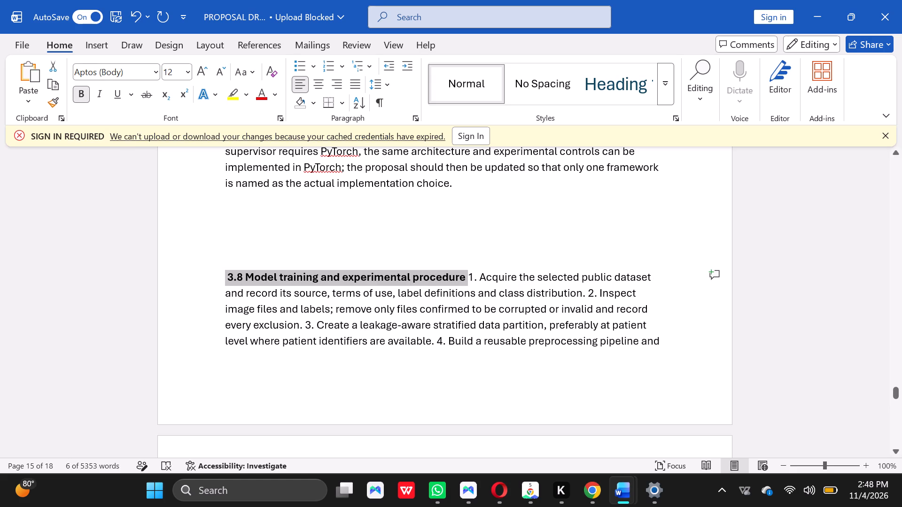
pyautogui.click(467, 276)
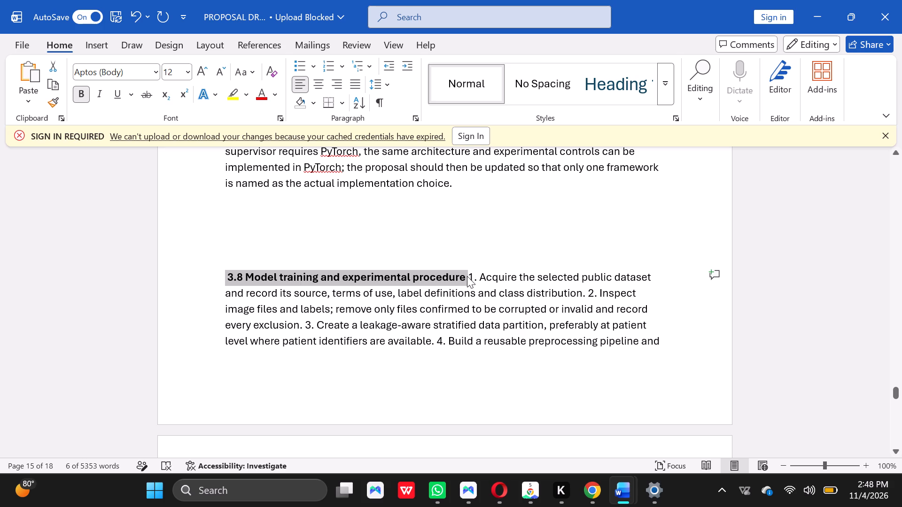
pyautogui.click(467, 276)
pyautogui.press('Return')
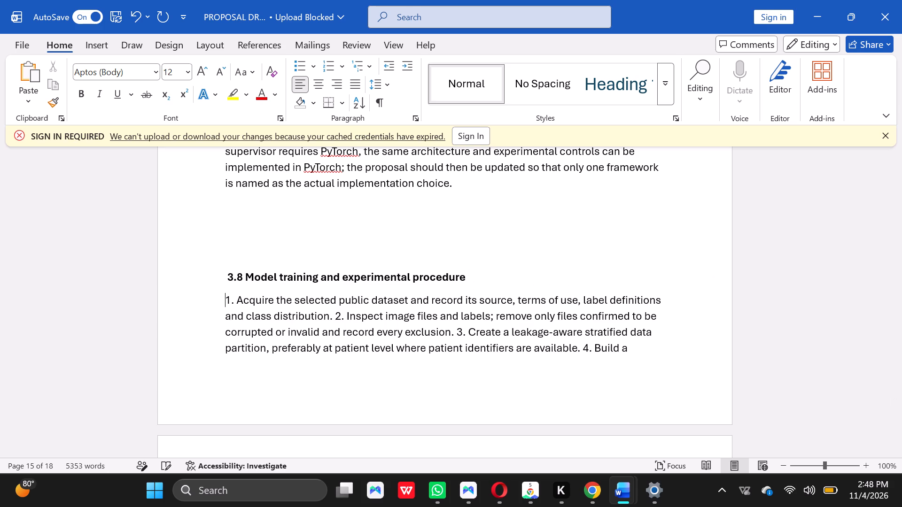
# Start procedure item 2, "Inspect image files and labels", on a new line below item 1.
pyautogui.click(333, 316)
pyautogui.press('Return')
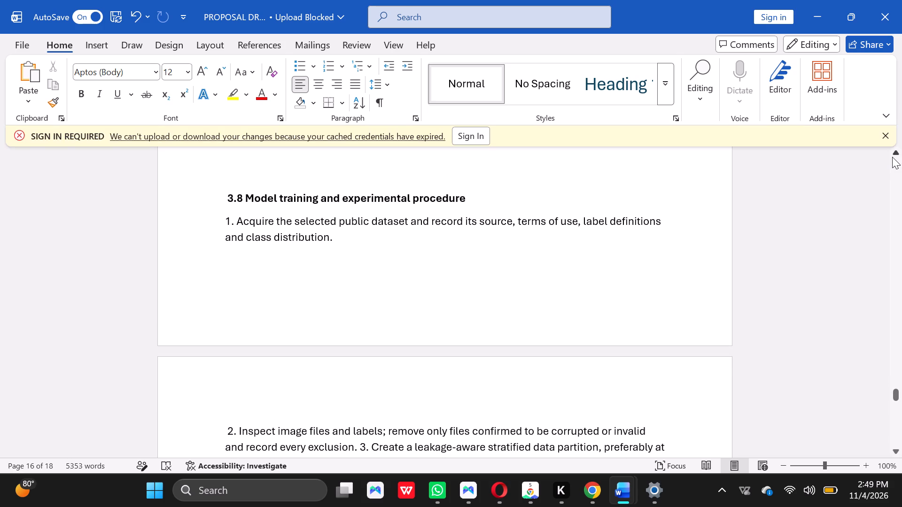
pyautogui.click(892, 157)
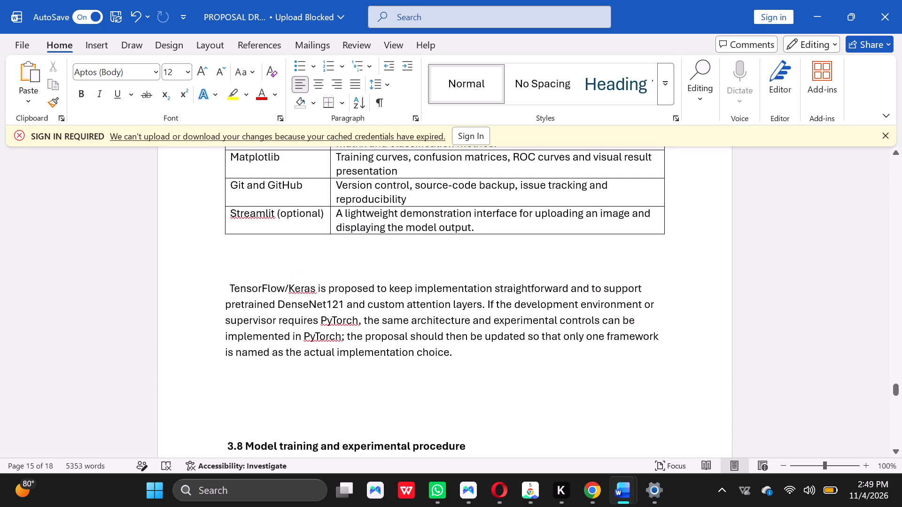
pyautogui.click(894, 449)
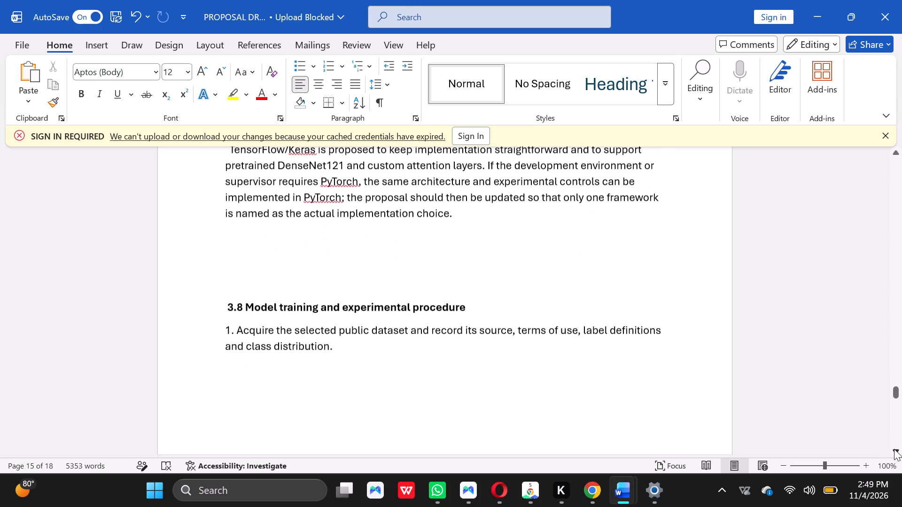
# Put section 3.8 procedure items 3, 4 and 5 each on a new line below item 2.
pyautogui.doubleClick(894, 449)
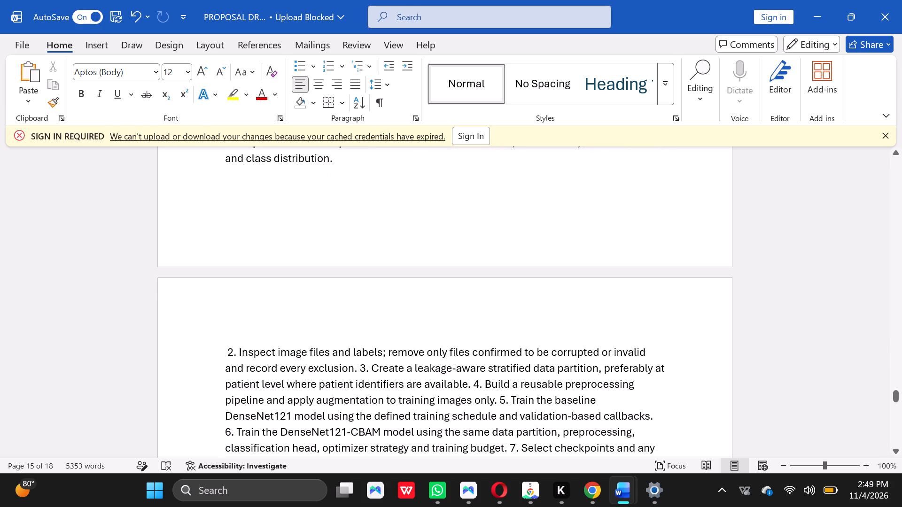
pyautogui.click(371, 366)
pyautogui.click(359, 369)
pyautogui.press('Return')
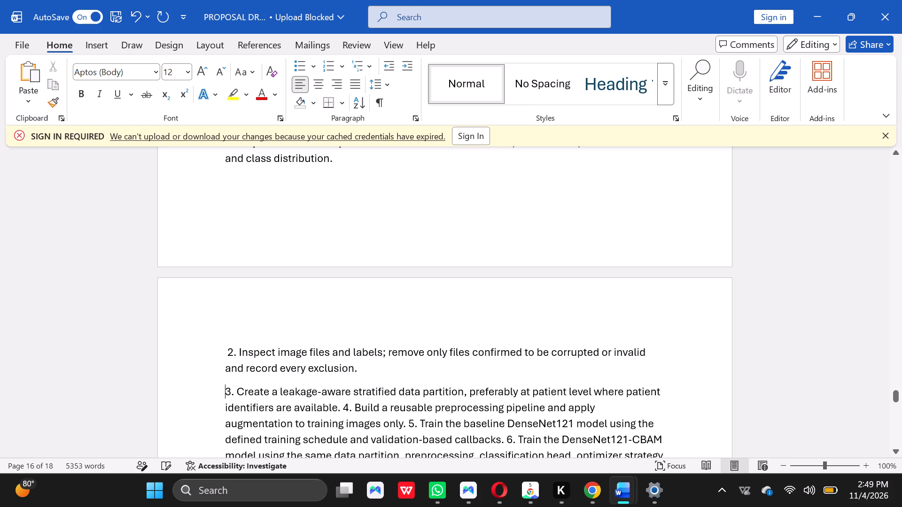
pyautogui.click(342, 410)
pyautogui.press('Return')
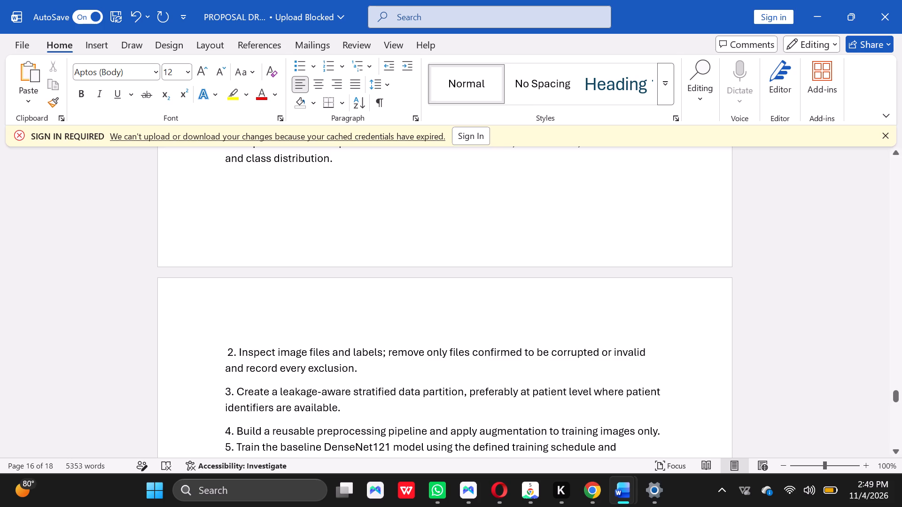
pyautogui.click(897, 450)
pyautogui.click(897, 450)
pyautogui.doubleClick(897, 450)
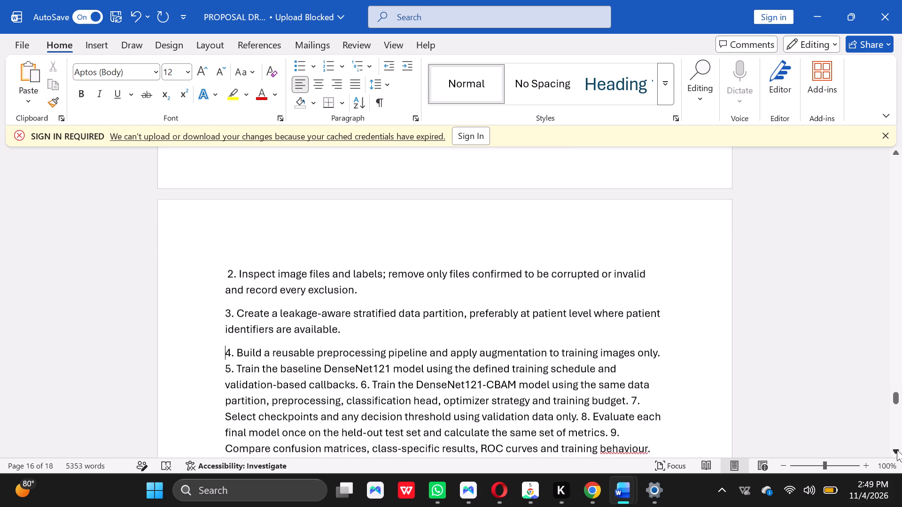
pyautogui.click(665, 339)
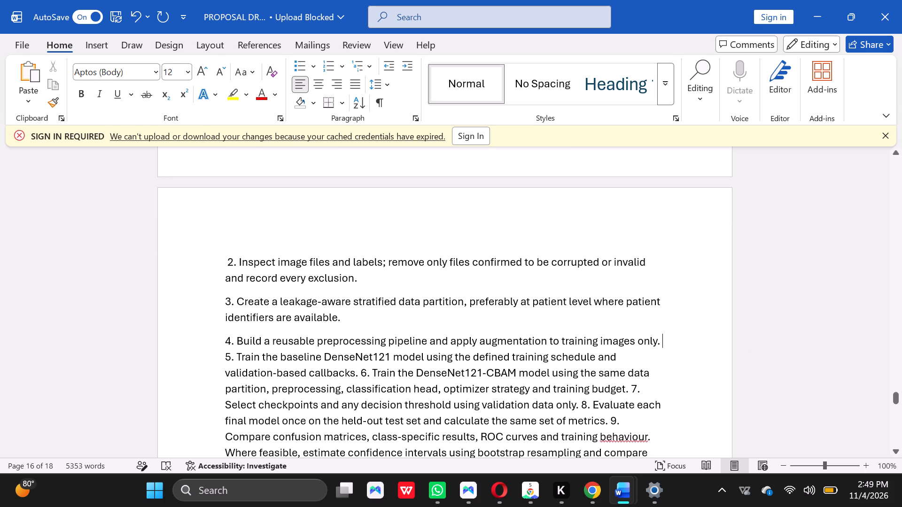
pyautogui.press('Return')
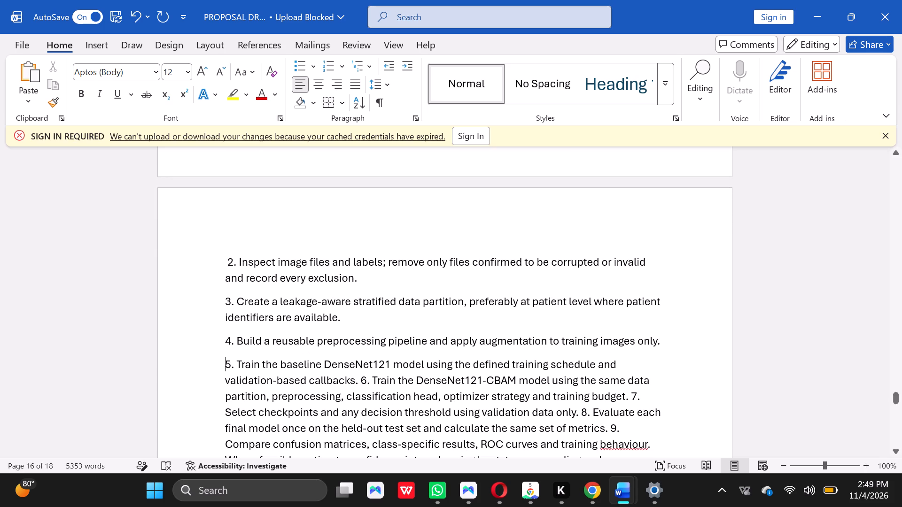
# Split the remaining section 3.8 procedure text so that items 6 through 11 each start on a new line.
pyautogui.click(360, 381)
pyautogui.press('Return')
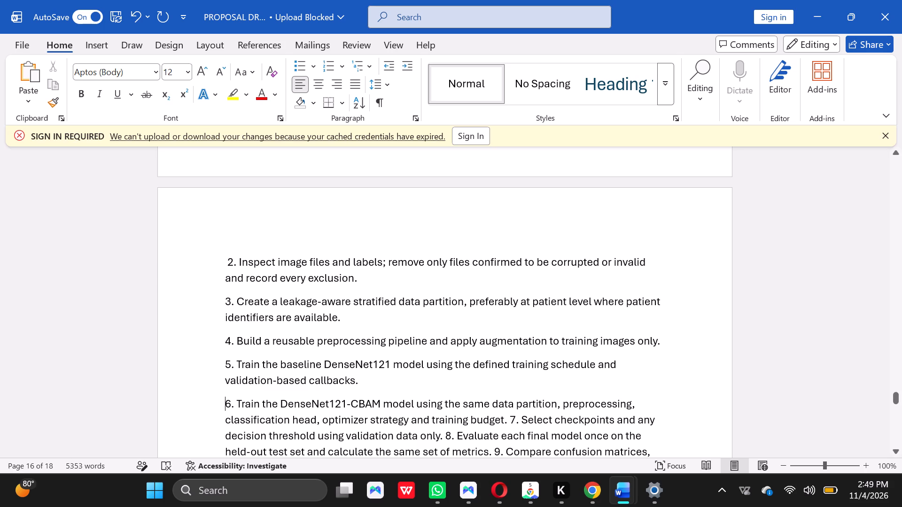
pyautogui.click(507, 420)
pyautogui.press('Return')
pyautogui.click(900, 449)
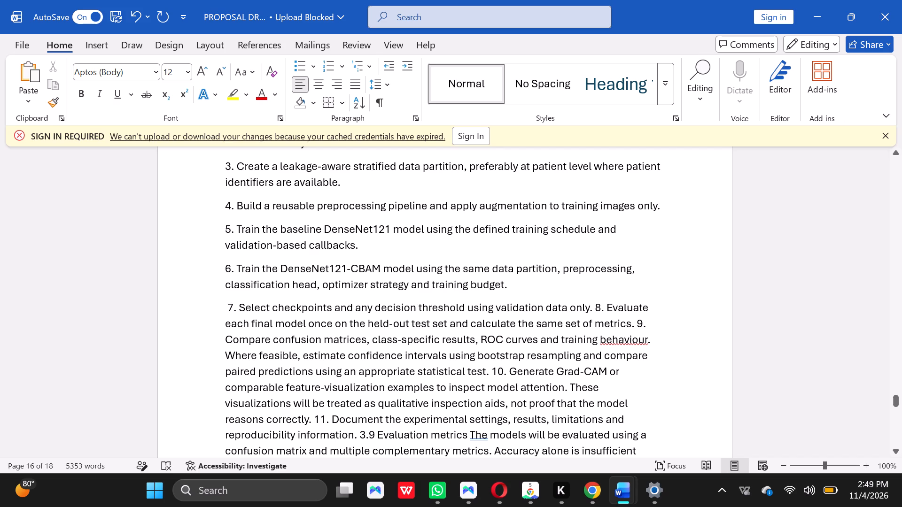
pyautogui.click(594, 308)
pyautogui.press('Return')
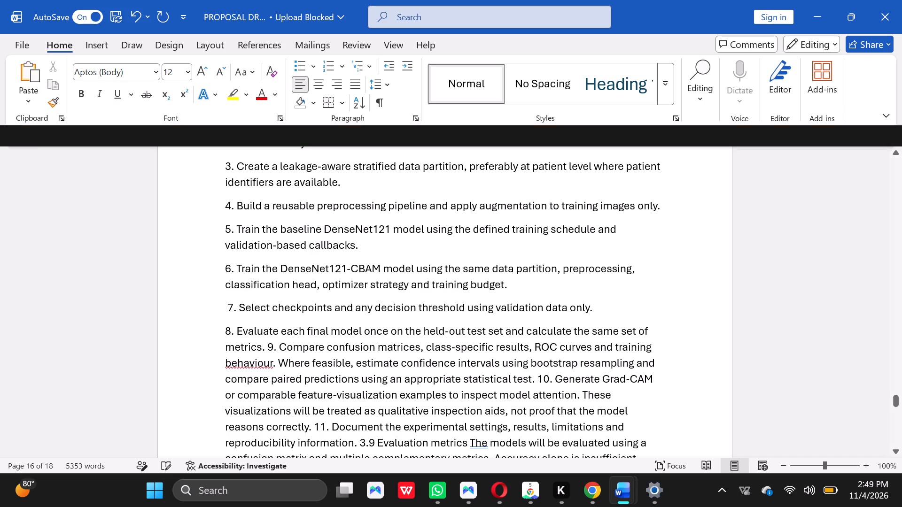
pyautogui.click(267, 351)
pyautogui.press('Return')
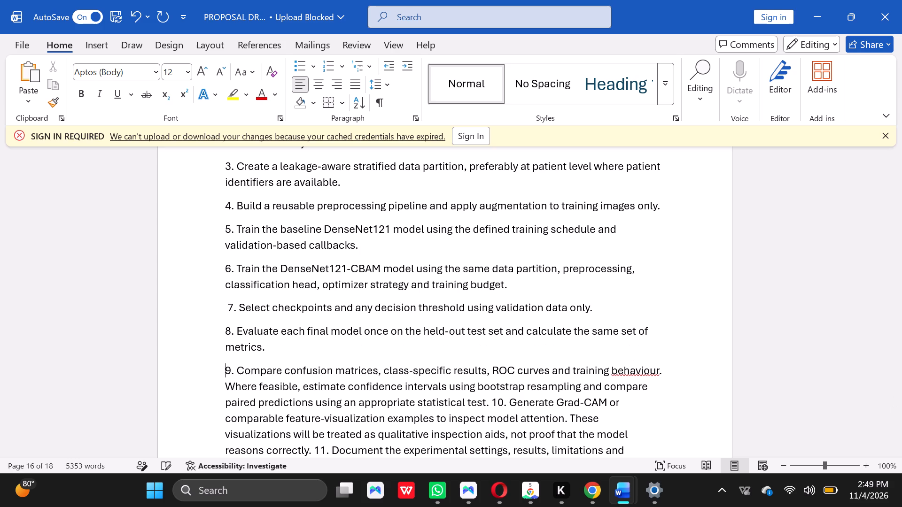
pyautogui.click(491, 403)
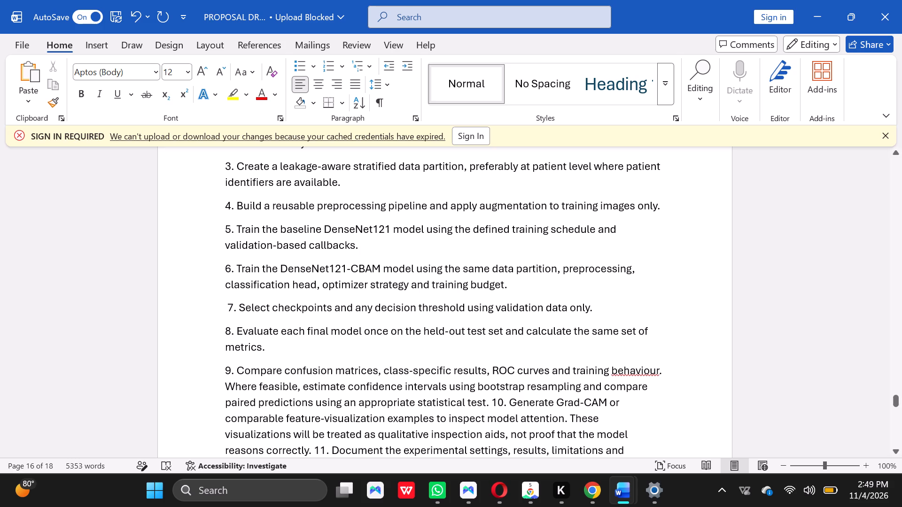
pyautogui.press('Return')
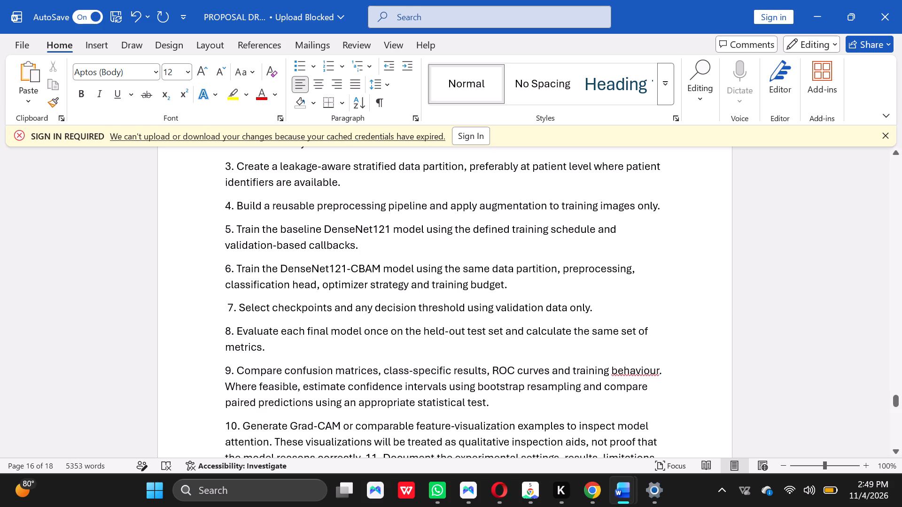
pyautogui.click(899, 449)
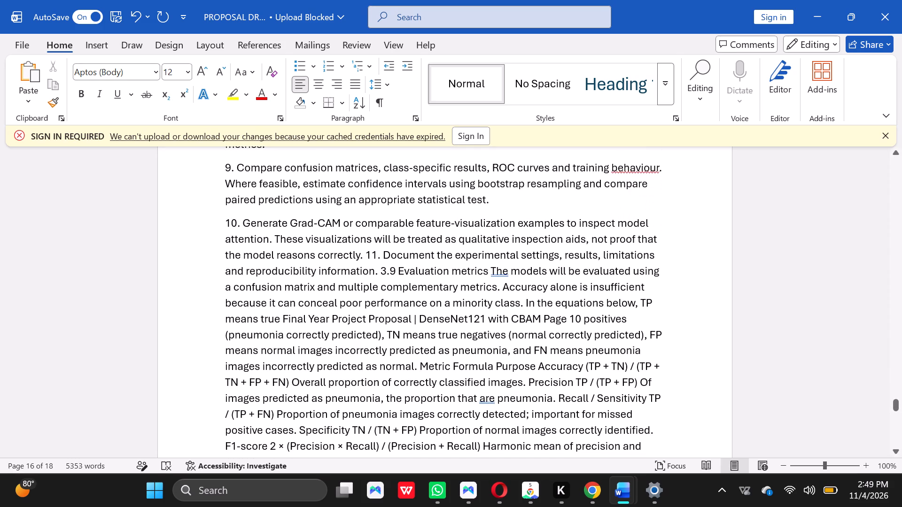
pyautogui.click(363, 255)
pyautogui.press('Return')
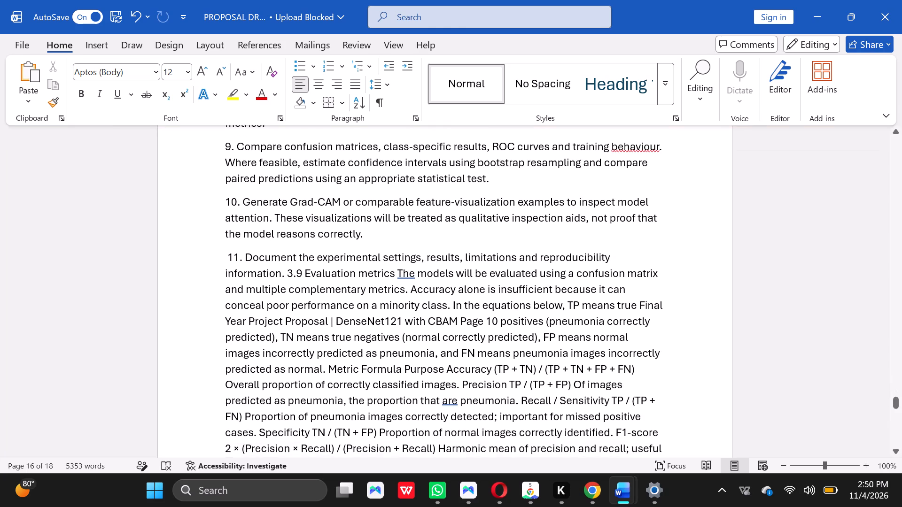
# Put "3.9 Evaluation metrics" on its own line between item 11 and its body text, and make it bold.
pyautogui.click(286, 294)
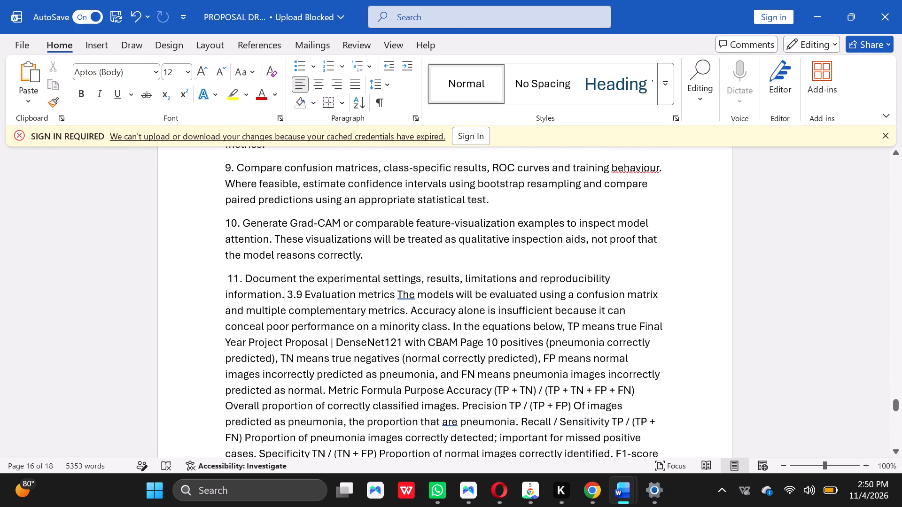
pyautogui.press('Return')
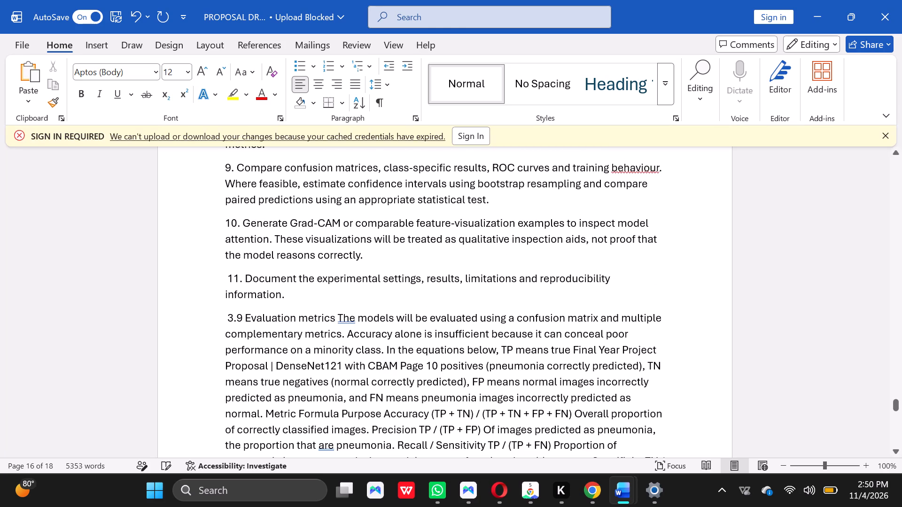
pyautogui.click(337, 318)
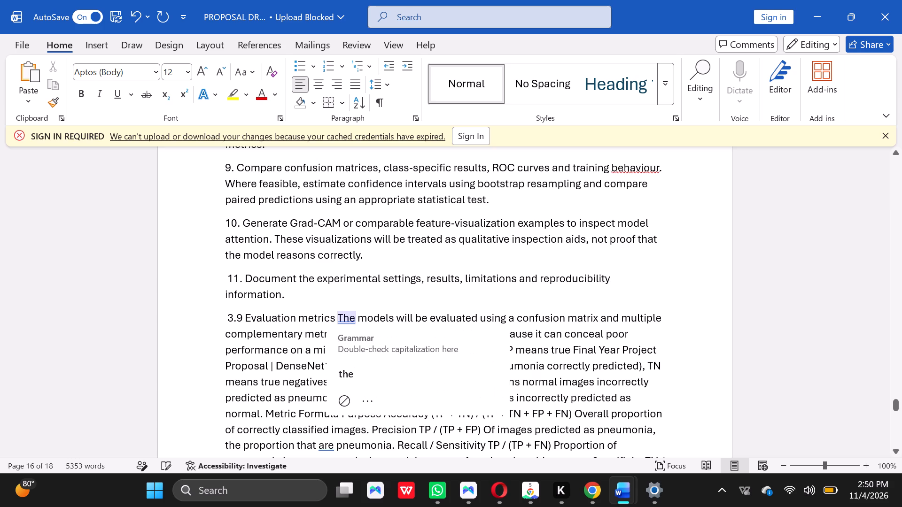
pyautogui.press('Return')
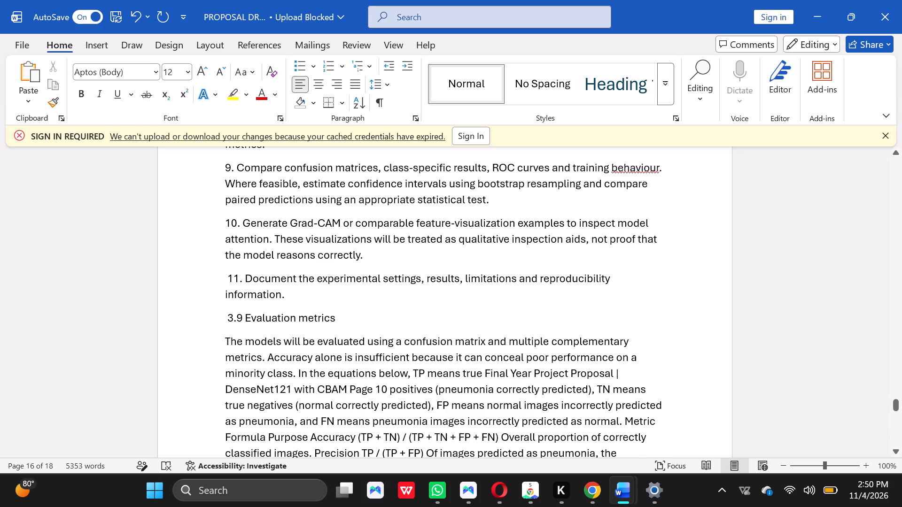
pyautogui.moveTo(337, 316); pyautogui.dragTo(214, 319)
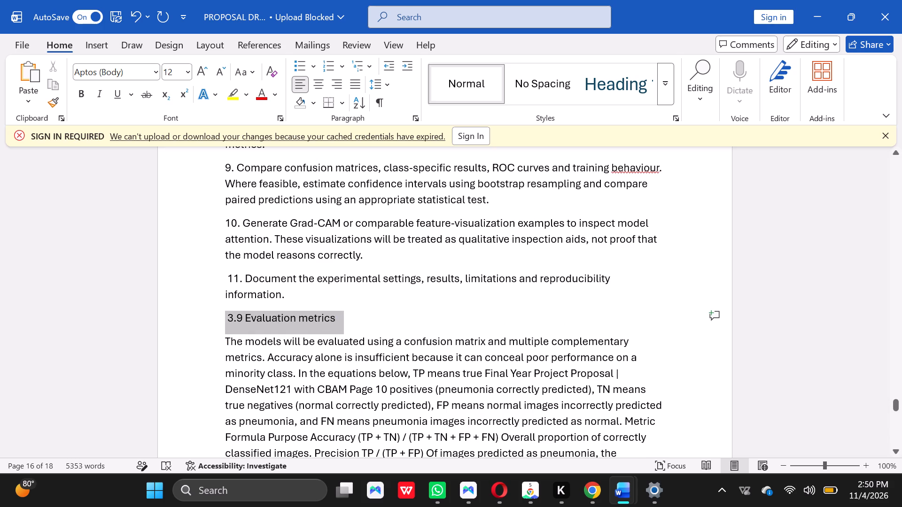
pyautogui.click(78, 88)
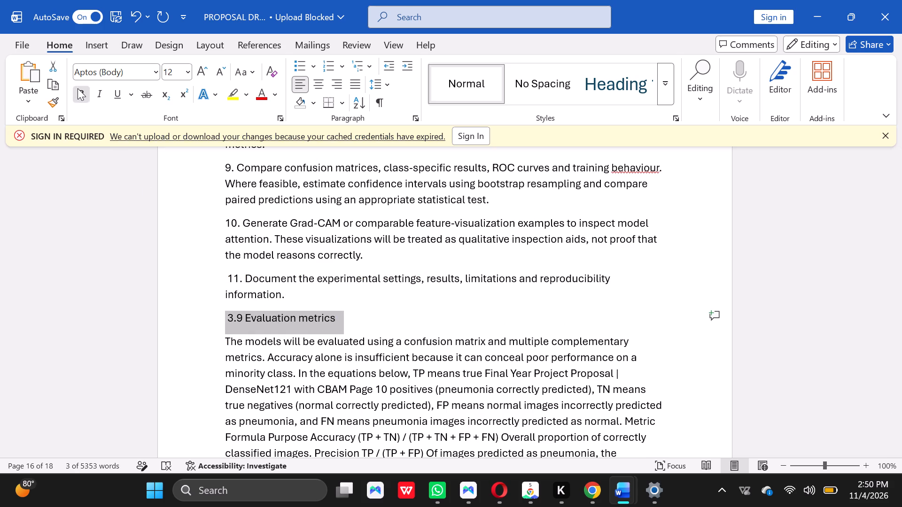
pyautogui.click(680, 268)
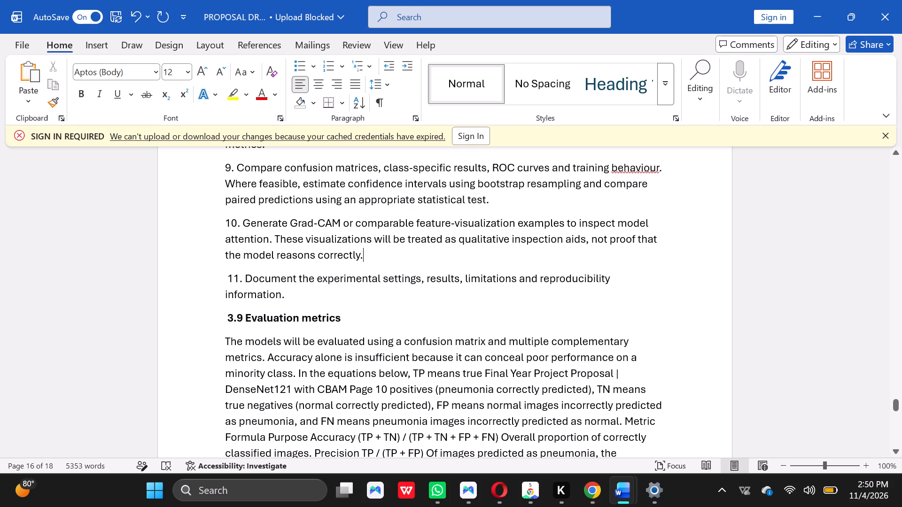
# Switch to the reference PDF in Chrome and examine the section 3.9 layout, including its Metric, Formula and Purpose table.
pyautogui.click(897, 407)
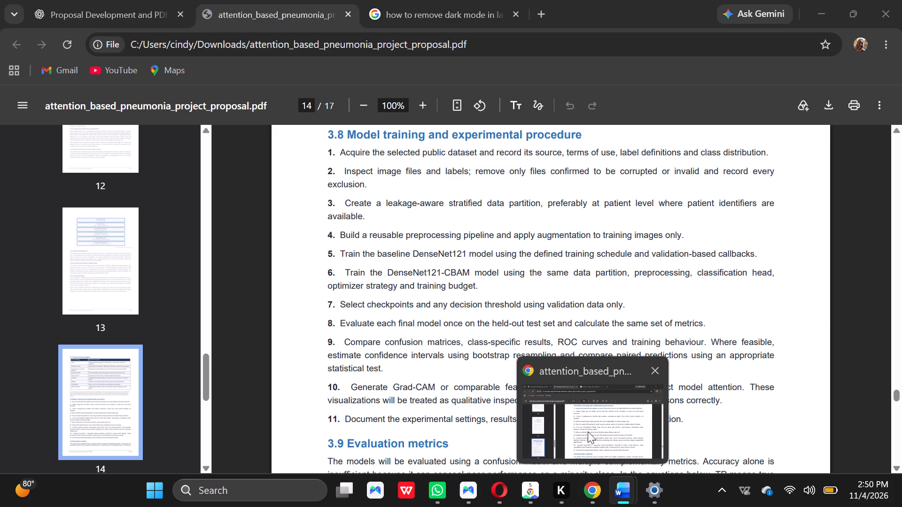
pyautogui.click(588, 431)
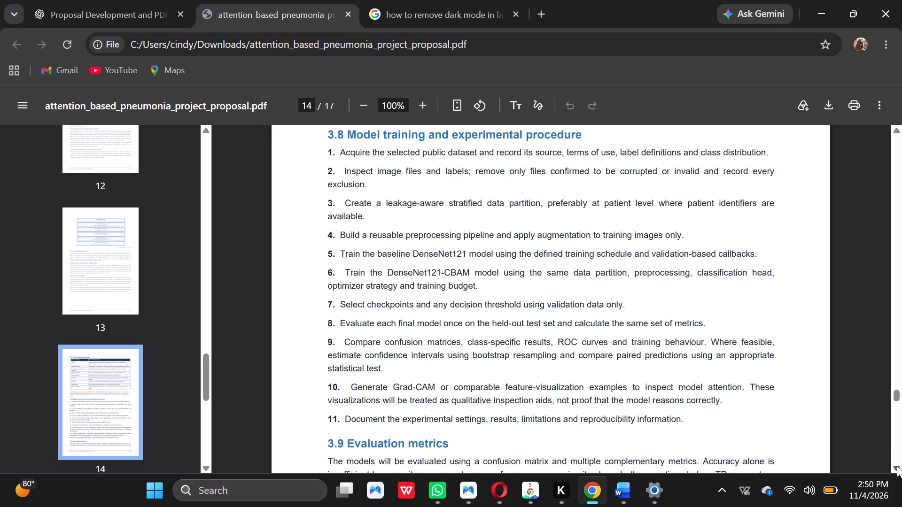
pyautogui.click(897, 466)
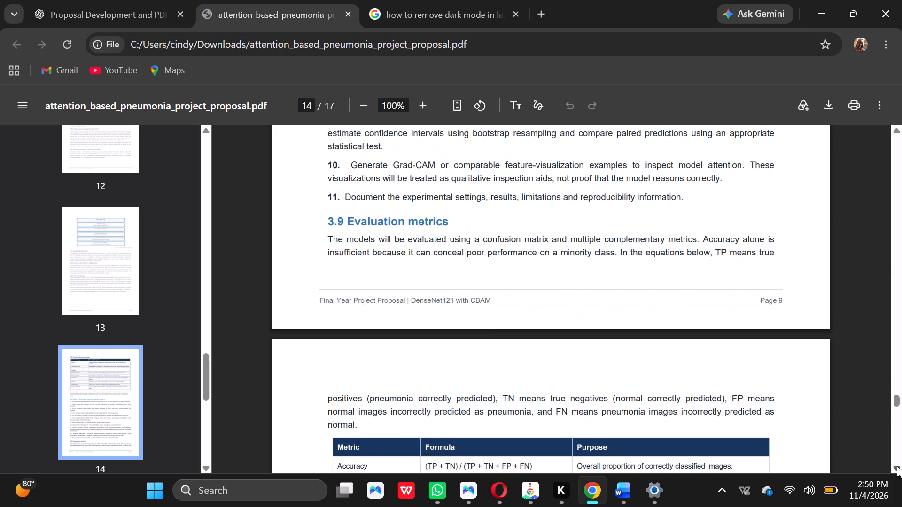
pyautogui.doubleClick(897, 466)
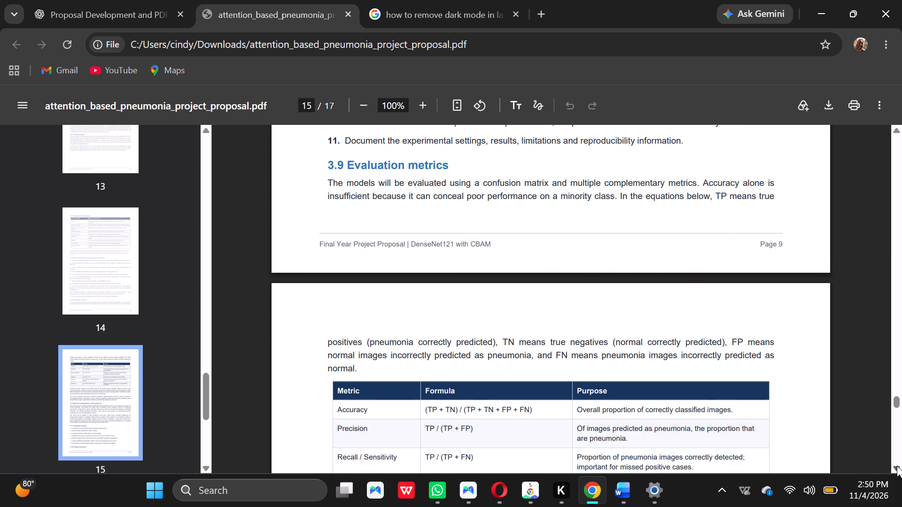
pyautogui.doubleClick(897, 466)
pyautogui.click(897, 466)
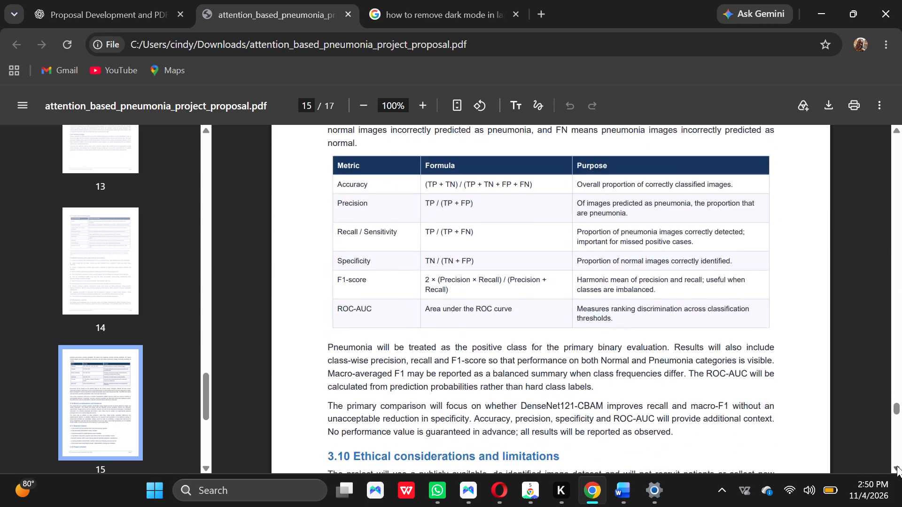
pyautogui.click(897, 466)
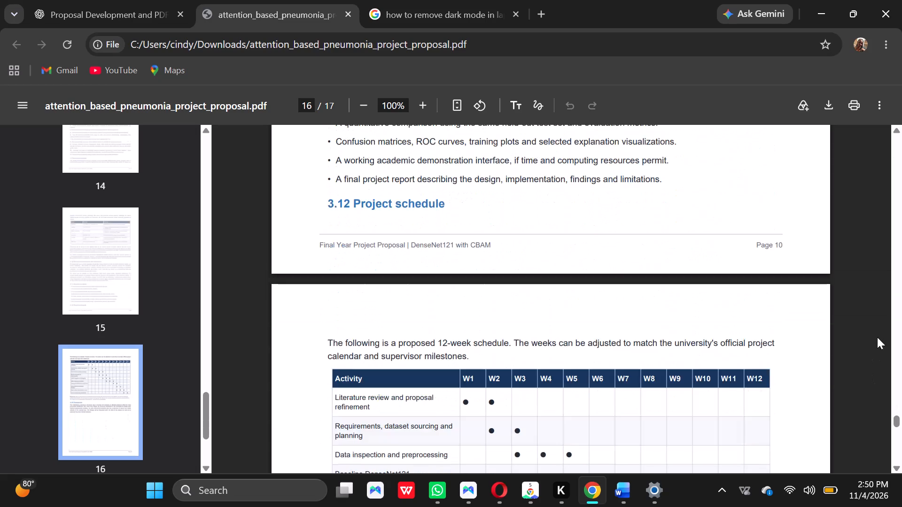
pyautogui.click(894, 133)
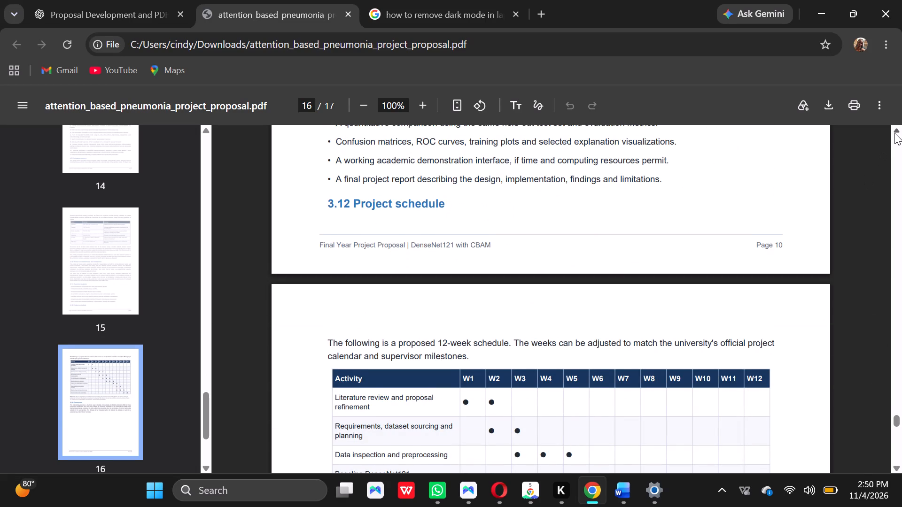
pyautogui.click(894, 133)
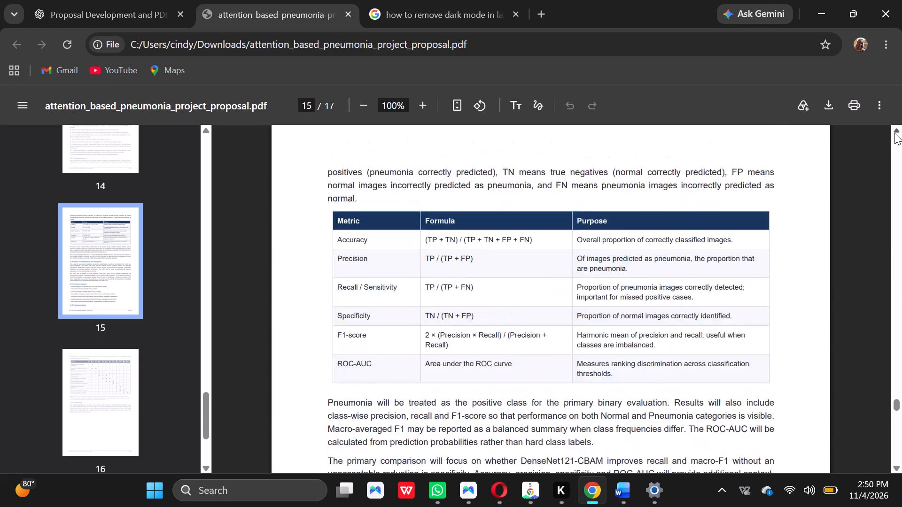
pyautogui.click(894, 133)
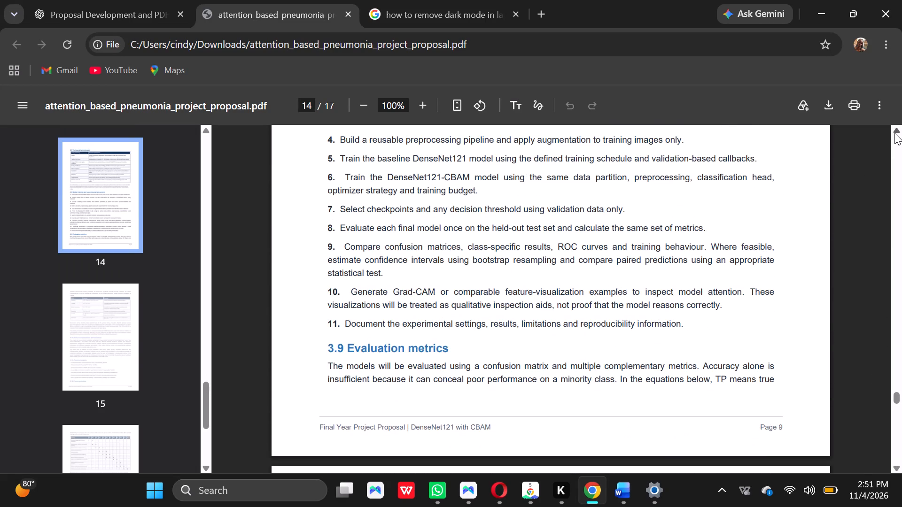
pyautogui.tripleClick(892, 467)
pyautogui.doubleClick(892, 467)
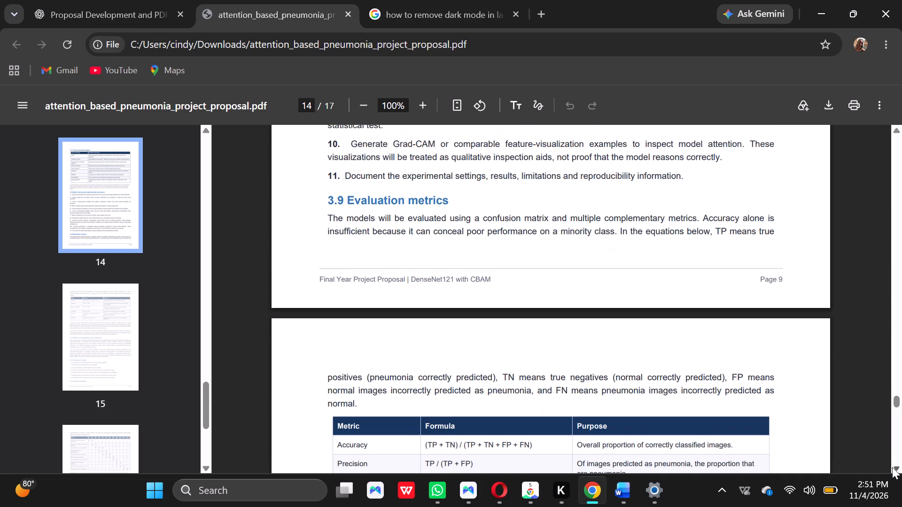
# Return to the Word proposal draft and delete the stray footer text "Final Year Project Proposal | DenseNet121 with CBAM Page 10" from the section 3.9 paragraph.
pyautogui.click(892, 467)
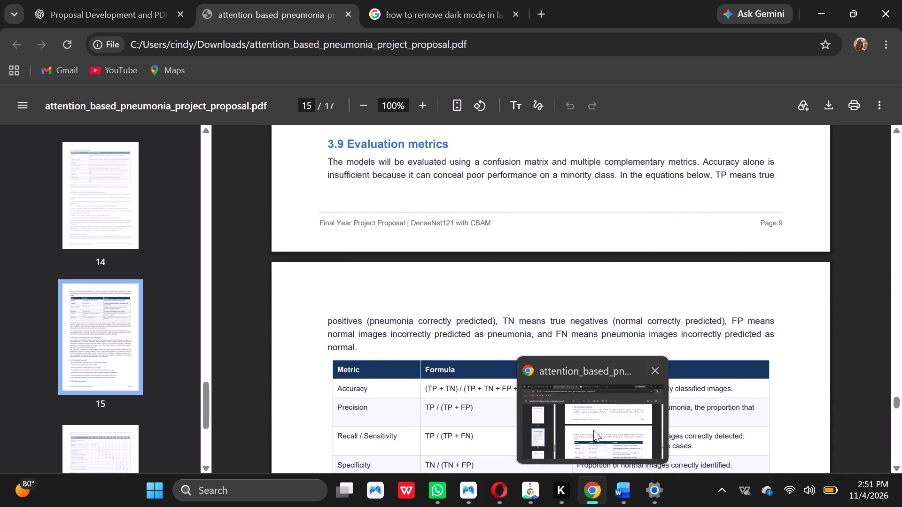
pyautogui.click(593, 430)
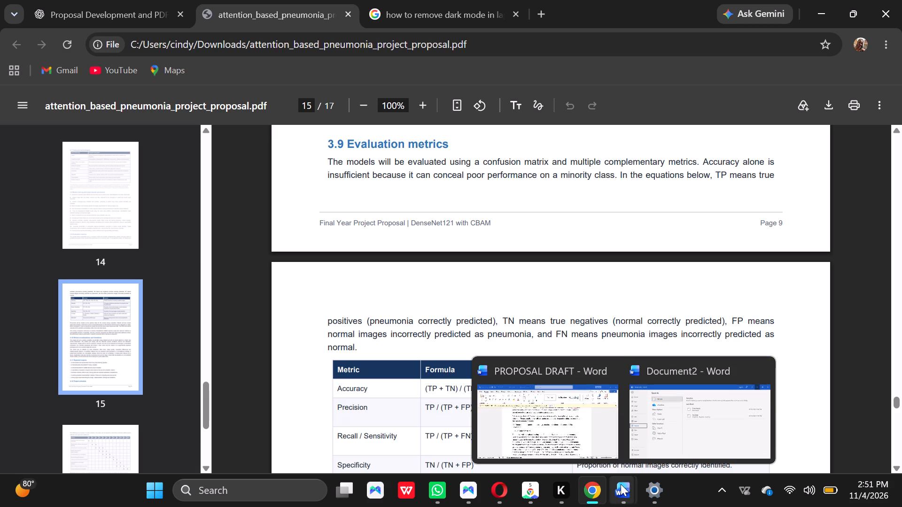
pyautogui.click(585, 412)
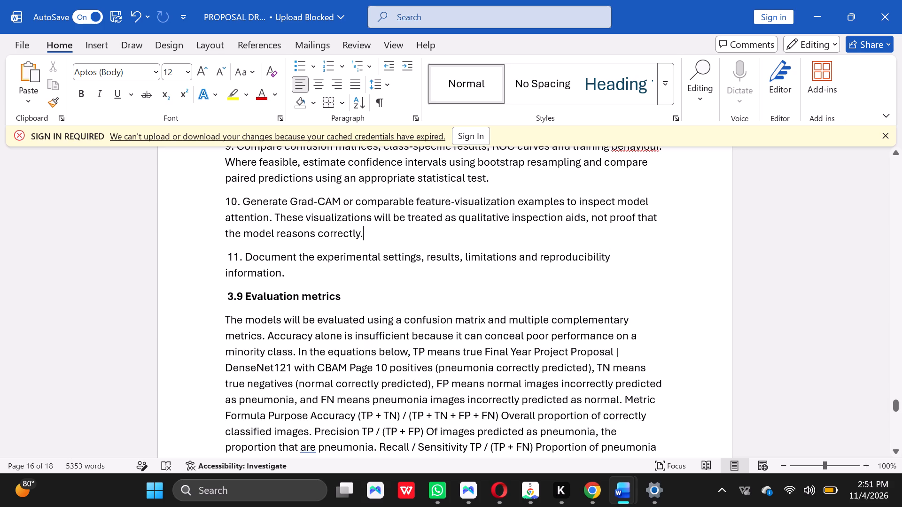
pyautogui.click(390, 369)
pyautogui.press('BackSpace')
pyautogui.press('BackSpace')
pyautogui.press('BackSpace')
pyautogui.press('BackSpace')
pyautogui.press('BackSpace')
pyautogui.press('BackSpace')
pyautogui.press('BackSpace')
pyautogui.press('BackSpace')
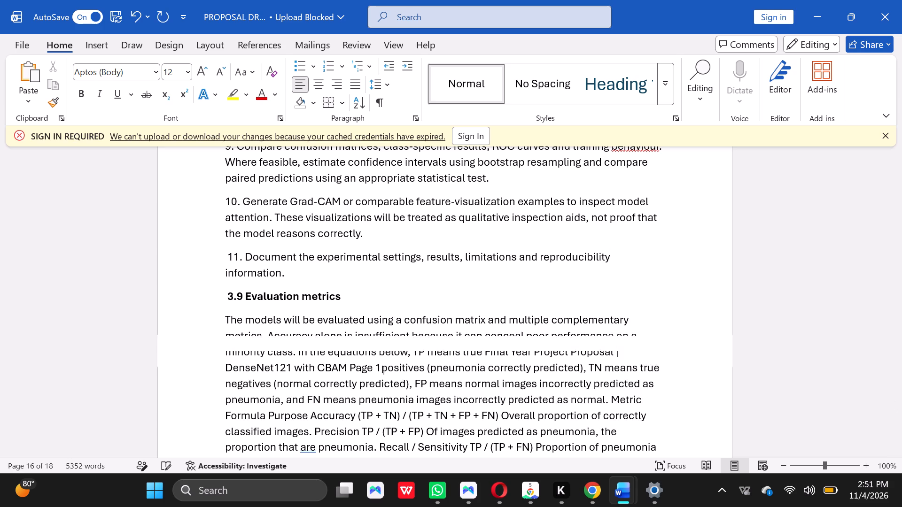
pyautogui.press('BackSpace')
pyautogui.press('BackSpace')
pyautogui.press('BackSpace')
pyautogui.press('BackSpace')
pyautogui.press('BackSpace')
pyautogui.press('BackSpace')
pyautogui.press('BackSpace')
pyautogui.press('BackSpace')
pyautogui.press('BackSpace')
pyautogui.press('BackSpace')
pyautogui.press('BackSpace')
pyautogui.press('BackSpace')
pyautogui.press('BackSpace')
pyautogui.press('BackSpace')
pyautogui.press('BackSpace')
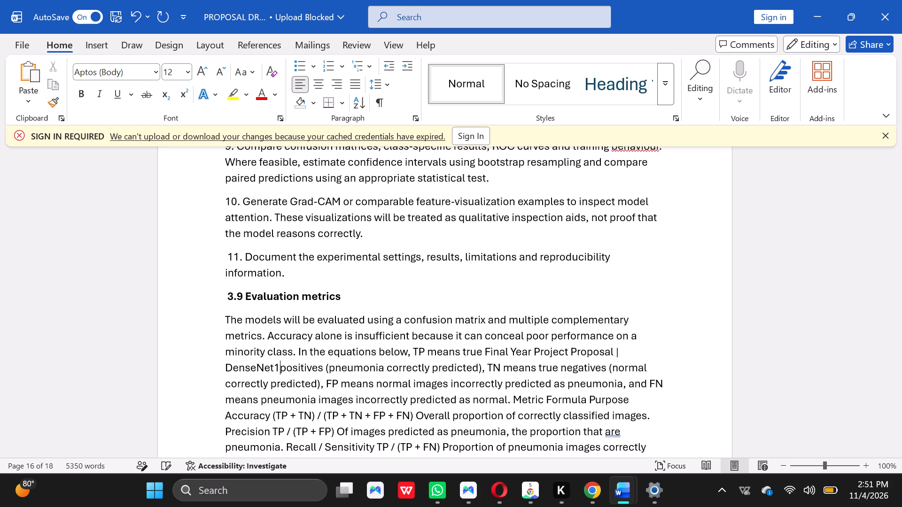
pyautogui.press('BackSpace')
pyautogui.press('BackSpace')
pyautogui.press('BackSpace')
pyautogui.press('BackSpace')
pyautogui.press('BackSpace')
pyautogui.press('BackSpace')
pyautogui.press('BackSpace')
pyautogui.press('BackSpace')
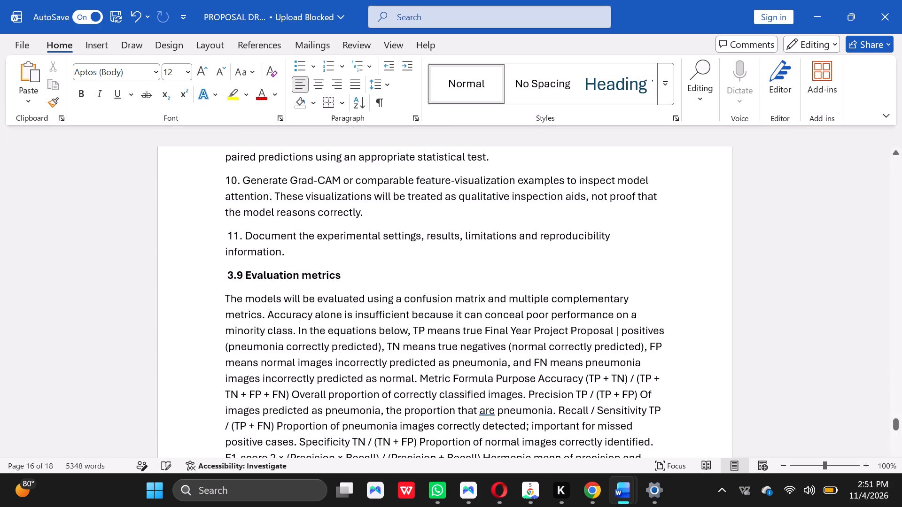
pyautogui.press('BackSpace')
pyautogui.press('BackSpace')
pyautogui.press('BackSpace')
pyautogui.press('BackSpace')
pyautogui.press('BackSpace')
pyautogui.press('BackSpace')
pyautogui.press('BackSpace')
pyautogui.press('BackSpace')
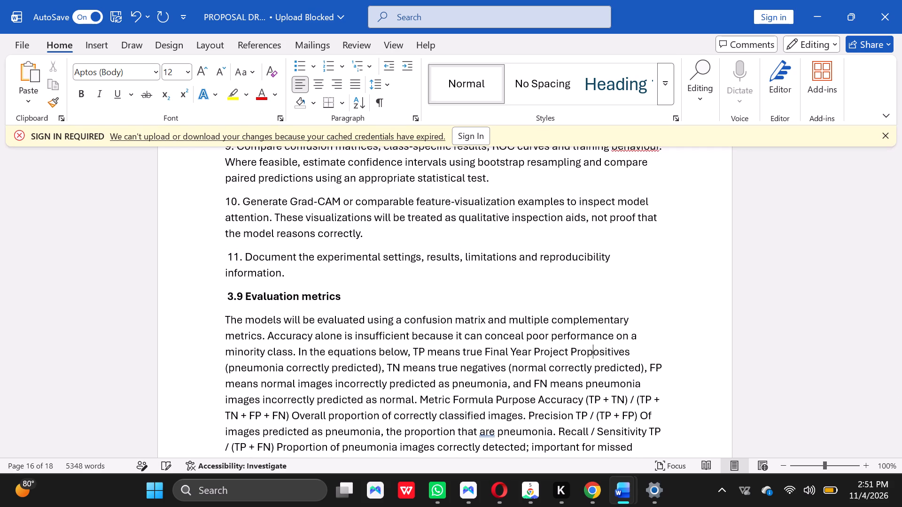
pyautogui.press('BackSpace')
pyautogui.press('BackSpace')
pyautogui.press('BackSpace')
pyautogui.press('BackSpace')
pyautogui.press('BackSpace')
pyautogui.press('BackSpace')
pyautogui.press('BackSpace')
pyautogui.press('BackSpace')
pyautogui.press('BackSpace')
pyautogui.press('BackSpace')
pyautogui.press('BackSpace')
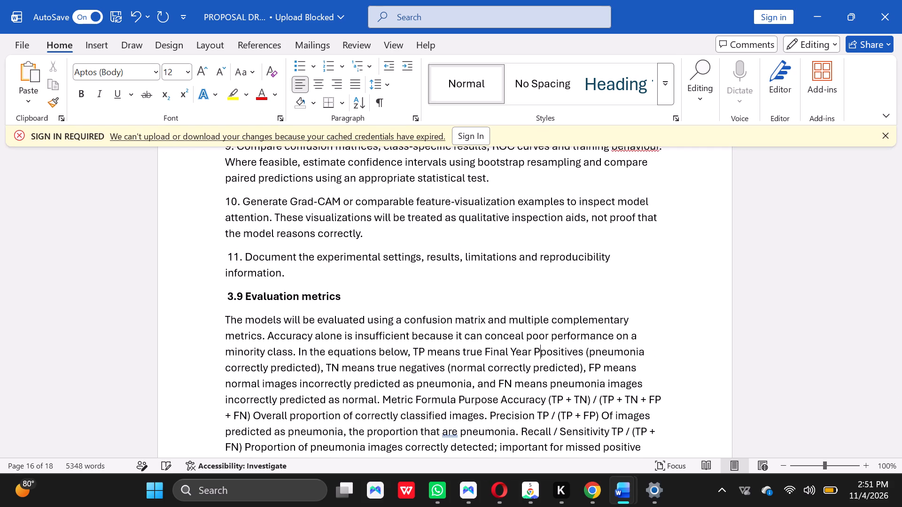
pyautogui.press('BackSpace')
pyautogui.press('BackSpace')
pyautogui.press('BackSpace')
pyautogui.press('BackSpace')
pyautogui.press('BackSpace')
pyautogui.press('BackSpace')
pyautogui.press('BackSpace')
pyautogui.press('BackSpace')
pyautogui.press('BackSpace')
pyautogui.press('BackSpace')
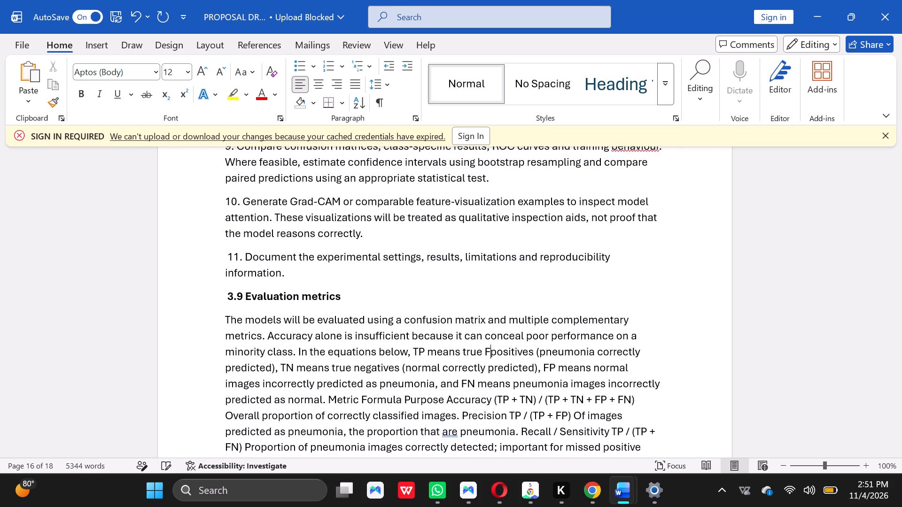
pyautogui.press('BackSpace')
pyautogui.press('BackSpace')
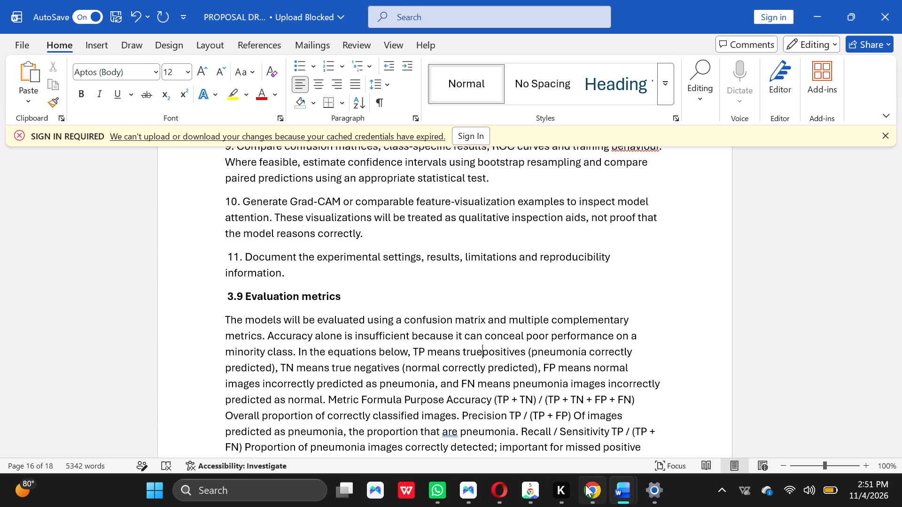
# Check the section 3.9 table in the reference PDF and start the draft's "Metric Formula Purpose" text on a new line after "predicted as normal.".
pyautogui.click(583, 398)
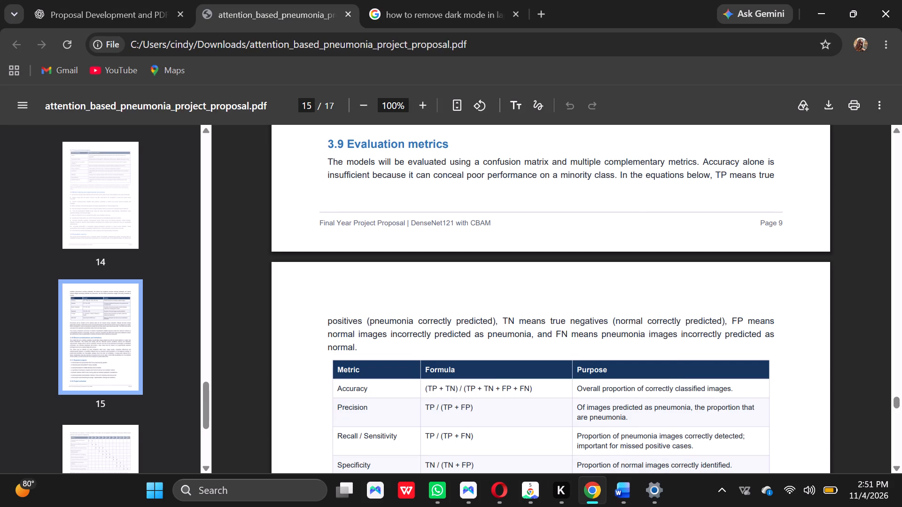
pyautogui.click(583, 404)
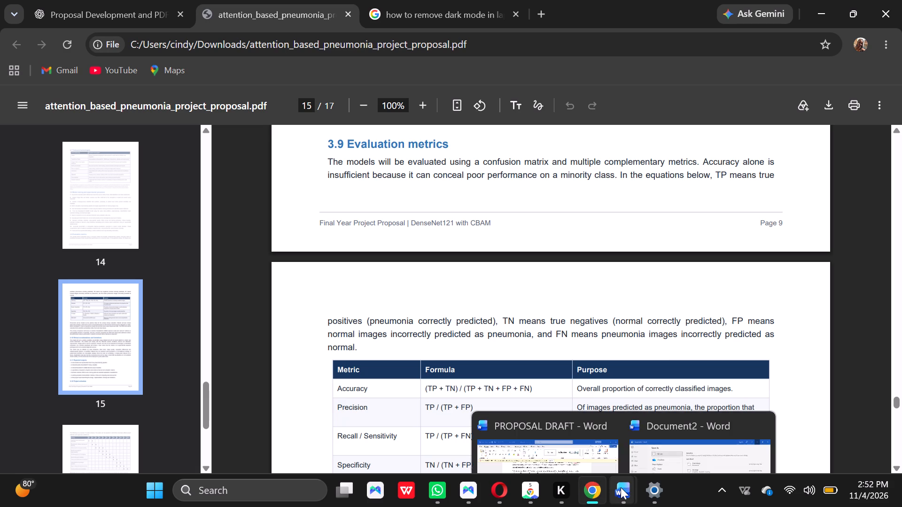
pyautogui.click(558, 395)
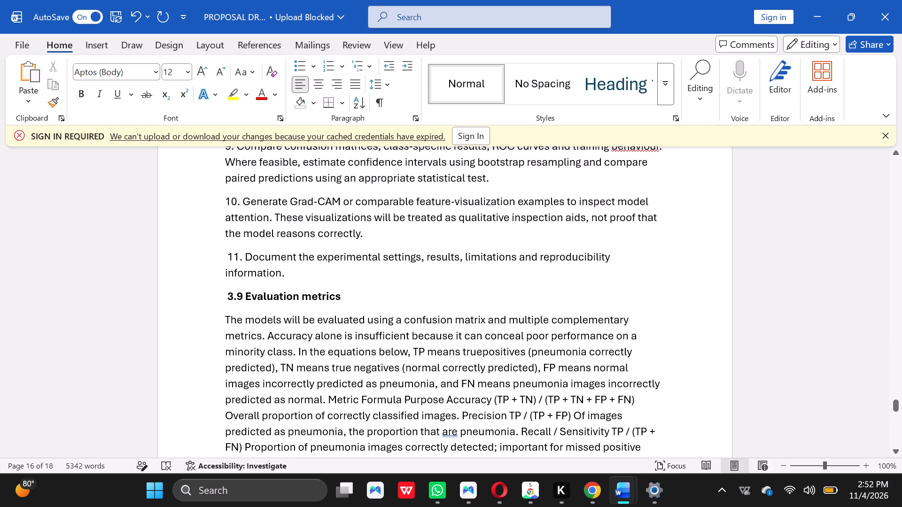
pyautogui.click(325, 402)
pyautogui.press('Return')
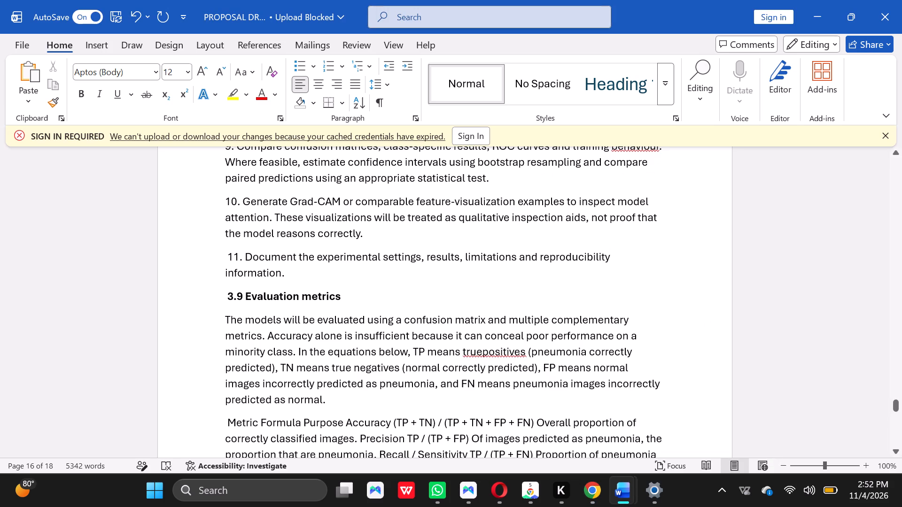
# Insert two blank lines between section 3.8 item 11 and the "3.9 Evaluation metrics" heading.
pyautogui.click(894, 453)
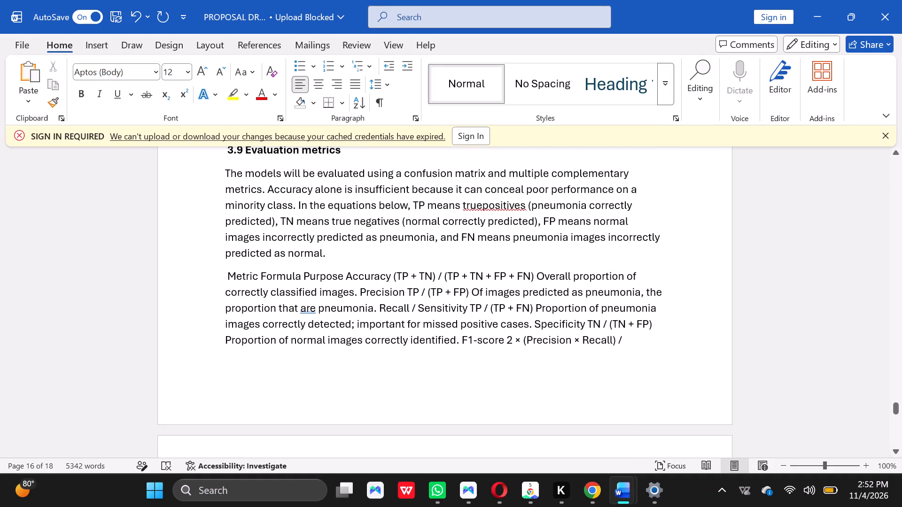
pyautogui.click(895, 151)
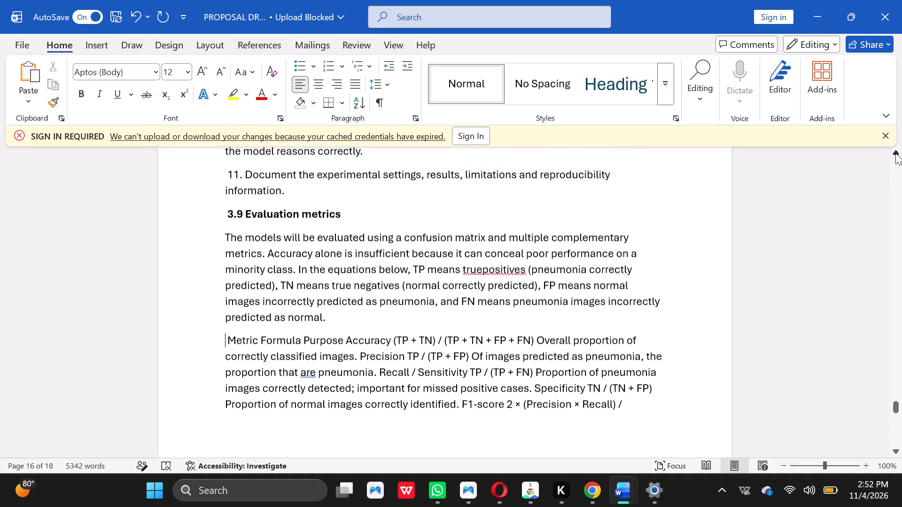
pyautogui.click(288, 269)
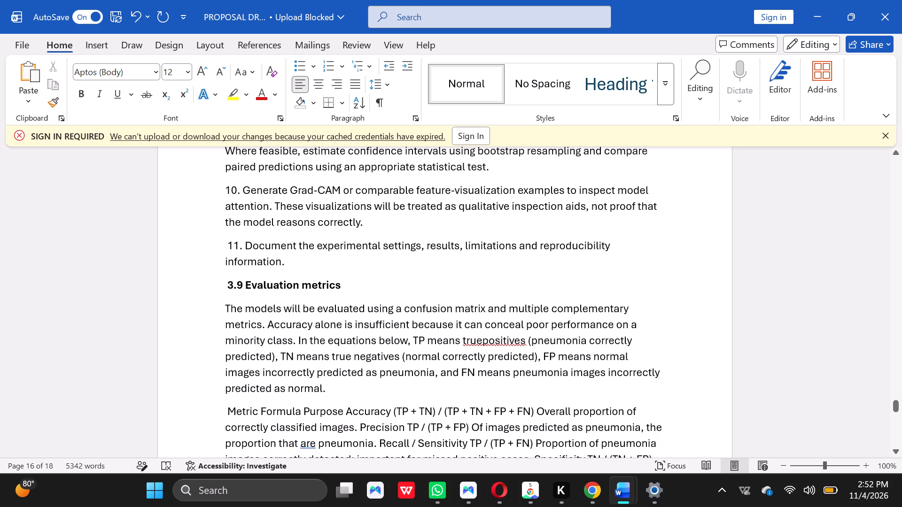
pyautogui.press('Return')
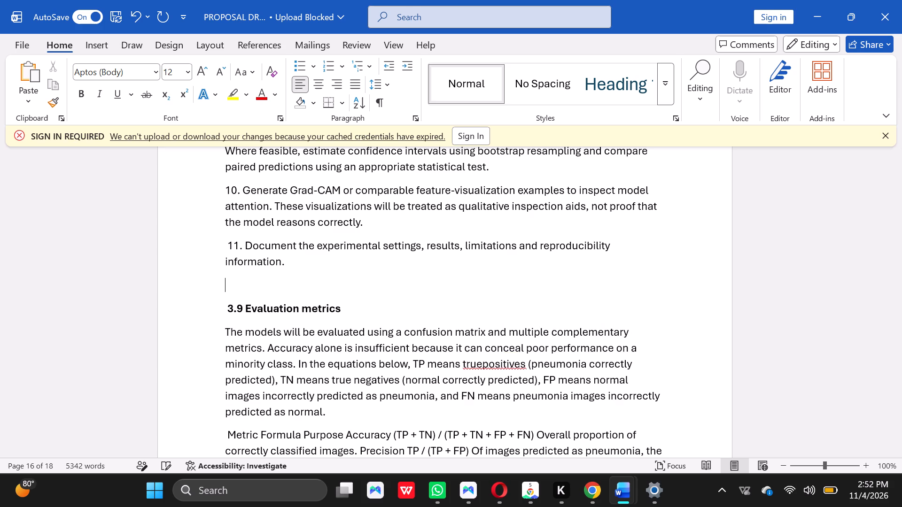
pyautogui.press('Return')
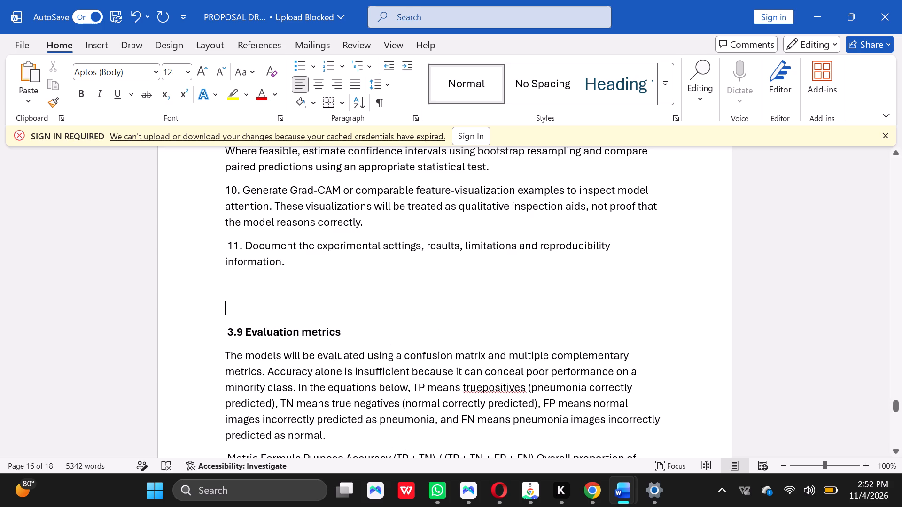
# Insert ten blank lines between the section 3.9 introductory paragraph and the "Metric Formula Purpose" text.
pyautogui.click(898, 451)
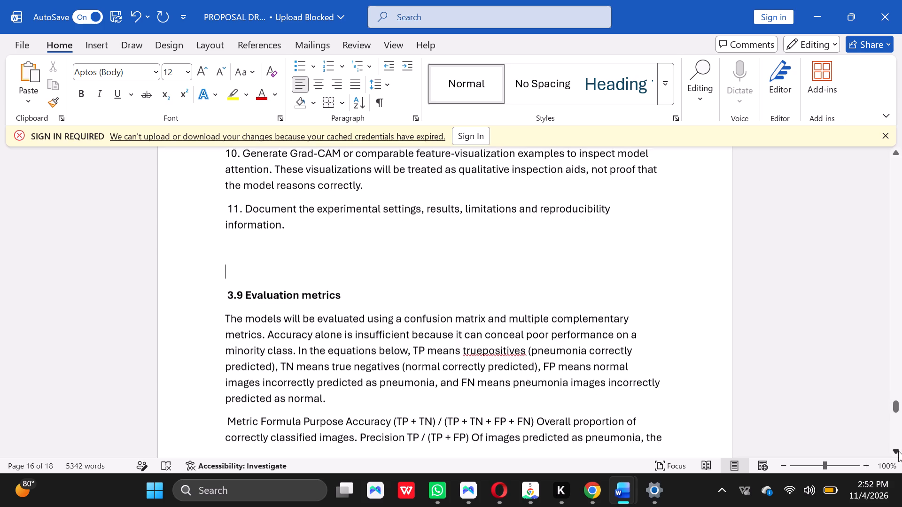
pyautogui.click(898, 451)
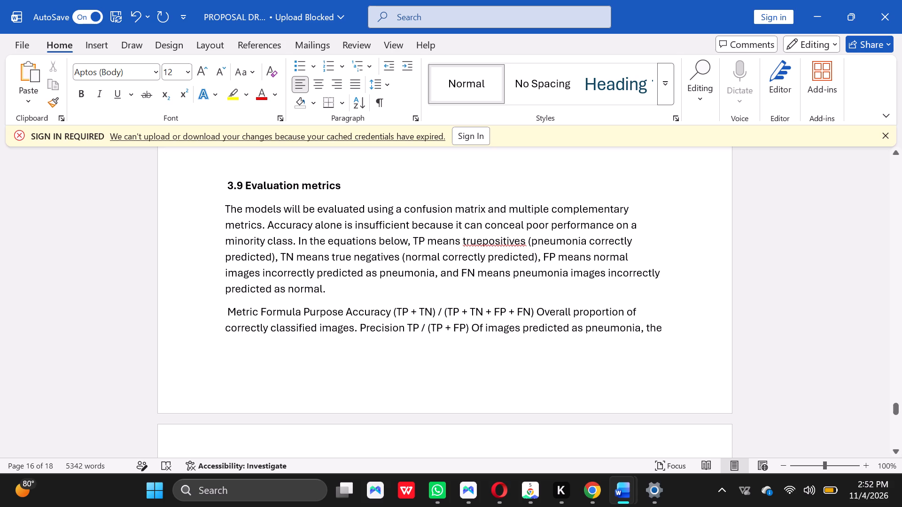
pyautogui.click(363, 287)
pyautogui.press('Return')
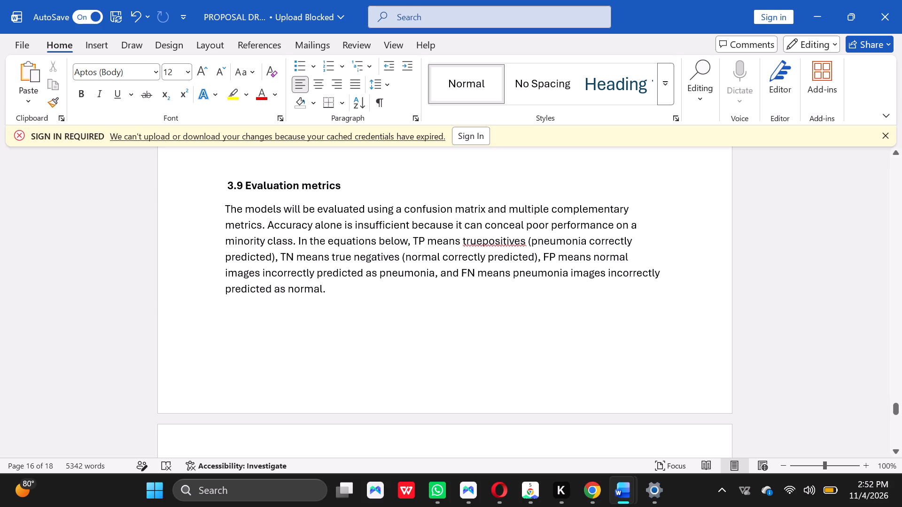
pyautogui.doubleClick(895, 449)
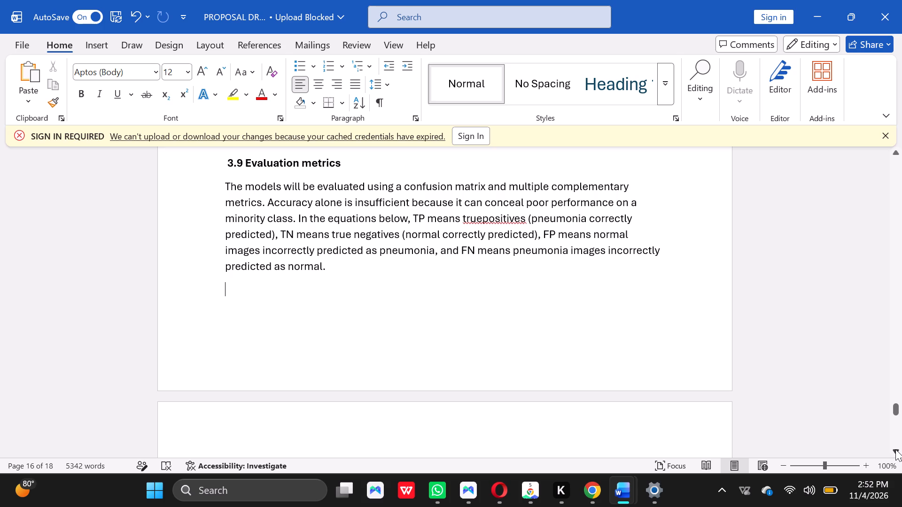
pyautogui.click(895, 449)
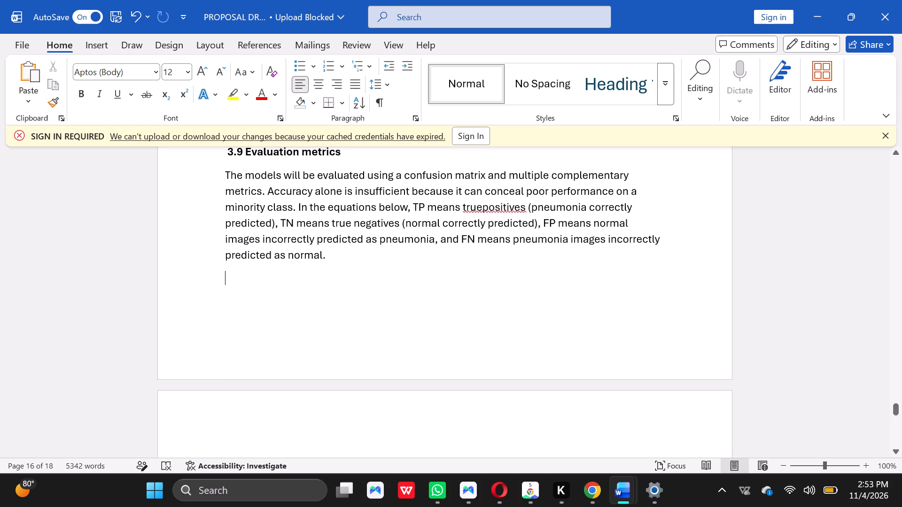
pyautogui.click(323, 404)
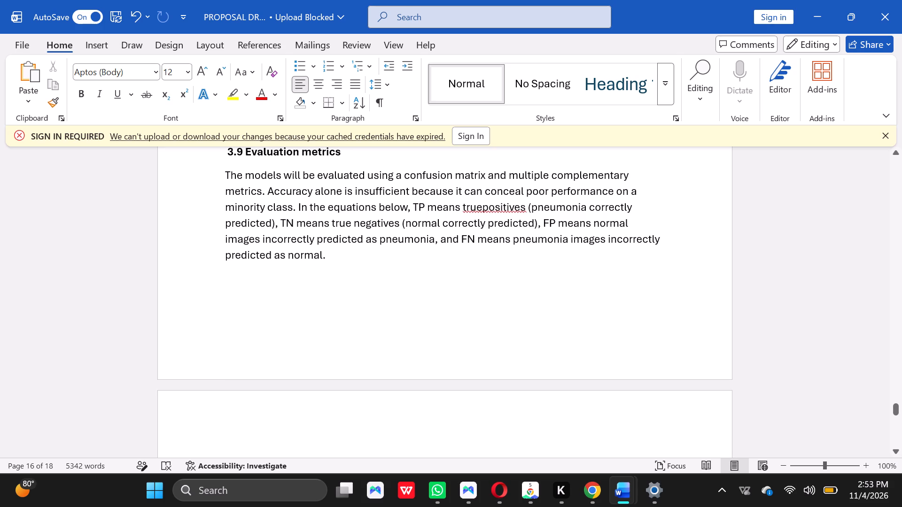
pyautogui.click(278, 424)
pyautogui.click(896, 452)
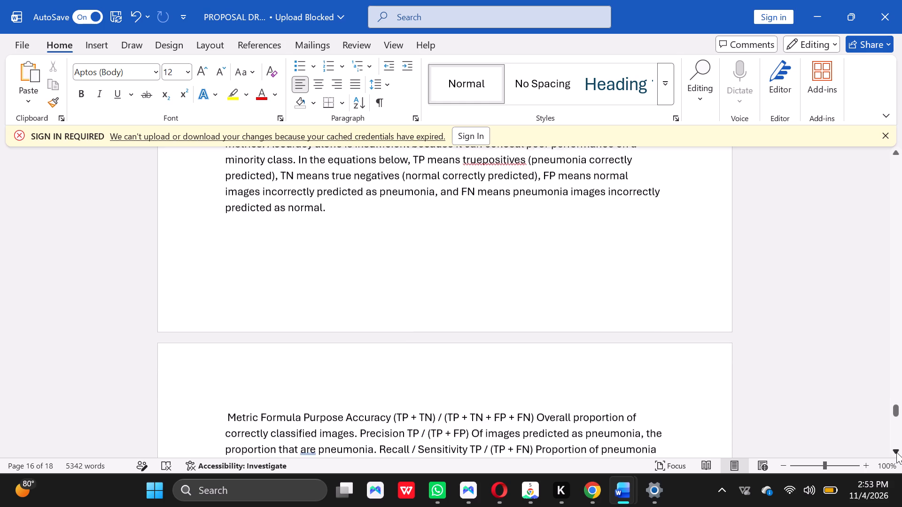
pyautogui.click(249, 323)
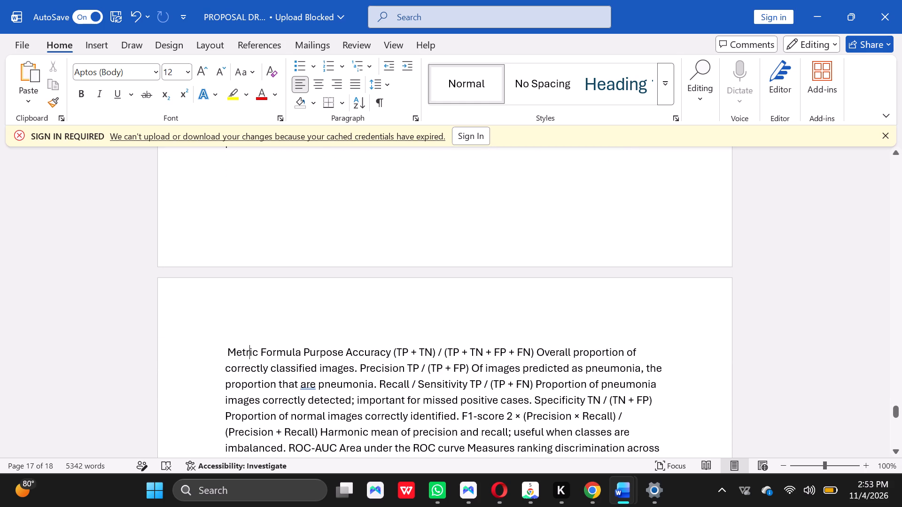
pyautogui.click(249, 323)
pyautogui.click(225, 346)
pyautogui.press('Return')
pyautogui.click(332, 245)
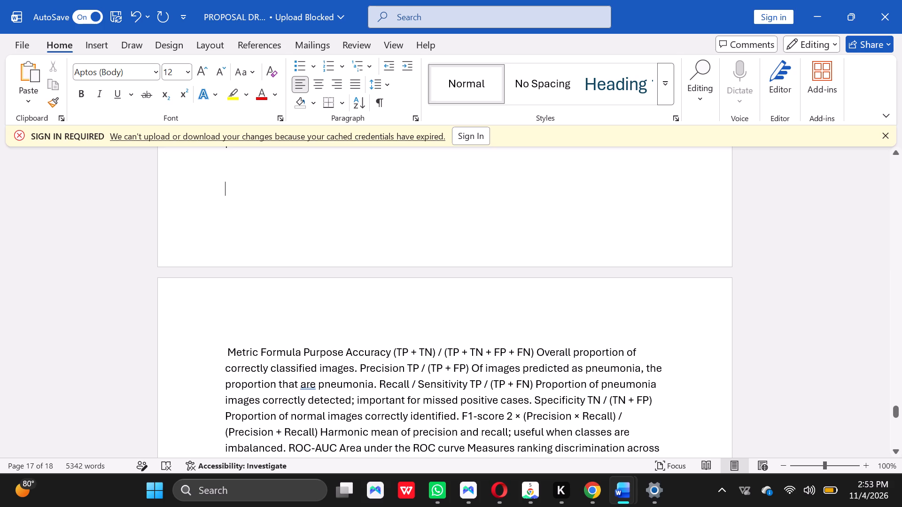
pyautogui.press('Return')
pyautogui.press('Return')
pyautogui.press('Return')
pyautogui.press('Return')
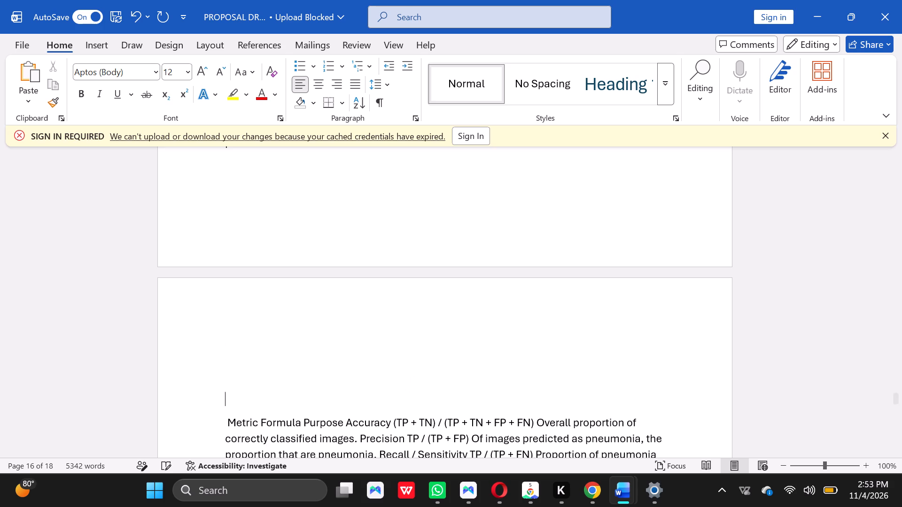
pyautogui.press('Return')
pyautogui.press('Return')
pyautogui.press('Return')
pyautogui.press('Return')
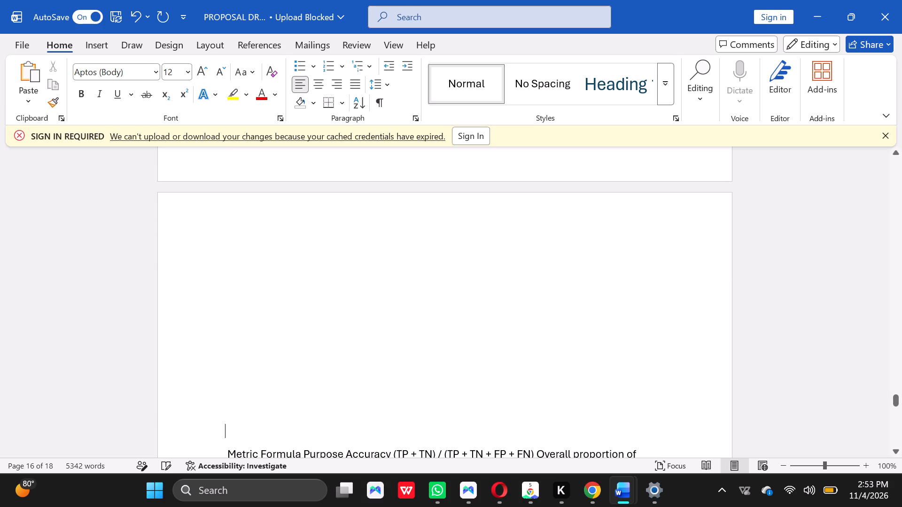
# Check the section 3.9 table in the reference PDF and insert a 3-column, 7-row table at the top of the draft's blank page 17.
pyautogui.click(271, 235)
pyautogui.click(588, 450)
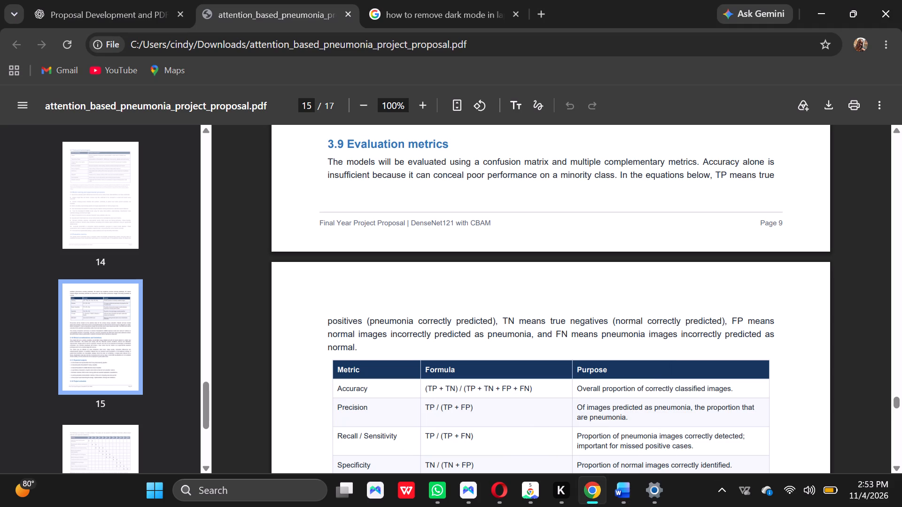
pyautogui.tripleClick(897, 465)
pyautogui.click(897, 465)
pyautogui.click(897, 465)
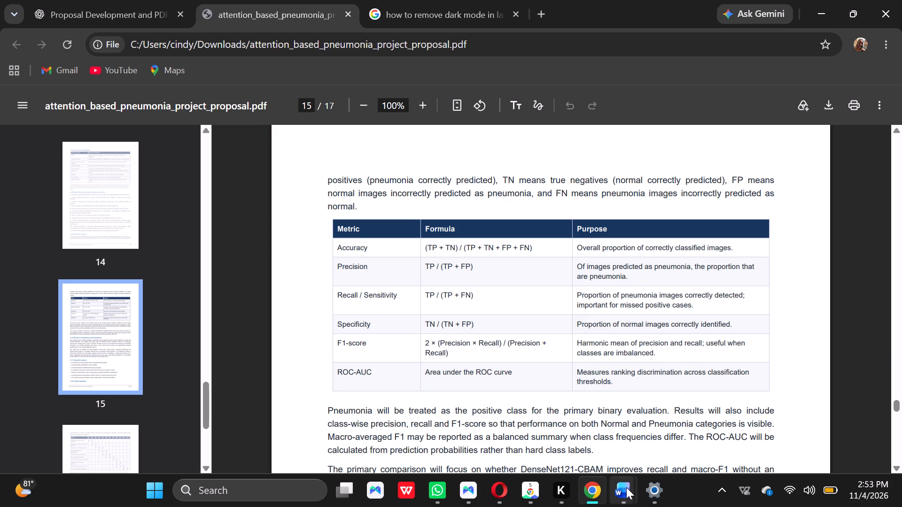
pyautogui.click(591, 445)
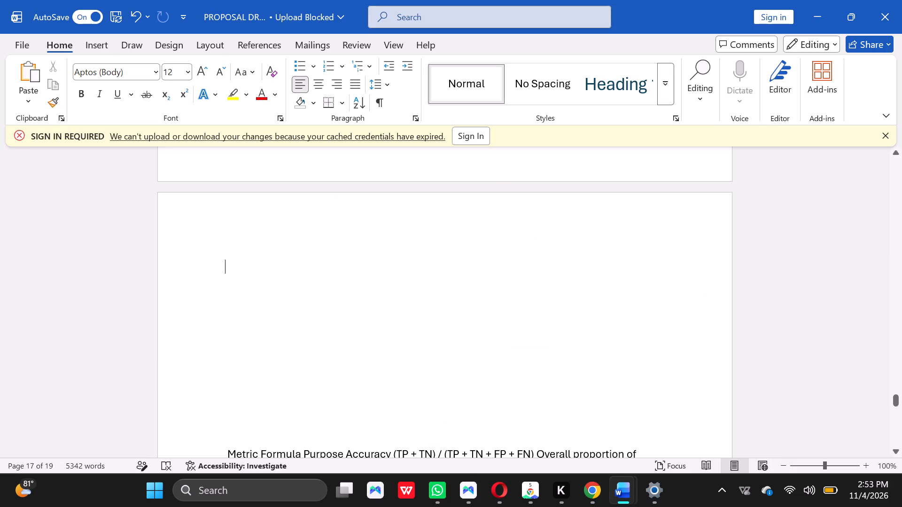
pyautogui.click(108, 48)
pyautogui.doubleClick(117, 96)
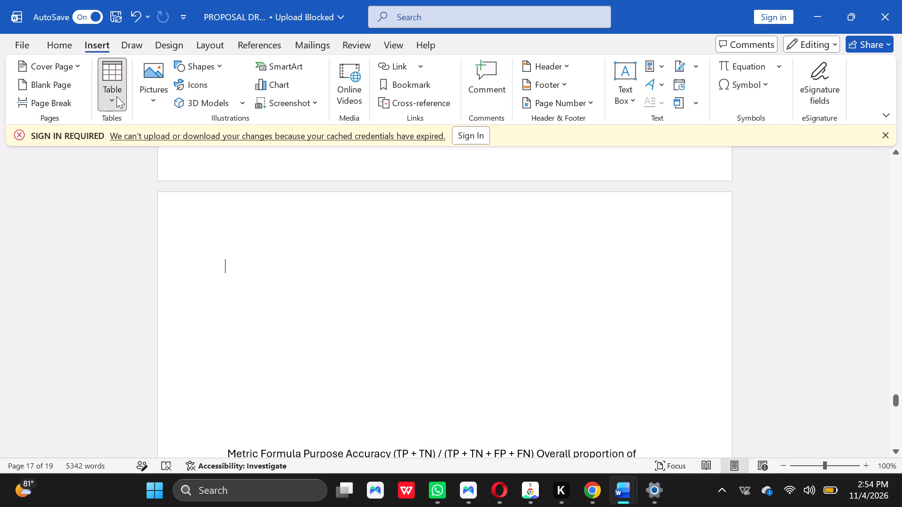
pyautogui.click(117, 96)
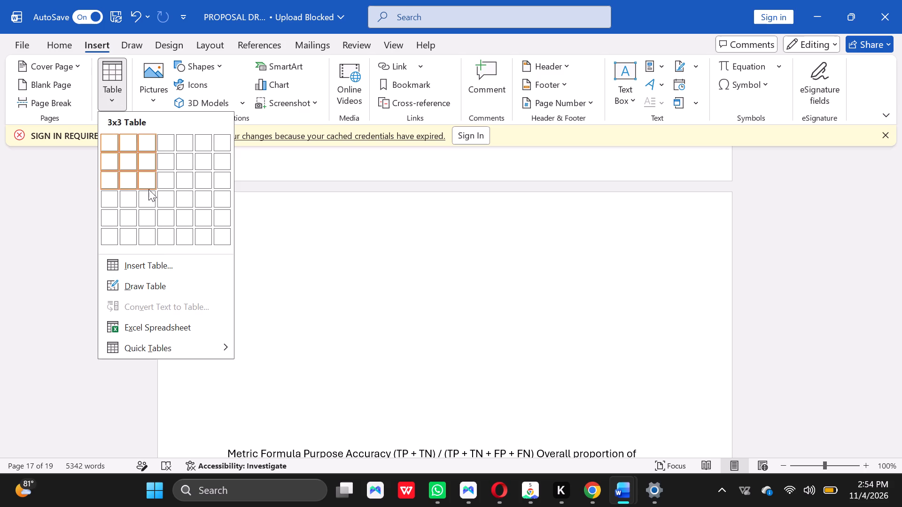
pyautogui.click(169, 260)
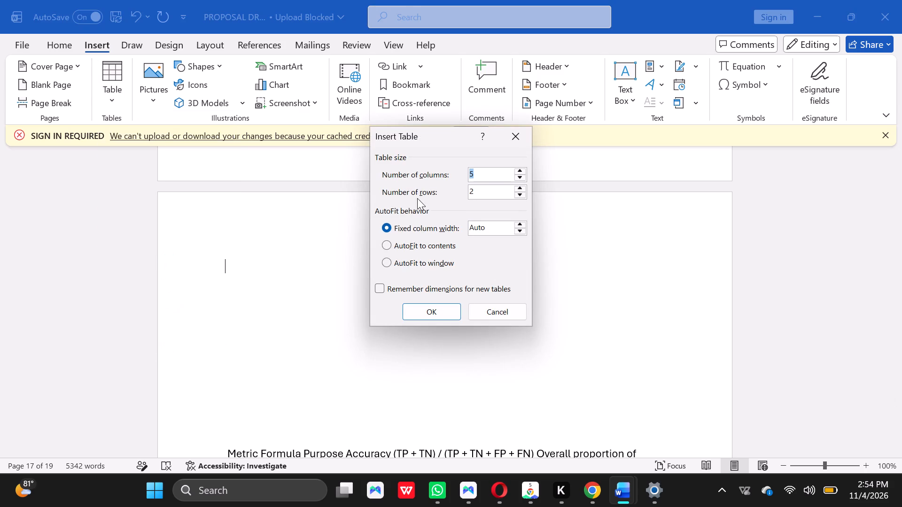
pyautogui.click(519, 186)
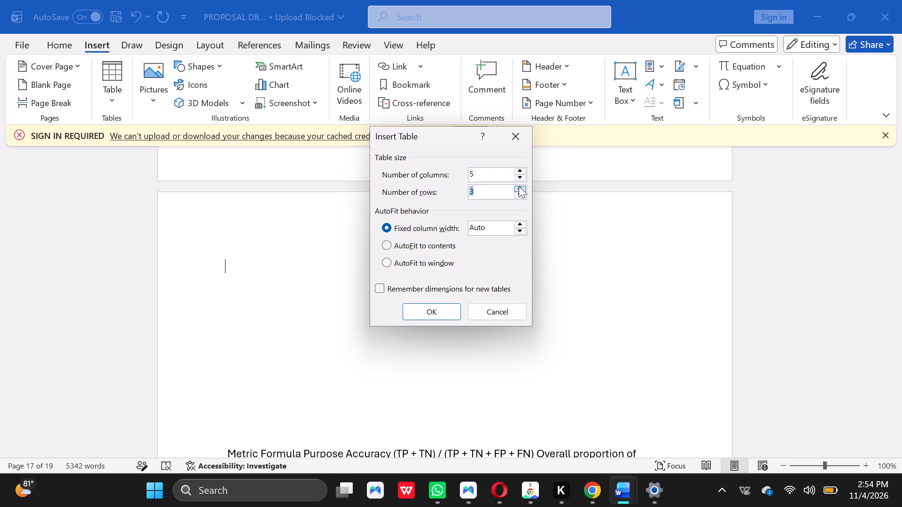
pyautogui.click(519, 186)
pyautogui.click(519, 186)
pyautogui.click(519, 186)
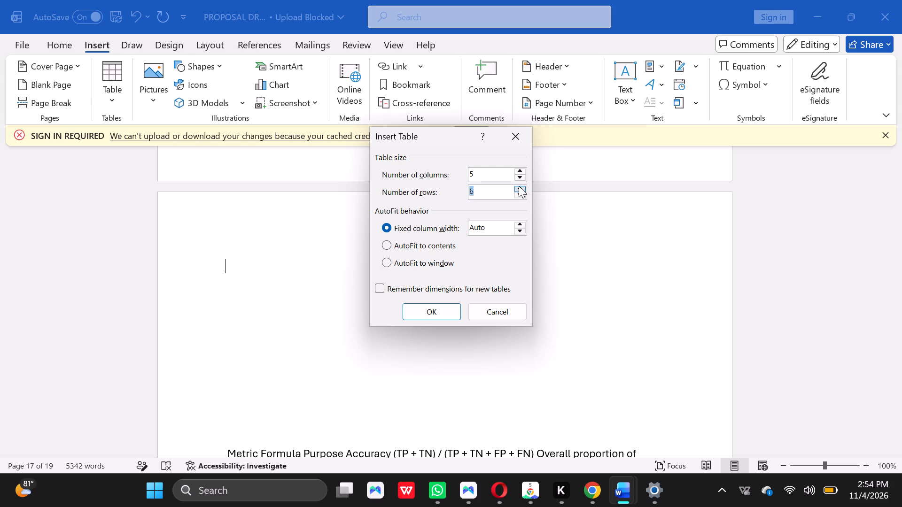
pyautogui.click(519, 186)
pyautogui.click(519, 176)
pyautogui.click(519, 176)
pyautogui.click(519, 176)
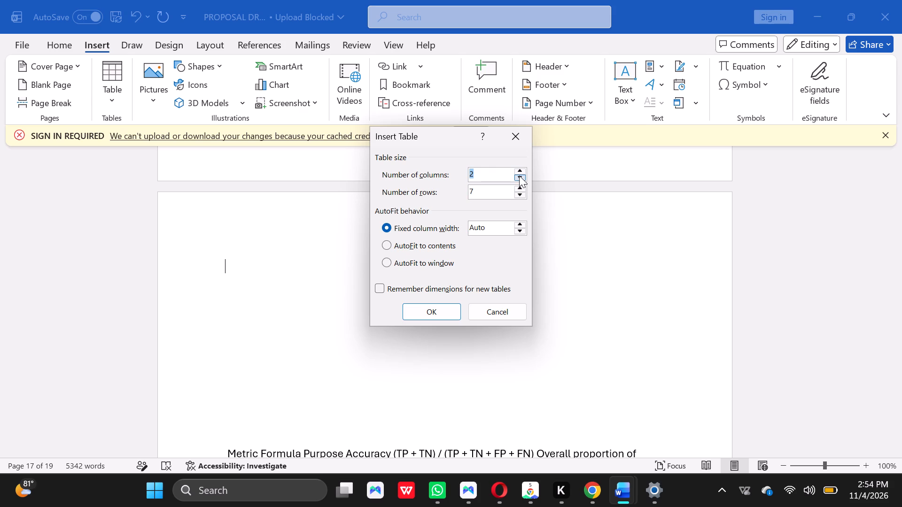
pyautogui.click(518, 170)
pyautogui.click(422, 310)
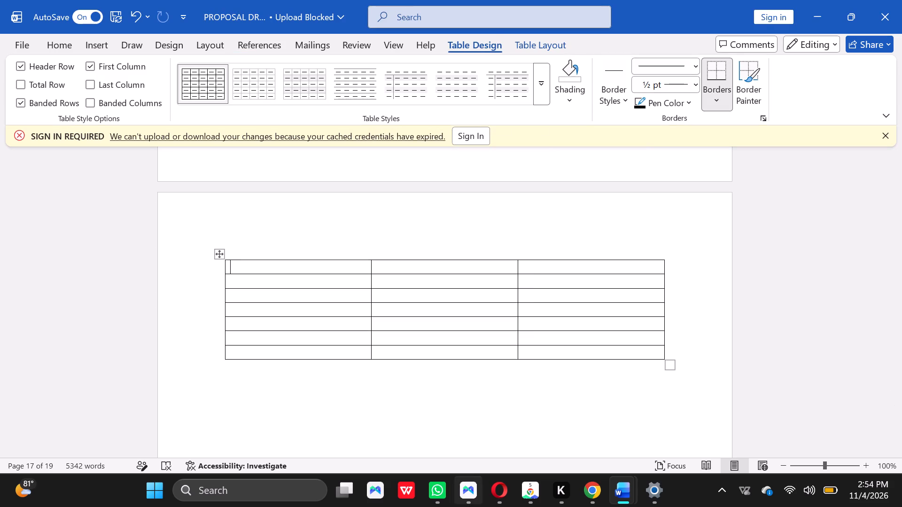
# Check the table headings in the reference PDF and enter "Metric" in bold in the new Word table's first header cell.
pyautogui.click(593, 460)
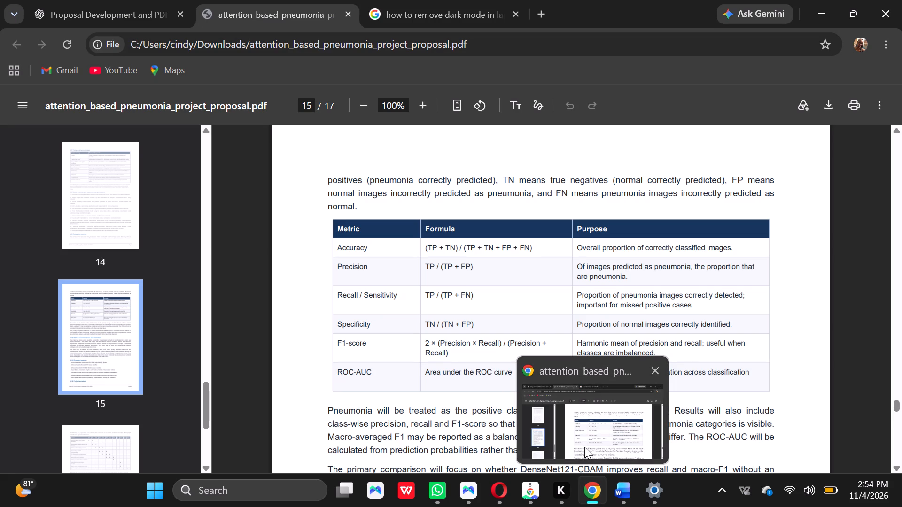
pyautogui.click(581, 443)
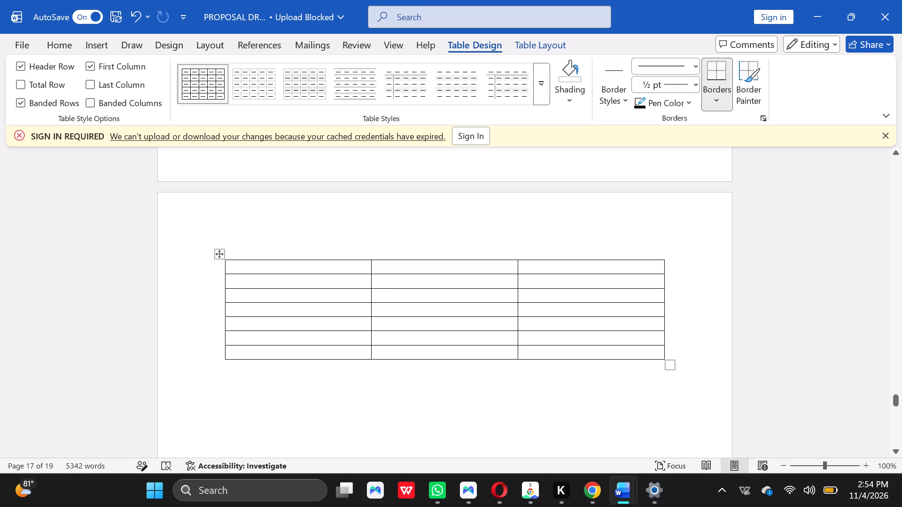
pyautogui.click(64, 41)
pyautogui.click(89, 92)
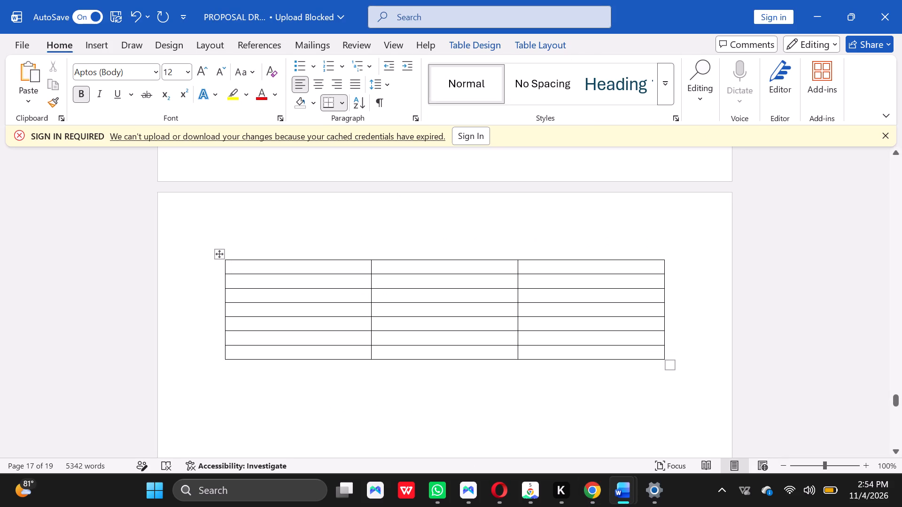
pyautogui.write('etr')
pyautogui.write('ic')
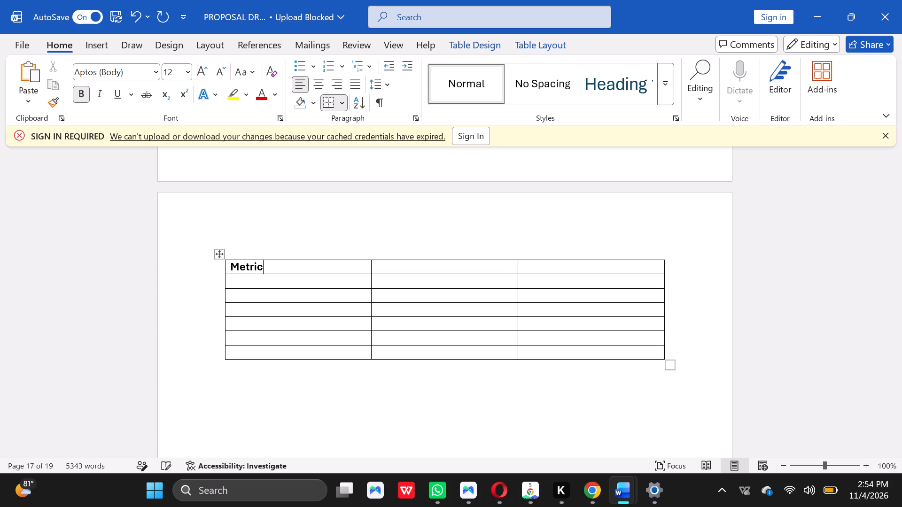
# Enter "Formula" in the table's second header cell and make it bold.
pyautogui.press('Right')
pyautogui.write('for')
pyautogui.press('BackSpace')
pyautogui.press('BackSpace')
pyautogui.press('BackSpace')
pyautogui.press('o')
pyautogui.write('rmula')
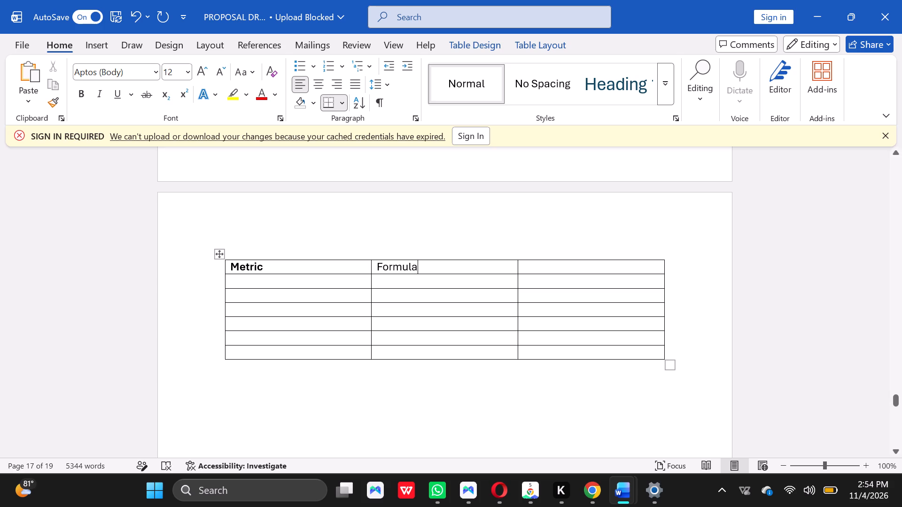
pyautogui.moveTo(420, 269); pyautogui.dragTo(373, 265)
pyautogui.click(431, 265)
pyautogui.moveTo(431, 265); pyautogui.dragTo(413, 273)
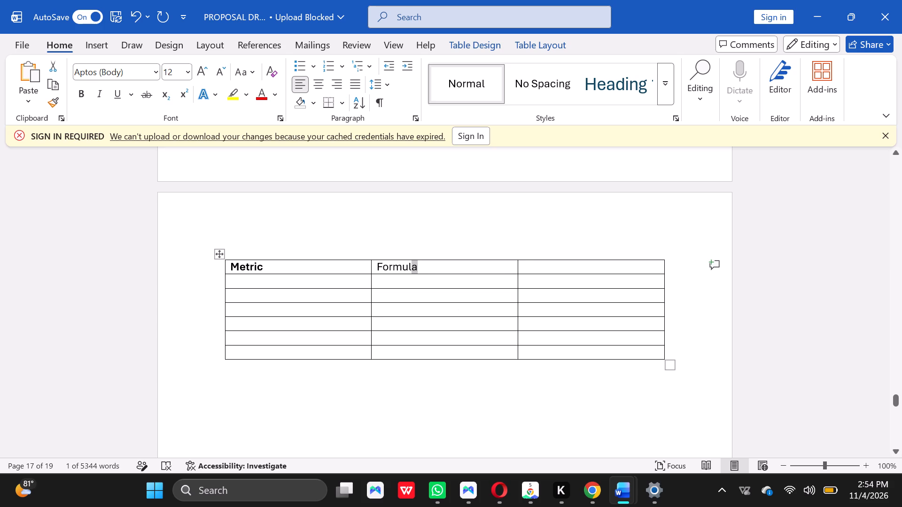
pyautogui.click(428, 277)
pyautogui.click(425, 270)
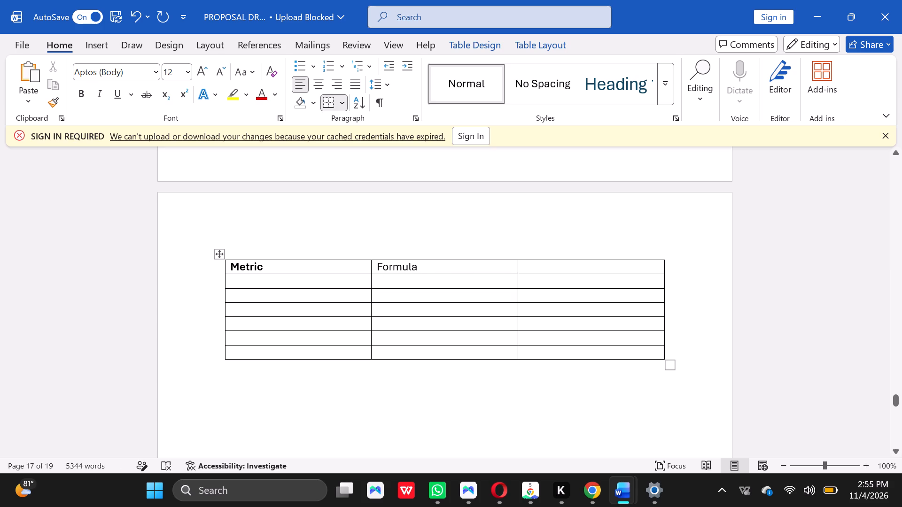
pyautogui.moveTo(423, 272); pyautogui.dragTo(374, 265)
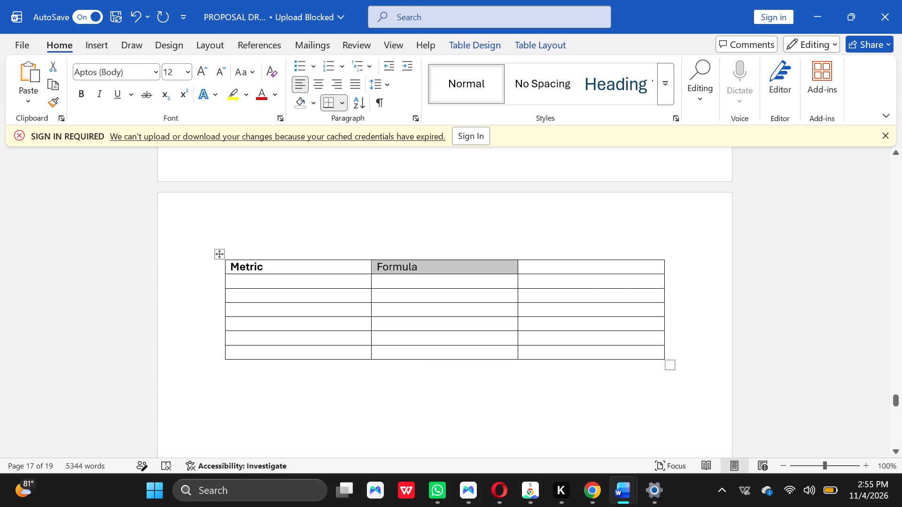
pyautogui.click(84, 92)
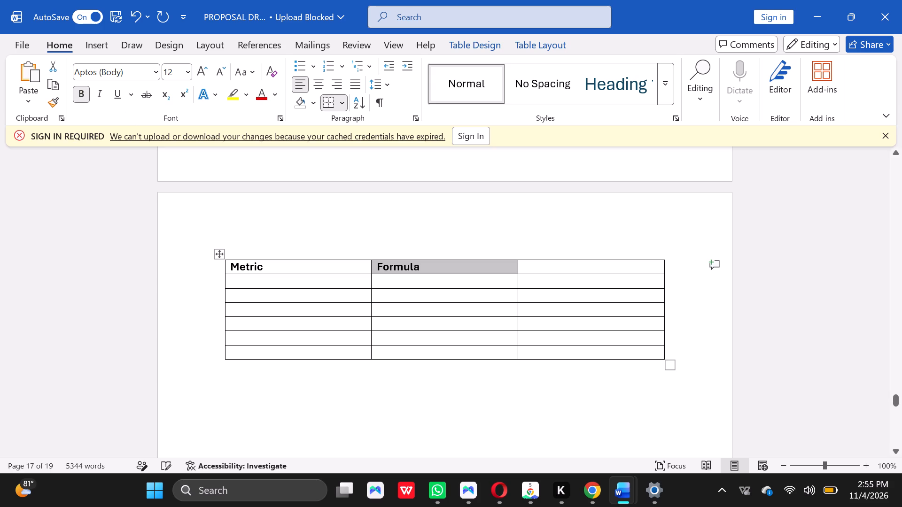
# Enter "Purpose" in the table's third header cell and make it bold.
pyautogui.click(547, 270)
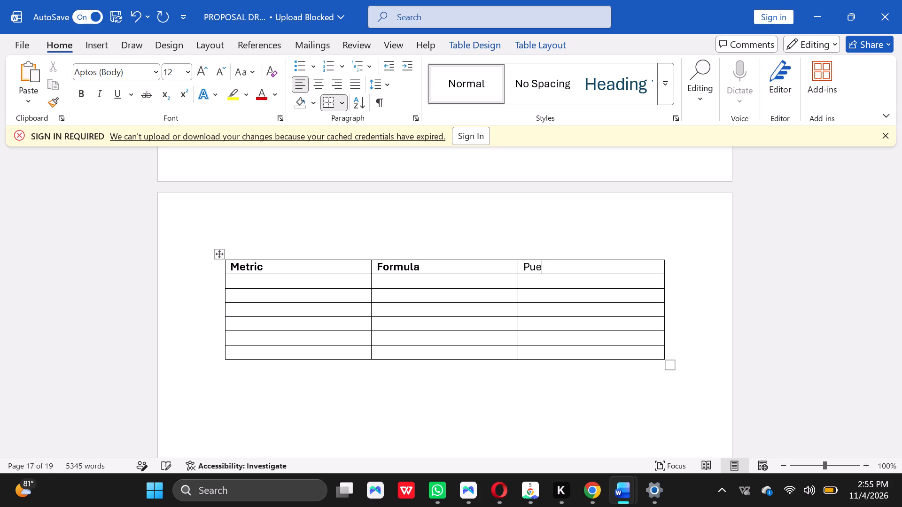
pyautogui.press('BackSpace')
pyautogui.write('rpose')
pyautogui.moveTo(567, 270); pyautogui.dragTo(521, 265)
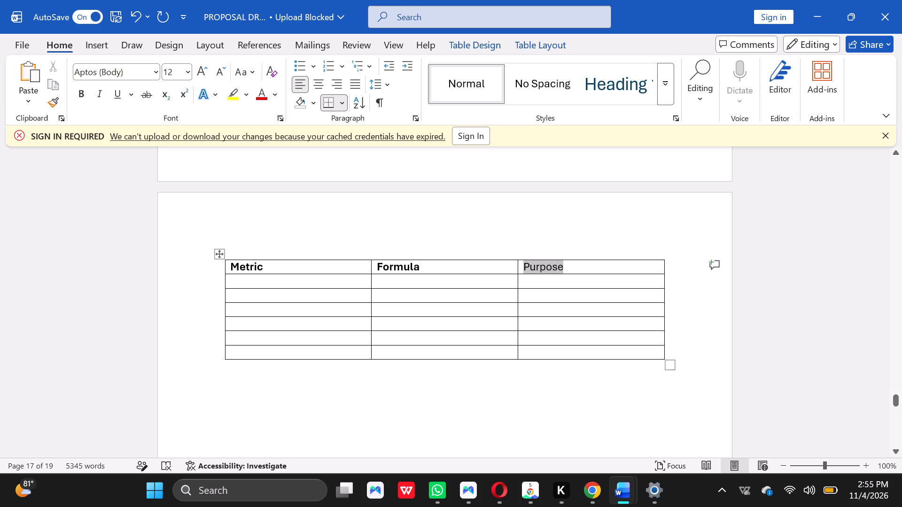
pyautogui.click(84, 92)
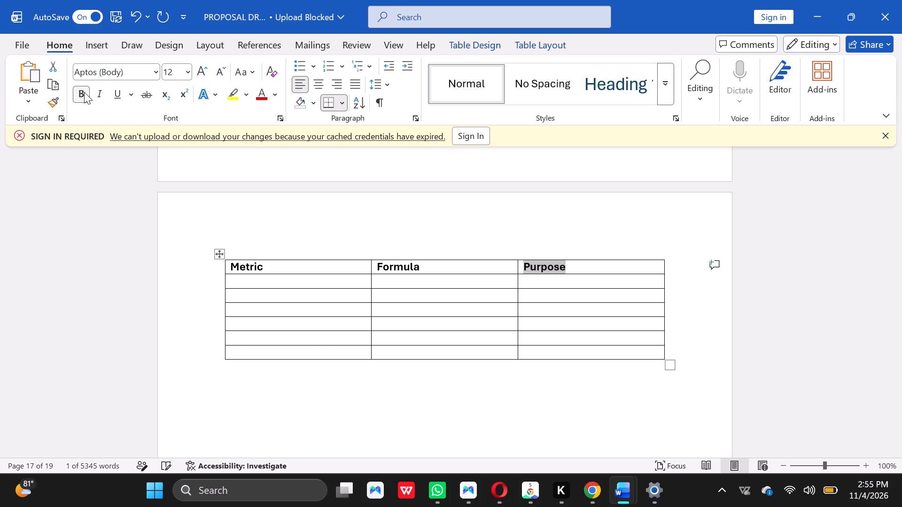
pyautogui.click(385, 200)
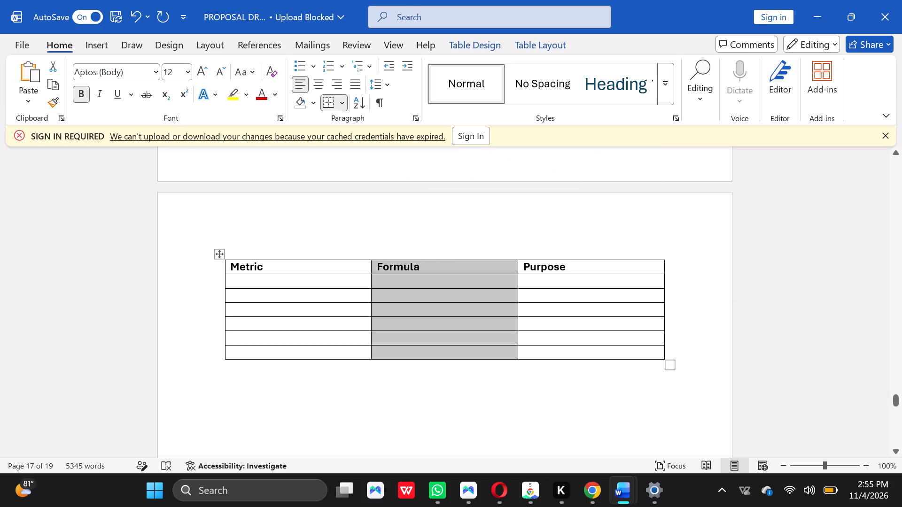
# Copy "Accuracy" from the reference PDF's metrics table into the first cell under Metric in the Word table.
pyautogui.click(297, 282)
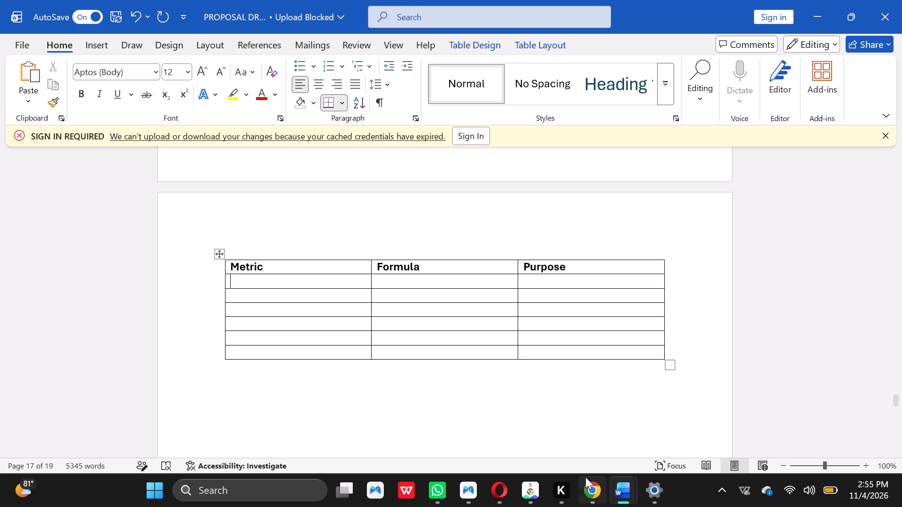
pyautogui.click(582, 449)
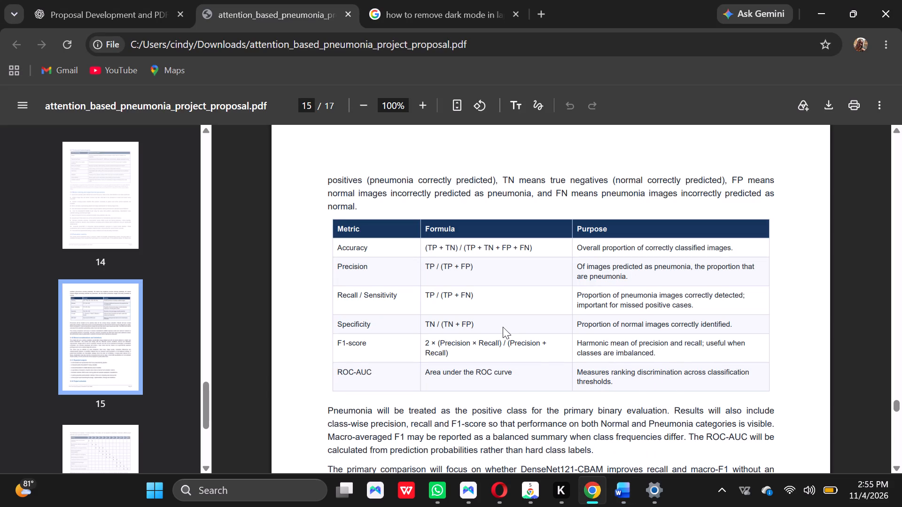
pyautogui.click(400, 247)
pyautogui.moveTo(372, 246); pyautogui.dragTo(333, 246)
pyautogui.moveTo(333, 246); pyautogui.dragTo(333, 246)
pyautogui.hotkey('ctrl', 'c')
pyautogui.click(833, 0)
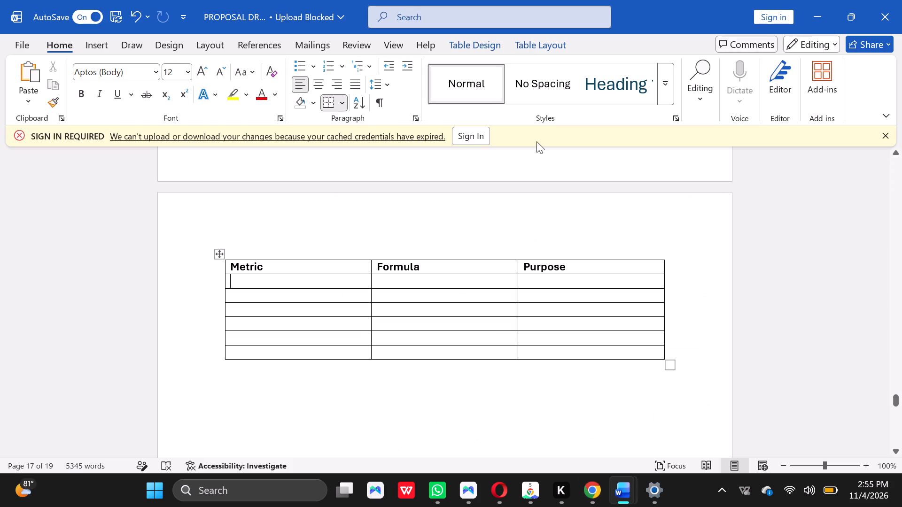
pyautogui.click(318, 285)
pyautogui.hotkey('ctrl', 'v')
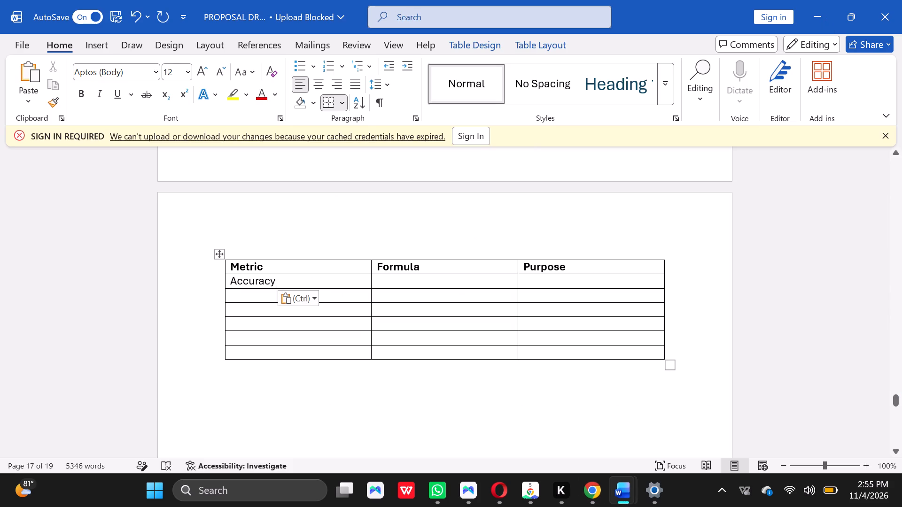
# Copy the Accuracy formula "(TP + TN) / (TP + TN + FP + FN)" from the reference PDF into the Accuracy row's Formula cell in Word.
pyautogui.click(381, 281)
pyautogui.click(577, 437)
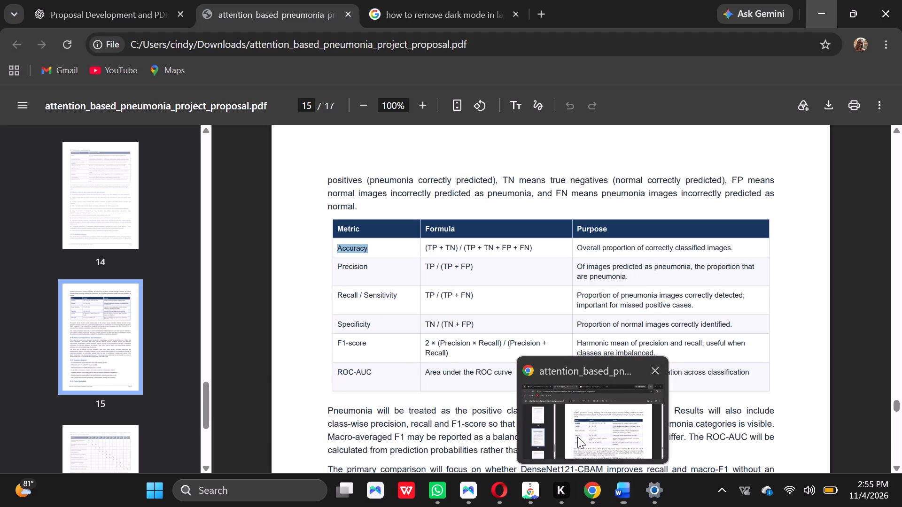
pyautogui.click(541, 240)
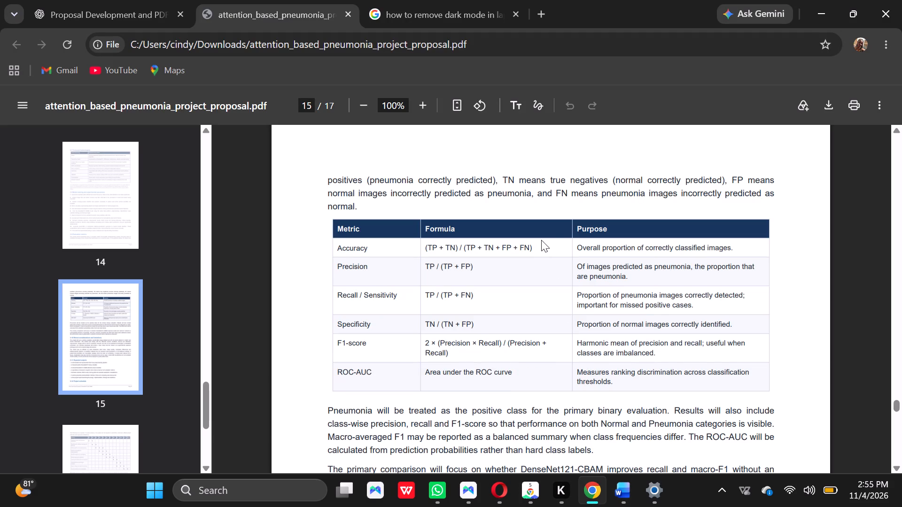
pyautogui.moveTo(537, 247); pyautogui.dragTo(435, 247)
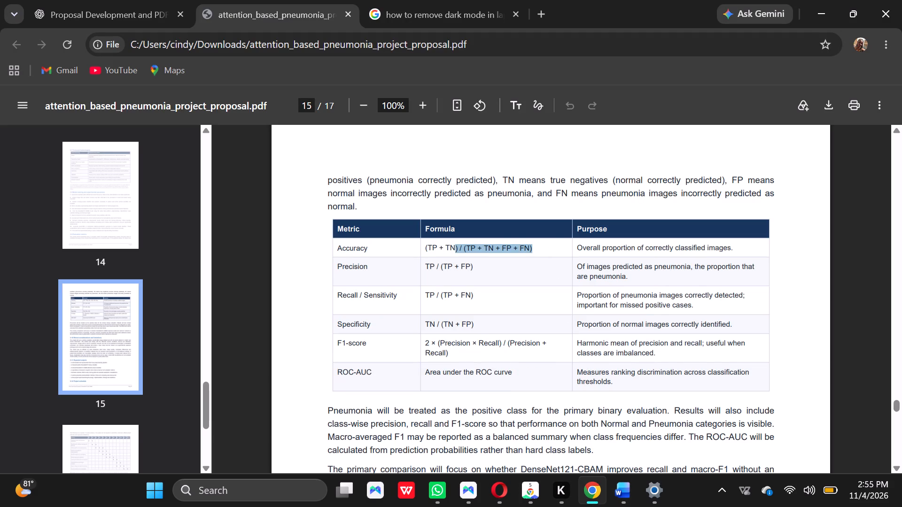
pyautogui.moveTo(435, 247); pyautogui.dragTo(422, 247)
pyautogui.hotkey('ctrl', 'c')
pyautogui.click(808, 1)
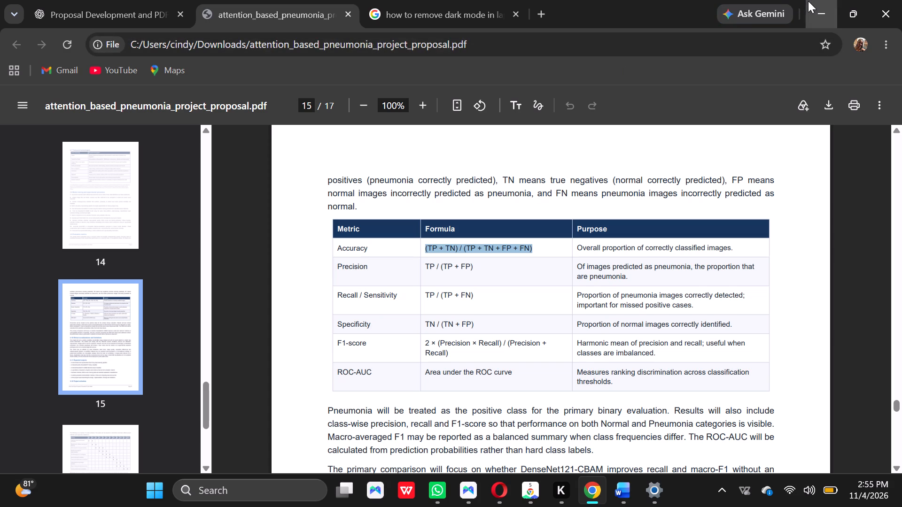
pyautogui.click(415, 281)
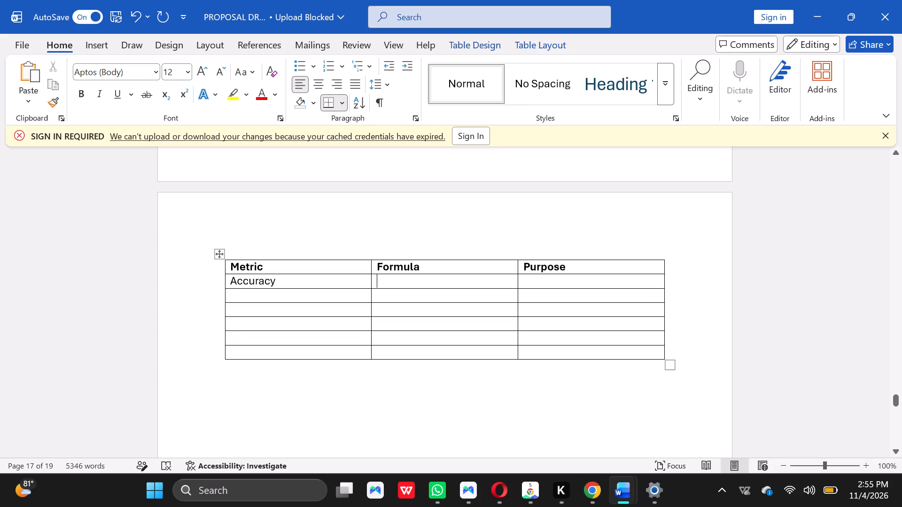
pyautogui.hotkey('ctrl', 'v')
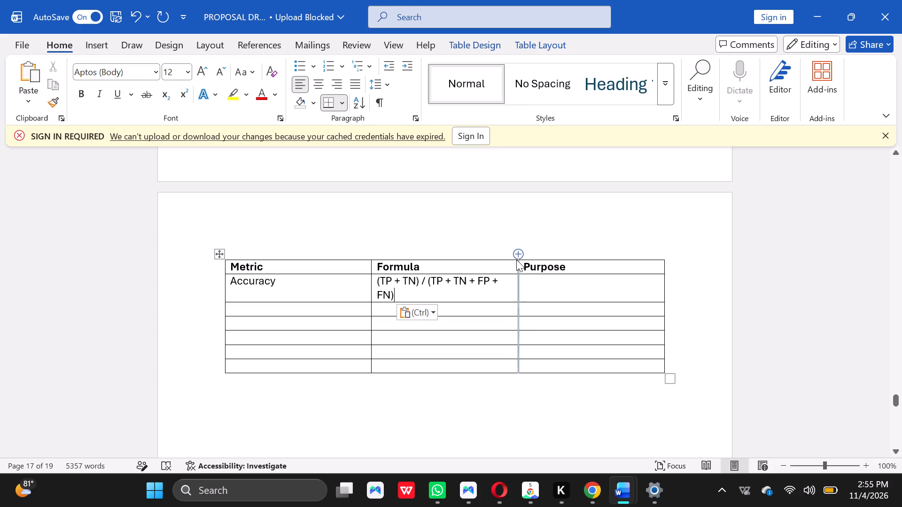
# Widen the Formula column so the Accuracy formula fits on one line, and narrow the Metric column.
pyautogui.moveTo(517, 265); pyautogui.dragTo(526, 264)
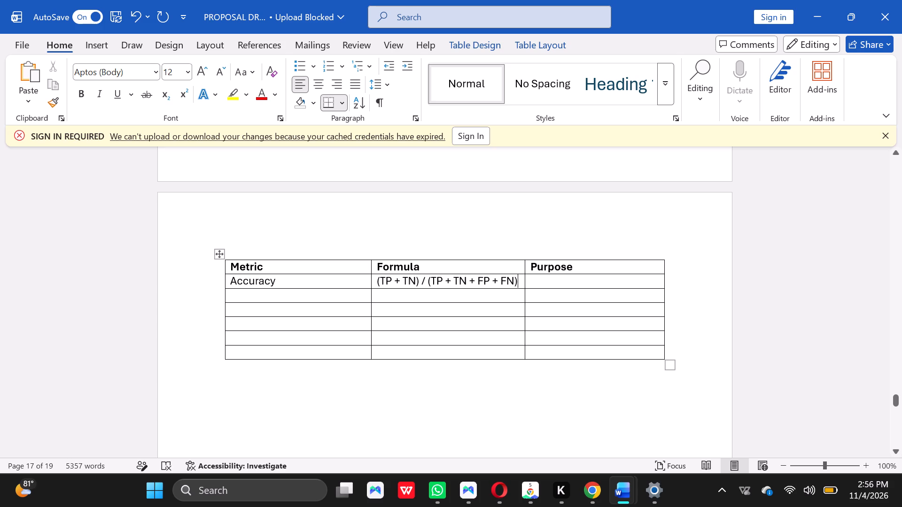
pyautogui.moveTo(371, 263); pyautogui.dragTo(366, 264)
pyautogui.moveTo(366, 264); pyautogui.dragTo(328, 269)
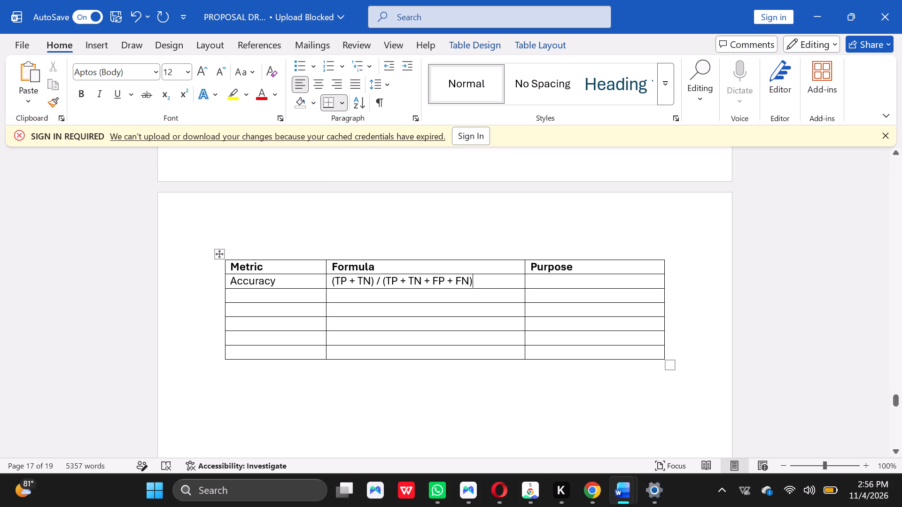
# Copy "Overall proportion of correctly classified images." from the PDF into the Accuracy row's Purpose cell in Word, narrowing the Formula column to fit its text.
pyautogui.click(539, 281)
pyautogui.click(597, 452)
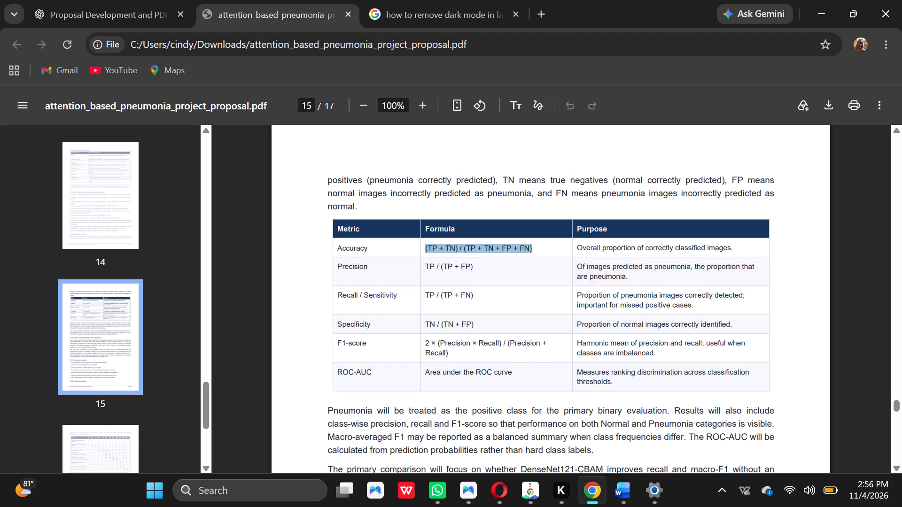
pyautogui.click(738, 252)
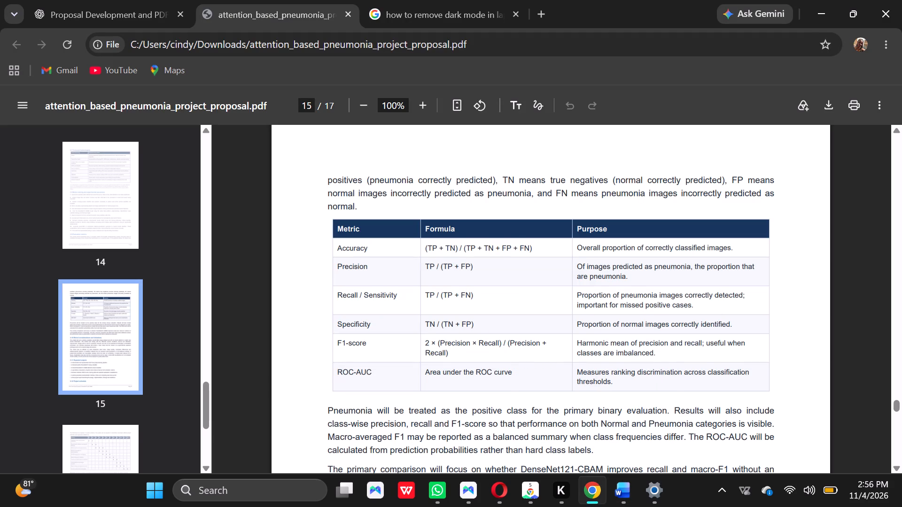
pyautogui.moveTo(735, 248); pyautogui.dragTo(609, 246)
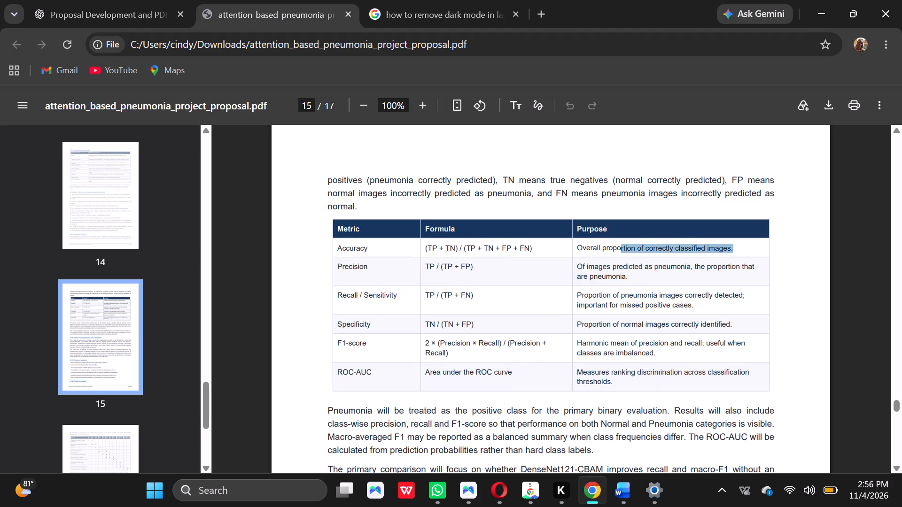
pyautogui.moveTo(609, 246); pyautogui.dragTo(575, 247)
pyautogui.hotkey('ctrl', 'c')
pyautogui.click(819, 20)
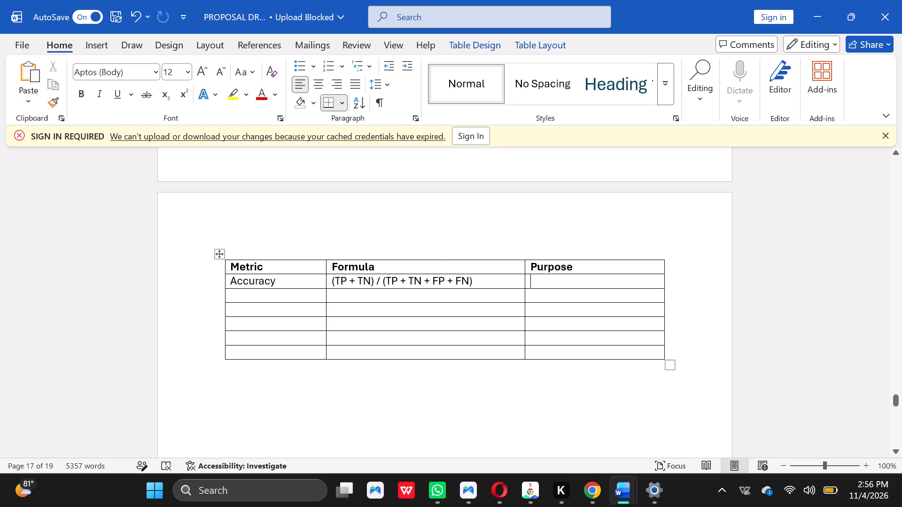
pyautogui.moveTo(524, 264); pyautogui.dragTo(489, 272)
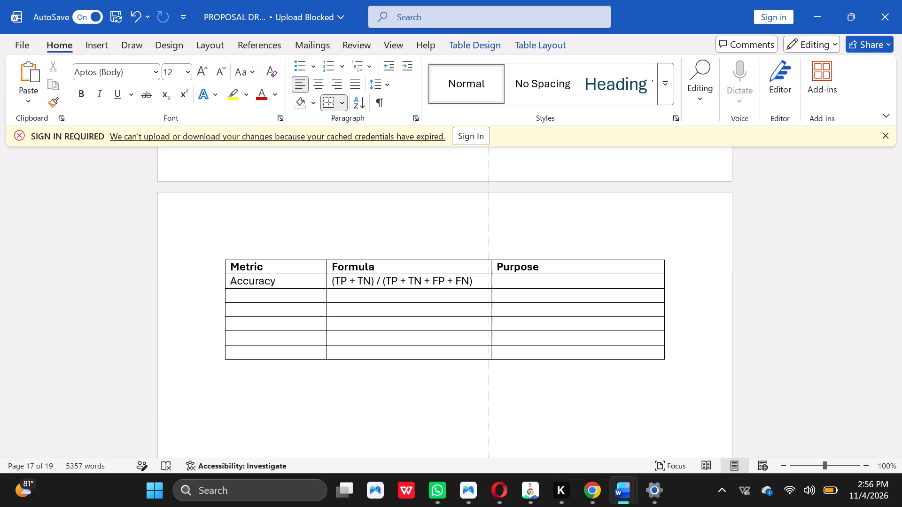
pyautogui.moveTo(489, 272); pyautogui.dragTo(480, 274)
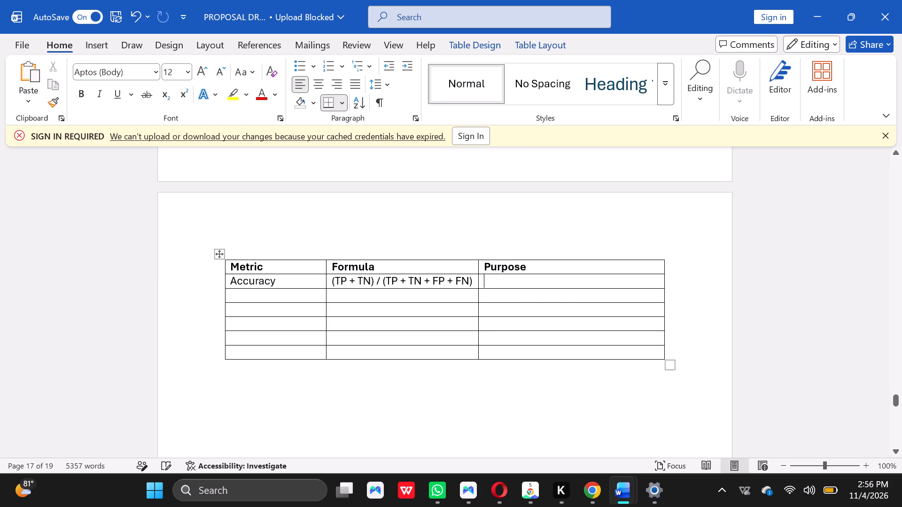
pyautogui.hotkey('ctrl', 'v')
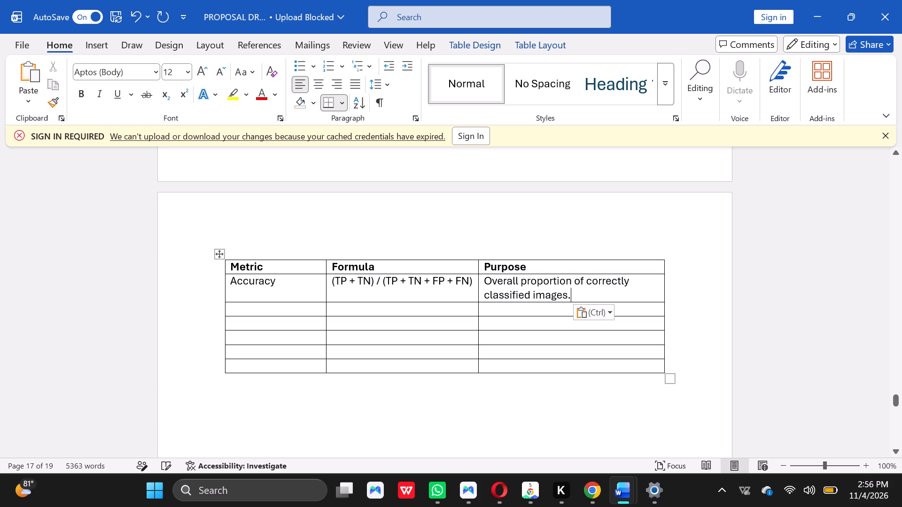
# Copy "Precision" from the reference PDF's metrics table into the Metric cell below Accuracy in the Word table.
pyautogui.click(302, 309)
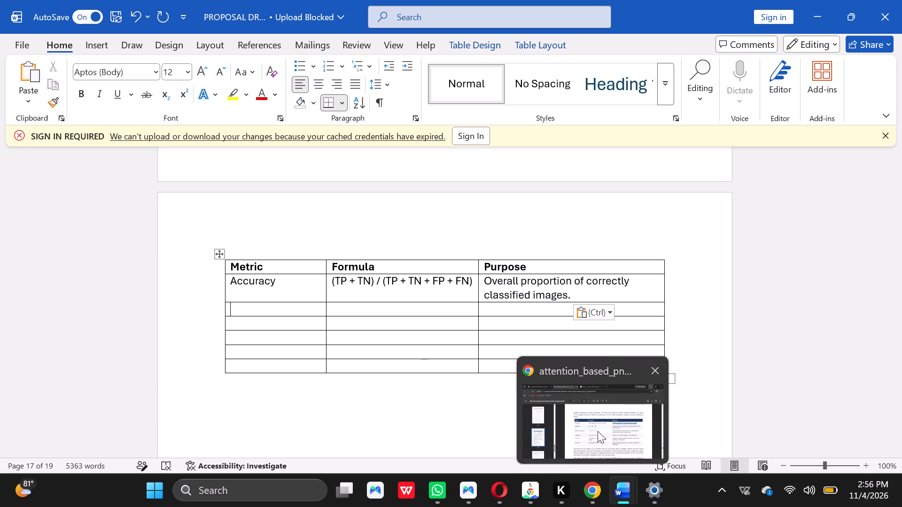
pyautogui.click(598, 431)
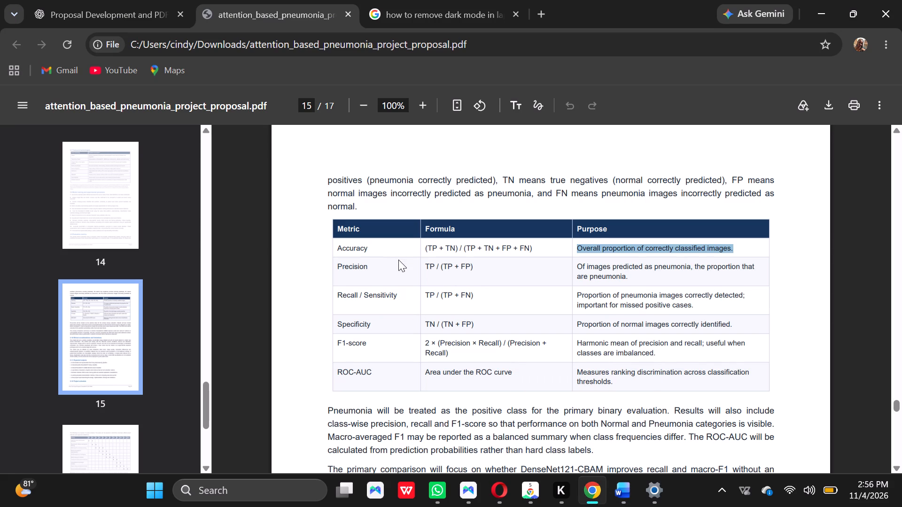
pyautogui.click(395, 266)
pyautogui.moveTo(372, 266); pyautogui.dragTo(343, 264)
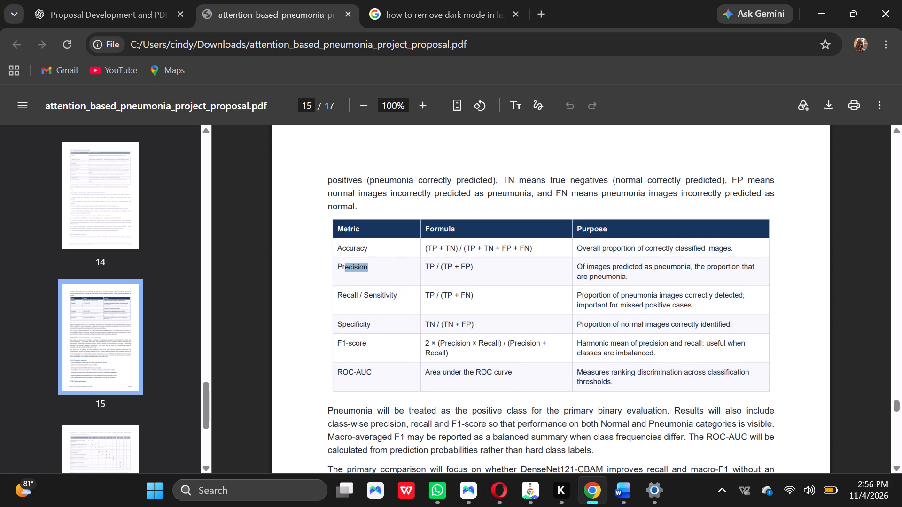
pyautogui.moveTo(343, 264); pyautogui.dragTo(333, 264)
pyautogui.hotkey('ctrl', 'c')
pyautogui.click(810, 0)
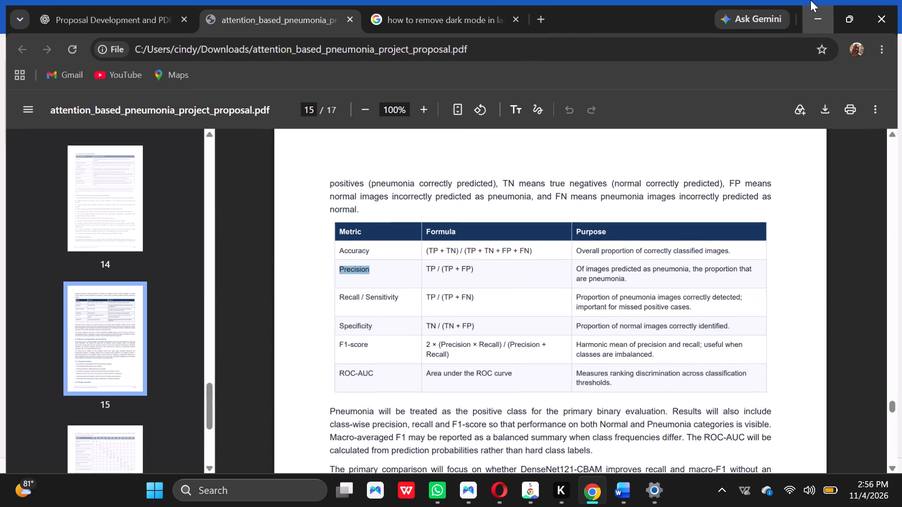
pyautogui.click(289, 311)
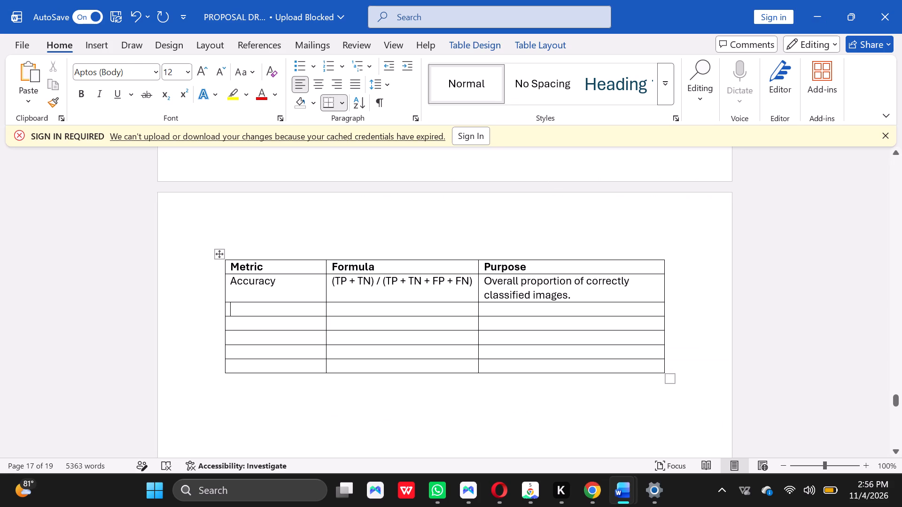
pyautogui.hotkey('ctrl', 'c')
pyautogui.hotkey('ctrl', 'v')
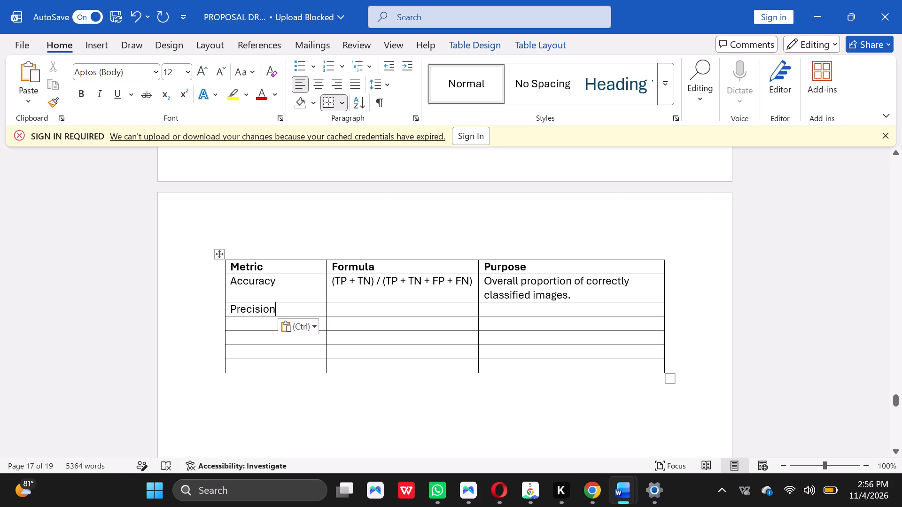
# Copy the Precision formula "TP / (TP + FP)" from the reference PDF into the Precision row's Formula cell in Word.
pyautogui.click(359, 310)
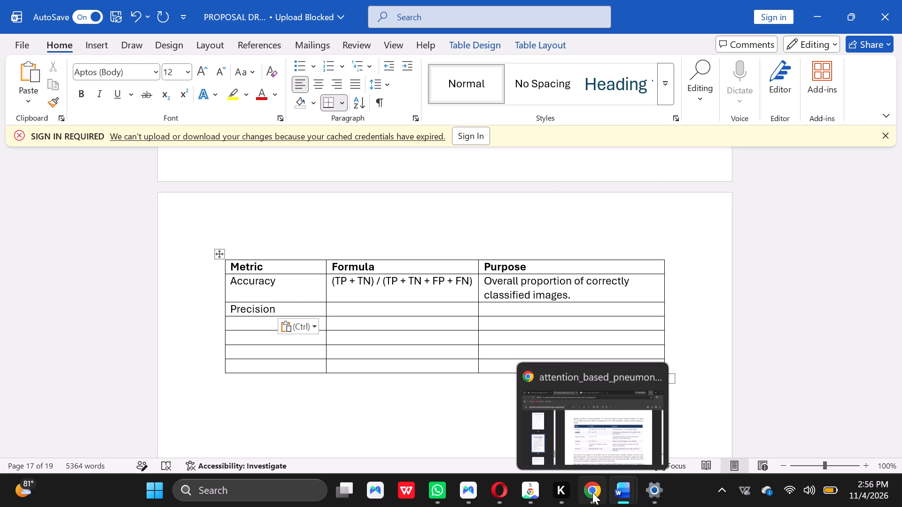
pyautogui.click(592, 414)
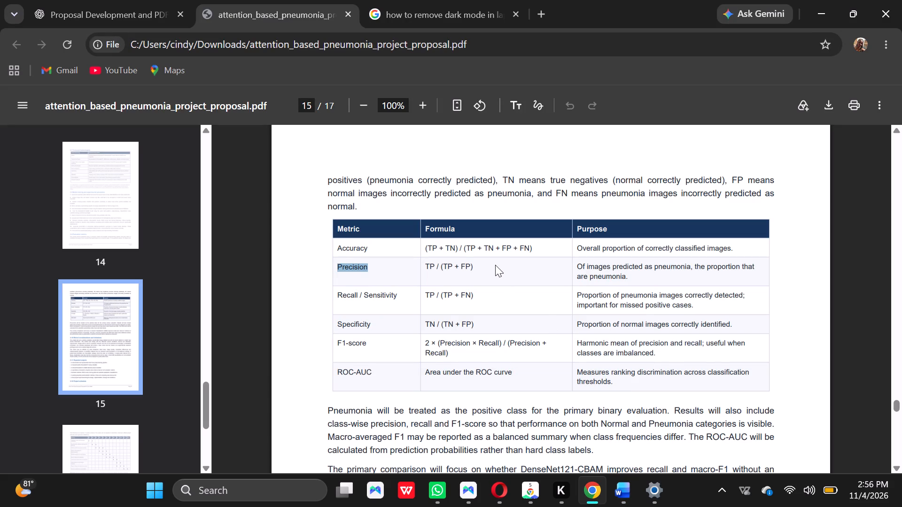
pyautogui.click(495, 265)
pyautogui.moveTo(488, 264); pyautogui.dragTo(438, 265)
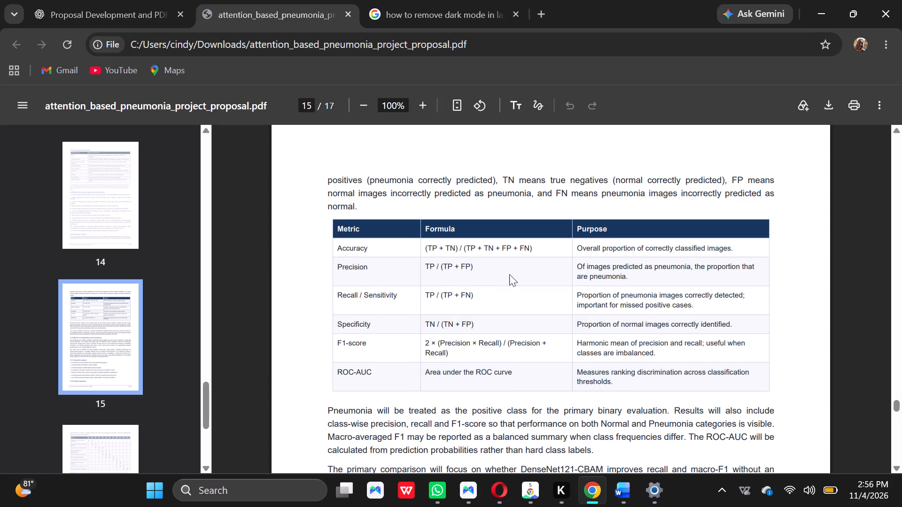
pyautogui.moveTo(478, 263); pyautogui.dragTo(420, 266)
pyautogui.moveTo(420, 266); pyautogui.dragTo(419, 266)
pyautogui.hotkey('ctrl', 'c')
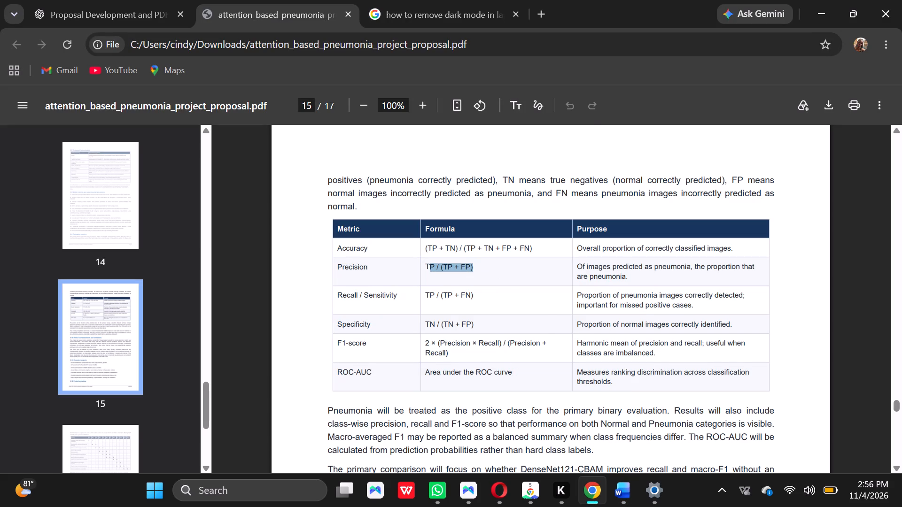
pyautogui.click(816, 1)
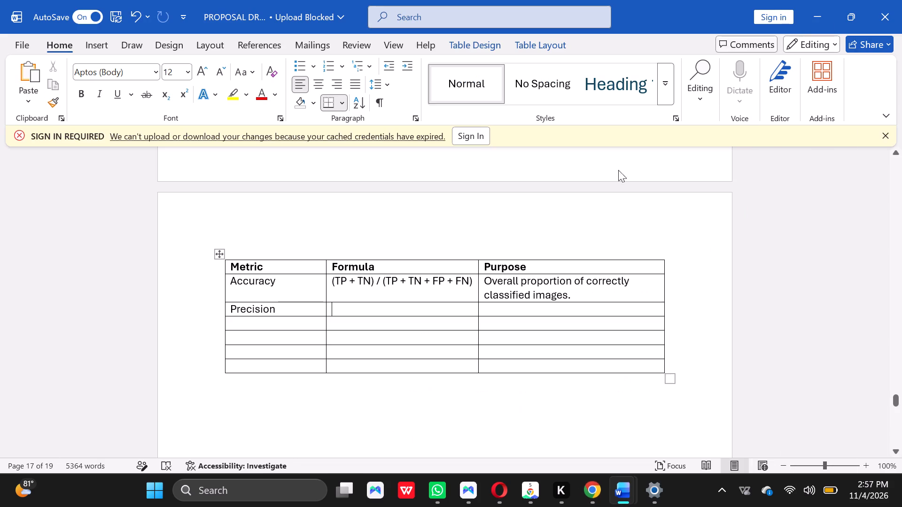
pyautogui.click(412, 302)
pyautogui.hotkey('ctrl', 'c')
pyautogui.hotkey('ctrl', 'v')
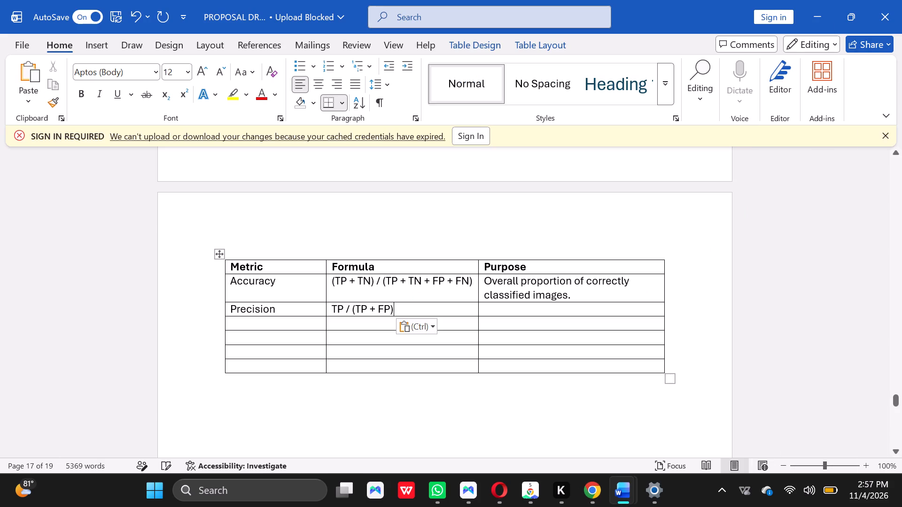
# Copy "Of images predicted as pneumonia, the proportion that are pneumonia." from the PDF into the Precision row's Purpose cell in Word.
pyautogui.click(495, 312)
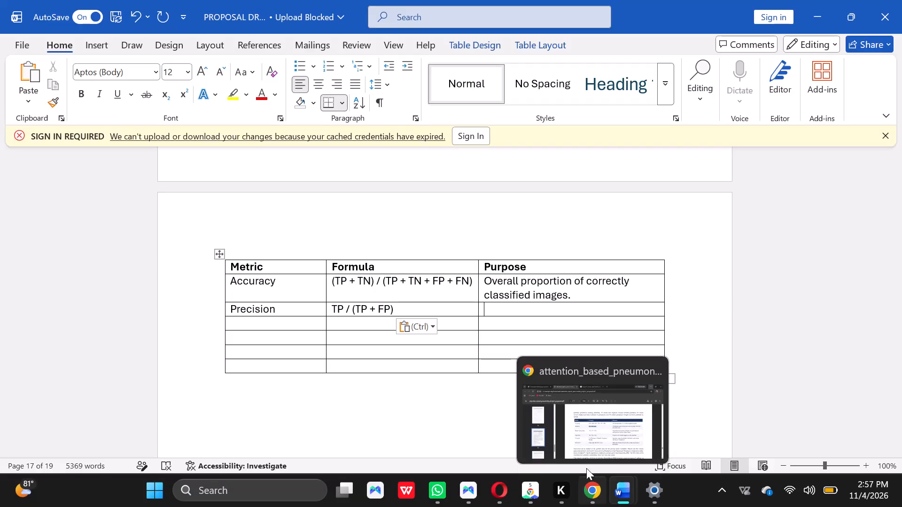
pyautogui.click(590, 453)
pyautogui.click(686, 272)
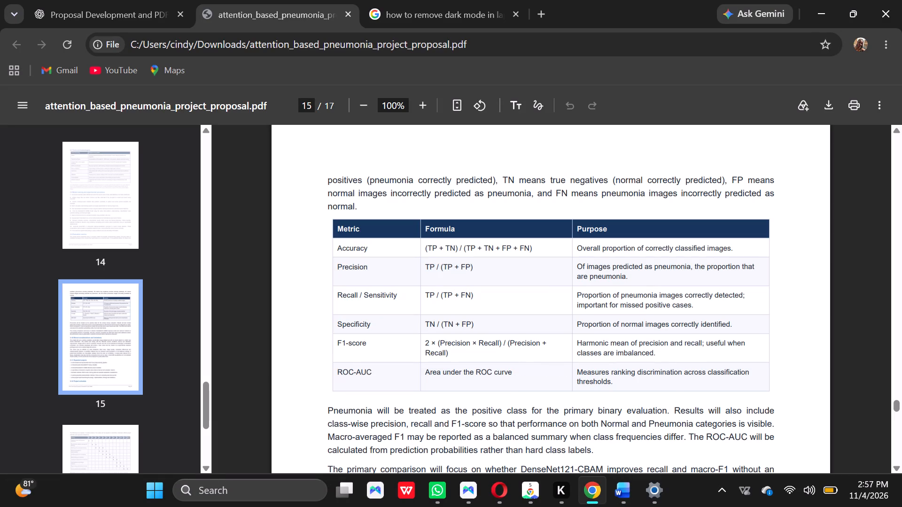
pyautogui.moveTo(631, 277); pyautogui.dragTo(585, 266)
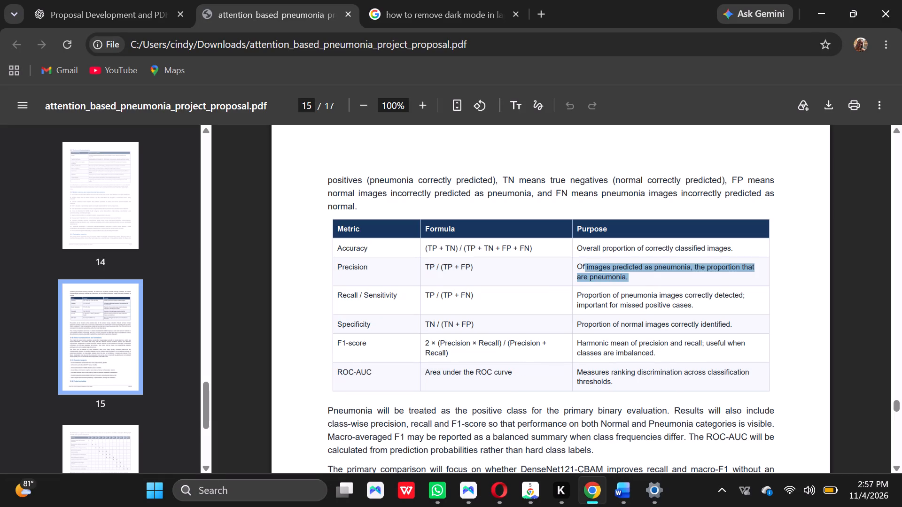
pyautogui.moveTo(585, 266); pyautogui.dragTo(575, 266)
pyautogui.hotkey('ctrl', 'c')
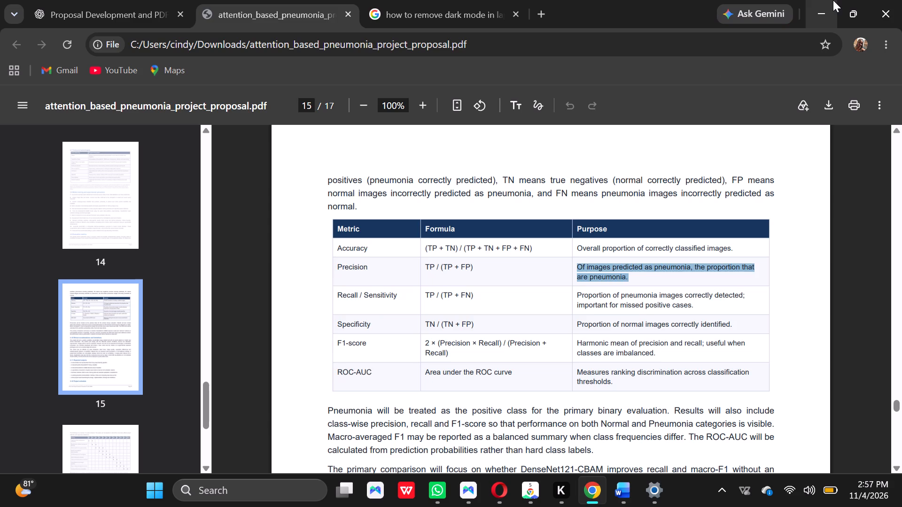
pyautogui.click(833, 0)
pyautogui.click(494, 308)
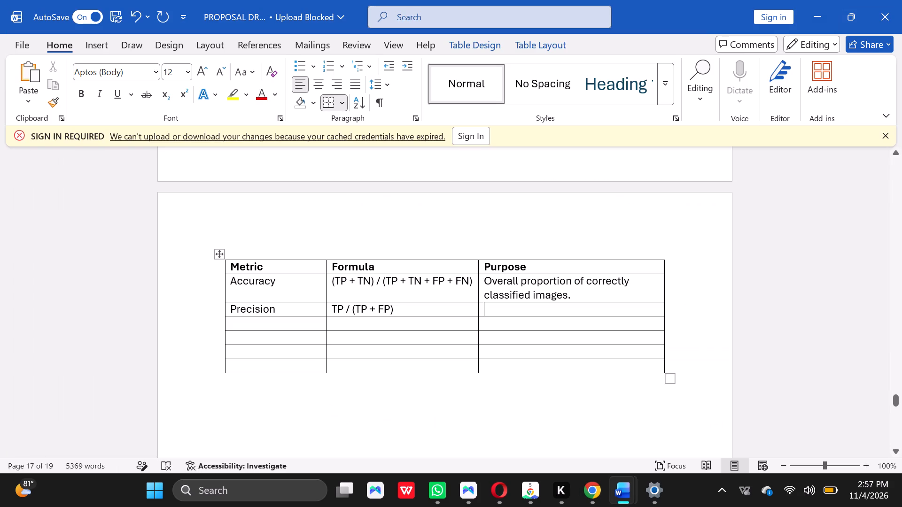
pyautogui.hotkey('ctrl', 'v')
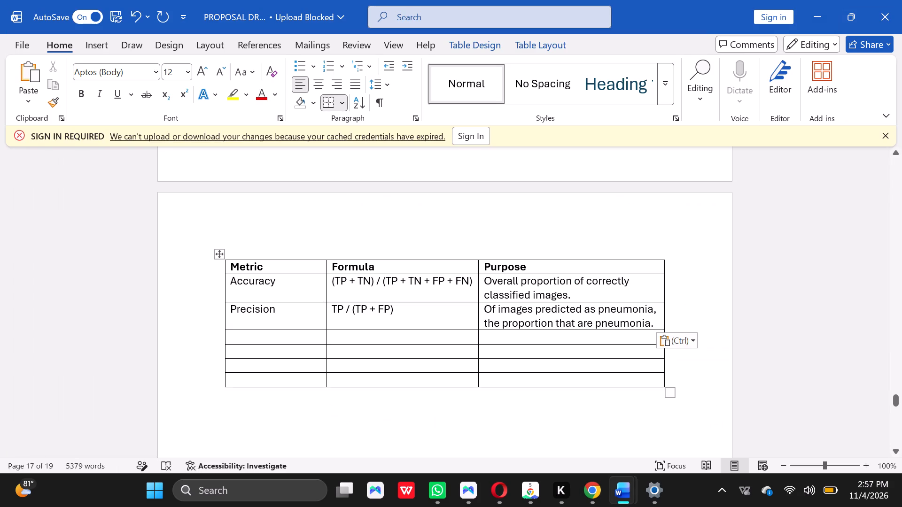
# Widen the Purpose column by extending the table's outer edge further into the page margin.
pyautogui.moveTo(664, 262); pyautogui.dragTo(666, 261)
pyautogui.moveTo(666, 261); pyautogui.dragTo(693, 262)
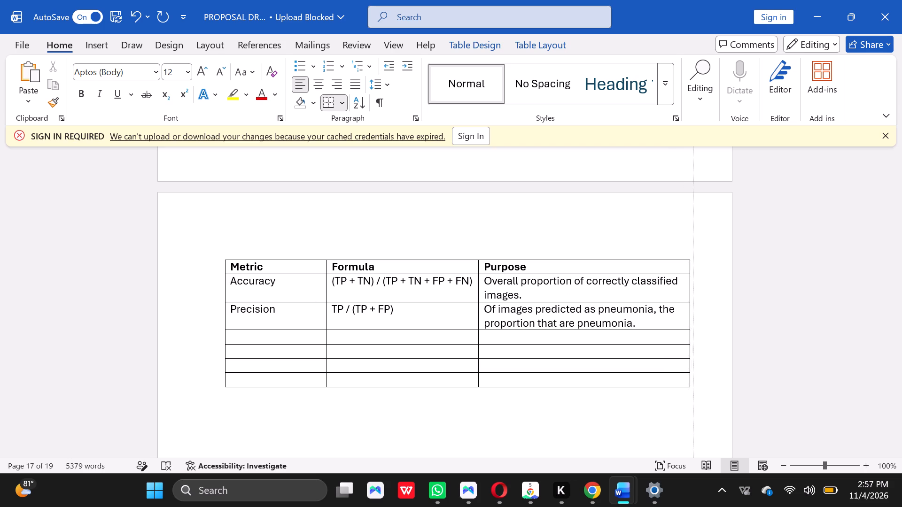
pyautogui.moveTo(693, 262); pyautogui.dragTo(706, 259)
pyautogui.click(536, 430)
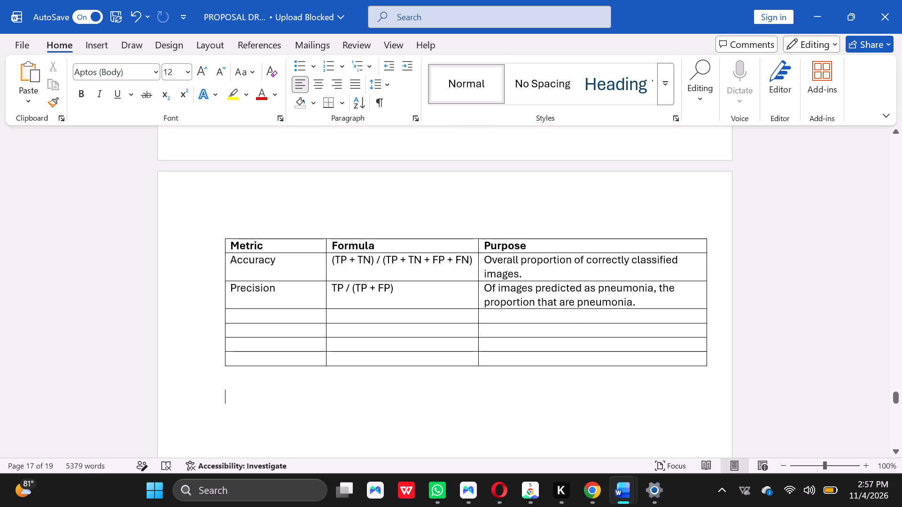
# Copy "Recall / Sensitivity" from the reference PDF into the Metric cell below Precision in the Word table.
pyautogui.click(277, 338)
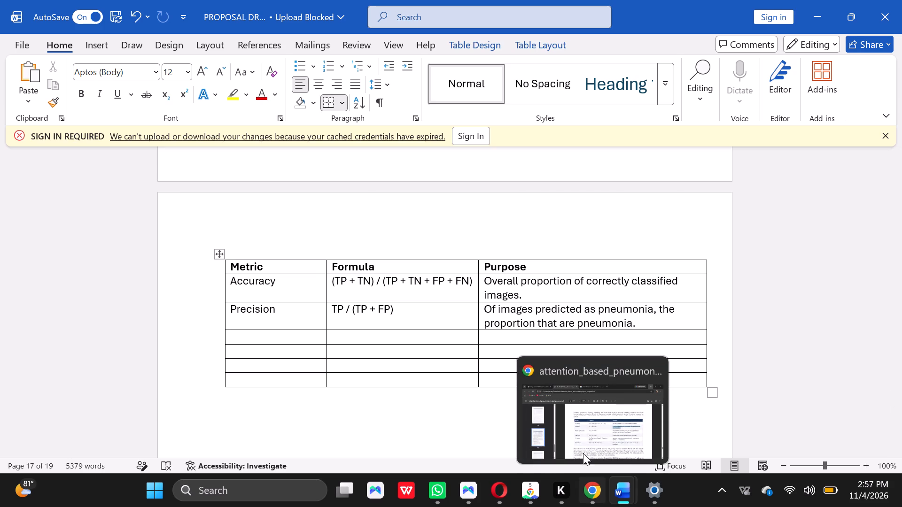
pyautogui.click(583, 435)
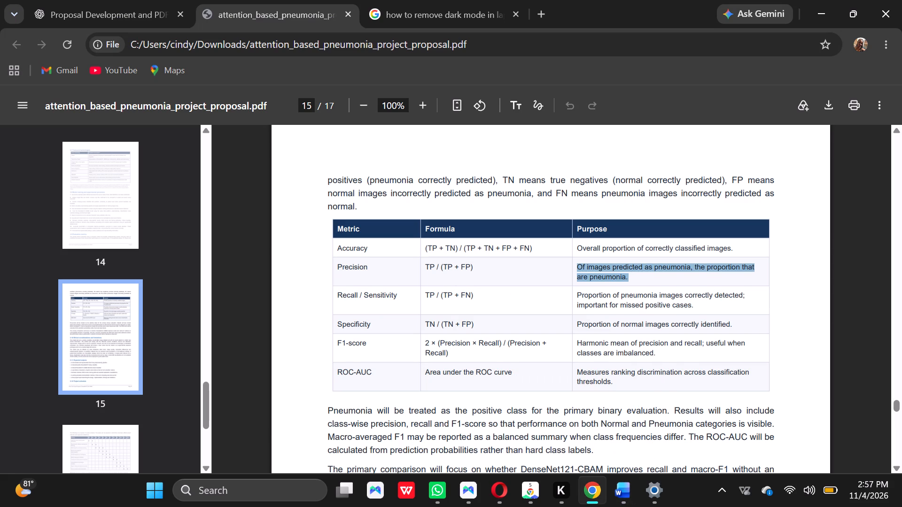
pyautogui.moveTo(415, 298); pyautogui.dragTo(370, 290)
pyautogui.moveTo(398, 300); pyautogui.dragTo(384, 298)
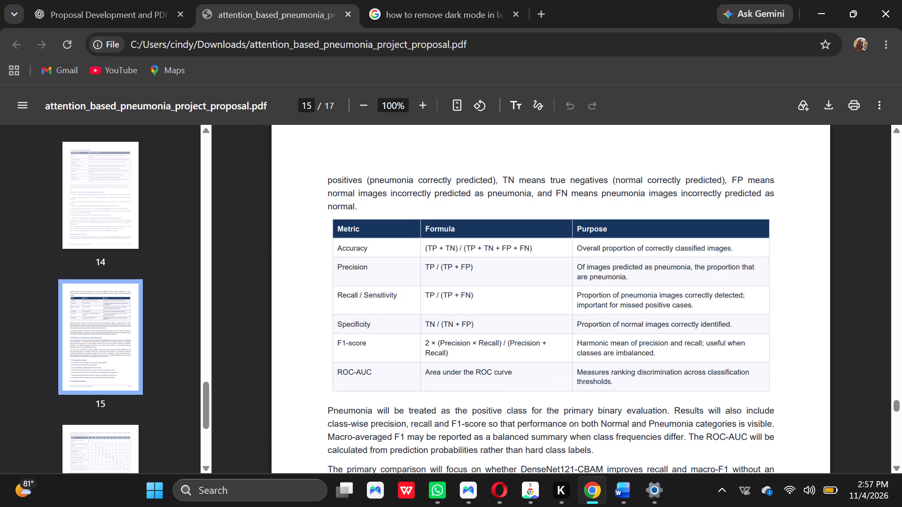
pyautogui.moveTo(384, 298); pyautogui.dragTo(329, 295)
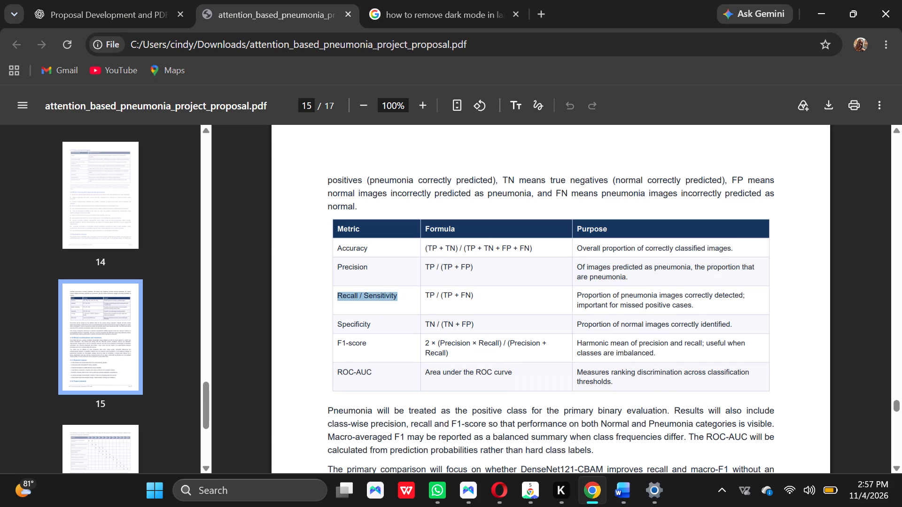
pyautogui.hotkey('ctrl', 'c')
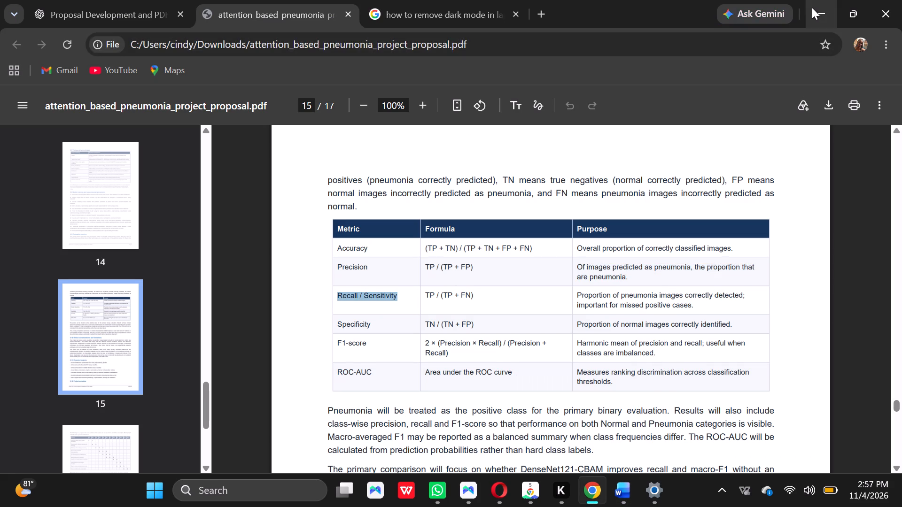
pyautogui.click(812, 8)
pyautogui.click(311, 335)
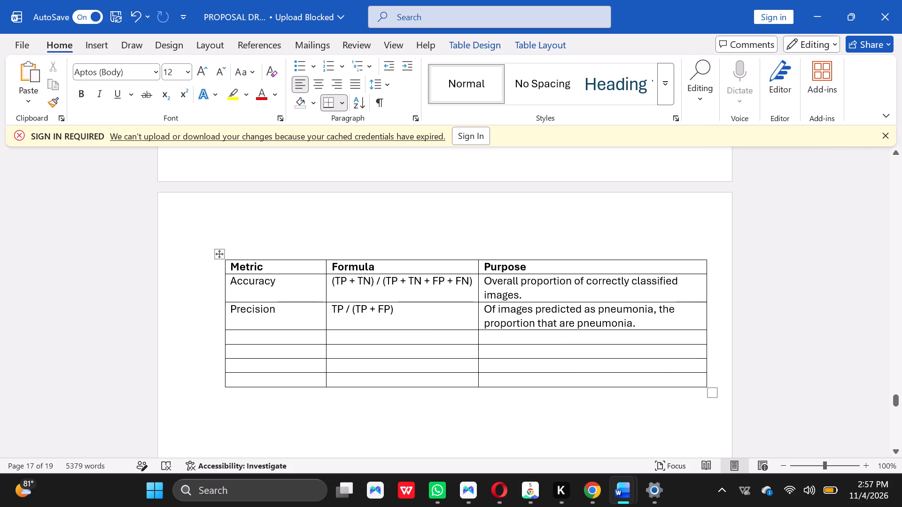
pyautogui.hotkey('ctrl', 'v')
# Copy the formula "TP / (TP + FN)" from the reference PDF into the Recall / Sensitivity row's Formula cell in Word.
pyautogui.click(337, 337)
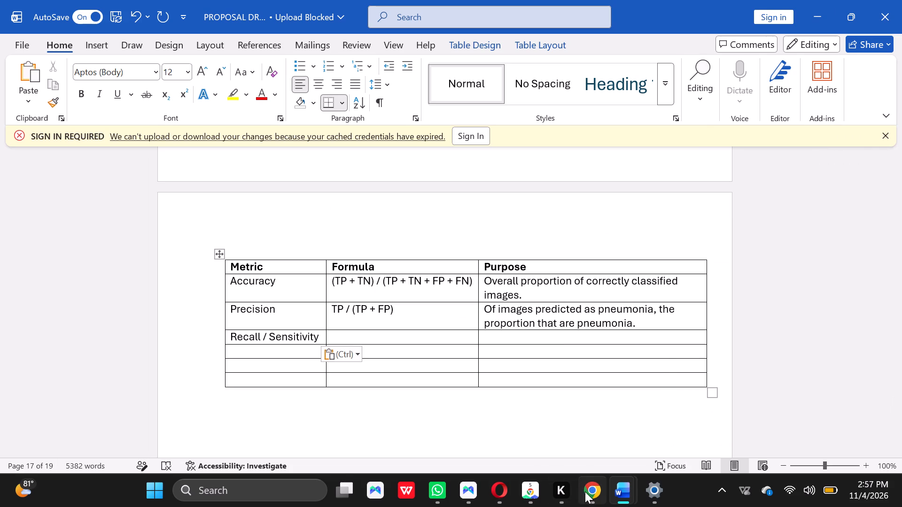
pyautogui.click(587, 442)
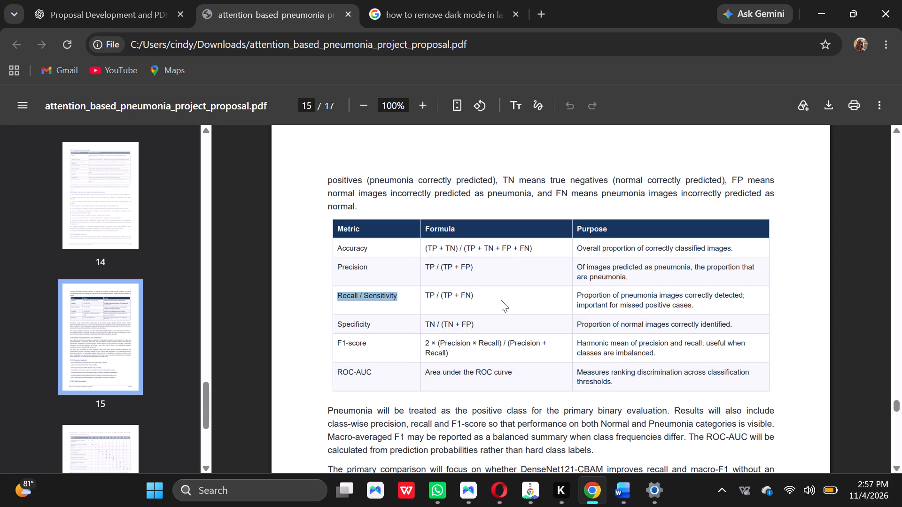
pyautogui.click(482, 293)
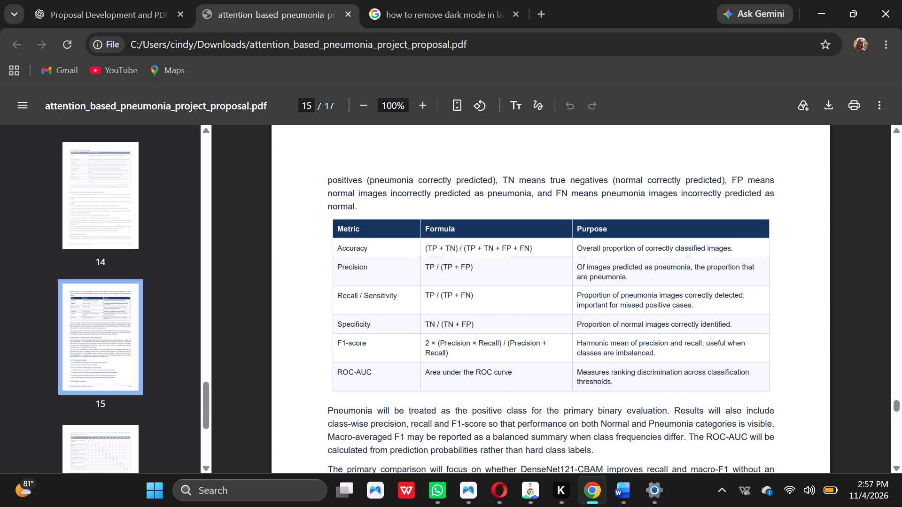
pyautogui.moveTo(481, 293); pyautogui.dragTo(420, 295)
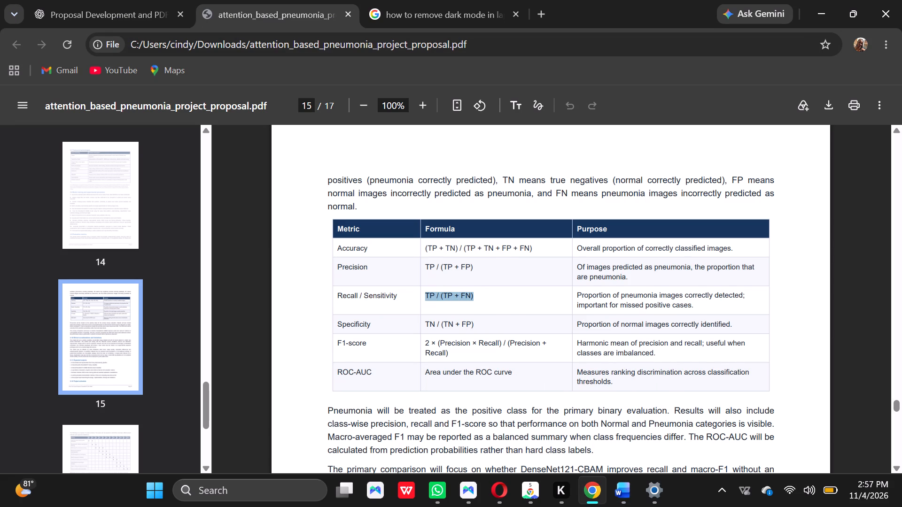
pyautogui.hotkey('ctrl', 'c')
pyautogui.click(814, 6)
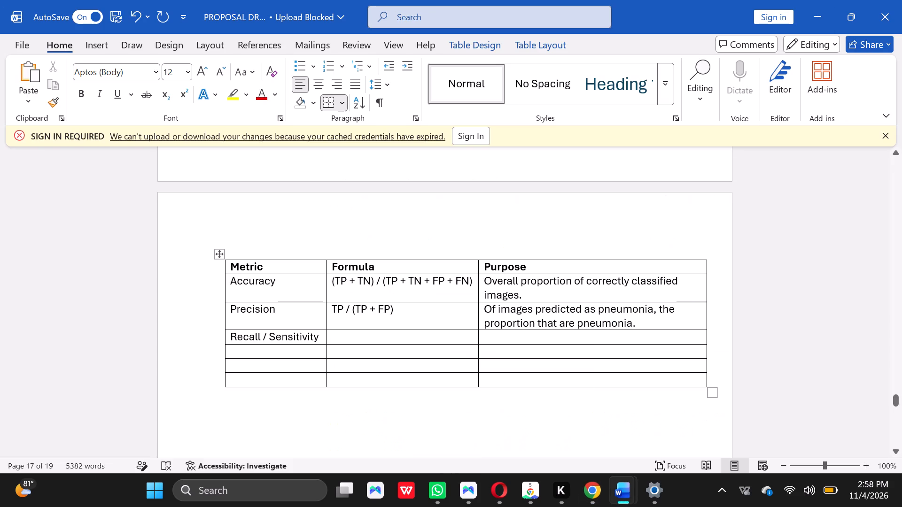
pyautogui.click(362, 338)
pyautogui.hotkey('ctrl', 'v')
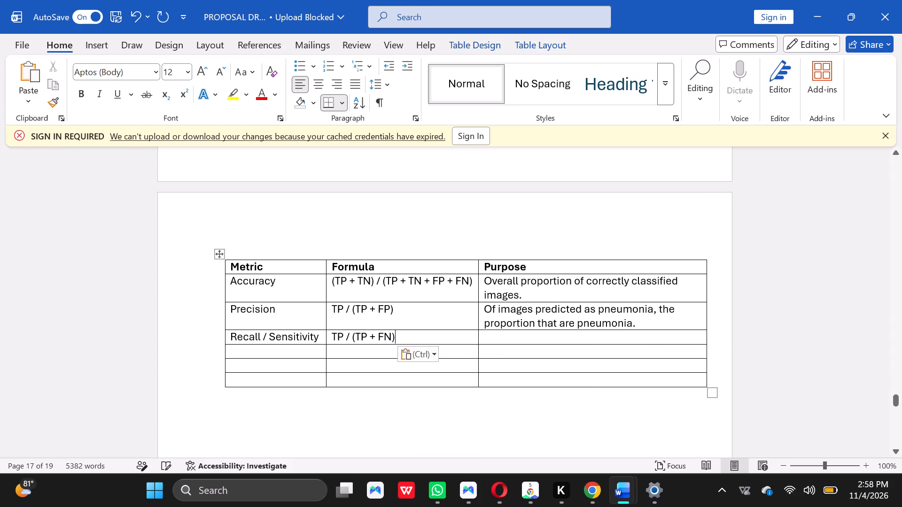
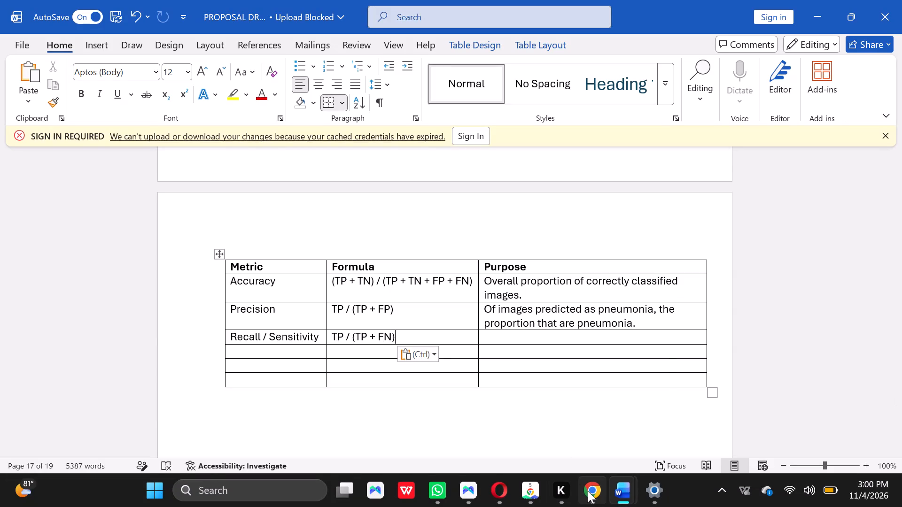
# Copy the Recall / Sensitivity purpose text from the proposal PDF in Chrome into that row's empty Purpose cell in the Word table.
pyautogui.click(569, 412)
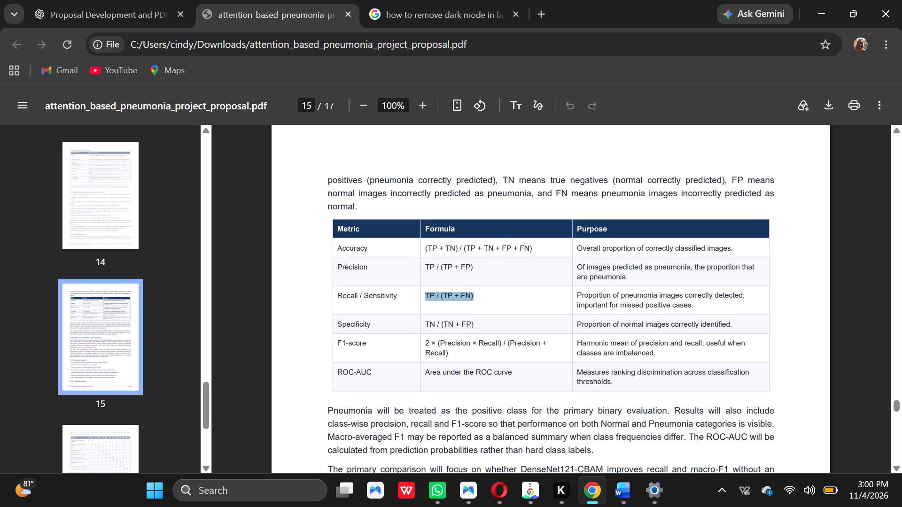
pyautogui.click(710, 300)
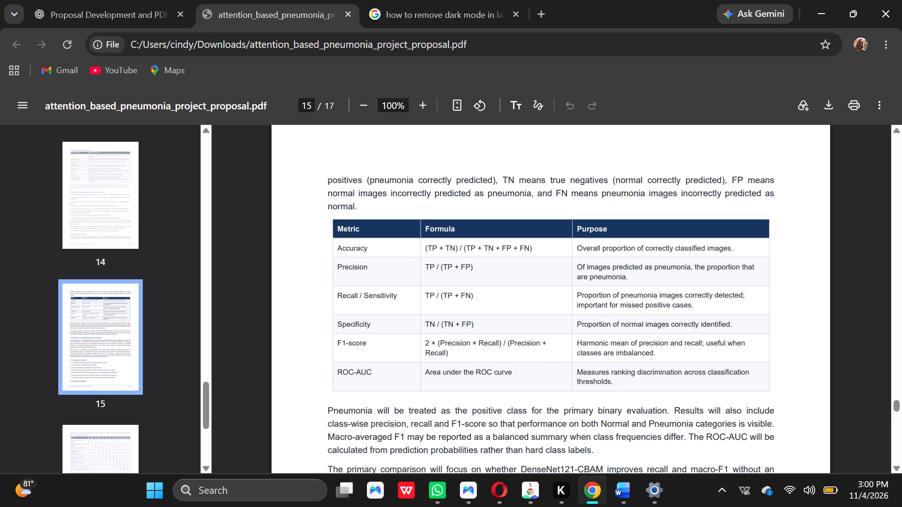
pyautogui.moveTo(694, 305); pyautogui.dragTo(577, 295)
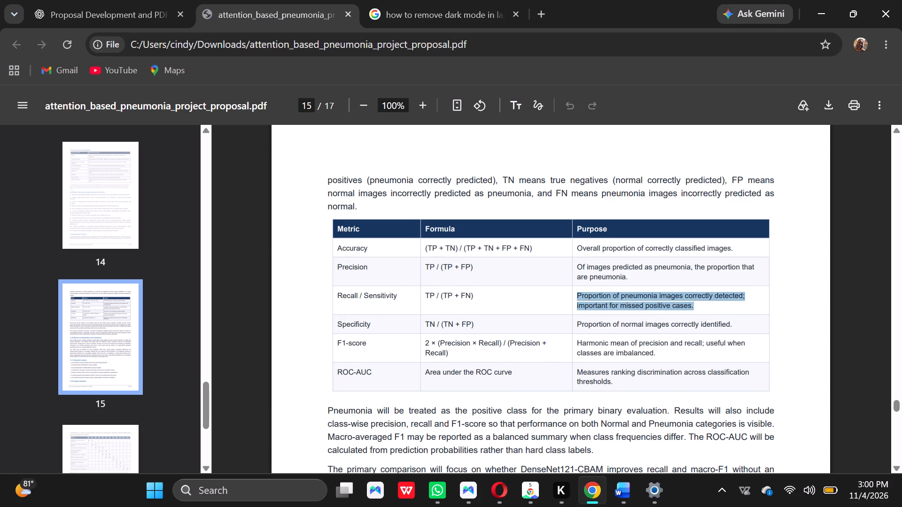
pyautogui.moveTo(577, 295); pyautogui.dragTo(571, 295)
pyautogui.hotkey('ctrl', 'c')
pyautogui.click(816, 1)
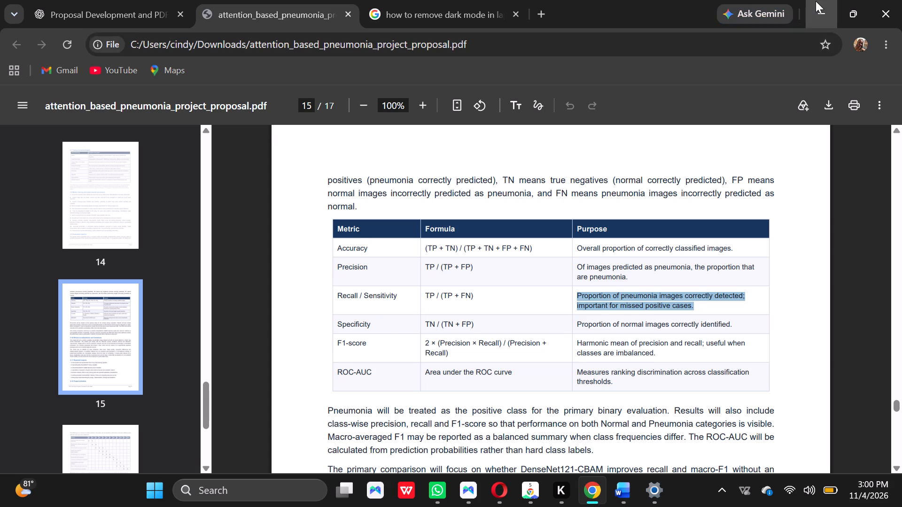
pyautogui.click(490, 333)
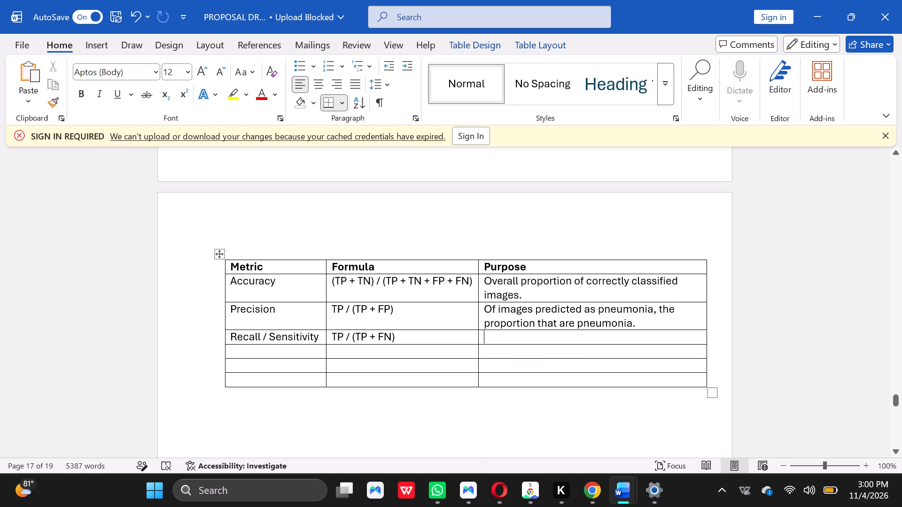
pyautogui.hotkey('ctrl', 'v')
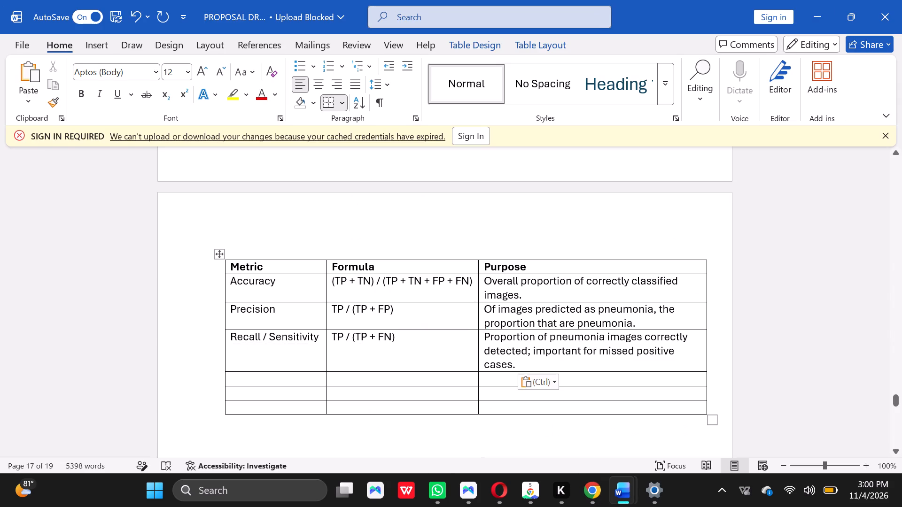
# Copy the metric name "Specificity" from the PDF in Chrome into the first empty Metric cell of the Word table.
pyautogui.moveTo(324, 385); pyautogui.dragTo(323, 391)
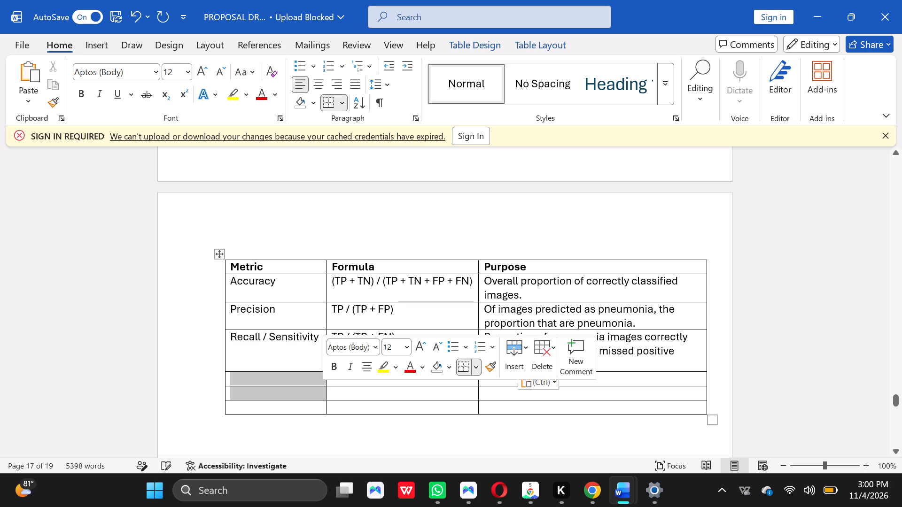
pyautogui.click(334, 385)
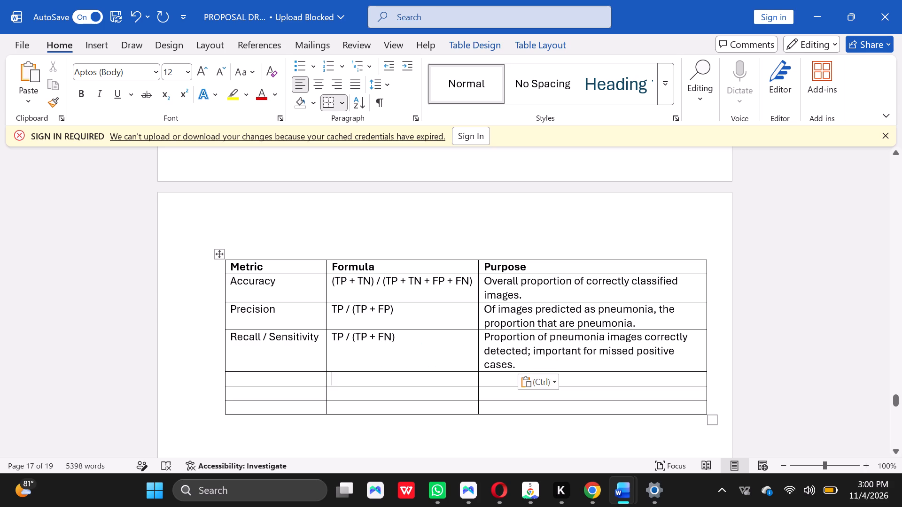
pyautogui.click(282, 376)
pyautogui.click(584, 443)
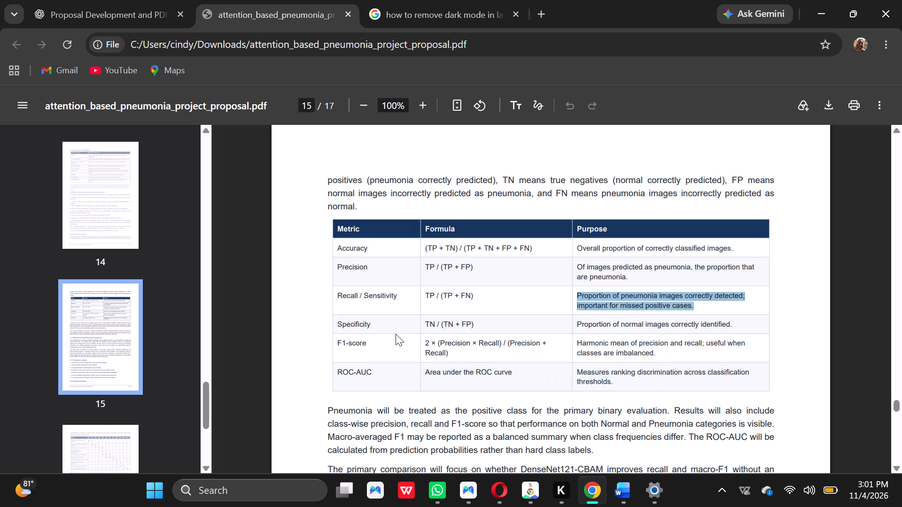
pyautogui.click(388, 326)
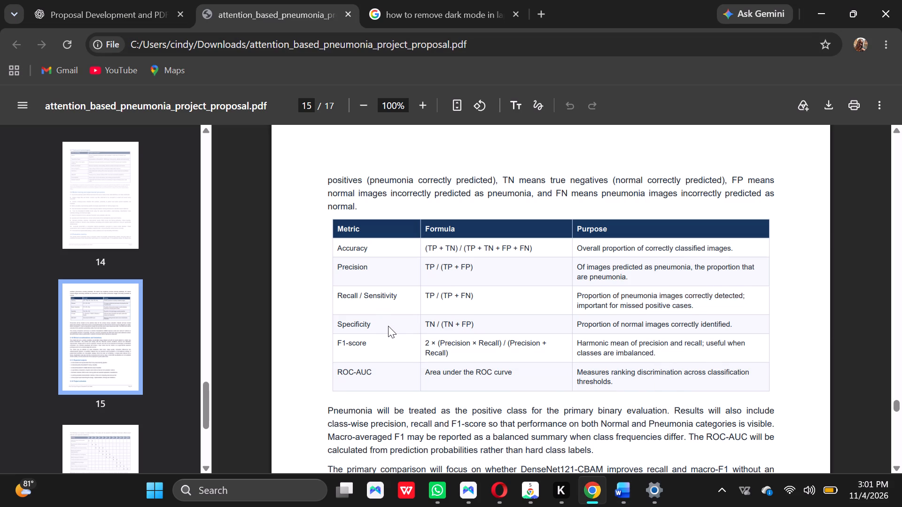
pyautogui.moveTo(382, 325); pyautogui.dragTo(354, 326)
pyautogui.moveTo(374, 325); pyautogui.dragTo(373, 325)
pyautogui.moveTo(373, 325); pyautogui.dragTo(332, 324)
pyautogui.hotkey('ctrl', 'c')
pyautogui.click(820, 6)
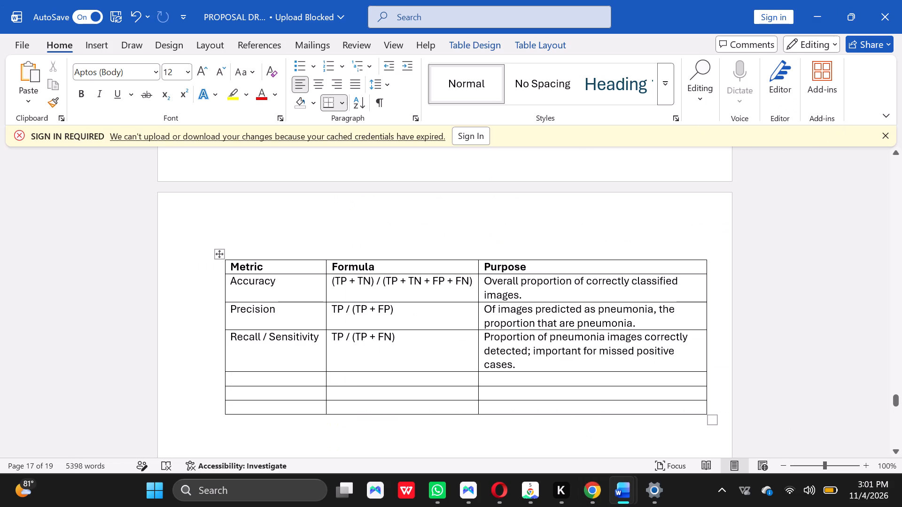
pyautogui.click(267, 380)
pyautogui.hotkey('ctrl', 'v')
# Copy the Specificity formula "TN / (TN + FP)" from the PDF in Chrome into that row's Formula cell in Word.
pyautogui.click(344, 377)
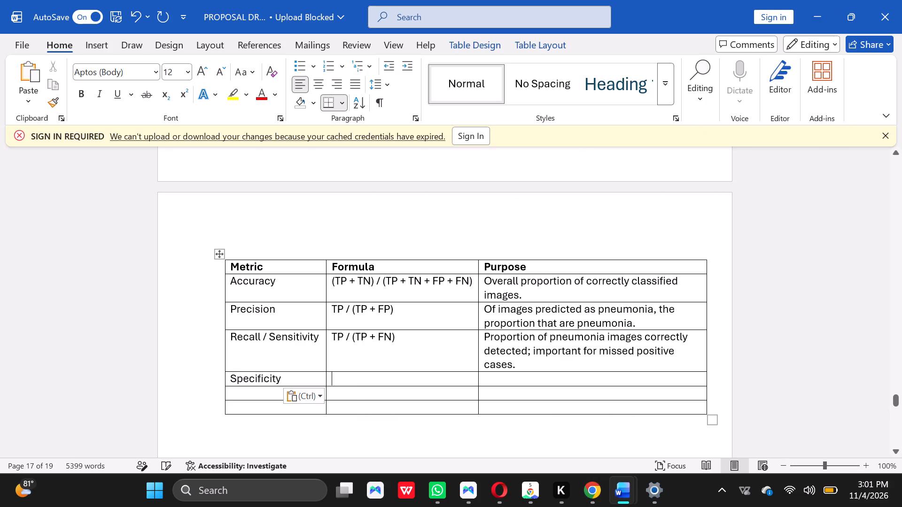
pyautogui.click(577, 446)
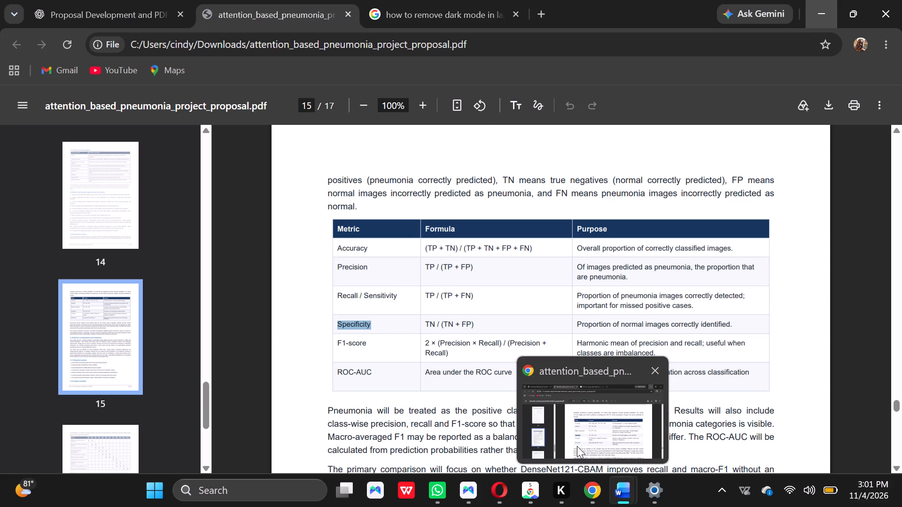
pyautogui.click(498, 327)
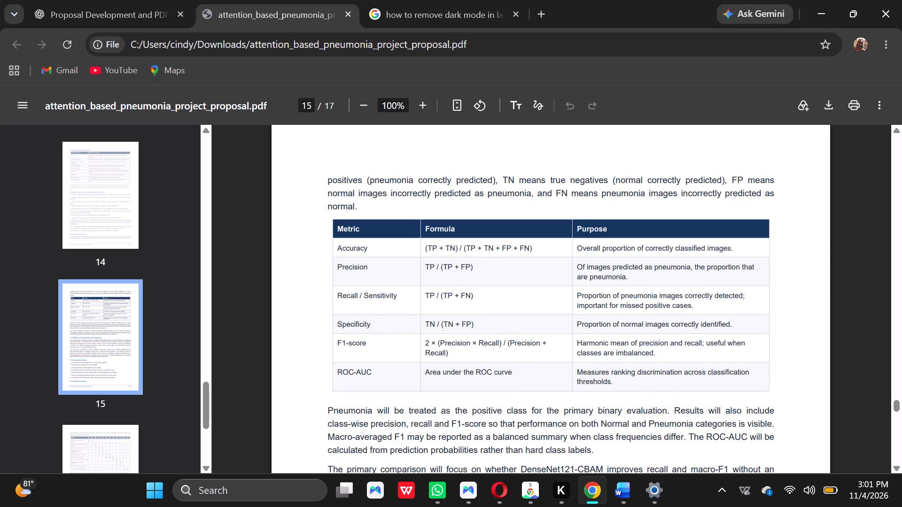
pyautogui.moveTo(474, 323); pyautogui.dragTo(421, 326)
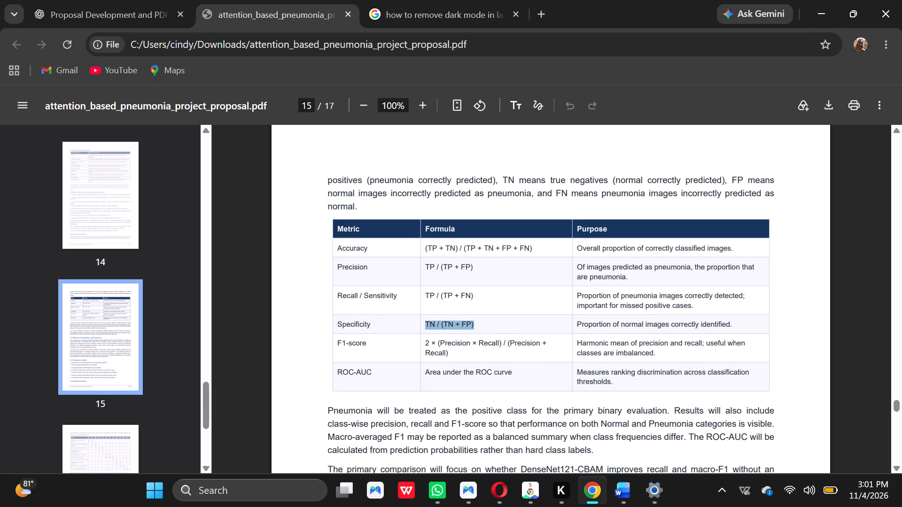
pyautogui.hotkey('ctrl', 'c')
pyautogui.click(828, 0)
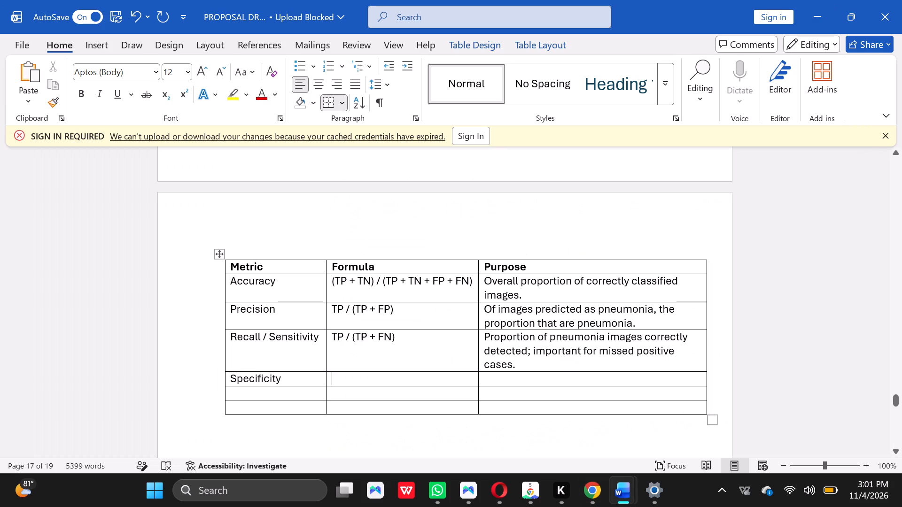
pyautogui.click(359, 379)
pyautogui.hotkey('ctrl', 'v')
# Copy "Proportion of normal images correctly identified." from the PDF in Chrome into the Specificity row's Purpose cell in Word.
pyautogui.click(496, 379)
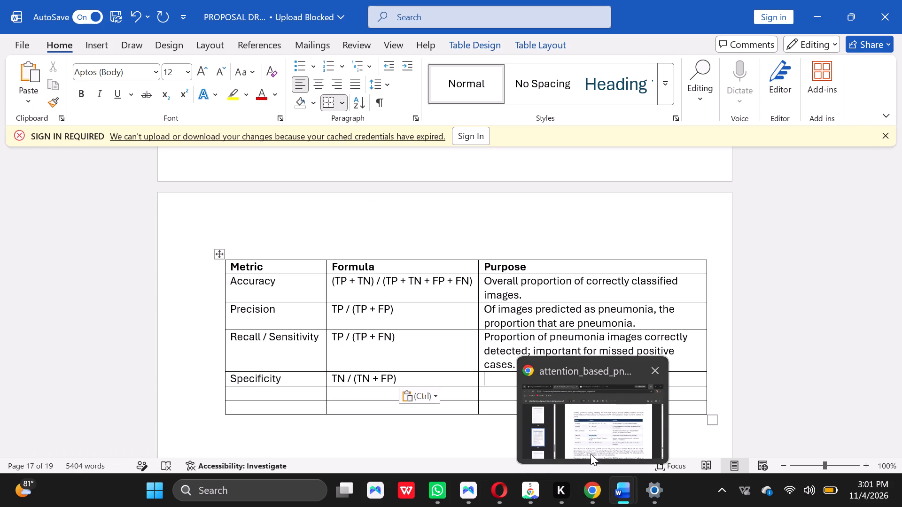
pyautogui.click(591, 453)
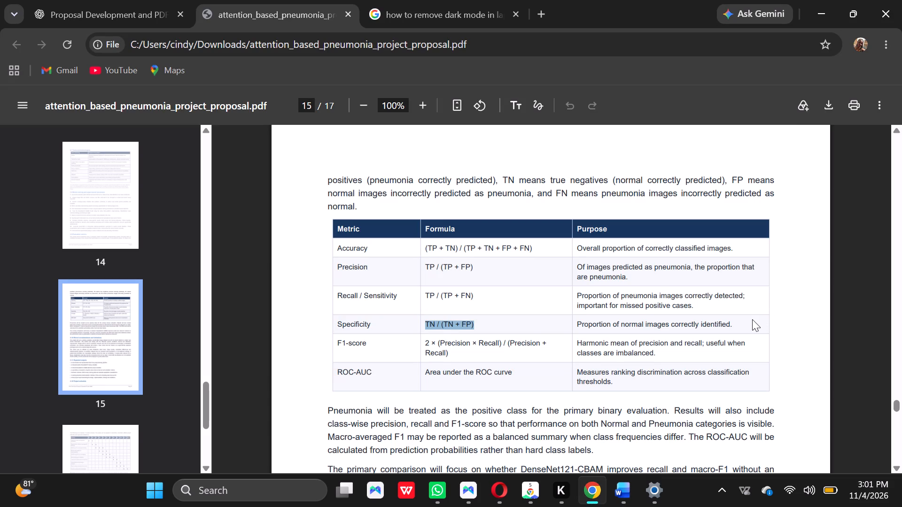
pyautogui.click(752, 319)
pyautogui.moveTo(735, 324); pyautogui.dragTo(634, 326)
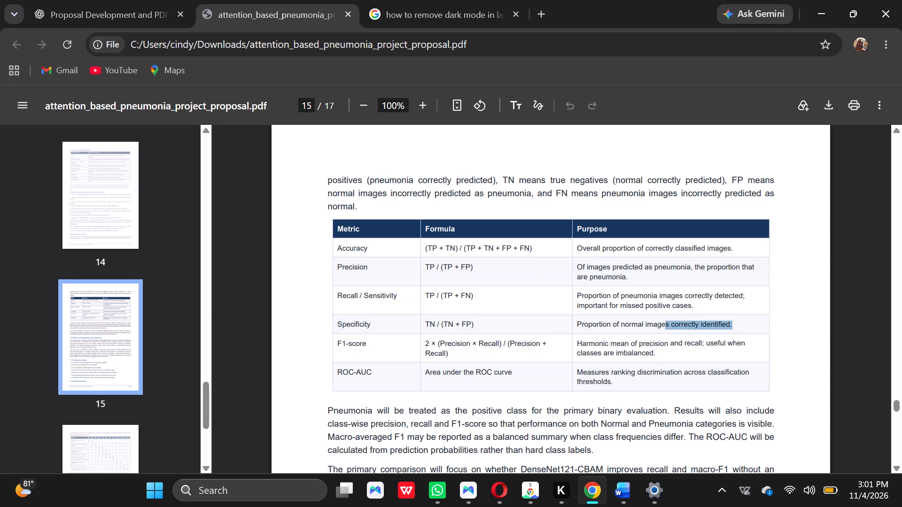
pyautogui.moveTo(634, 326); pyautogui.dragTo(573, 323)
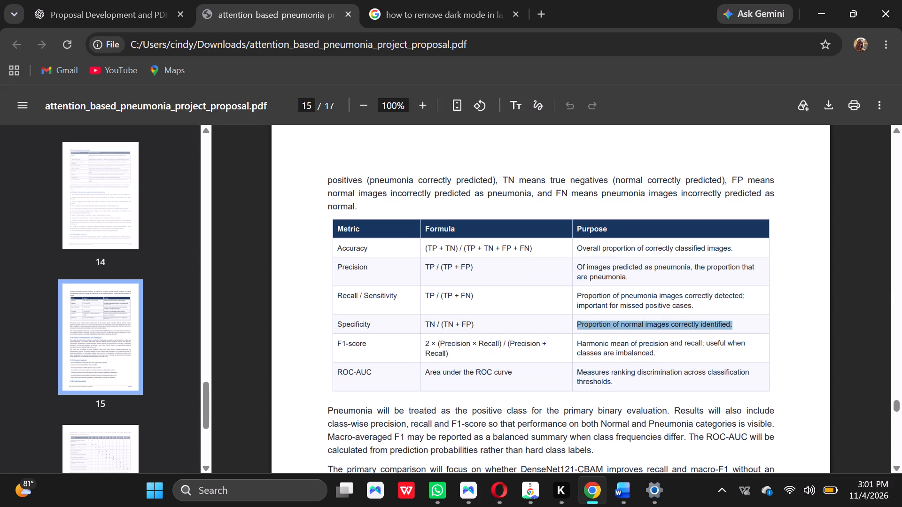
pyautogui.hotkey('ctrl', 'c')
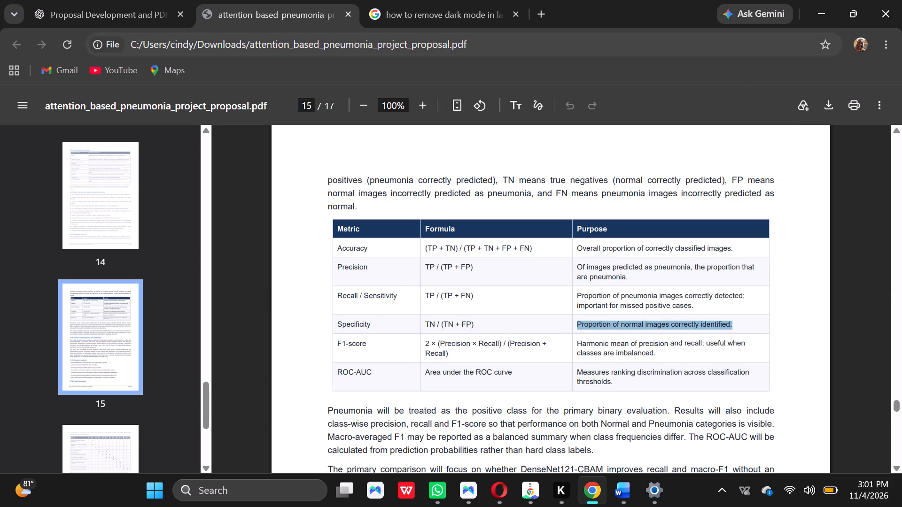
pyautogui.click(813, 21)
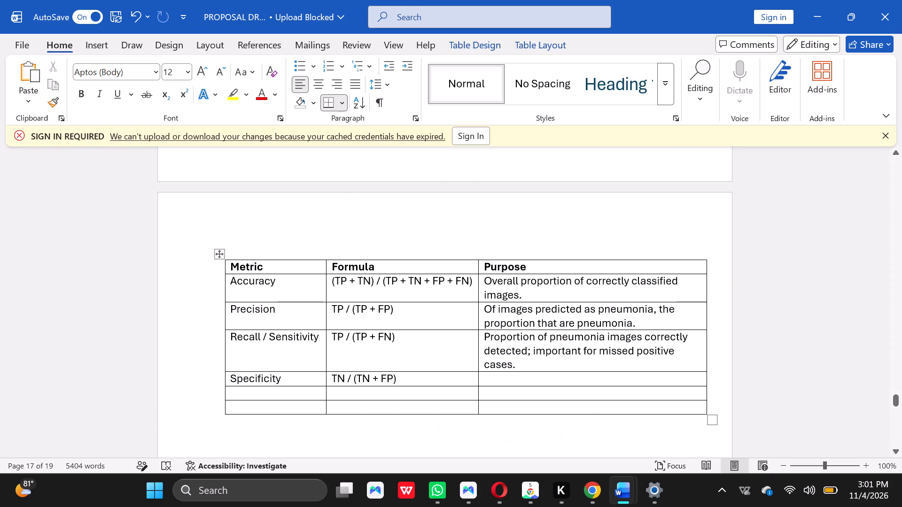
pyautogui.click(493, 381)
pyautogui.hotkey('ctrl', 'v')
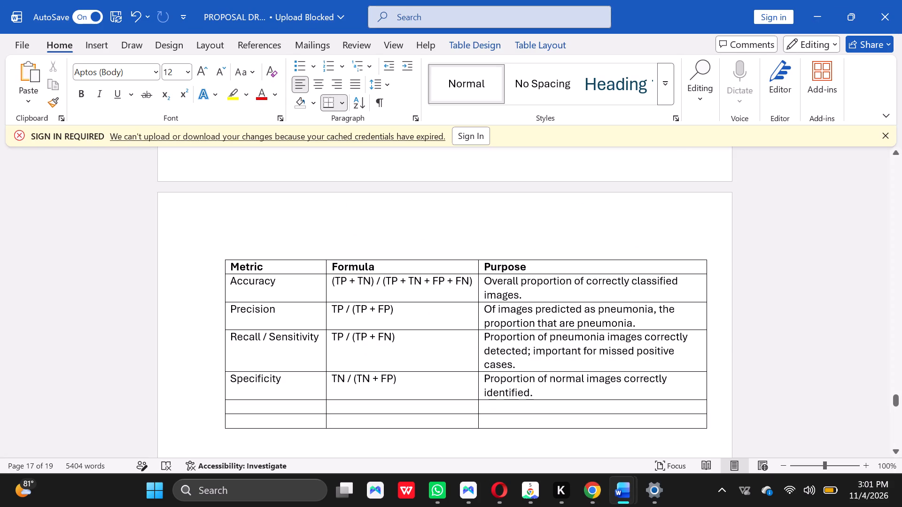
# Copy the metric name "F1-score" from the proposal PDF in Chrome into the first empty Metric cell of the Word table.
pyautogui.click(300, 409)
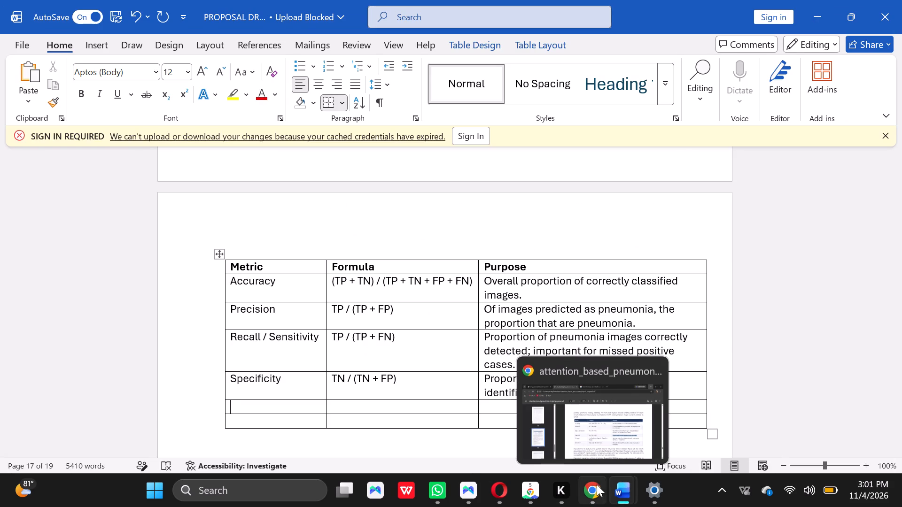
pyautogui.click(595, 445)
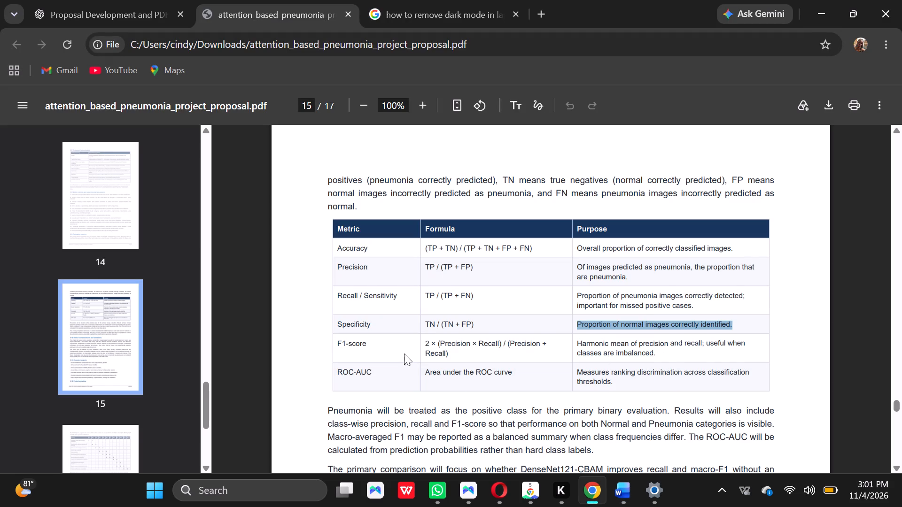
pyautogui.click(403, 353)
pyautogui.moveTo(381, 343); pyautogui.dragTo(356, 343)
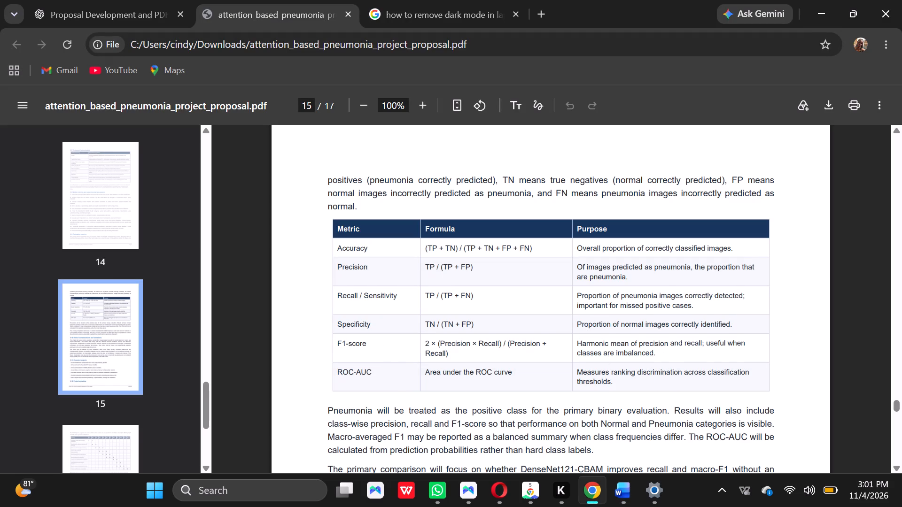
pyautogui.moveTo(356, 343); pyautogui.dragTo(350, 343)
pyautogui.moveTo(373, 346); pyautogui.dragTo(333, 344)
pyautogui.moveTo(333, 344); pyautogui.dragTo(333, 344)
pyautogui.hotkey('ctrl', 'c')
pyautogui.click(808, 8)
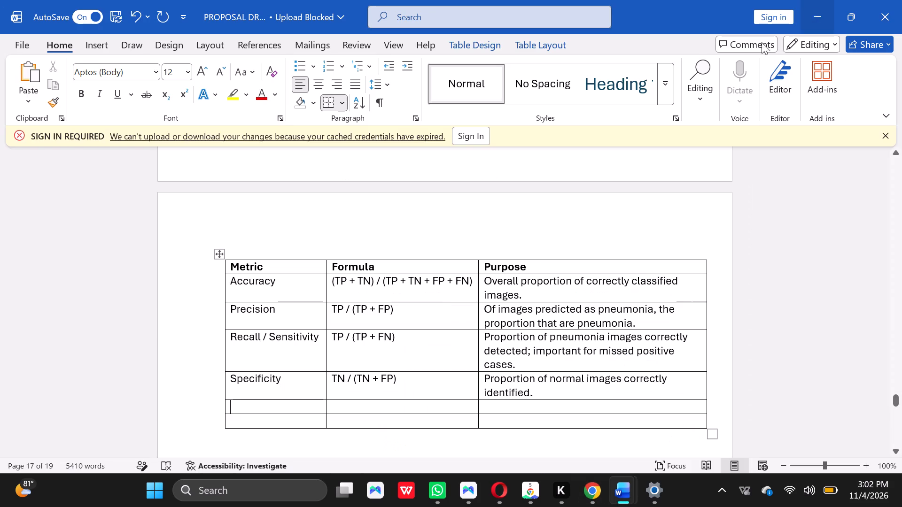
pyautogui.click(285, 402)
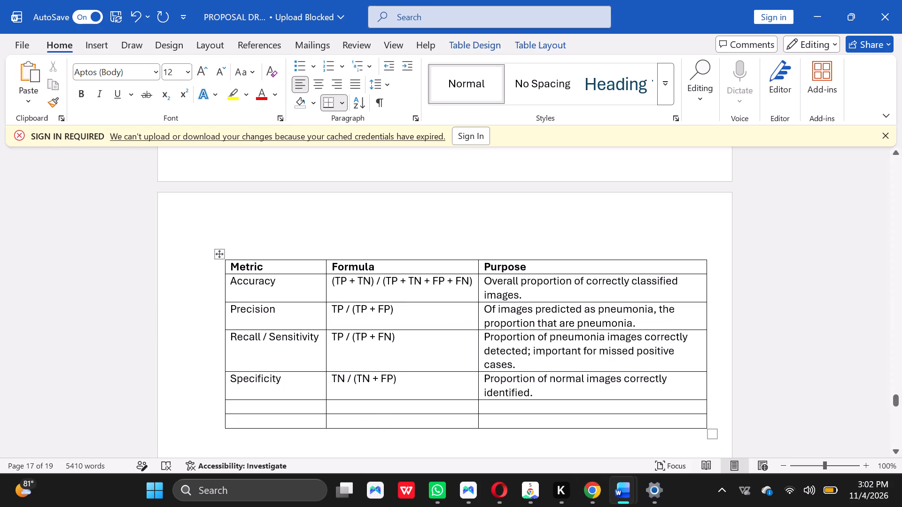
pyautogui.hotkey('ctrl', 'v')
# Copy the F1-score formula "2 × (Precision × Recall) / (Precision + Recall)" from the PDF in Chrome into that row's Formula cell in Word.
pyautogui.click(346, 408)
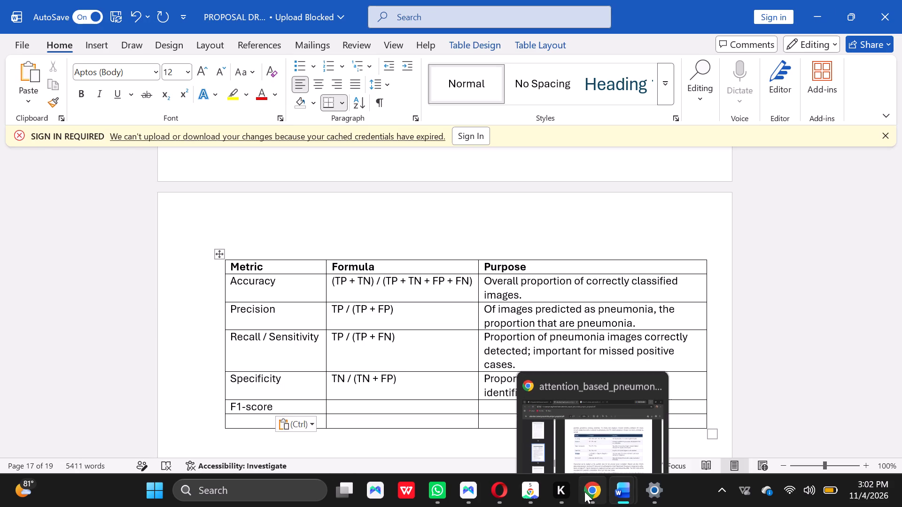
pyautogui.click(569, 437)
pyautogui.click(514, 363)
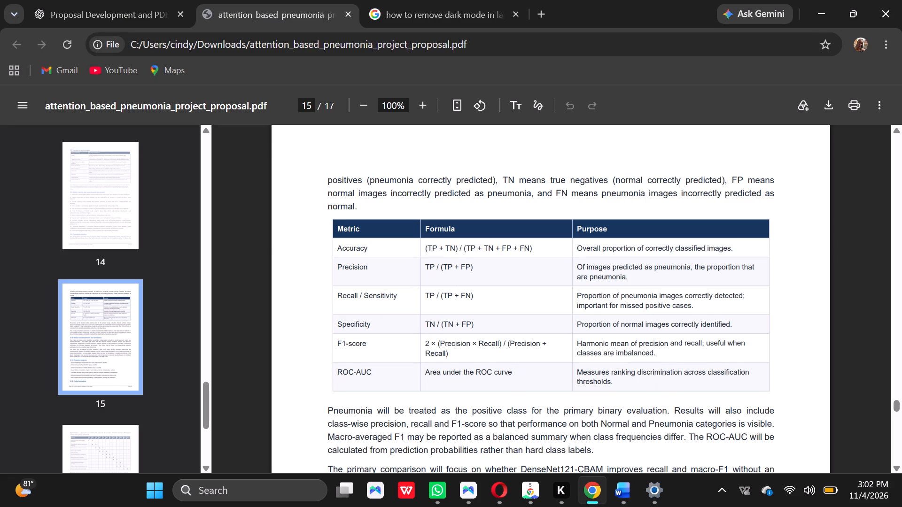
pyautogui.moveTo(451, 351); pyautogui.dragTo(425, 347)
pyautogui.moveTo(425, 347); pyautogui.dragTo(416, 343)
pyautogui.hotkey('ctrl', 'c')
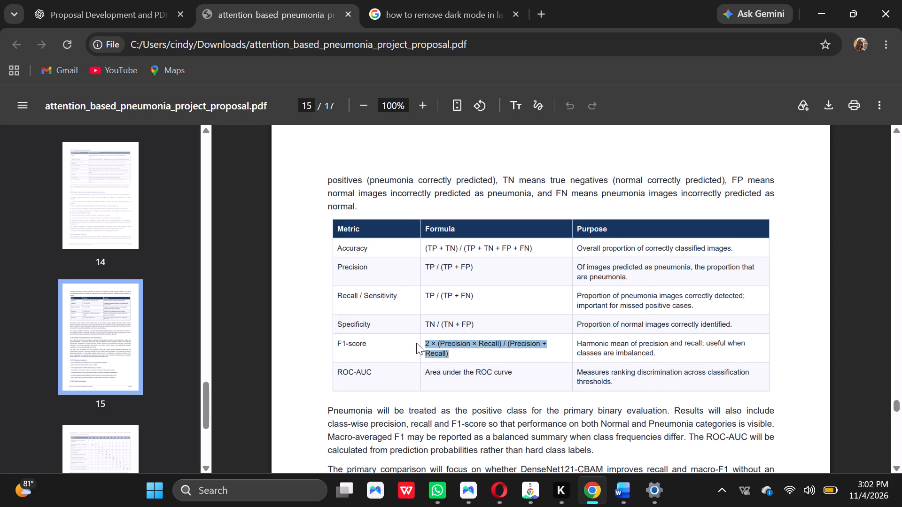
pyautogui.click(829, 1)
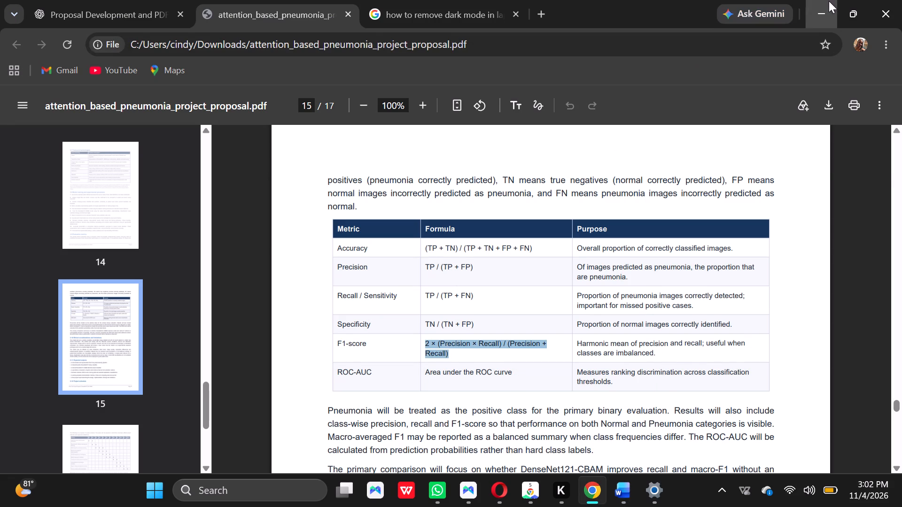
pyautogui.click(355, 405)
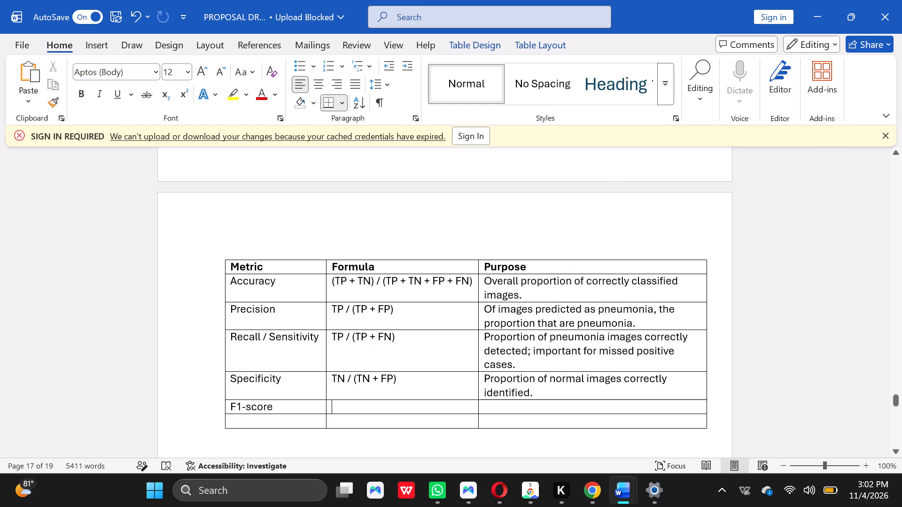
pyautogui.hotkey('ctrl', 'v')
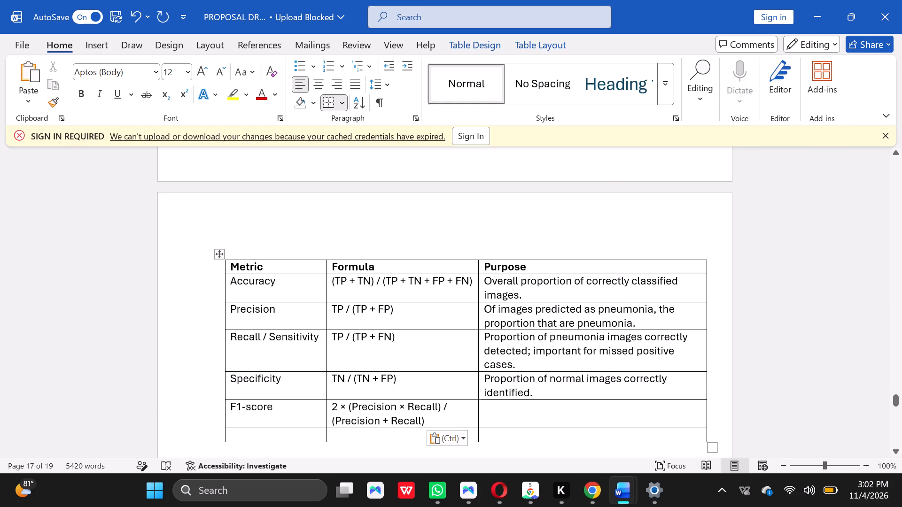
# Copy "Harmonic mean of precision and recall; useful when classes are imbalanced." from the PDF in Chrome into the F1-score row's Purpose cell in Word.
pyautogui.click(498, 413)
pyautogui.click(580, 431)
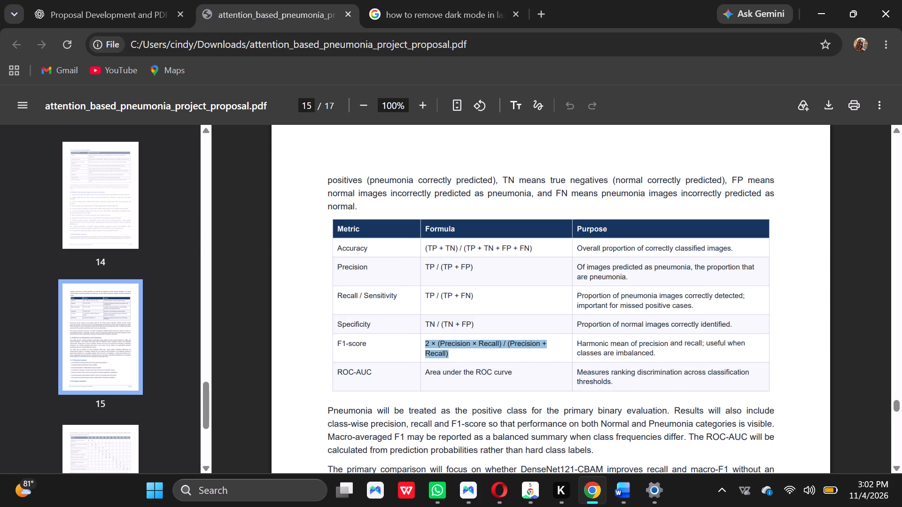
pyautogui.click(675, 353)
pyautogui.moveTo(661, 353); pyautogui.dragTo(660, 353)
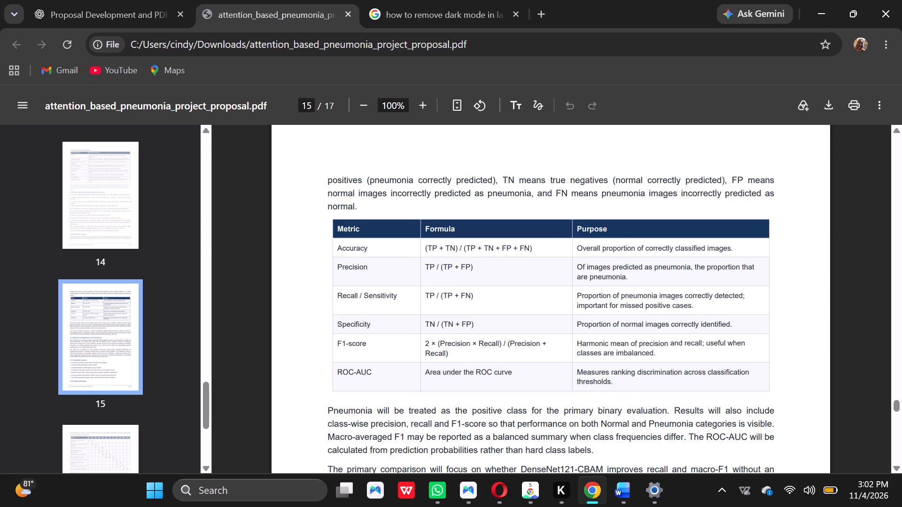
pyautogui.moveTo(660, 353); pyautogui.dragTo(573, 344)
pyautogui.hotkey('ctrl', 'c')
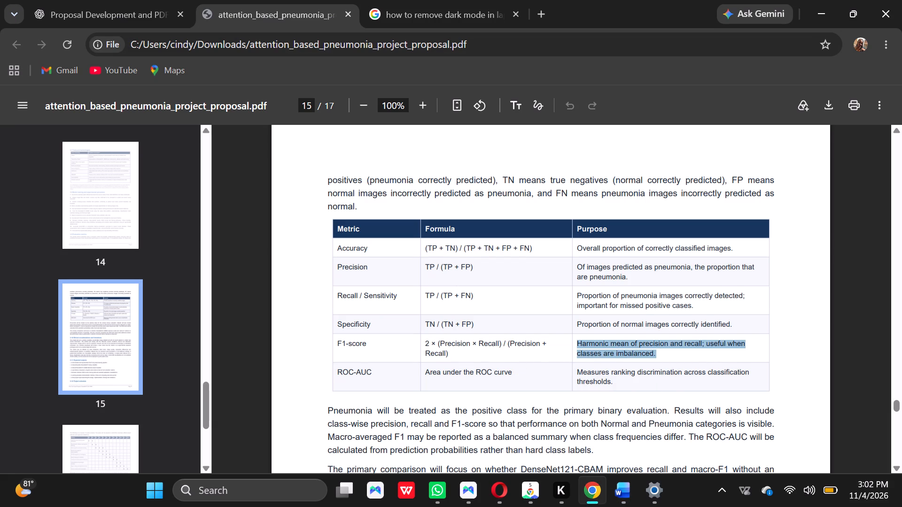
pyautogui.click(809, 12)
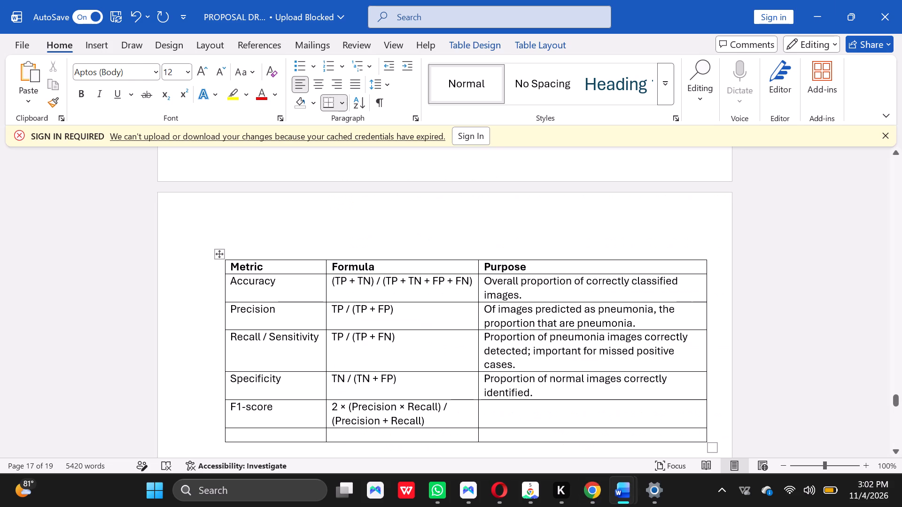
pyautogui.click(503, 407)
pyautogui.hotkey('ctrl', 'v')
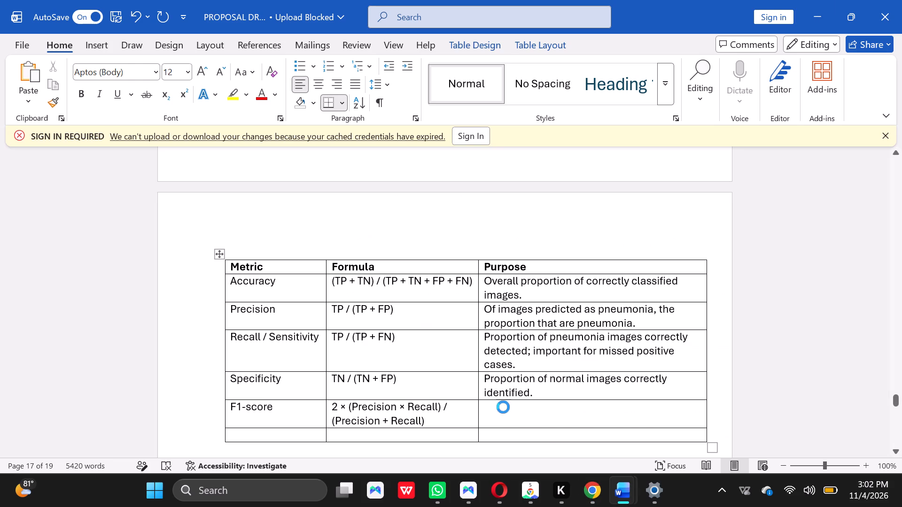
# Copy the metric name "ROC-AUC" from the PDF in Chrome into the Metric cell of the Word table's last empty row.
pyautogui.doubleClick(894, 447)
pyautogui.click(894, 447)
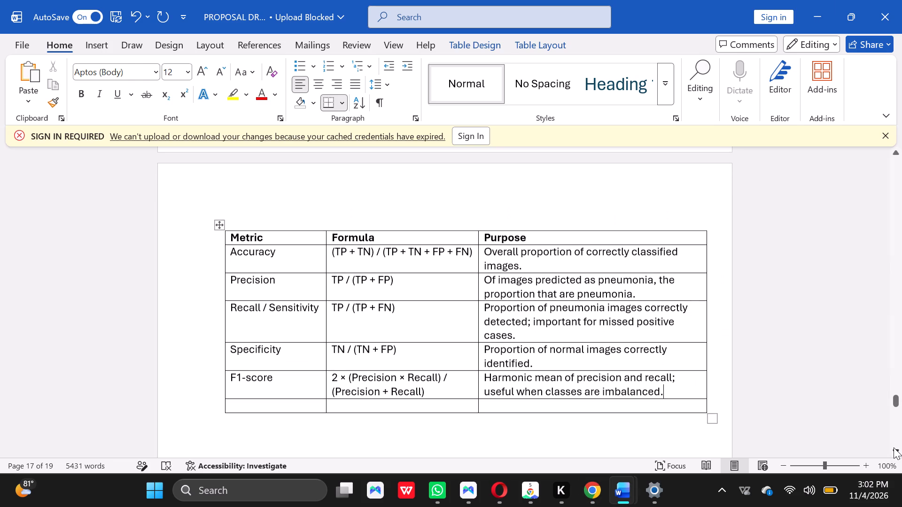
pyautogui.tripleClick(894, 447)
pyautogui.click(894, 447)
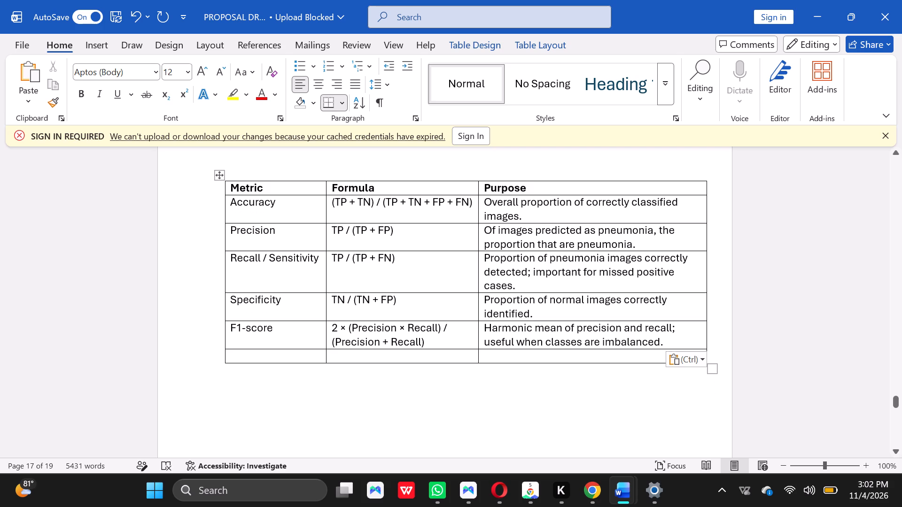
pyautogui.click(297, 357)
pyautogui.click(584, 424)
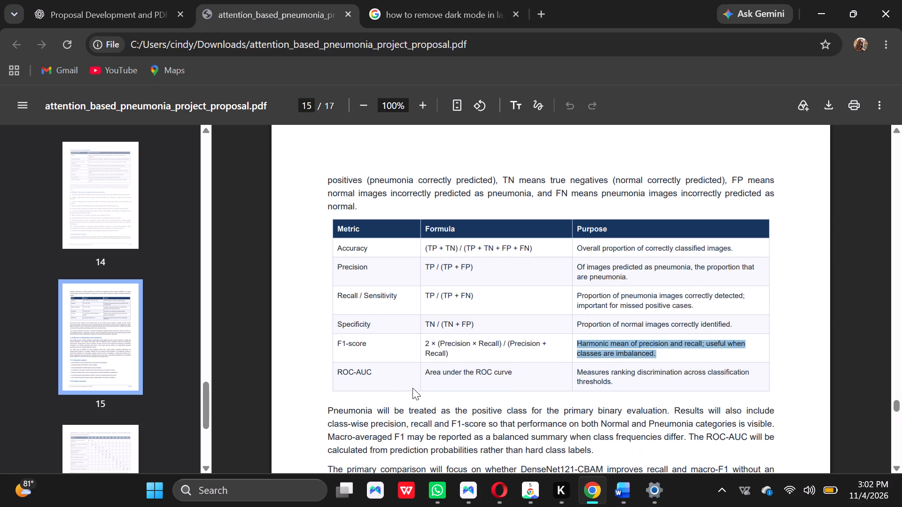
pyautogui.moveTo(380, 370); pyautogui.dragTo(332, 372)
pyautogui.hotkey('ctrl', 'c')
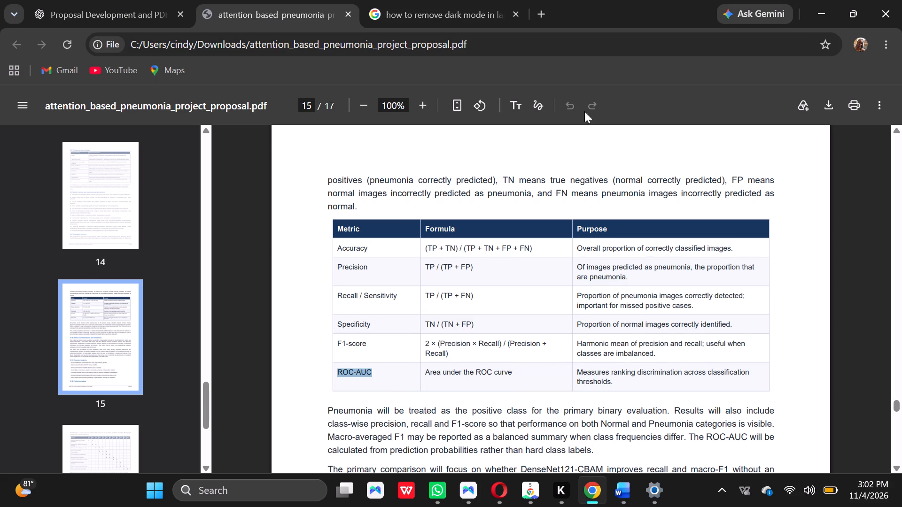
pyautogui.click(816, 10)
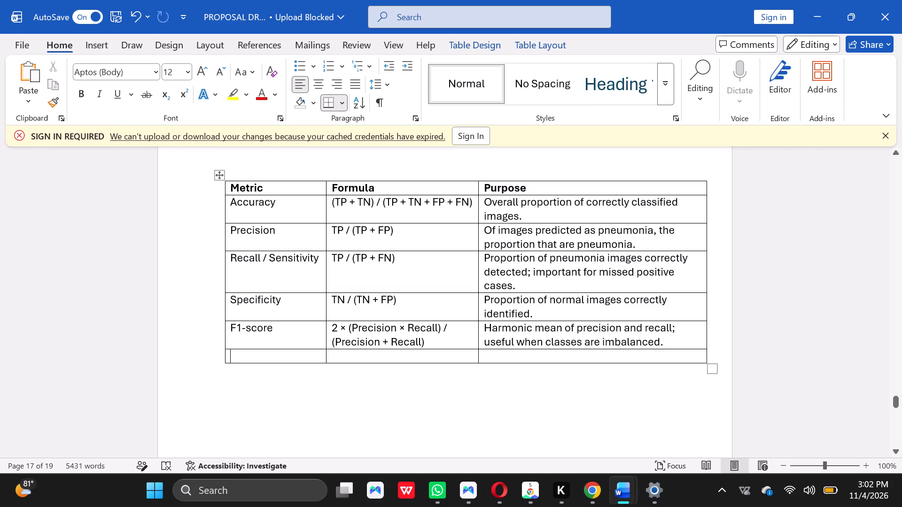
pyautogui.click(303, 358)
pyautogui.hotkey('ctrl', 'v')
# Copy "Area under the ROC curve" from the PDF in Chrome into the ROC-AUC row's Formula cell in Word.
pyautogui.click(356, 359)
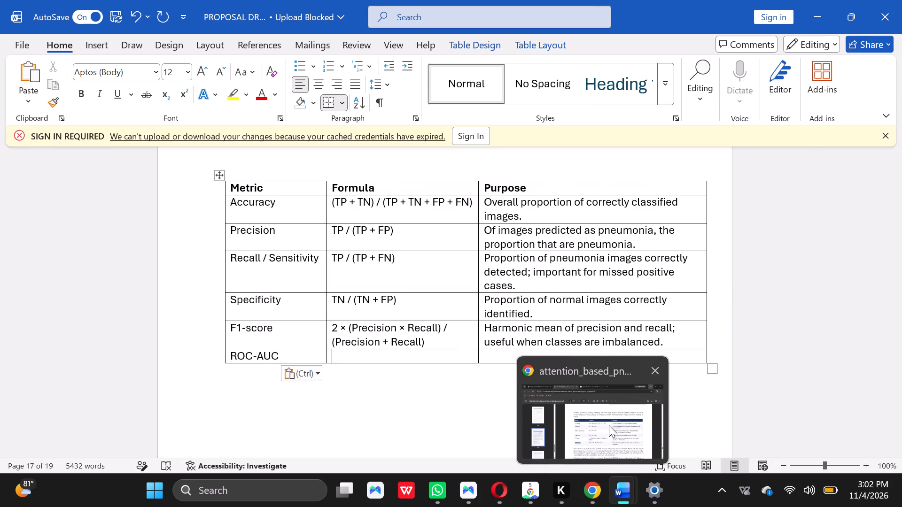
pyautogui.click(609, 425)
pyautogui.click(532, 374)
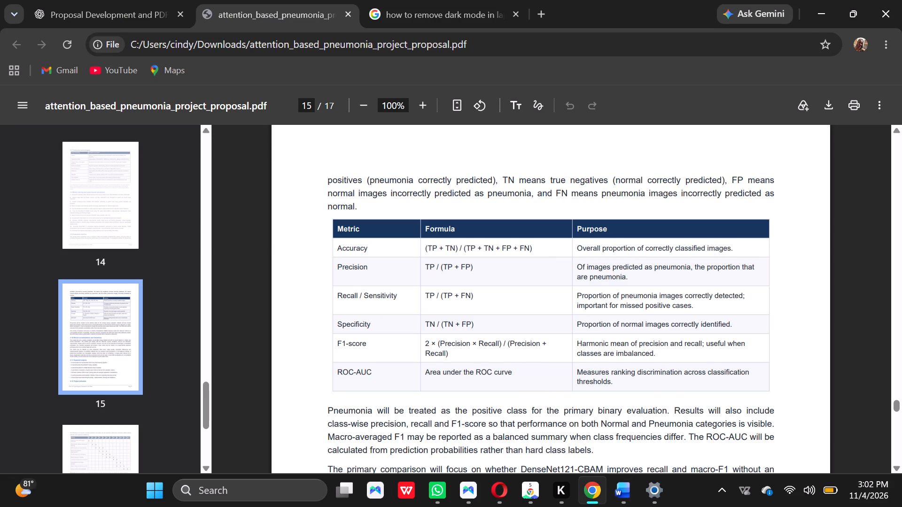
pyautogui.moveTo(516, 369); pyautogui.dragTo(421, 372)
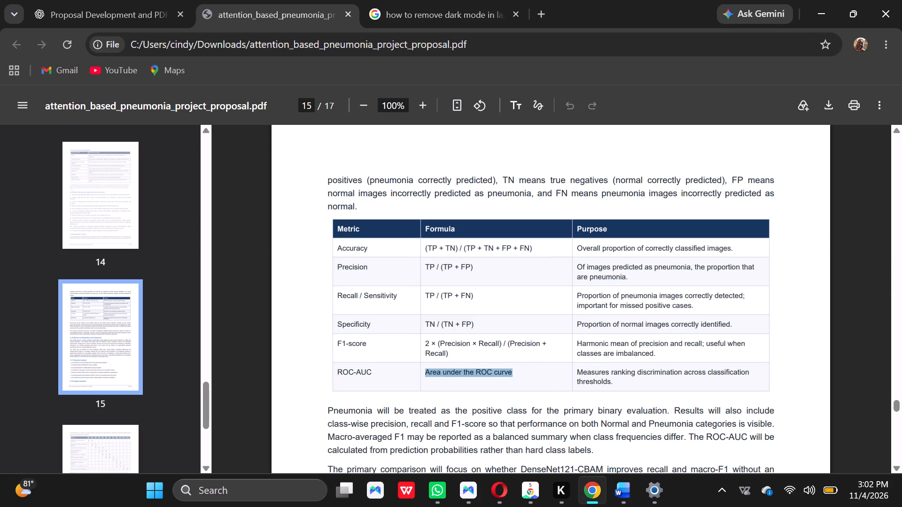
pyautogui.hotkey('ctrl', 'c')
pyautogui.click(817, 11)
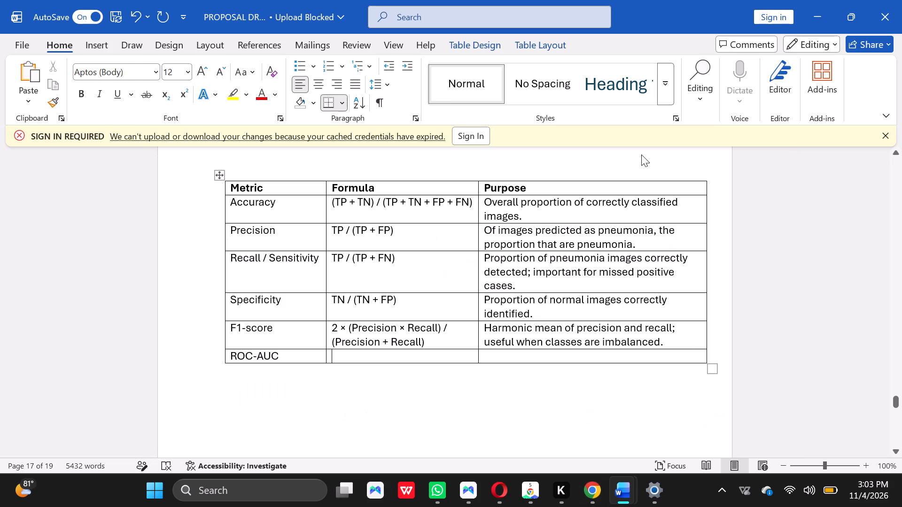
pyautogui.click(395, 355)
pyautogui.hotkey('ctrl', 'v')
# Copy "Measures ranking discrimination across classification thresholds." from the PDF in Chrome into the ROC-AUC row's Purpose cell in Word.
pyautogui.click(495, 353)
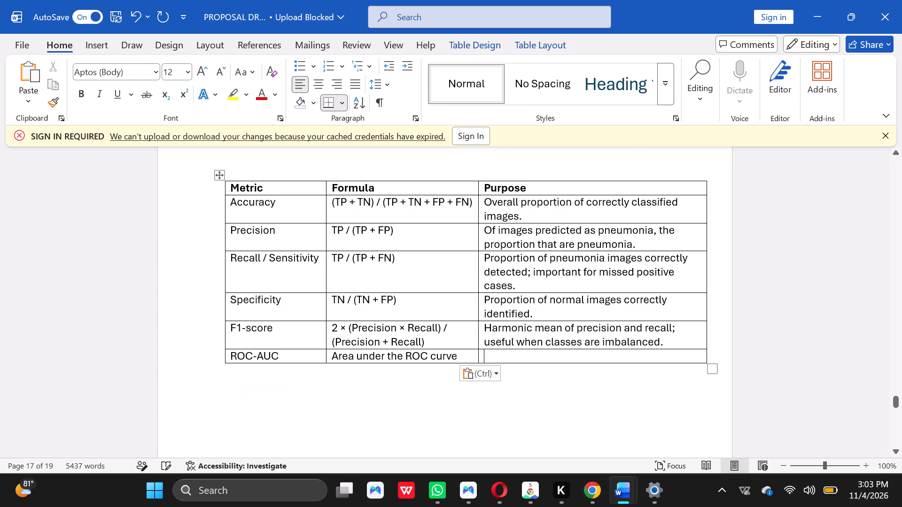
pyautogui.click(594, 428)
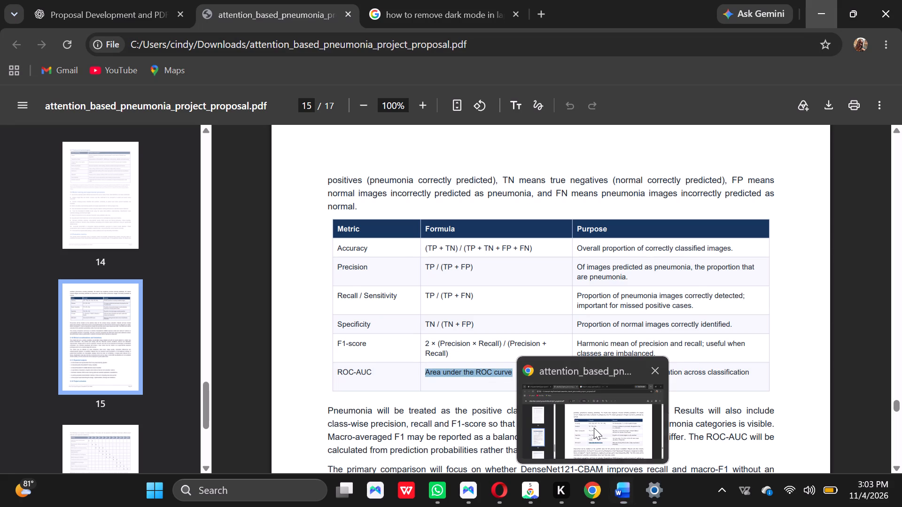
pyautogui.moveTo(631, 386); pyautogui.dragTo(606, 382)
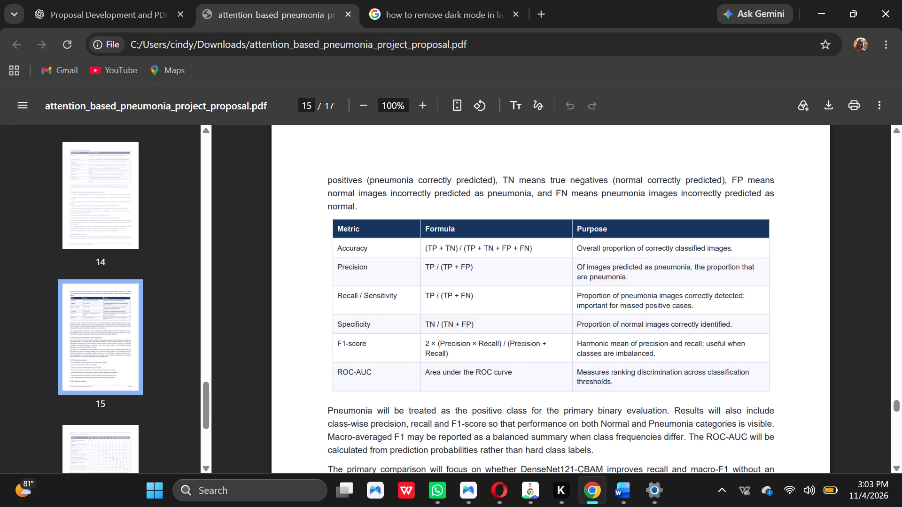
pyautogui.moveTo(606, 382); pyautogui.dragTo(589, 379)
pyautogui.moveTo(589, 379); pyautogui.dragTo(622, 384)
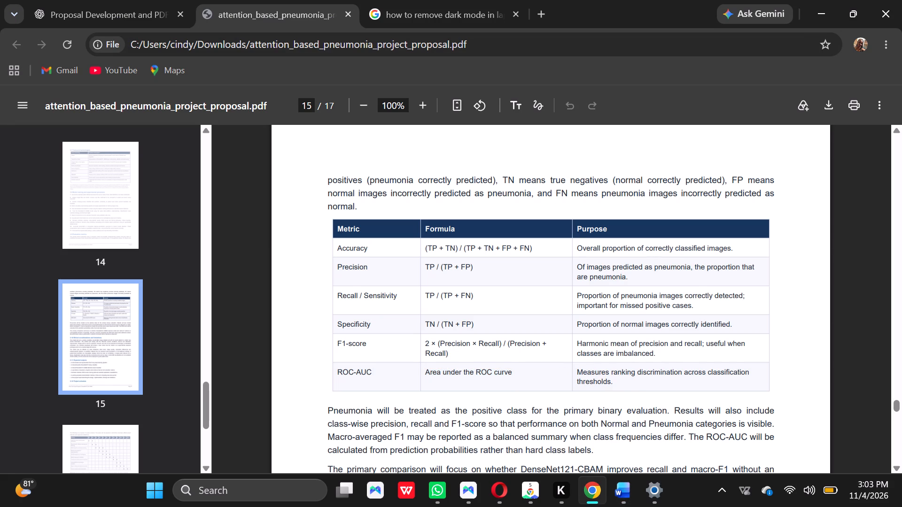
pyautogui.moveTo(622, 384); pyautogui.dragTo(622, 384)
pyautogui.click(622, 384)
pyautogui.moveTo(622, 384); pyautogui.dragTo(600, 380)
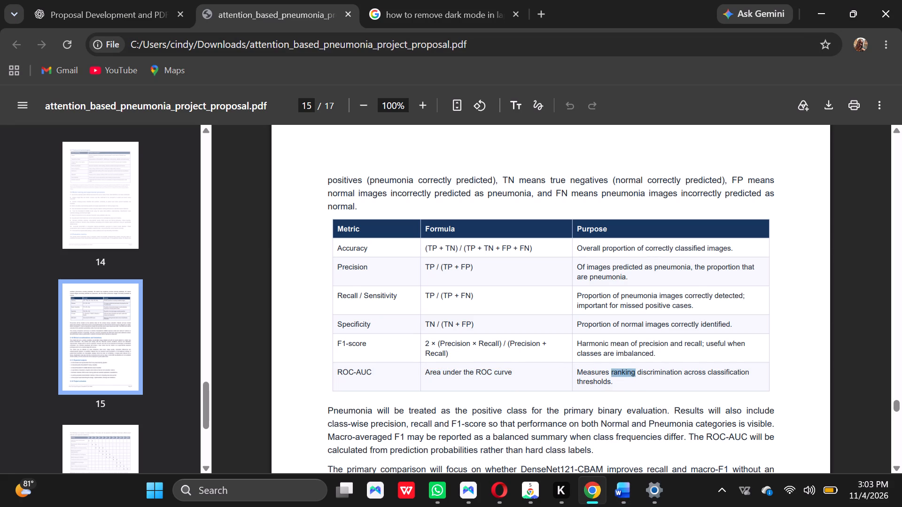
pyautogui.moveTo(622, 383); pyautogui.dragTo(623, 387)
pyautogui.click(623, 387)
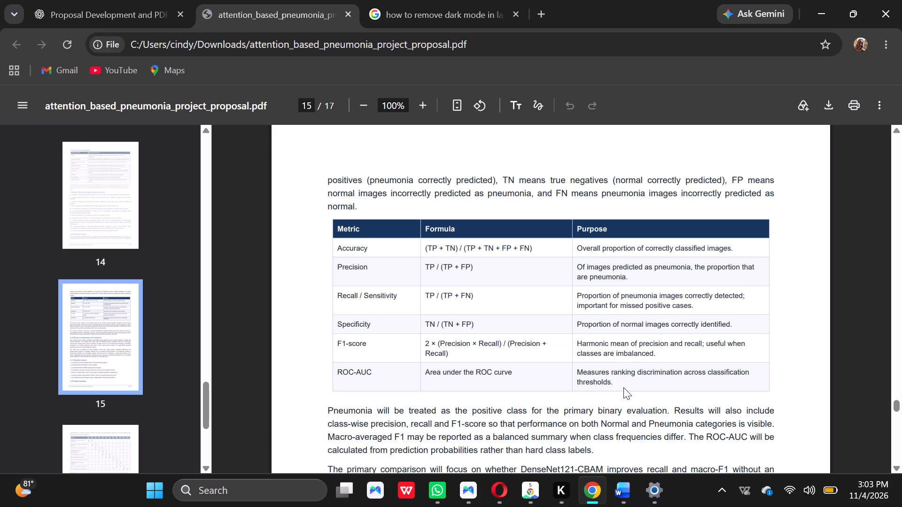
pyautogui.moveTo(615, 382); pyautogui.dragTo(572, 372)
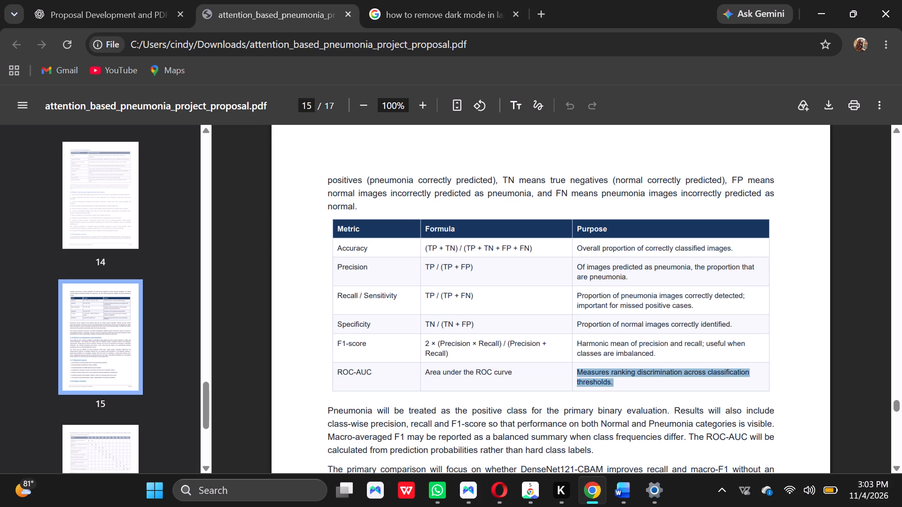
pyautogui.hotkey('ctrl', 'c')
pyautogui.click(815, 5)
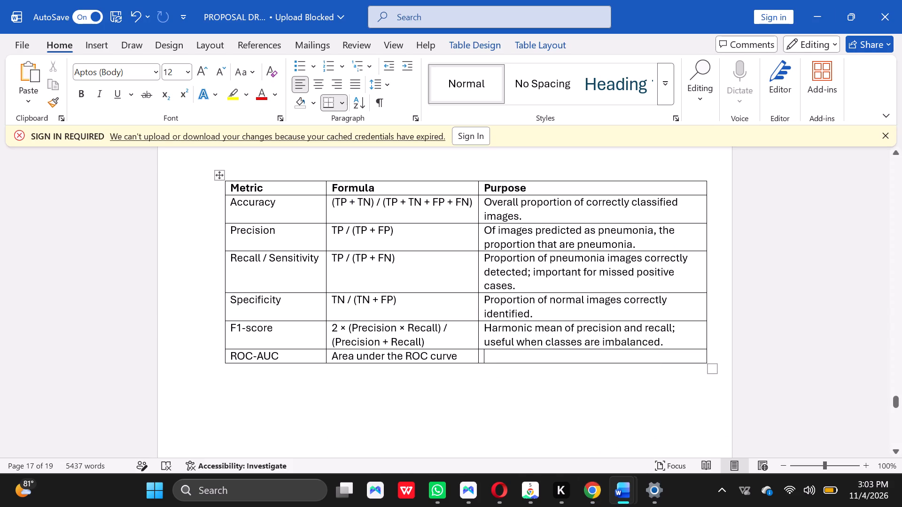
pyautogui.click(496, 353)
pyautogui.hotkey('ctrl', 'v')
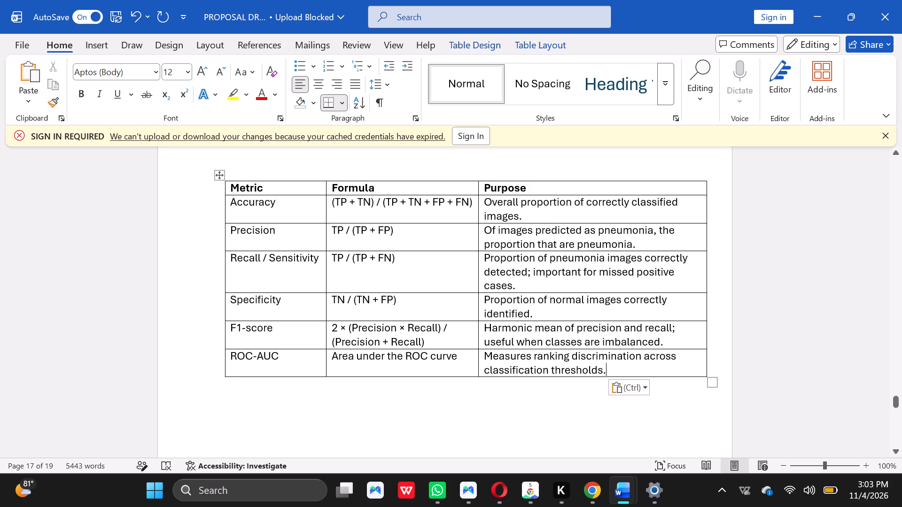
# Delete the unformatted metrics text from "Metric Formula Purpose" through "classification thresholds." preceding "Pneumonia will be treated" in the paragraph below the table.
pyautogui.click(896, 154)
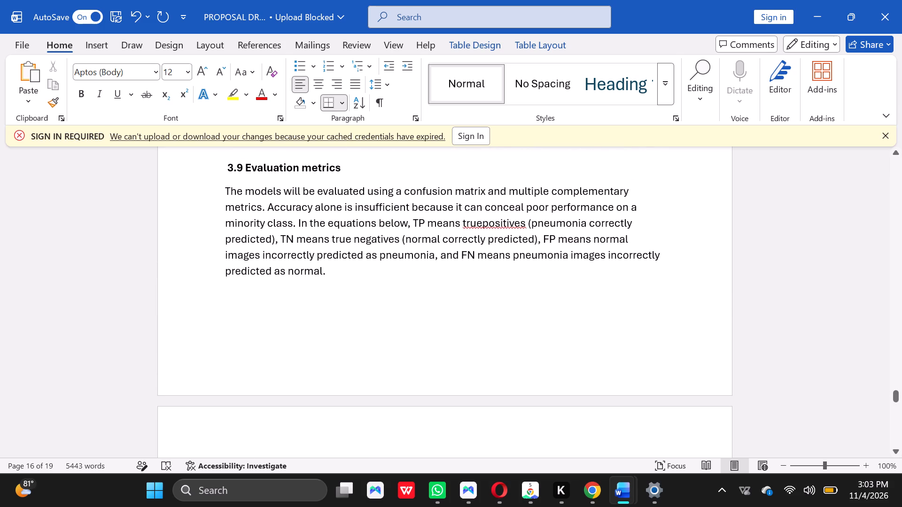
pyautogui.click(898, 454)
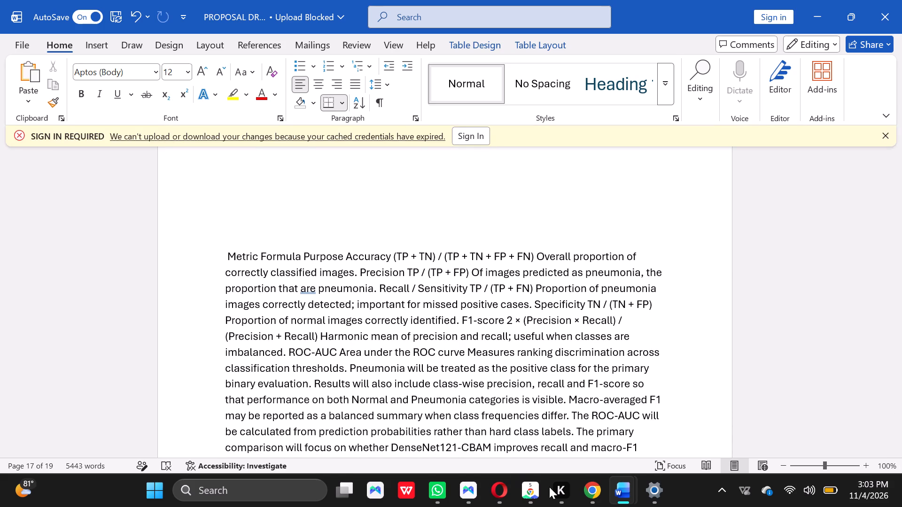
pyautogui.click(585, 422)
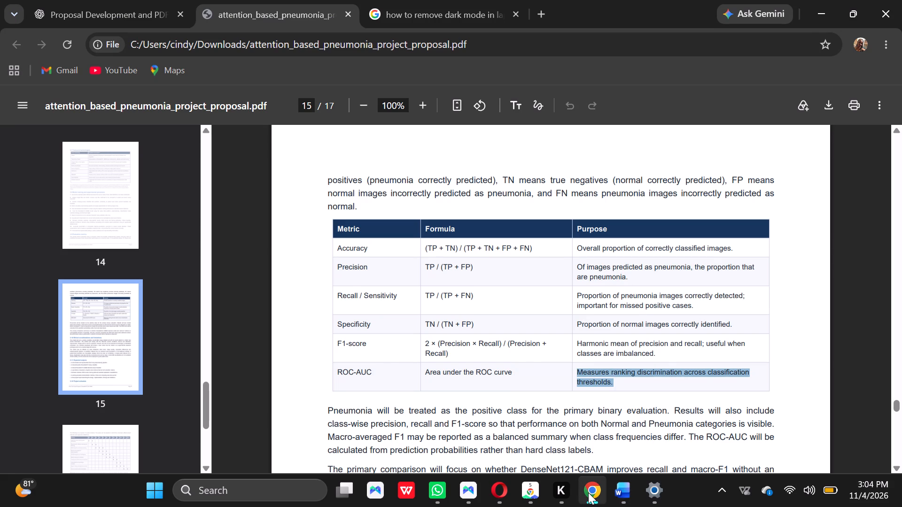
pyautogui.click(586, 436)
pyautogui.click(823, 15)
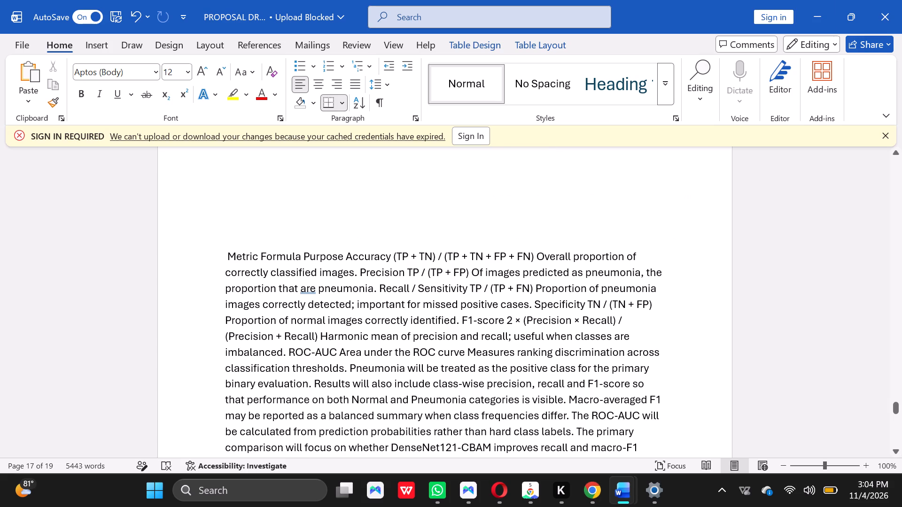
pyautogui.click(345, 369)
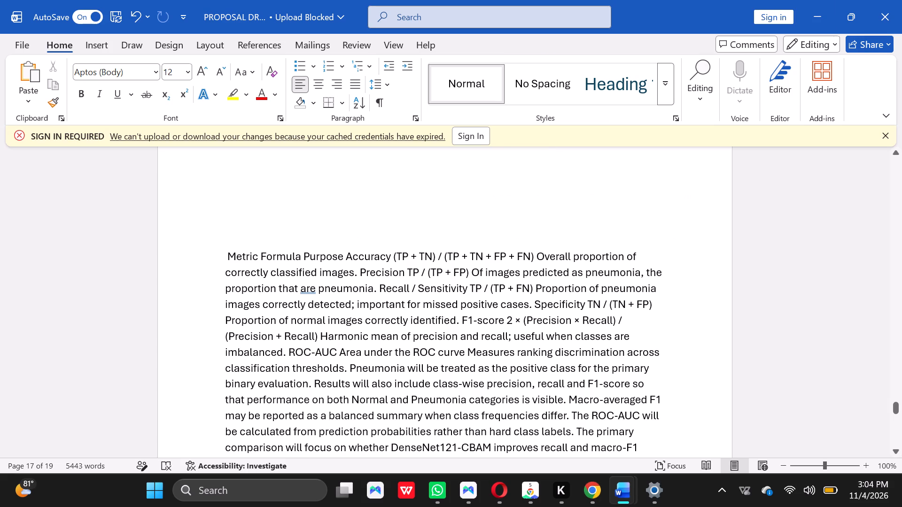
pyautogui.click(346, 370)
pyautogui.press('BackSpace')
pyautogui.press('BackSpace')
pyautogui.press('BackSpace')
pyautogui.press('BackSpace')
pyautogui.press('BackSpace')
pyautogui.press('BackSpace')
pyautogui.press('BackSpace')
pyautogui.press('BackSpace')
pyautogui.press('BackSpace')
pyautogui.press('BackSpace')
pyautogui.press('BackSpace')
pyautogui.press('BackSpace')
pyautogui.press('BackSpace')
pyautogui.press('BackSpace')
pyautogui.press('BackSpace')
pyautogui.press('BackSpace')
pyautogui.press('BackSpace')
pyautogui.press('BackSpace')
pyautogui.press('BackSpace')
pyautogui.press('BackSpace')
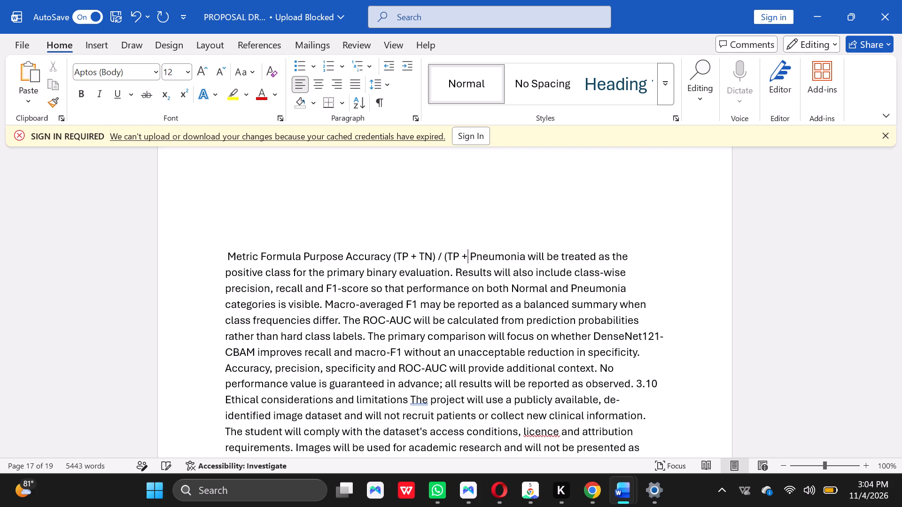
pyautogui.press('BackSpace')
pyautogui.press('BackSpace')
pyautogui.press('BackSpace')
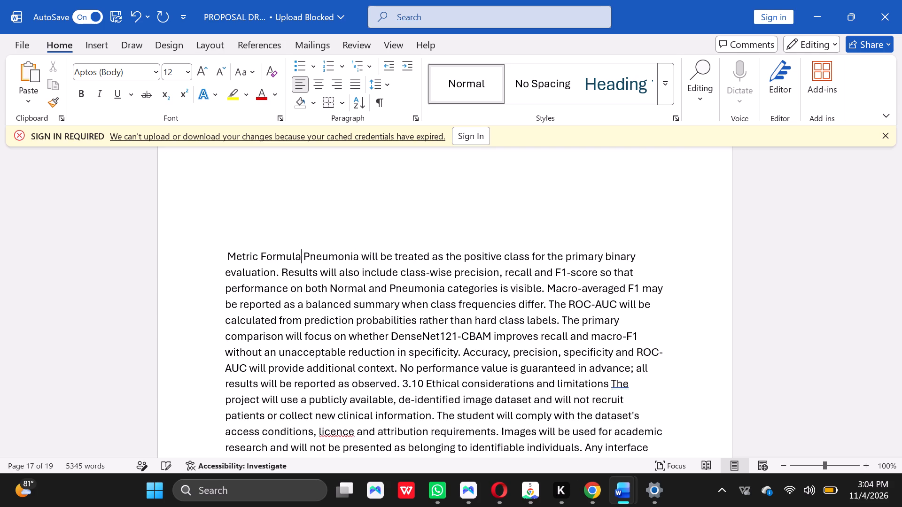
pyautogui.press('BackSpace')
pyautogui.press('BackSpace')
pyautogui.press('BackSpace')
pyautogui.press('BackSpace')
pyautogui.press('BackSpace')
pyautogui.press('BackSpace')
pyautogui.press('BackSpace')
pyautogui.press('BackSpace')
pyautogui.press('BackSpace')
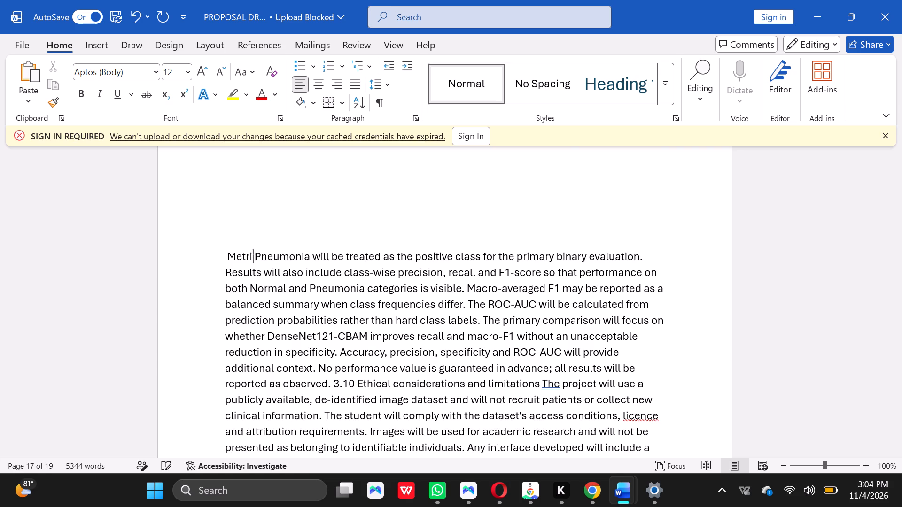
pyautogui.press('BackSpace')
pyautogui.press('BackSpace')
pyautogui.press('BackSpace')
pyautogui.press('BackSpace')
pyautogui.press('BackSpace')
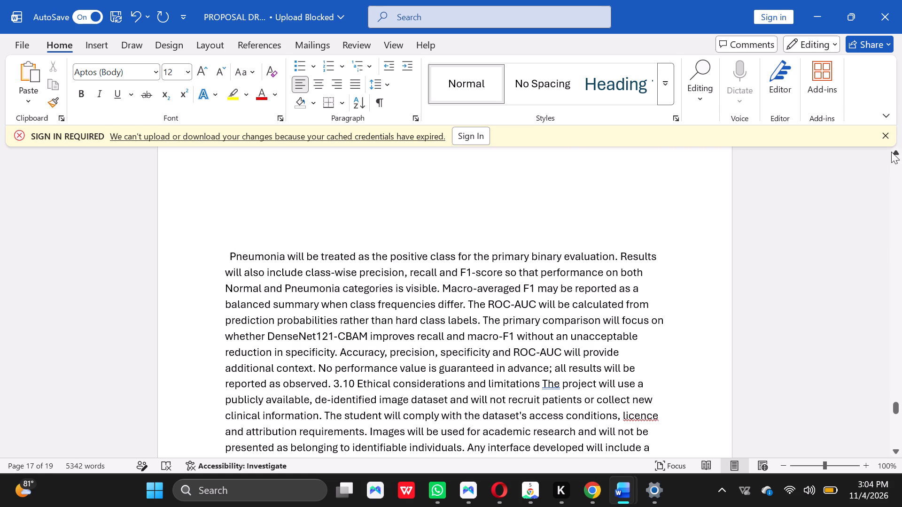
# Remove the surplus blank lines between the metrics table and the paragraph starting "Pneumonia will be treated", leaving one blank line.
pyautogui.click(892, 153)
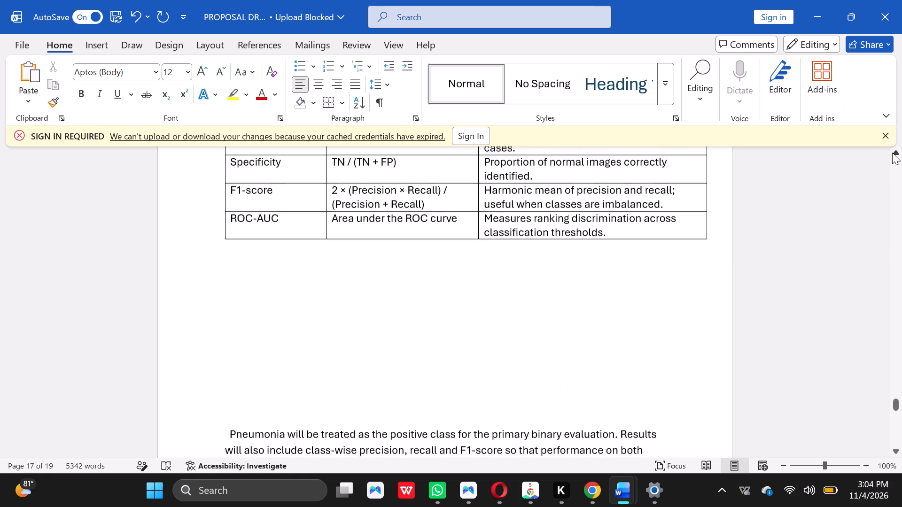
pyautogui.click(336, 346)
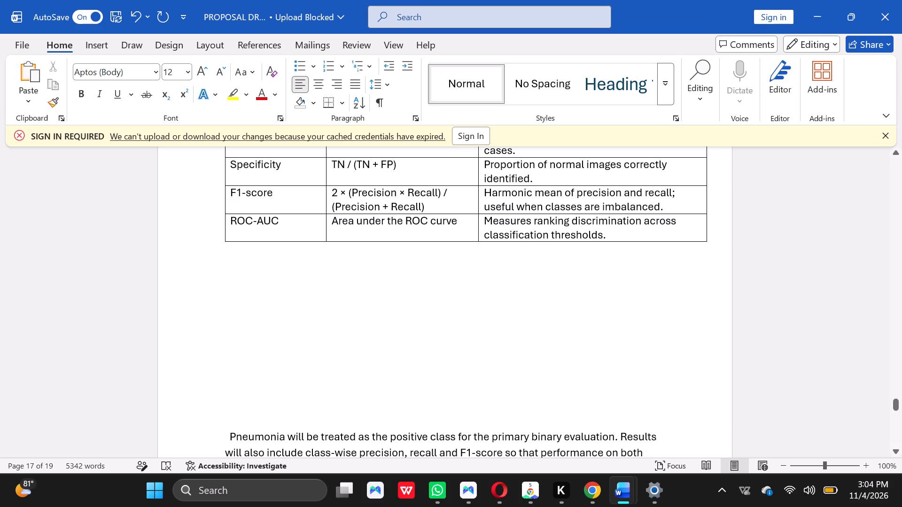
pyautogui.press('BackSpace')
pyautogui.press('BackSpace')
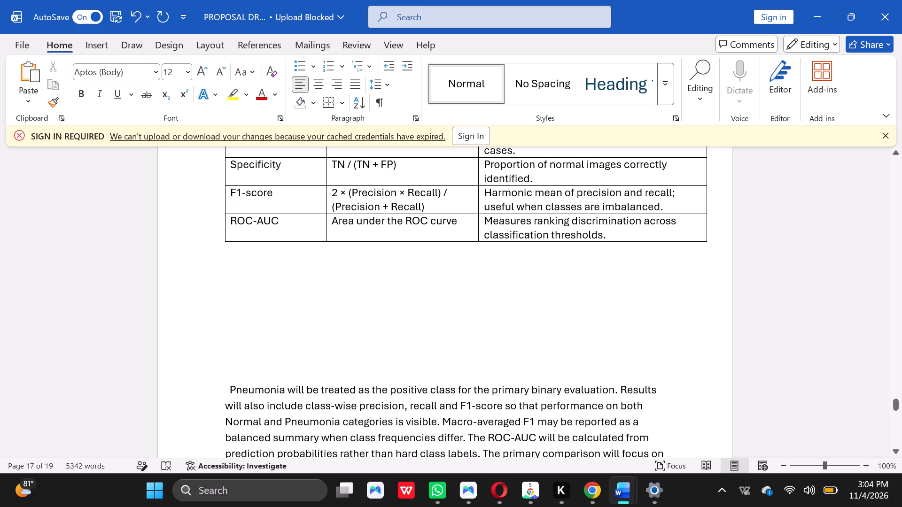
pyautogui.click(281, 308)
pyautogui.press('BackSpace')
pyautogui.press('BackSpace')
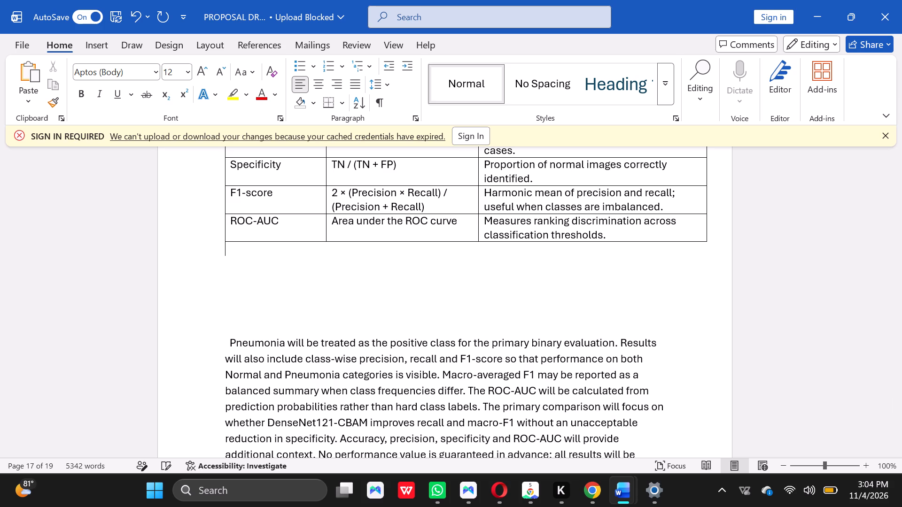
pyautogui.click(336, 276)
pyautogui.press('BackSpace')
pyautogui.click(366, 278)
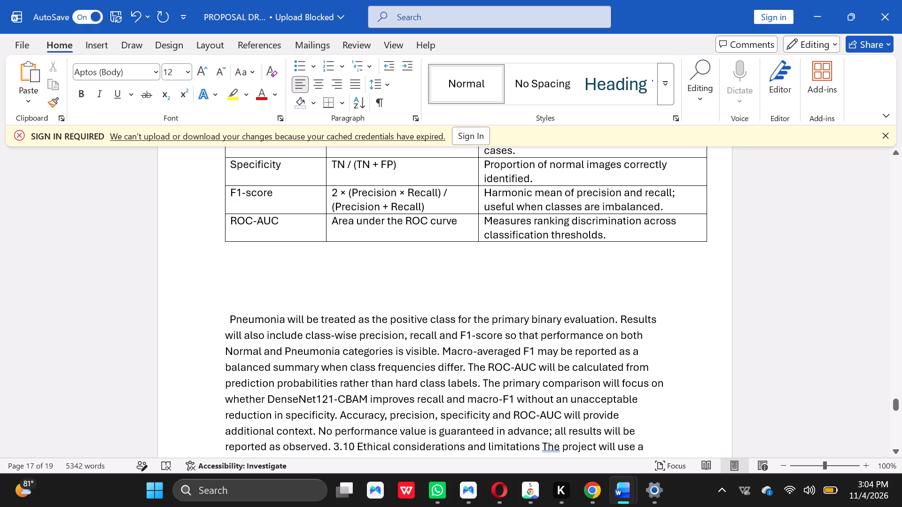
pyautogui.click(366, 278)
pyautogui.click(313, 290)
pyautogui.press('BackSpace')
pyautogui.press('BackSpace')
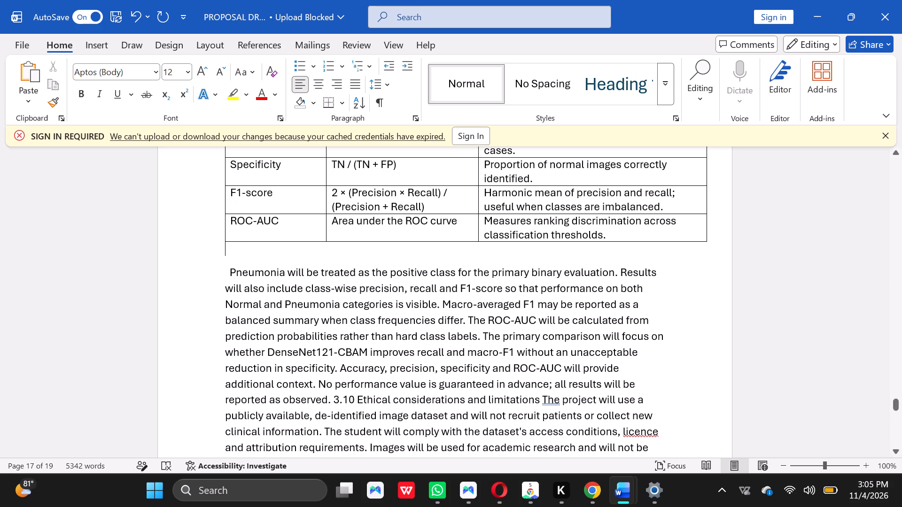
# Put the heading "3.10 Ethical considerations and limitations" on its own line, separate from the text before and after it.
pyautogui.doubleClick(897, 447)
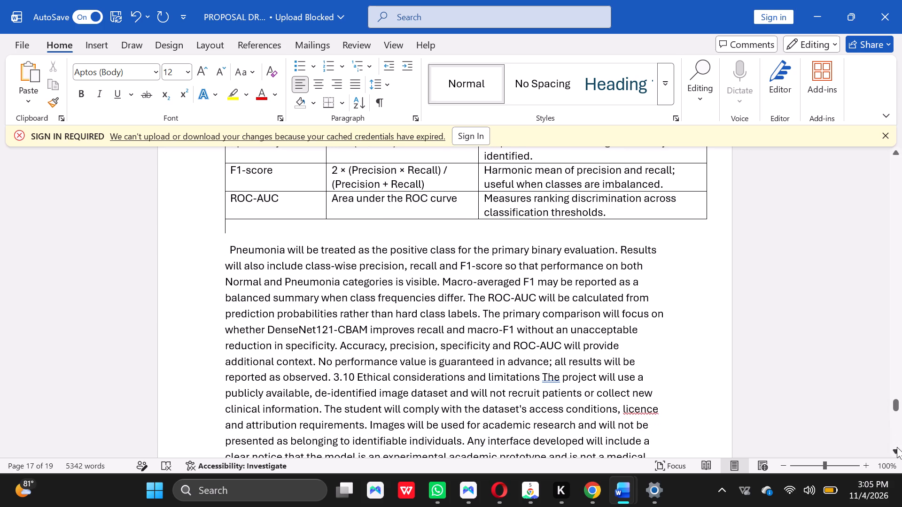
pyautogui.click(897, 447)
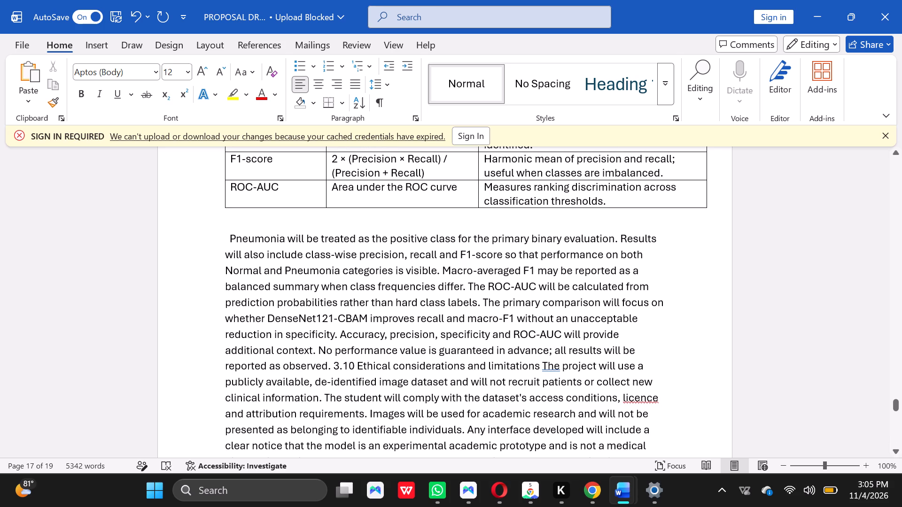
pyautogui.click(334, 368)
pyautogui.press('Return')
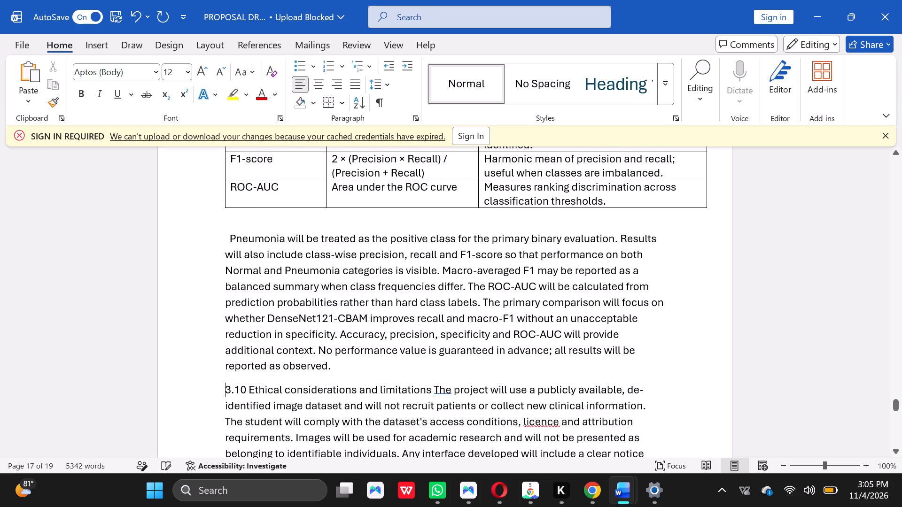
pyautogui.click(432, 392)
pyautogui.press('Return')
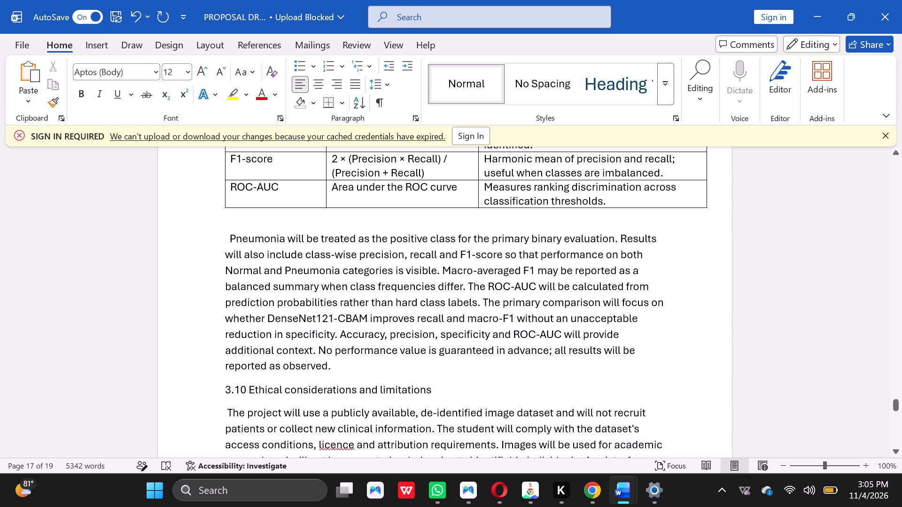
# Make the heading "3.10 Ethical considerations and limitations" bold.
pyautogui.moveTo(434, 392); pyautogui.dragTo(408, 388)
pyautogui.moveTo(408, 388); pyautogui.dragTo(221, 388)
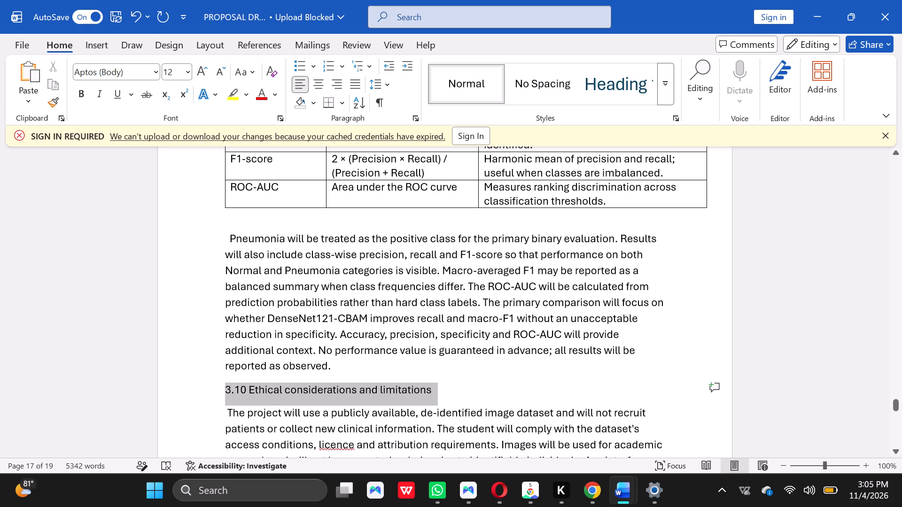
pyautogui.moveTo(221, 388); pyautogui.dragTo(219, 388)
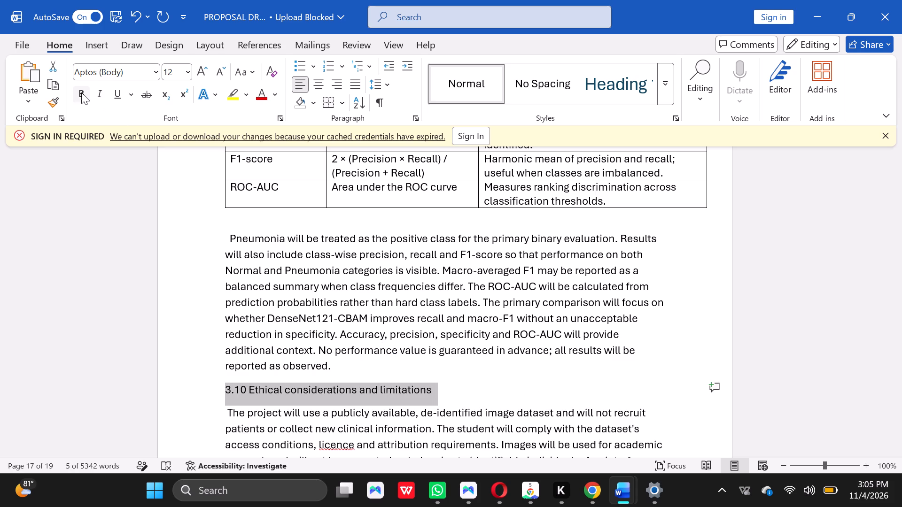
pyautogui.click(81, 92)
pyautogui.click(517, 363)
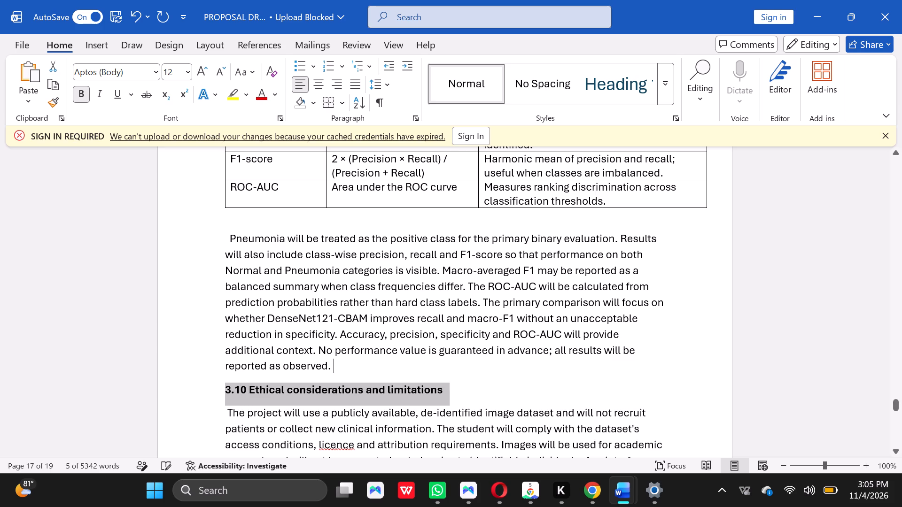
# Compare section 3.10 in the Word draft with the PDF in Chrome, reading down to the 3.11 heading.
pyautogui.click(893, 157)
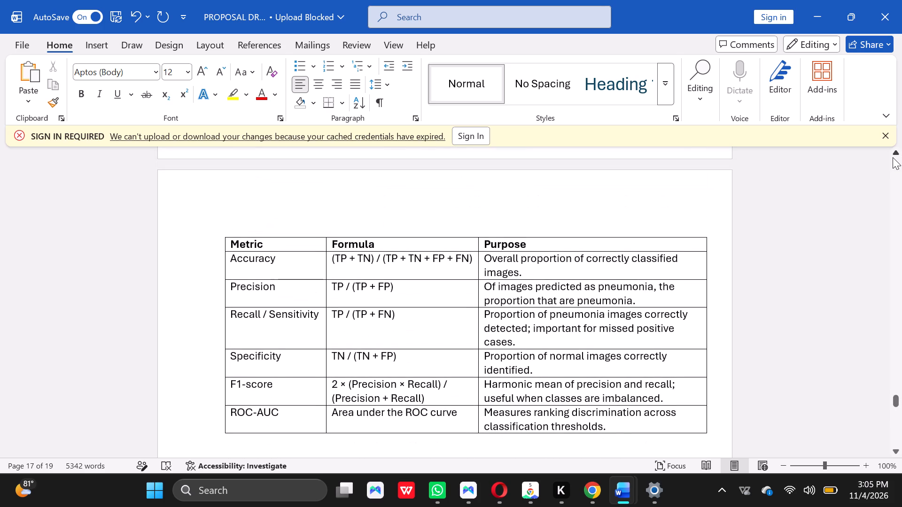
pyautogui.click(897, 453)
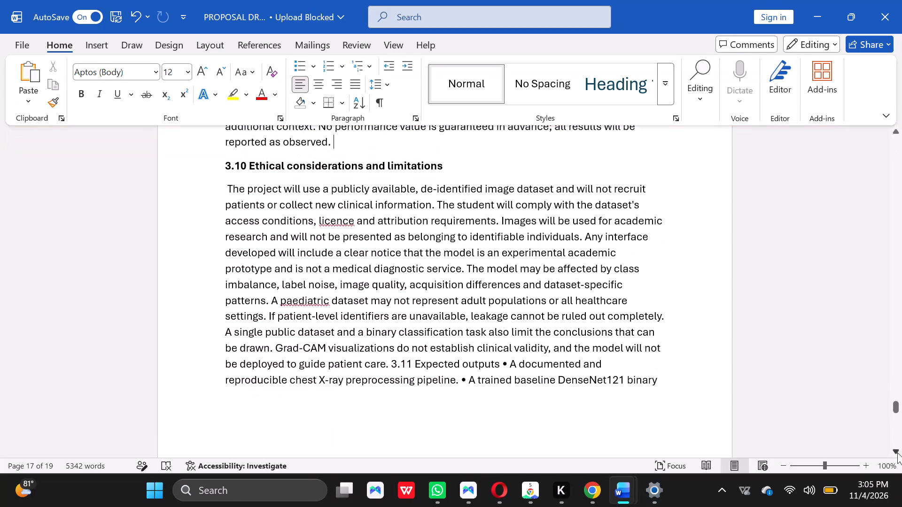
pyautogui.click(896, 451)
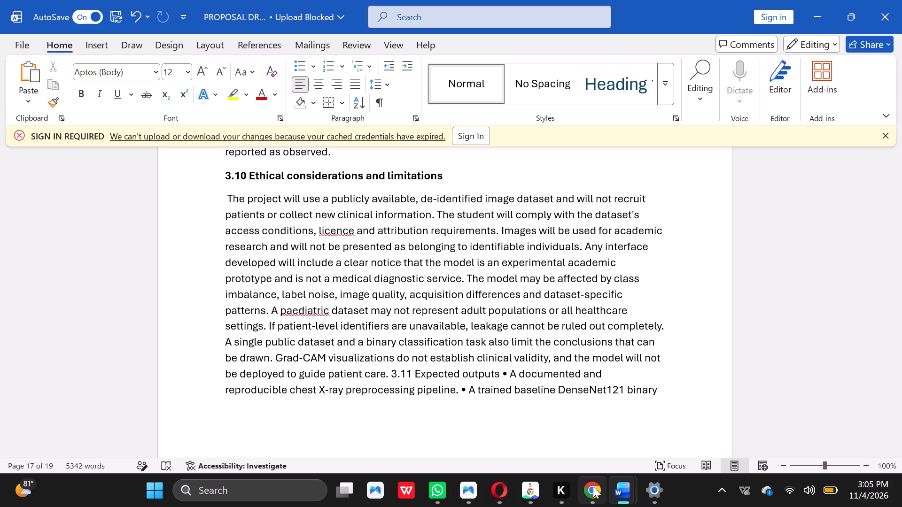
pyautogui.click(592, 453)
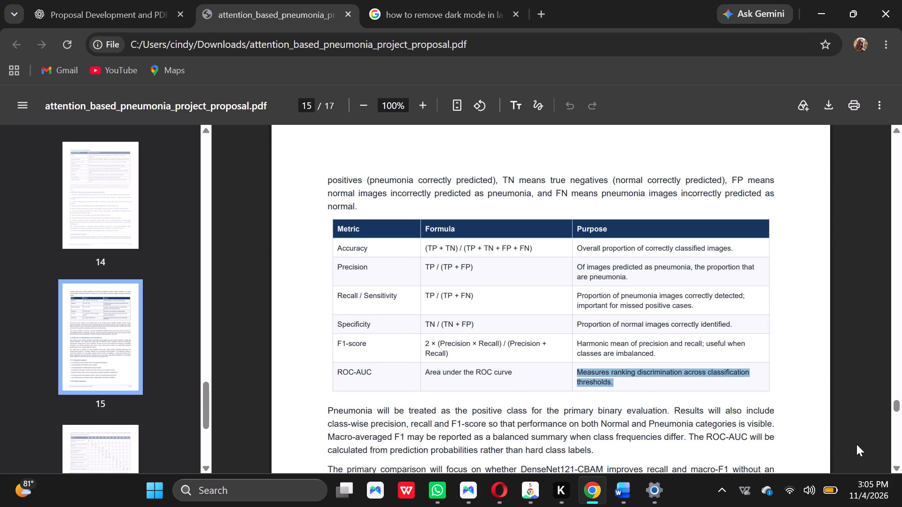
pyautogui.doubleClick(897, 466)
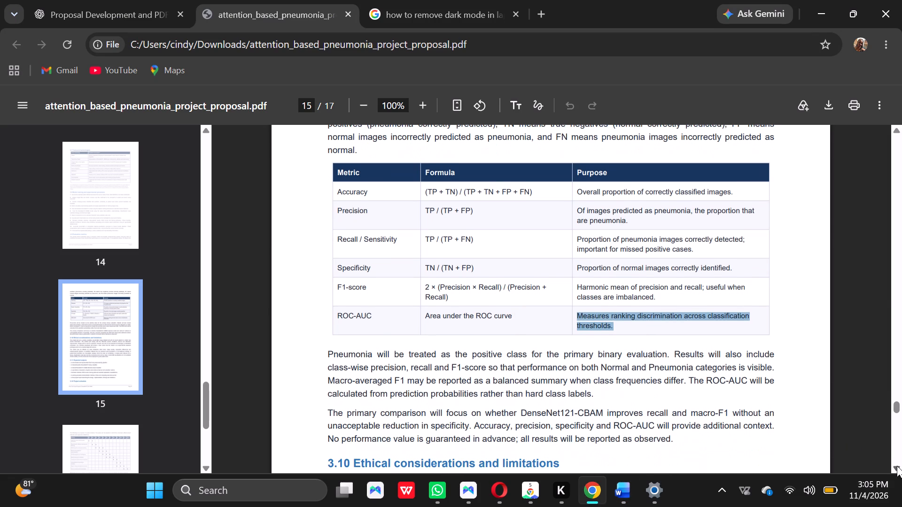
pyautogui.tripleClick(897, 466)
pyautogui.click(897, 466)
pyautogui.click(897, 466)
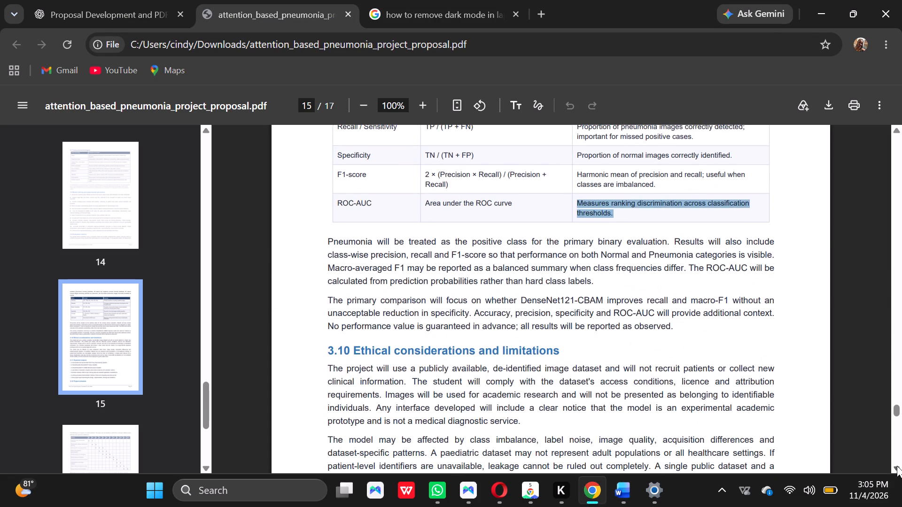
pyautogui.click(897, 466)
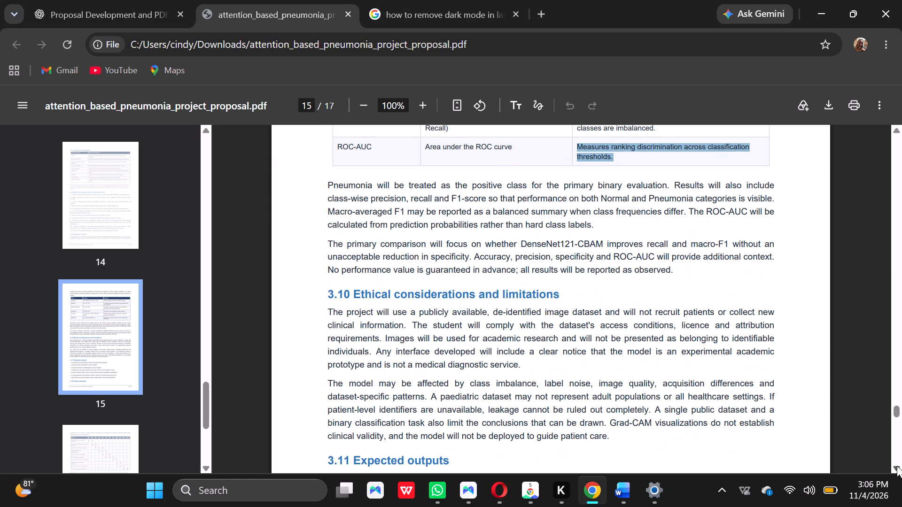
pyautogui.click(897, 466)
pyautogui.doubleClick(897, 466)
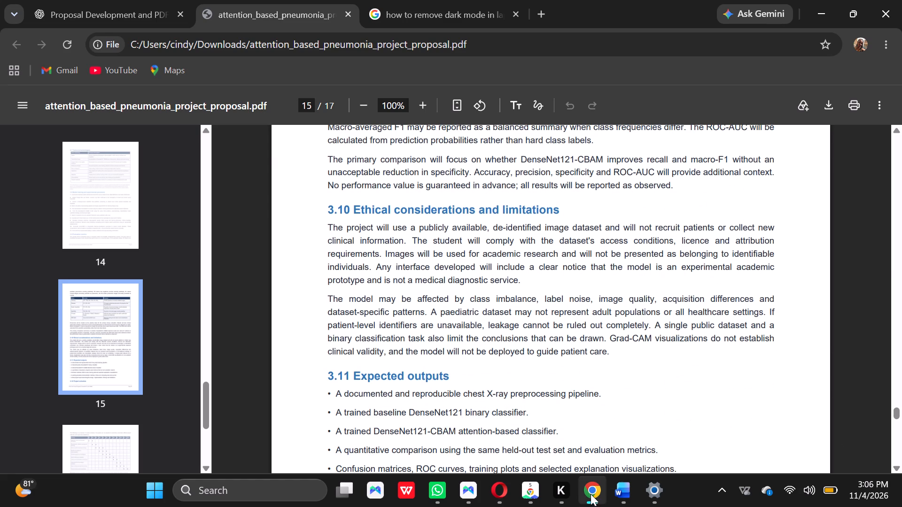
pyautogui.click(569, 423)
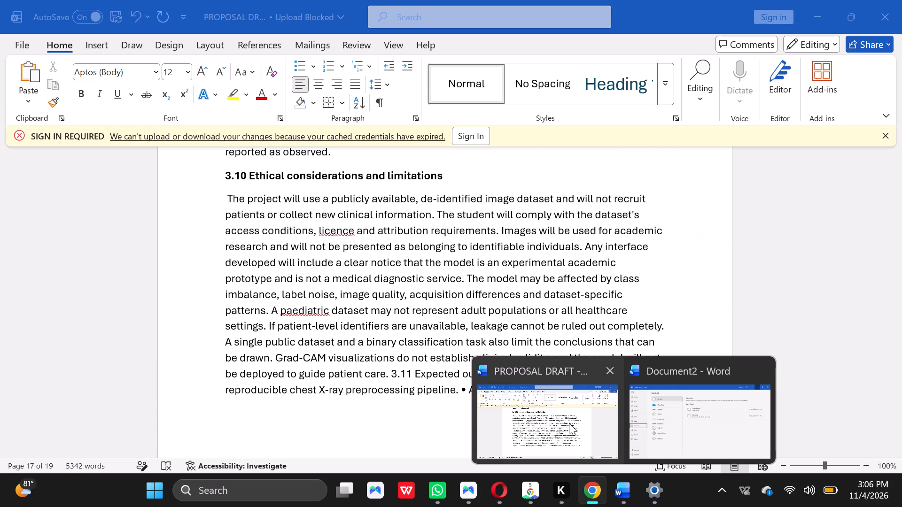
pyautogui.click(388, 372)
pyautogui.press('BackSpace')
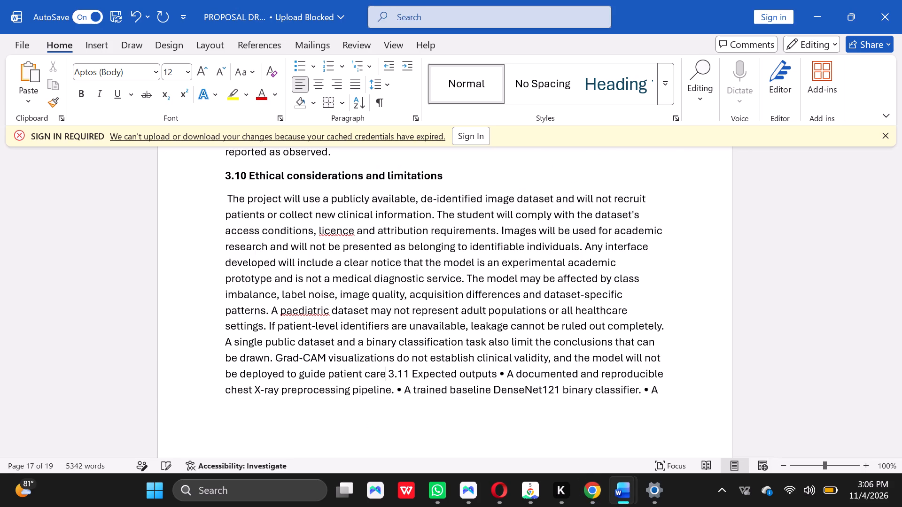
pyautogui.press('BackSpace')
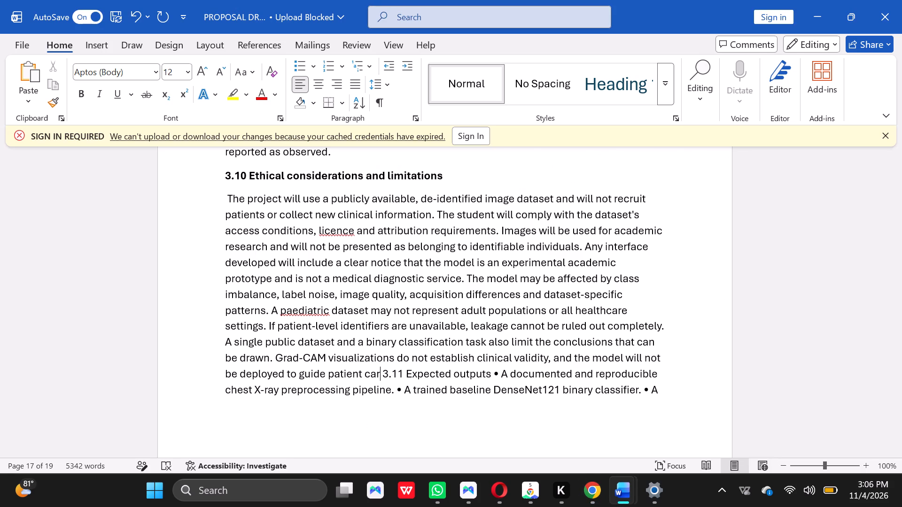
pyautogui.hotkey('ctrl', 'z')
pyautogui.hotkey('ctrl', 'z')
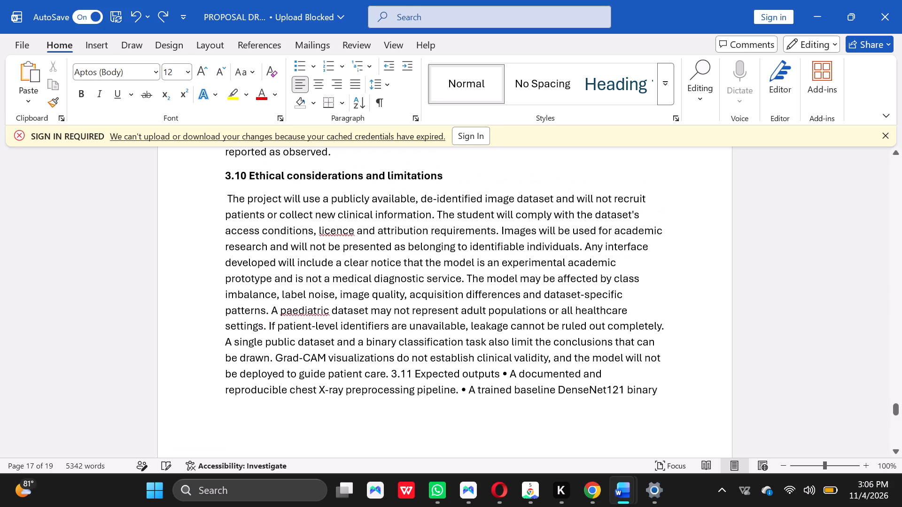
# Put the heading "3.11 Expected outputs" on its own line, with a blank line before it and the bullet text starting below.
pyautogui.doubleClick(391, 383)
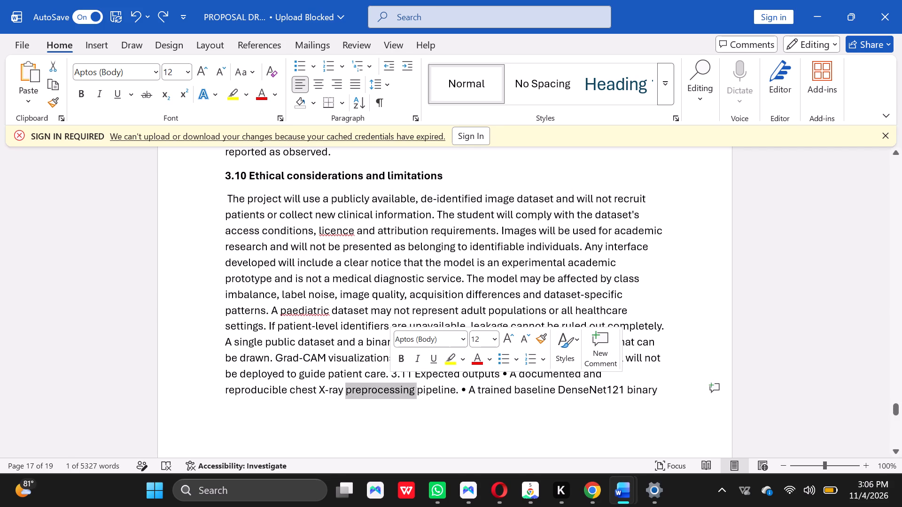
pyautogui.click(392, 374)
pyautogui.press('Return')
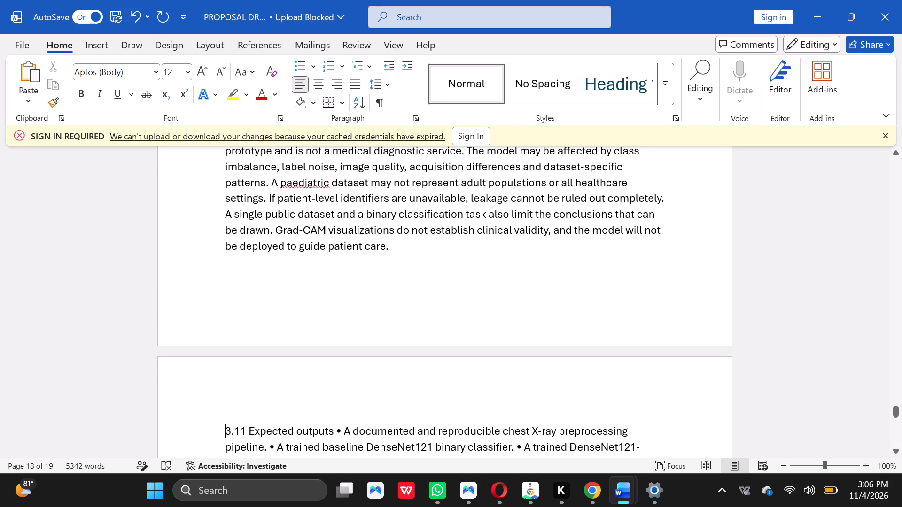
pyautogui.click(335, 431)
pyautogui.press('Return')
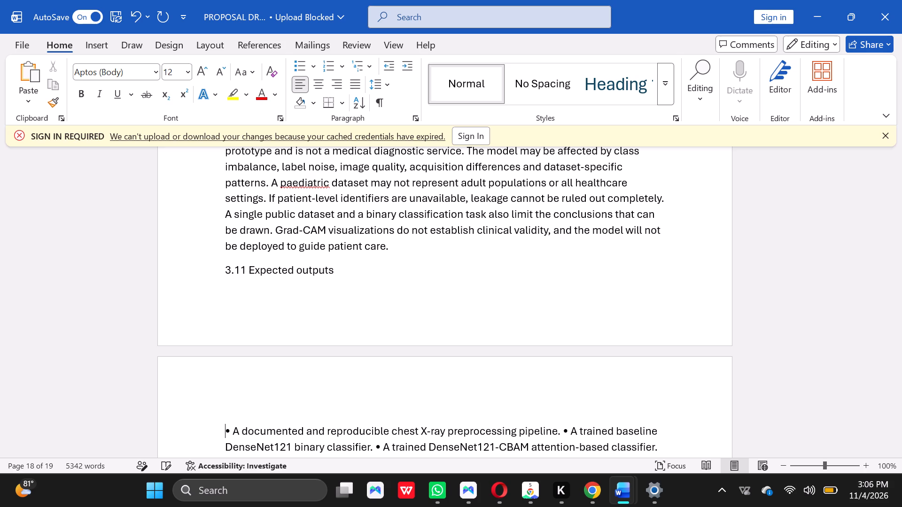
pyautogui.click(370, 255)
pyautogui.click(409, 245)
pyautogui.press('Return')
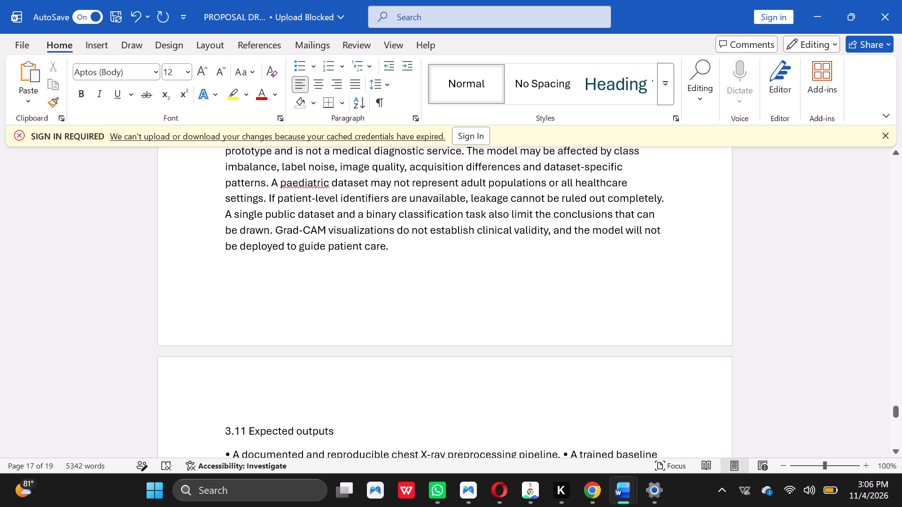
# Make the heading "3.11 Expected outputs" bold.
pyautogui.moveTo(338, 433); pyautogui.dragTo(209, 429)
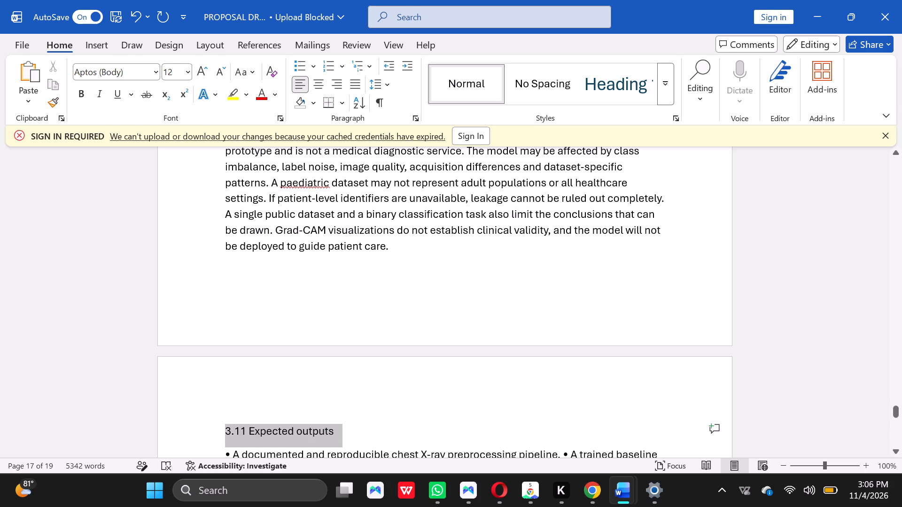
pyautogui.moveTo(209, 429); pyautogui.dragTo(203, 426)
pyautogui.click(76, 93)
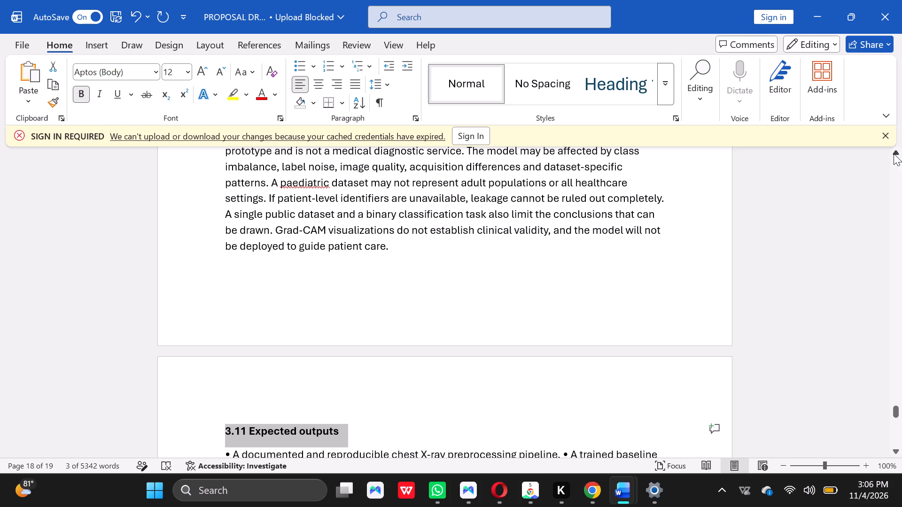
# Check how the bullets under 3.11 Expected outputs are laid out in the proposal PDF in Chrome, down to heading 3.12.
pyautogui.click(894, 154)
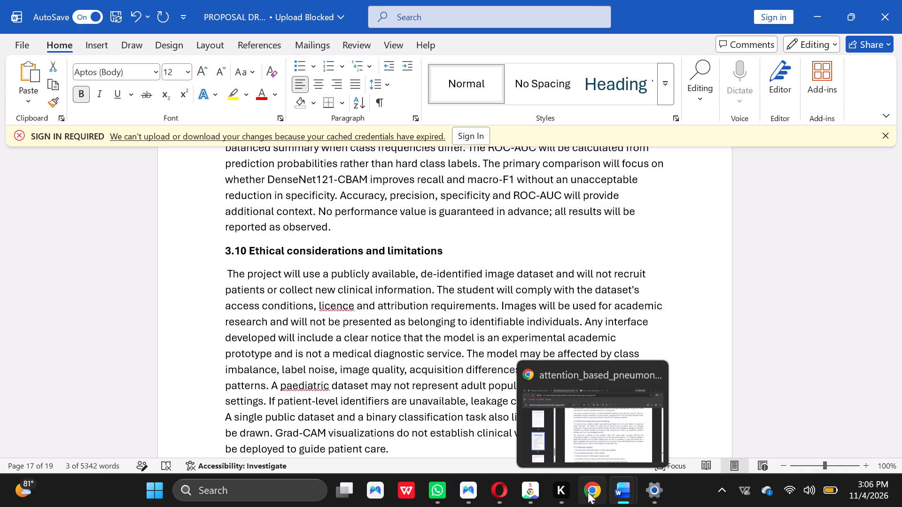
pyautogui.click(581, 432)
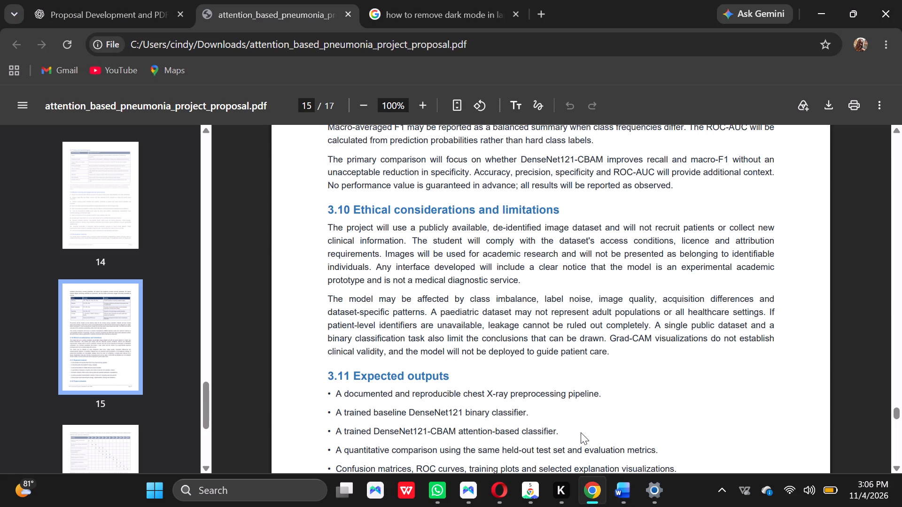
pyautogui.tripleClick(899, 467)
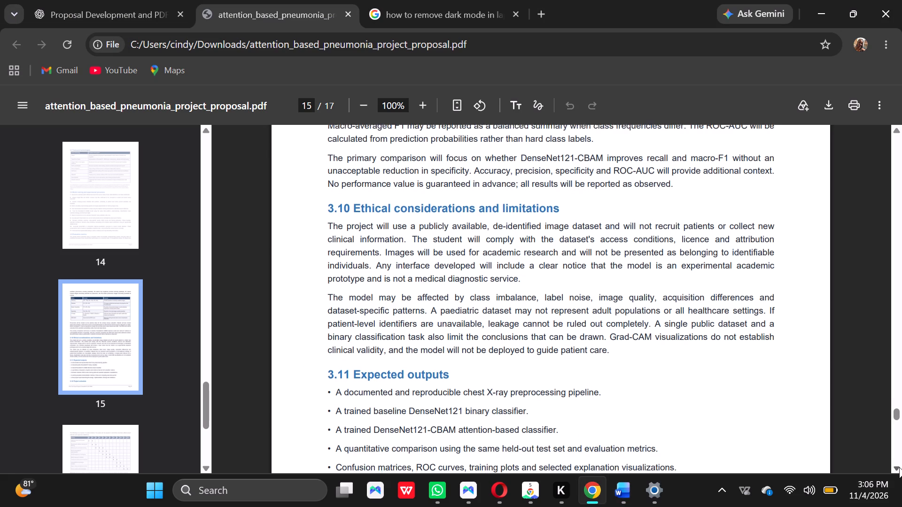
pyautogui.doubleClick(899, 467)
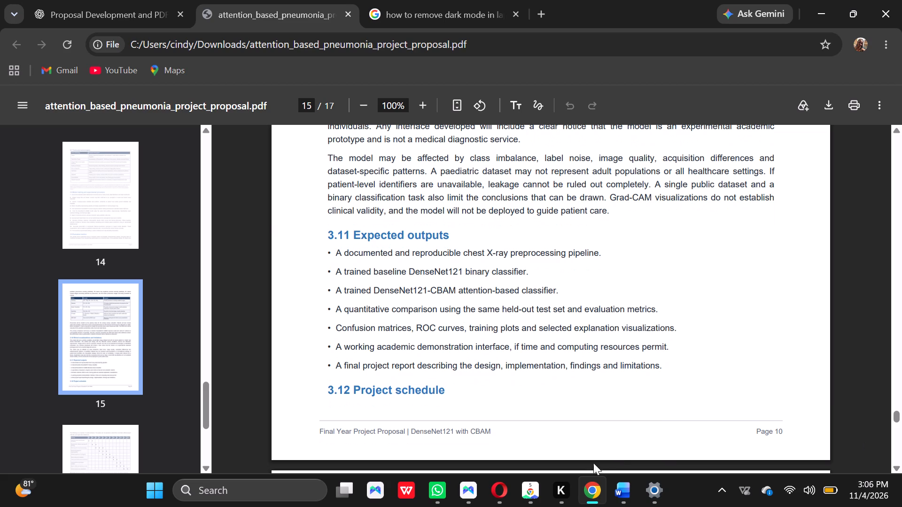
pyautogui.click(567, 420)
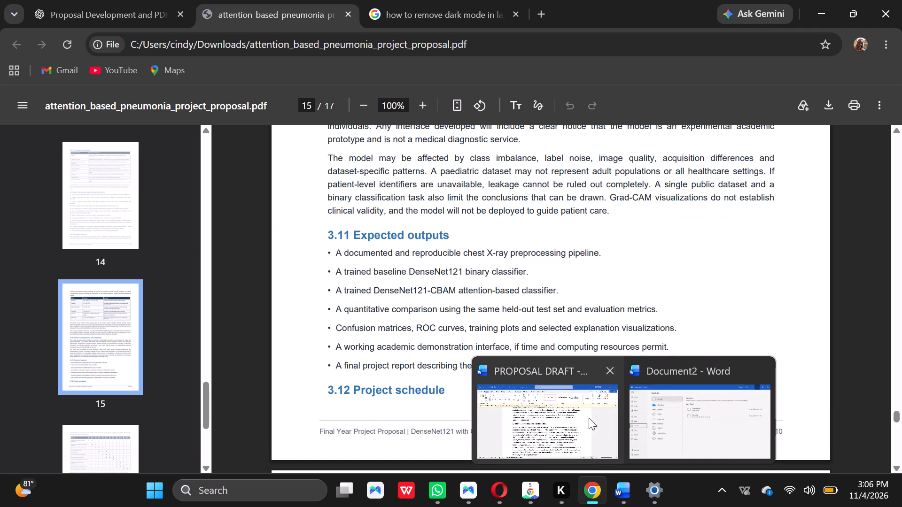
# Back in the Word draft, start new lines for the 3.11 bullets on the DenseNet121-CBAM classifier, quantitative comparison, confusion matrices and final project report.
pyautogui.click(589, 418)
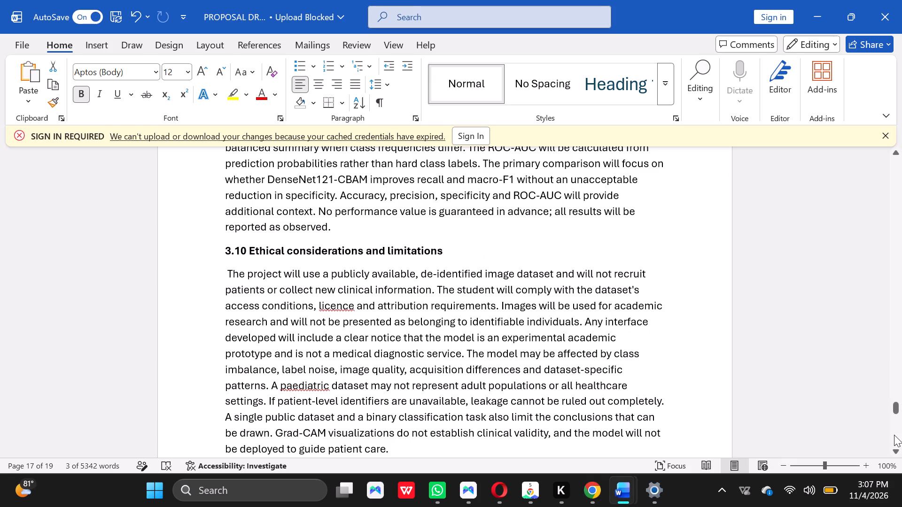
pyautogui.click(896, 452)
pyautogui.tripleClick(896, 452)
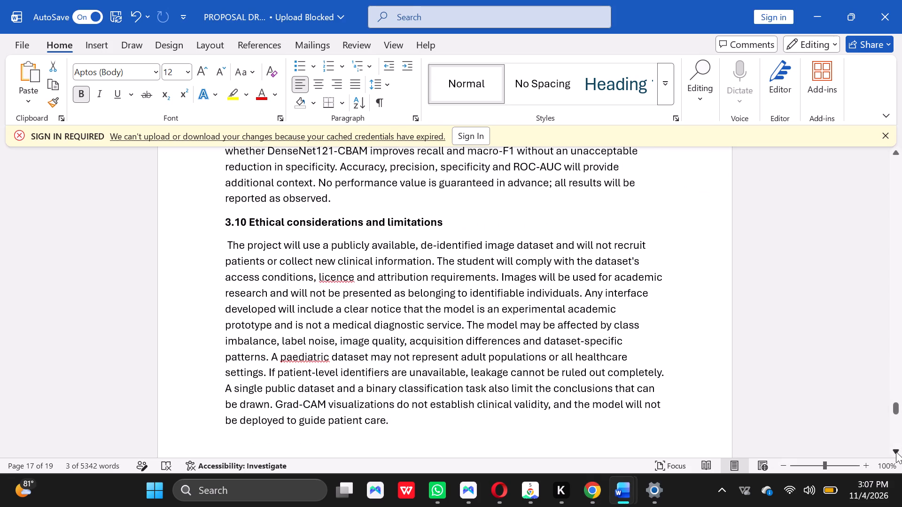
pyautogui.click(896, 452)
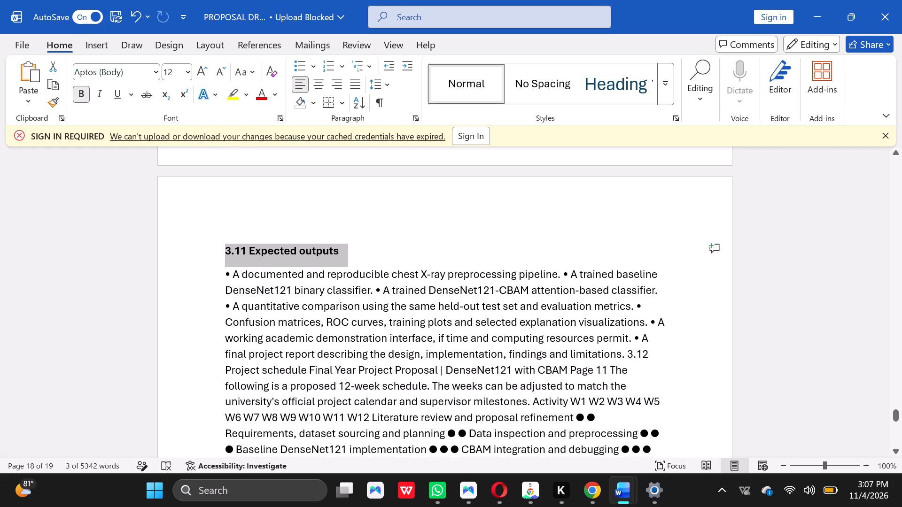
pyautogui.click(371, 291)
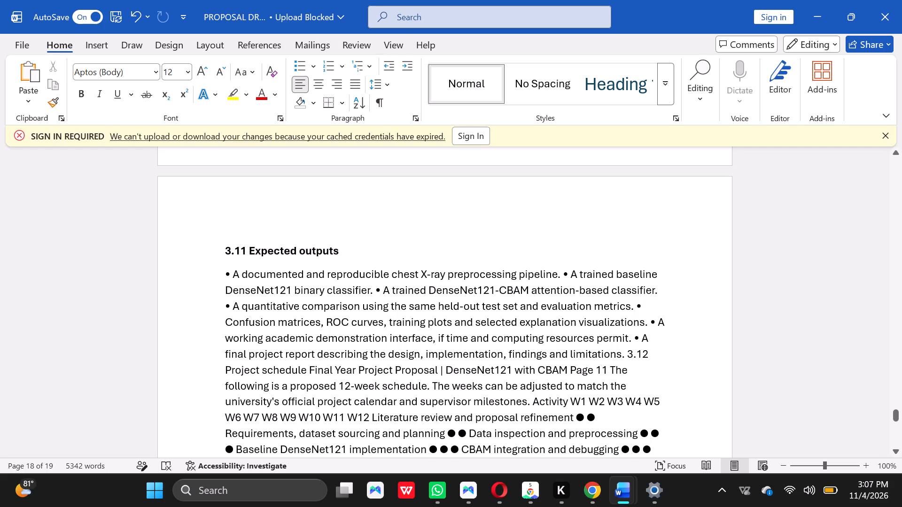
pyautogui.click(373, 292)
pyautogui.press('Return')
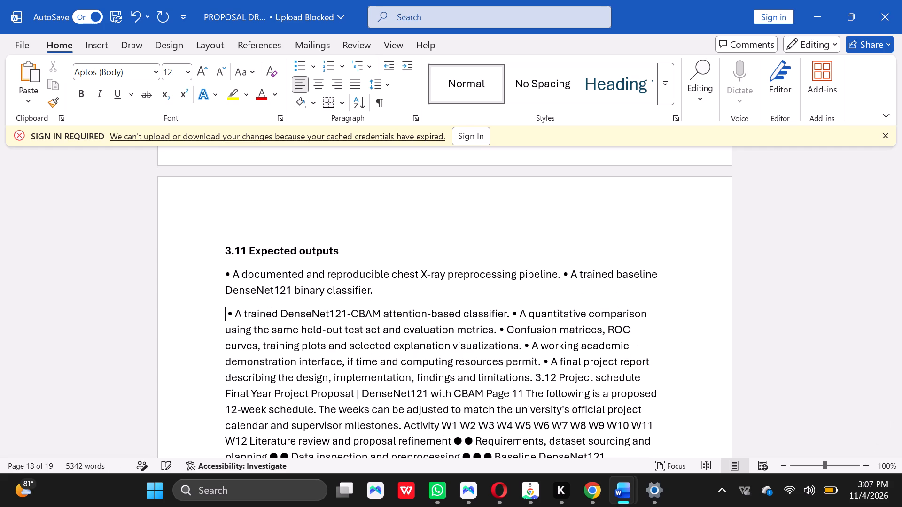
pyautogui.click(509, 316)
pyautogui.press('Return')
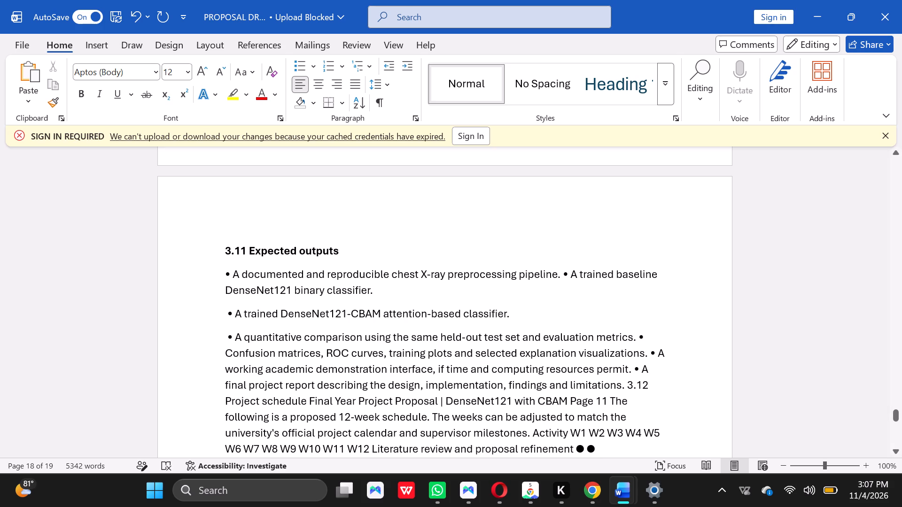
pyautogui.click(637, 338)
pyautogui.press('Return')
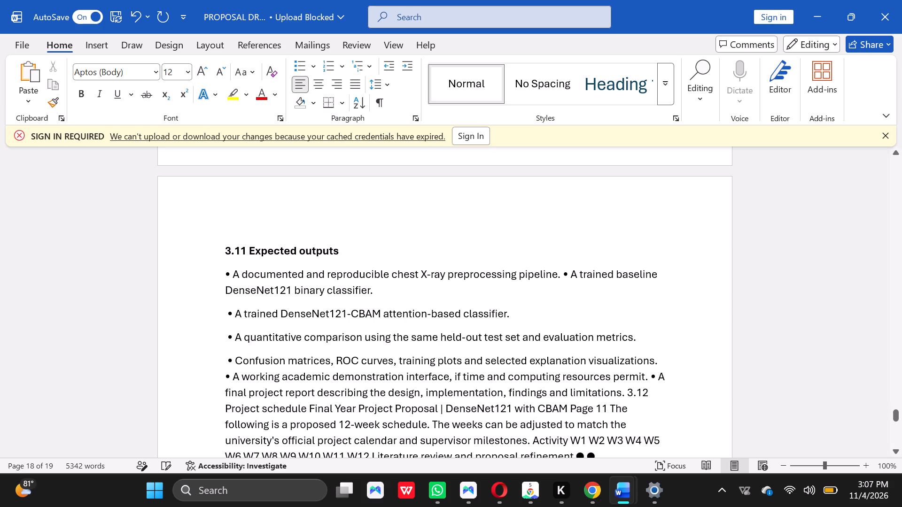
pyautogui.click(648, 378)
pyautogui.press('Return')
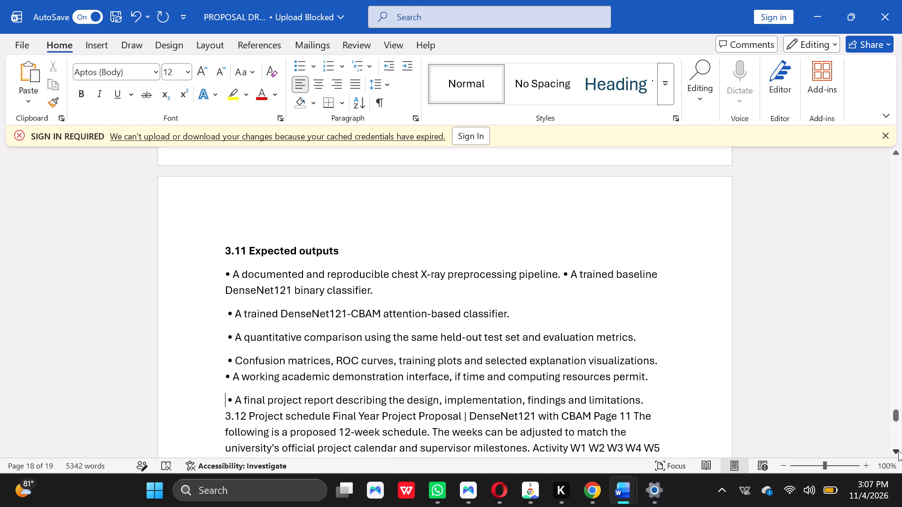
# Move "3.12 Project schedule" and its following text to a new paragraph, with a blank line after the last 3.11 bullet.
pyautogui.click(898, 450)
pyautogui.doubleClick(898, 450)
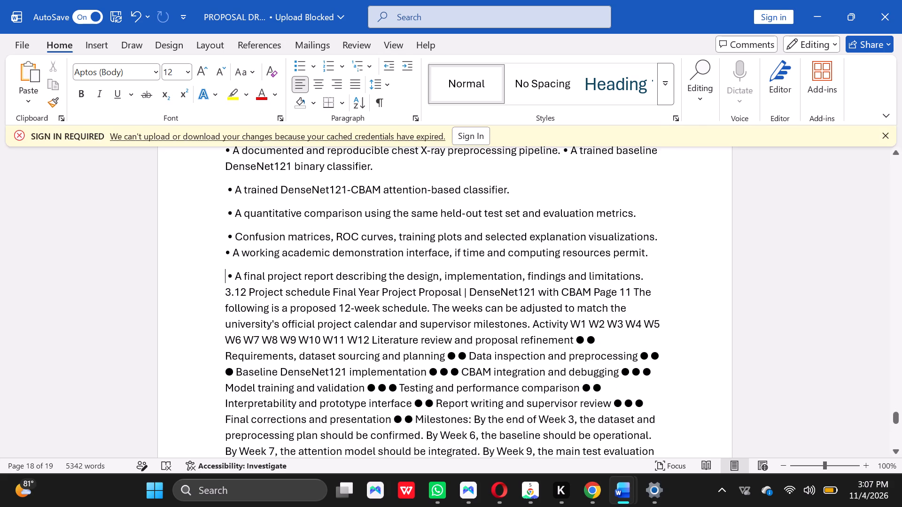
pyautogui.click(660, 278)
pyautogui.press('Return')
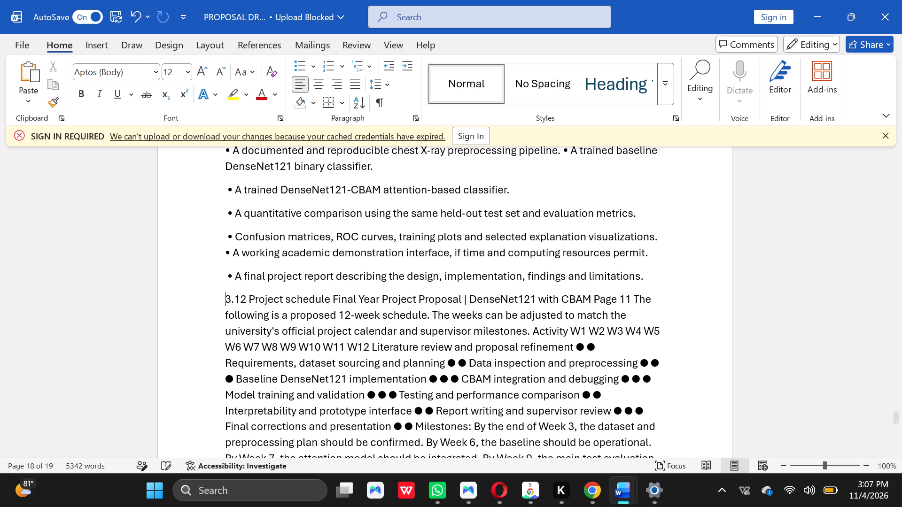
pyautogui.press('Return')
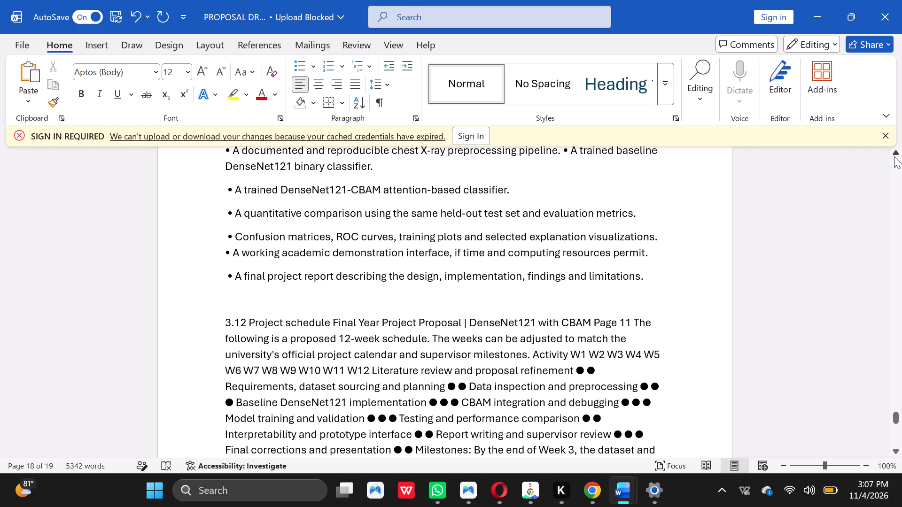
# Put the bullet "A trained baseline DenseNet121 binary classifier." on its own line under 3.11 Expected outputs.
pyautogui.click(894, 156)
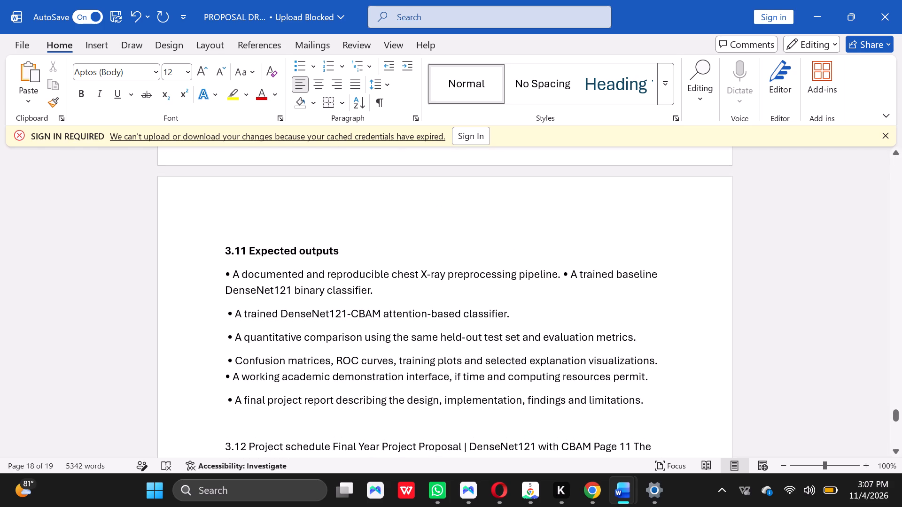
pyautogui.click(560, 275)
pyautogui.press('Return')
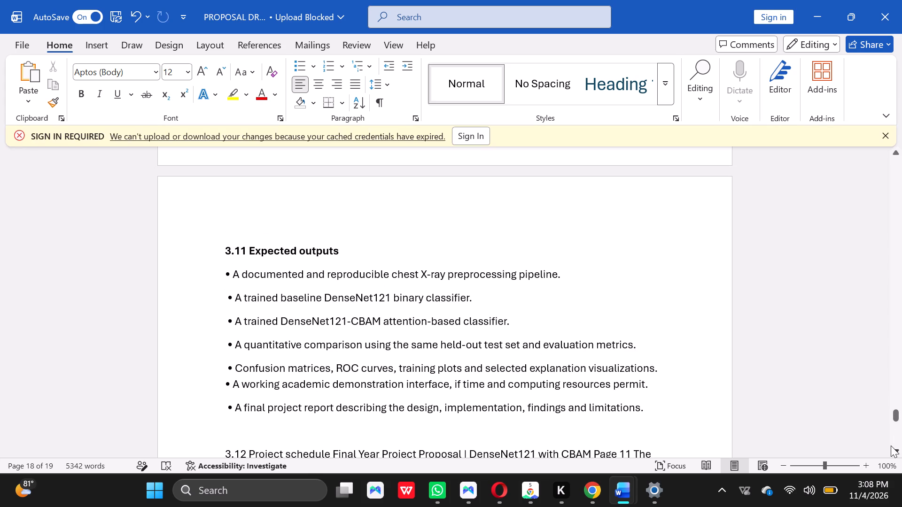
# Delete the stray footer text "Final Year Project Proposal | DenseNet121 with CBAM Page 11" after the words "3.12 Project schedule".
pyautogui.click(894, 449)
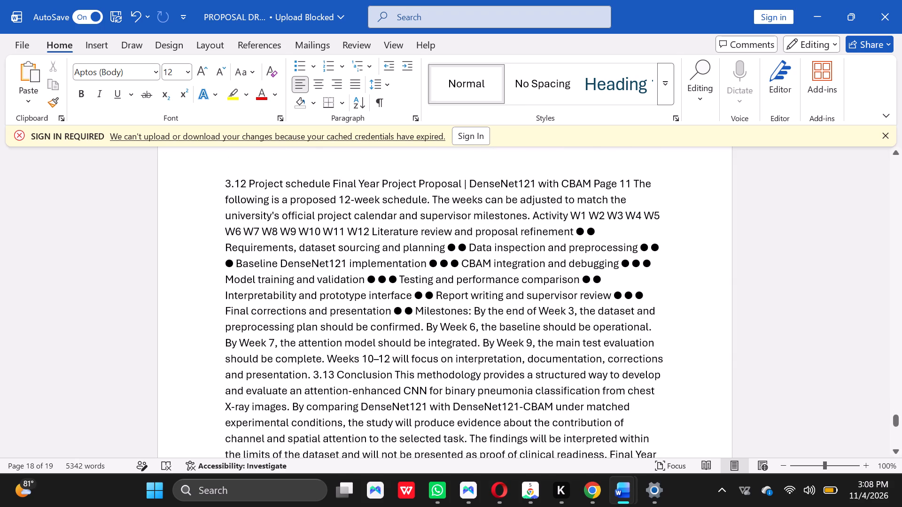
pyautogui.click(331, 181)
pyautogui.click(631, 184)
pyautogui.press('BackSpace')
pyautogui.press('BackSpace')
pyautogui.press('BackSpace')
pyautogui.press('BackSpace')
pyautogui.press('BackSpace')
pyautogui.press('BackSpace')
pyautogui.press('BackSpace')
pyautogui.press('BackSpace')
pyautogui.press('BackSpace')
pyautogui.press('BackSpace')
pyautogui.press('BackSpace')
pyautogui.press('BackSpace')
pyautogui.press('BackSpace')
pyautogui.press('BackSpace')
pyautogui.press('BackSpace')
pyautogui.press('BackSpace')
pyautogui.press('BackSpace')
pyautogui.press('BackSpace')
pyautogui.press('BackSpace')
pyautogui.press('BackSpace')
pyautogui.press('BackSpace')
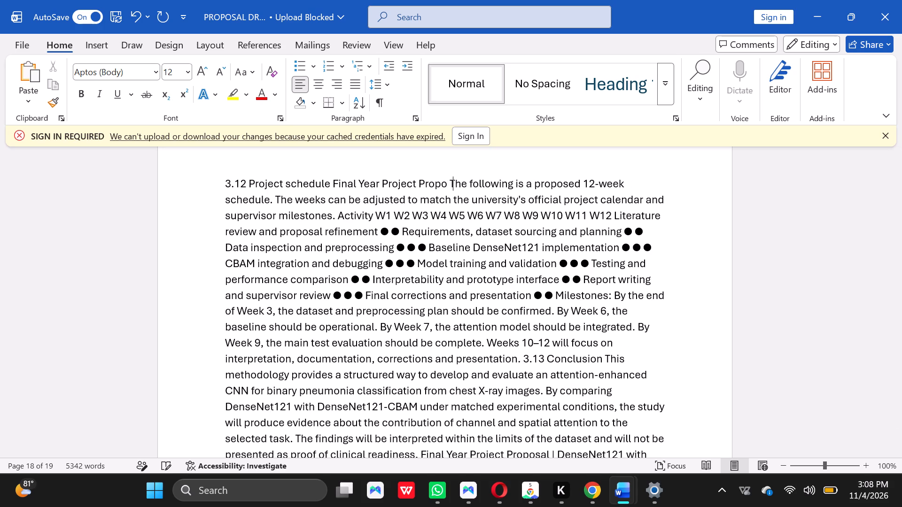
pyautogui.press('BackSpace')
pyautogui.press('BackSpace')
pyautogui.press('BackSpace')
pyautogui.press('BackSpace')
pyautogui.press('BackSpace')
pyautogui.press('BackSpace')
pyautogui.press('BackSpace')
pyautogui.press('BackSpace')
pyautogui.press('BackSpace')
pyautogui.press('BackSpace')
pyautogui.press('BackSpace')
pyautogui.press('BackSpace')
pyautogui.press('BackSpace')
pyautogui.press('BackSpace')
pyautogui.press('BackSpace')
pyautogui.press('BackSpace')
pyautogui.press('BackSpace')
pyautogui.press('BackSpace')
pyautogui.press('BackSpace')
pyautogui.press('BackSpace')
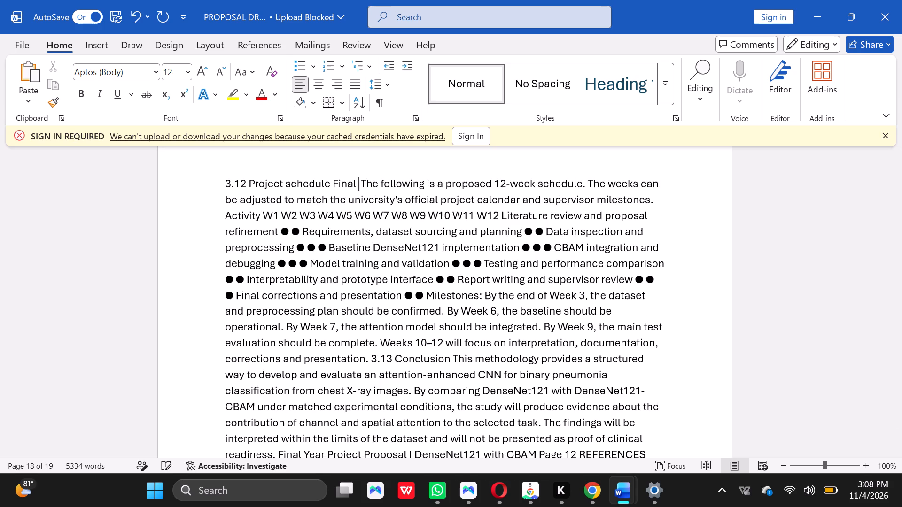
pyautogui.press('BackSpace')
pyautogui.press('BackSpace')
pyautogui.press('BackSpace')
pyautogui.press('BackSpace')
pyautogui.press('BackSpace')
pyautogui.press('BackSpace')
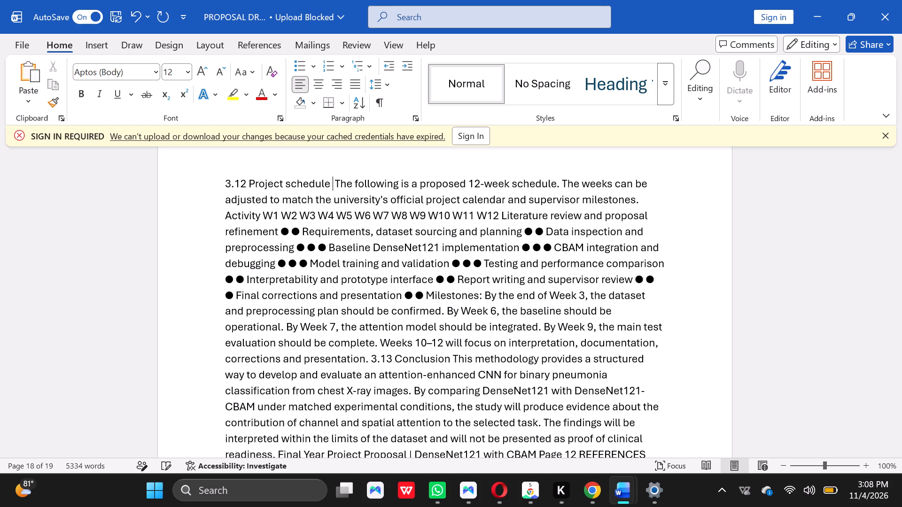
# Separate the heading "3.12 Project schedule" from its body text with a blank line between them.
pyautogui.press('Return')
pyautogui.press('Return')
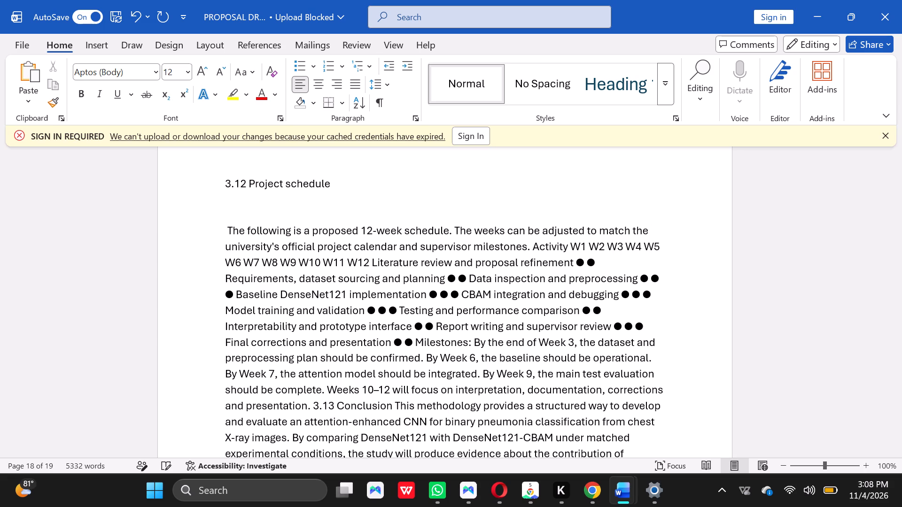
# Make the heading "3.12 Project schedule" bold.
pyautogui.moveTo(346, 184); pyautogui.dragTo(288, 177)
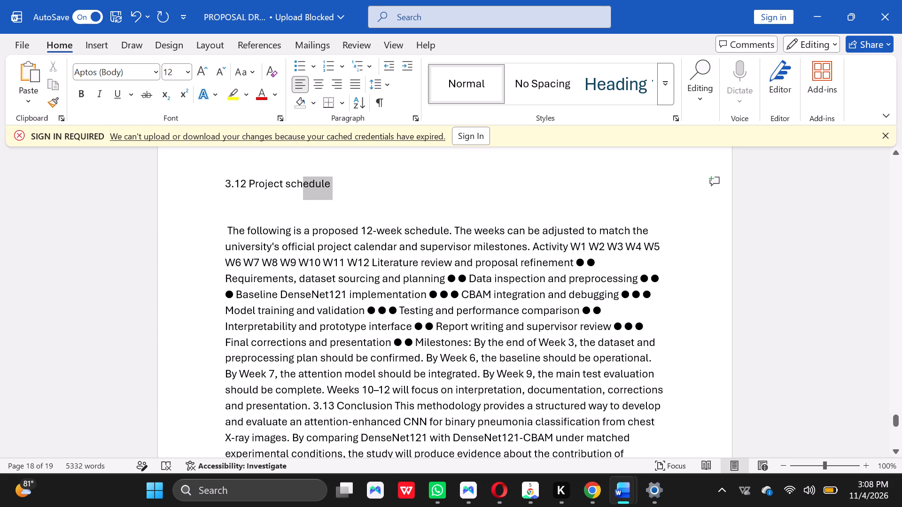
pyautogui.moveTo(288, 177); pyautogui.dragTo(207, 181)
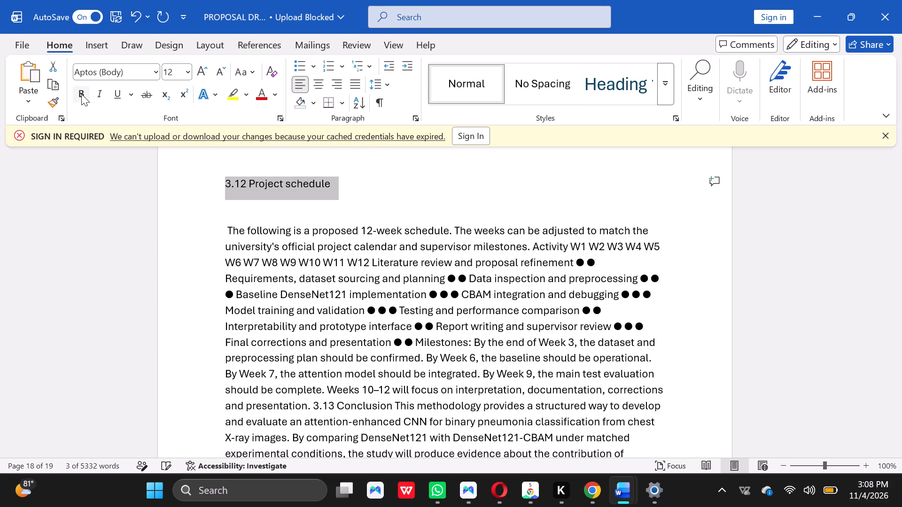
pyautogui.click(81, 94)
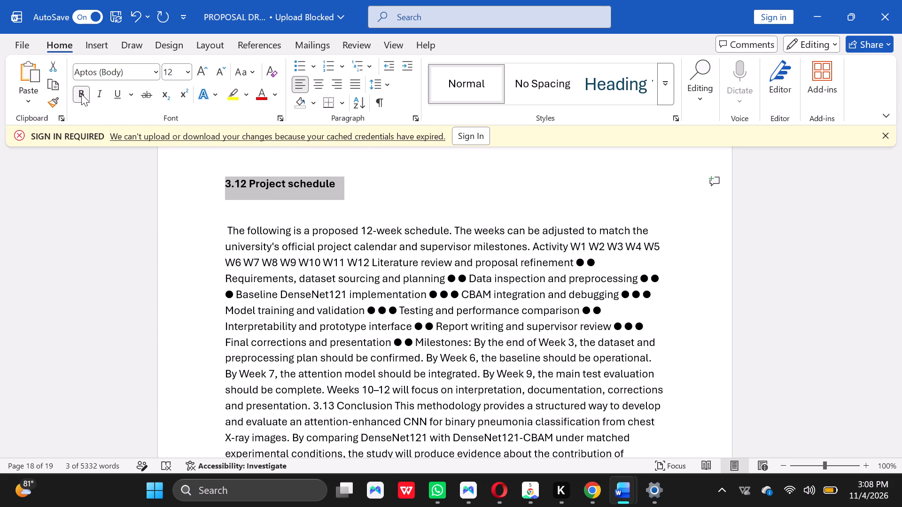
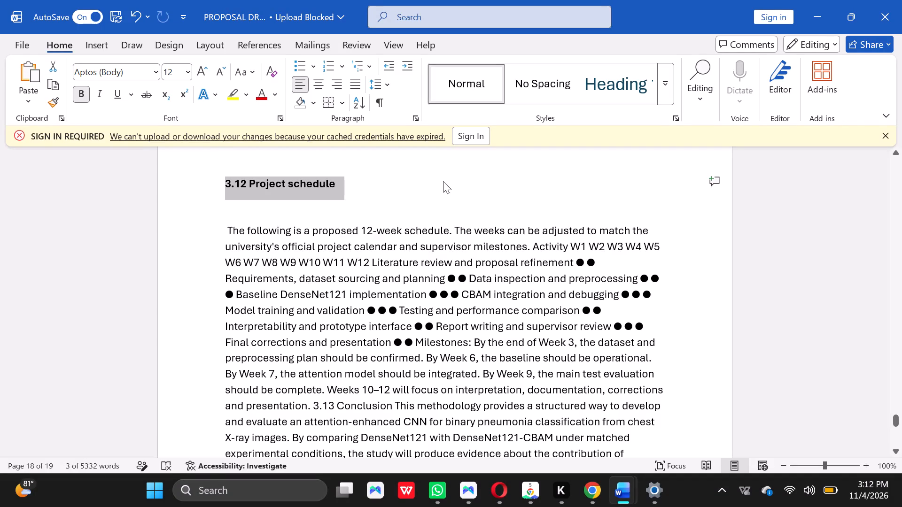
# Start a new paragraph after the sentence "The following is a proposed 12-week schedule." under 3.12 Project schedule.
pyautogui.click(452, 230)
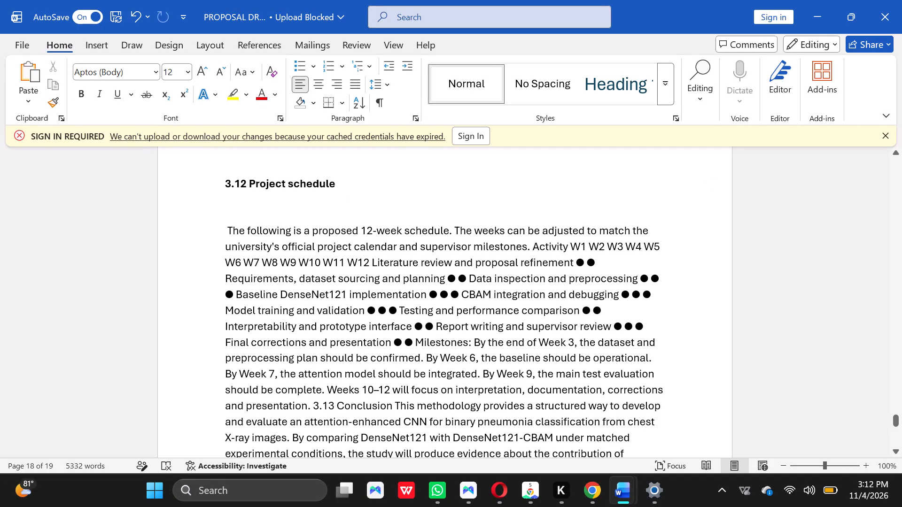
pyautogui.press('Return')
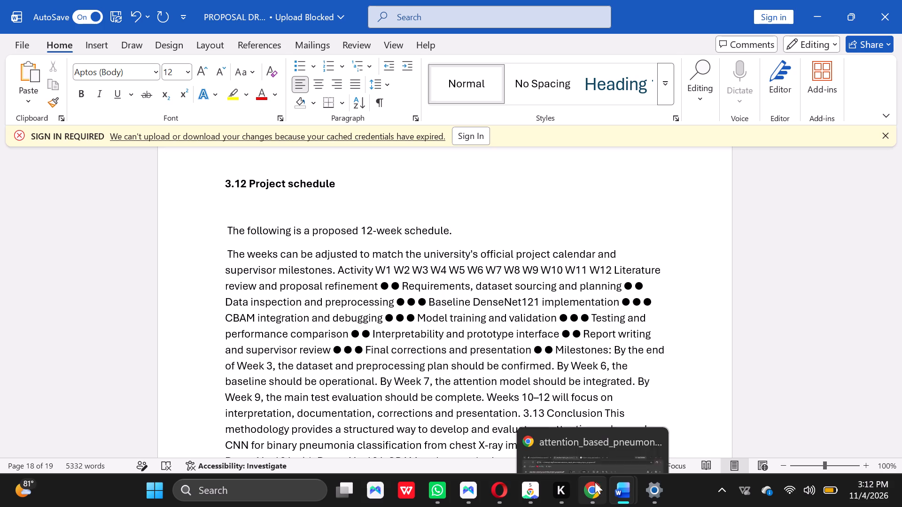
# Switch to the proposal PDF in Chrome and examine the layout from the 3.12 Project schedule table through 3.13 Conclusion to the References.
pyautogui.click(580, 452)
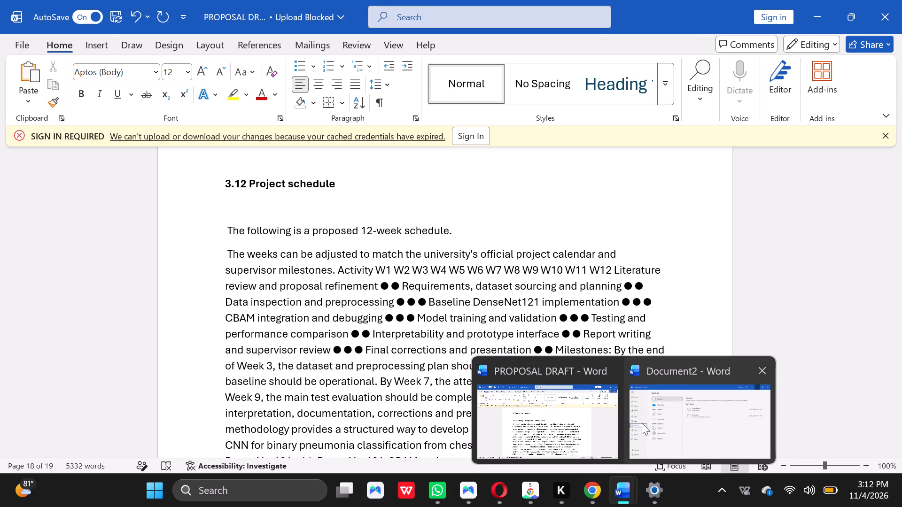
pyautogui.click(591, 415)
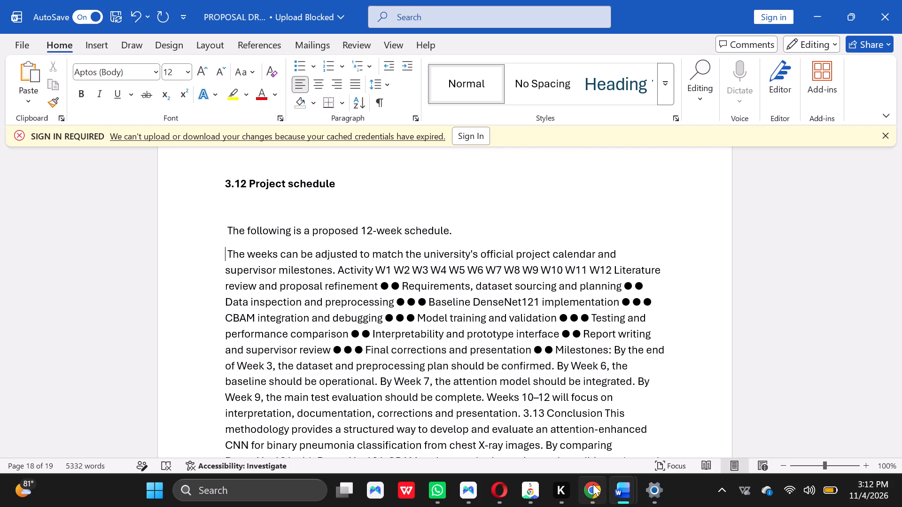
pyautogui.click(583, 417)
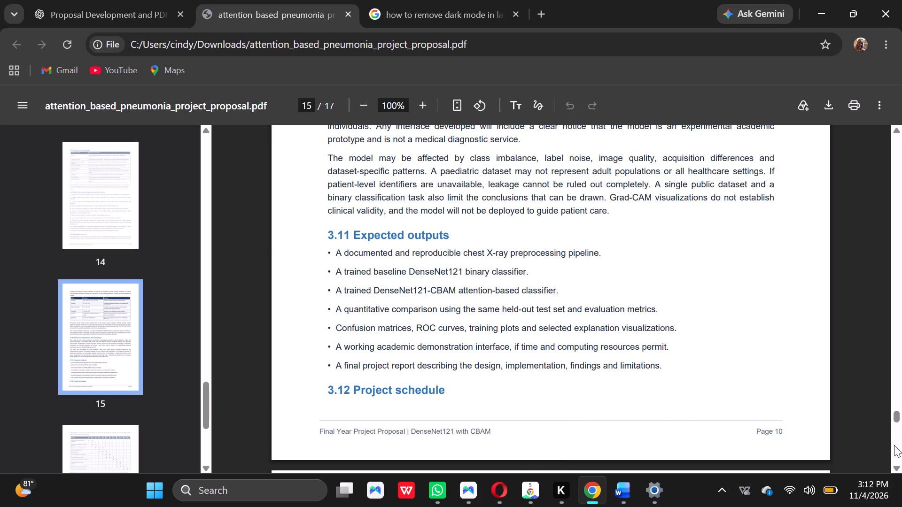
pyautogui.tripleClick(896, 466)
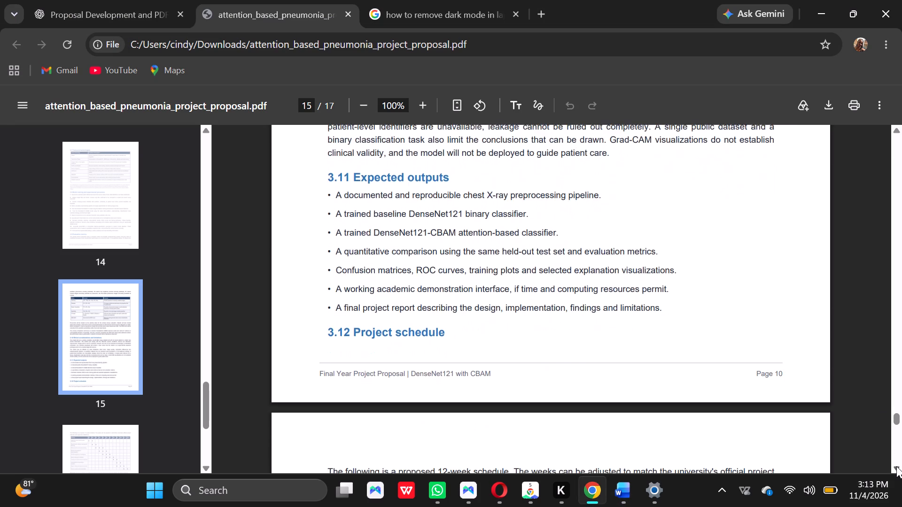
pyautogui.click(896, 466)
pyautogui.doubleClick(896, 466)
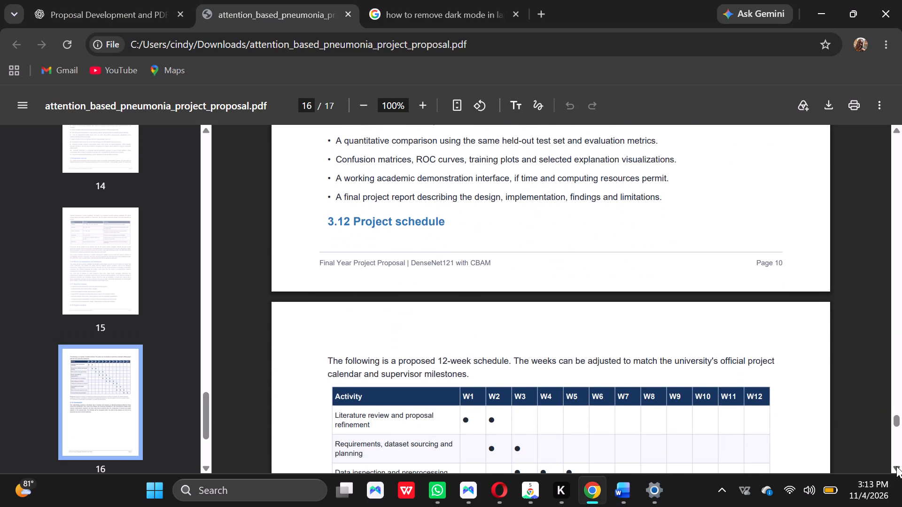
pyautogui.tripleClick(896, 466)
pyautogui.click(896, 466)
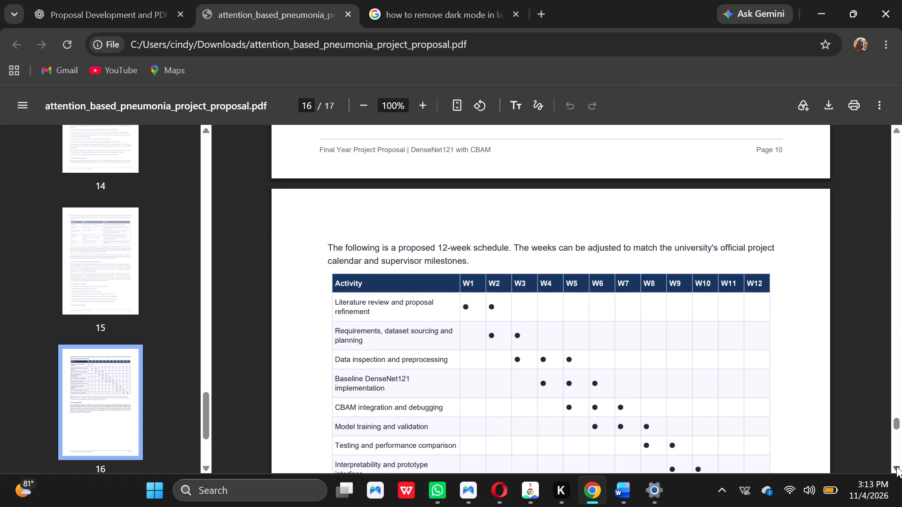
pyautogui.click(896, 466)
pyautogui.click(896, 466)
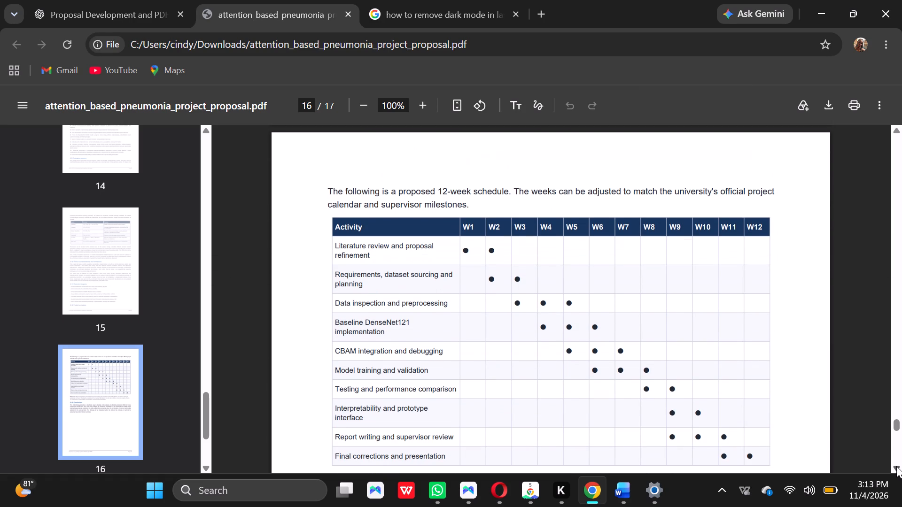
pyautogui.click(896, 466)
pyautogui.click(896, 466)
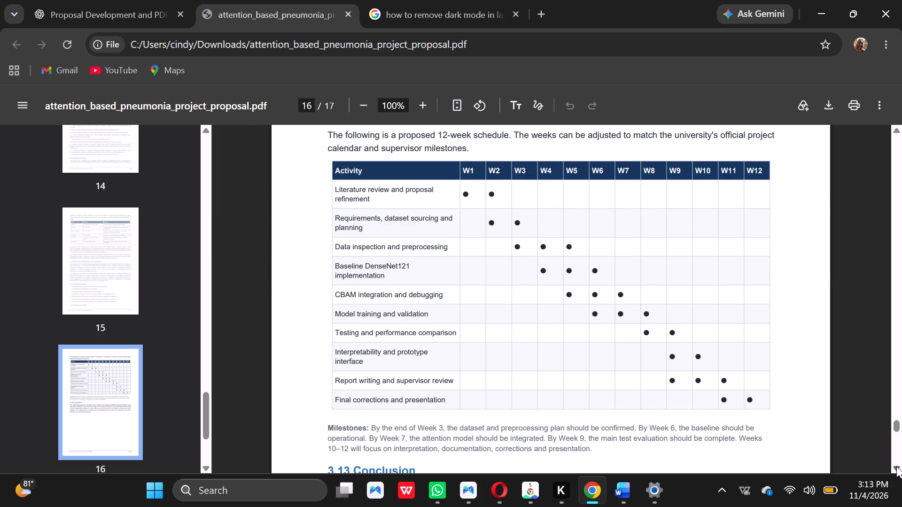
pyautogui.click(896, 466)
pyautogui.doubleClick(896, 466)
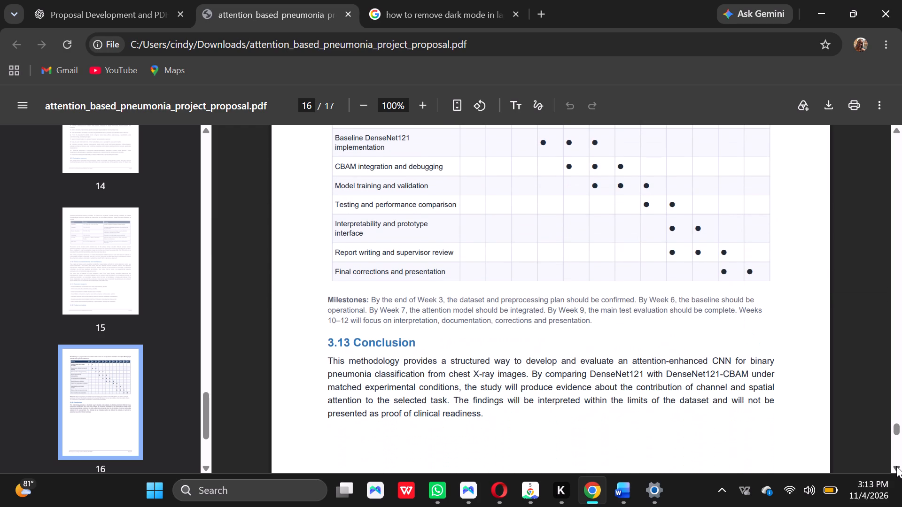
pyautogui.doubleClick(896, 466)
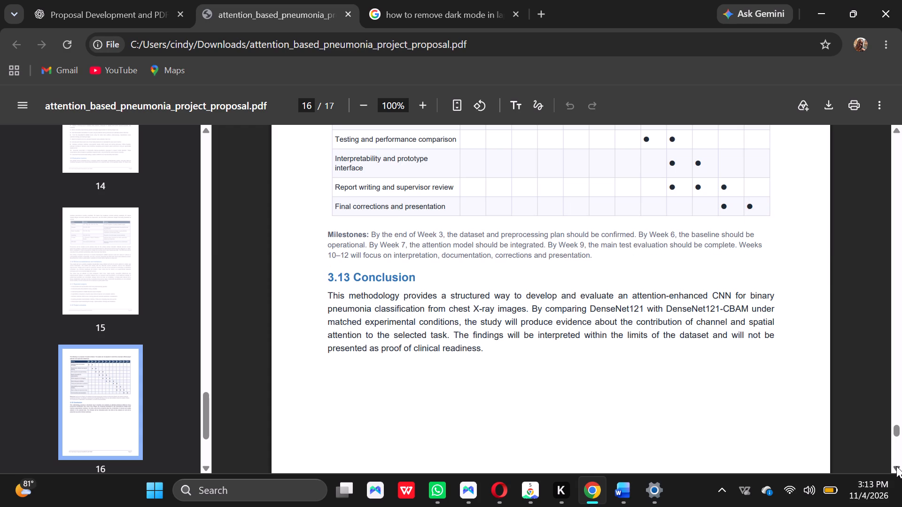
pyautogui.click(896, 466)
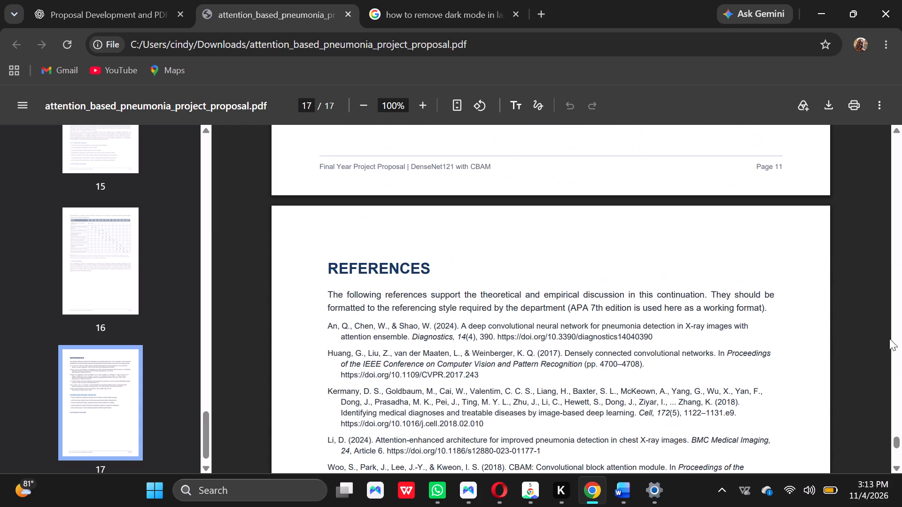
pyautogui.click(896, 131)
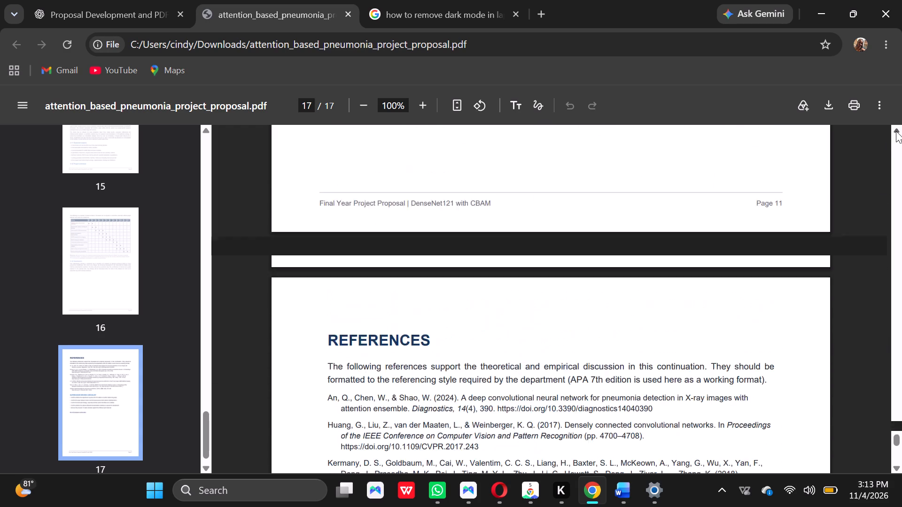
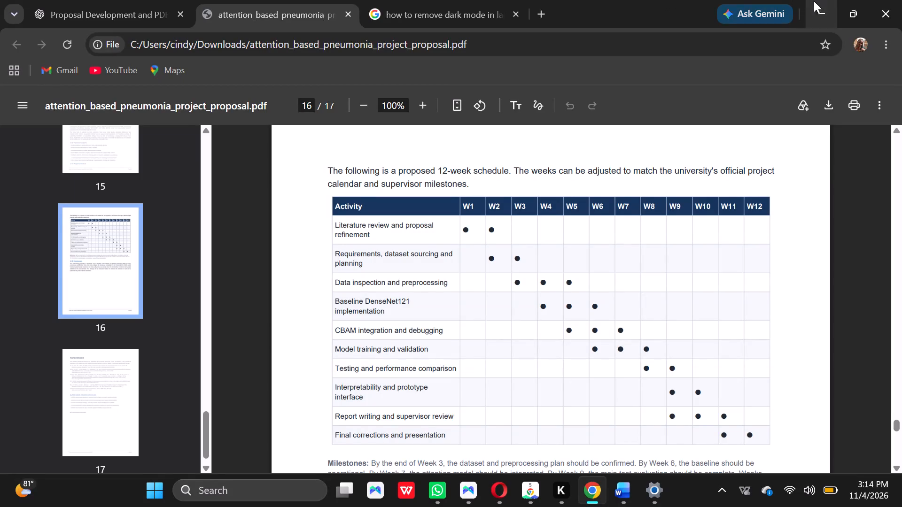
# Switch back to the Word proposal draft and insert 20 blank lines directly below the 3.12 Project schedule heading.
pyautogui.click(815, 1)
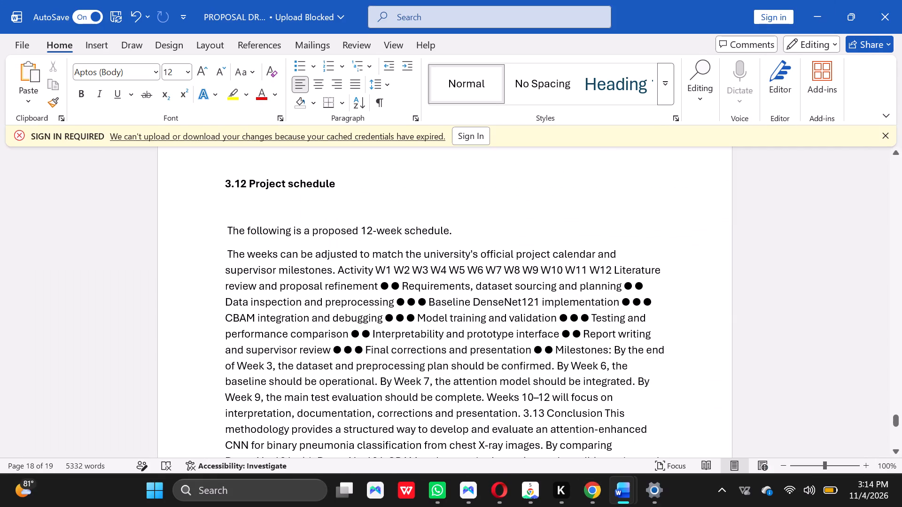
pyautogui.click(367, 189)
pyautogui.press('Return')
pyautogui.press('Return')
pyautogui.press('Return')
pyautogui.press('Return')
pyautogui.press('Return')
pyautogui.press('Return')
pyautogui.press('Return')
pyautogui.press('Return')
pyautogui.press('Return')
pyautogui.press('Return')
pyautogui.press('Return')
pyautogui.press('Return')
pyautogui.press('Return')
pyautogui.press('Return')
pyautogui.press('Return')
pyautogui.press('Return')
pyautogui.press('Return')
pyautogui.press('Return')
pyautogui.press('Return')
pyautogui.press('Return')
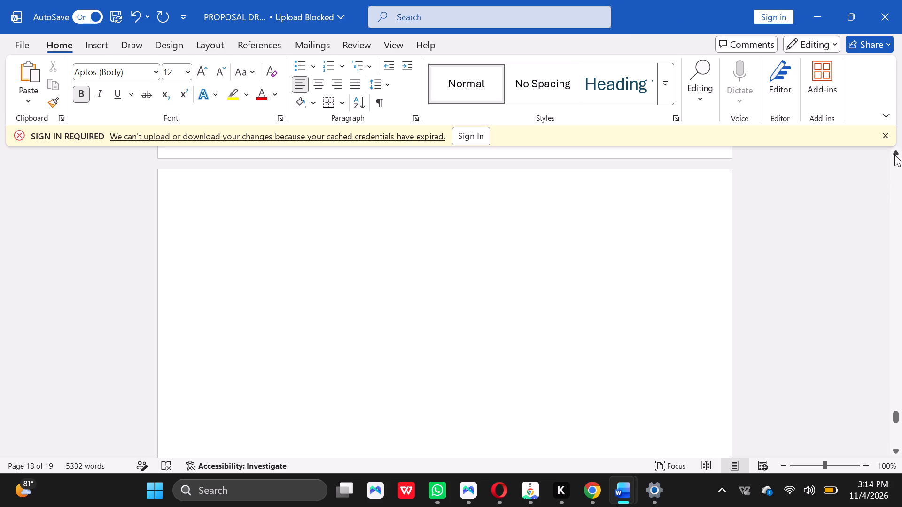
# Insert a table with 13 columns and 11 rows in the blank space below the 3.12 Project schedule heading.
pyautogui.click(894, 154)
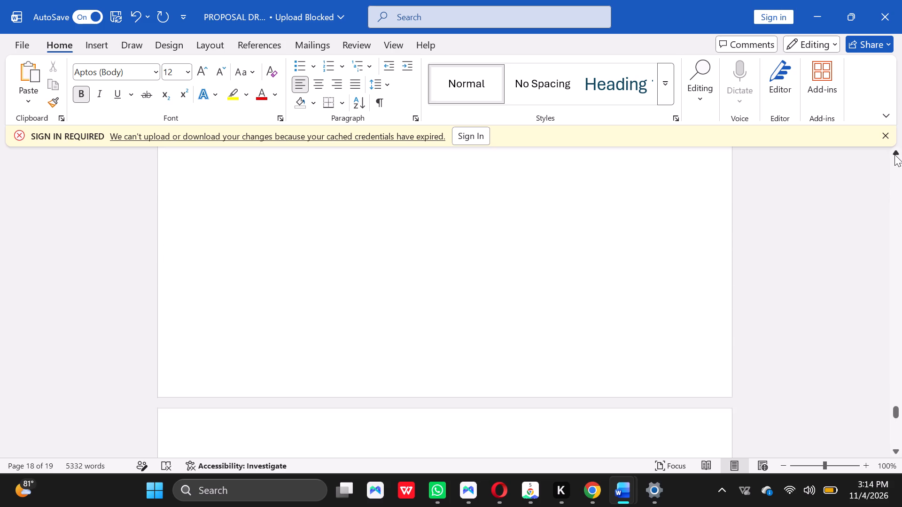
pyautogui.click(894, 154)
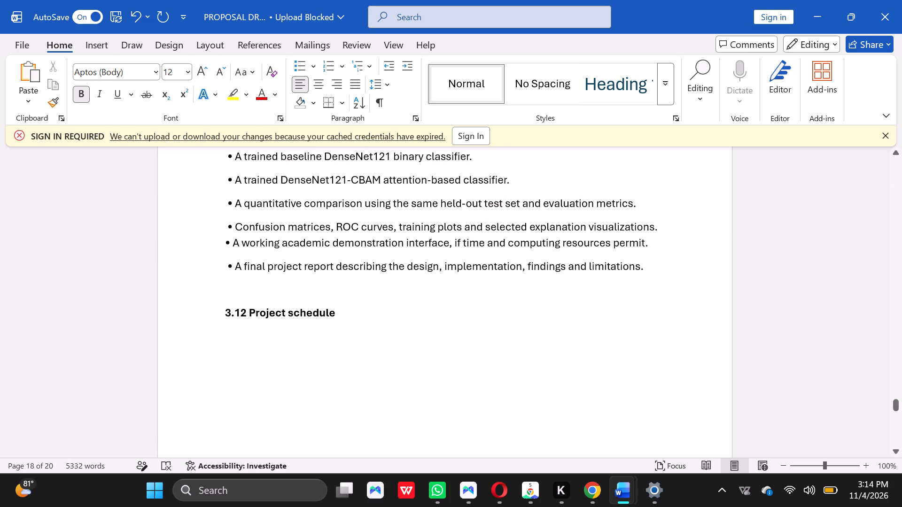
pyautogui.click(895, 451)
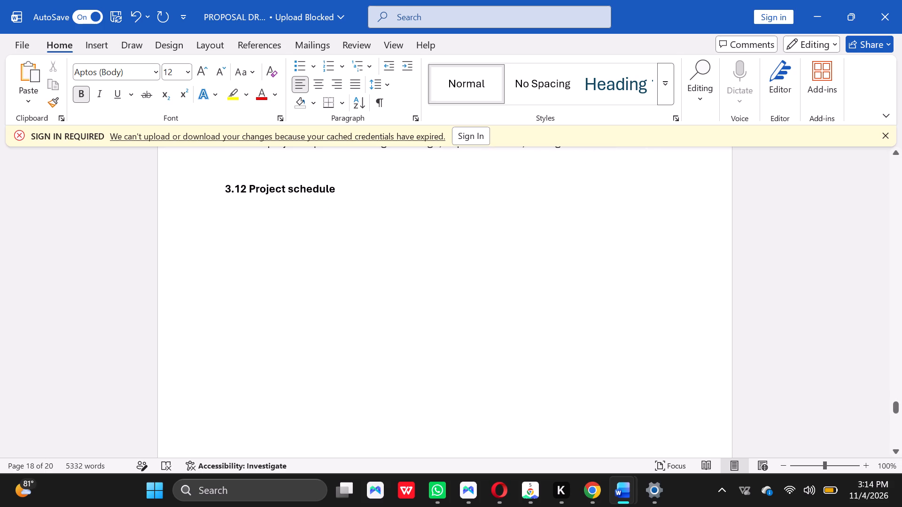
pyautogui.click(378, 268)
pyautogui.click(108, 50)
pyautogui.click(121, 79)
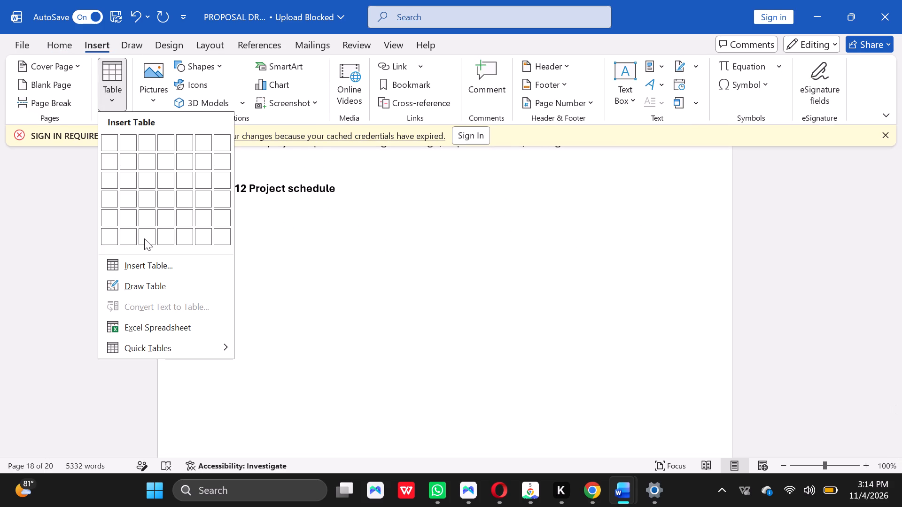
pyautogui.click(145, 270)
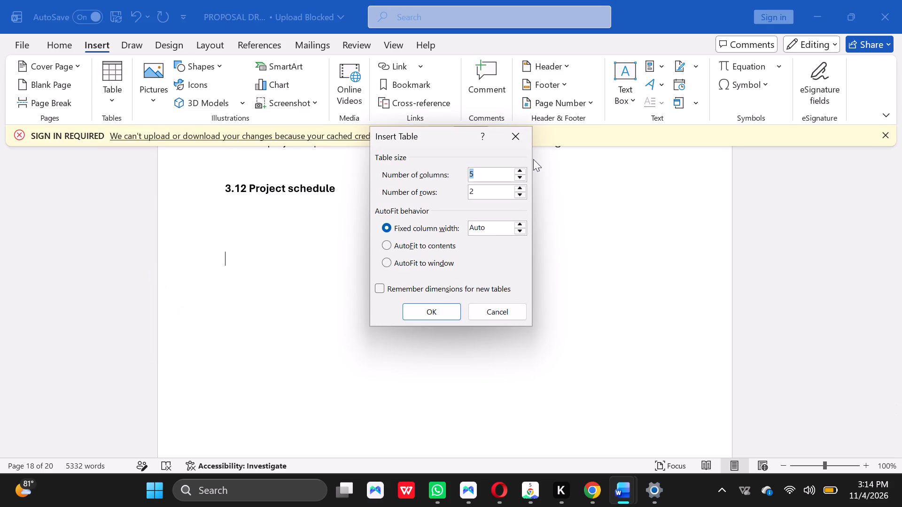
pyautogui.tripleClick(518, 169)
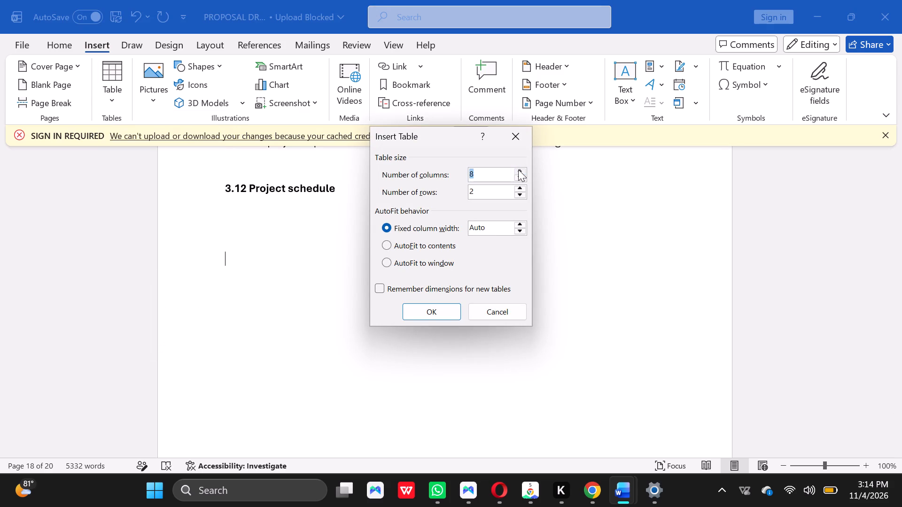
pyautogui.click(518, 169)
pyautogui.click(518, 169)
pyautogui.click(518, 169)
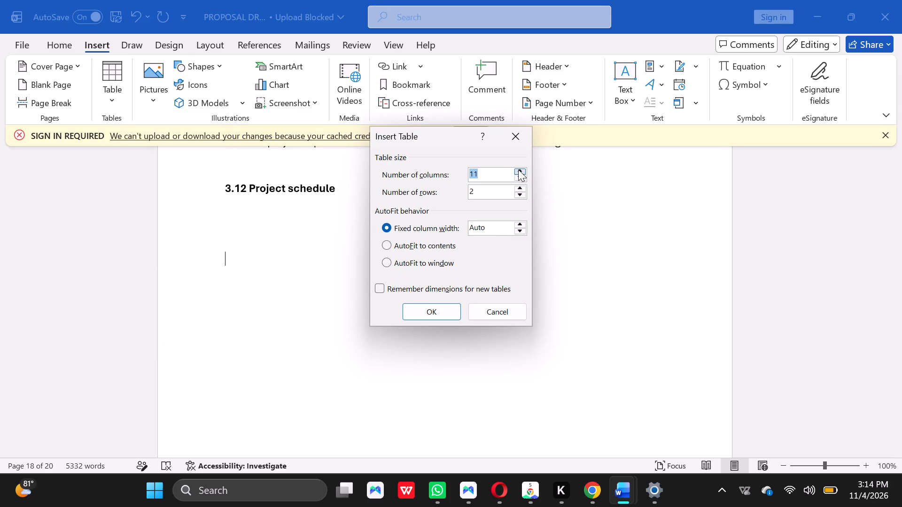
pyautogui.click(518, 169)
pyautogui.click(518, 169)
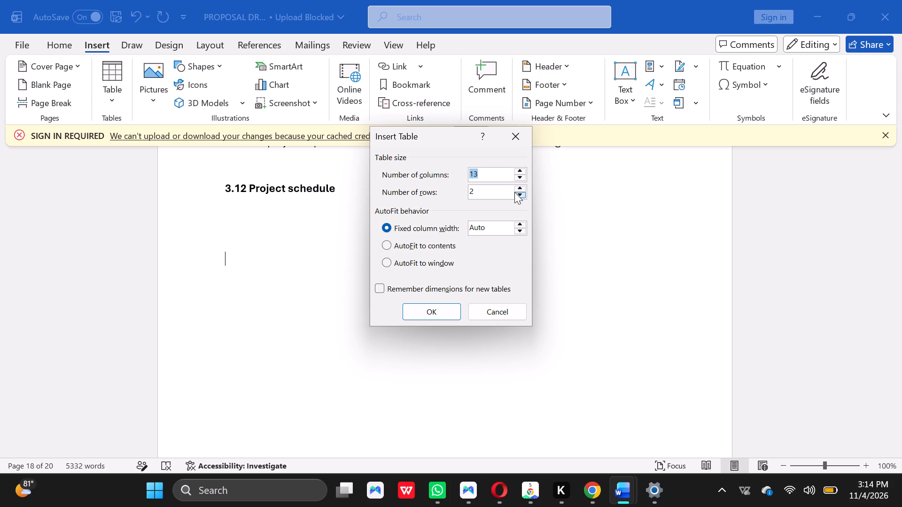
pyautogui.doubleClick(518, 191)
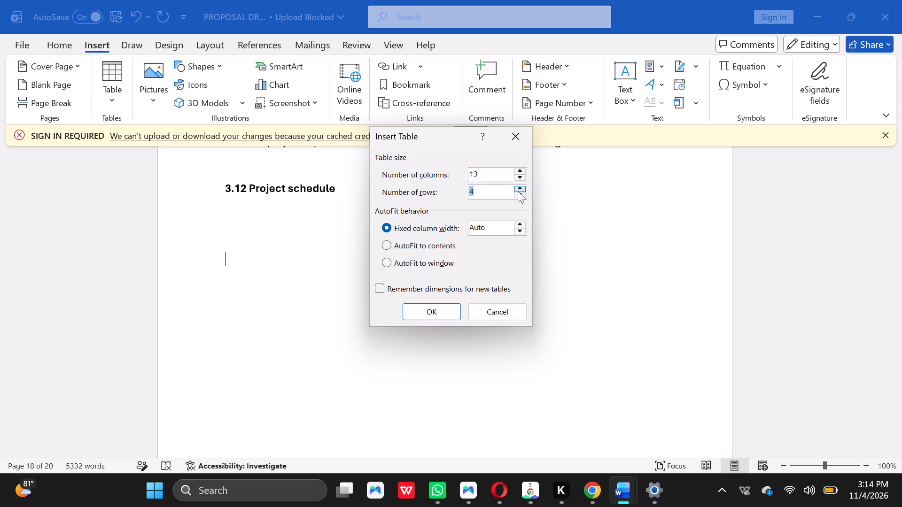
pyautogui.tripleClick(518, 191)
pyautogui.doubleClick(518, 191)
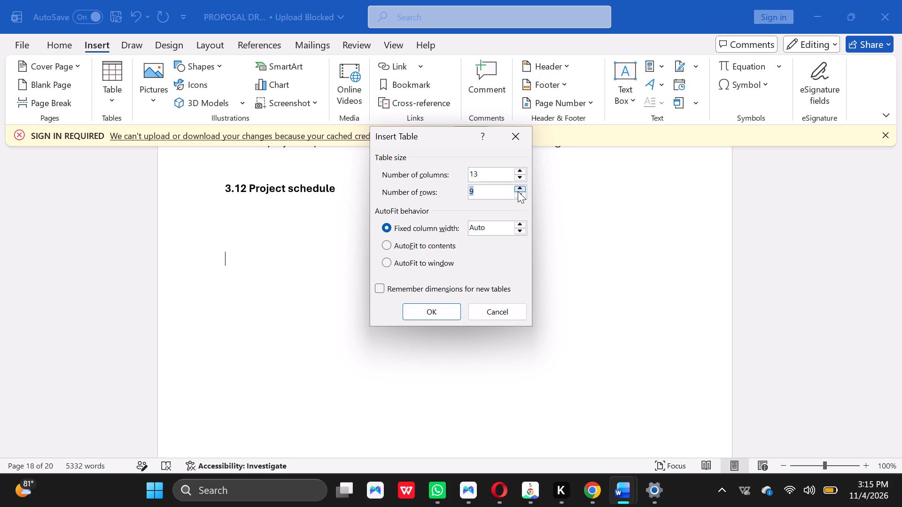
pyautogui.click(518, 191)
pyautogui.click(518, 191)
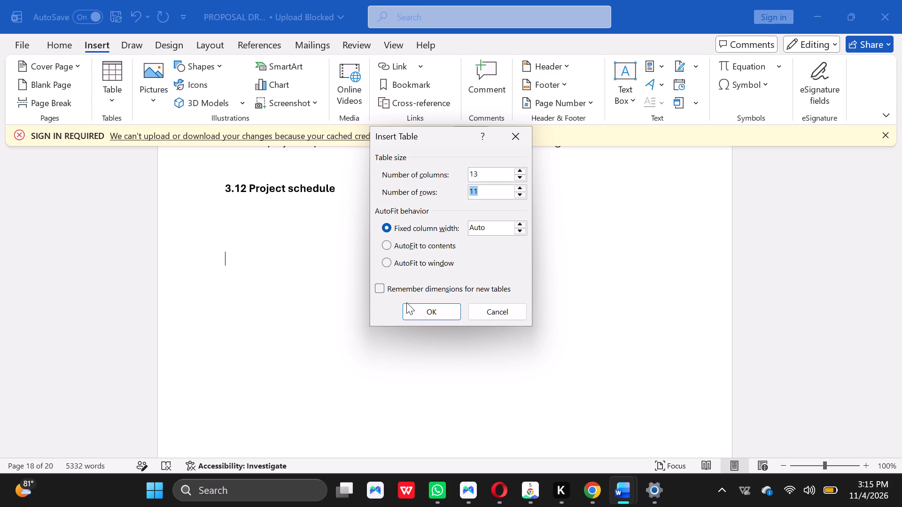
pyautogui.click(406, 302)
pyautogui.click(410, 307)
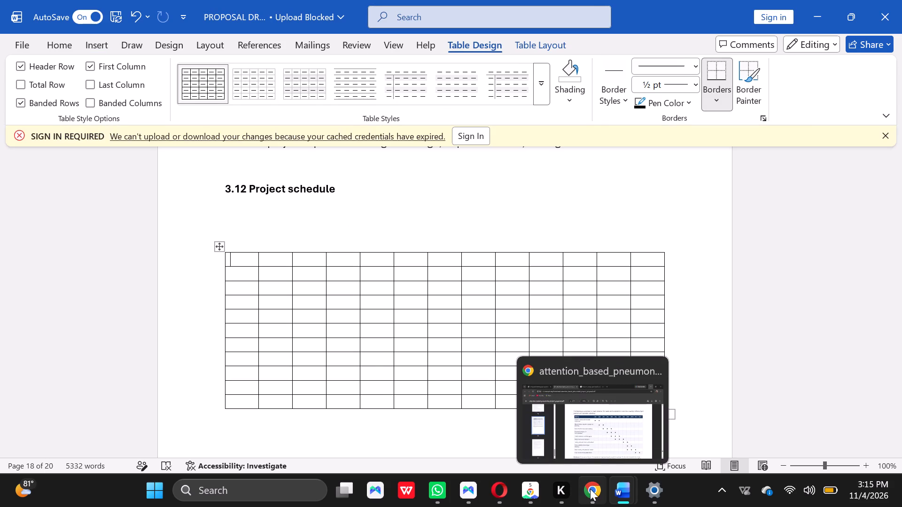
# Check the schedule table in the proposal PDF in Chrome, and widen the Word table's first column, shifting the second column over to make room.
pyautogui.click(586, 430)
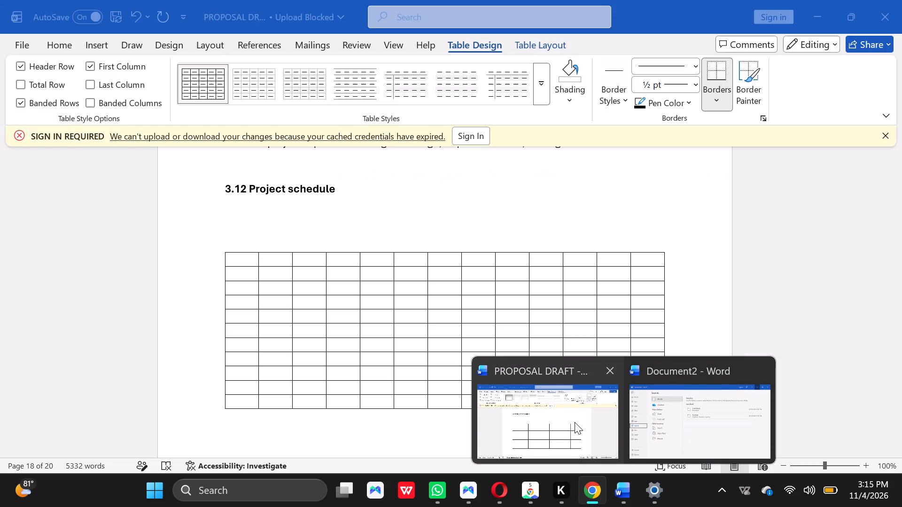
pyautogui.click(575, 422)
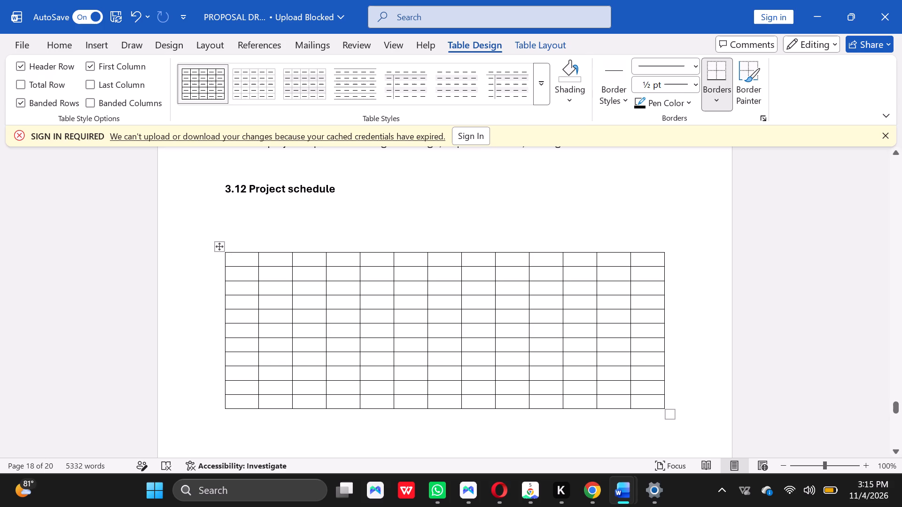
pyautogui.moveTo(258, 255); pyautogui.dragTo(261, 256)
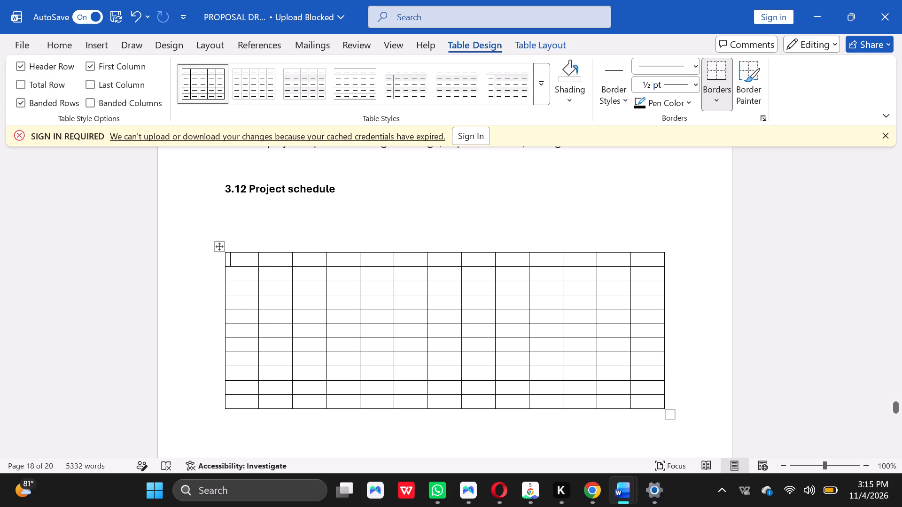
pyautogui.moveTo(261, 256); pyautogui.dragTo(367, 265)
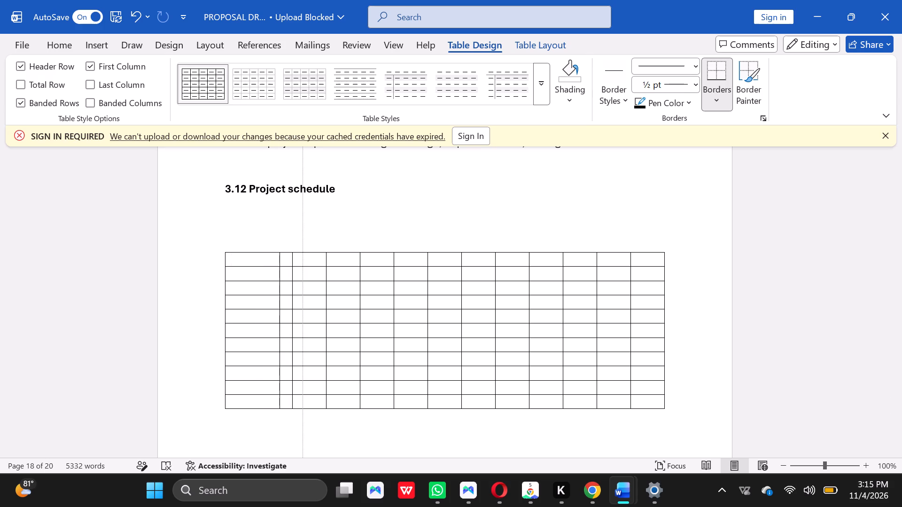
pyautogui.moveTo(367, 265); pyautogui.dragTo(367, 265)
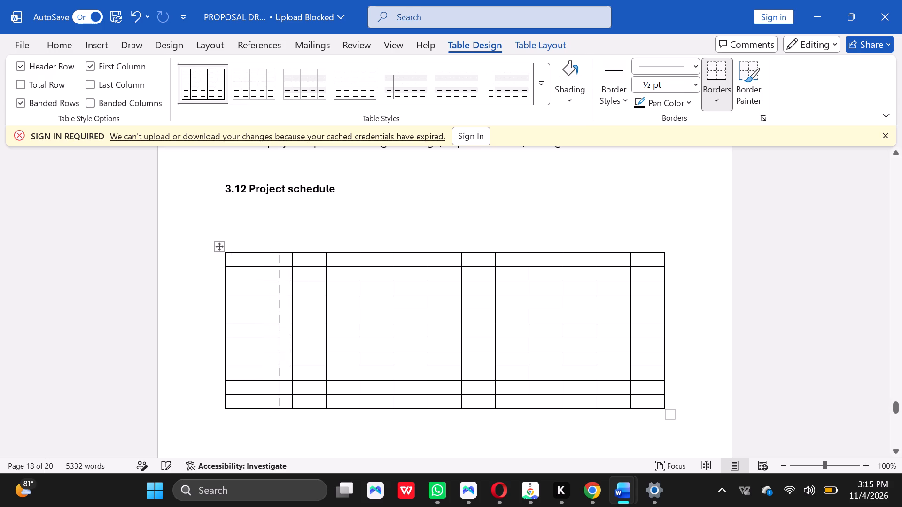
pyautogui.moveTo(279, 259); pyautogui.dragTo(282, 259)
pyautogui.moveTo(282, 259); pyautogui.dragTo(297, 262)
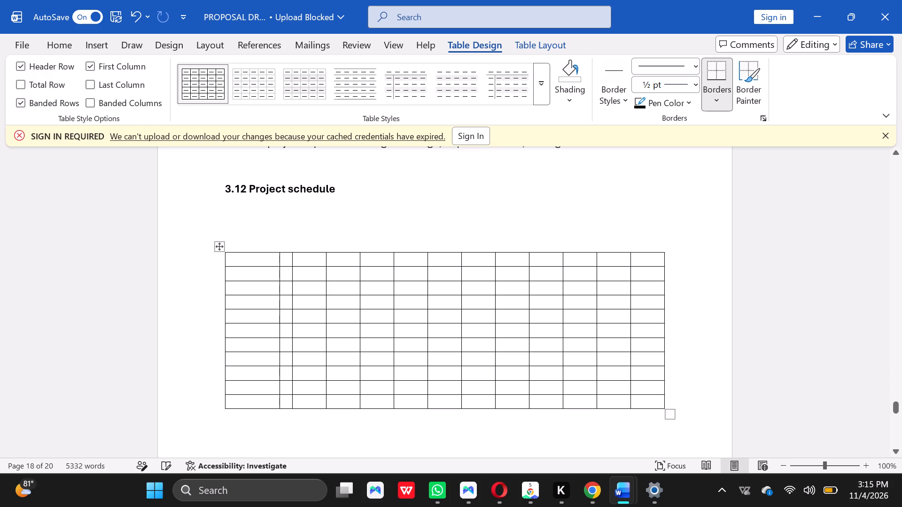
pyautogui.moveTo(292, 256); pyautogui.dragTo(311, 256)
pyautogui.moveTo(279, 258); pyautogui.dragTo(285, 258)
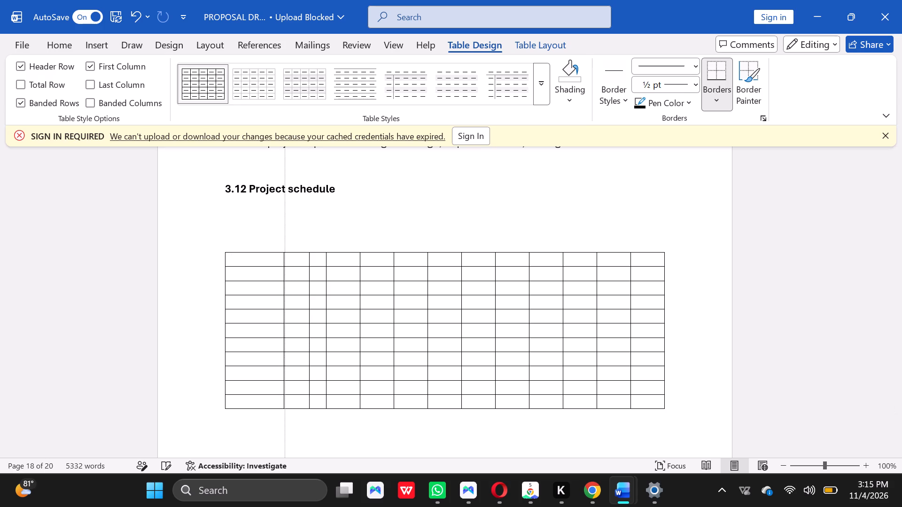
pyautogui.moveTo(285, 258); pyautogui.dragTo(288, 257)
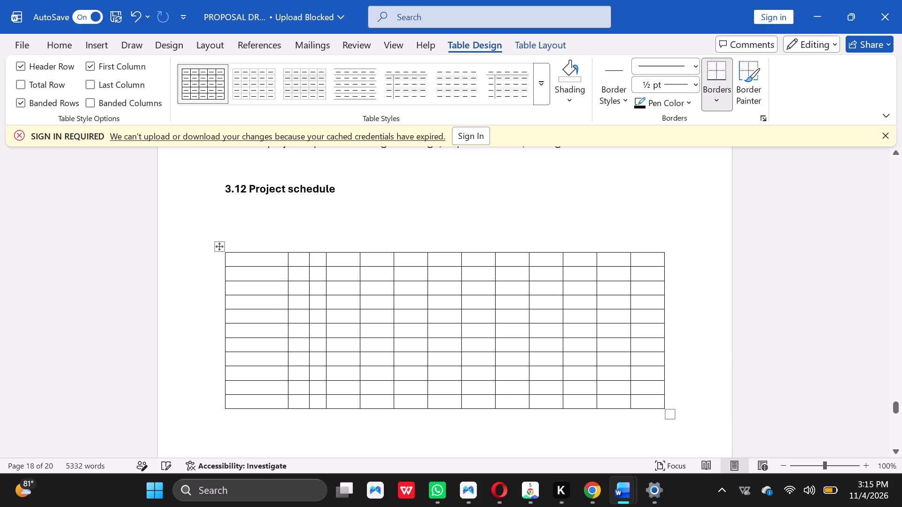
# Adjust the borders between the second and sixth columns to free up space, and widen the table's first column further.
pyautogui.moveTo(393, 257); pyautogui.dragTo(393, 257)
pyautogui.moveTo(393, 257); pyautogui.dragTo(386, 258)
pyautogui.moveTo(358, 259); pyautogui.dragTo(362, 258)
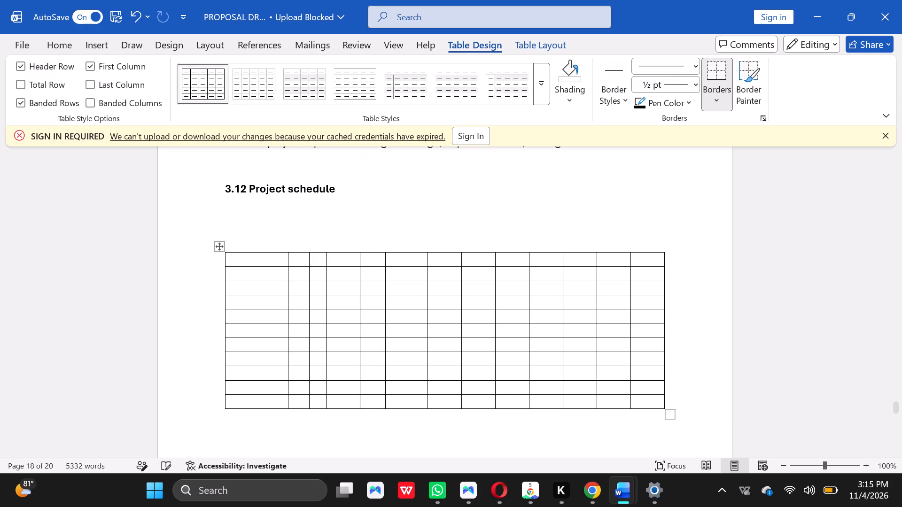
pyautogui.moveTo(362, 258); pyautogui.dragTo(367, 258)
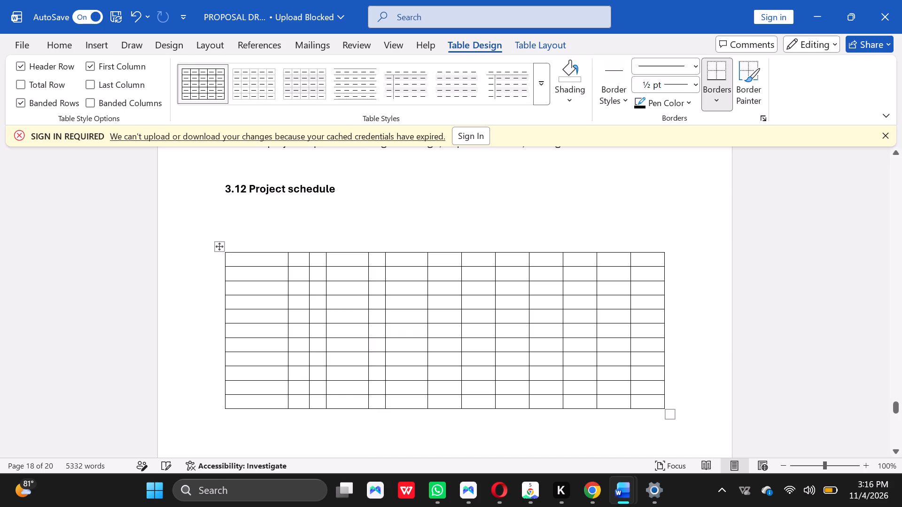
pyautogui.moveTo(326, 254); pyautogui.dragTo(338, 254)
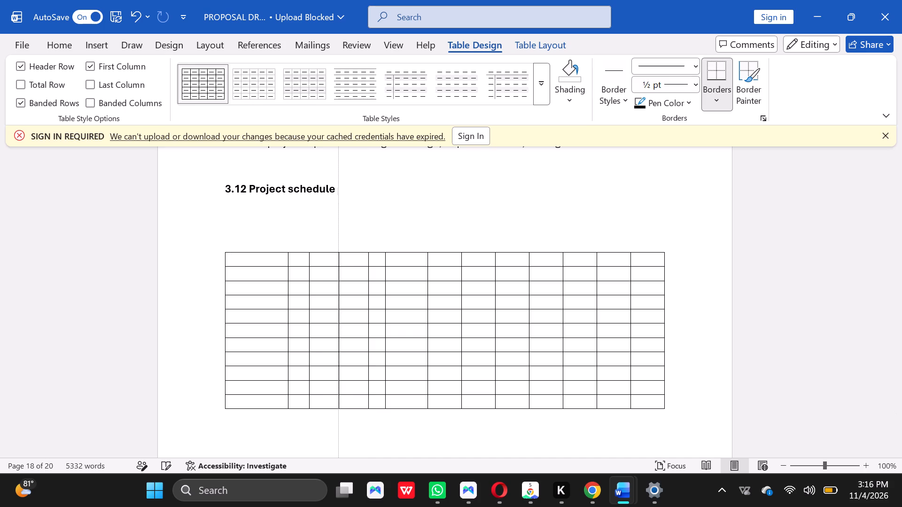
pyautogui.moveTo(338, 254); pyautogui.dragTo(340, 254)
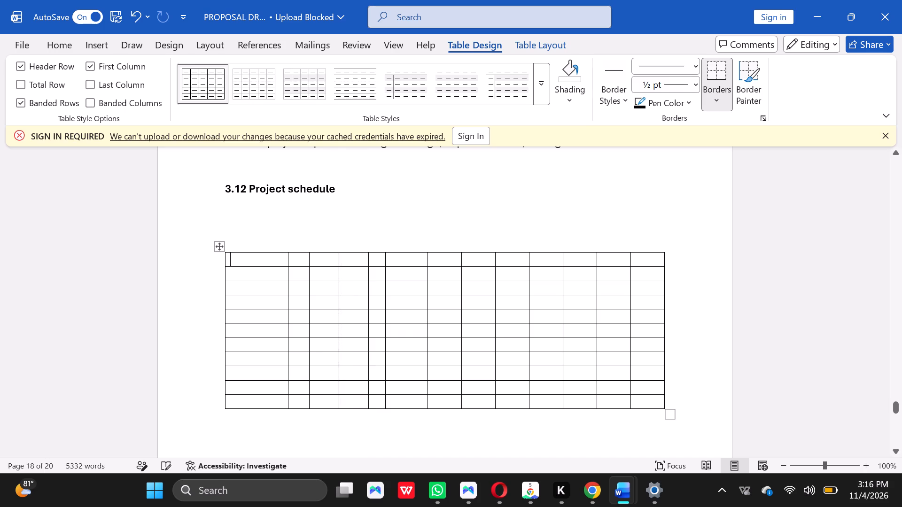
pyautogui.moveTo(308, 258); pyautogui.dragTo(320, 258)
pyautogui.moveTo(287, 255); pyautogui.dragTo(291, 255)
pyautogui.moveTo(291, 255); pyautogui.dragTo(303, 255)
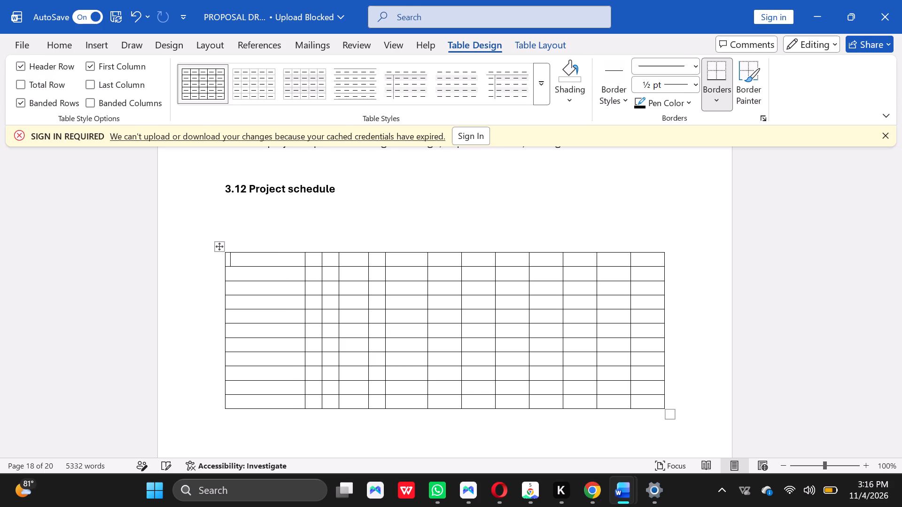
pyautogui.click(280, 259)
# Enter Activity as the heading in the first cell of the schedule table.
pyautogui.press('BackSpace')
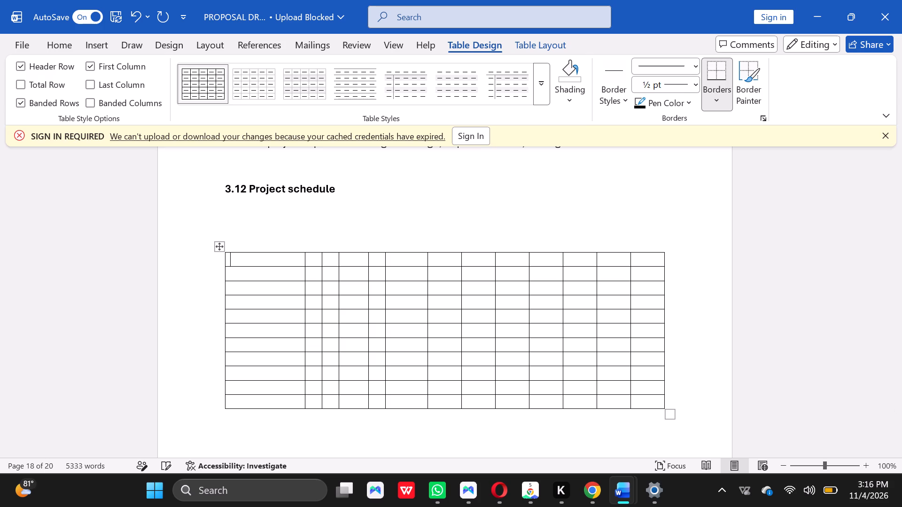
pyautogui.press('c')
pyautogui.write('tivity')
# Check the schedule in the proposal PDF in Chrome, and label the remaining header cells of the Word table W1 through W12.
pyautogui.click(596, 438)
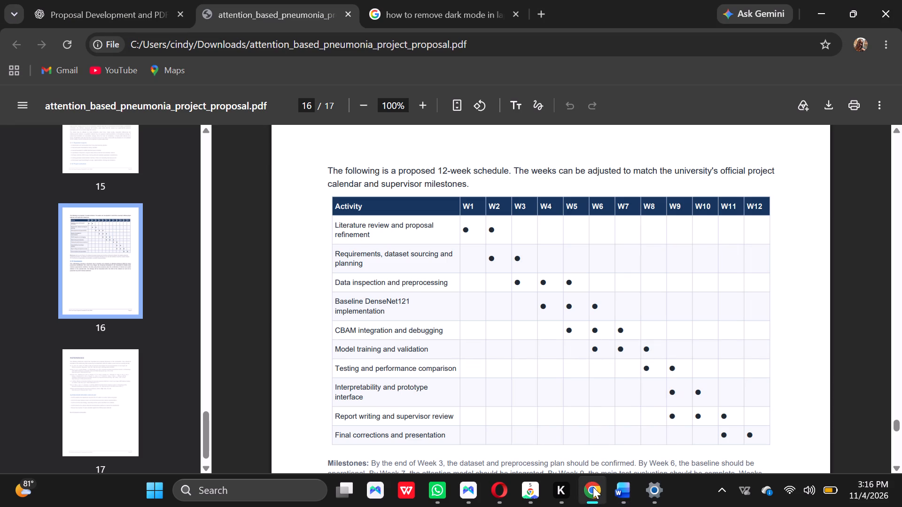
pyautogui.click(583, 439)
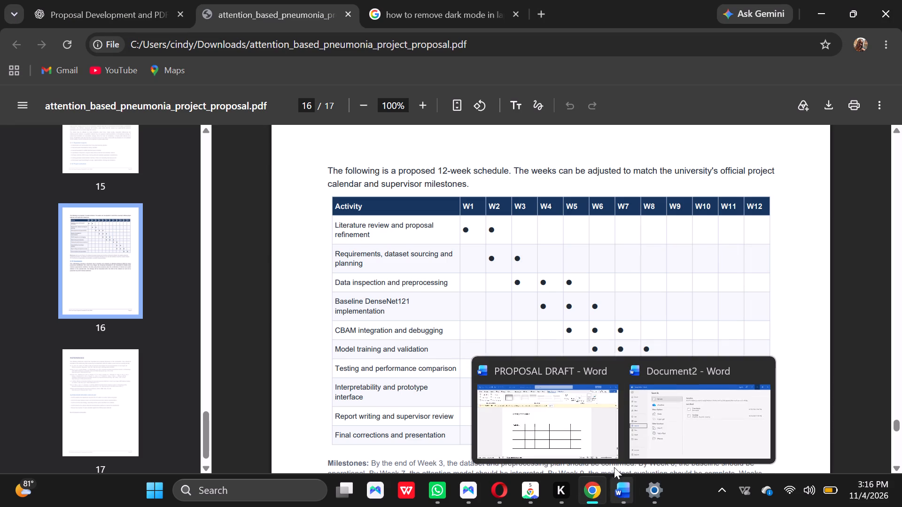
pyautogui.click(568, 413)
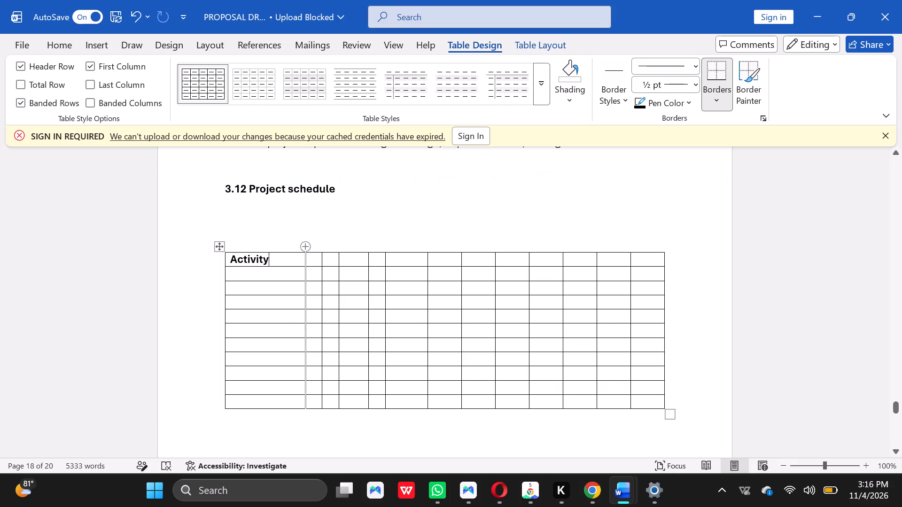
pyautogui.click(313, 260)
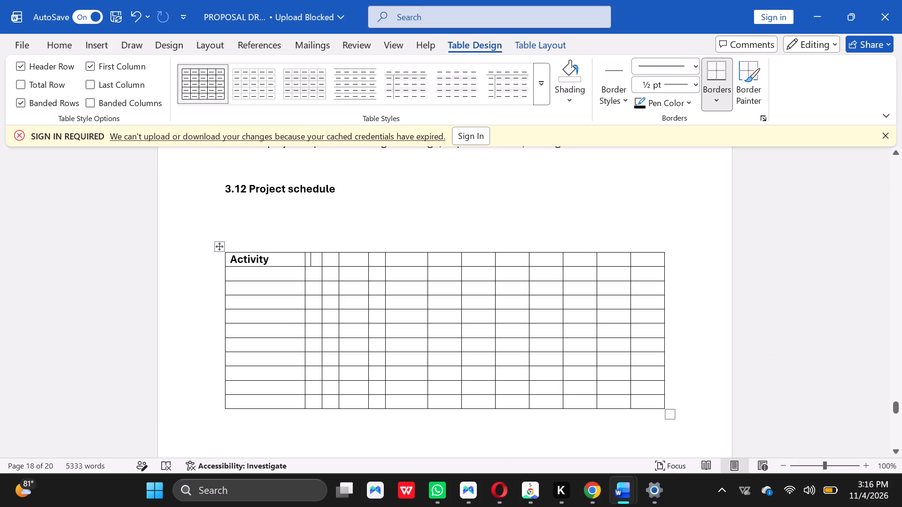
pyautogui.write('w1')
pyautogui.press('Right')
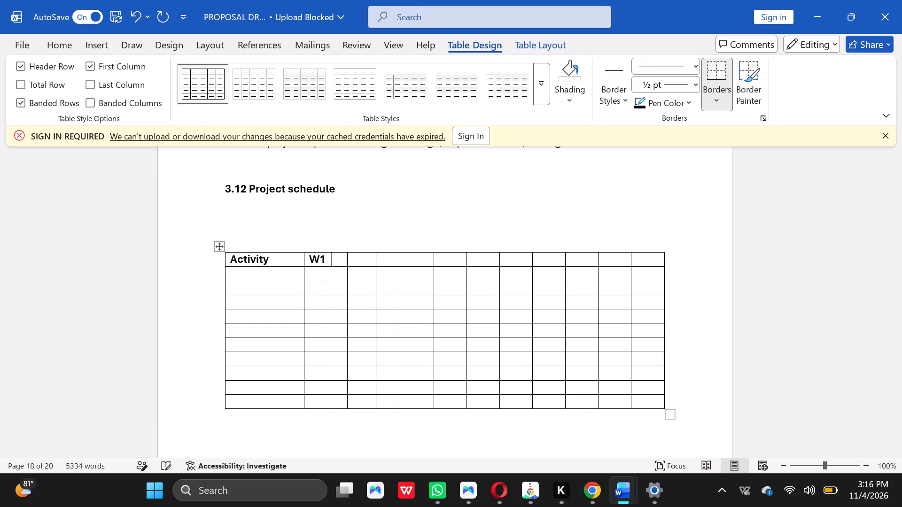
pyautogui.write('w2')
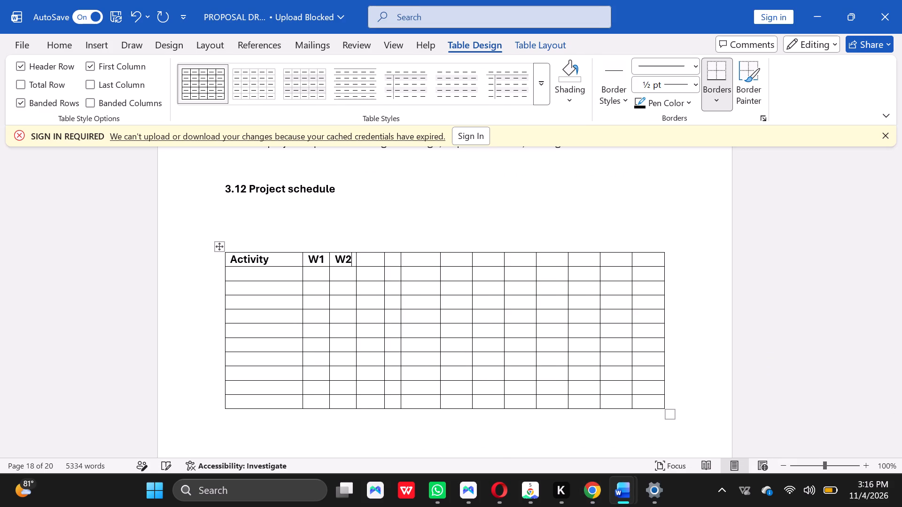
pyautogui.press('Right')
pyautogui.write('w3')
pyautogui.press('Right')
pyautogui.write('w4')
pyautogui.press('Right')
pyautogui.write('w5')
pyautogui.press('Right')
pyautogui.write('w6')
pyautogui.press('Right')
pyautogui.write('w7')
pyautogui.press('Right')
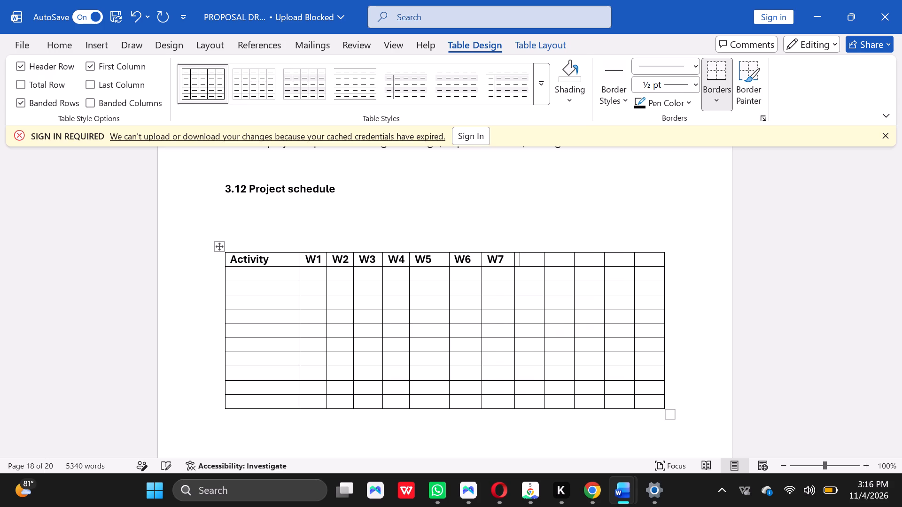
pyautogui.write('w8')
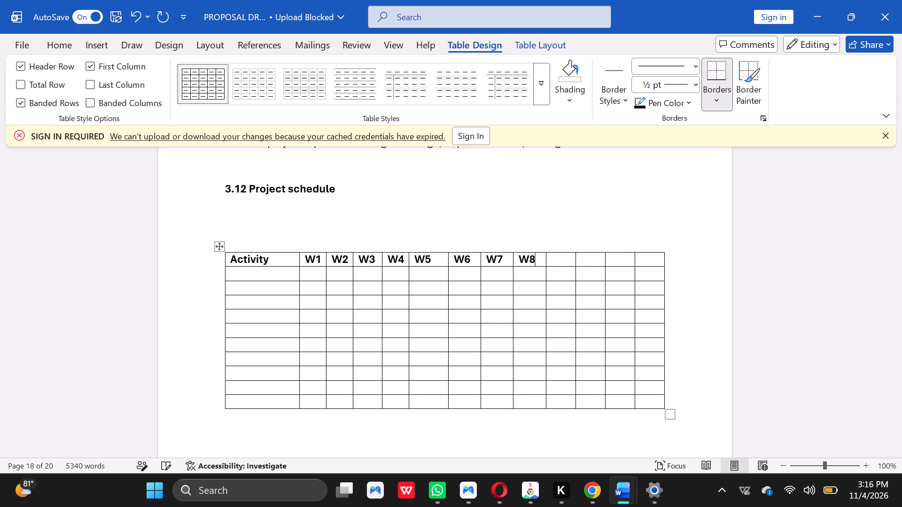
pyautogui.press('Right')
pyautogui.write('w9')
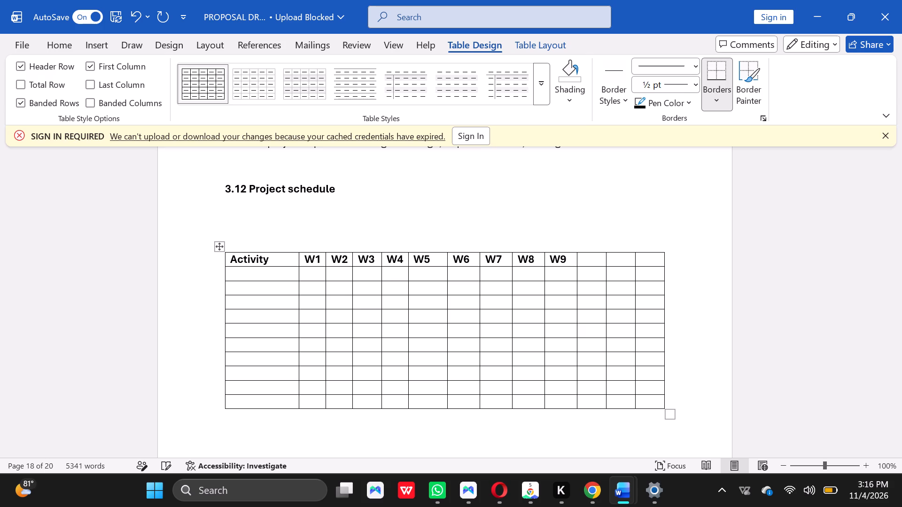
pyautogui.press('Right')
pyautogui.write('w10')
pyautogui.press('Right')
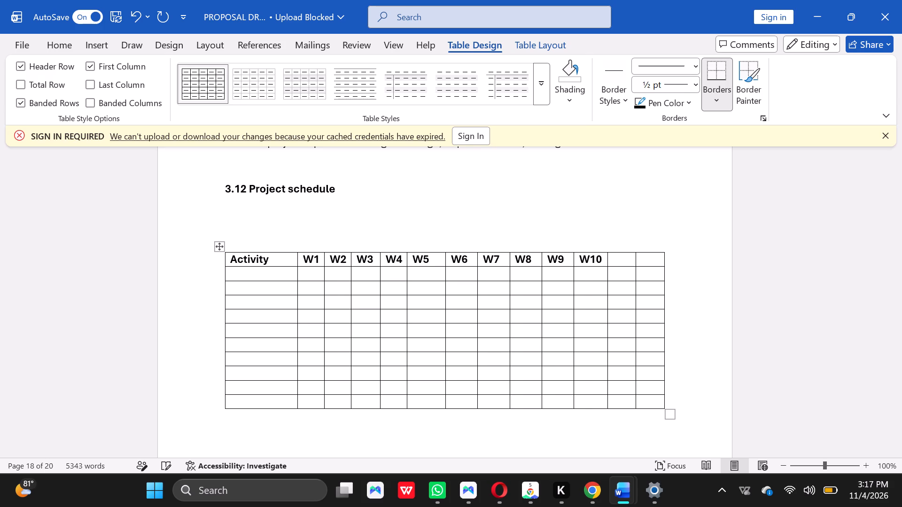
pyautogui.write('w11')
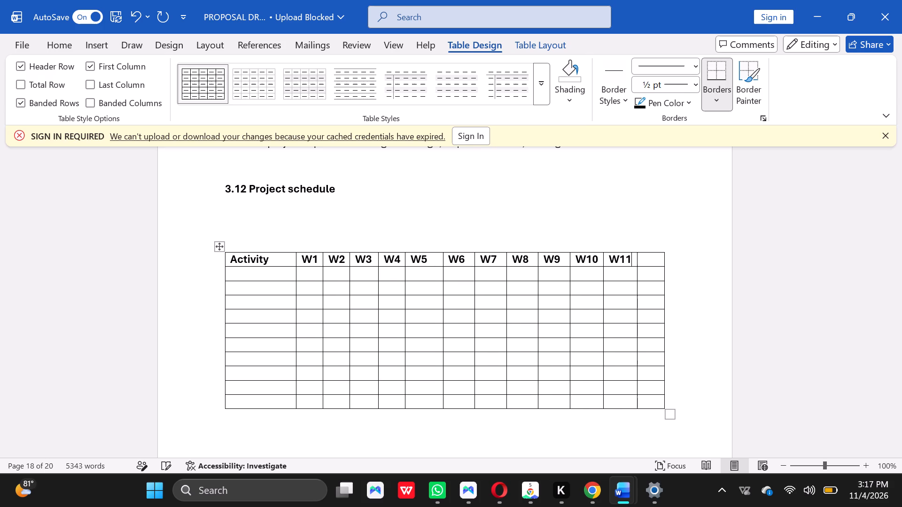
pyautogui.press('Right')
pyautogui.write('w12')
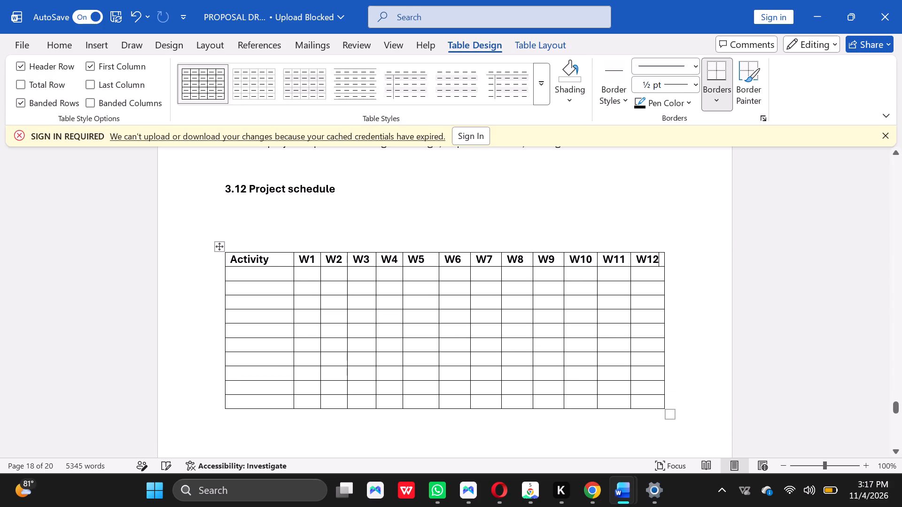
# Copy "Literature review and proposal refinement" from the PDF schedule in Chrome into the Word table's first cell below Activity.
pyautogui.click(243, 269)
pyautogui.click(895, 155)
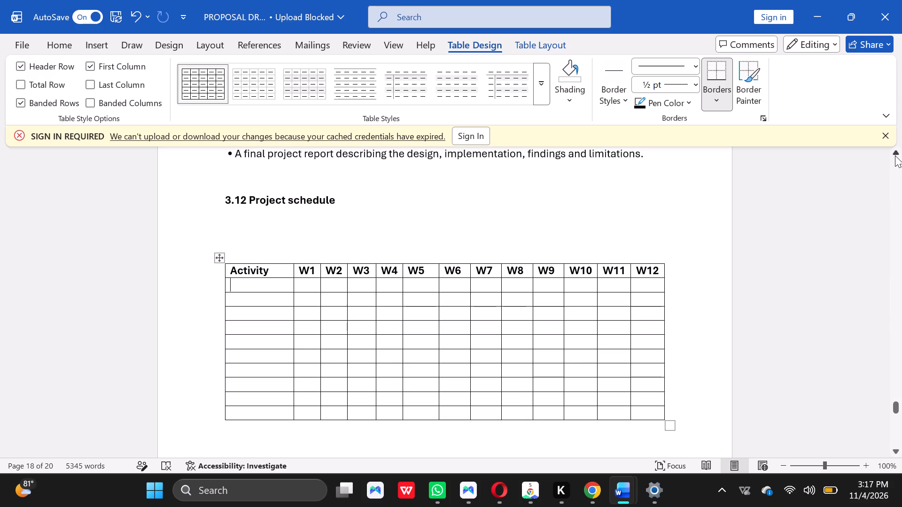
pyautogui.tripleClick(894, 450)
pyautogui.click(894, 450)
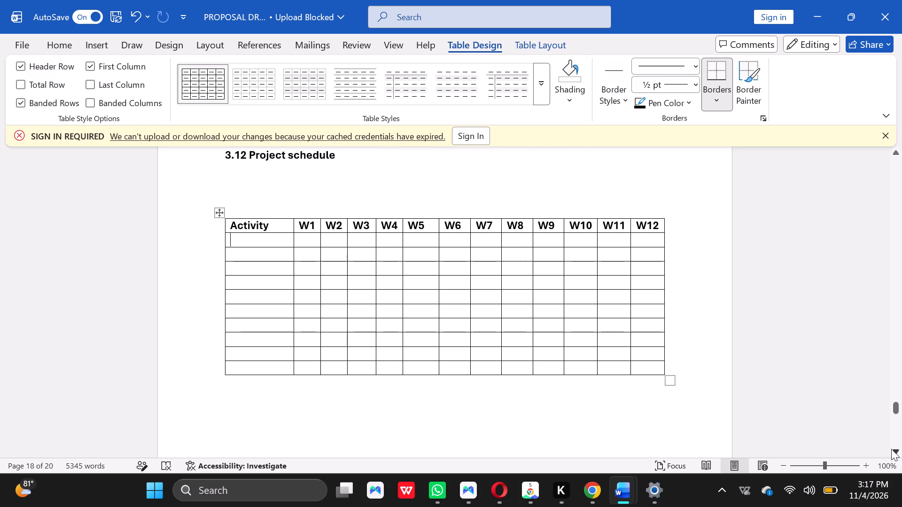
pyautogui.click(583, 443)
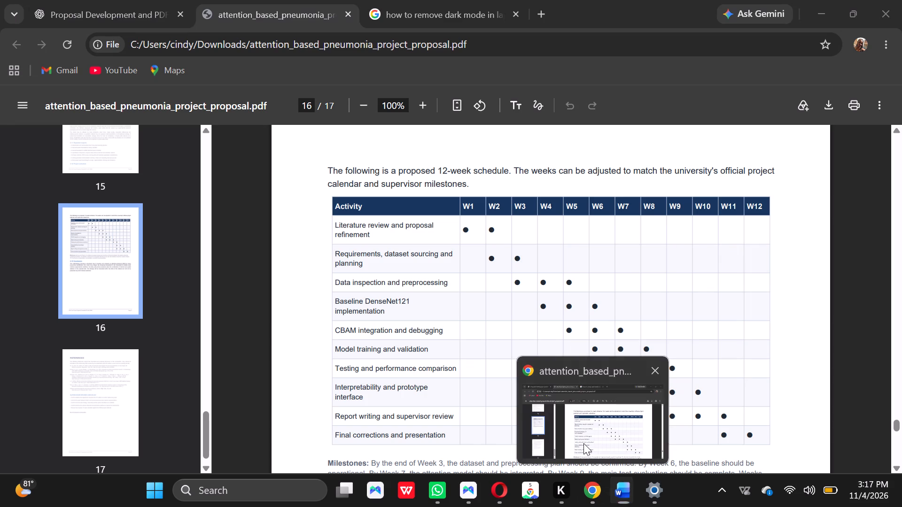
pyautogui.moveTo(374, 236); pyautogui.dragTo(374, 236)
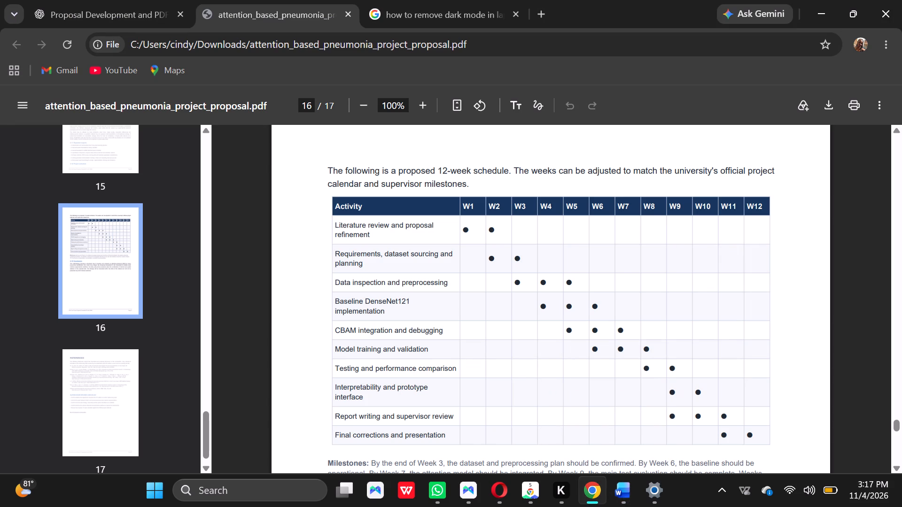
pyautogui.moveTo(374, 236); pyautogui.dragTo(333, 226)
pyautogui.hotkey('ctrl', 'c')
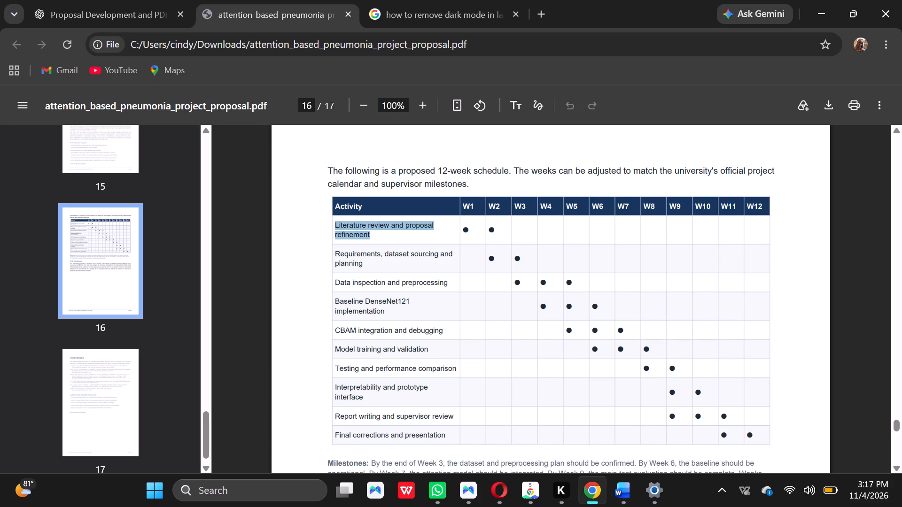
pyautogui.click(823, 13)
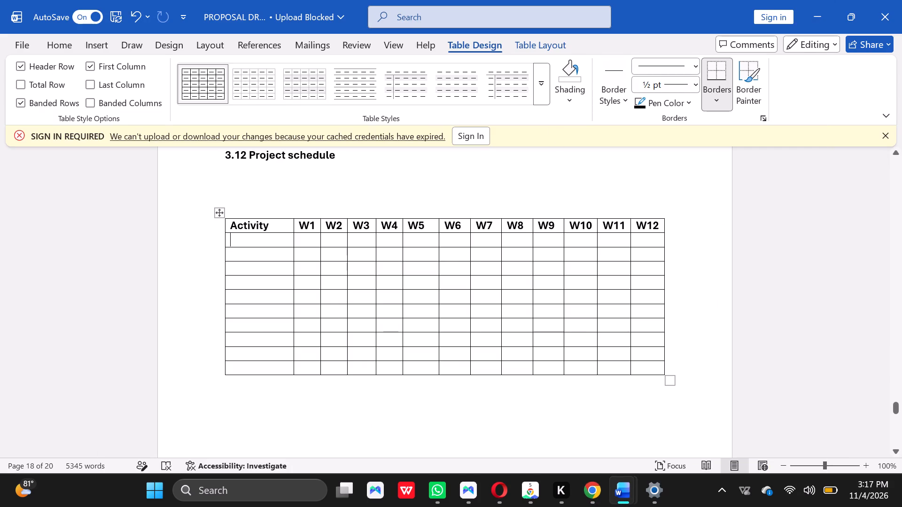
pyautogui.click(282, 240)
pyautogui.hotkey('ctrl', 'v')
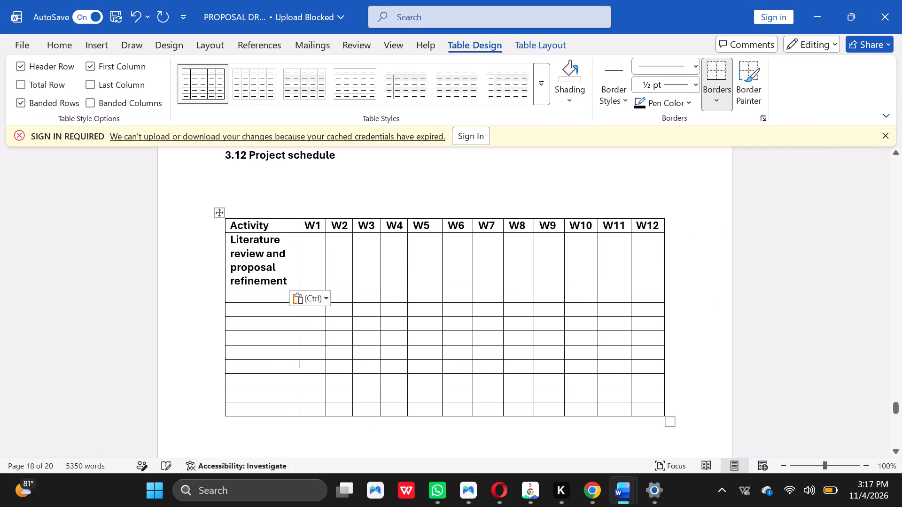
# Widen the Activity column by moving its inner border toward W1 and extending its outer border past the page's text margin.
pyautogui.moveTo(298, 223); pyautogui.dragTo(303, 222)
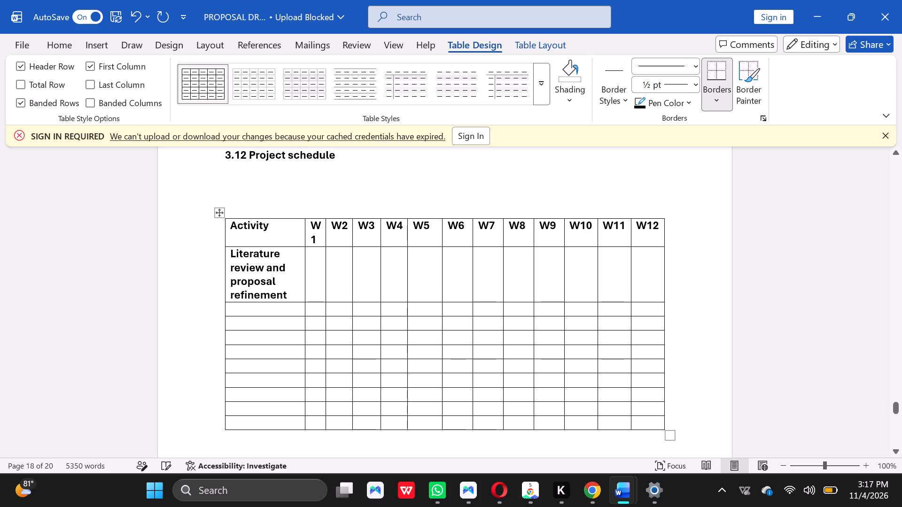
pyautogui.moveTo(225, 223); pyautogui.dragTo(197, 228)
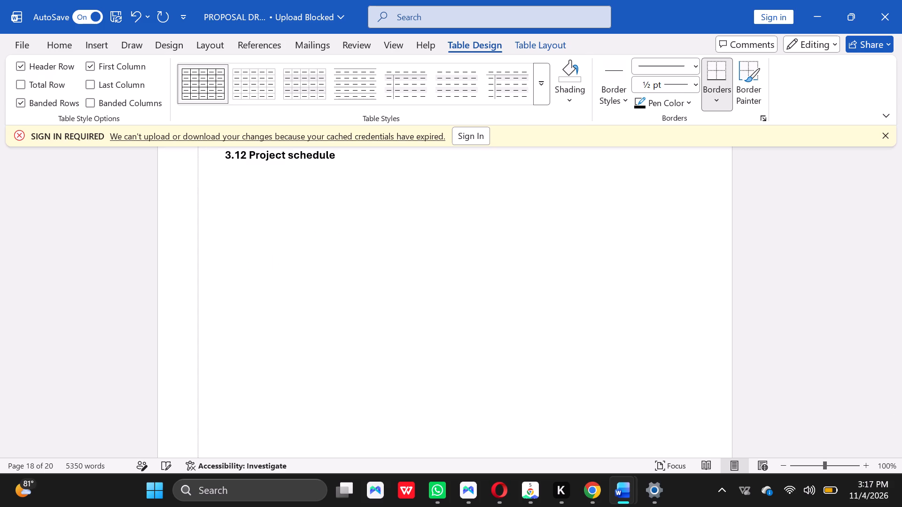
pyautogui.moveTo(197, 228); pyautogui.dragTo(191, 228)
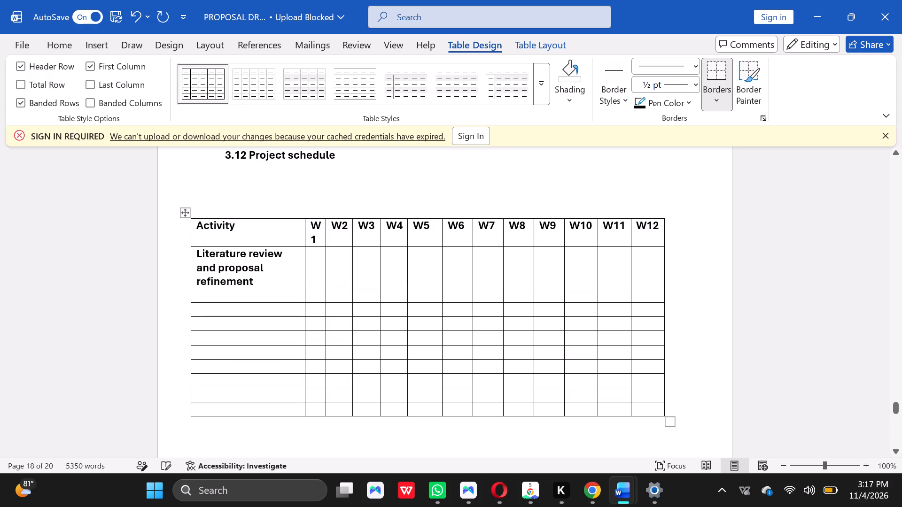
pyautogui.moveTo(191, 228); pyautogui.dragTo(181, 230)
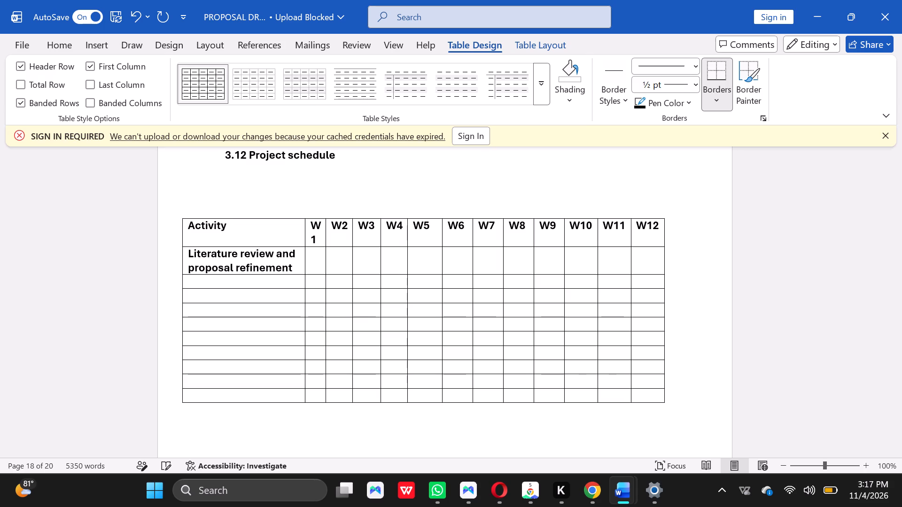
pyautogui.click(288, 206)
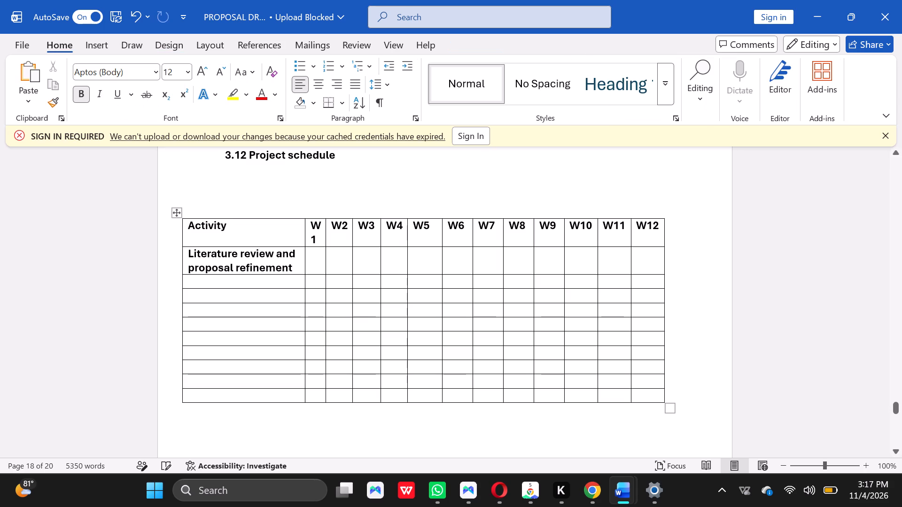
# Remove the bold formatting from the "Literature review and proposal refinement" text.
pyautogui.moveTo(292, 269); pyautogui.dragTo(256, 265)
pyautogui.moveTo(256, 265); pyautogui.dragTo(206, 253)
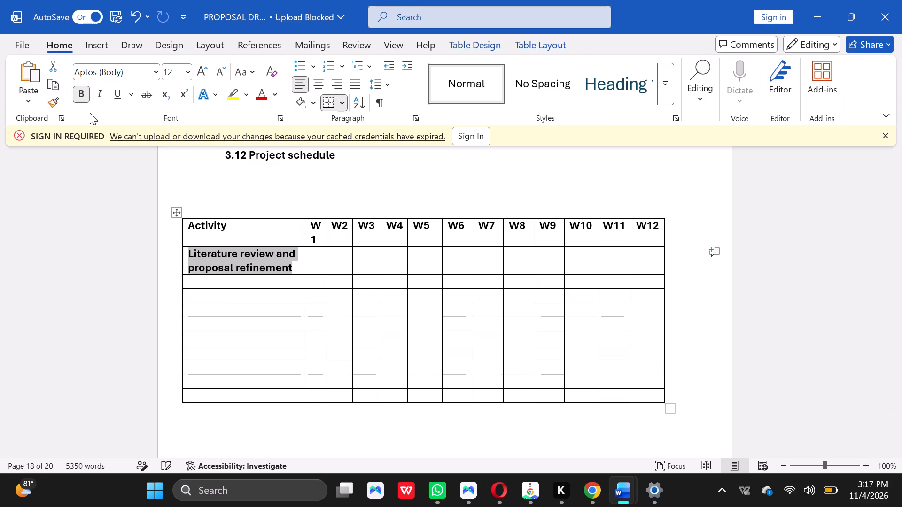
pyautogui.click(83, 97)
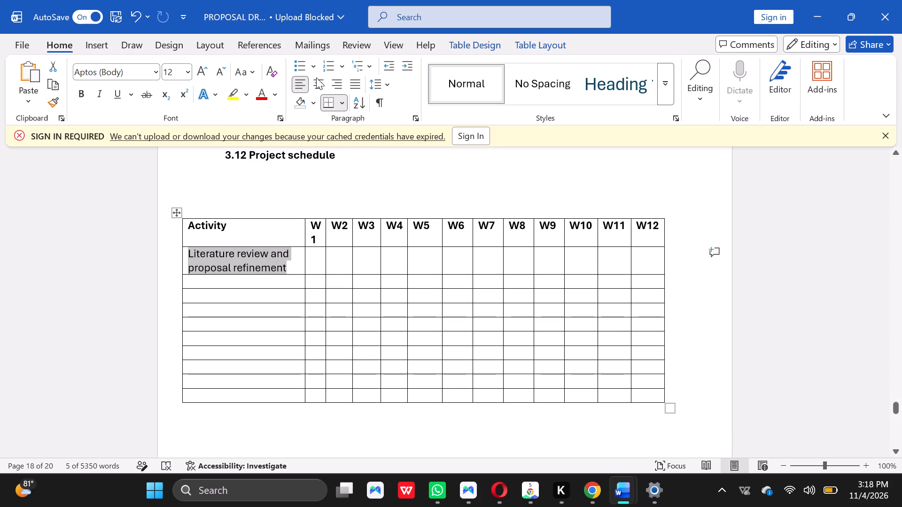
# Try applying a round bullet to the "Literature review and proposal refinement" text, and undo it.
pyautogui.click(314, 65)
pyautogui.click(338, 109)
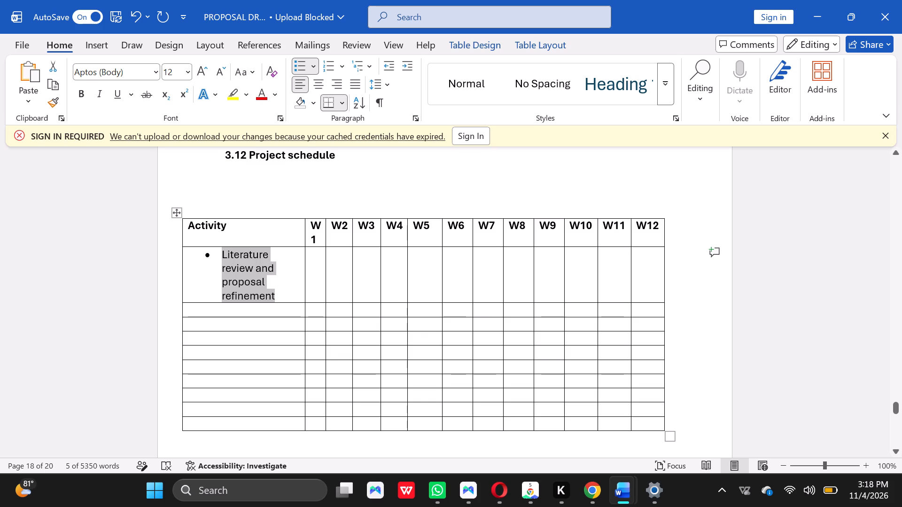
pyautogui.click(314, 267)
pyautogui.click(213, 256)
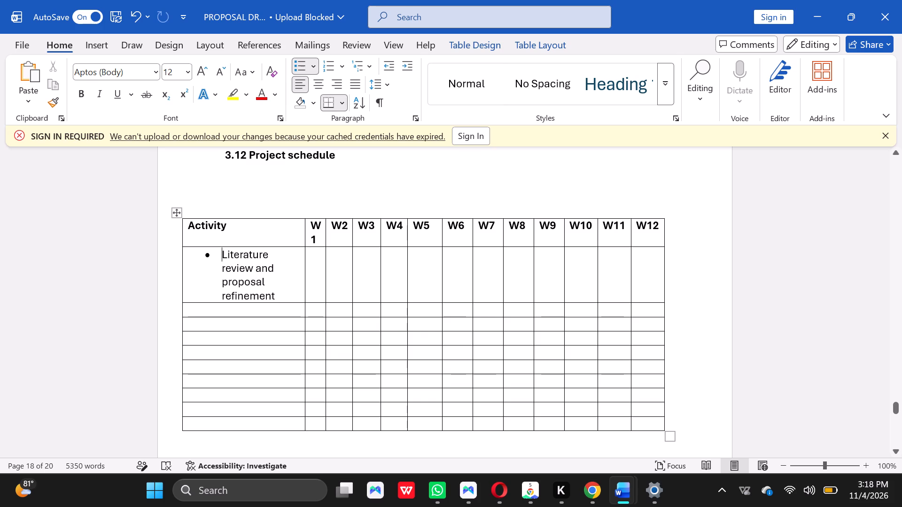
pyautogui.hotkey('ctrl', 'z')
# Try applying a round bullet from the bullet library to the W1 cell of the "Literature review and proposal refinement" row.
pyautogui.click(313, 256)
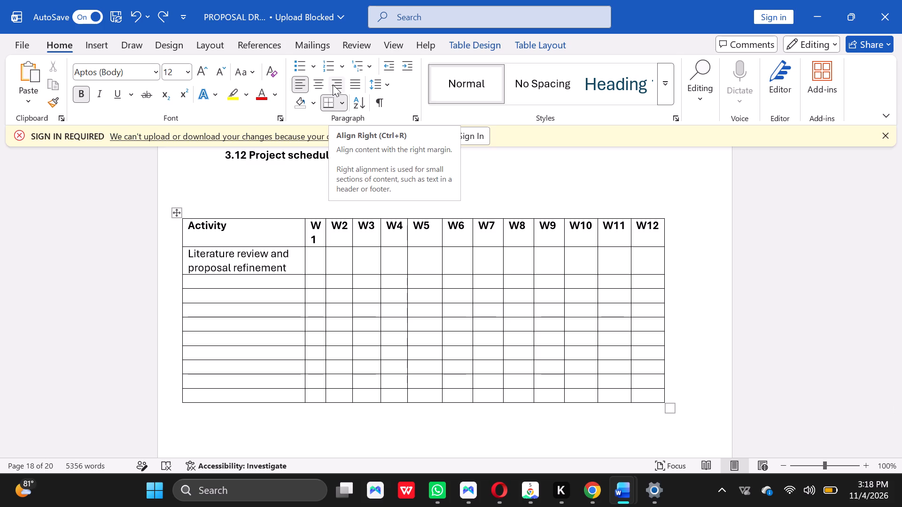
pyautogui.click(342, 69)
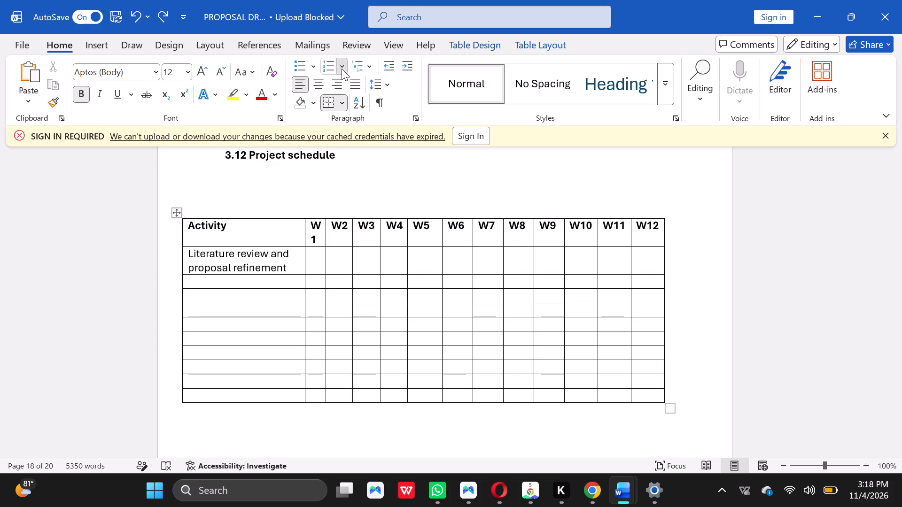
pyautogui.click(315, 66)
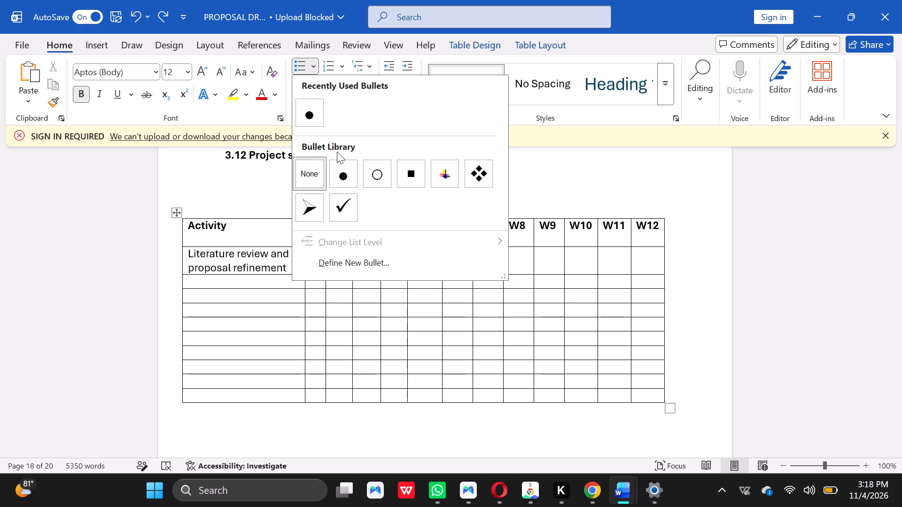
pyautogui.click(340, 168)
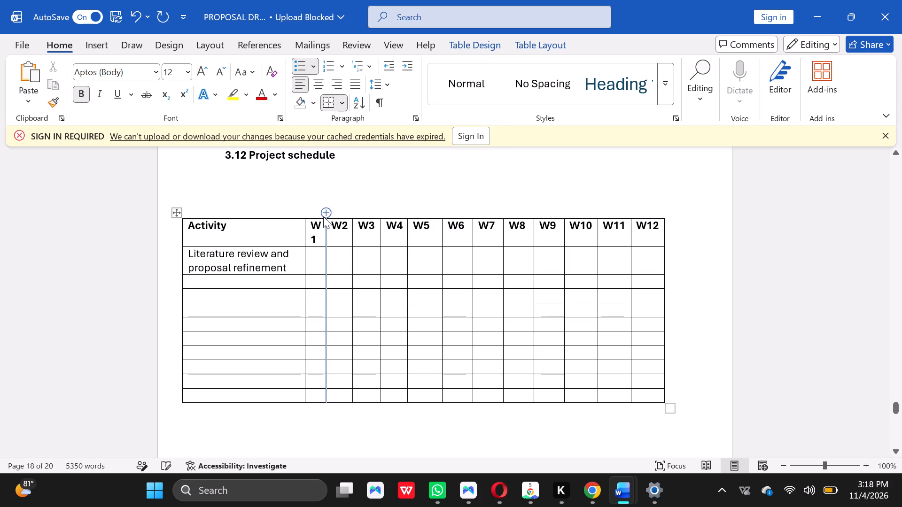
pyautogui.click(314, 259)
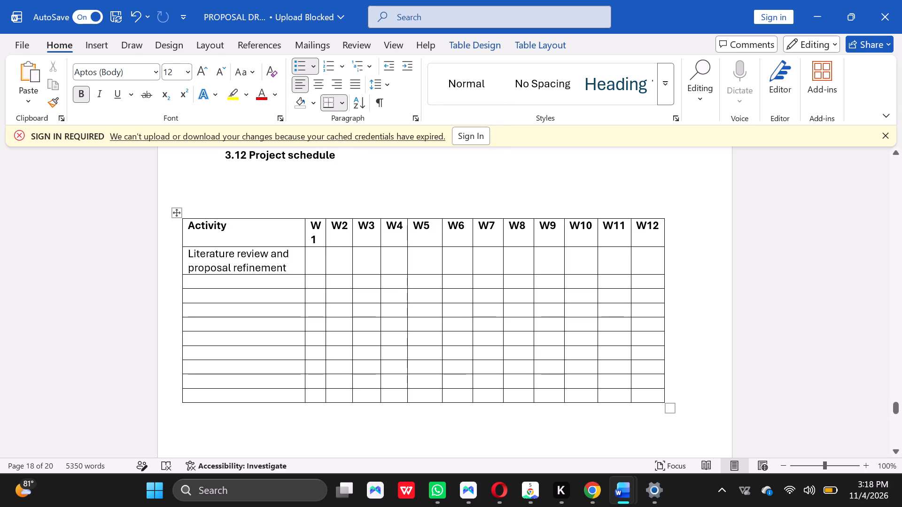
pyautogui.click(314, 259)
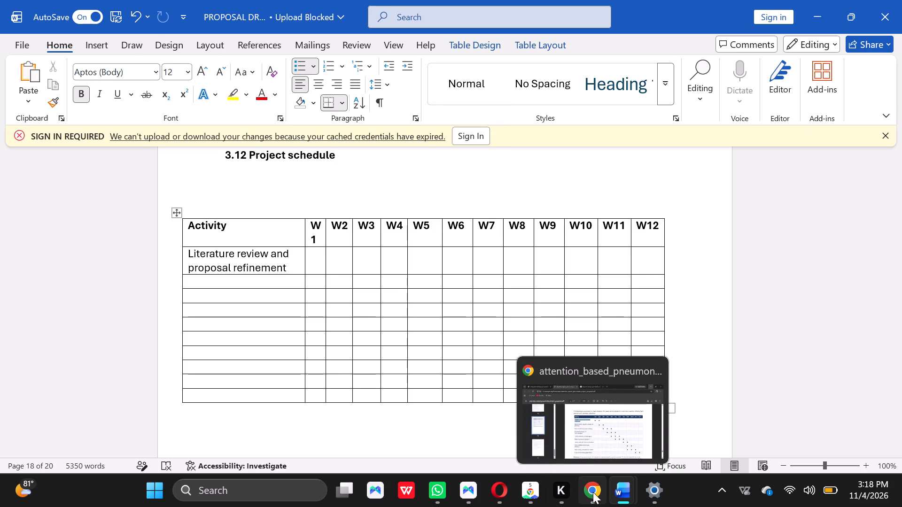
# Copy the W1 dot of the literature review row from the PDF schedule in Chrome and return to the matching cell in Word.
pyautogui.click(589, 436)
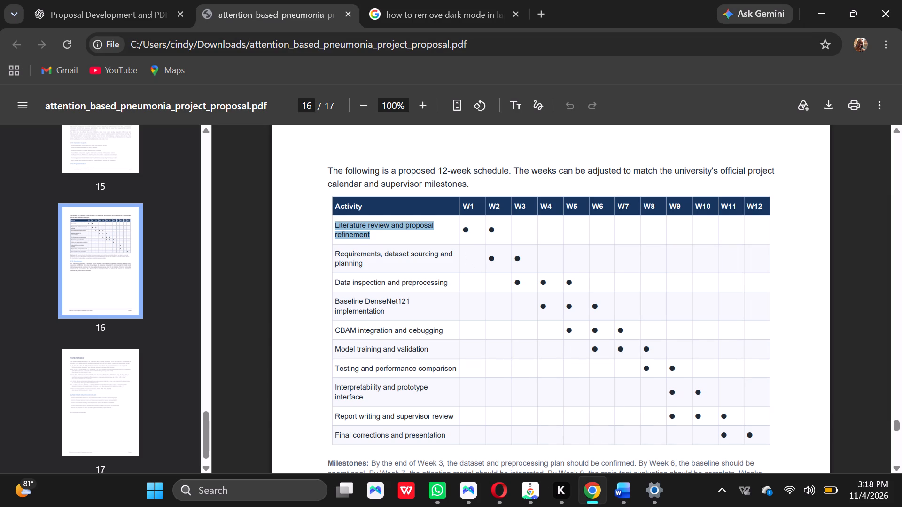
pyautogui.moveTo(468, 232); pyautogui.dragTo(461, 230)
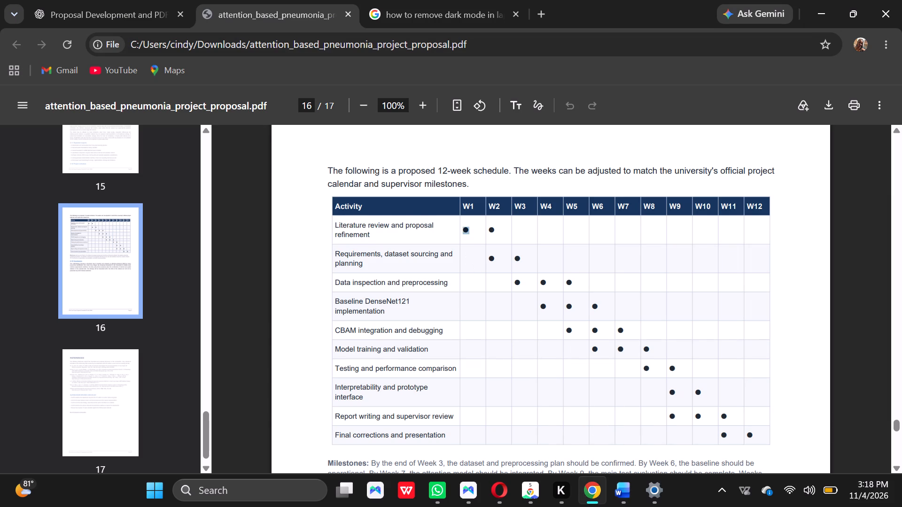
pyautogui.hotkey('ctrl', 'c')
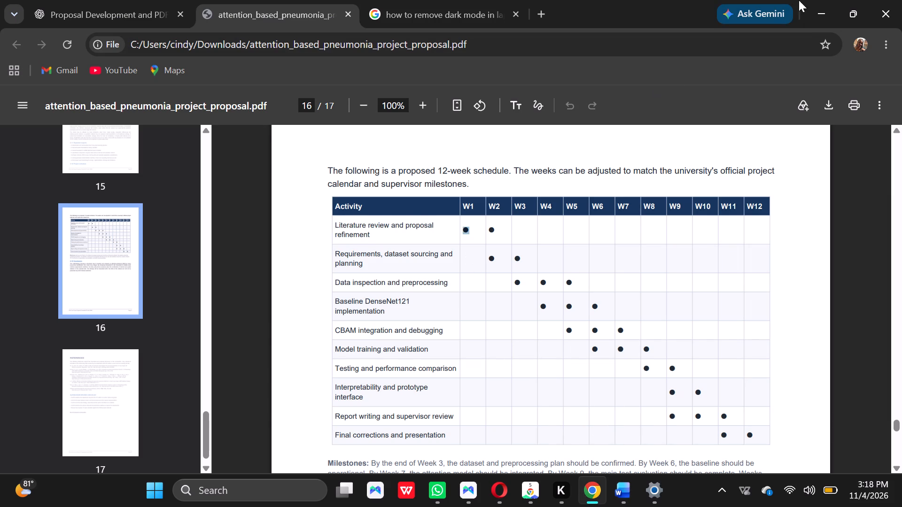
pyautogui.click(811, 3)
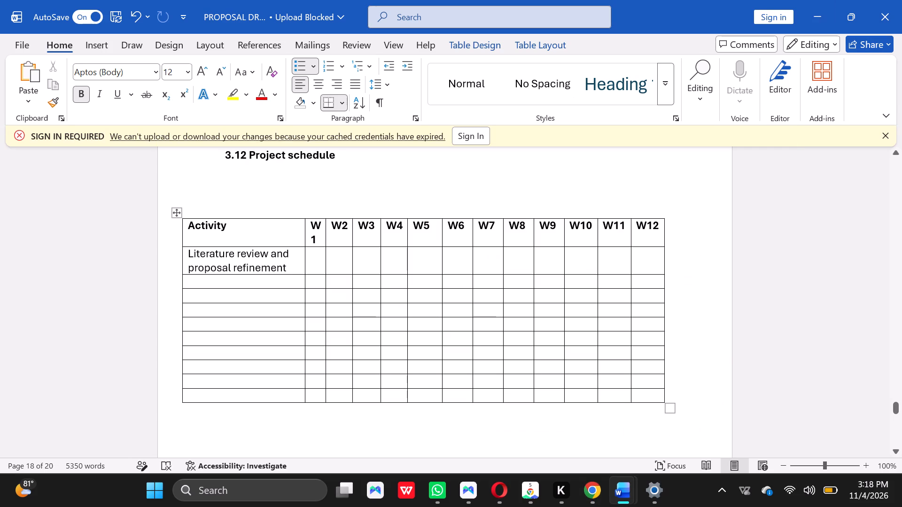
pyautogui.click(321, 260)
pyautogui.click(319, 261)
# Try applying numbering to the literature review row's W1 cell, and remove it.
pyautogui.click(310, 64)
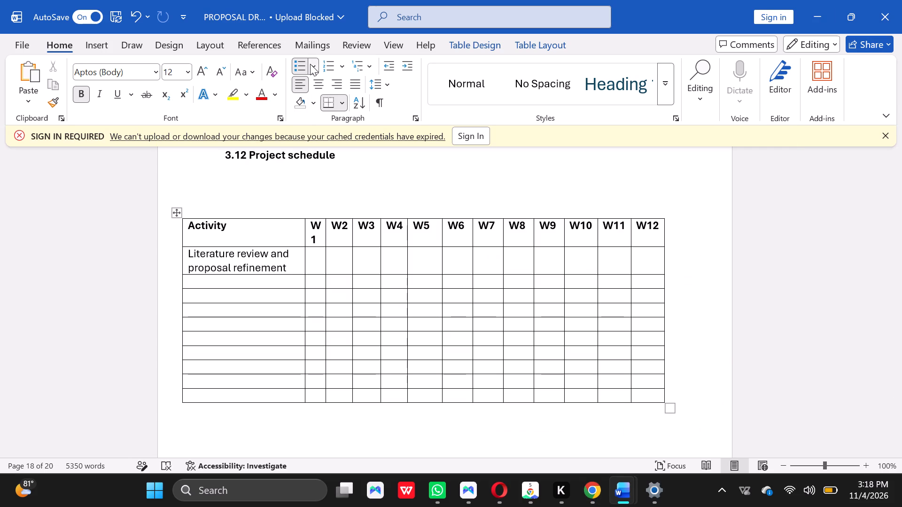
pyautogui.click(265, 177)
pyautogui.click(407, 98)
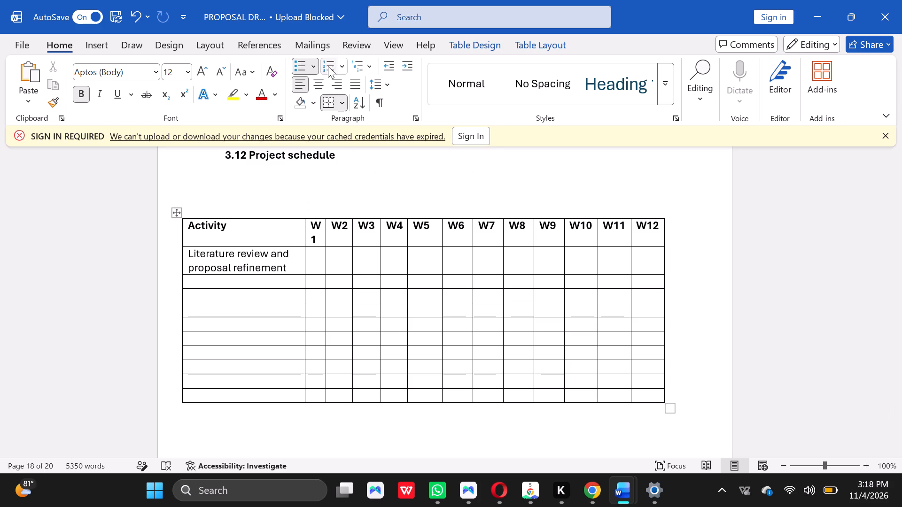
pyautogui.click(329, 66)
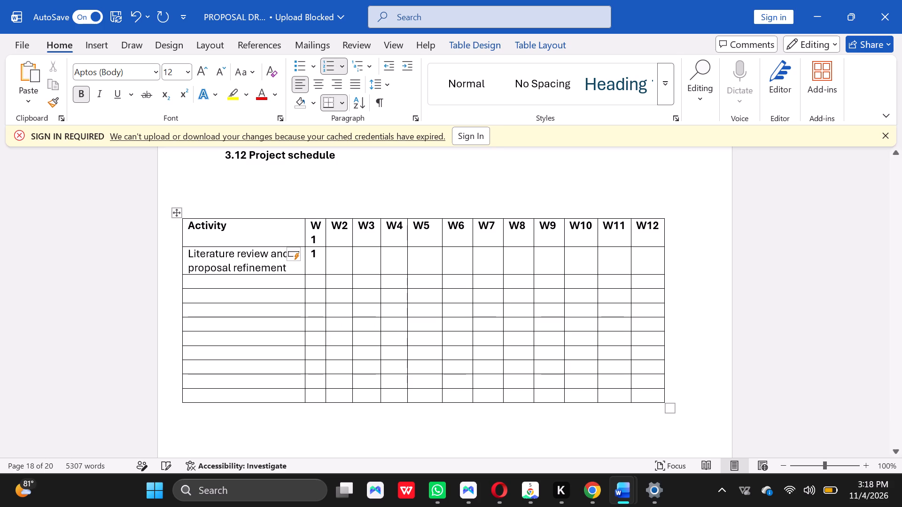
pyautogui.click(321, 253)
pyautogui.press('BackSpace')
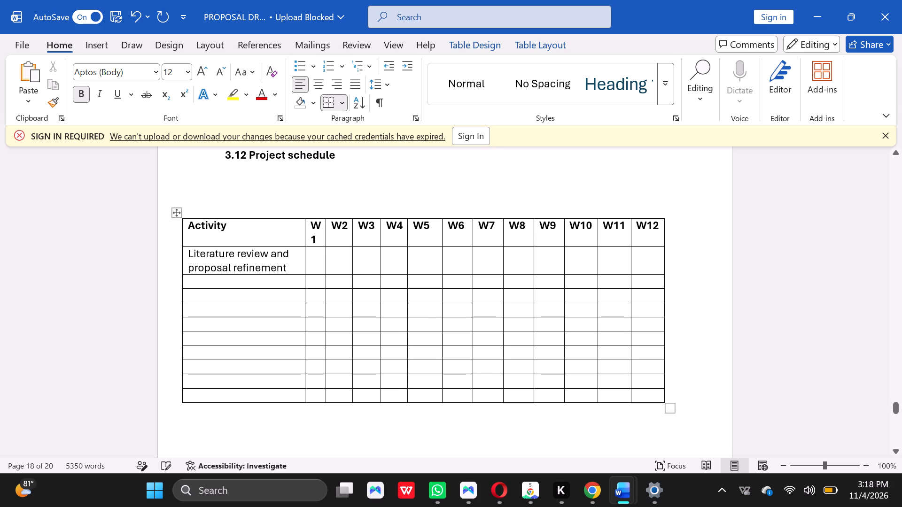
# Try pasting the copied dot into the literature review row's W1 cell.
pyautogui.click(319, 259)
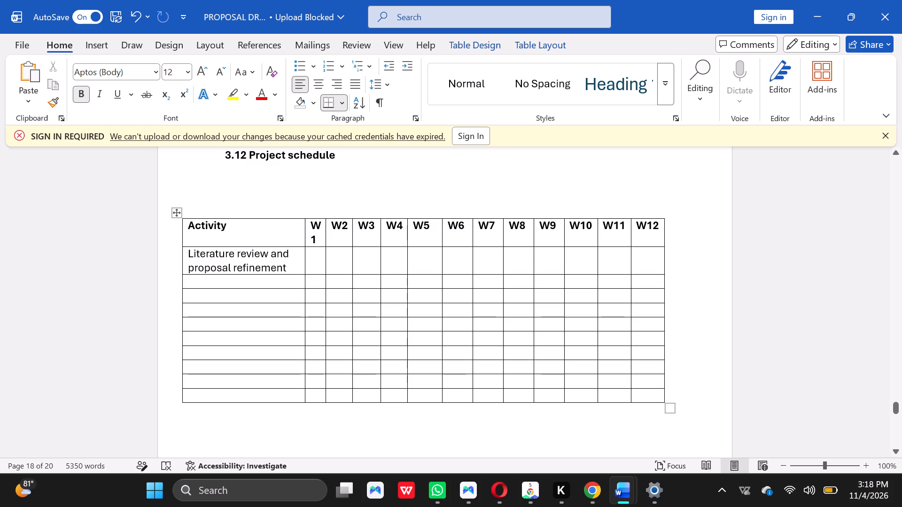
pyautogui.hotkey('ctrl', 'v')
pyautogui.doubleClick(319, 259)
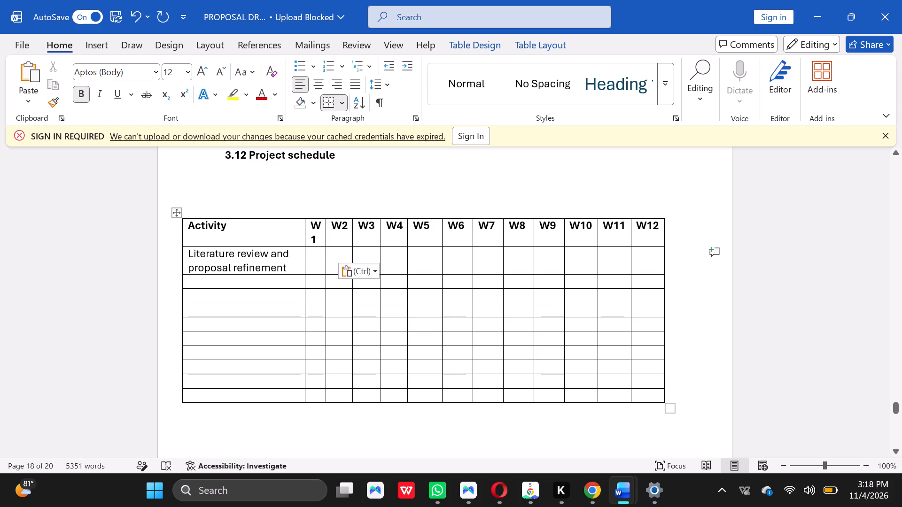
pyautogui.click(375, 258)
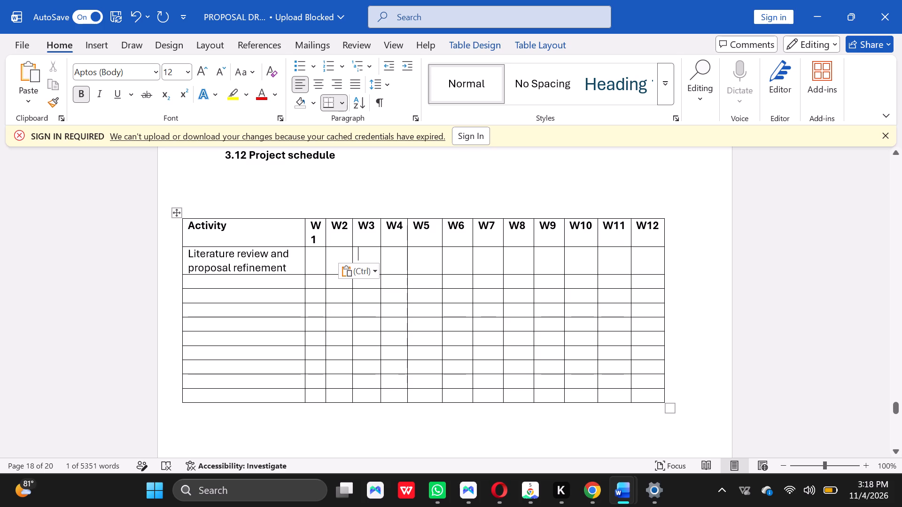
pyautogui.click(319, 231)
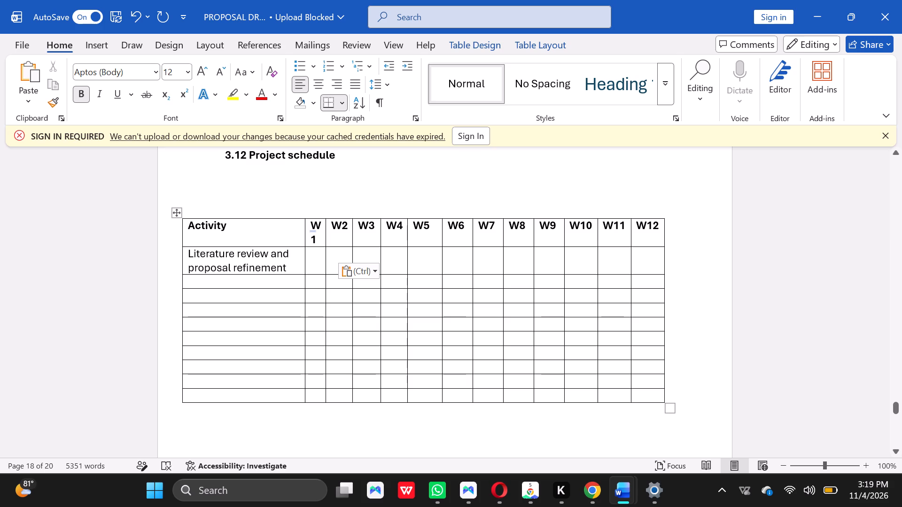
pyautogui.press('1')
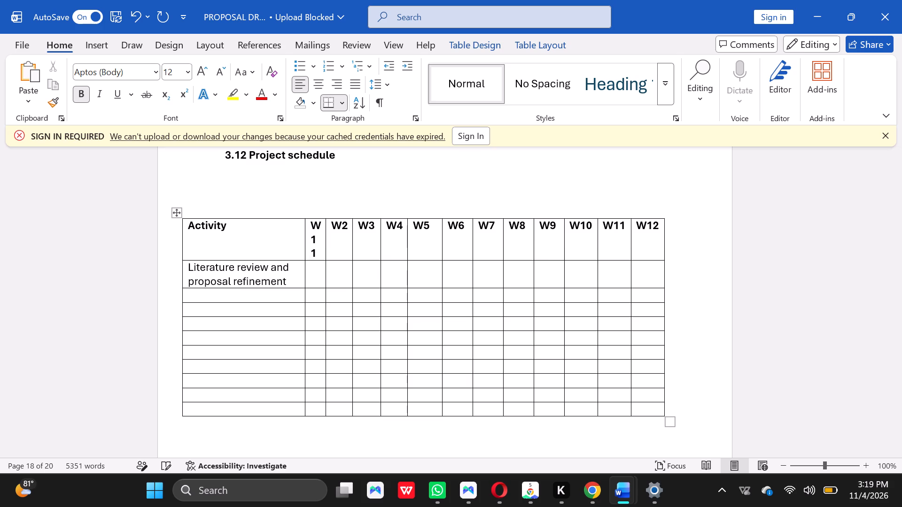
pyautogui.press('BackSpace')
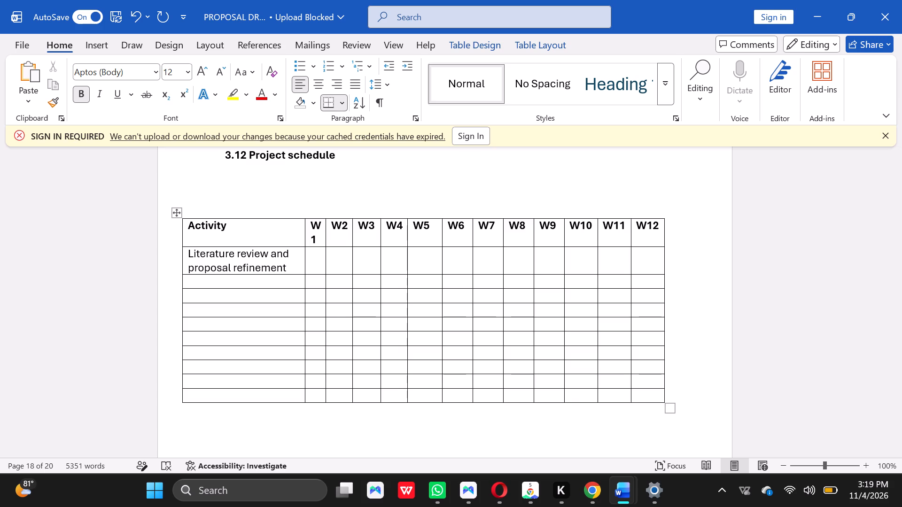
# Undo the recent schedule table edits, back through the bold removal and the widening of the Activity column.
pyautogui.hotkey('ctrl', 'z')
pyautogui.hotkey('ctrl', 'z')
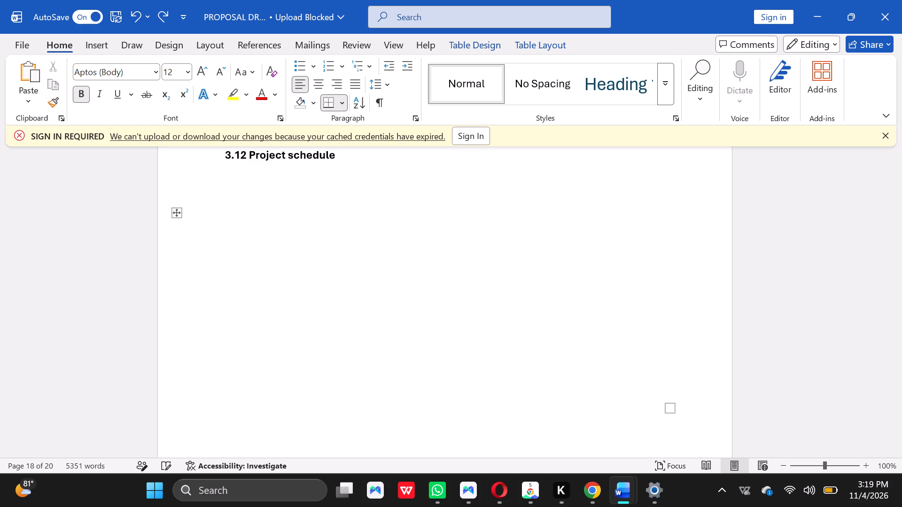
pyautogui.hotkey('ctrl', 'z')
pyautogui.hotkey('ctrl', 'z')
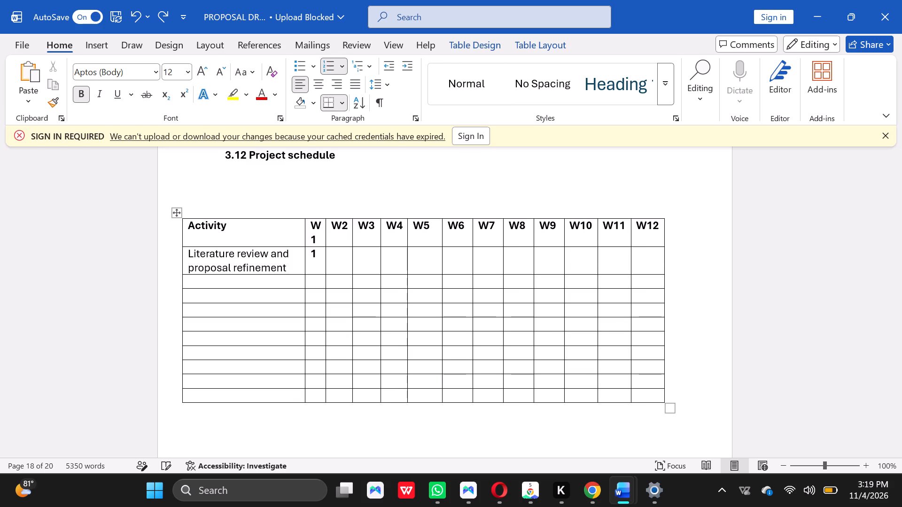
pyautogui.hotkey('ctrl', 'z')
pyautogui.hotkey('ctrl', 'z')
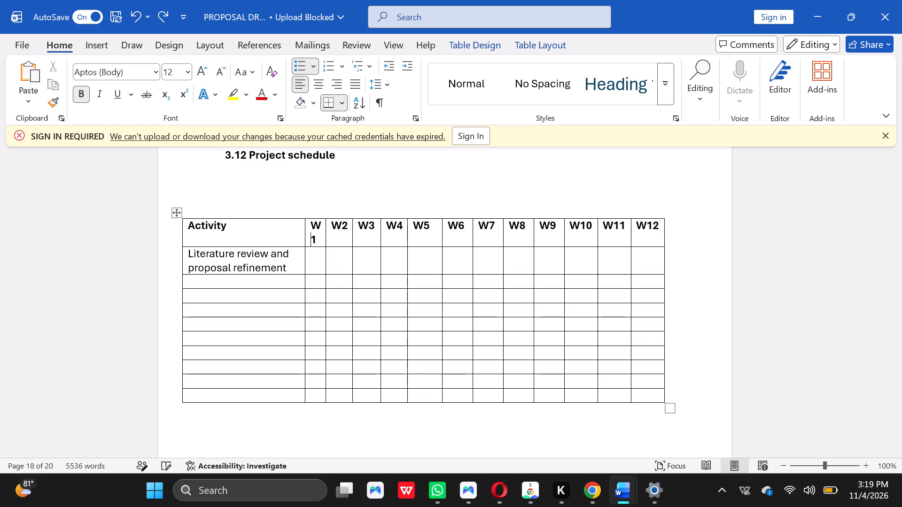
pyautogui.hotkey('ctrl', 'z')
pyautogui.click(319, 231)
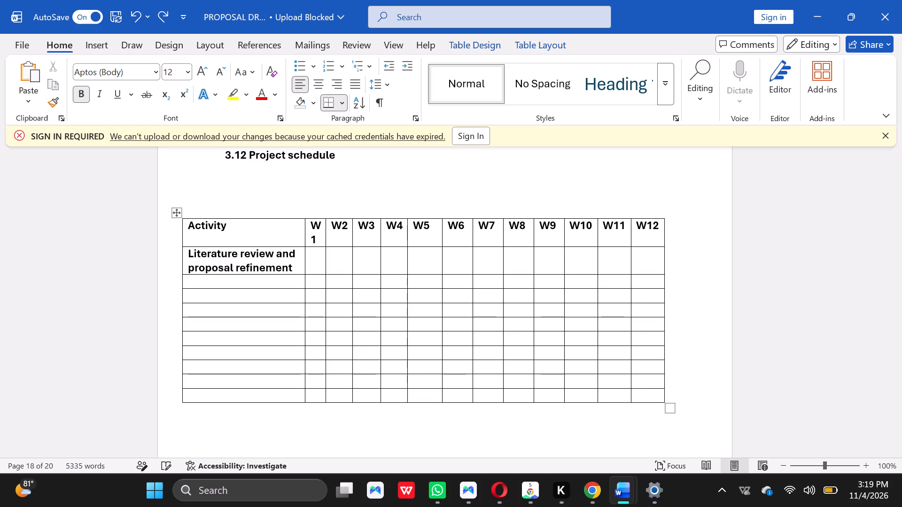
pyautogui.hotkey('ctrl', 'z')
pyautogui.keyDown('ctrl'); pyautogui.click(319, 231); pyautogui.keyUp('ctrl')
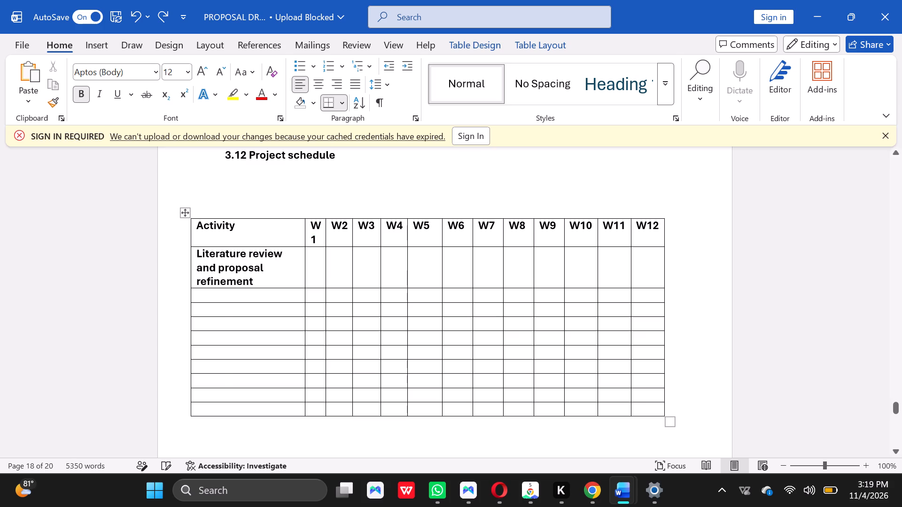
pyautogui.hotkey('ctrl', 'z')
pyautogui.hotkey('ctrl', 'z')
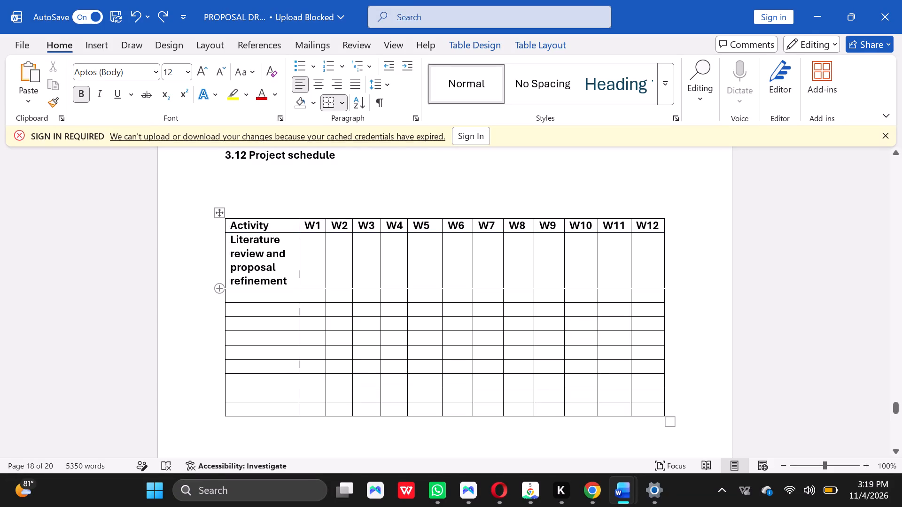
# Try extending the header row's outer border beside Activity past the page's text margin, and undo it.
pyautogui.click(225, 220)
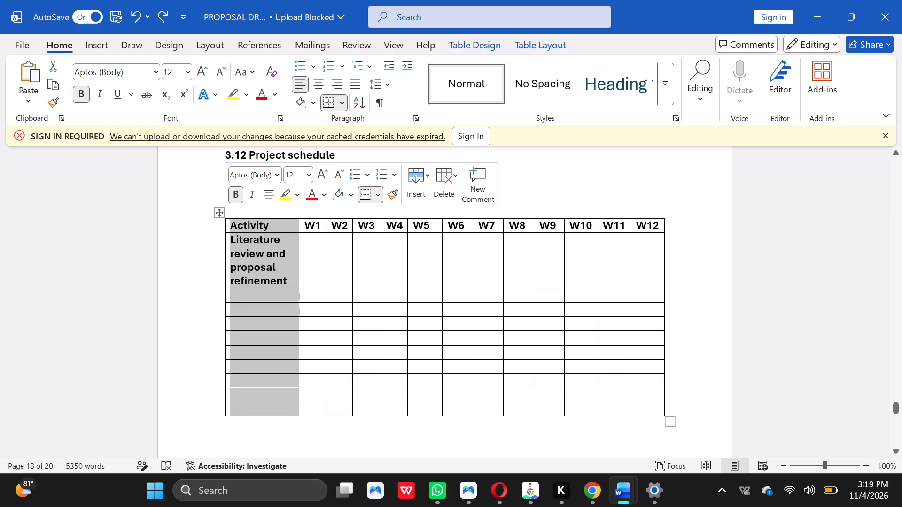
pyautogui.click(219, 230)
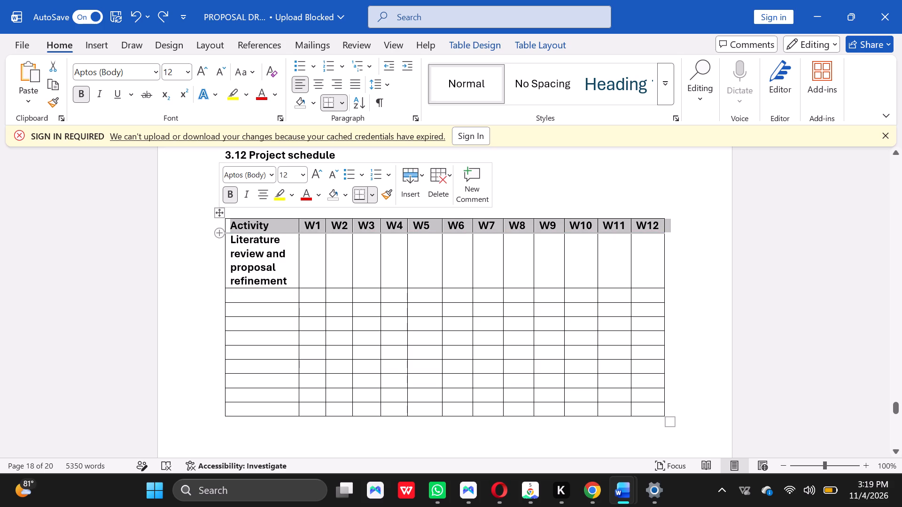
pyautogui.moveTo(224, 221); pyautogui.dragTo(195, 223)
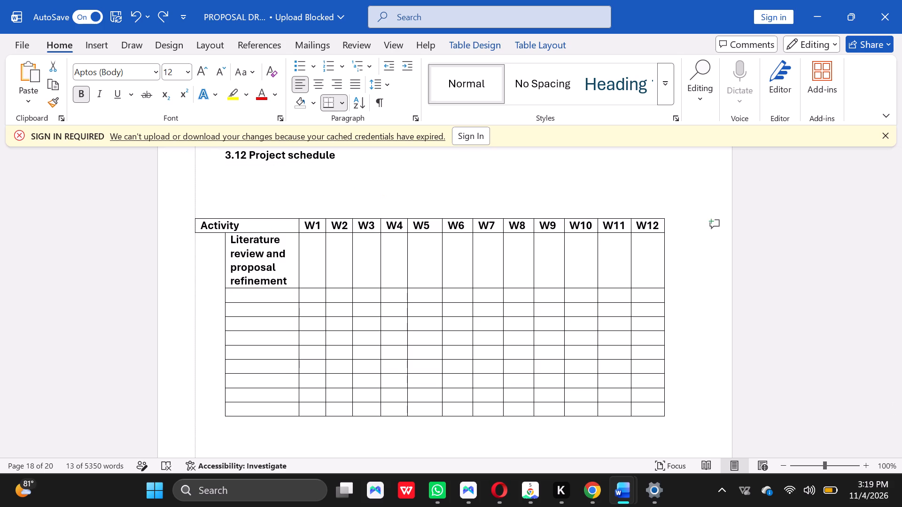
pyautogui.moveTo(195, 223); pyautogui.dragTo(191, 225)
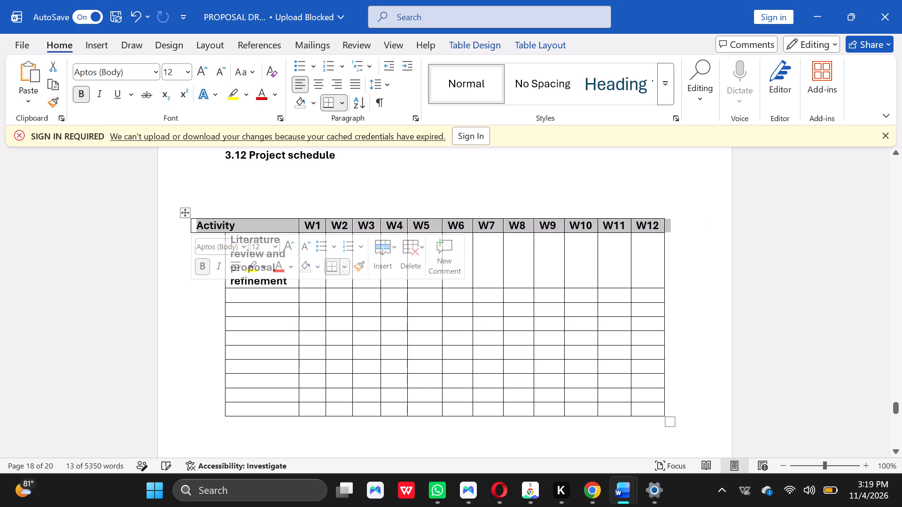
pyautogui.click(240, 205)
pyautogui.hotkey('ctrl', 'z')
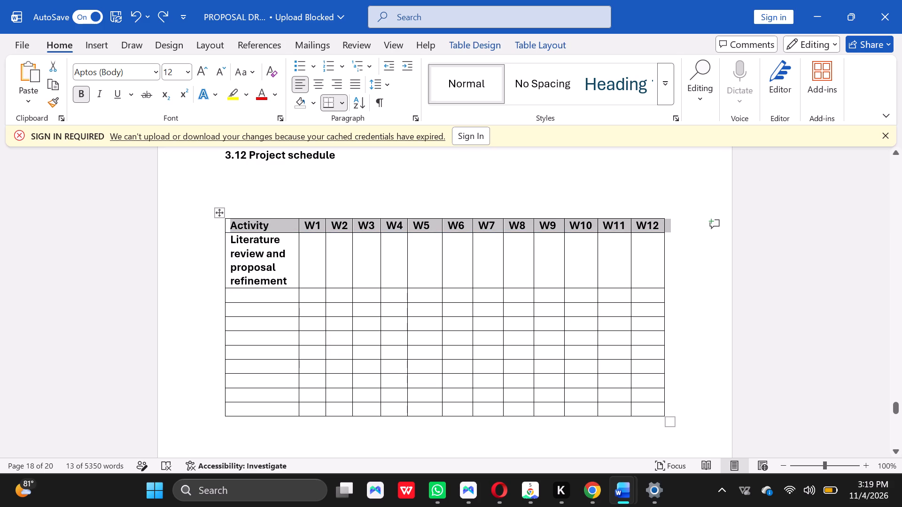
# Widen the schedule table's Activity column by extending its outer border past the page's text margin.
pyautogui.moveTo(225, 248); pyautogui.dragTo(215, 250)
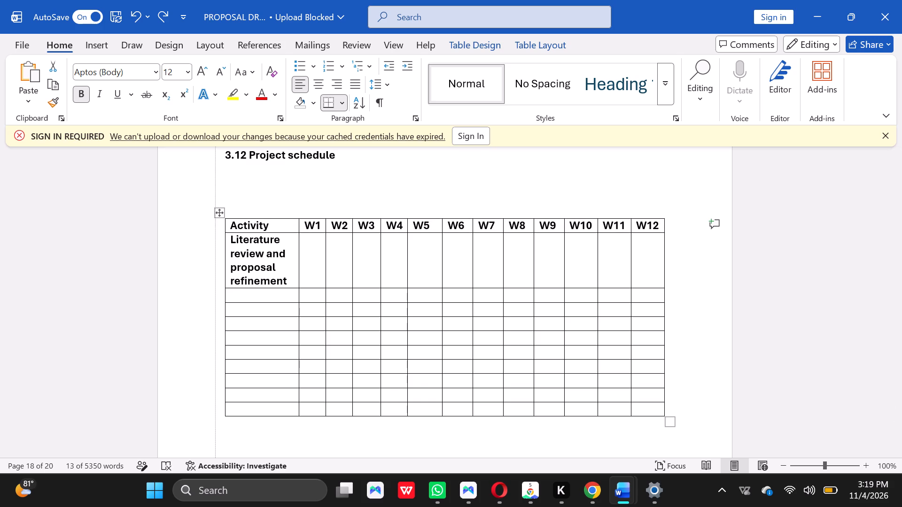
pyautogui.moveTo(215, 250); pyautogui.dragTo(191, 250)
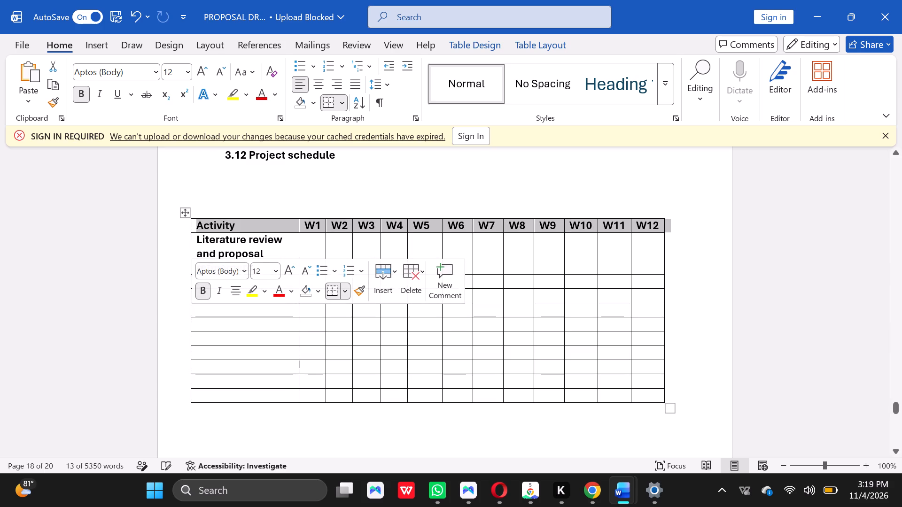
pyautogui.click(287, 183)
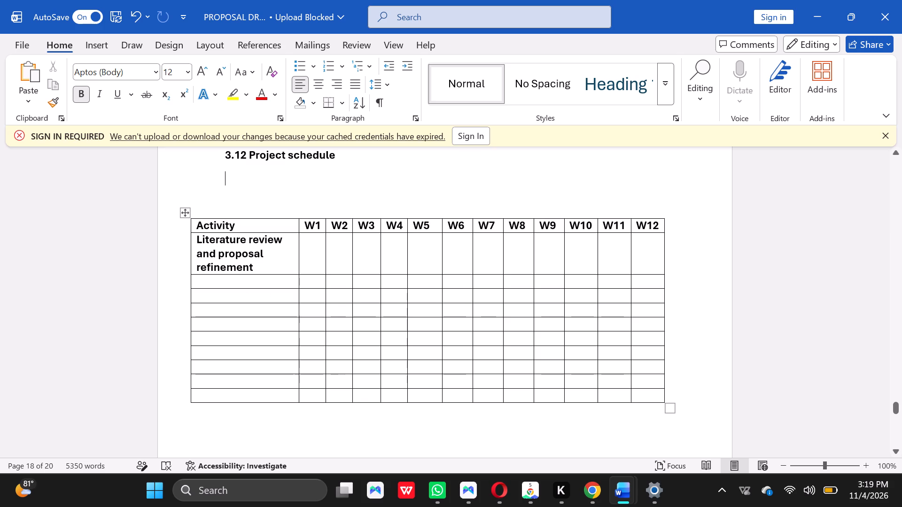
# Insert a blank row directly below the literature review row in the schedule table.
pyautogui.moveTo(259, 268); pyautogui.dragTo(202, 242)
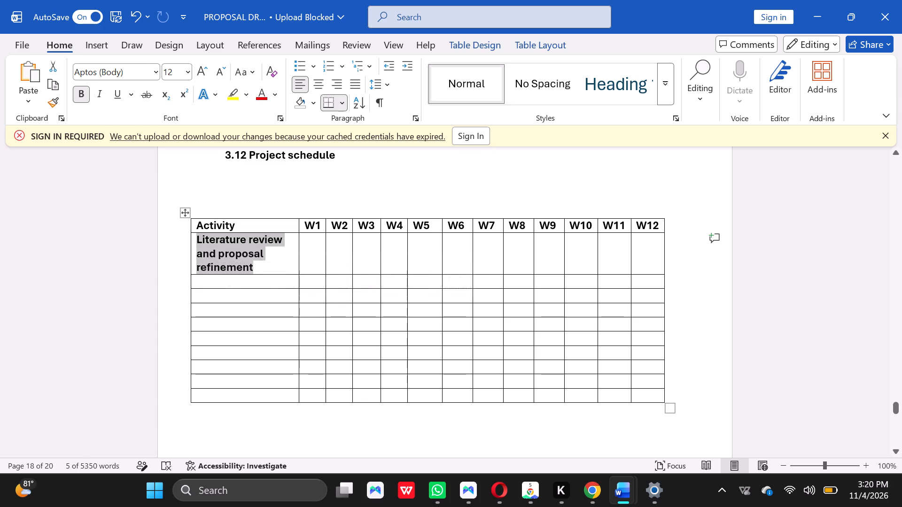
pyautogui.click(256, 195)
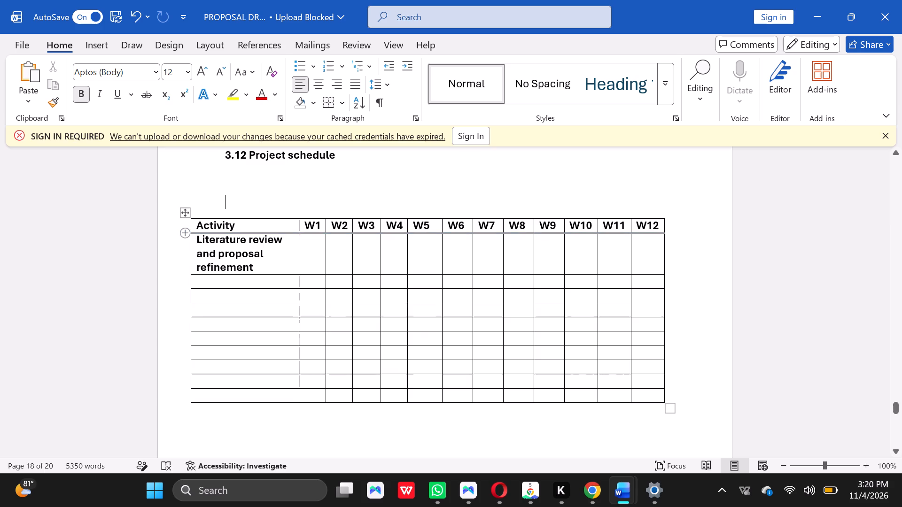
pyautogui.click(188, 263)
pyautogui.click(182, 251)
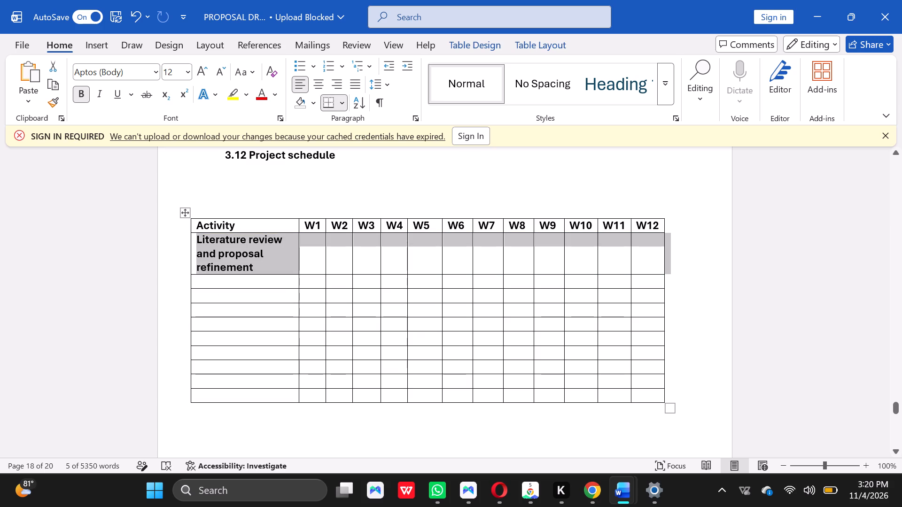
pyautogui.click(190, 272)
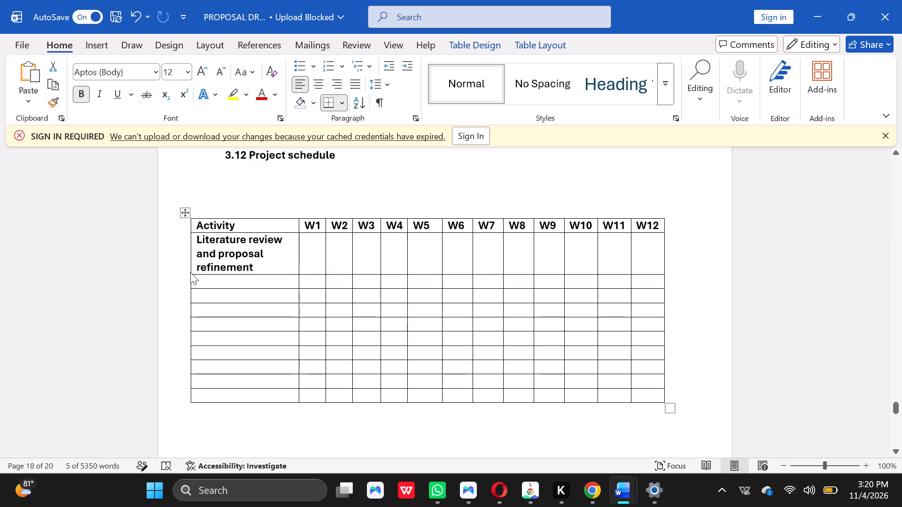
pyautogui.click(181, 275)
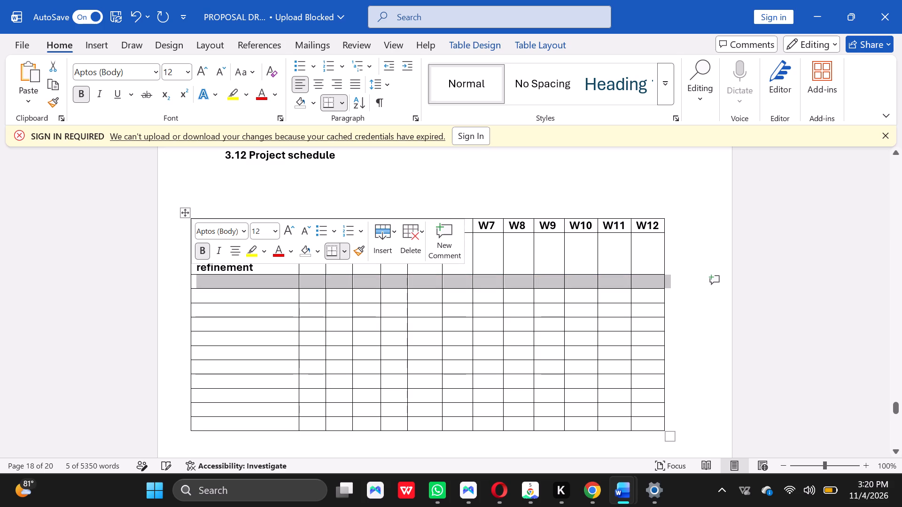
# Move the whole schedule table so its Activity-side edge lines up with the page's text margin.
pyautogui.click(188, 211)
pyautogui.moveTo(186, 211); pyautogui.dragTo(194, 211)
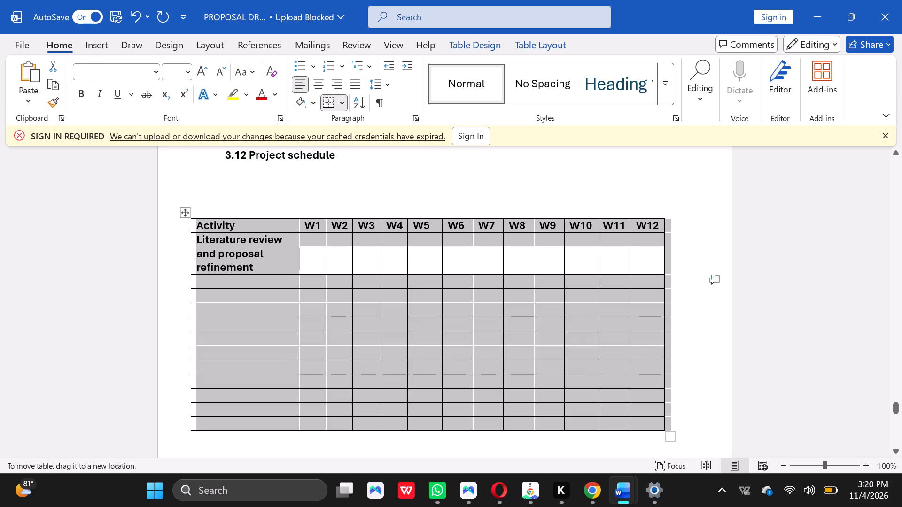
pyautogui.moveTo(194, 211); pyautogui.dragTo(205, 213)
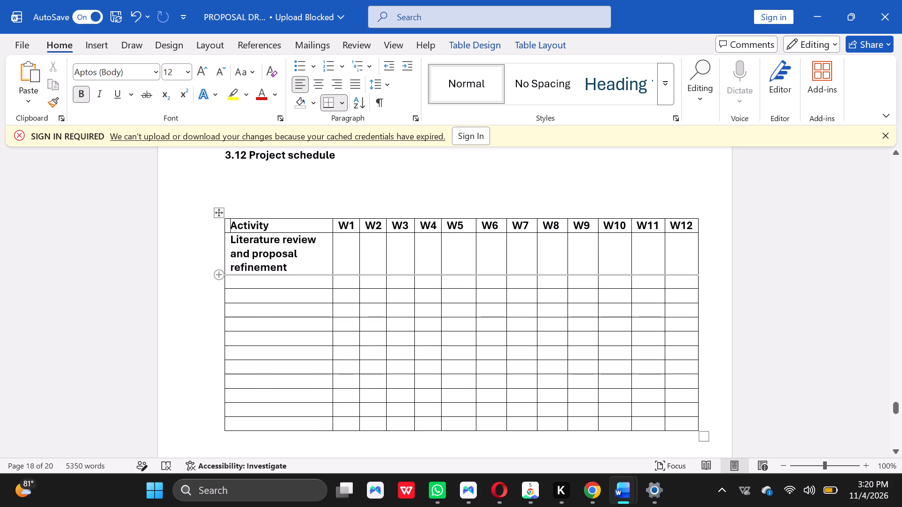
# Make the literature review row slightly taller and extend the Activity column's outer border past the page's text margin.
pyautogui.moveTo(225, 274); pyautogui.dragTo(205, 277)
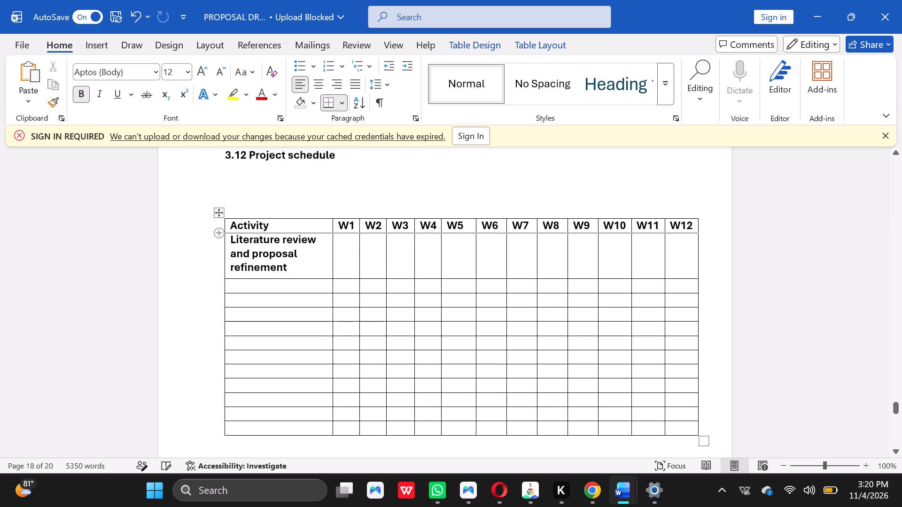
pyautogui.moveTo(224, 222); pyautogui.dragTo(222, 223)
pyautogui.moveTo(222, 223); pyautogui.dragTo(195, 225)
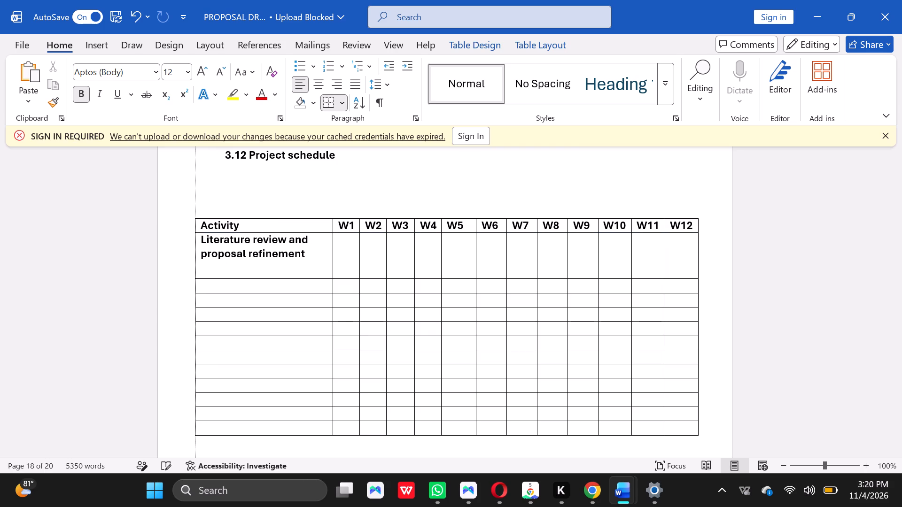
pyautogui.moveTo(195, 225); pyautogui.dragTo(188, 225)
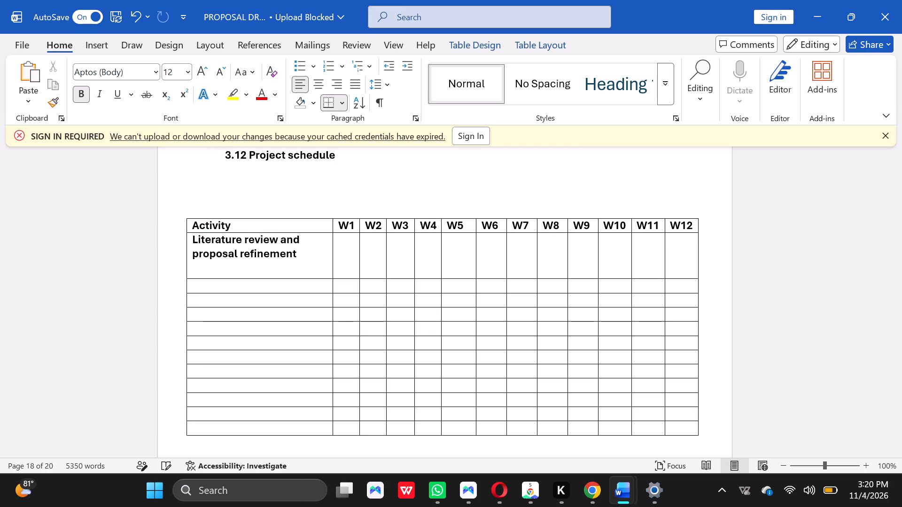
pyautogui.click(293, 179)
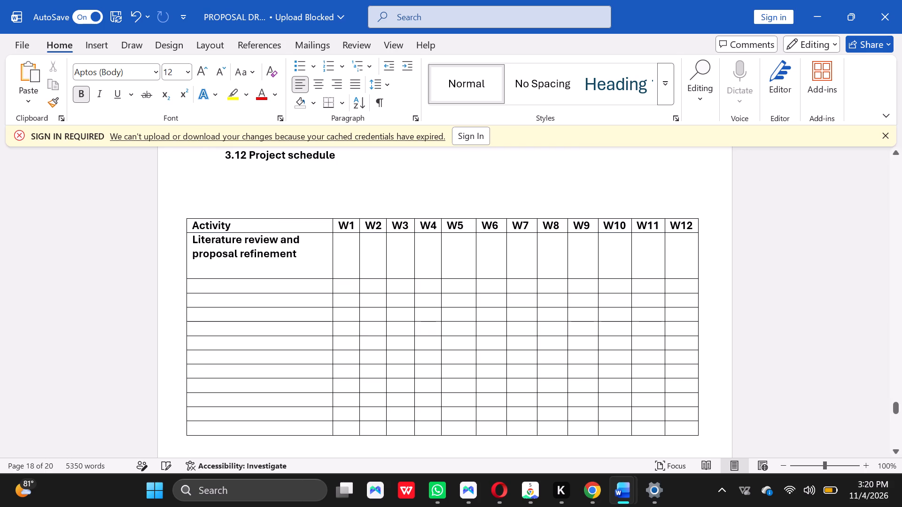
# Remove the bold from "Literature review and proposal refinement" in the Activity column.
pyautogui.moveTo(301, 257); pyautogui.dragTo(215, 241)
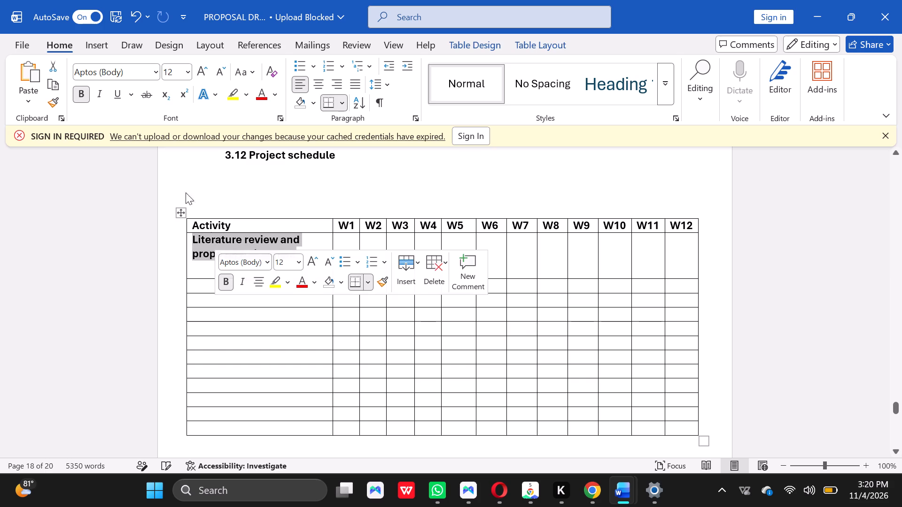
pyautogui.click(71, 91)
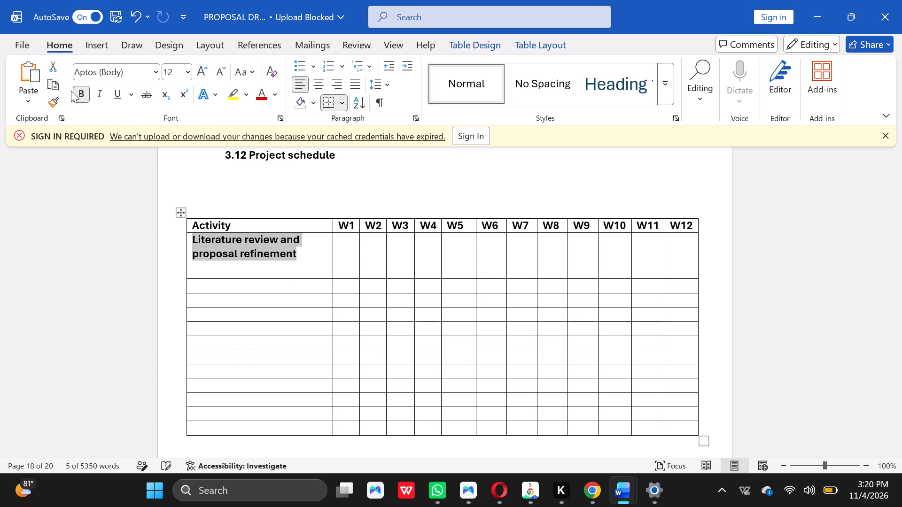
pyautogui.click(76, 93)
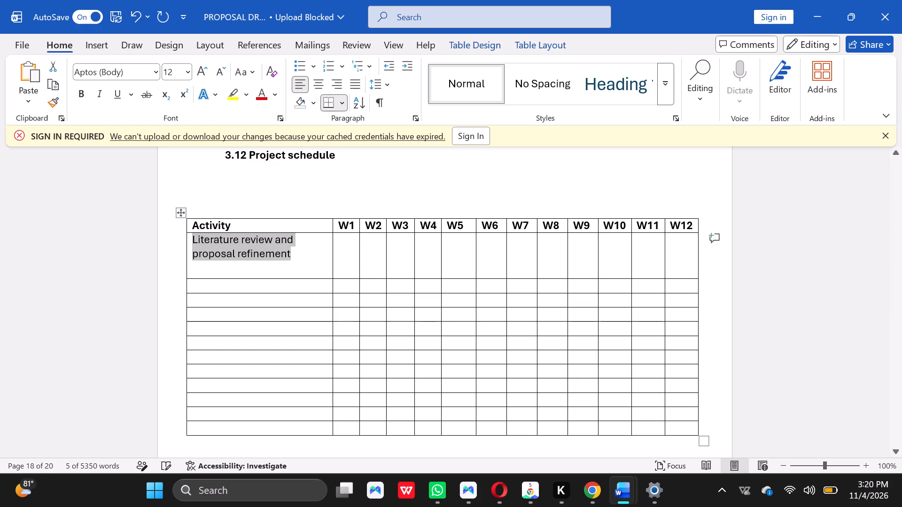
# Copy the literature review row's W1 dot from the PDF schedule in Chrome into the matching W1 cell in Word.
pyautogui.click(340, 257)
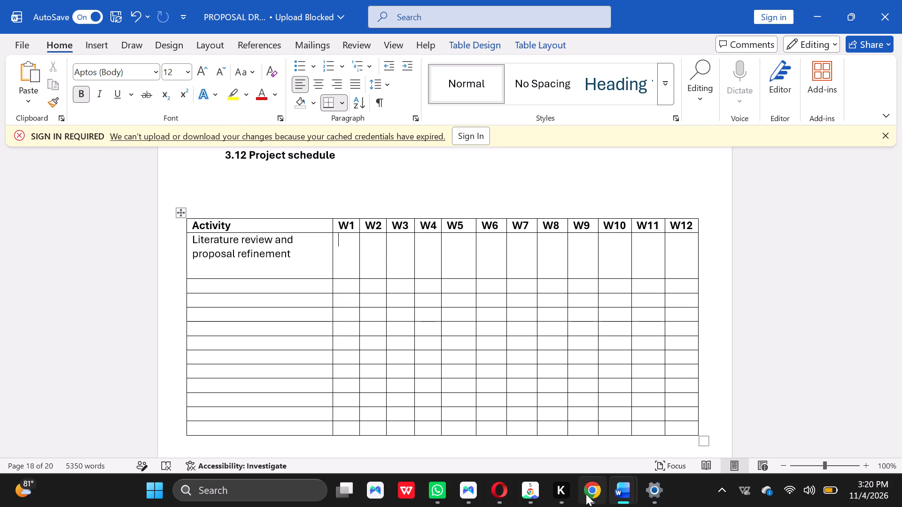
pyautogui.click(588, 431)
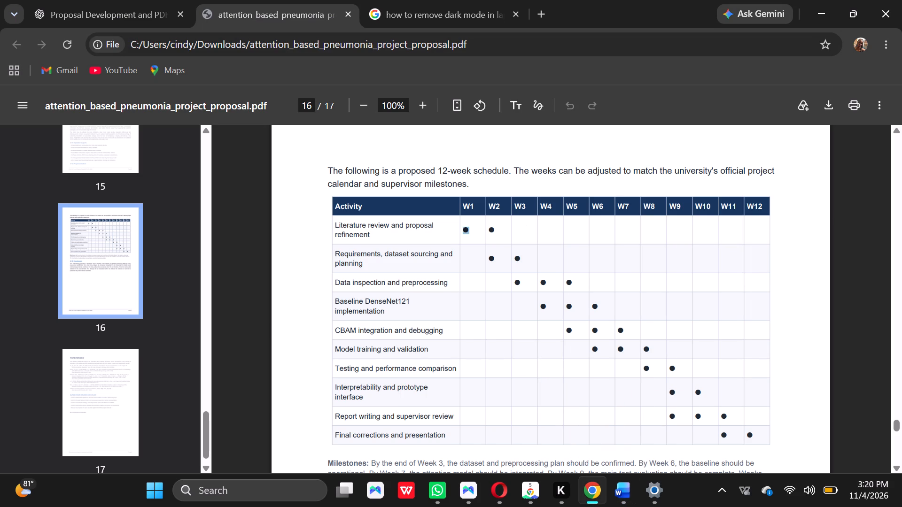
pyautogui.click(473, 230)
pyautogui.moveTo(470, 233); pyautogui.dragTo(463, 231)
pyautogui.moveTo(463, 231); pyautogui.dragTo(461, 230)
pyautogui.hotkey('ctrl', 'c')
pyautogui.click(816, 3)
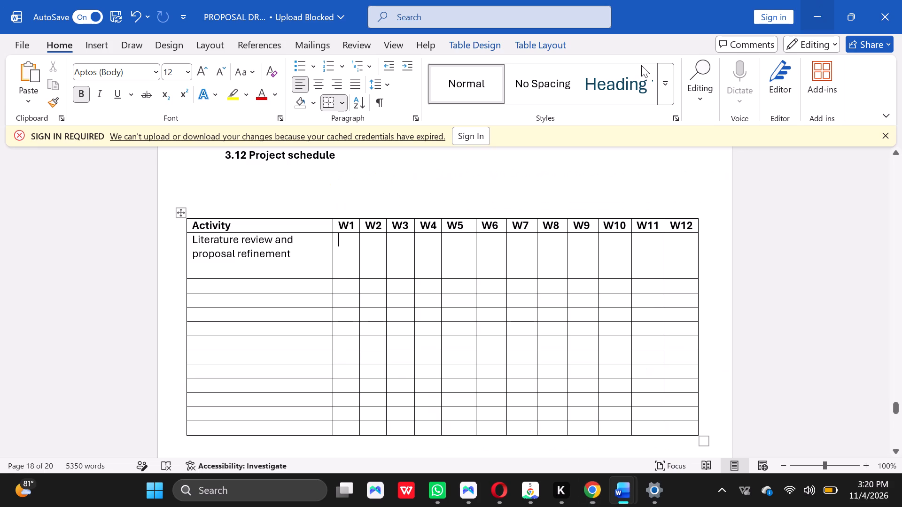
pyautogui.click(346, 249)
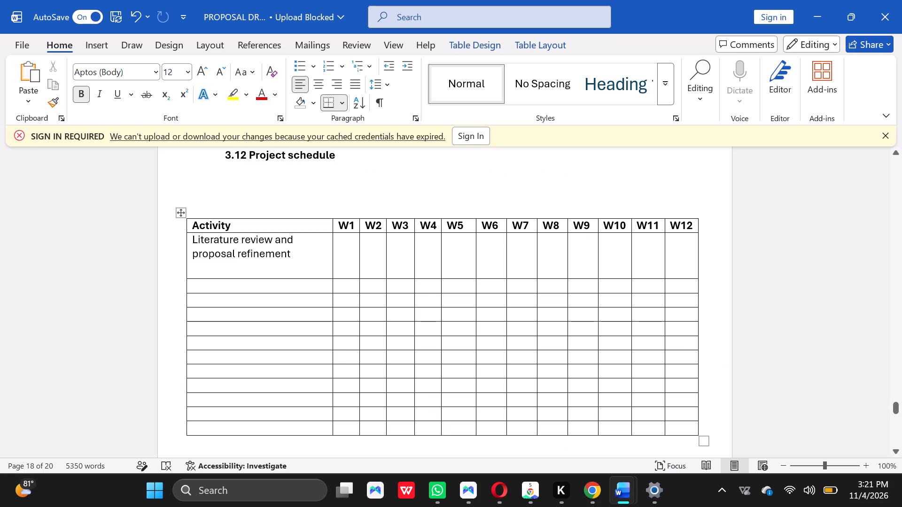
pyautogui.hotkey('ctrl', 'v')
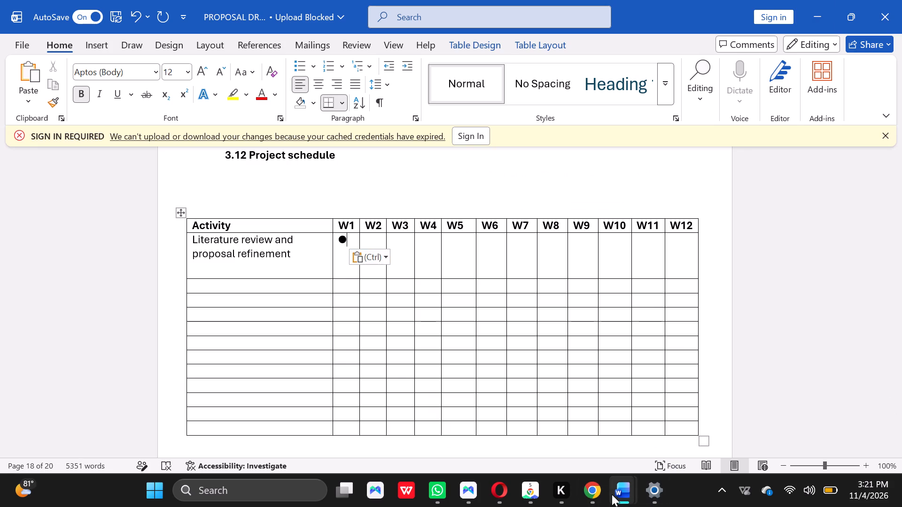
# Copy the literature review row's W2 dot from the PDF schedule in Chrome into the matching W2 cell in Word.
pyautogui.click(597, 419)
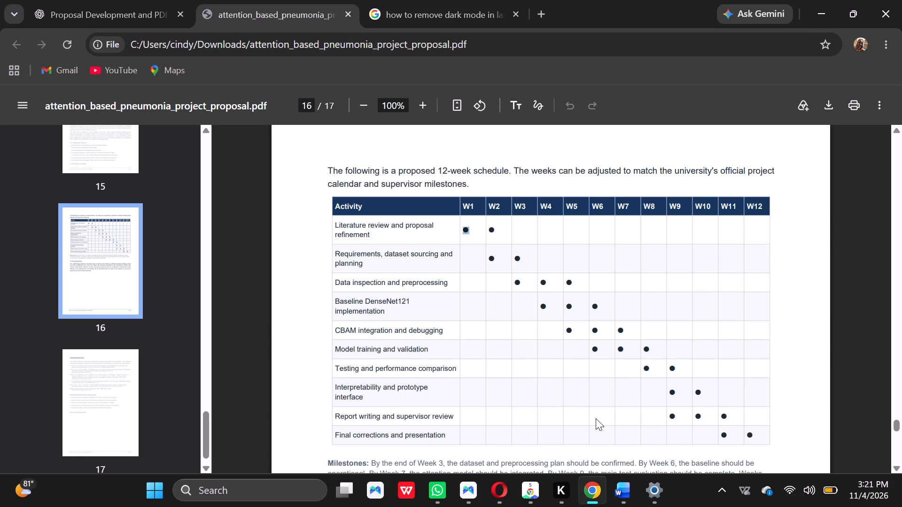
pyautogui.click(505, 232)
pyautogui.moveTo(499, 229); pyautogui.dragTo(487, 229)
pyautogui.hotkey('ctrl', 'c')
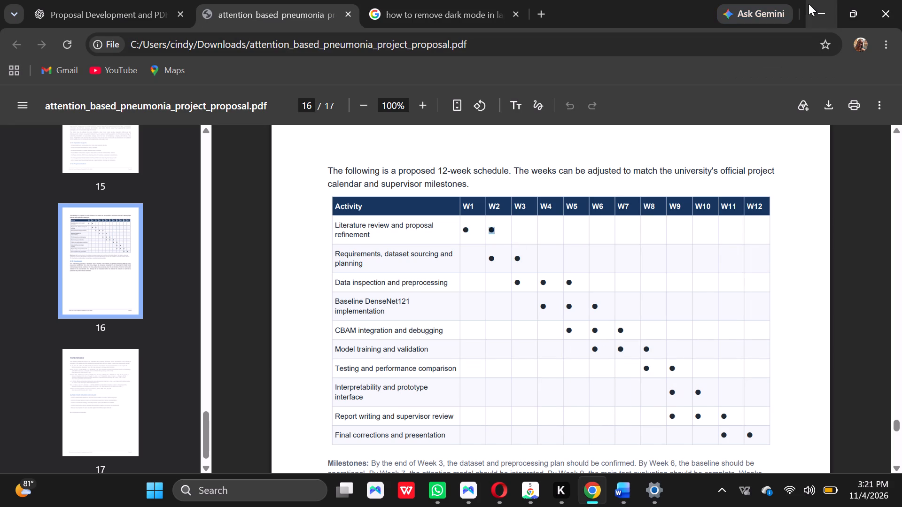
pyautogui.click(809, 4)
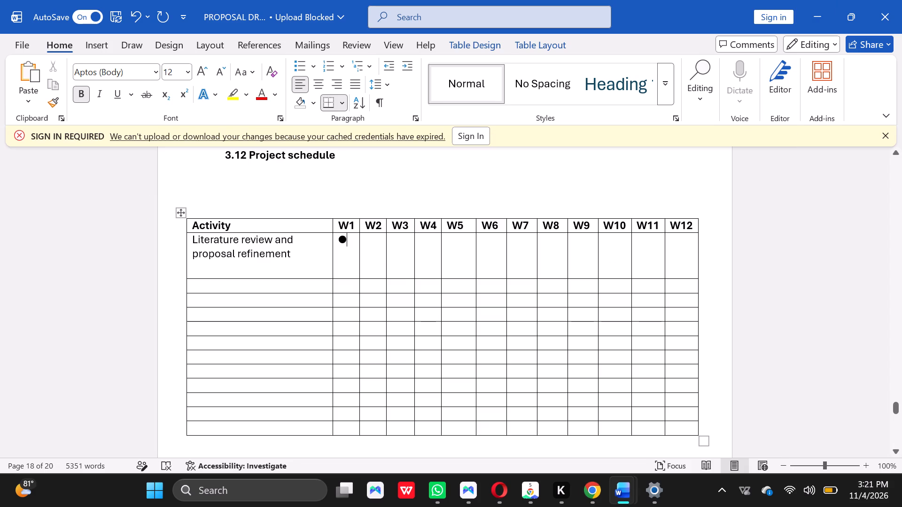
pyautogui.click(369, 248)
pyautogui.hotkey('ctrl', 'v')
# Copy "Requirements, dataset sourcing and planning" from the PDF schedule in Chrome into the second activity row of the Word table.
pyautogui.click(249, 283)
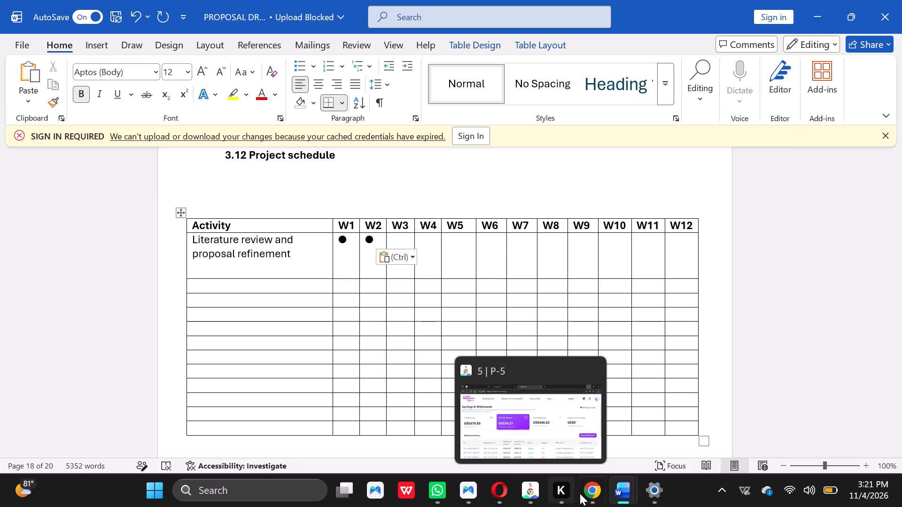
pyautogui.click(587, 416)
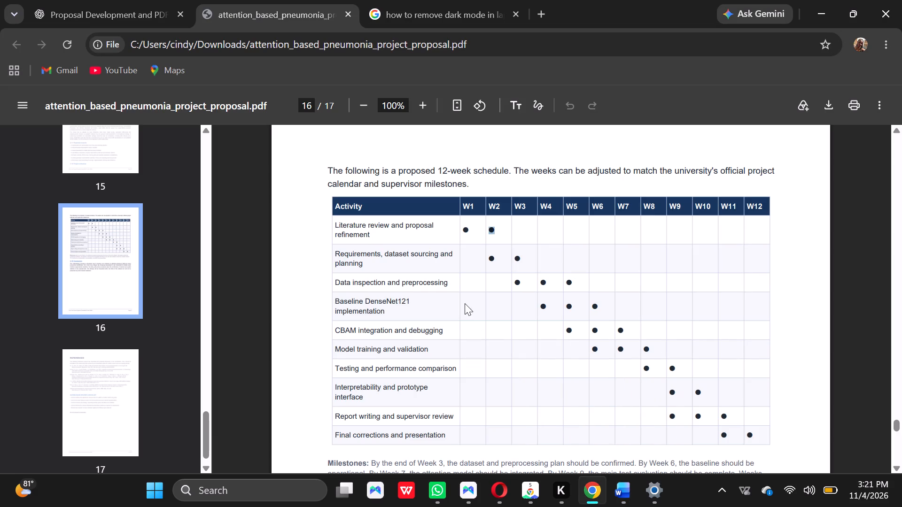
pyautogui.moveTo(375, 264); pyautogui.dragTo(364, 261)
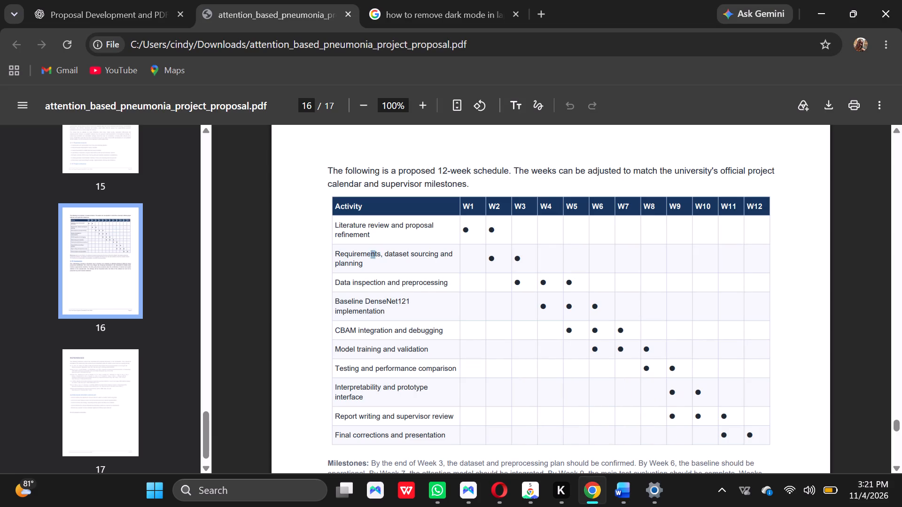
pyautogui.moveTo(364, 261); pyautogui.dragTo(354, 260)
pyautogui.click(365, 263)
pyautogui.moveTo(364, 265); pyautogui.dragTo(362, 266)
pyautogui.moveTo(362, 266); pyautogui.dragTo(330, 253)
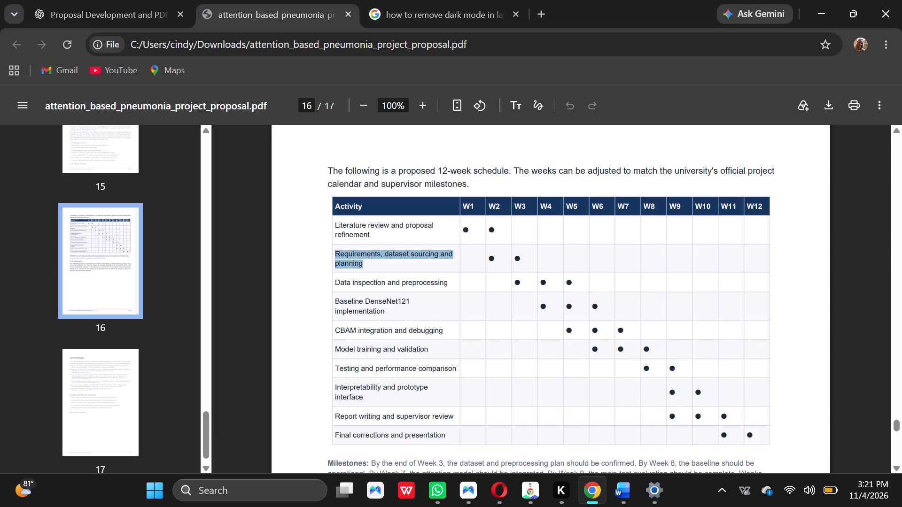
pyautogui.hotkey('ctrl', 'c')
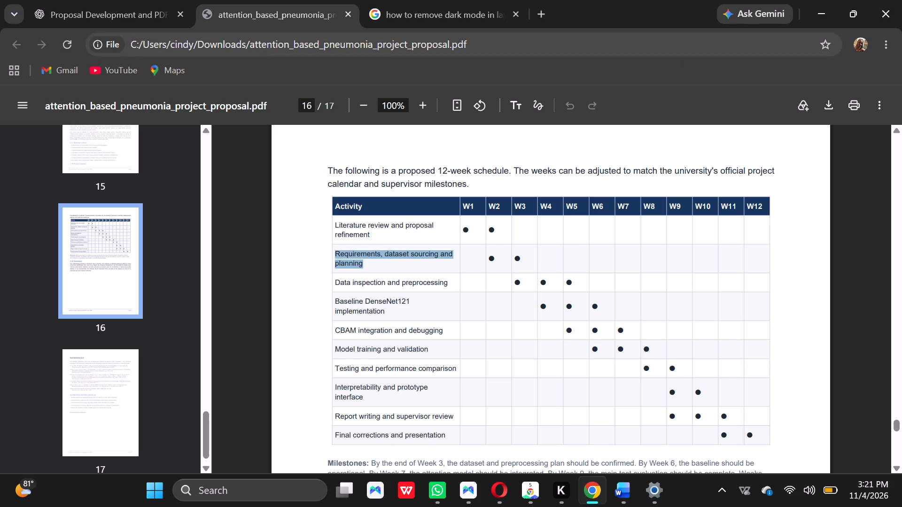
pyautogui.click(810, 2)
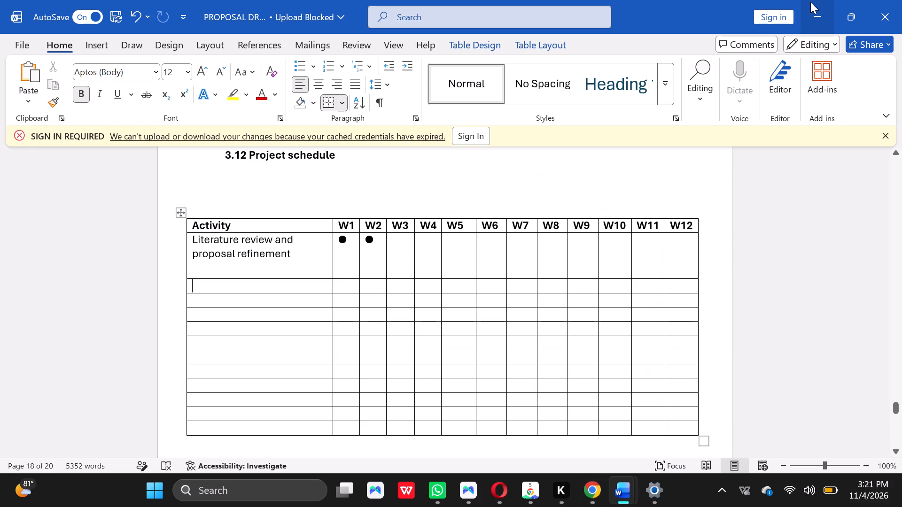
pyautogui.click(268, 283)
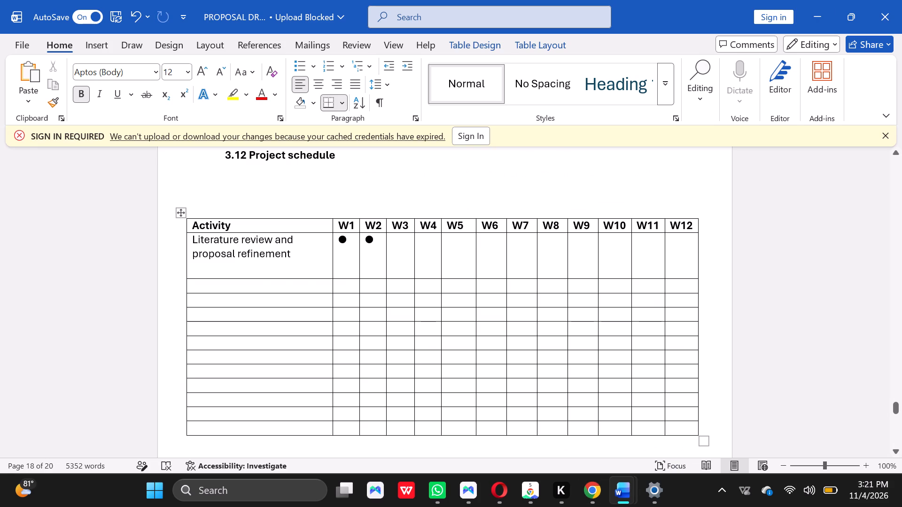
pyautogui.hotkey('ctrl', 'v')
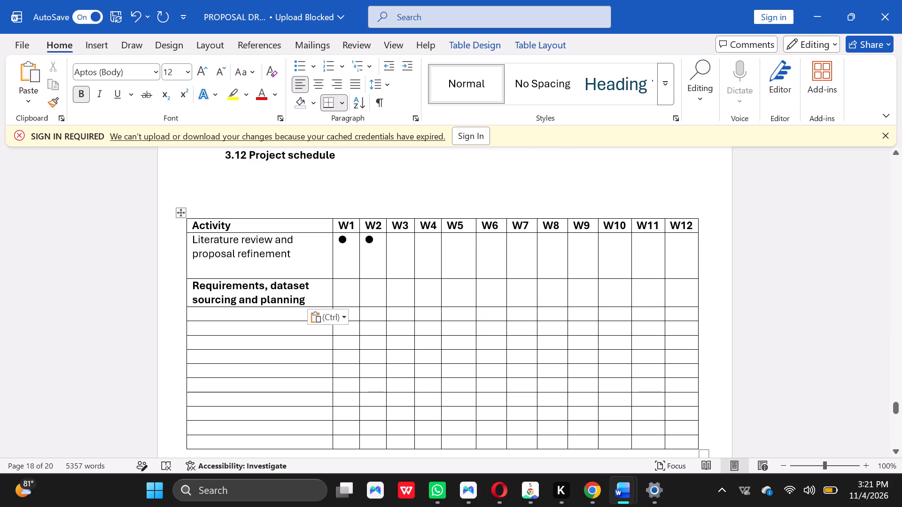
# Remove the bold from "Requirements, dataset sourcing and planning" in the Activity column.
pyautogui.moveTo(304, 302); pyautogui.dragTo(205, 288)
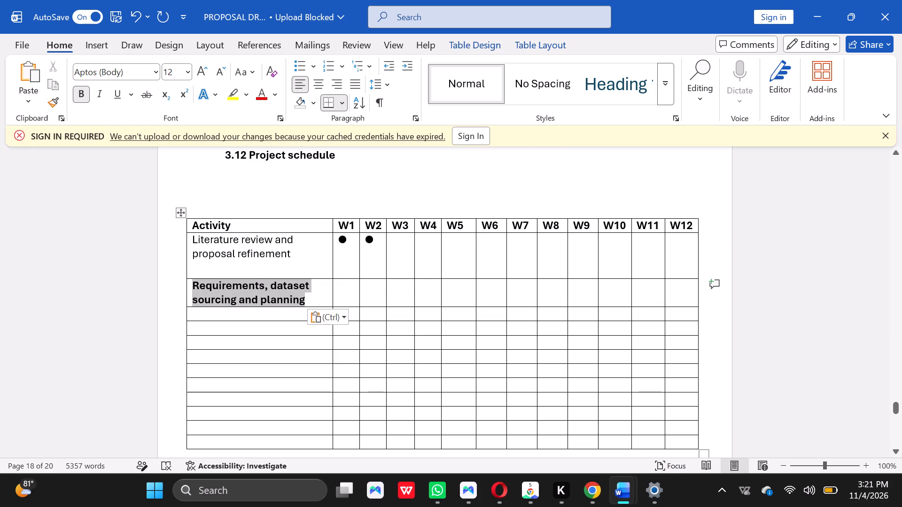
pyautogui.click(82, 97)
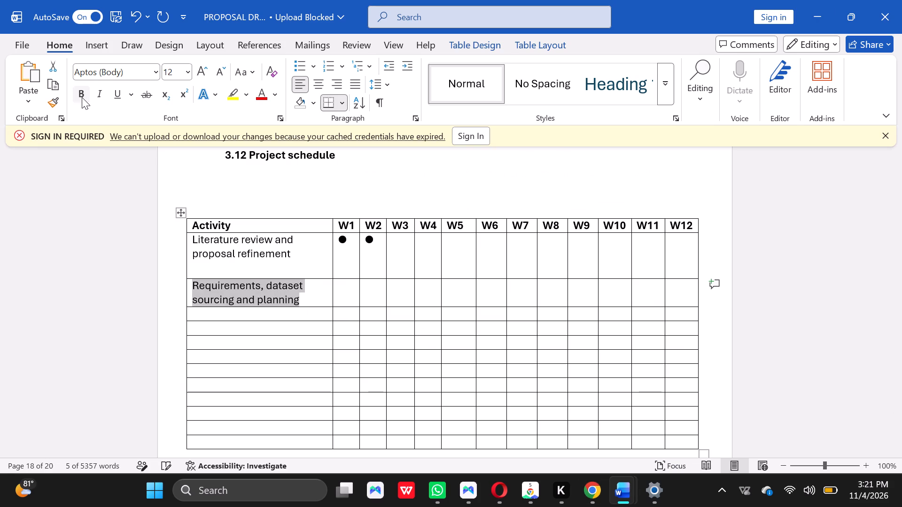
# Copy the requirements row's W2 dot from the PDF schedule in Chrome into that row's W2 and W3 cells in Word.
pyautogui.click(350, 290)
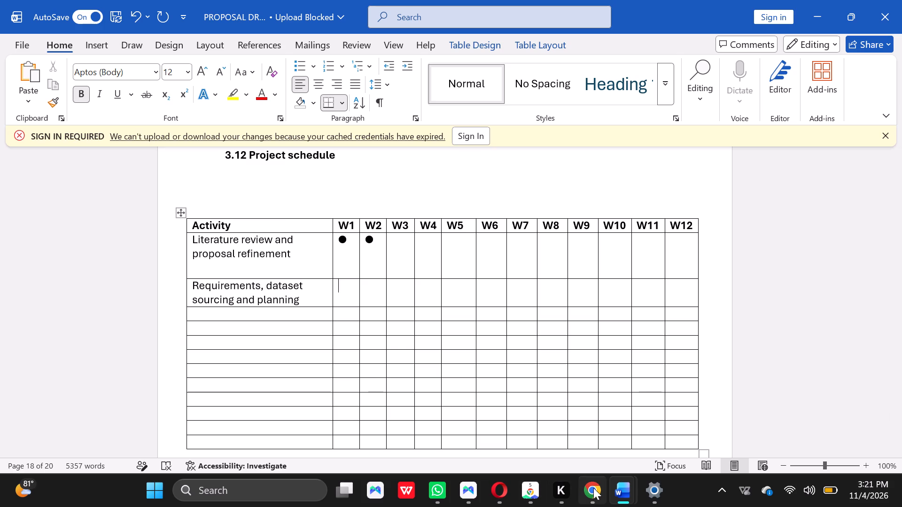
pyautogui.click(584, 454)
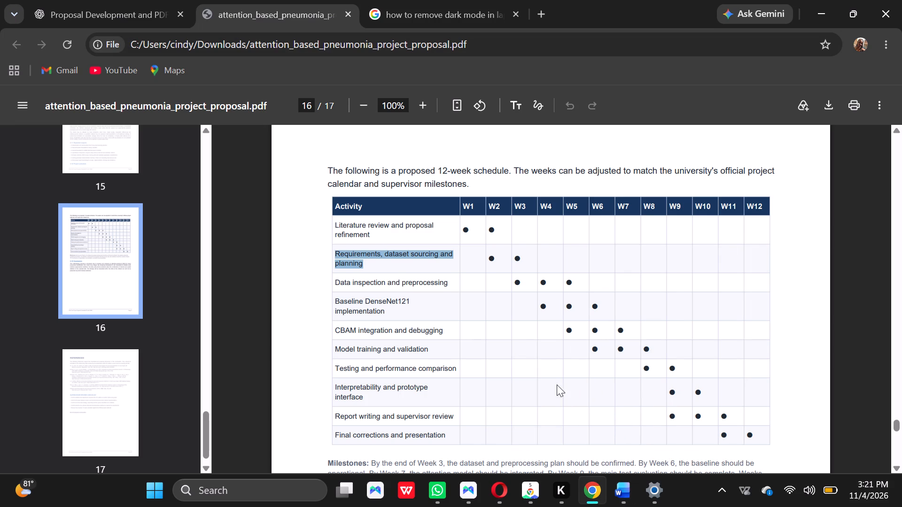
pyautogui.moveTo(498, 258); pyautogui.dragTo(491, 257)
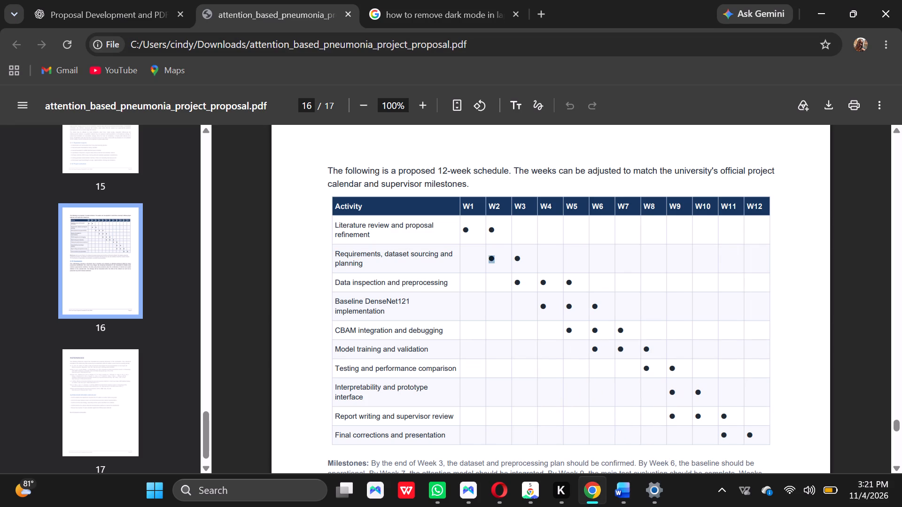
pyautogui.moveTo(491, 257); pyautogui.dragTo(488, 257)
pyautogui.hotkey('ctrl', 'c')
pyautogui.click(820, 0)
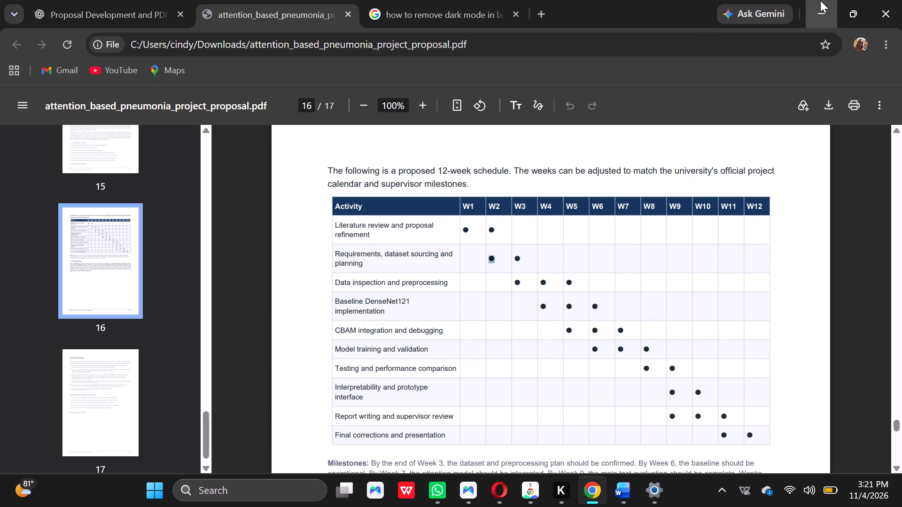
pyautogui.click(374, 291)
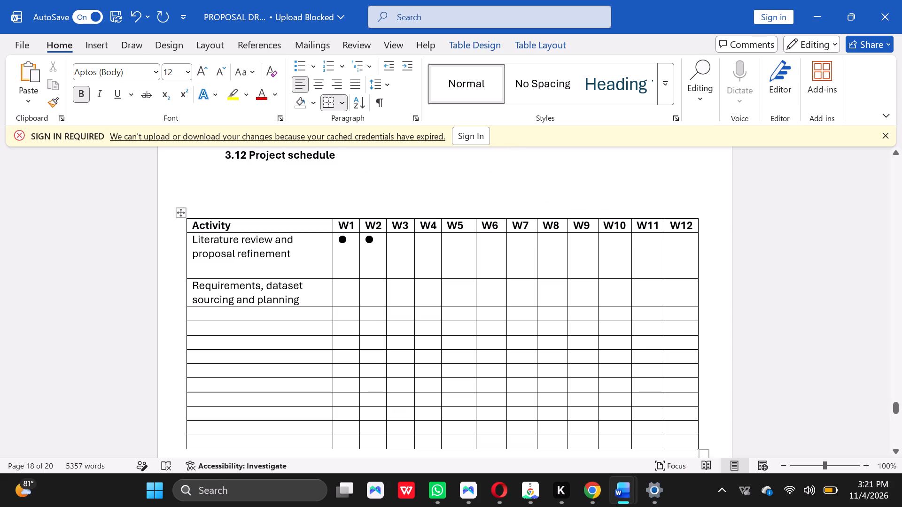
pyautogui.hotkey('ctrl', 'v')
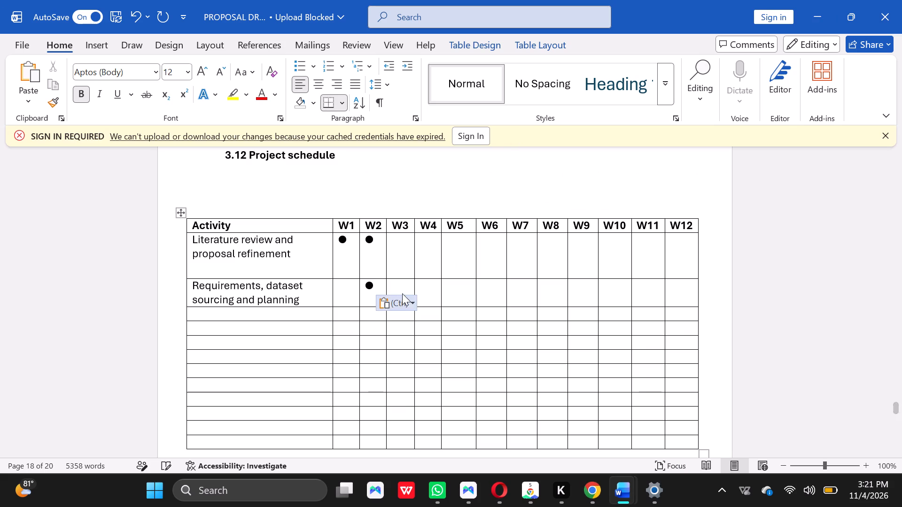
pyautogui.click(401, 289)
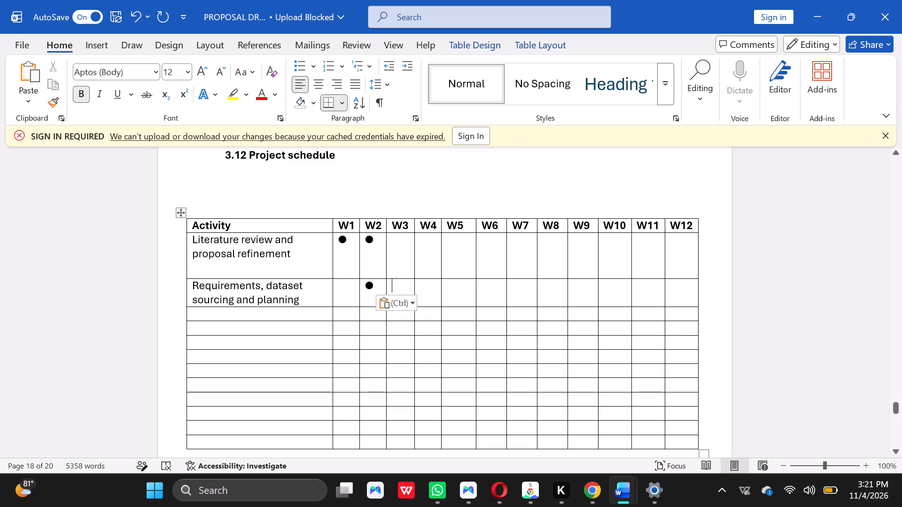
pyautogui.hotkey('ctrl', 'v')
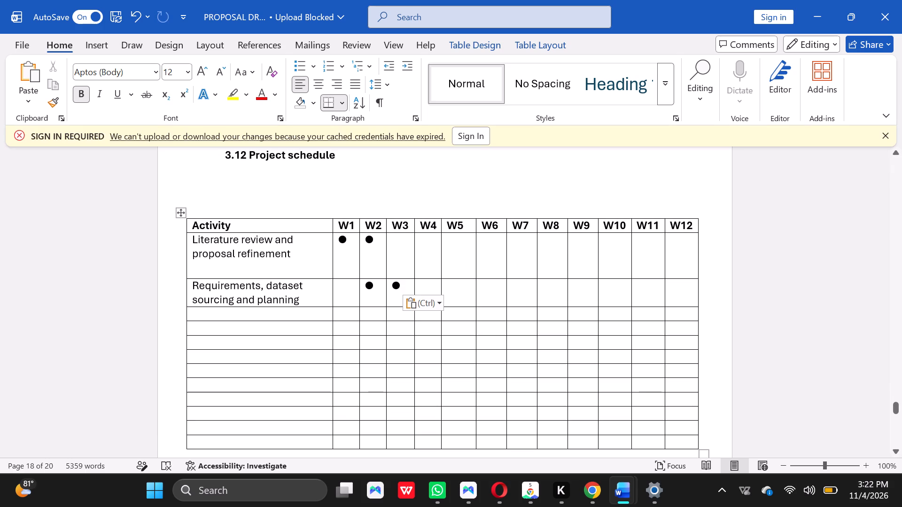
# Turn off bold in the third activity row's Activity cell and fill it with "Data inspection and preprocessing" copied from the PDF in Chrome.
pyautogui.click(266, 315)
pyautogui.click(80, 93)
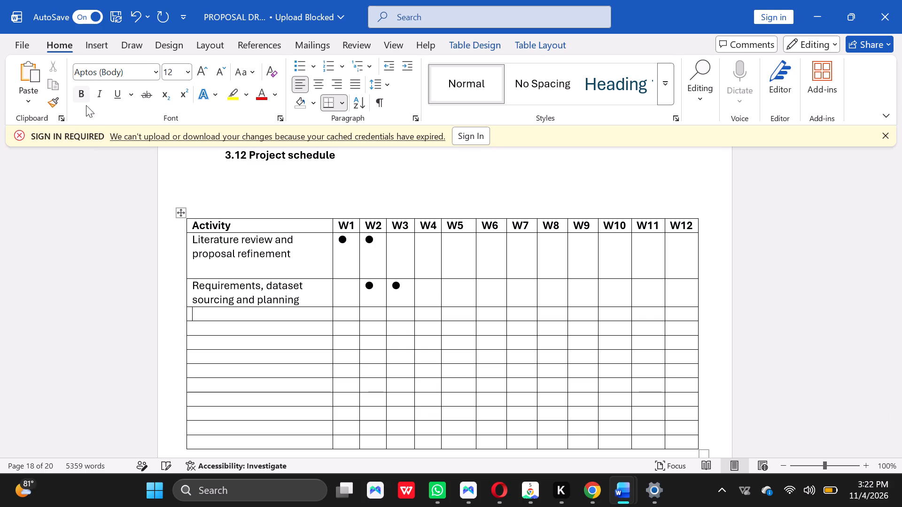
pyautogui.click(87, 170)
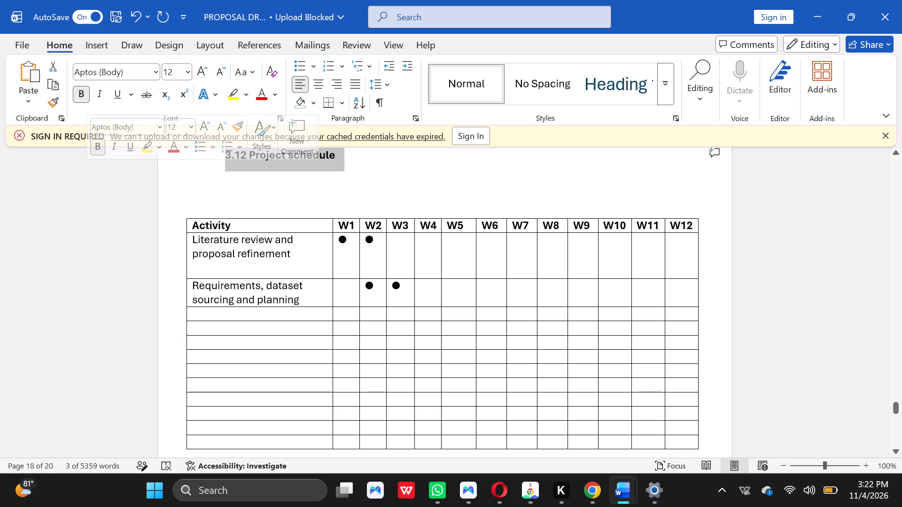
pyautogui.click(239, 191)
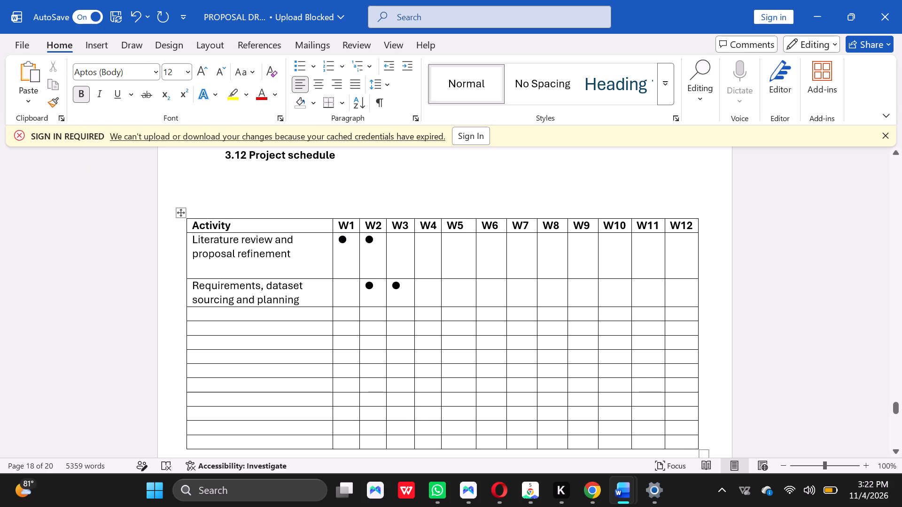
pyautogui.click(231, 315)
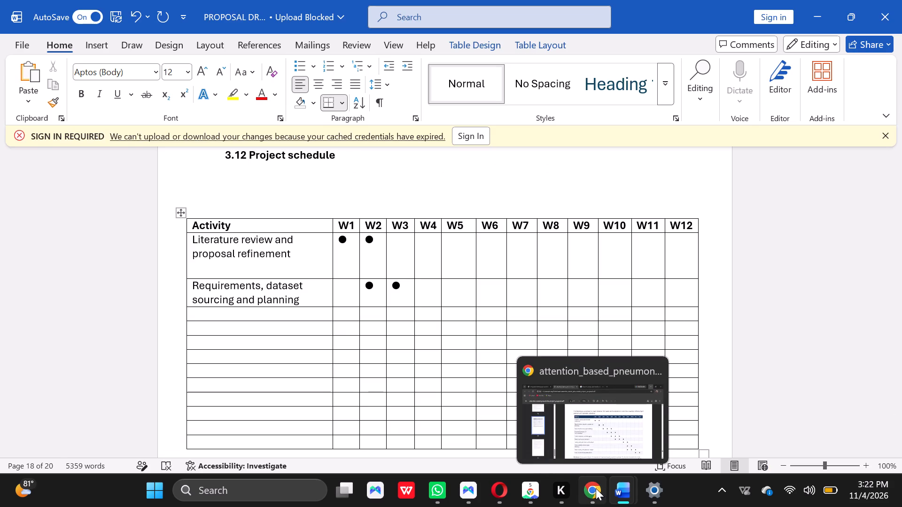
pyautogui.click(599, 429)
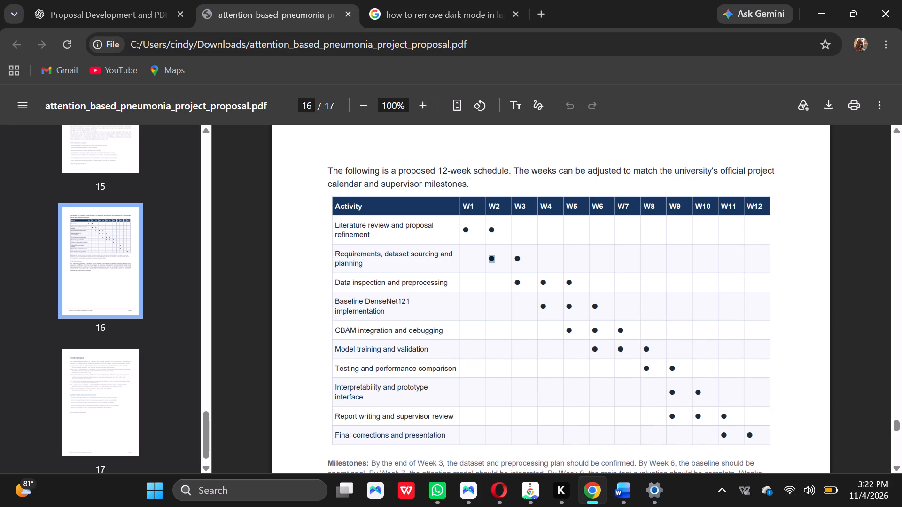
pyautogui.moveTo(450, 283); pyautogui.dragTo(341, 280)
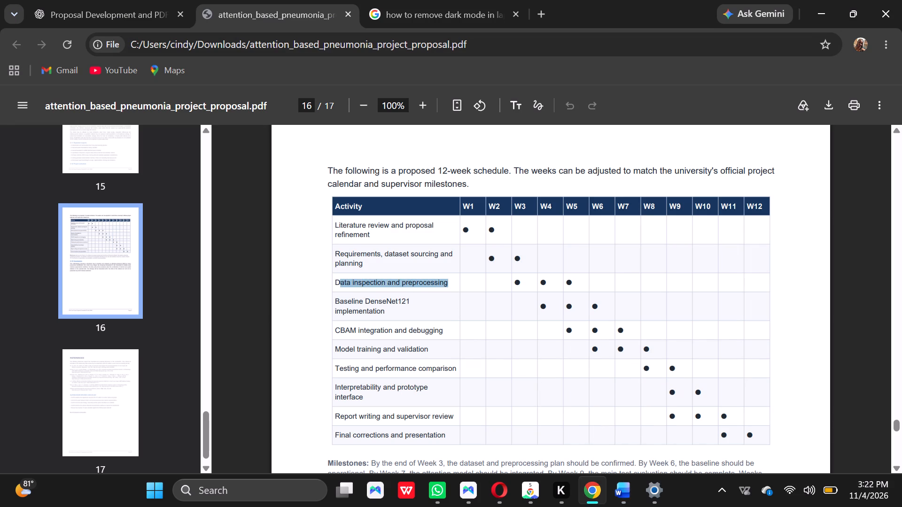
pyautogui.moveTo(341, 280); pyautogui.dragTo(333, 281)
pyautogui.hotkey('ctrl', 'c')
pyautogui.click(828, 0)
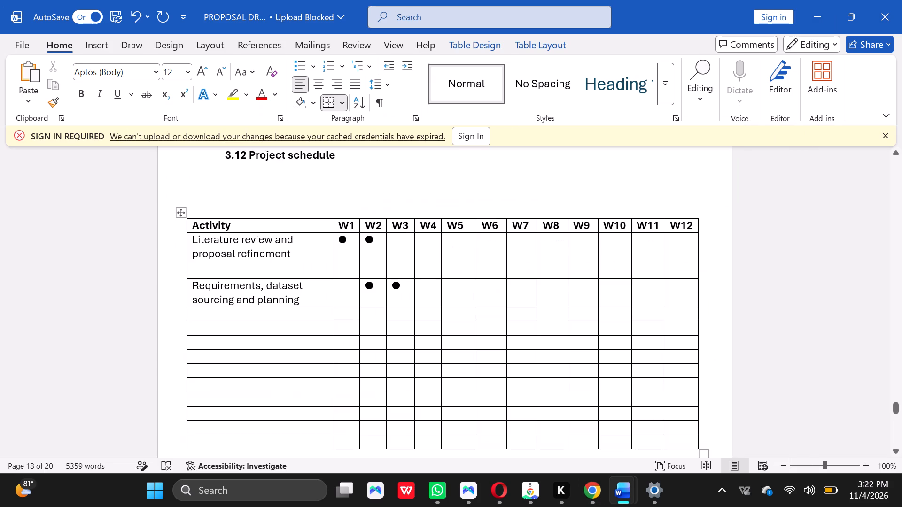
pyautogui.click(230, 312)
pyautogui.hotkey('ctrl', 'v')
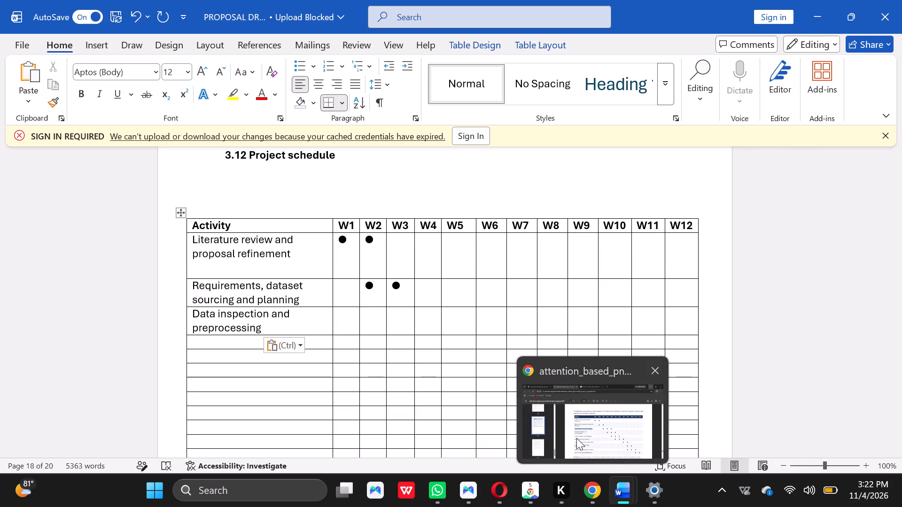
# Copy the data inspection row's W3 dot from the PDF schedule in Chrome into that row's W3, W4 and W5 cells in Word.
pyautogui.click(576, 438)
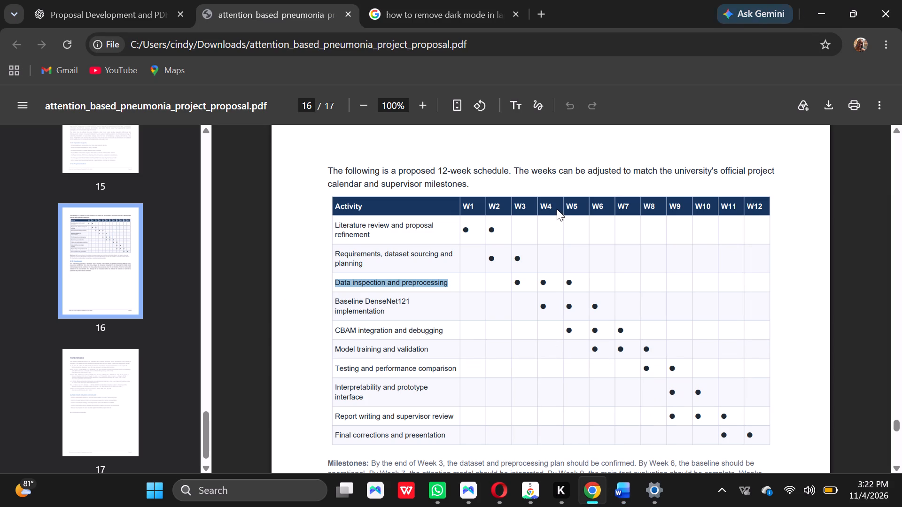
pyautogui.moveTo(526, 283); pyautogui.dragTo(515, 284)
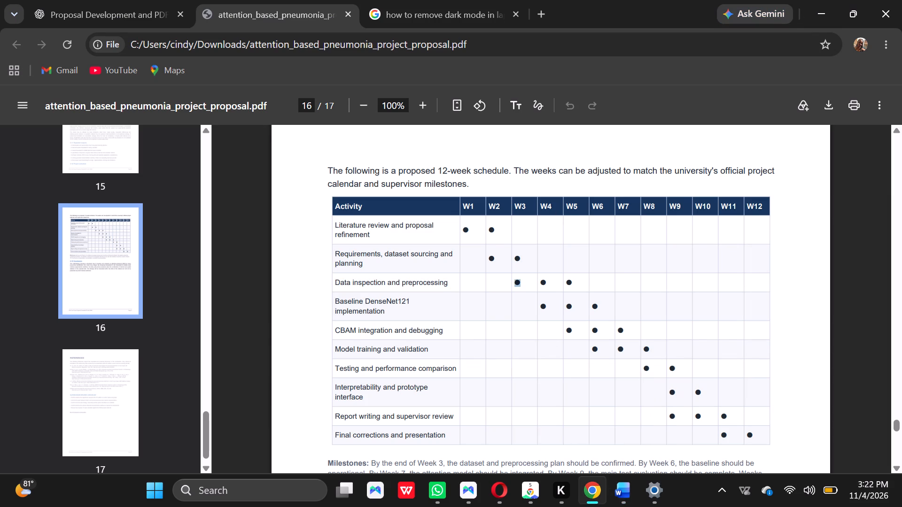
pyautogui.moveTo(515, 284); pyautogui.dragTo(512, 283)
pyautogui.hotkey('ctrl', 'c')
pyautogui.click(812, 9)
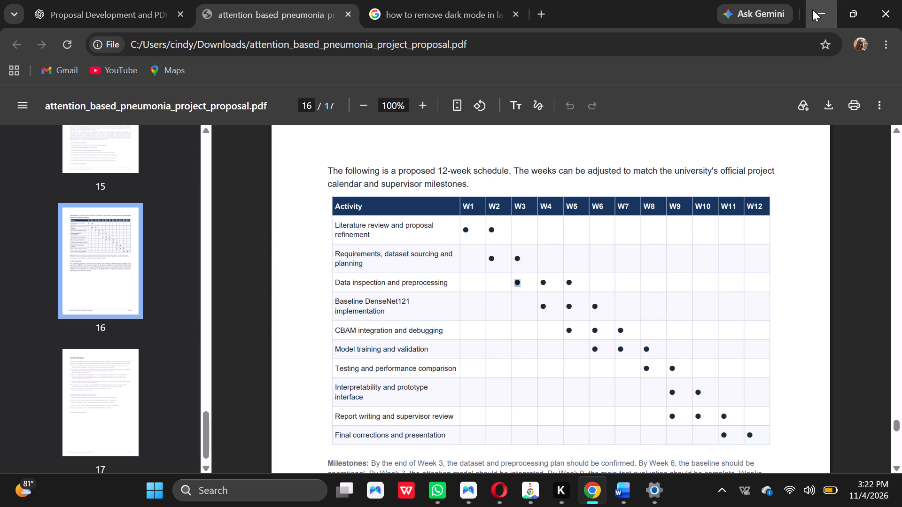
pyautogui.click(399, 321)
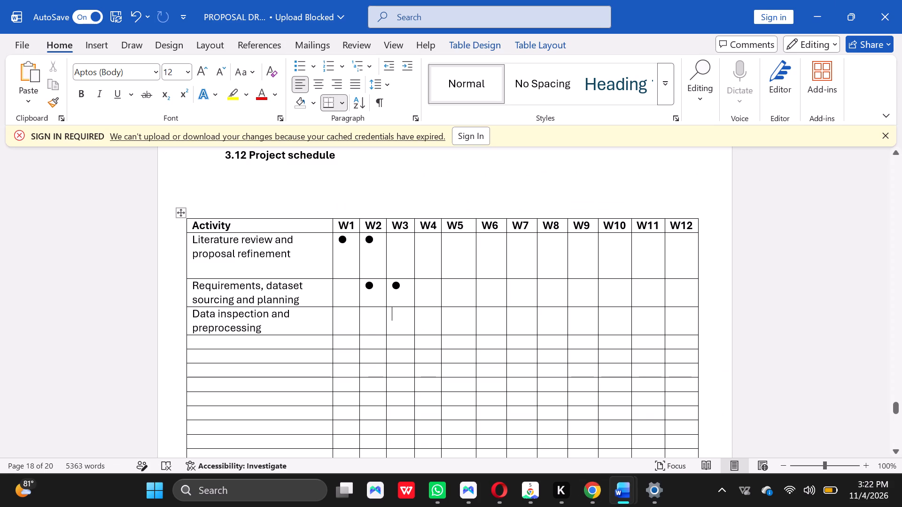
pyautogui.hotkey('ctrl', 'v')
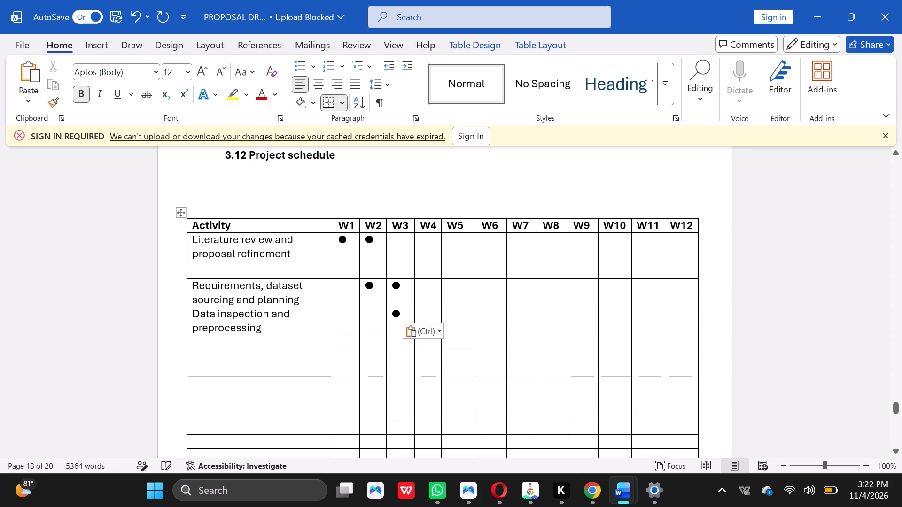
pyautogui.click(434, 319)
pyautogui.hotkey('ctrl', 'v')
pyautogui.click(452, 319)
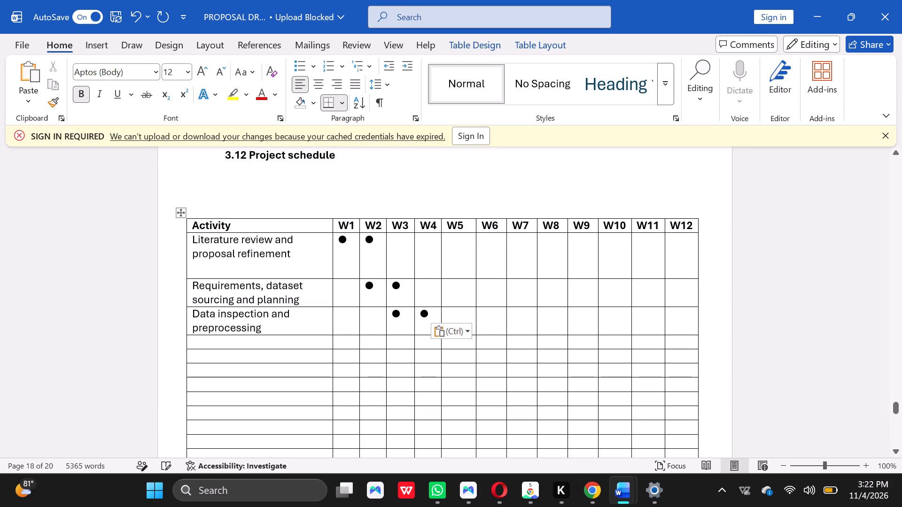
pyautogui.hotkey('ctrl', 'v')
# Copy "Baseline DenseNet121 implementation" from the PDF schedule in Chrome into the fourth activity row of the Word table.
pyautogui.click(231, 347)
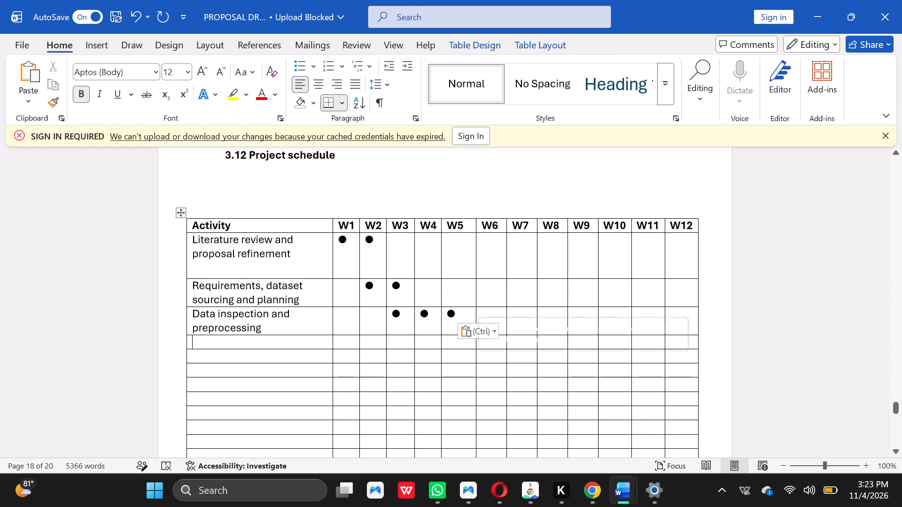
pyautogui.click(589, 487)
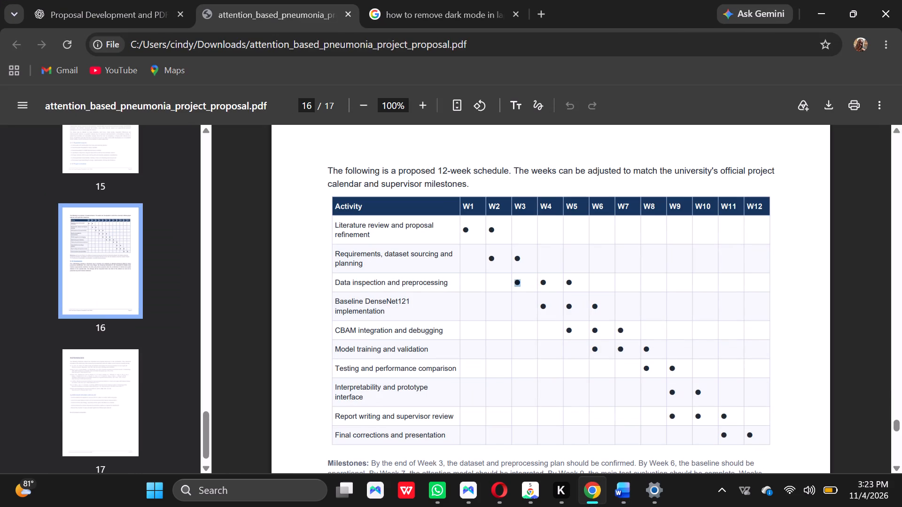
pyautogui.click(426, 311)
pyautogui.moveTo(396, 309); pyautogui.dragTo(353, 306)
pyautogui.click(401, 320)
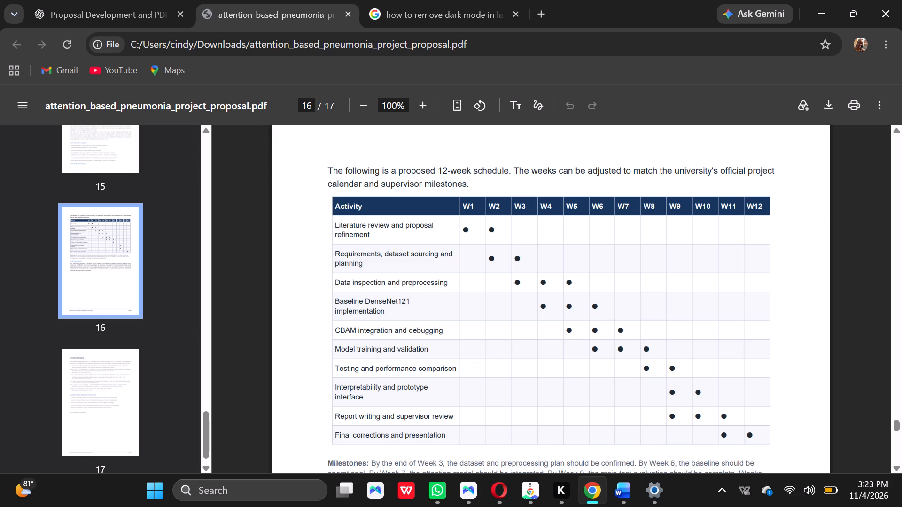
pyautogui.moveTo(390, 315); pyautogui.dragTo(331, 300)
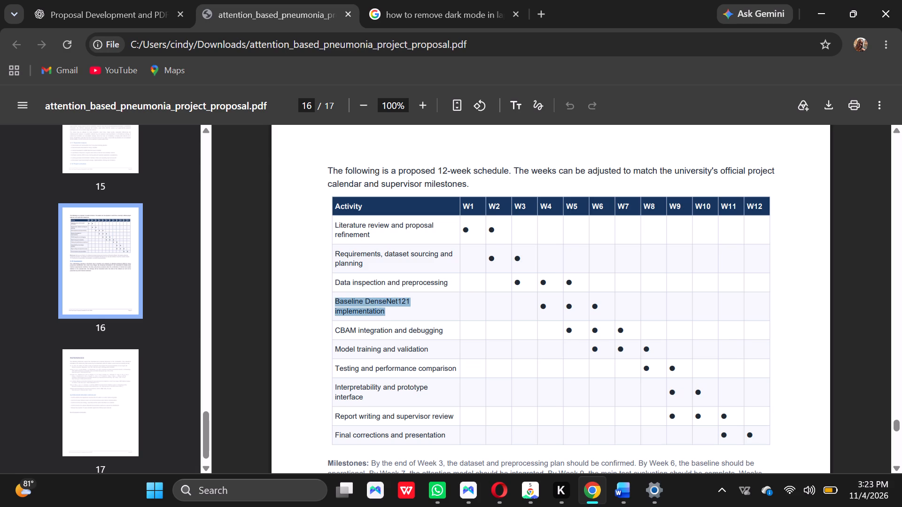
pyautogui.moveTo(331, 300); pyautogui.dragTo(330, 299)
pyautogui.hotkey('ctrl', 'c')
pyautogui.click(809, 1)
pyautogui.click(206, 345)
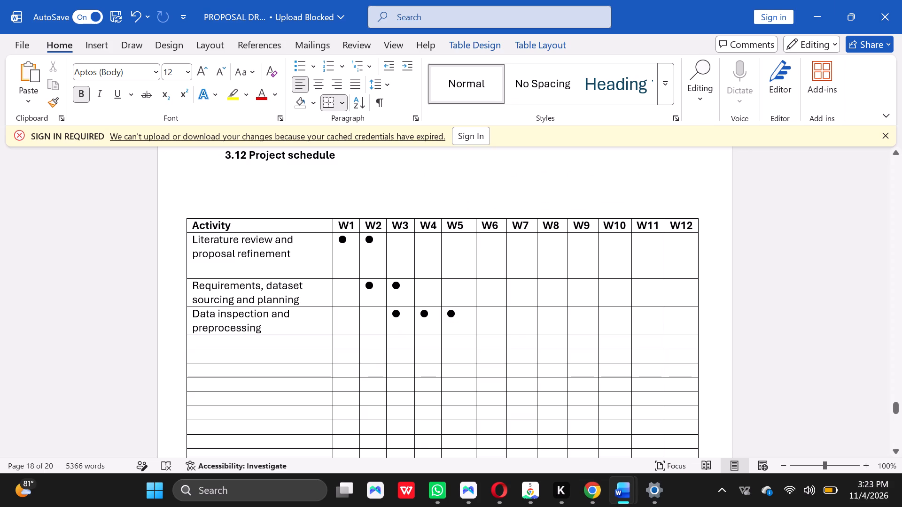
pyautogui.hotkey('ctrl', 'v')
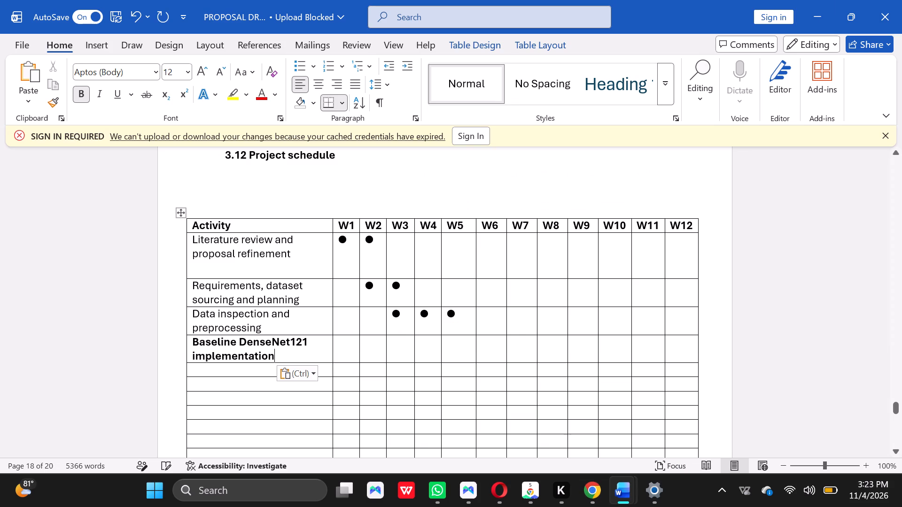
# Remove the bold from "Baseline DenseNet121 implementation" in the Activity column.
pyautogui.moveTo(287, 360); pyautogui.dragTo(260, 357)
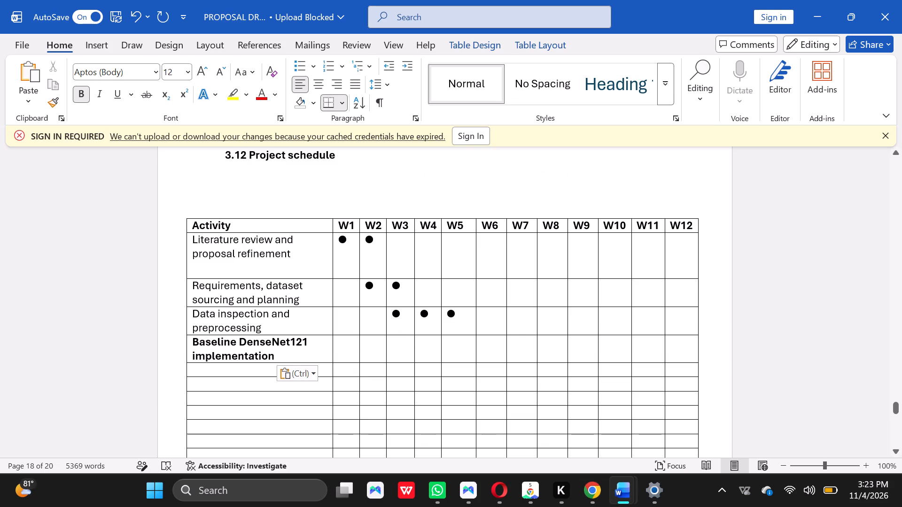
pyautogui.moveTo(260, 357); pyautogui.dragTo(190, 339)
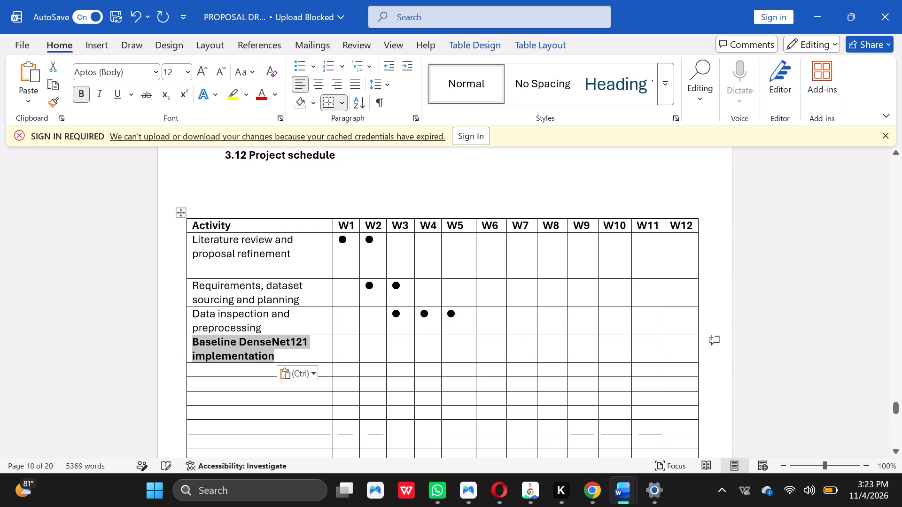
pyautogui.click(78, 96)
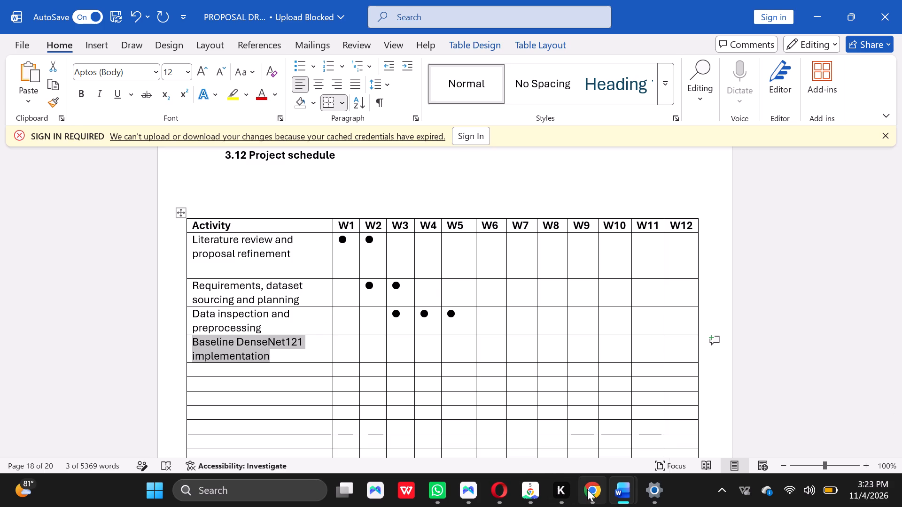
# Copy the Baseline DenseNet121 row's W4 dot from the PDF schedule in Chrome into that row's W4, W5 and W6 cells in Word.
pyautogui.click(581, 427)
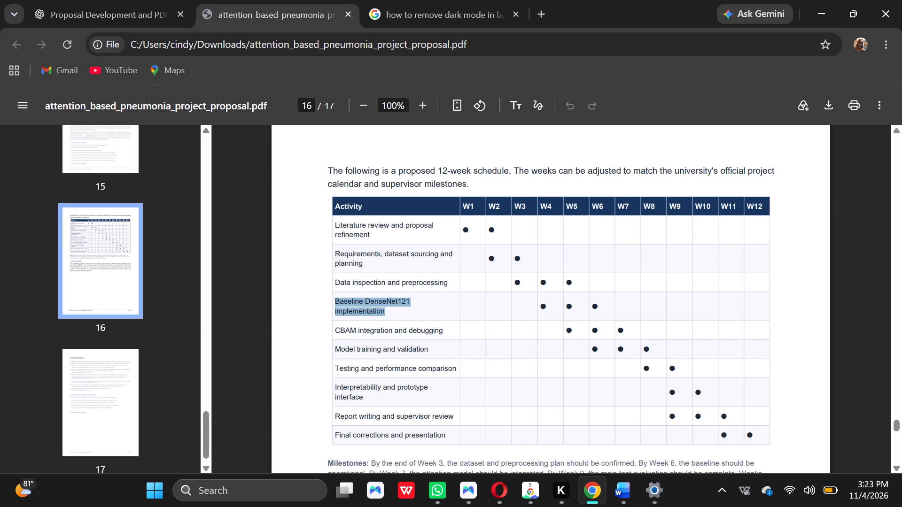
pyautogui.moveTo(552, 307); pyautogui.dragTo(538, 305)
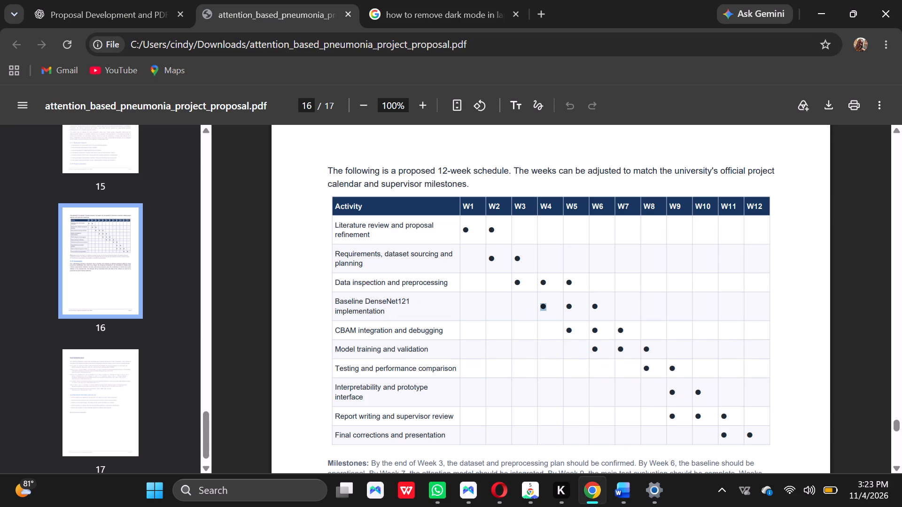
pyautogui.hotkey('ctrl', 'c')
pyautogui.click(816, 7)
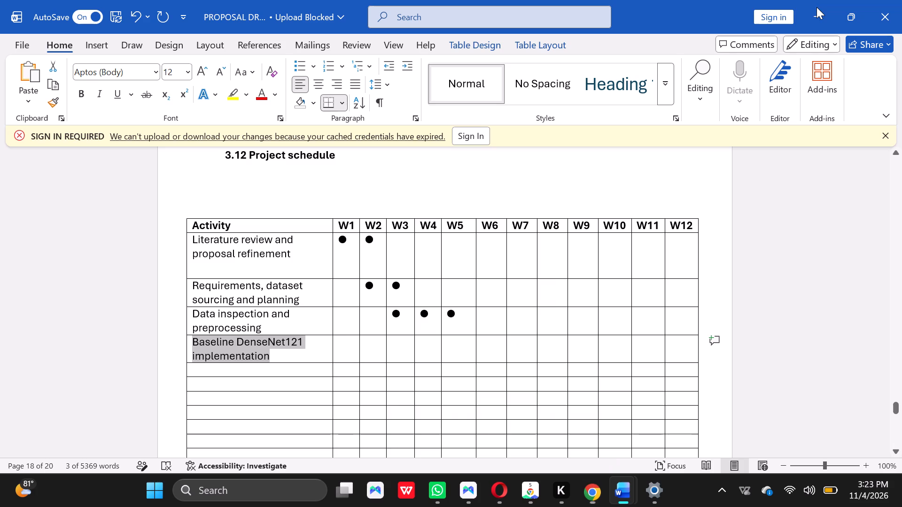
pyautogui.click(427, 349)
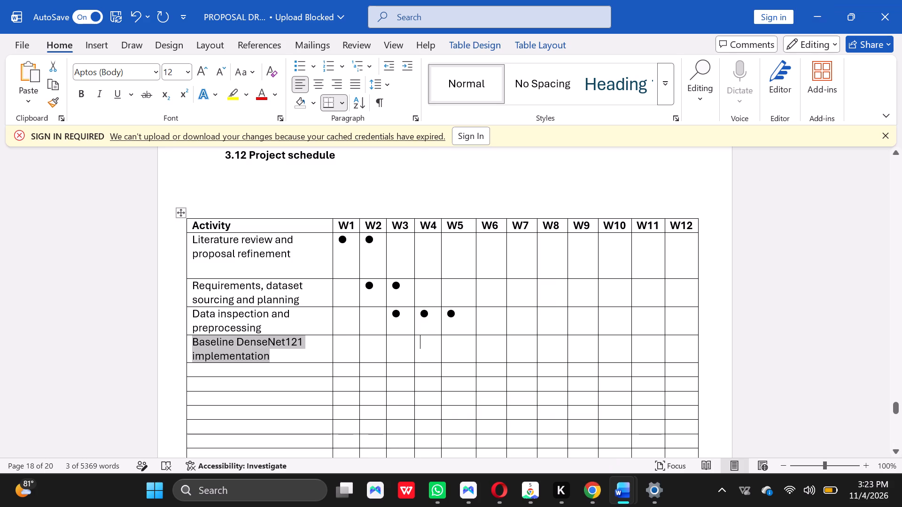
pyautogui.hotkey('ctrl', 'v')
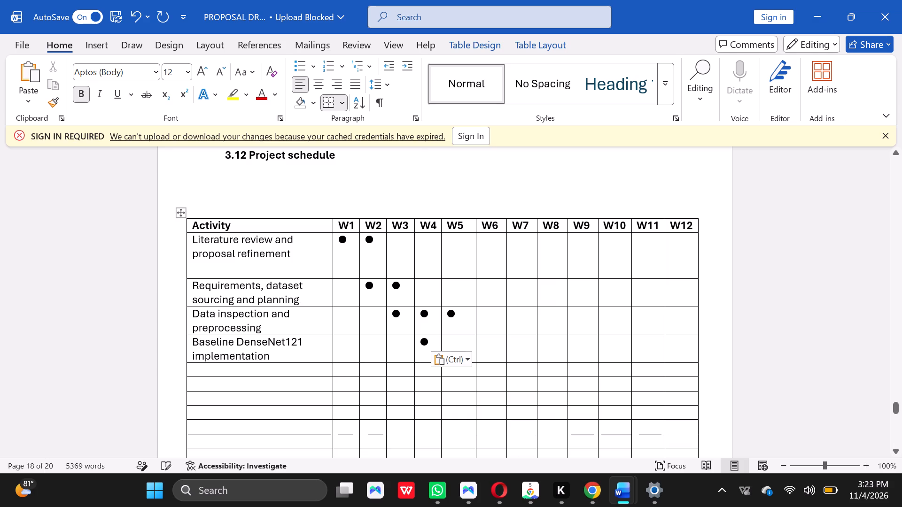
pyautogui.click(462, 346)
pyautogui.hotkey('ctrl', 'v')
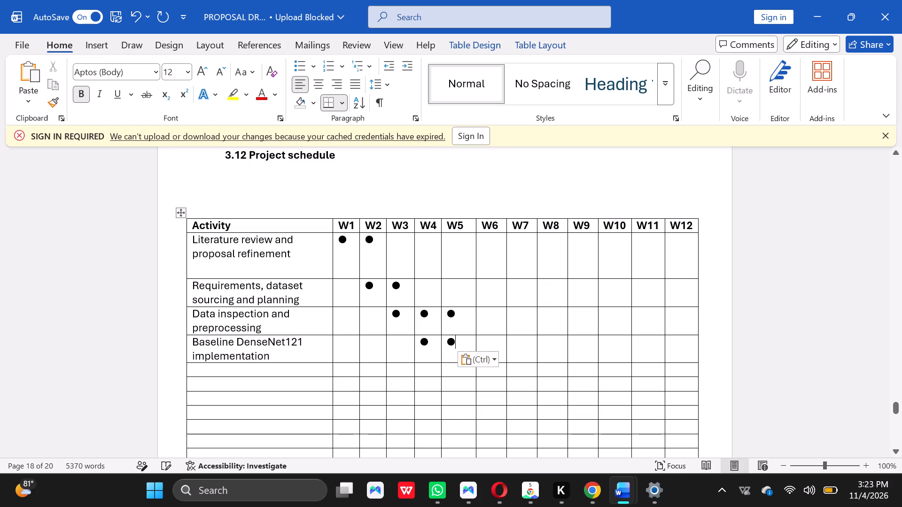
pyautogui.click(490, 347)
pyautogui.hotkey('ctrl', 'v')
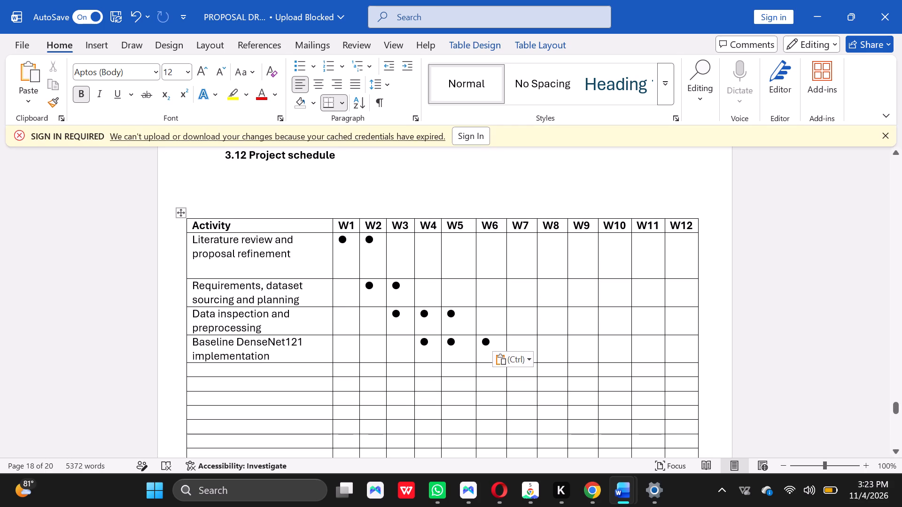
# Copy "CBAM integration and debugging" from the PDF schedule in Chrome into the fifth activity row of the Word table.
pyautogui.tripleClick(896, 453)
pyautogui.click(896, 453)
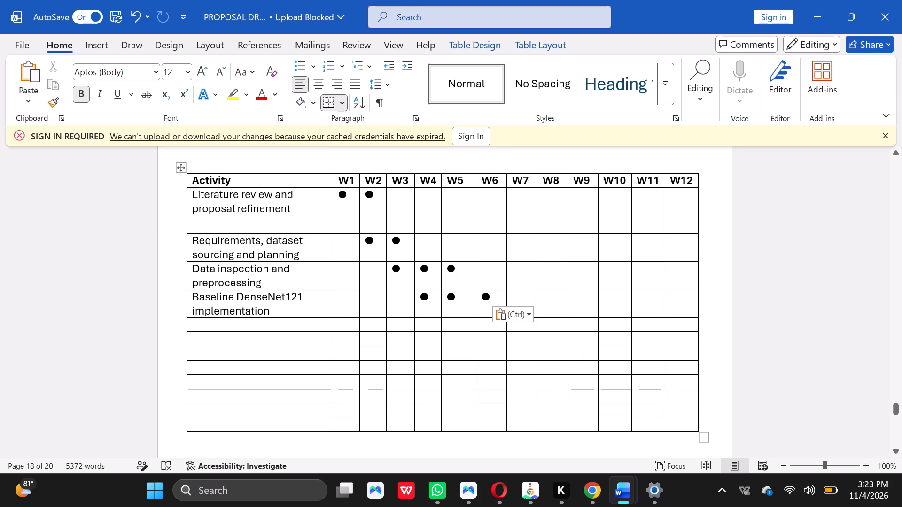
pyautogui.click(267, 330)
pyautogui.click(583, 430)
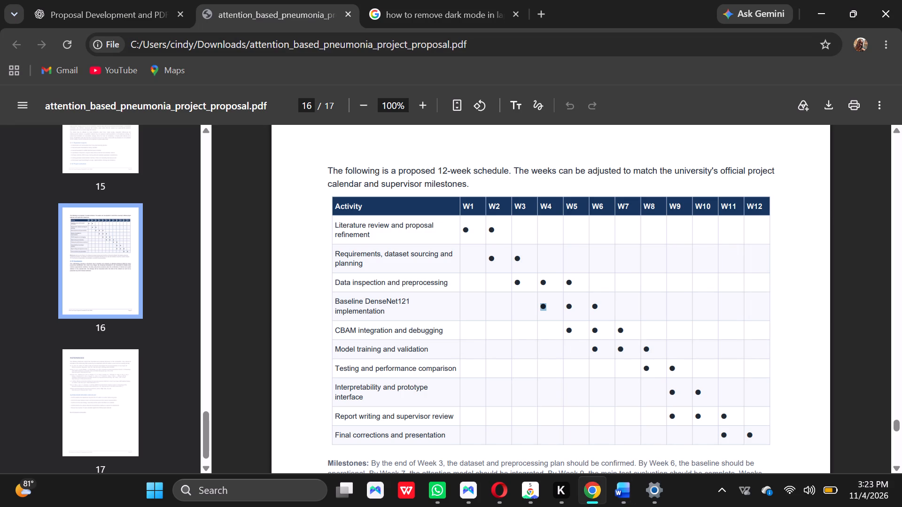
pyautogui.moveTo(445, 334); pyautogui.dragTo(373, 334)
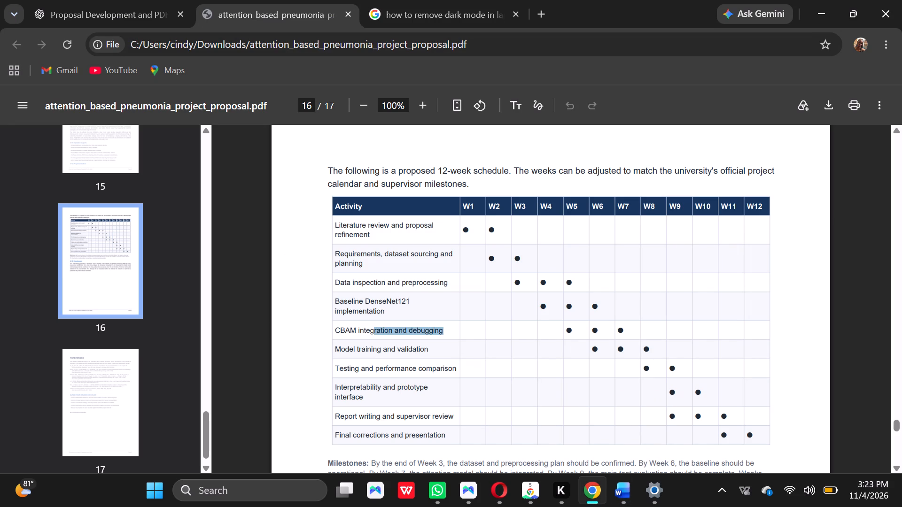
pyautogui.moveTo(373, 334); pyautogui.dragTo(331, 333)
pyautogui.hotkey('ctrl', 'c')
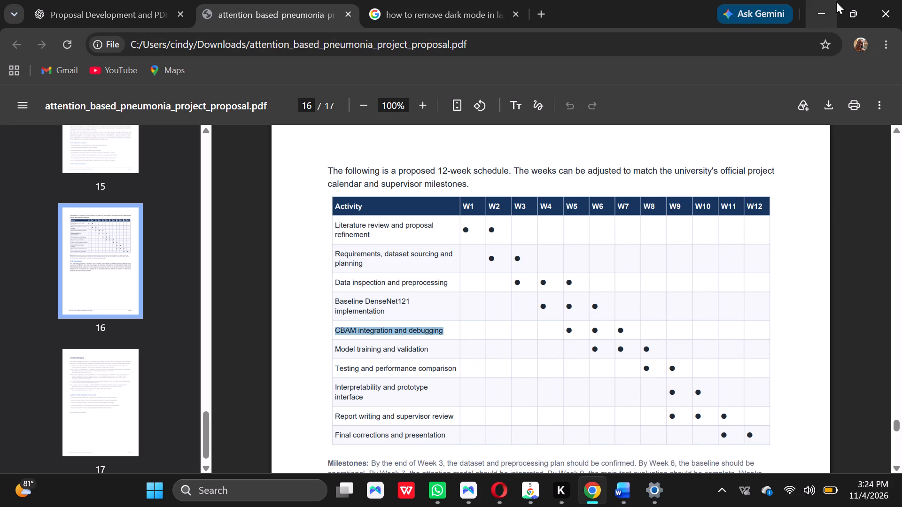
pyautogui.click(828, 3)
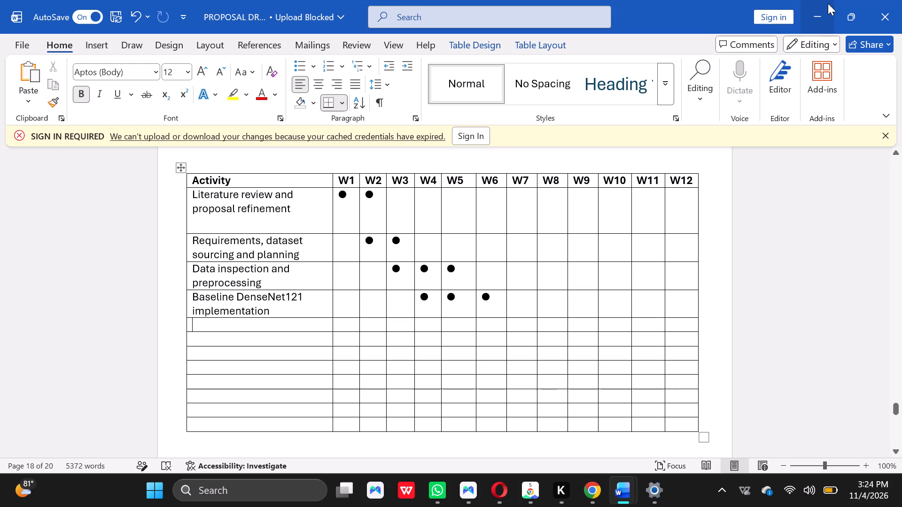
pyautogui.click(312, 318)
pyautogui.hotkey('ctrl', 'v')
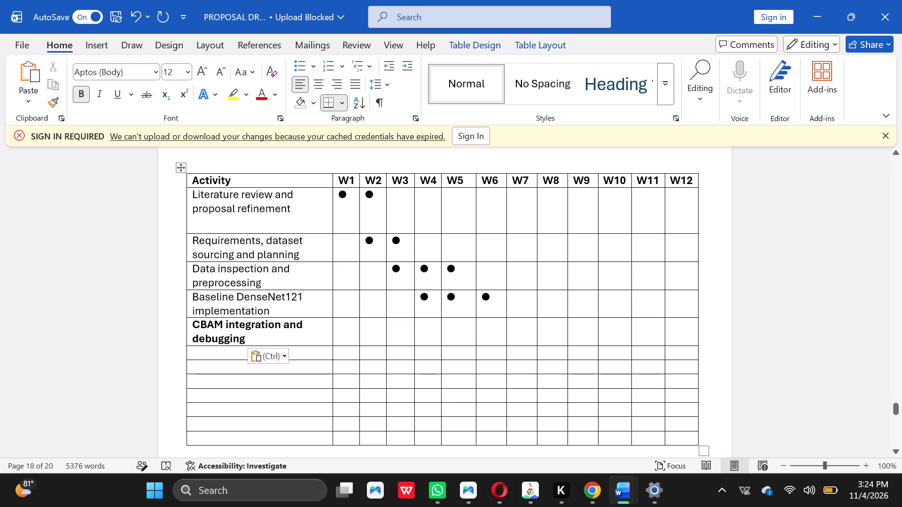
# Remove the bold from "CBAM integration and debugging" in the Activity column.
pyautogui.moveTo(261, 340); pyautogui.dragTo(187, 327)
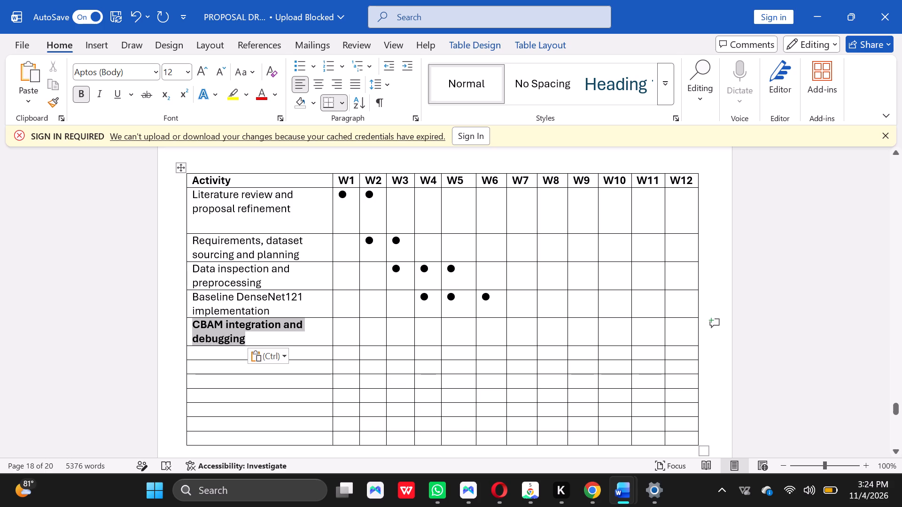
pyautogui.click(73, 98)
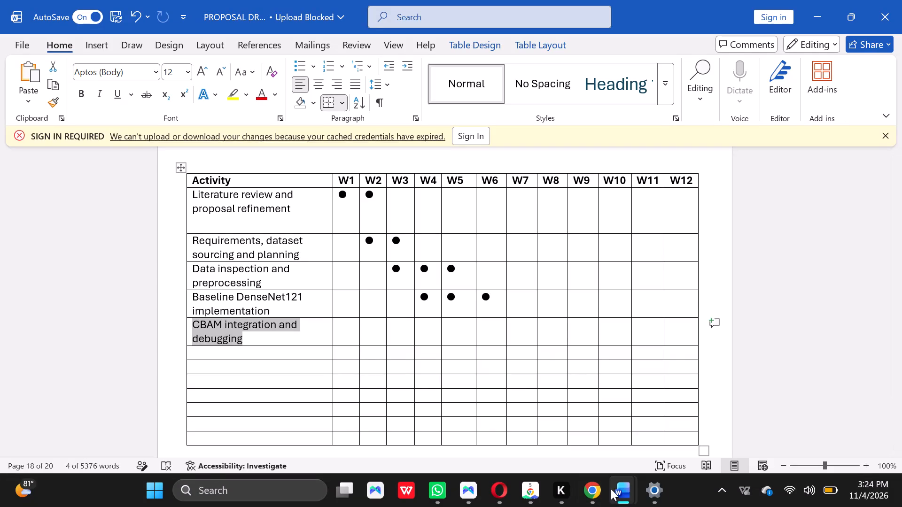
# Copy the Baseline DenseNet121 row's W4 dot from the PDF schedule in Chrome into the CBAM row's W5, W6 and W7 cells in Word.
pyautogui.click(581, 445)
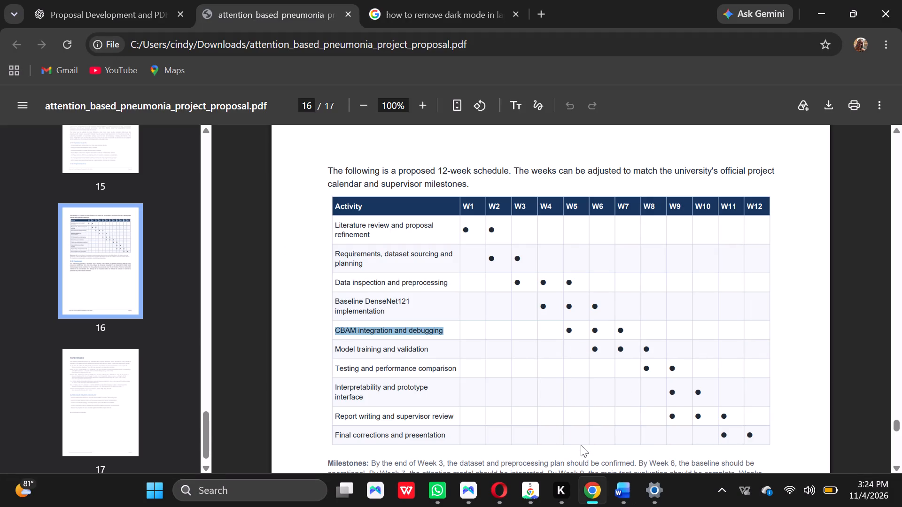
pyautogui.moveTo(581, 445); pyautogui.dragTo(571, 428)
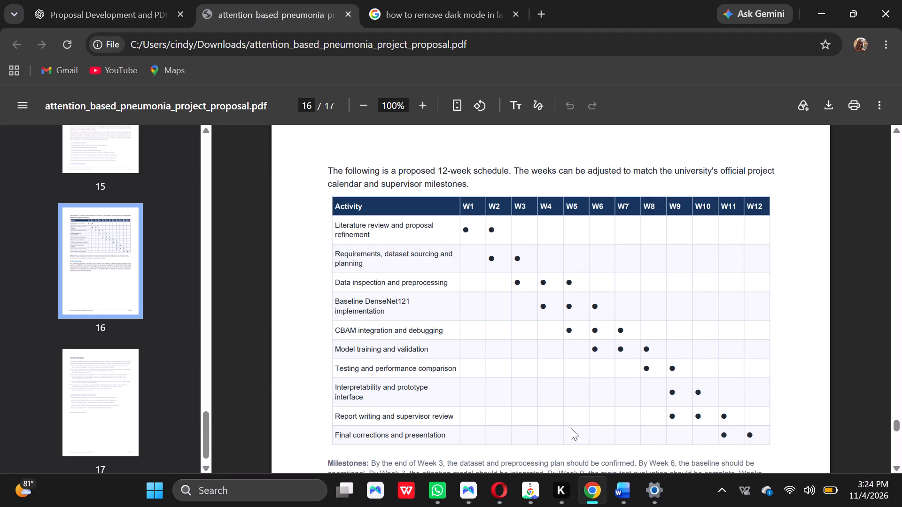
pyautogui.moveTo(571, 428); pyautogui.dragTo(573, 407)
pyautogui.moveTo(547, 305); pyautogui.dragTo(539, 306)
pyautogui.moveTo(539, 306); pyautogui.dragTo(538, 307)
pyautogui.hotkey('ctrl', 'c')
pyautogui.click(811, 11)
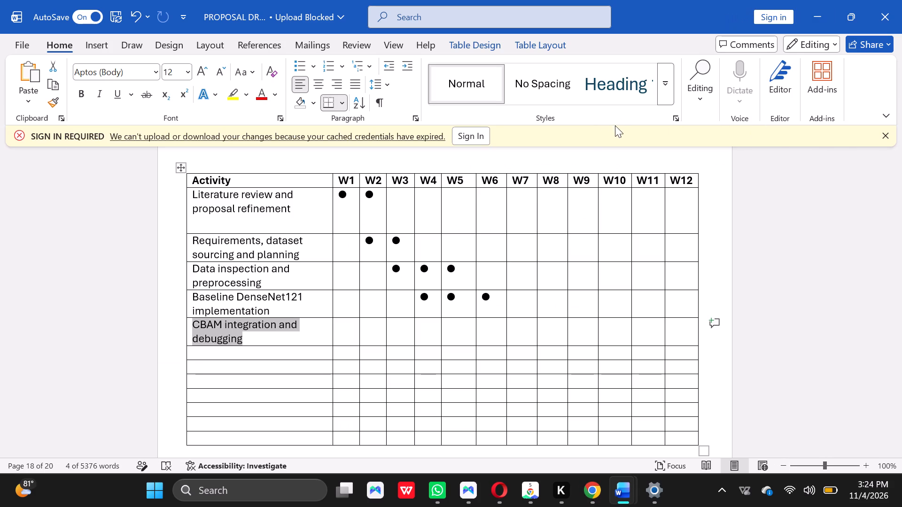
pyautogui.click(458, 331)
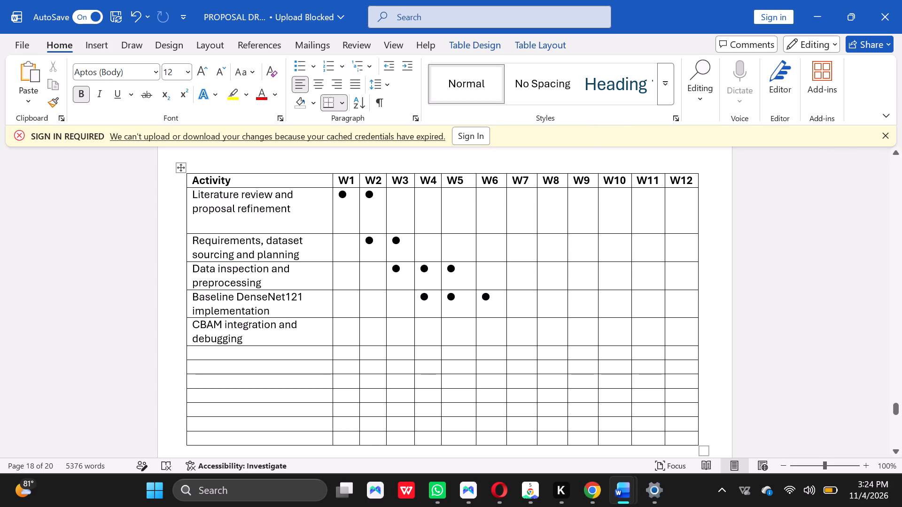
pyautogui.click(589, 438)
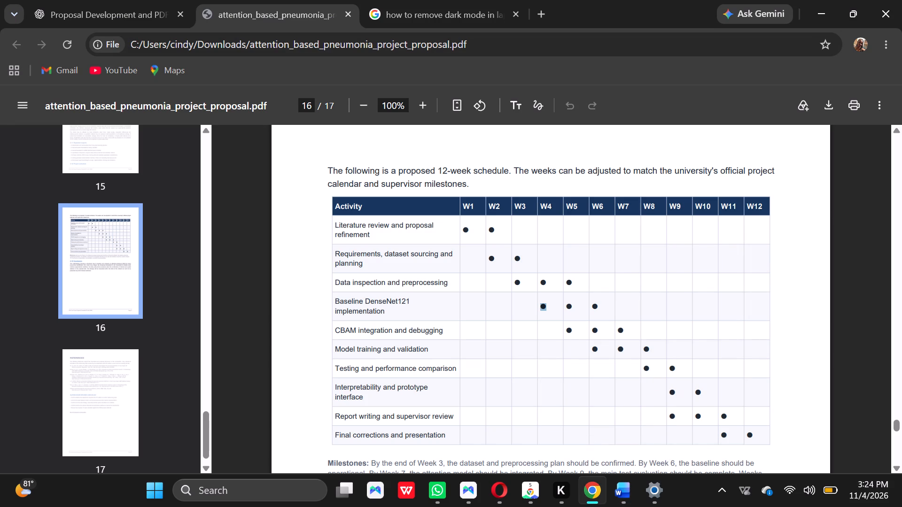
pyautogui.click(824, 3)
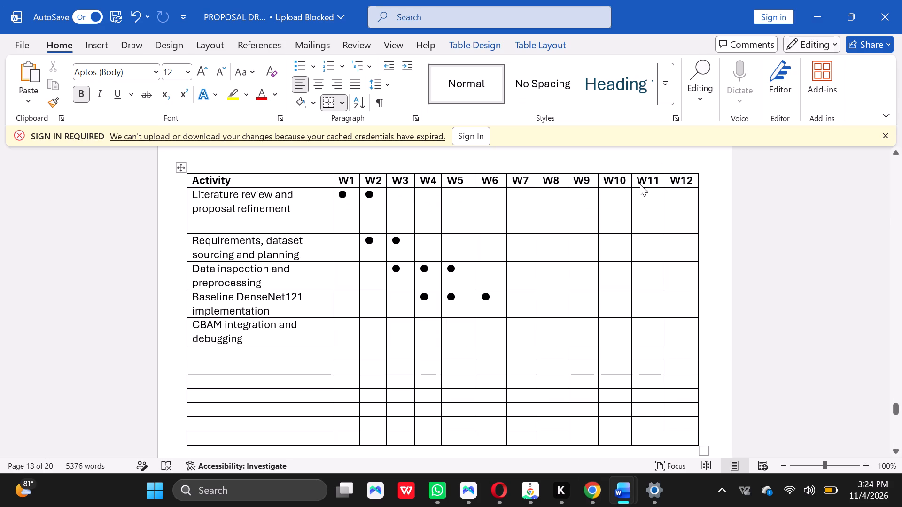
pyautogui.click(456, 336)
pyautogui.hotkey('ctrl', 'v')
pyautogui.click(487, 323)
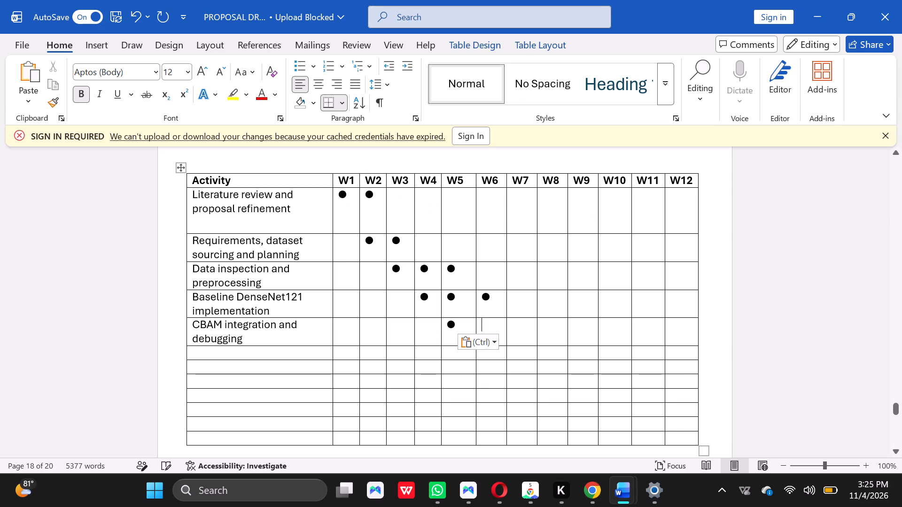
pyautogui.hotkey('ctrl', 'v')
pyautogui.click(521, 327)
pyautogui.hotkey('ctrl', 'v')
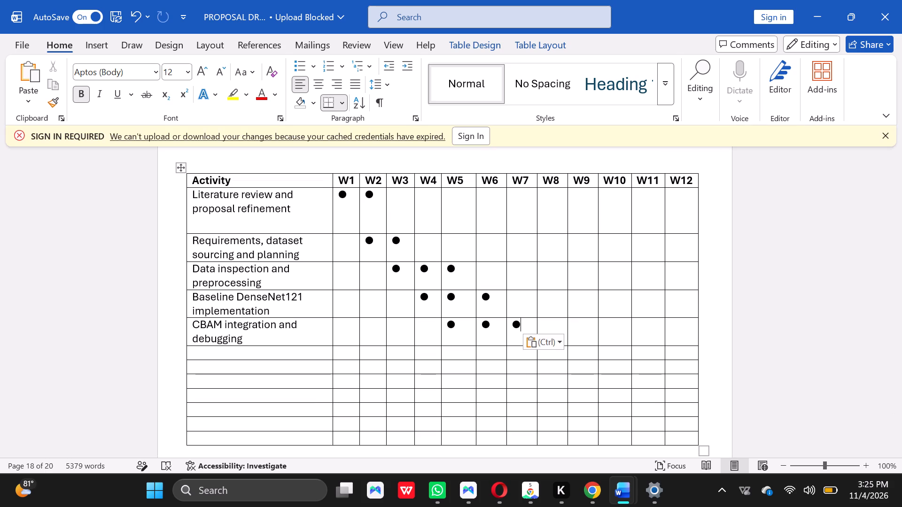
# Copy "Model training and validation" from the PDF schedule in Chrome into the sixth activity row of the Word table.
pyautogui.click(247, 355)
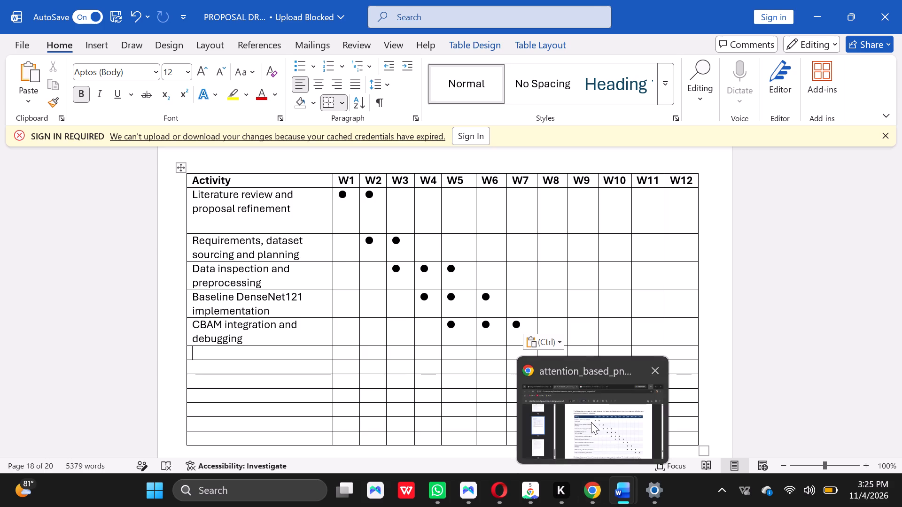
pyautogui.click(591, 422)
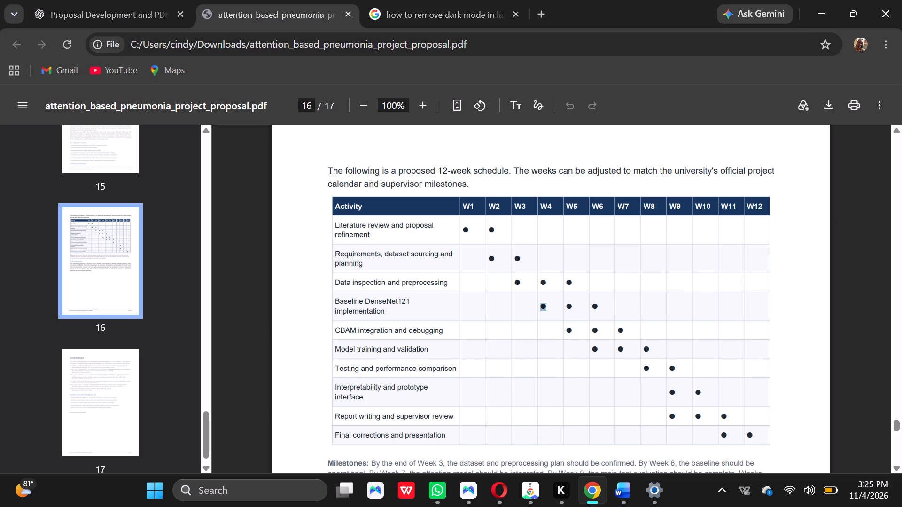
pyautogui.moveTo(432, 353); pyautogui.dragTo(363, 350)
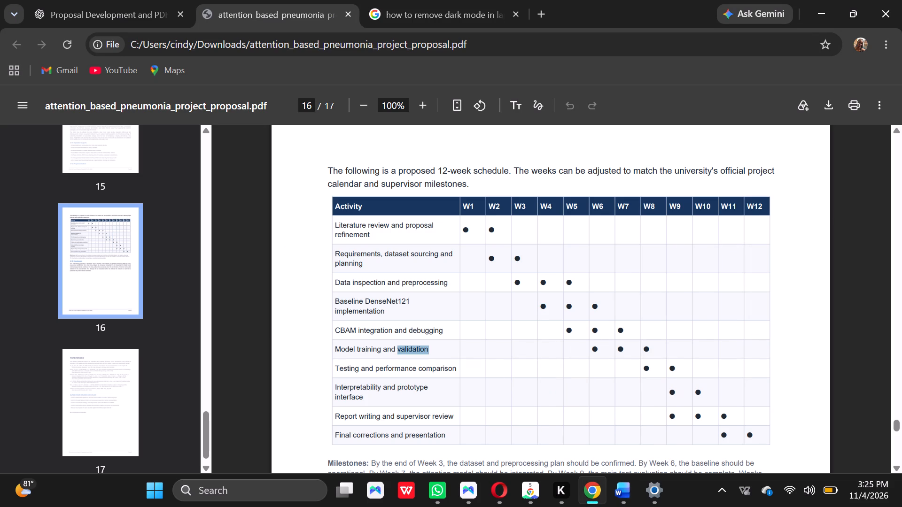
pyautogui.moveTo(363, 350); pyautogui.dragTo(331, 350)
pyautogui.hotkey('ctrl', 'c')
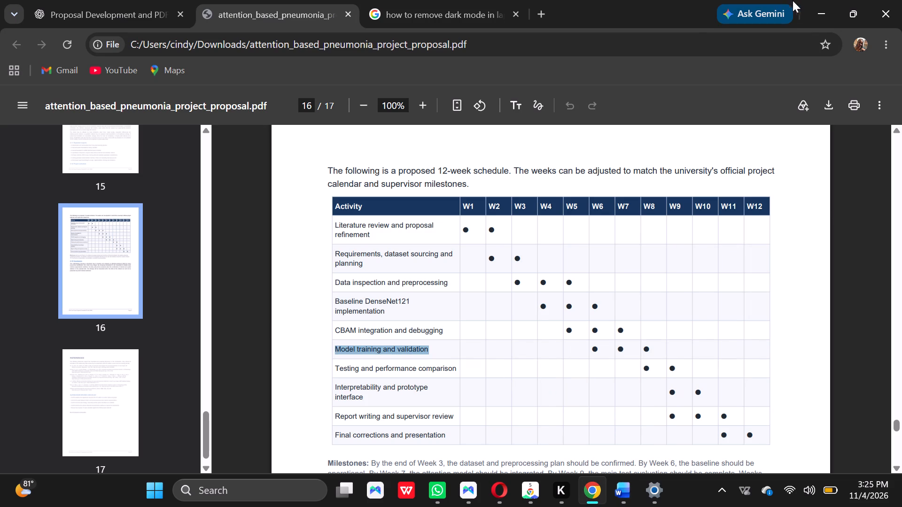
pyautogui.click(811, 4)
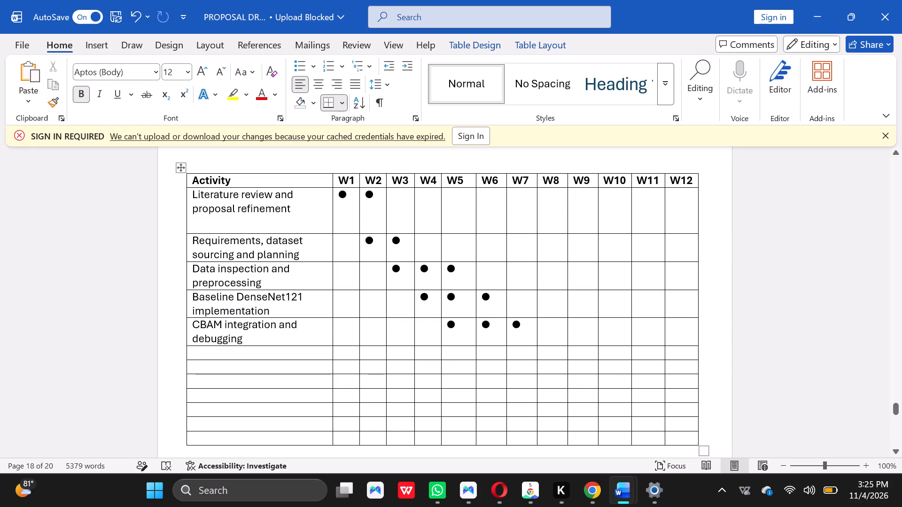
pyautogui.click(268, 355)
pyautogui.hotkey('ctrl', 'v')
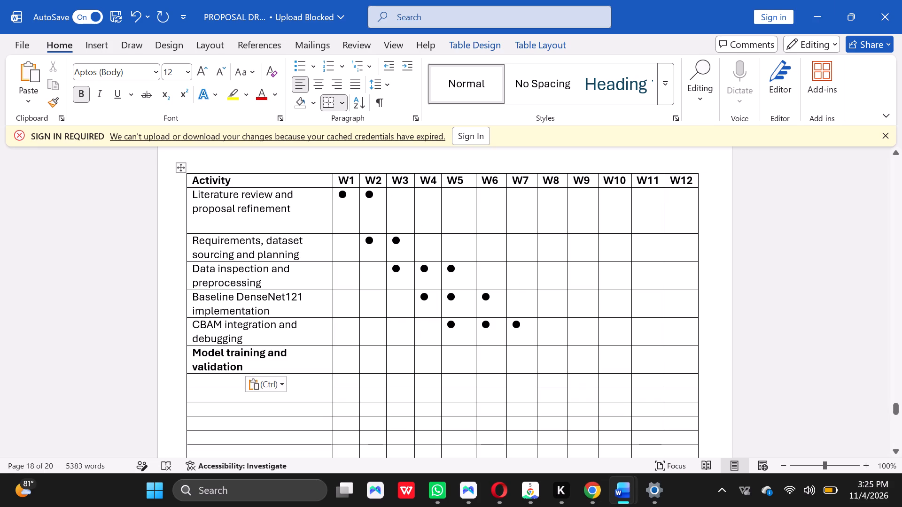
# Remove the bold from "Model training and validation" in the Activity column.
pyautogui.moveTo(249, 366); pyautogui.dragTo(191, 354)
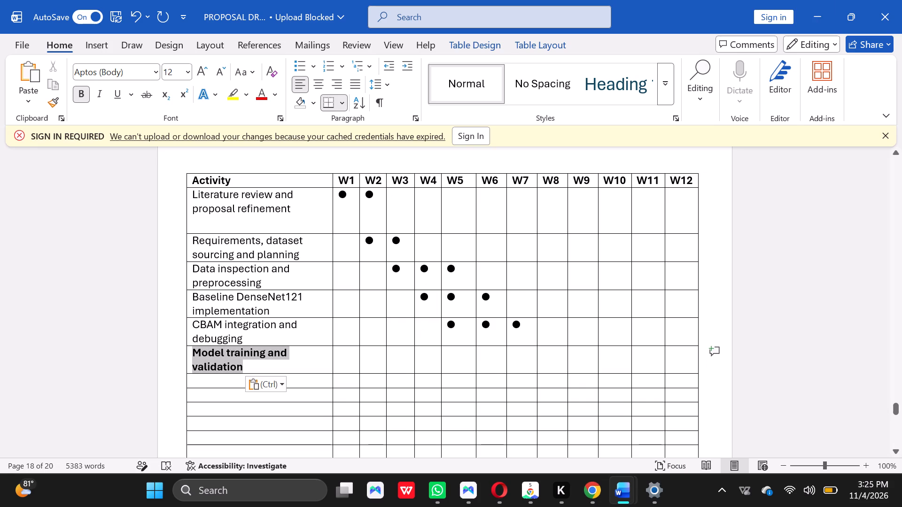
pyautogui.moveTo(191, 354); pyautogui.dragTo(191, 354)
pyautogui.click(82, 96)
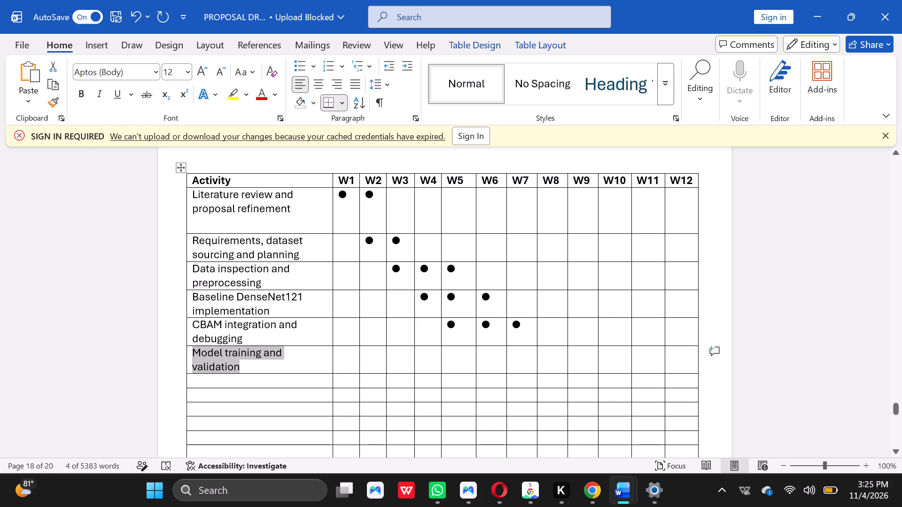
# Copy the Model training and validation row's W6 dot from the PDF schedule in Chrome into that row's W6, W7 and W8 cells in Word.
pyautogui.click(583, 431)
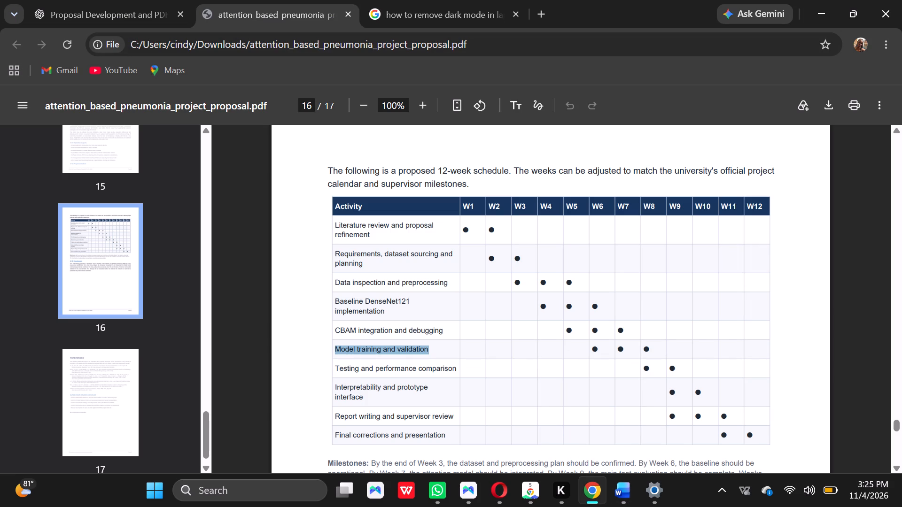
pyautogui.moveTo(600, 354); pyautogui.dragTo(592, 350)
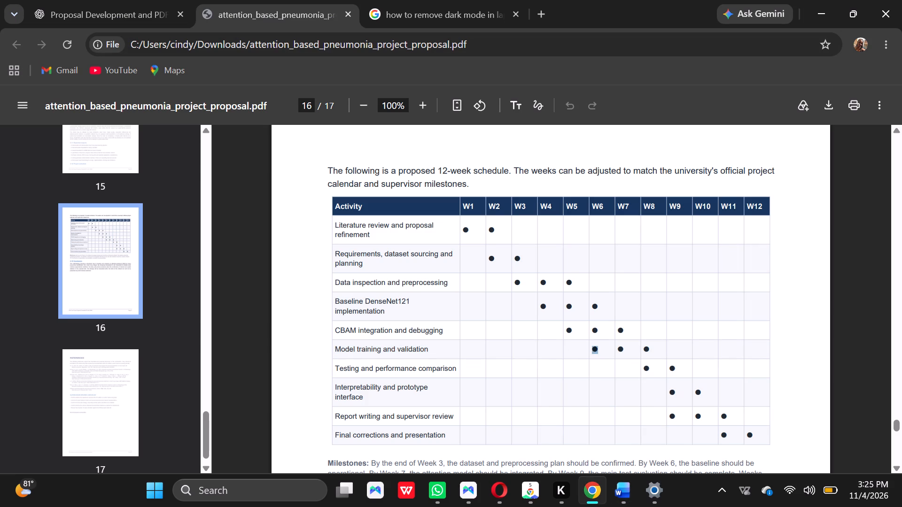
pyautogui.hotkey('ctrl', 'c')
pyautogui.click(824, 4)
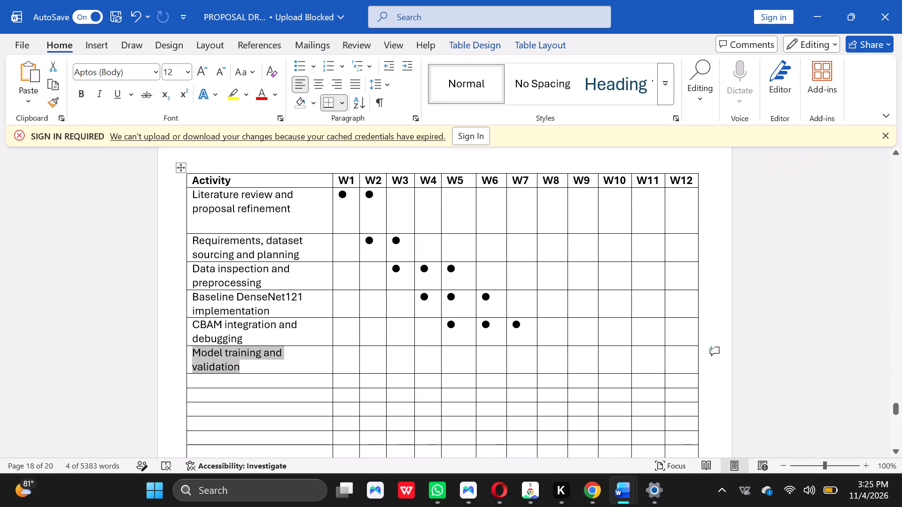
pyautogui.click(493, 369)
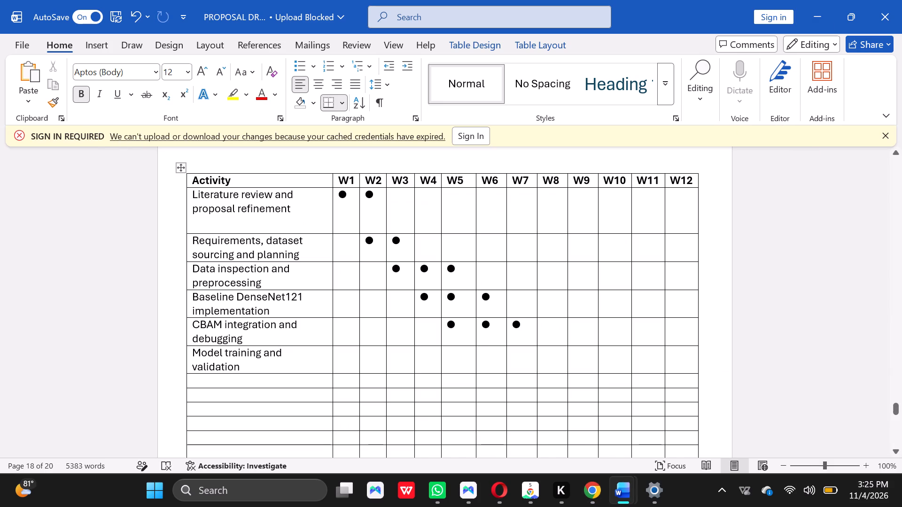
pyautogui.hotkey('ctrl', 'v')
pyautogui.click(527, 352)
pyautogui.hotkey('ctrl', 'v')
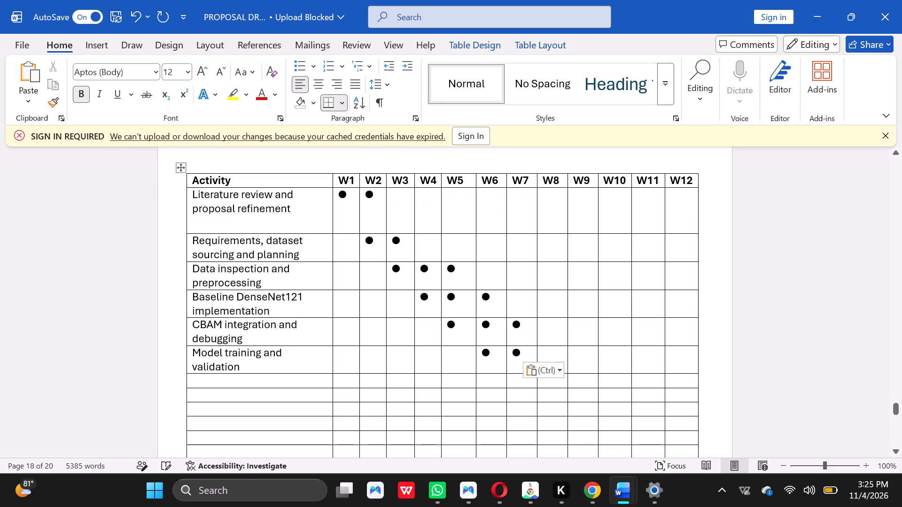
pyautogui.click(550, 352)
pyautogui.hotkey('ctrl', 'v')
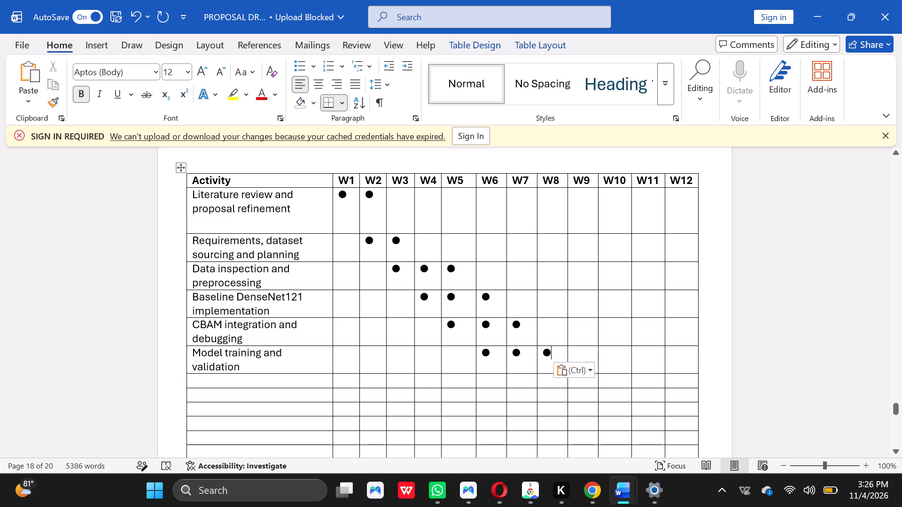
# Copy "Testing and performance comparison" from the PDF schedule in Chrome into the seventh activity row of the Word table.
pyautogui.tripleClick(897, 451)
pyautogui.click(897, 451)
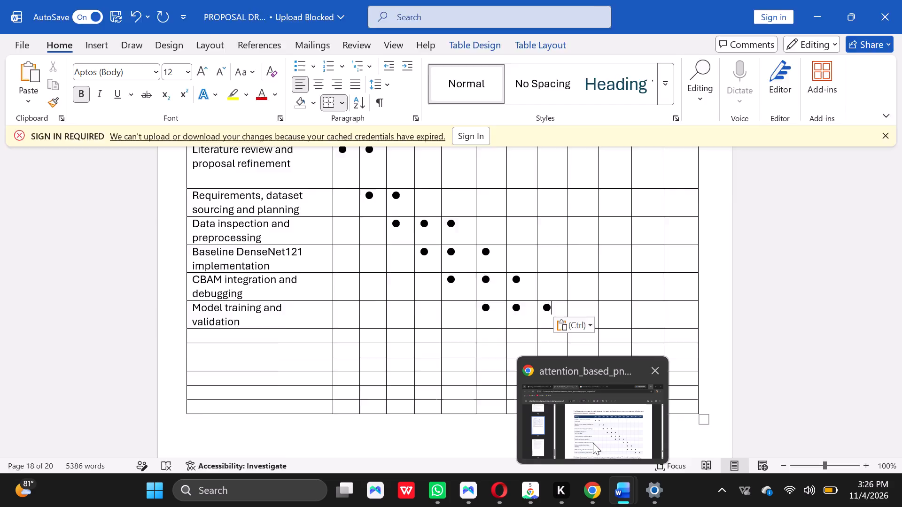
pyautogui.click(593, 443)
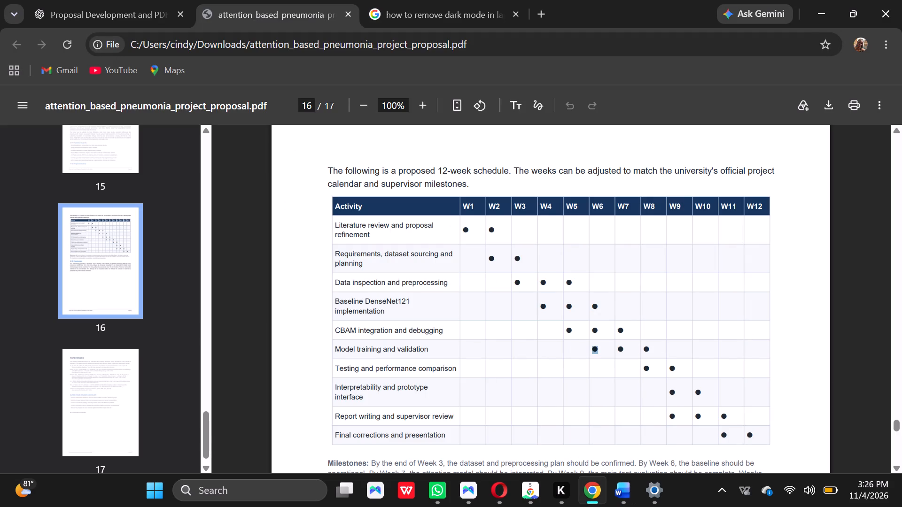
pyautogui.moveTo(458, 369); pyautogui.dragTo(430, 369)
pyautogui.moveTo(430, 369); pyautogui.dragTo(331, 369)
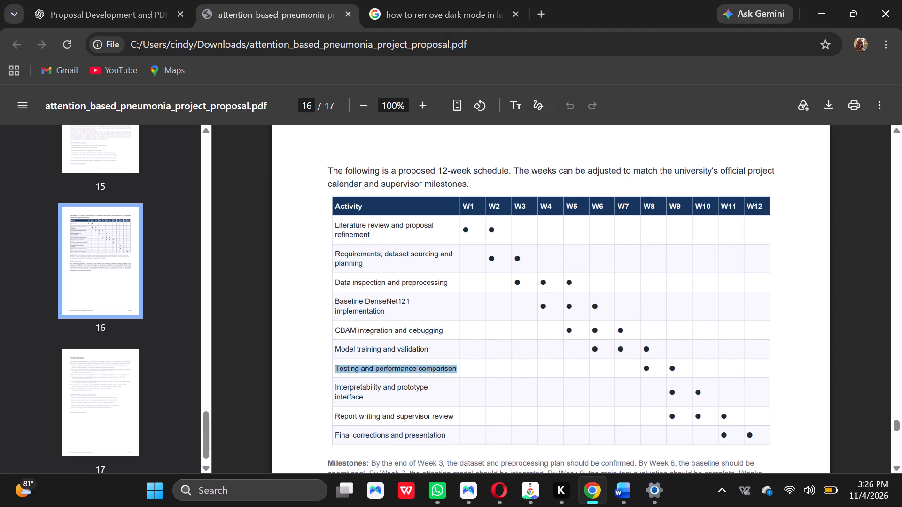
pyautogui.hotkey('ctrl', 'c')
pyautogui.click(813, 1)
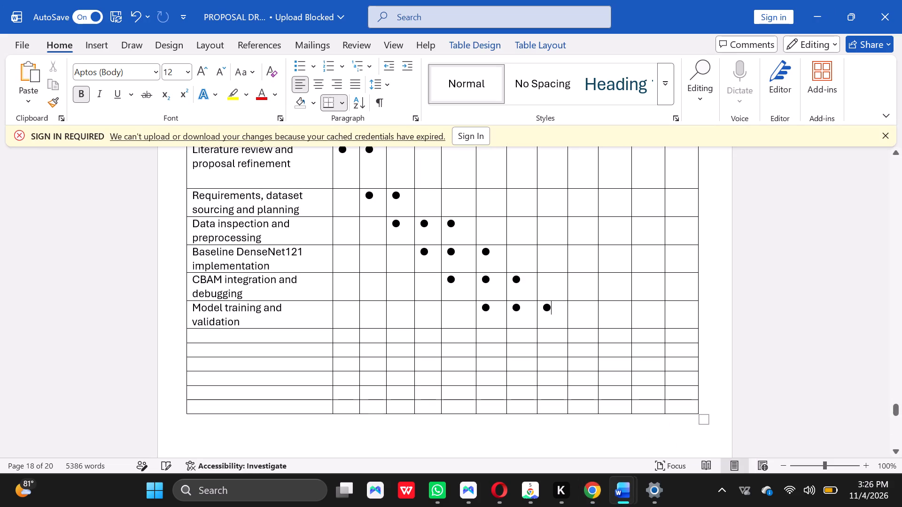
pyautogui.click(287, 333)
pyautogui.hotkey('ctrl', 'v')
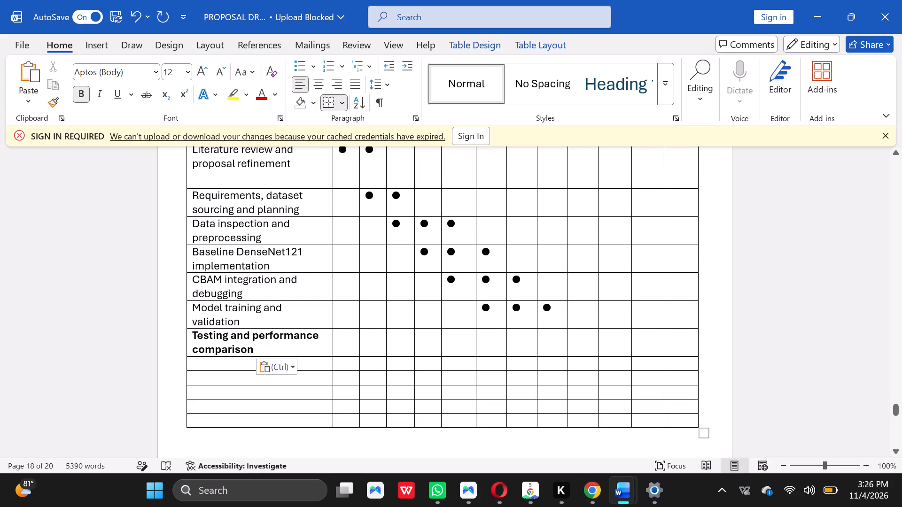
# Remove the bold from "Testing and performance comparison" in the Activity column.
pyautogui.moveTo(255, 353); pyautogui.dragTo(190, 338)
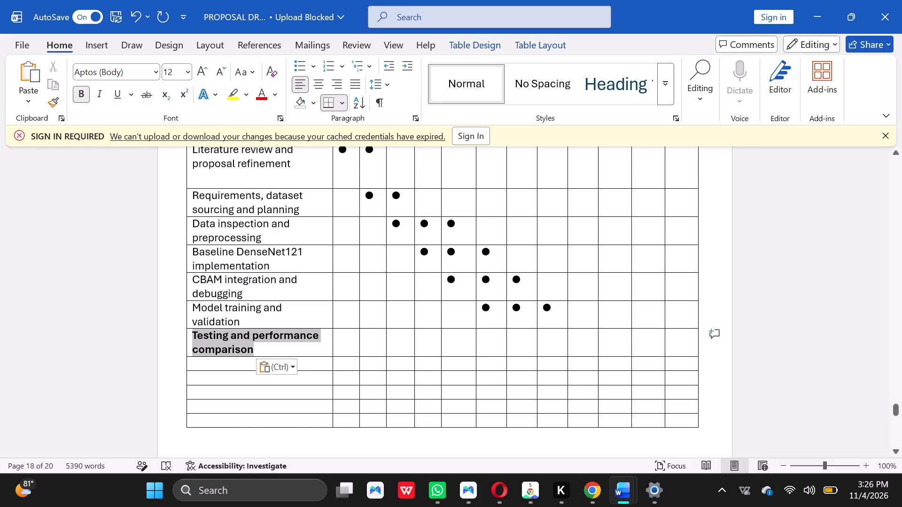
pyautogui.moveTo(190, 338); pyautogui.dragTo(188, 338)
pyautogui.click(88, 96)
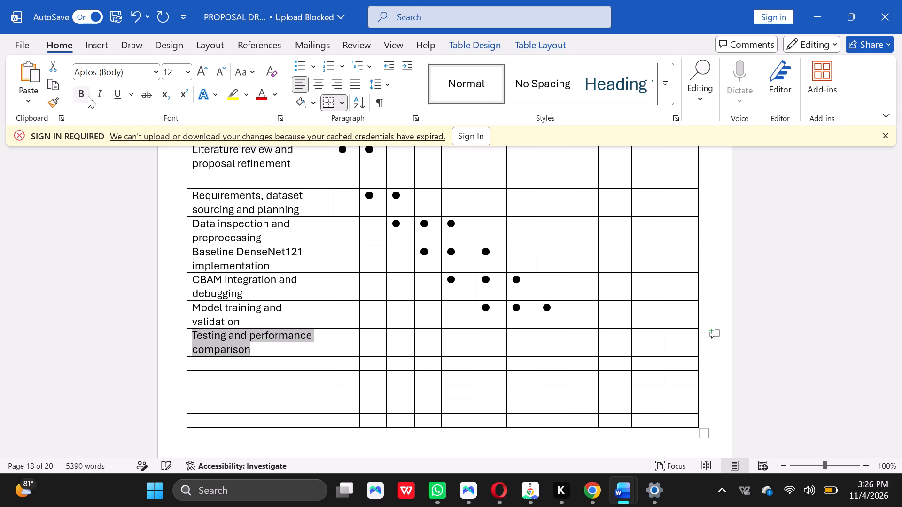
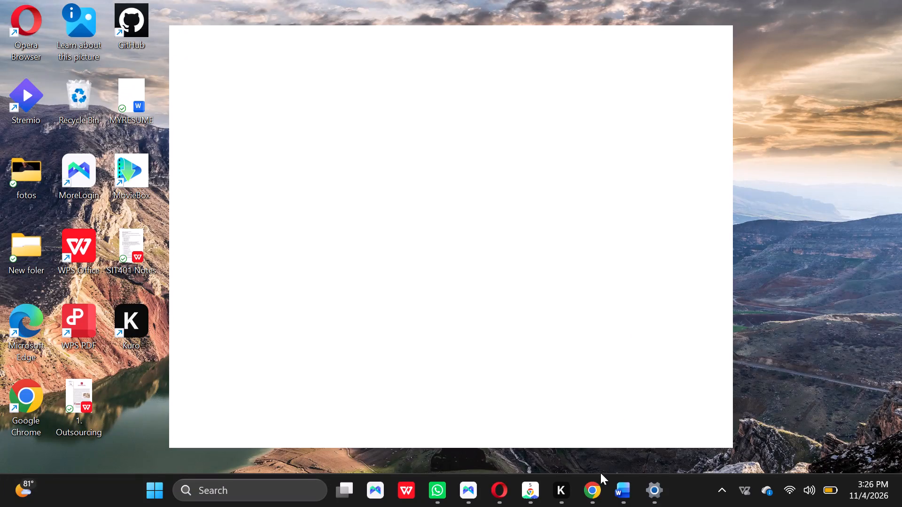
# Copy the Testing and performance comparison row's W8 dot from the PDF schedule in Chrome.
pyautogui.click(595, 486)
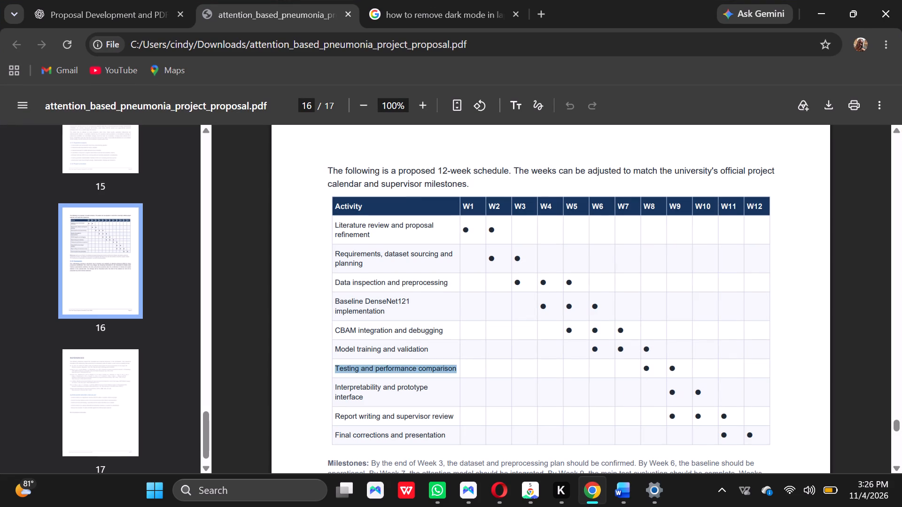
pyautogui.moveTo(658, 370); pyautogui.dragTo(643, 368)
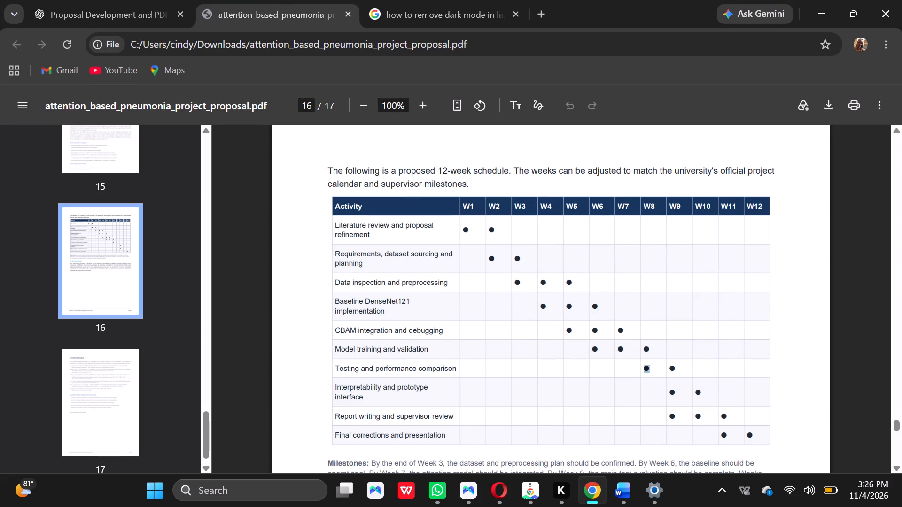
pyautogui.hotkey('ctrl', 'c')
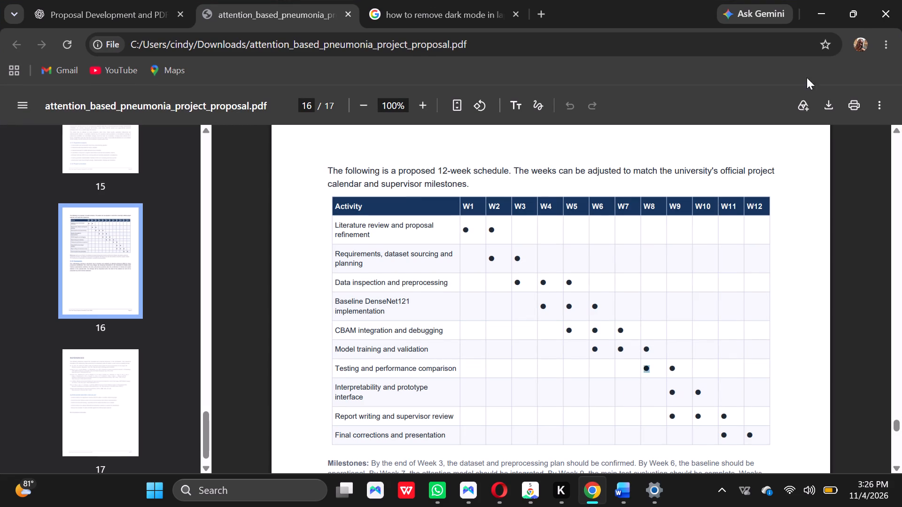
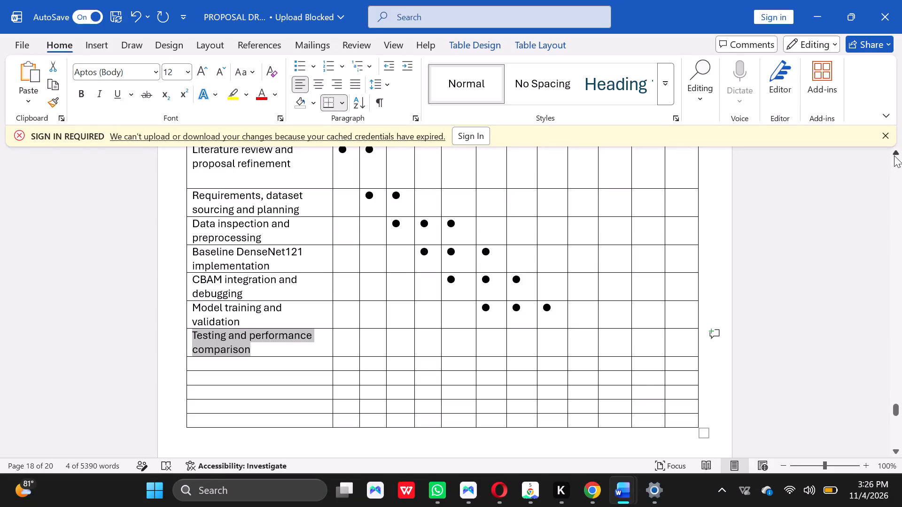
# Paste the copied dot into the W8 and W9 cells of the Testing and performance comparison row.
pyautogui.doubleClick(894, 155)
pyautogui.click(558, 369)
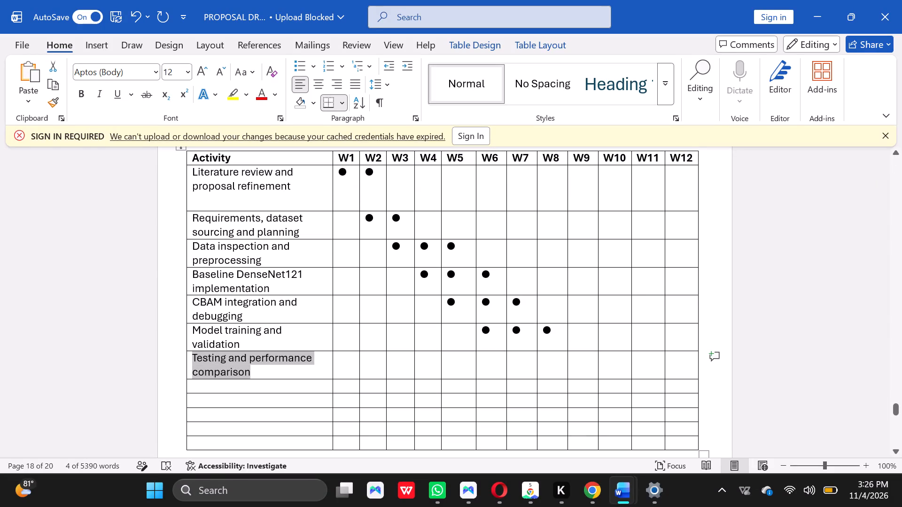
pyautogui.hotkey('ctrl', 'v')
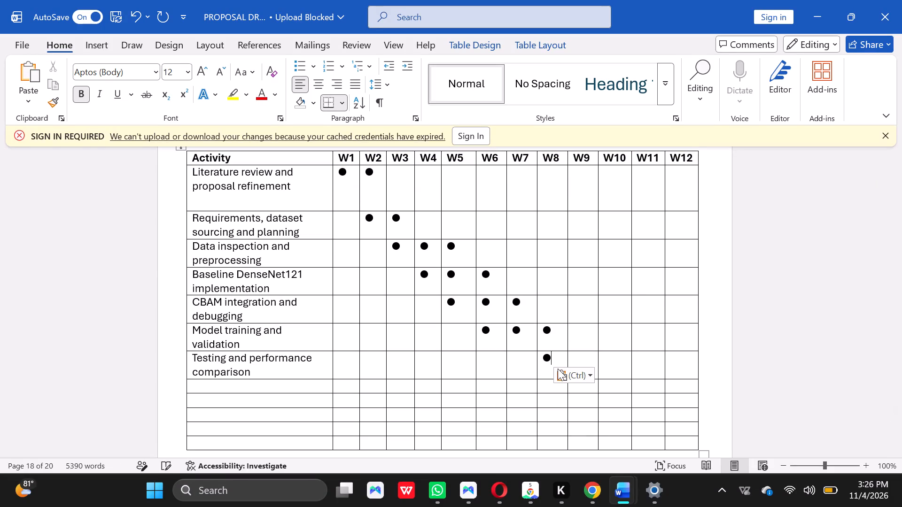
pyautogui.click(586, 359)
pyautogui.hotkey('ctrl', 'v')
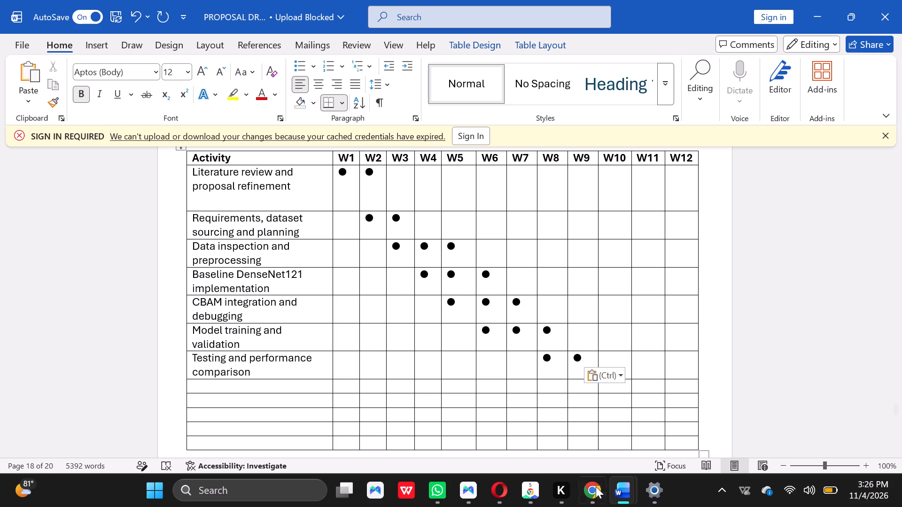
# Copy "Interpretability and prototype interface" from the PDF schedule in Chrome into the next empty Activity cell of the Word table.
pyautogui.click(586, 448)
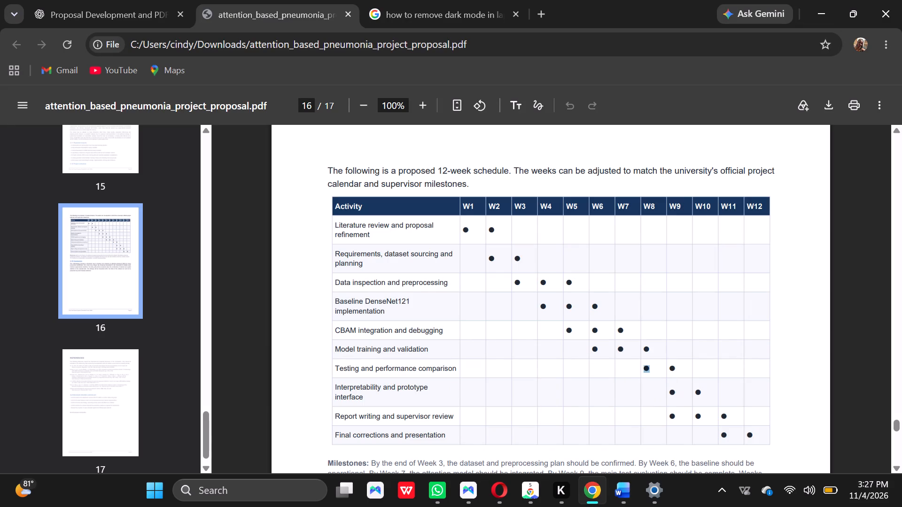
pyautogui.moveTo(368, 401); pyautogui.dragTo(331, 388)
pyautogui.hotkey('ctrl', 'c')
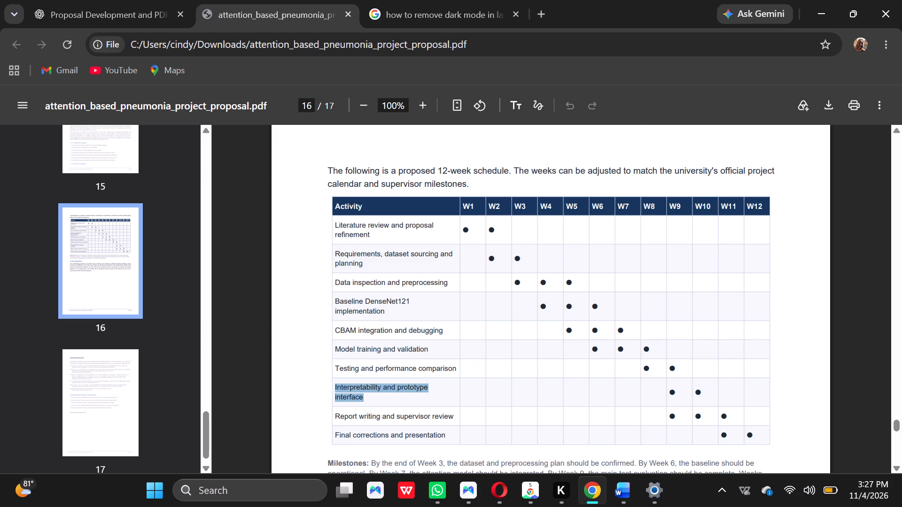
pyautogui.click(823, 2)
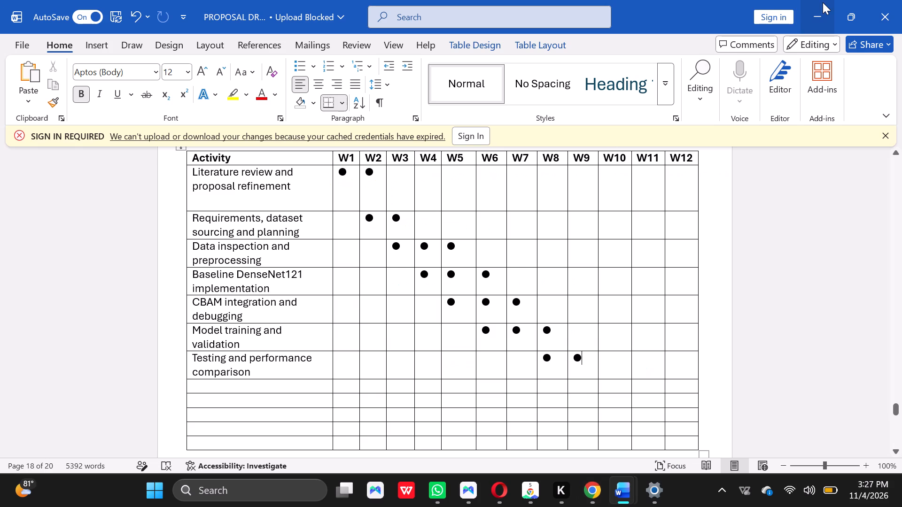
pyautogui.click(234, 385)
pyautogui.hotkey('ctrl', 'v')
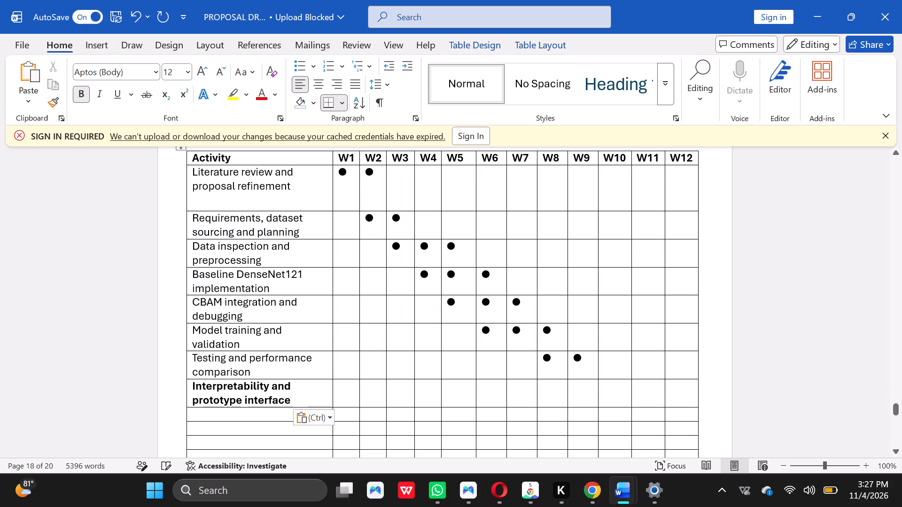
# Remove the bold formatting from the "Interpretability and prototype interface" activity text.
pyautogui.moveTo(291, 402); pyautogui.dragTo(289, 403)
pyautogui.moveTo(289, 403); pyautogui.dragTo(201, 387)
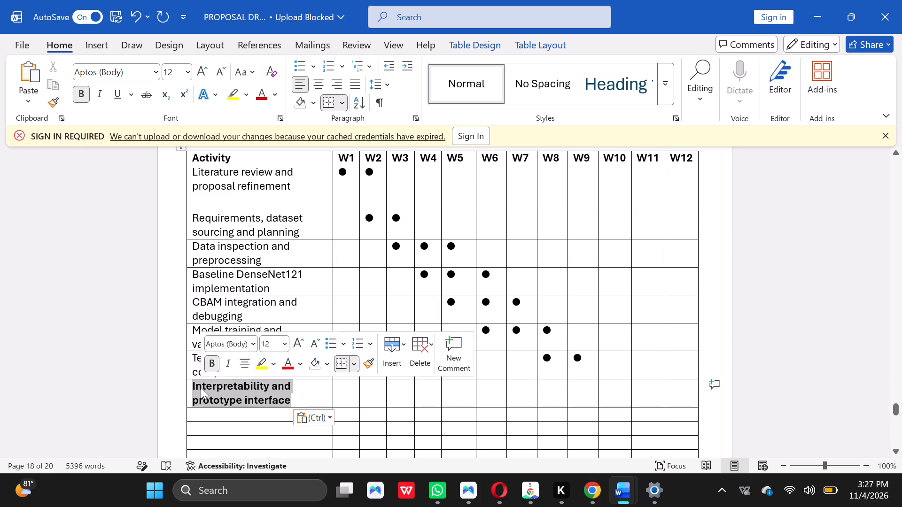
pyautogui.click(87, 95)
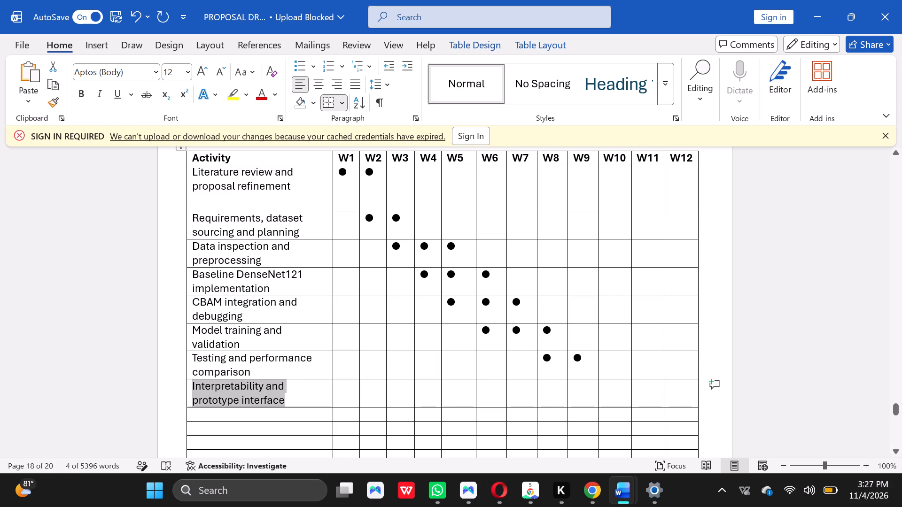
# Copy the Interpretability and prototype interface row's W9 dot from the PDF schedule in Chrome and return to Word.
pyautogui.tripleClick(893, 450)
pyautogui.click(893, 450)
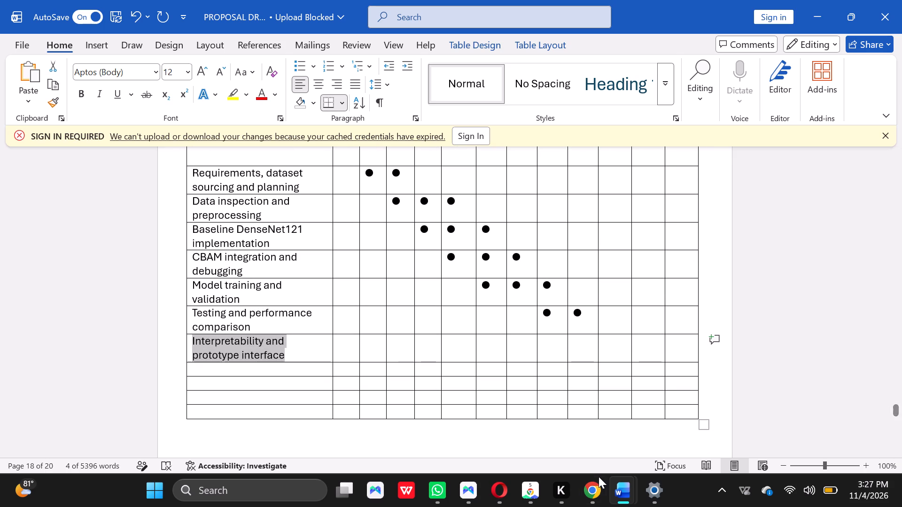
pyautogui.click(587, 432)
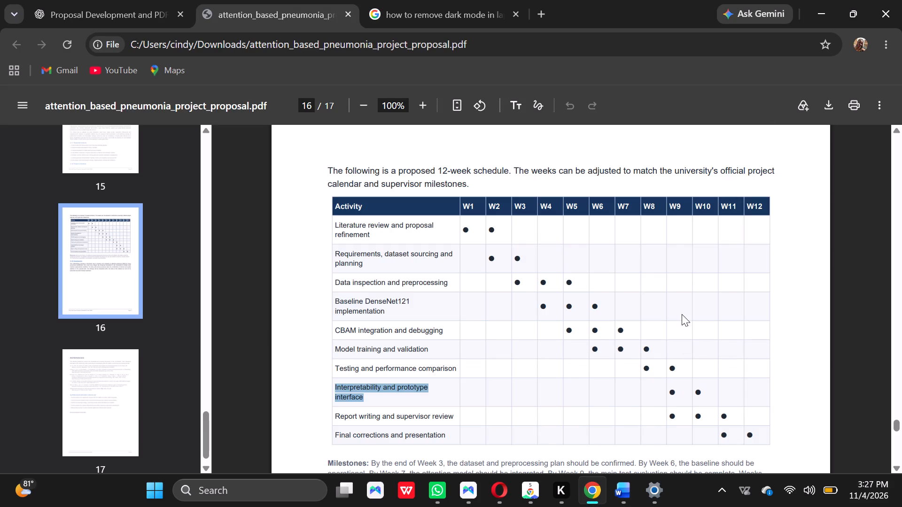
pyautogui.moveTo(681, 389); pyautogui.dragTo(669, 392)
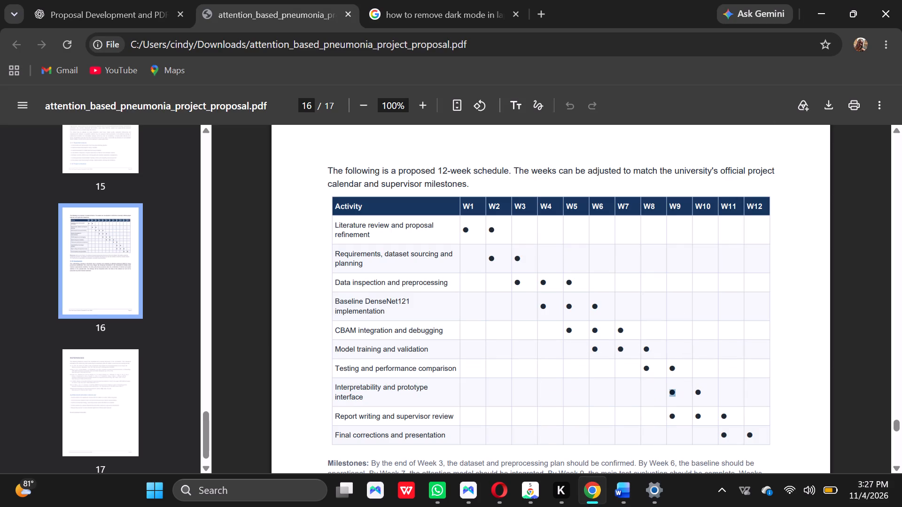
pyautogui.moveTo(669, 392); pyautogui.dragTo(668, 392)
pyautogui.hotkey('ctrl', 'c')
pyautogui.click(828, 7)
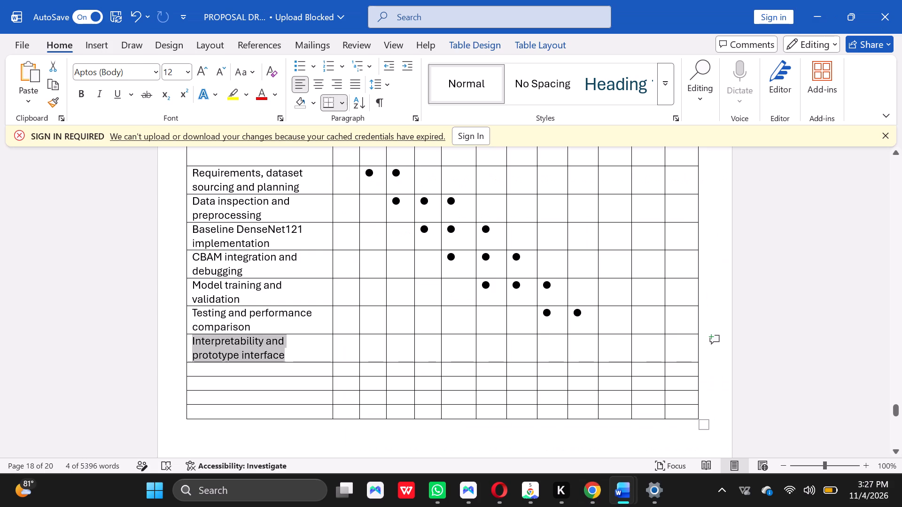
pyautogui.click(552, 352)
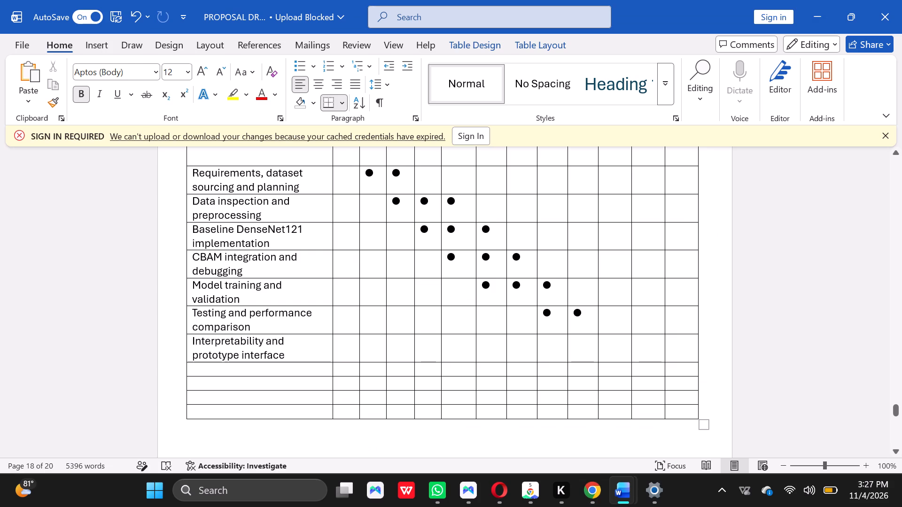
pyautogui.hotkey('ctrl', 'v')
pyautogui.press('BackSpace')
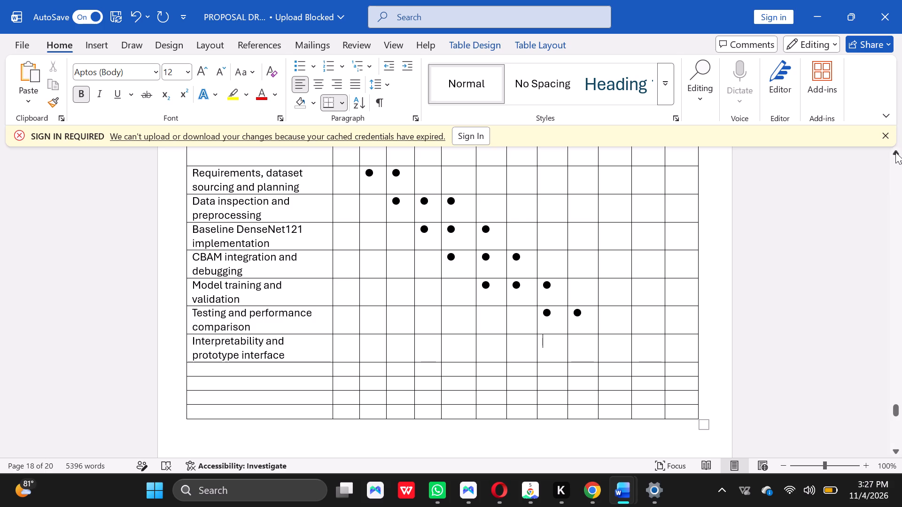
# Paste the copied dot into the W9 and W10 cells of the Interpretability and prototype interface row.
pyautogui.tripleClick(895, 153)
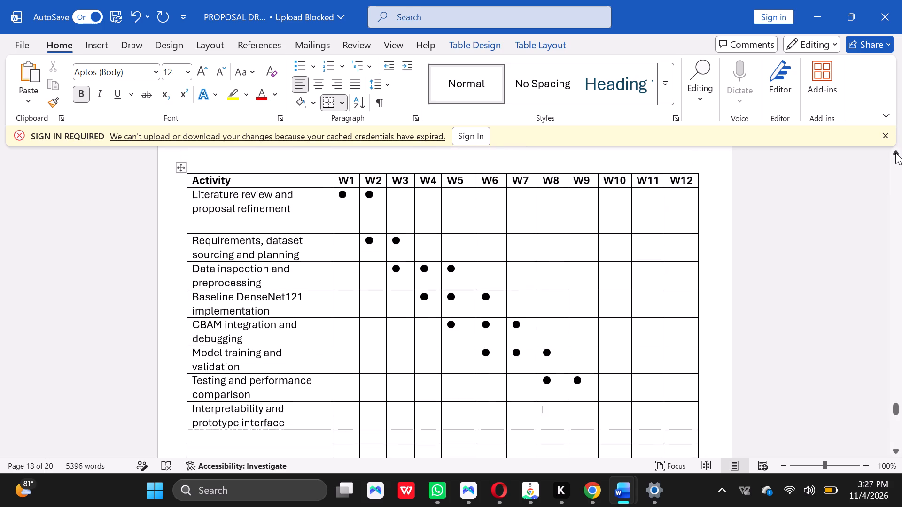
pyautogui.tripleClick(895, 448)
pyautogui.click(895, 448)
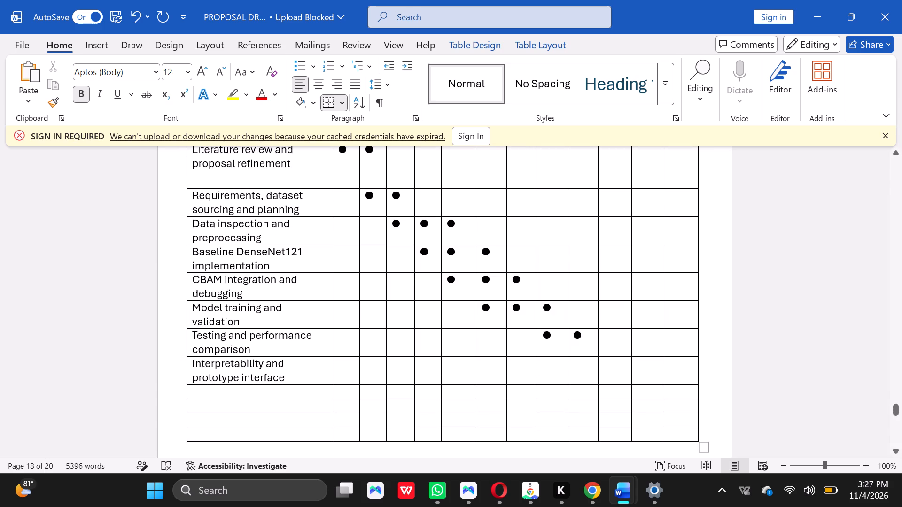
pyautogui.click(580, 368)
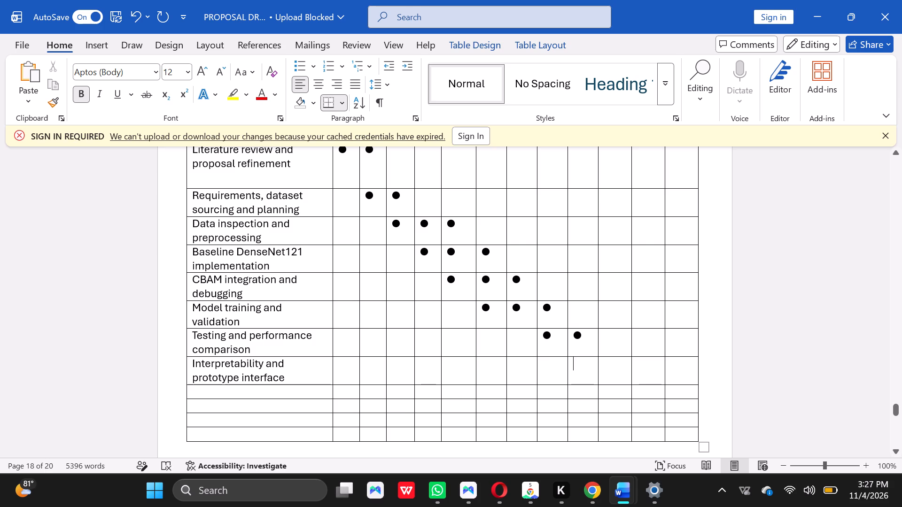
pyautogui.hotkey('ctrl', 'v')
pyautogui.click(622, 366)
pyautogui.hotkey('ctrl', 'v')
# Copy "Report writing and supervisor review" from the PDF schedule in Chrome into the next empty Activity cell of the Word table.
pyautogui.click(898, 453)
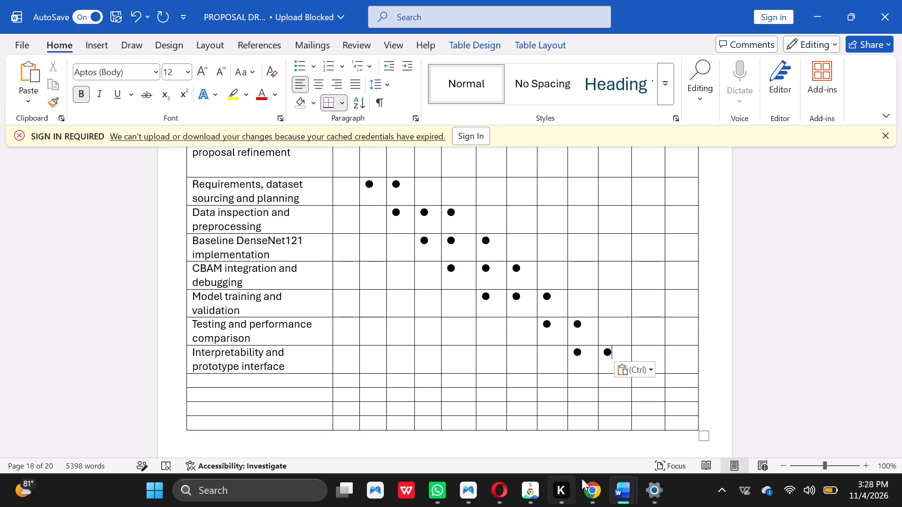
pyautogui.click(590, 431)
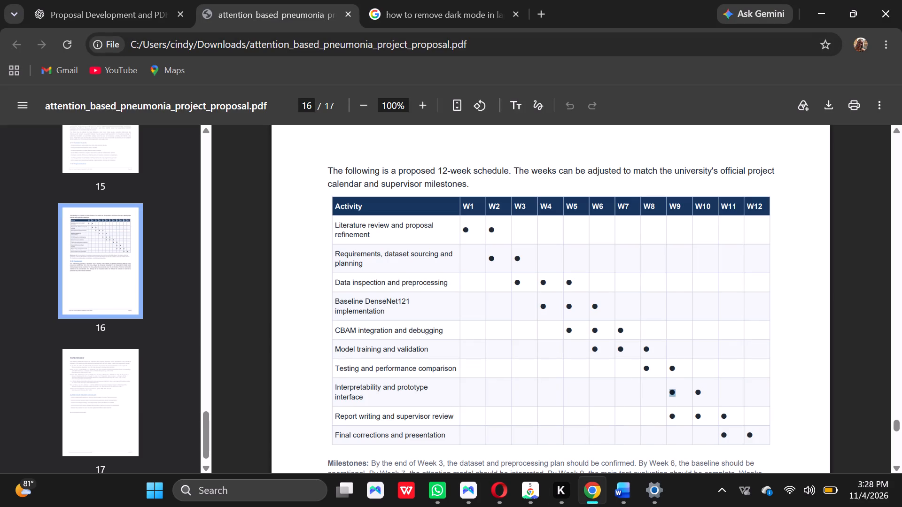
pyautogui.moveTo(457, 417); pyautogui.dragTo(439, 417)
pyautogui.moveTo(439, 417); pyautogui.dragTo(334, 415)
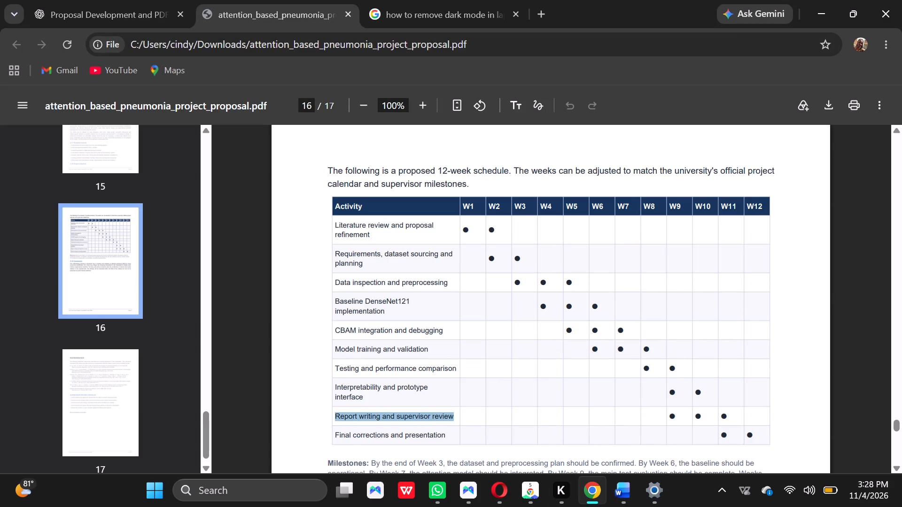
pyautogui.moveTo(334, 415); pyautogui.dragTo(332, 415)
pyautogui.hotkey('ctrl', 'c')
pyautogui.click(817, 14)
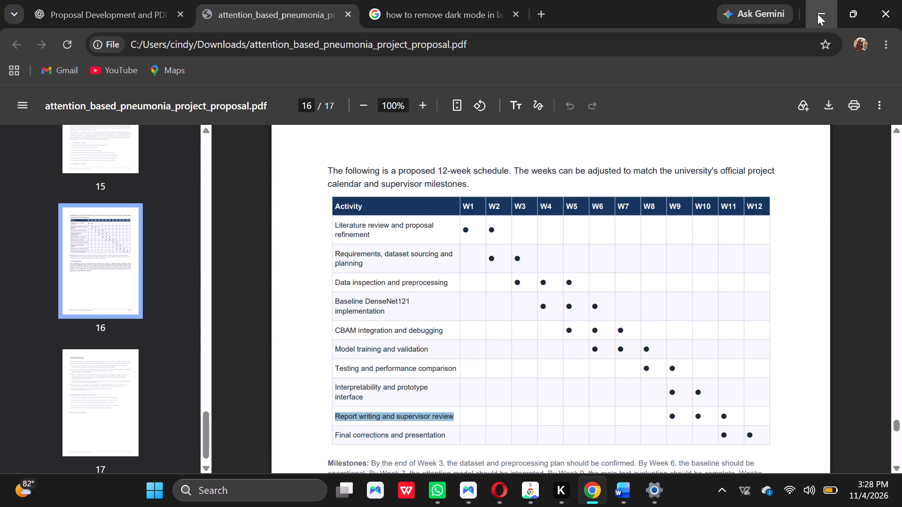
pyautogui.click(286, 383)
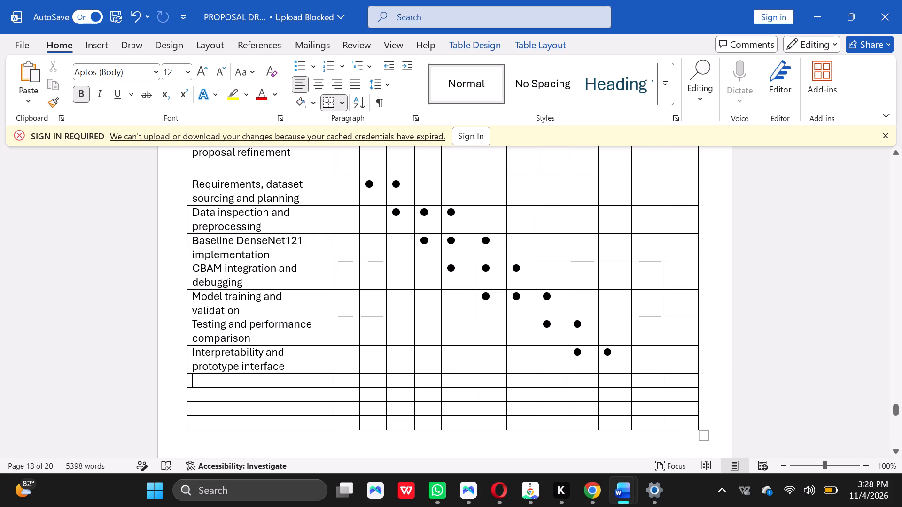
pyautogui.hotkey('ctrl', 'v')
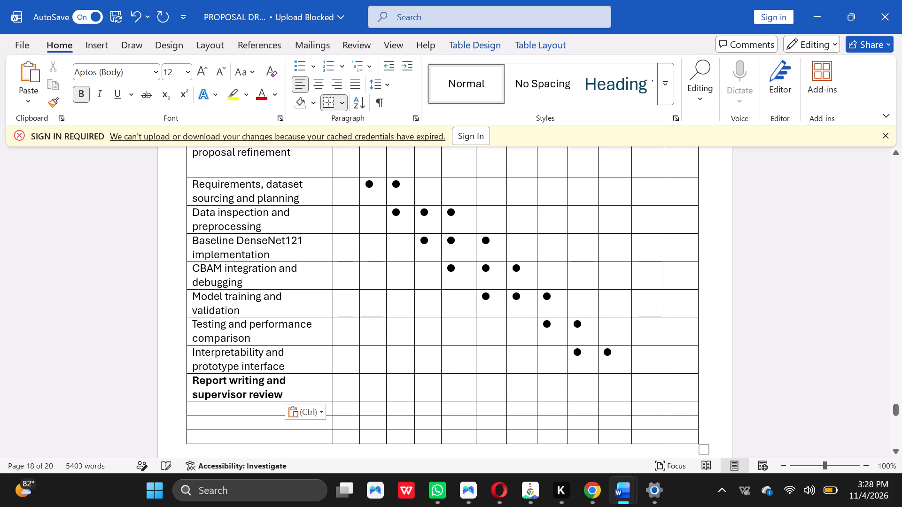
# Remove the bold formatting from the "Report writing and supervisor review" activity text.
pyautogui.moveTo(283, 392); pyautogui.dragTo(263, 393)
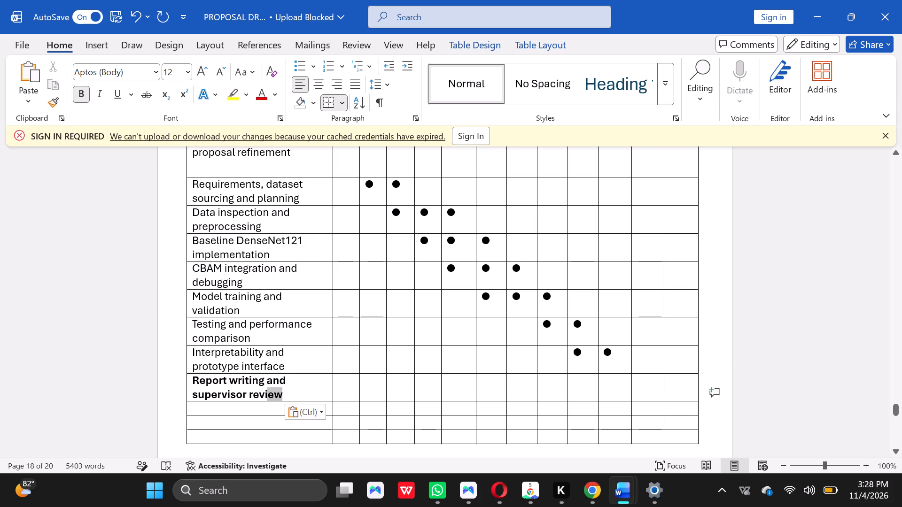
pyautogui.moveTo(263, 393); pyautogui.dragTo(203, 383)
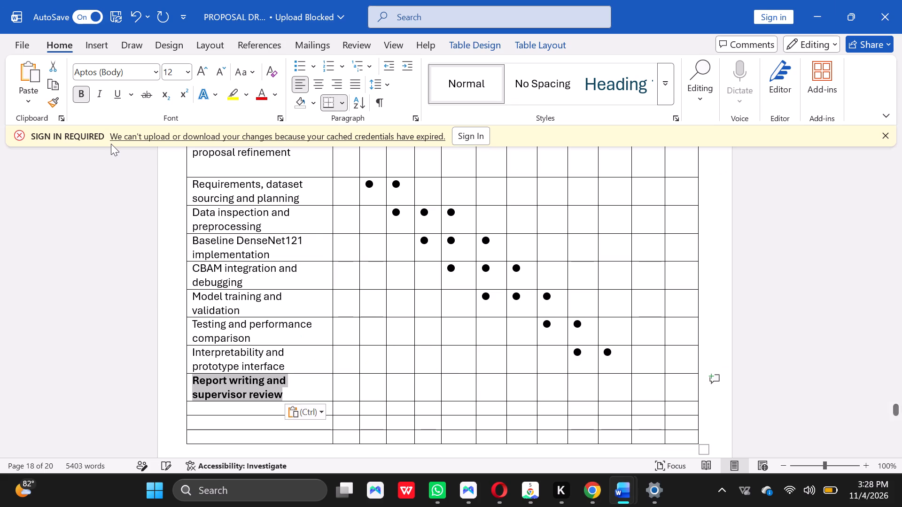
pyautogui.click(73, 90)
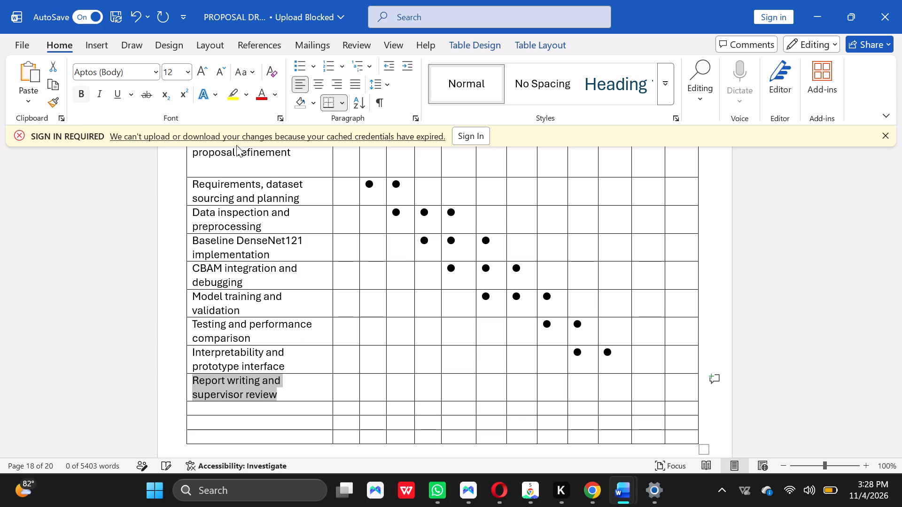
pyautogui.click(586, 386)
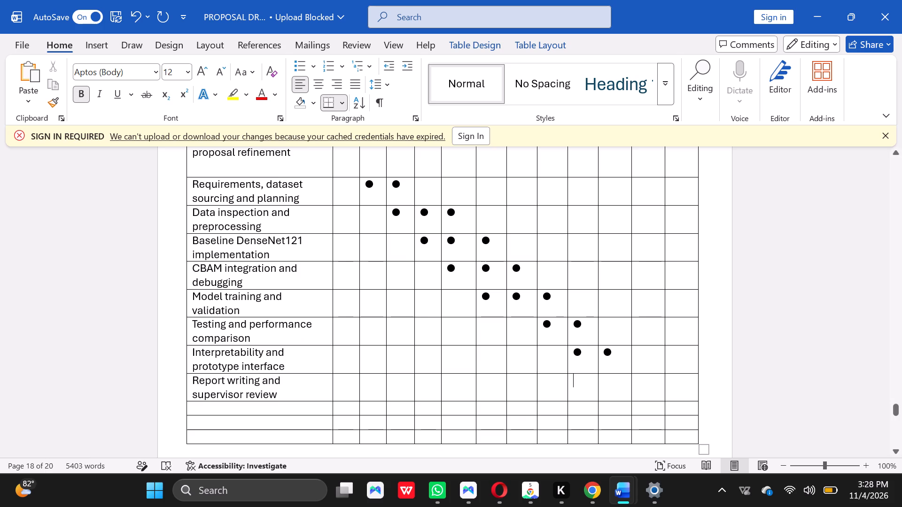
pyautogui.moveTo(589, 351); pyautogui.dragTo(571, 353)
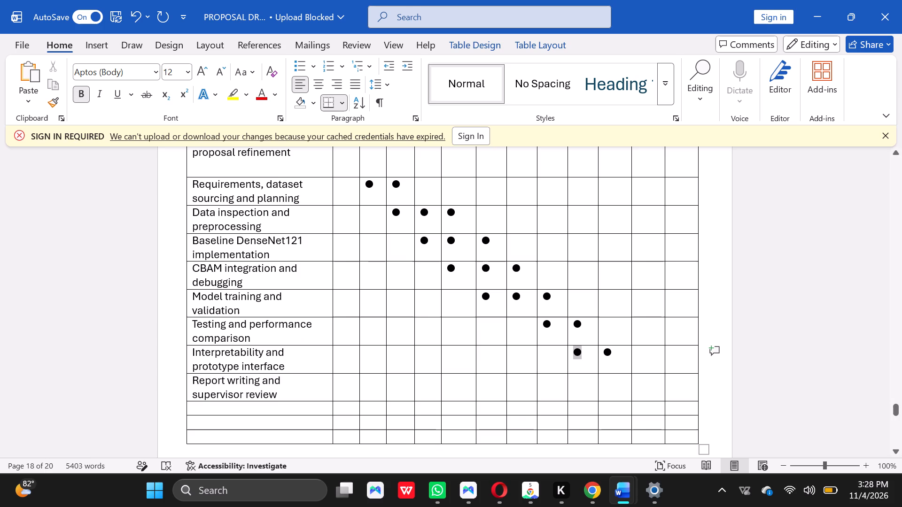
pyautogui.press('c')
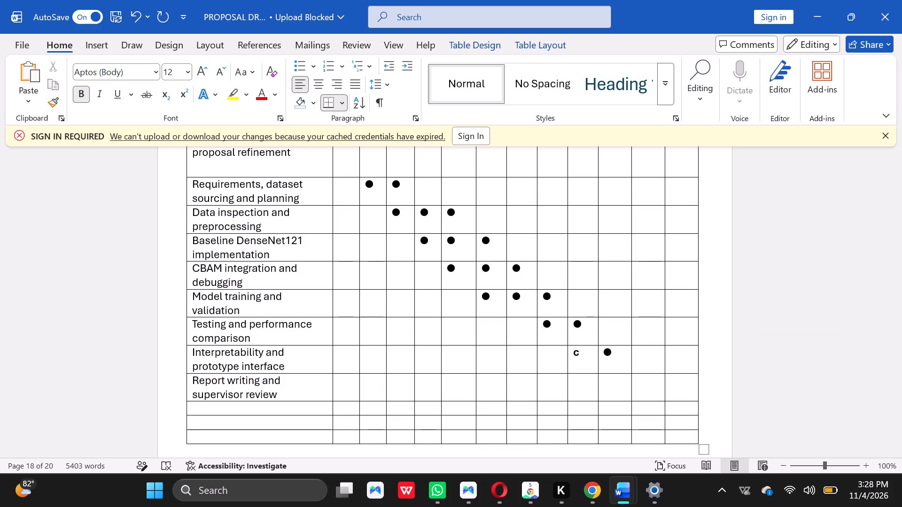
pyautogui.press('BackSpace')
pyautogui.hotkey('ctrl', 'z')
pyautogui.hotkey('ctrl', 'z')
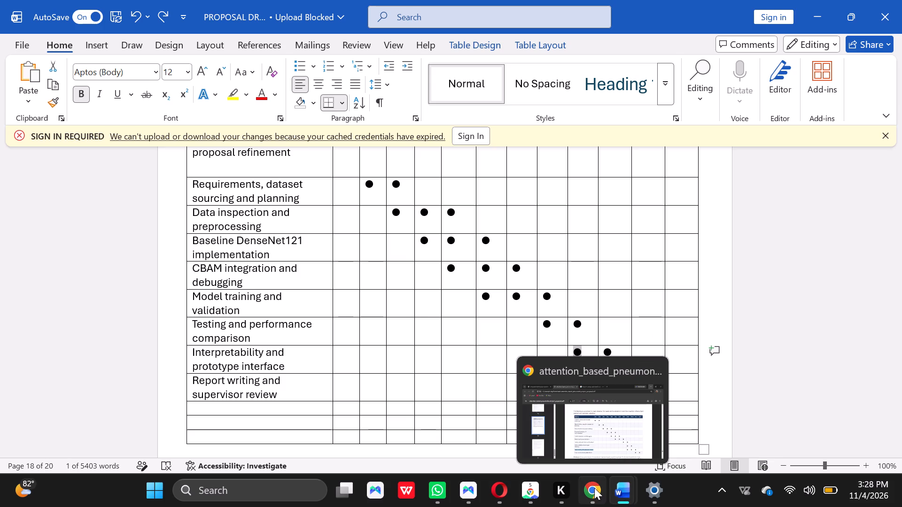
# Copy the Report writing row's W9 dot from the PDF schedule in Chrome into that row's W9, W10 and W11 cells in Word.
pyautogui.click(601, 453)
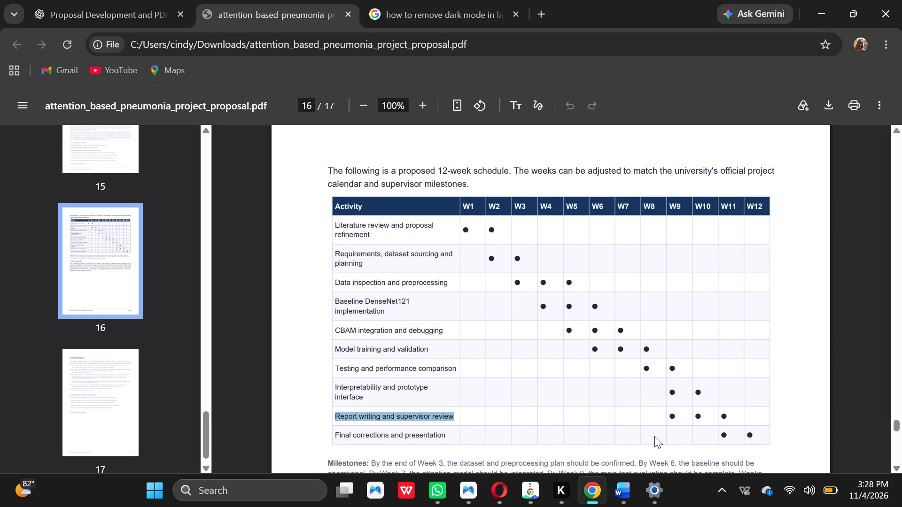
pyautogui.moveTo(680, 416); pyautogui.dragTo(666, 420)
pyautogui.hotkey('ctrl', 'c')
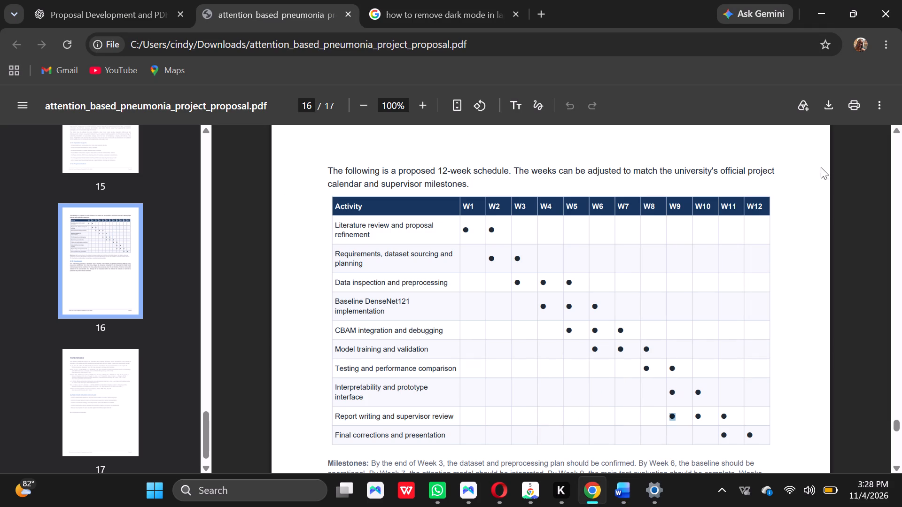
pyautogui.click(812, 0)
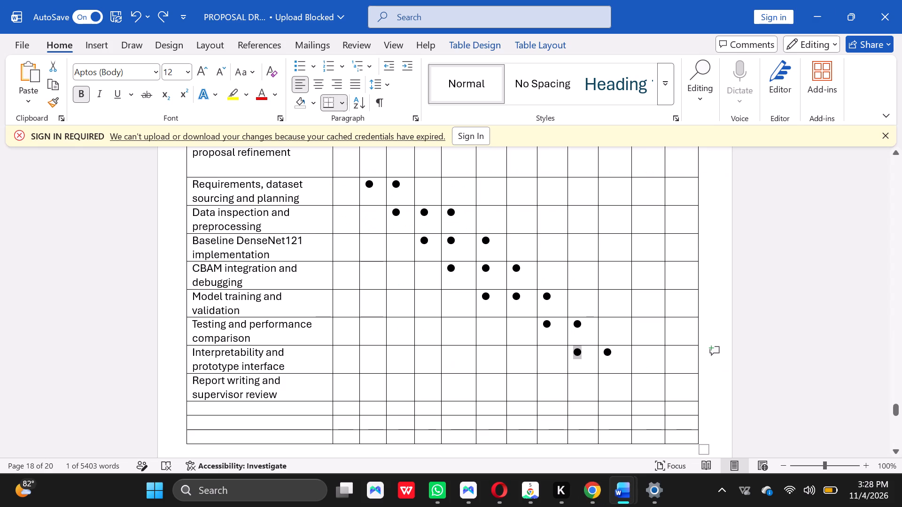
pyautogui.click(583, 392)
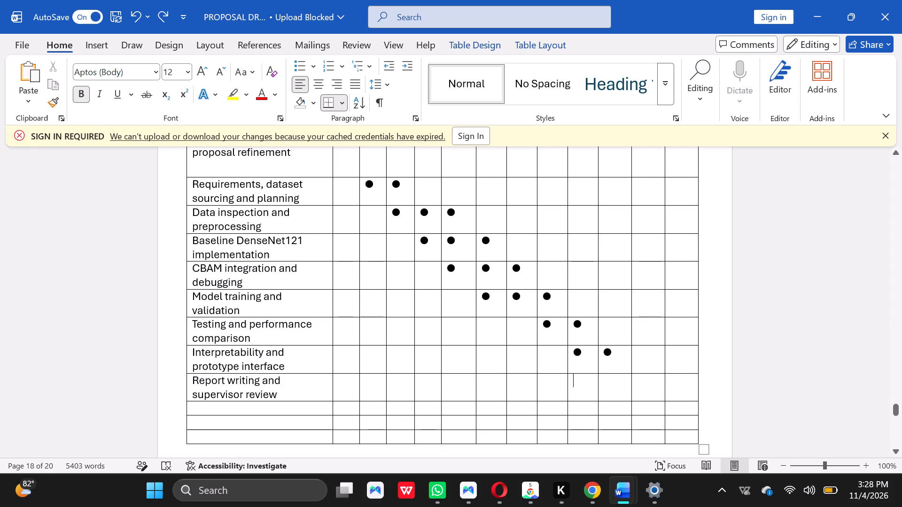
pyautogui.hotkey('ctrl', 'v')
pyautogui.click(614, 387)
pyautogui.hotkey('ctrl', 'v')
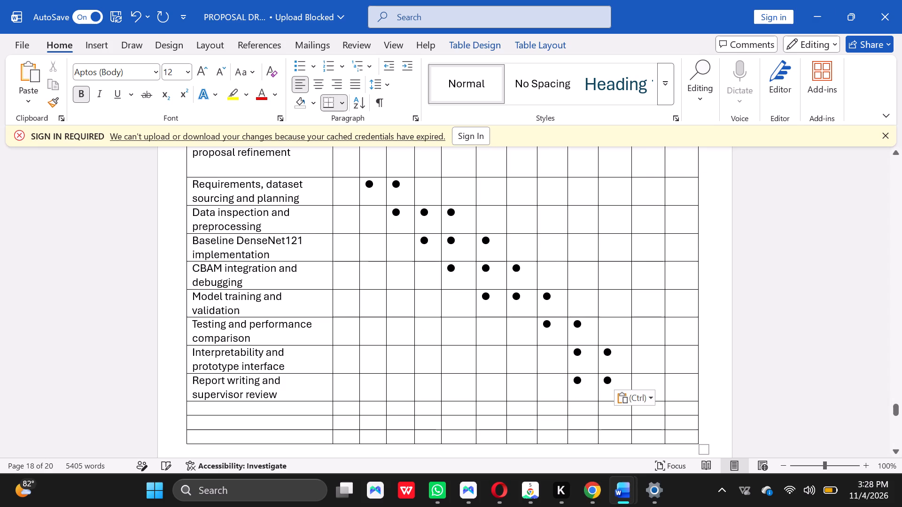
pyautogui.click(659, 386)
pyautogui.hotkey('ctrl', 'v')
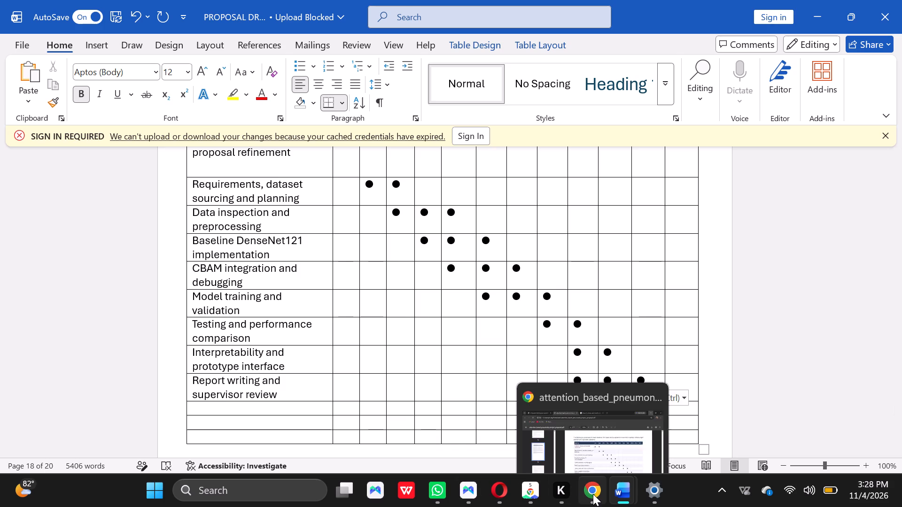
pyautogui.click(657, 378)
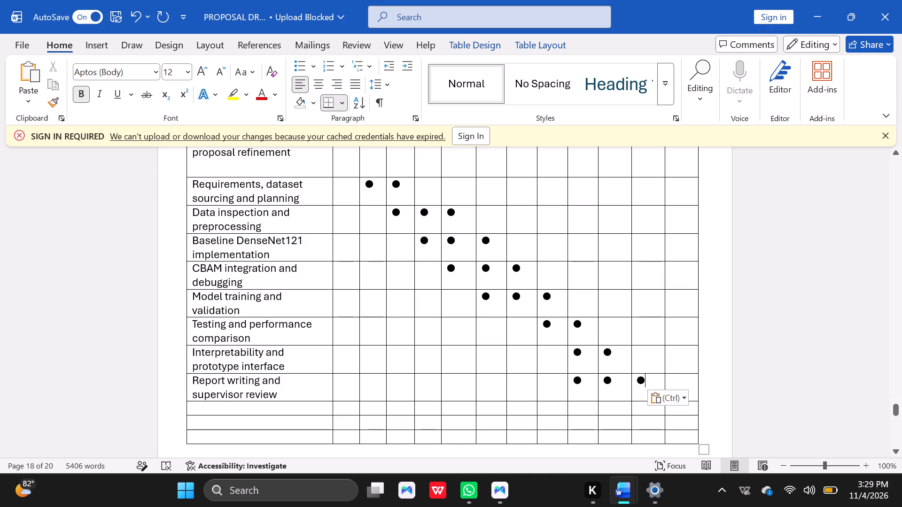
pyautogui.click(263, 483)
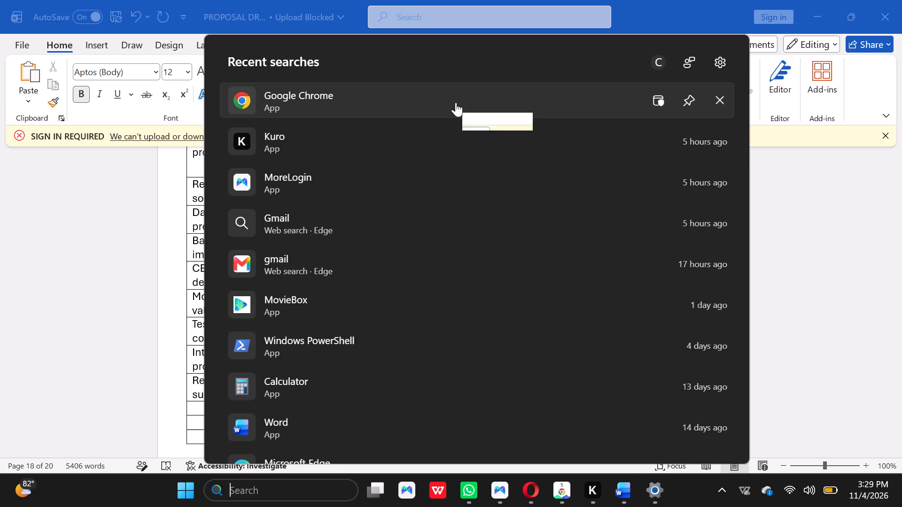
pyautogui.click(456, 102)
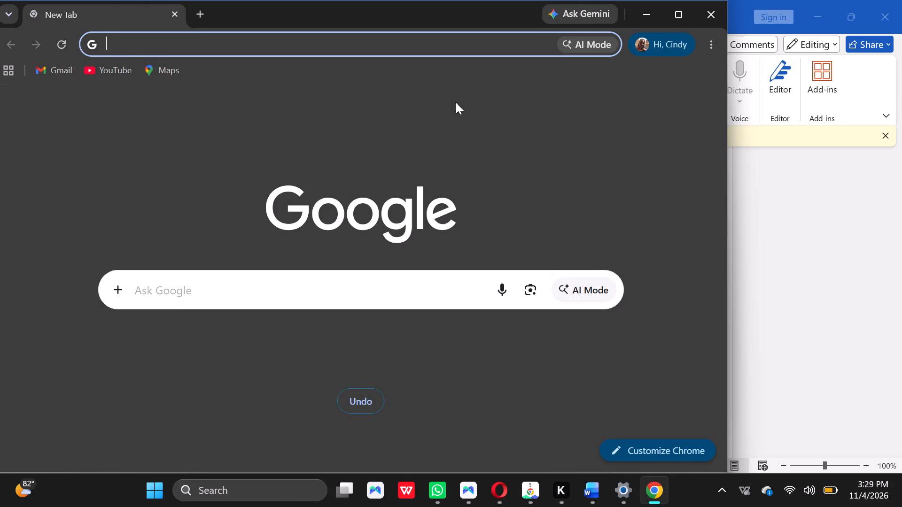
pyautogui.click(684, 11)
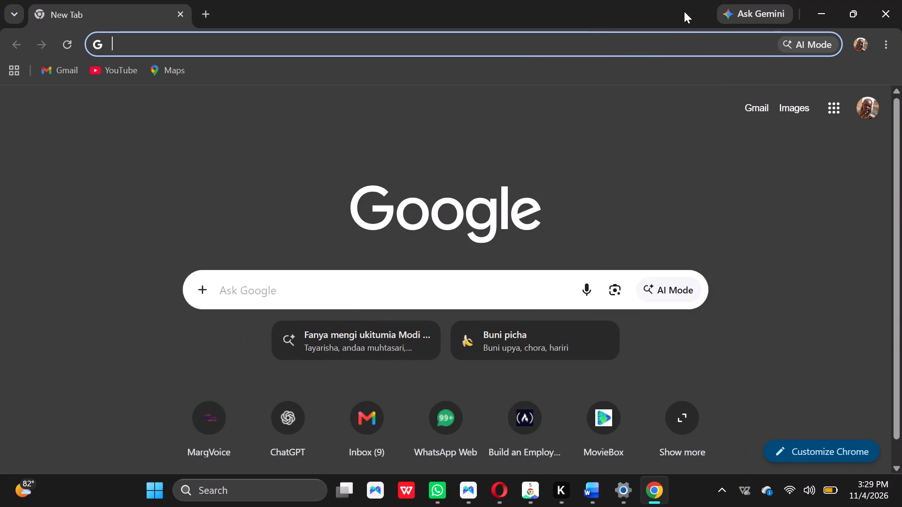
pyautogui.click(660, 44)
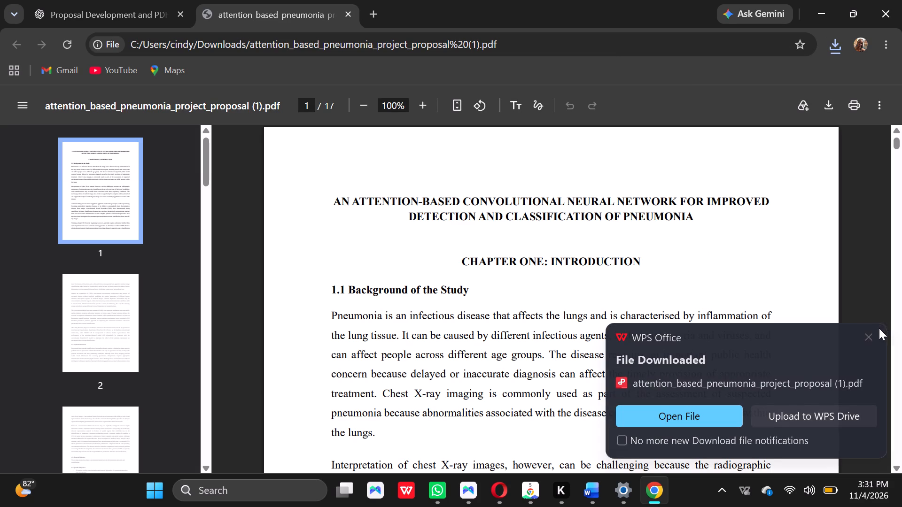
pyautogui.click(869, 333)
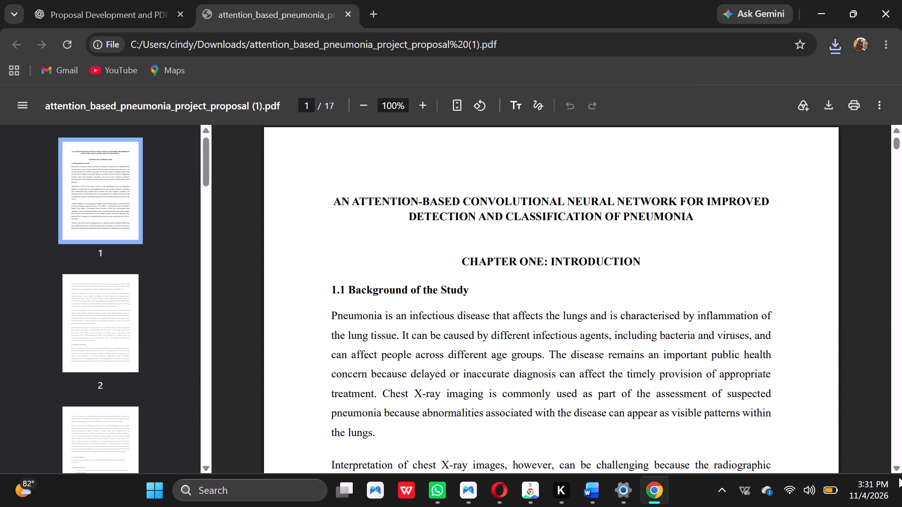
# Copy the activity "Final corrections and presentation" from the PDF schedule into the first empty Activity cell of the schedule table in Word.
pyautogui.click(896, 465)
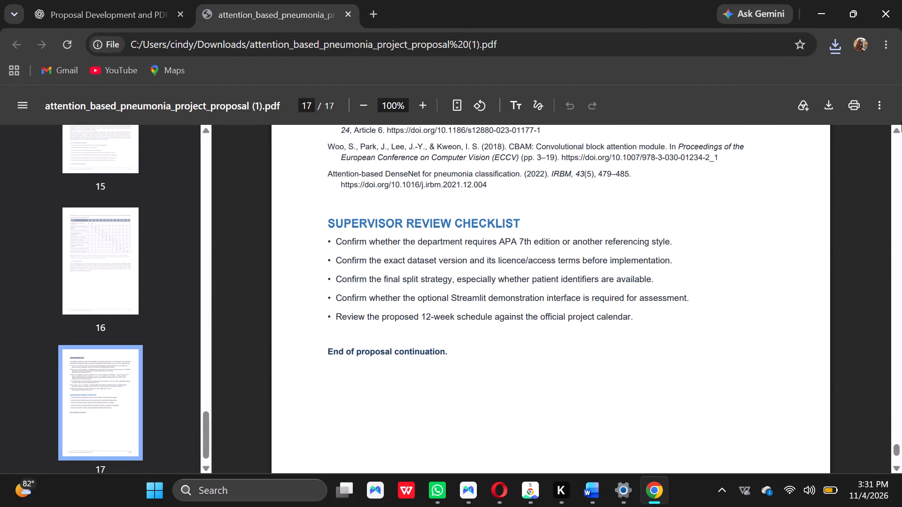
pyautogui.click(897, 132)
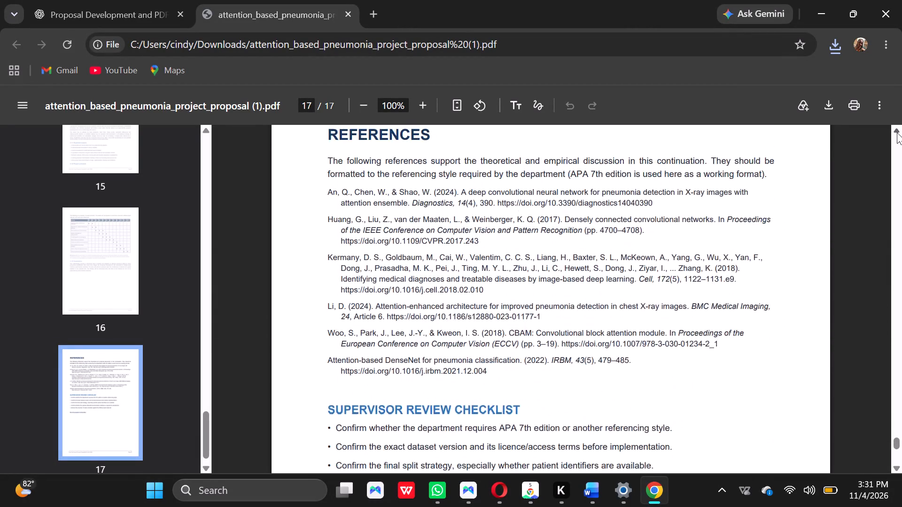
pyautogui.click(897, 132)
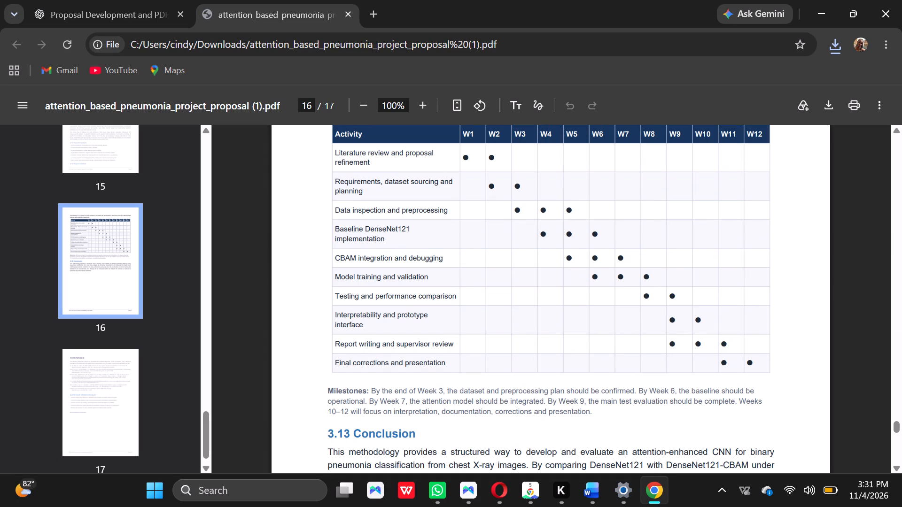
pyautogui.moveTo(450, 365); pyautogui.dragTo(370, 363)
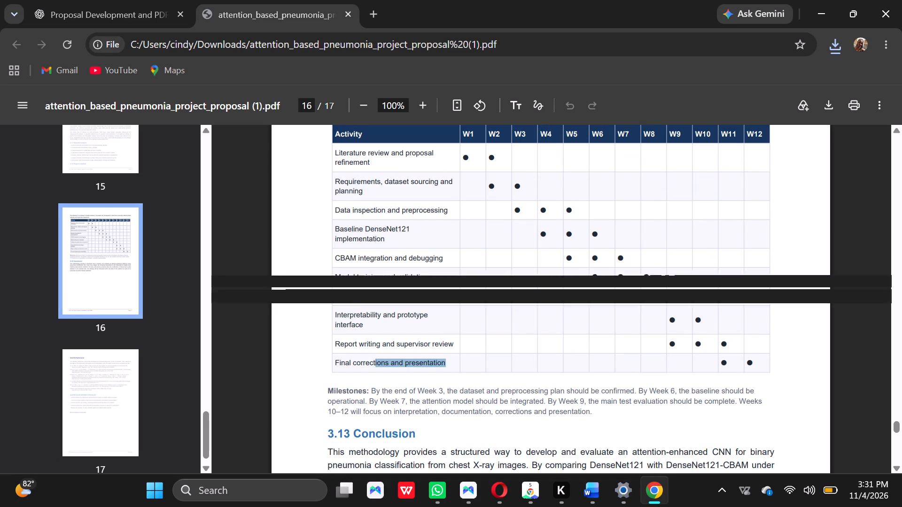
pyautogui.moveTo(370, 363); pyautogui.dragTo(330, 362)
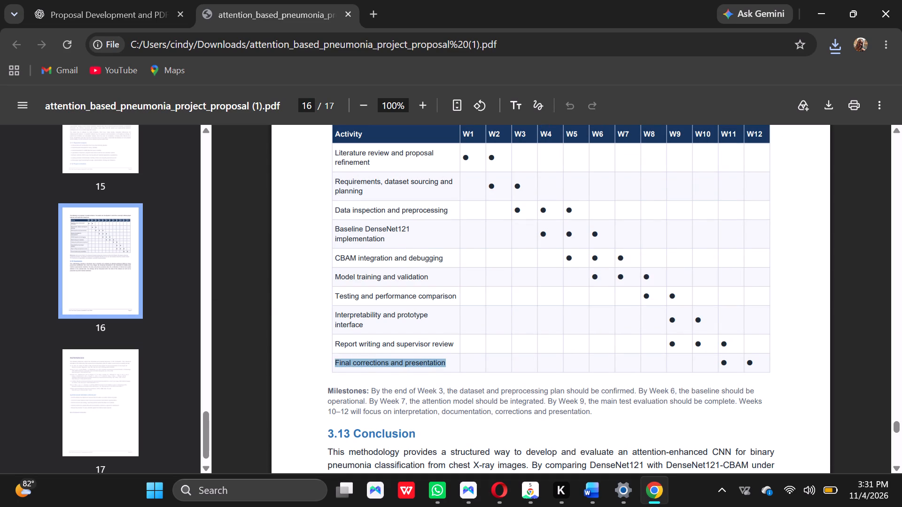
pyautogui.hotkey('ctrl', 'c')
pyautogui.click(644, 441)
pyautogui.click(669, 432)
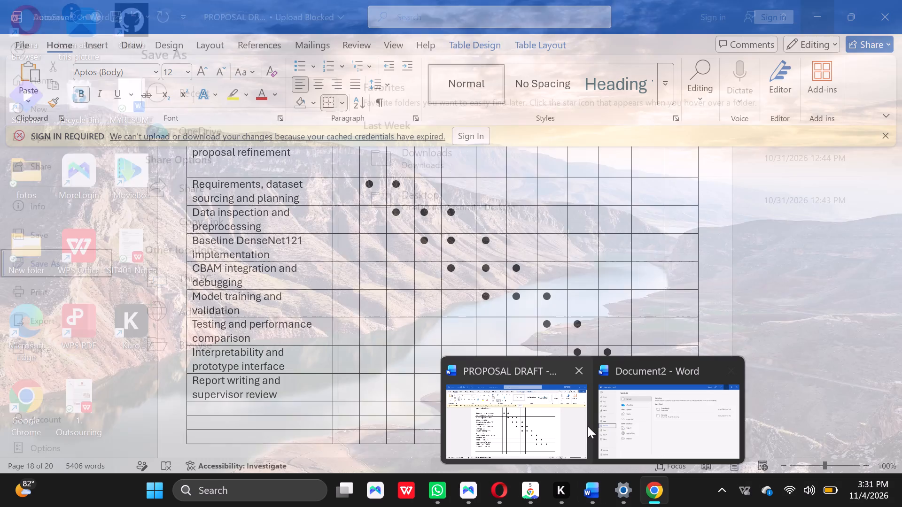
pyautogui.click(570, 422)
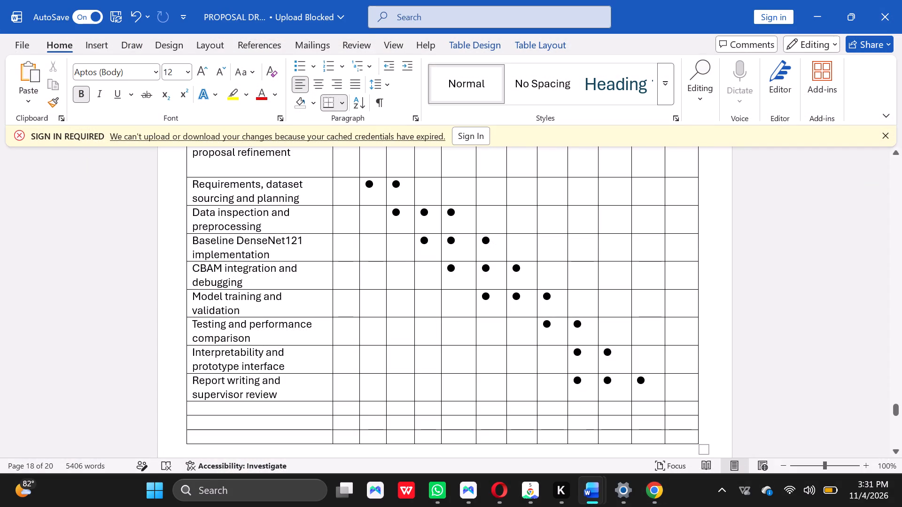
pyautogui.click(291, 411)
pyautogui.hotkey('ctrl', 'v')
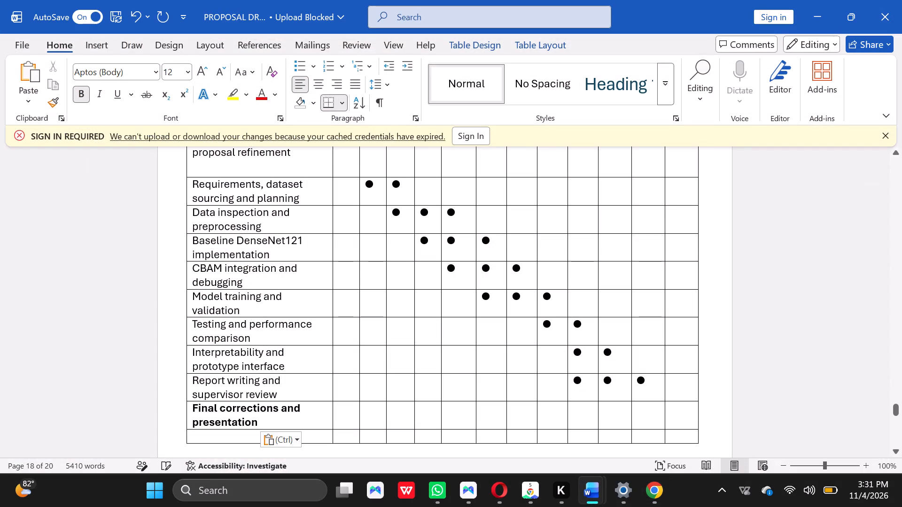
# Remove the bold formatting from the "Final corrections and presentation" activity text.
pyautogui.moveTo(258, 424); pyautogui.dragTo(193, 415)
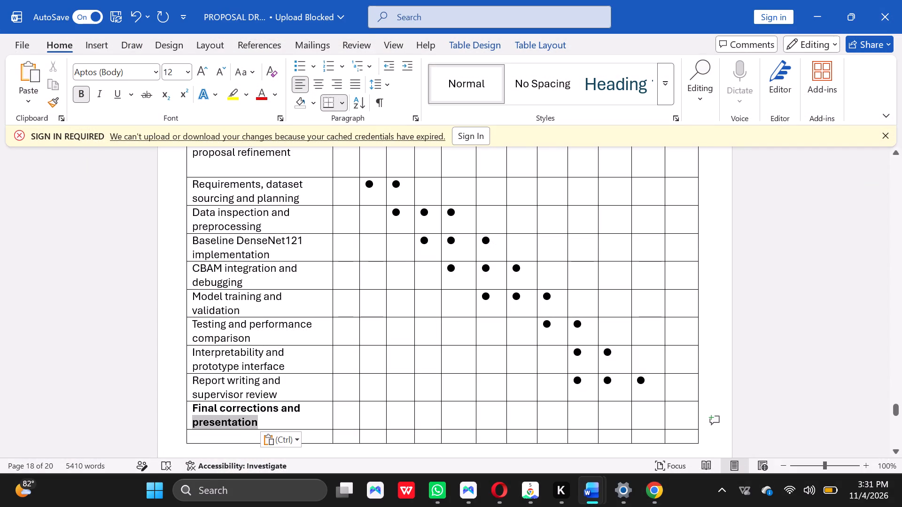
pyautogui.moveTo(193, 415); pyautogui.dragTo(189, 411)
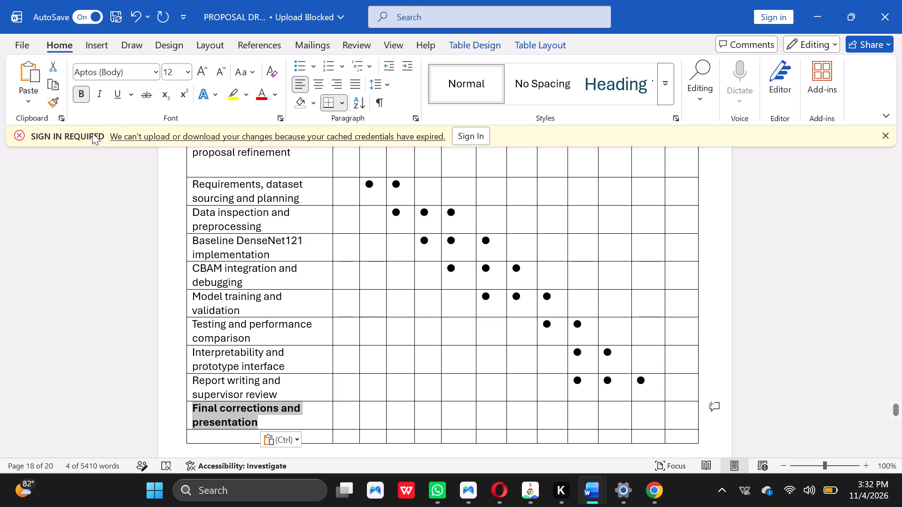
pyautogui.click(84, 103)
pyautogui.click(83, 99)
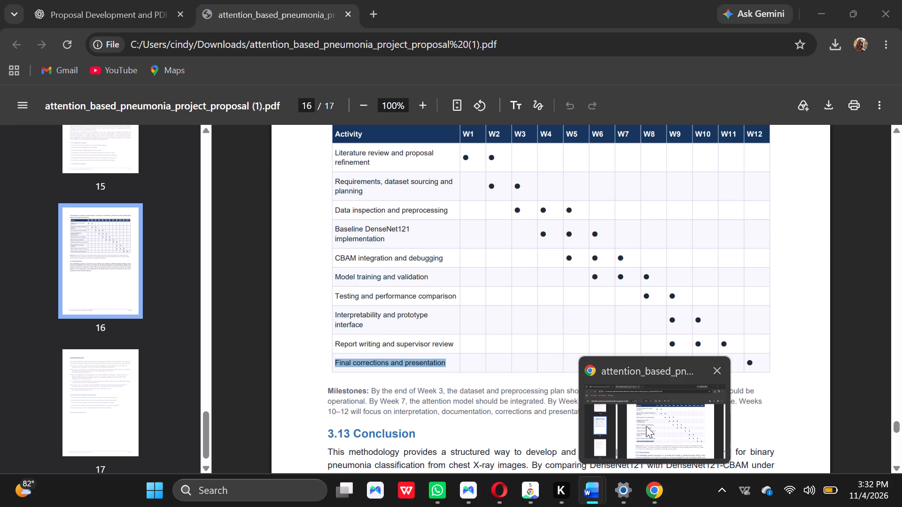
# Copy the Final corrections row's W11 dot from the PDF schedule in Chrome into that row's W11 and W12 cells in Word.
pyautogui.click(646, 426)
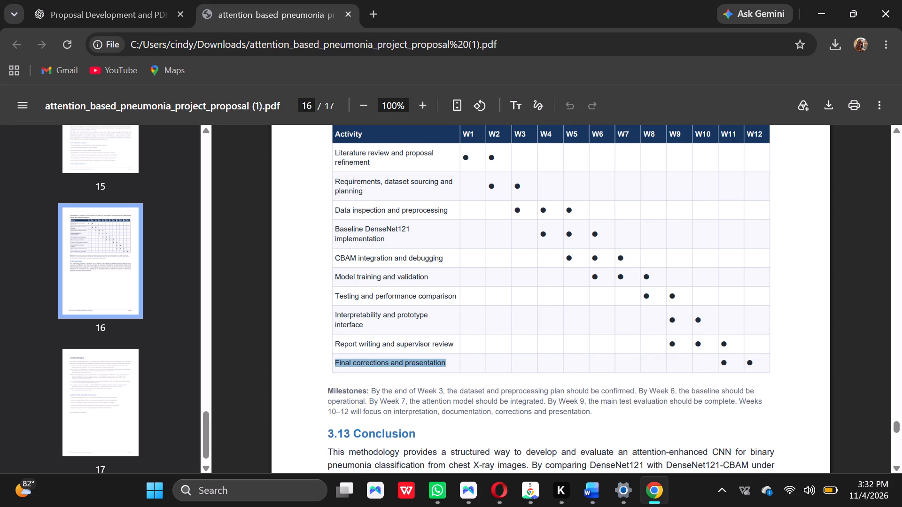
pyautogui.click(731, 364)
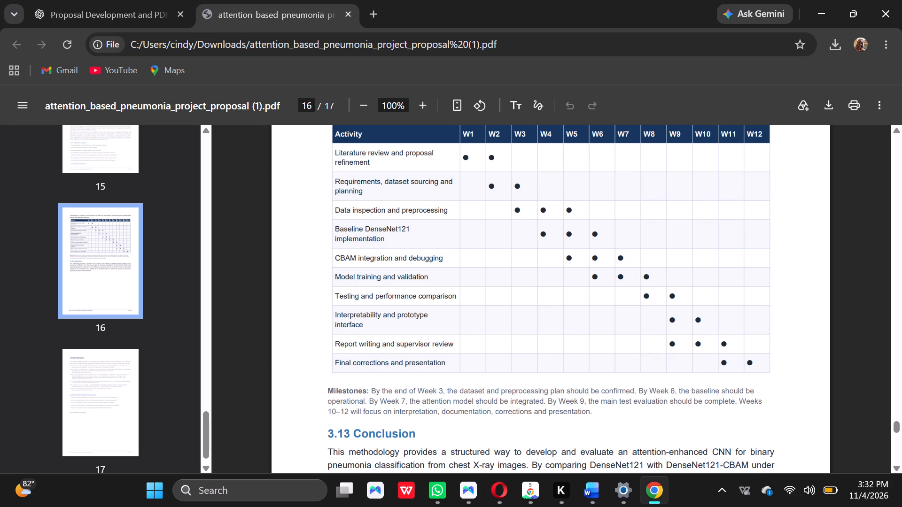
pyautogui.moveTo(728, 360); pyautogui.dragTo(717, 364)
pyautogui.hotkey('ctrl', 'c')
pyautogui.click(825, 6)
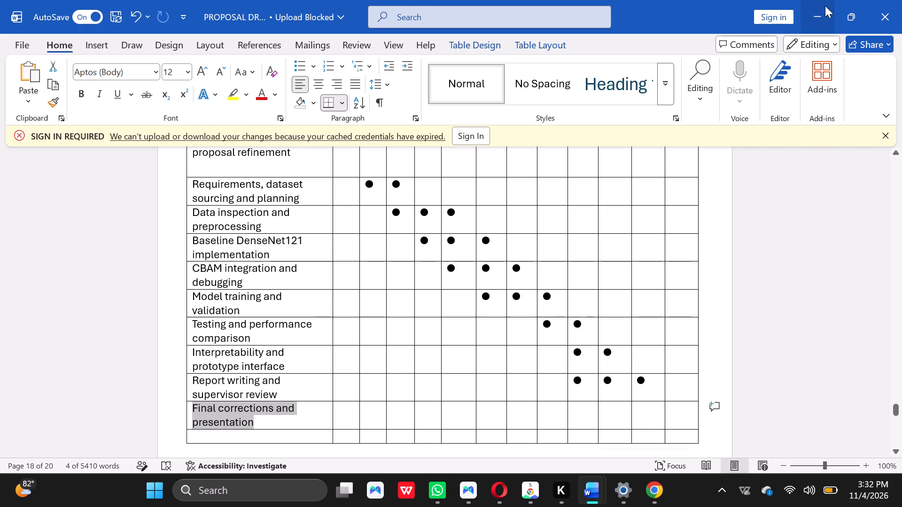
pyautogui.click(645, 413)
pyautogui.hotkey('ctrl', 'v')
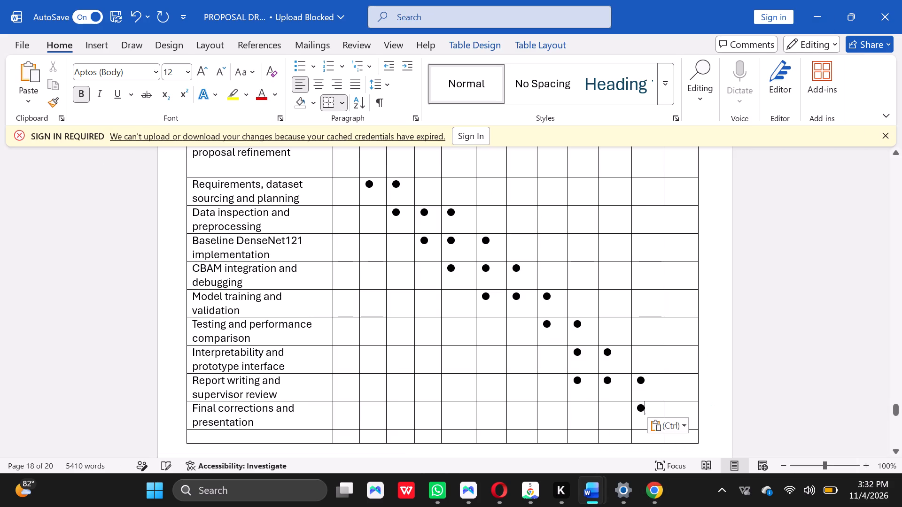
pyautogui.click(682, 413)
pyautogui.hotkey('ctrl', 'v')
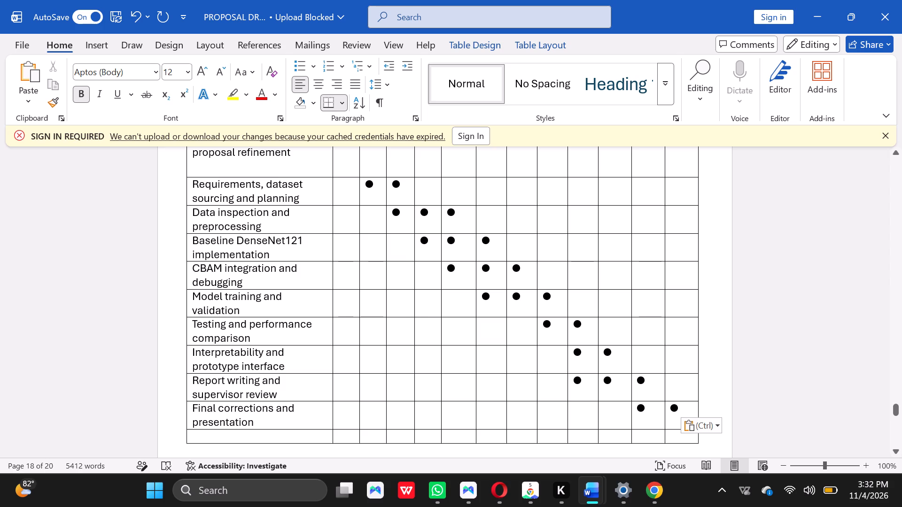
# Change the font colour of the schedule table's header row, from Activity through W12, to the dark teal theme colour.
pyautogui.click(894, 449)
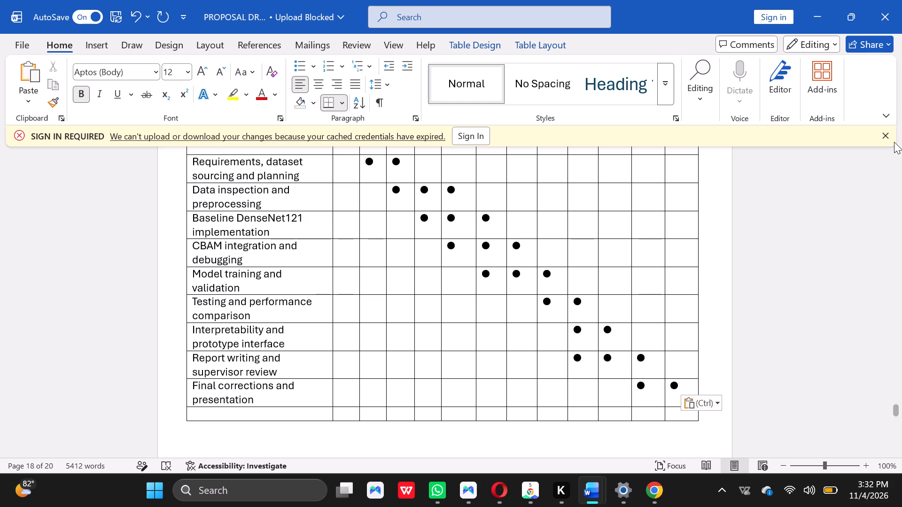
pyautogui.click(896, 154)
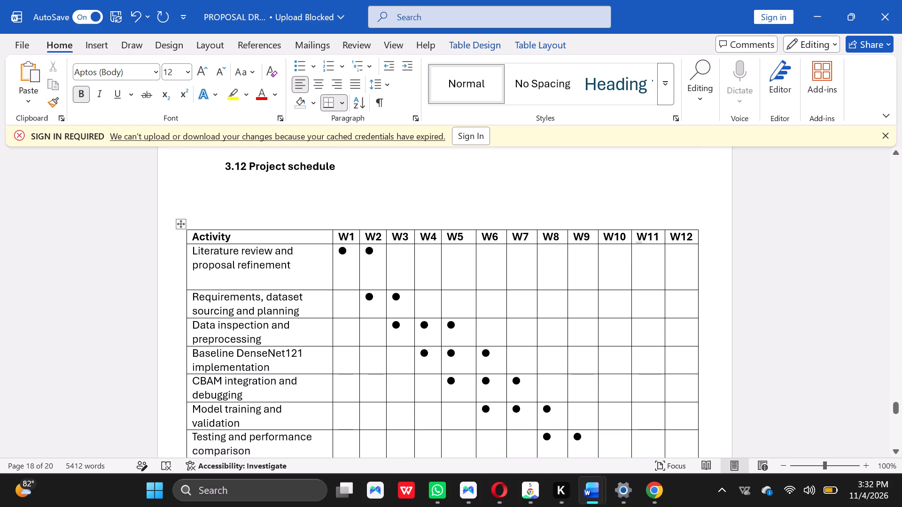
pyautogui.moveTo(695, 239); pyautogui.dragTo(510, 231)
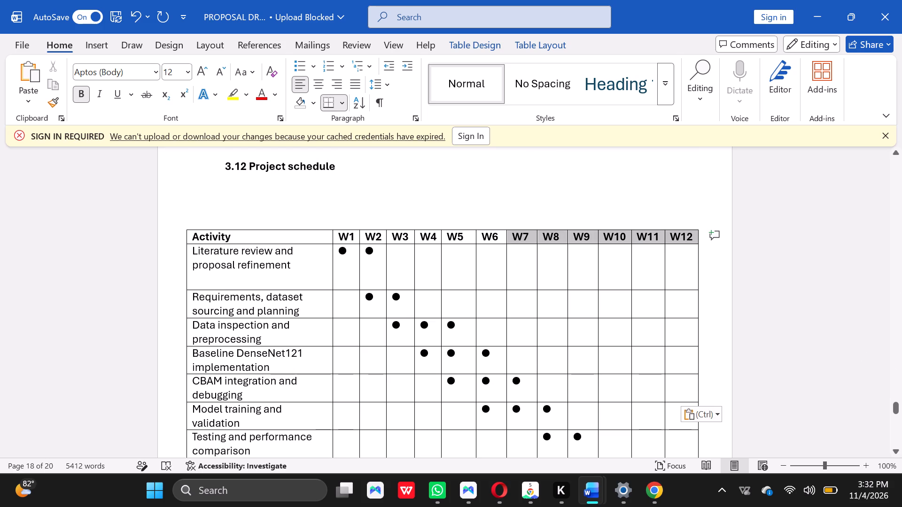
pyautogui.moveTo(510, 231); pyautogui.dragTo(218, 240)
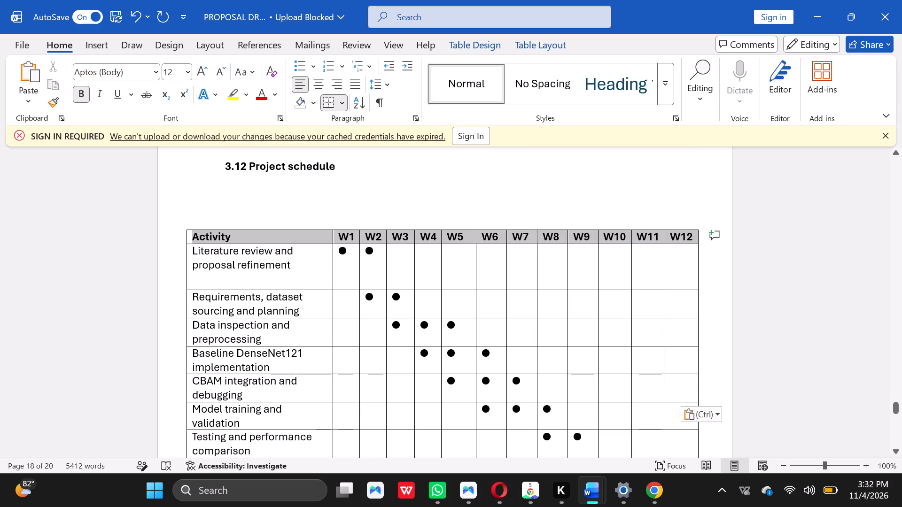
pyautogui.moveTo(218, 240); pyautogui.dragTo(186, 238)
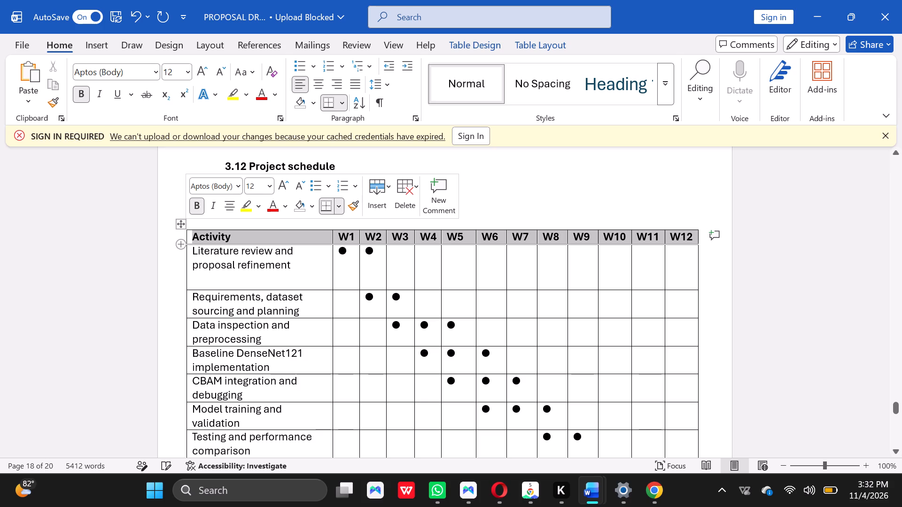
pyautogui.click(286, 208)
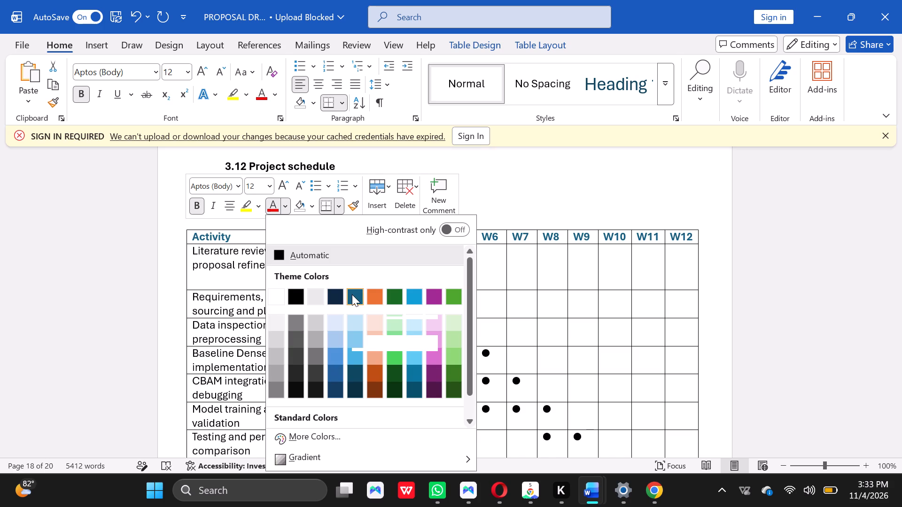
pyautogui.click(352, 294)
pyautogui.click(572, 189)
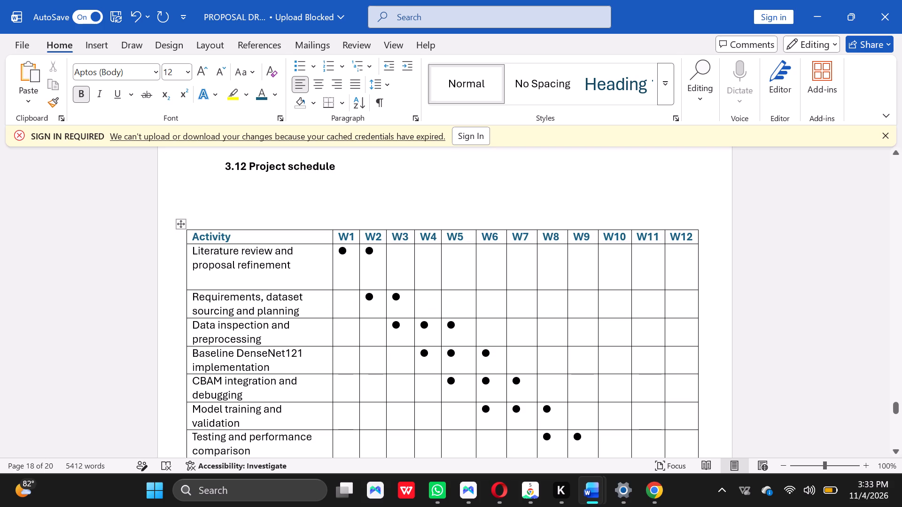
# Check the completed schedule table in Word against the schedule in the PDF in Chrome.
pyautogui.click(895, 447)
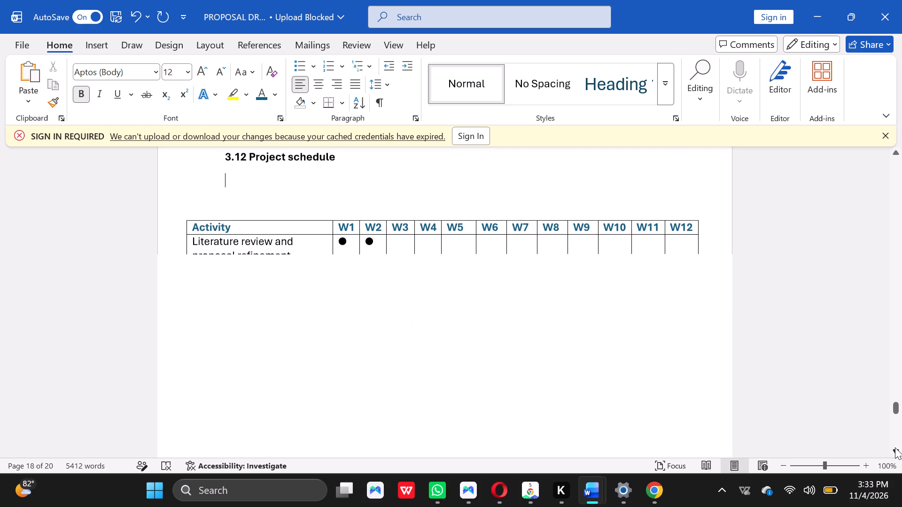
pyautogui.click(895, 447)
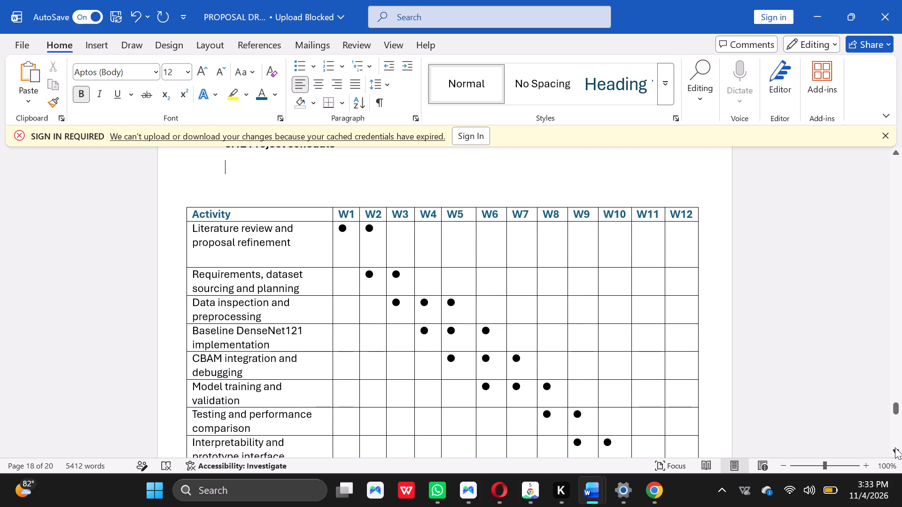
pyautogui.click(895, 447)
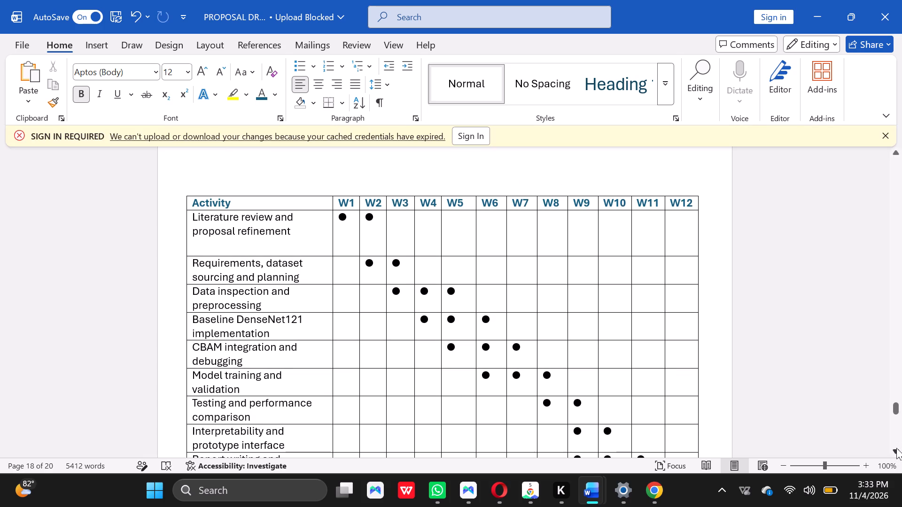
pyautogui.tripleClick(896, 448)
pyautogui.tripleClick(896, 448)
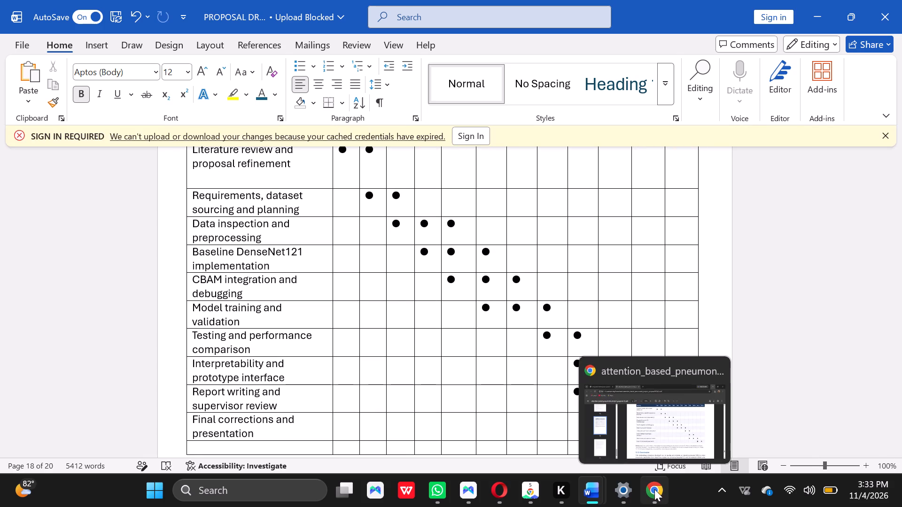
pyautogui.click(651, 445)
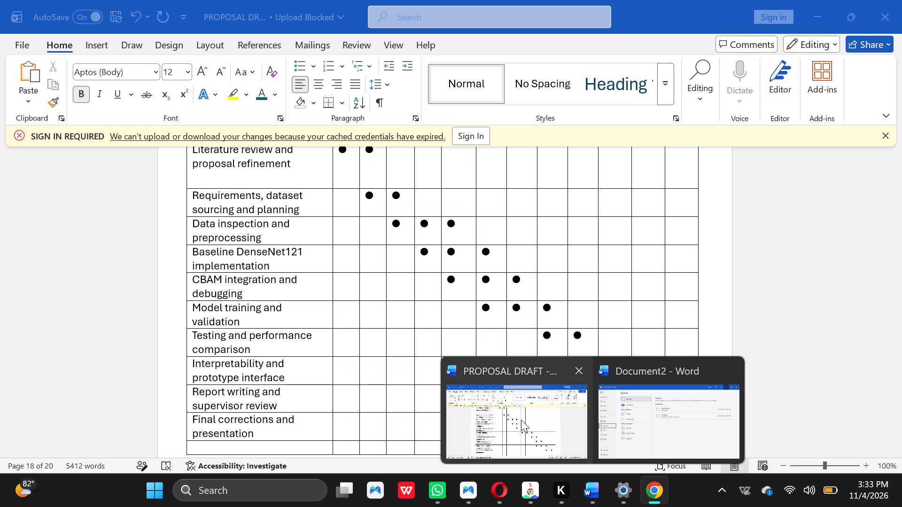
pyautogui.click(505, 411)
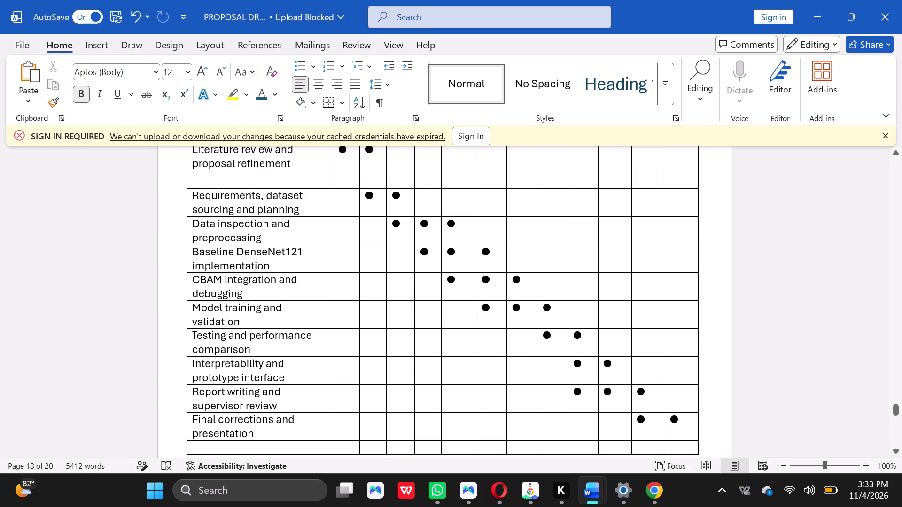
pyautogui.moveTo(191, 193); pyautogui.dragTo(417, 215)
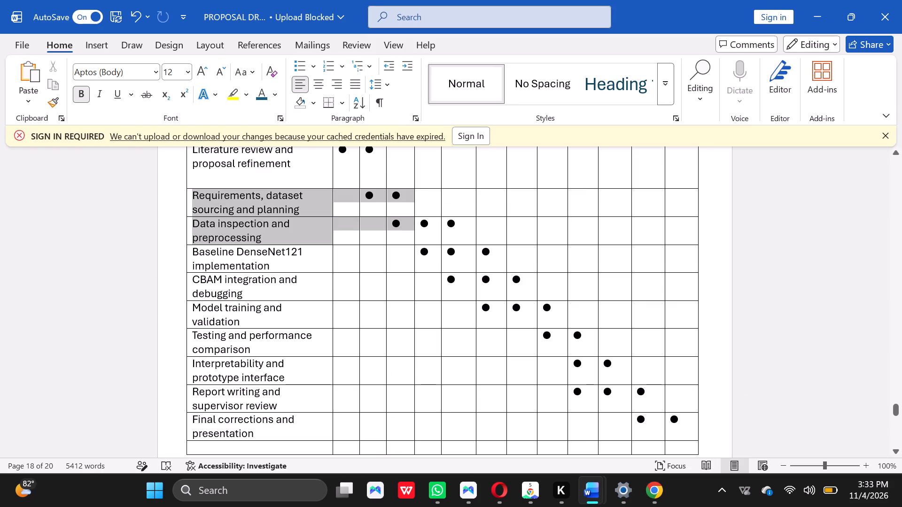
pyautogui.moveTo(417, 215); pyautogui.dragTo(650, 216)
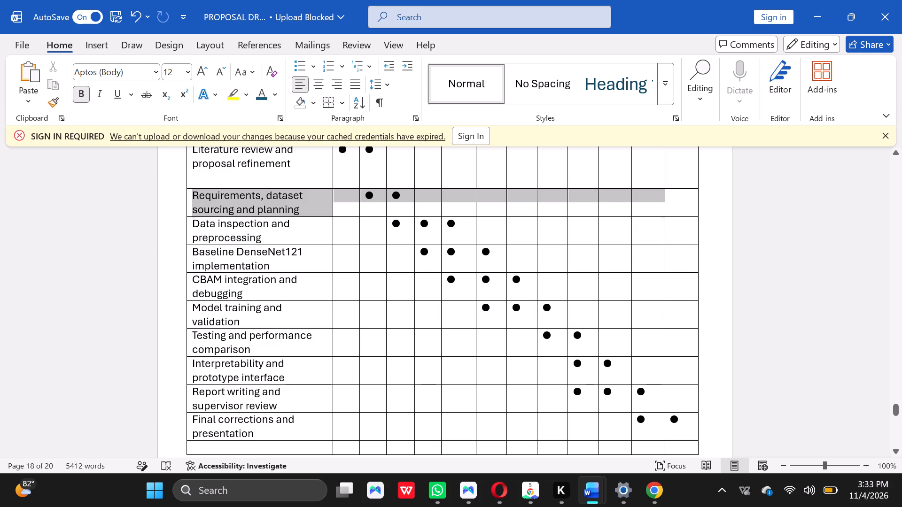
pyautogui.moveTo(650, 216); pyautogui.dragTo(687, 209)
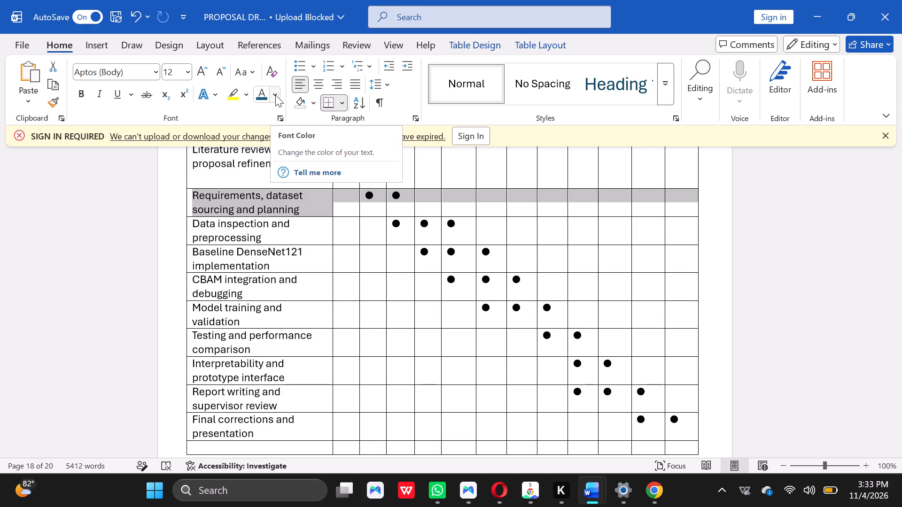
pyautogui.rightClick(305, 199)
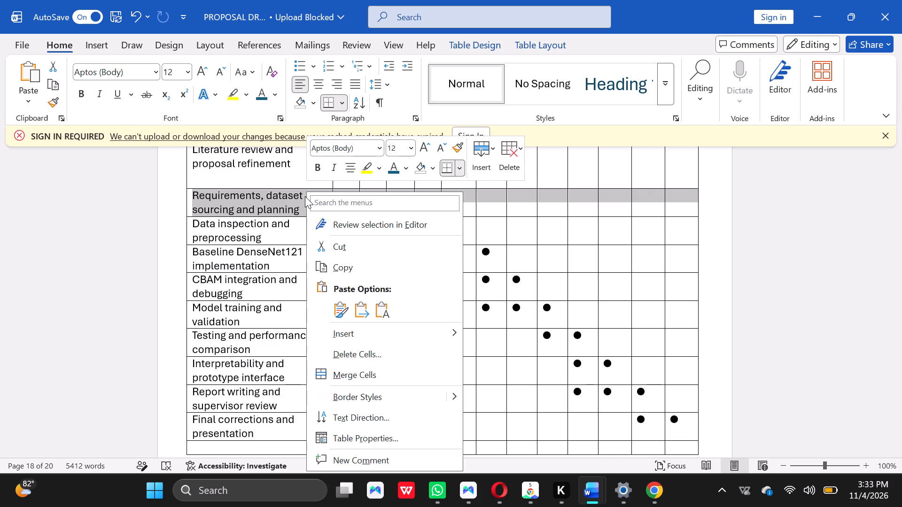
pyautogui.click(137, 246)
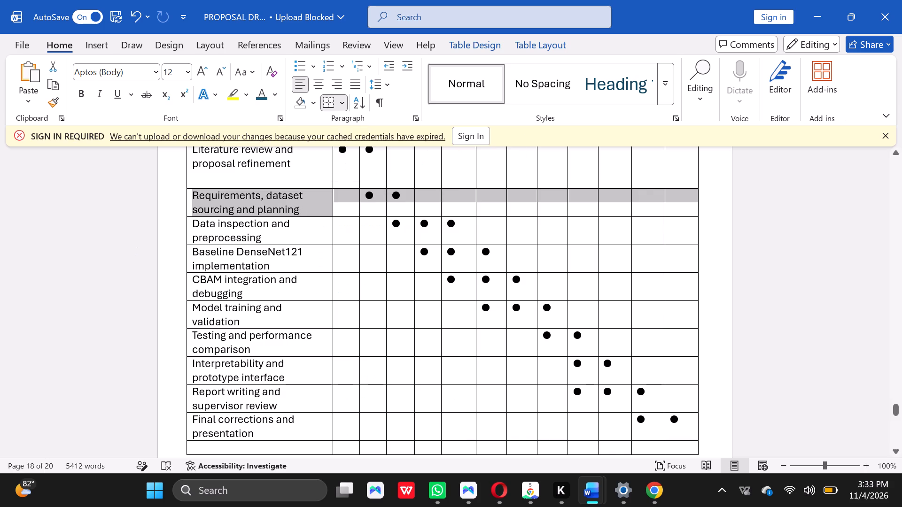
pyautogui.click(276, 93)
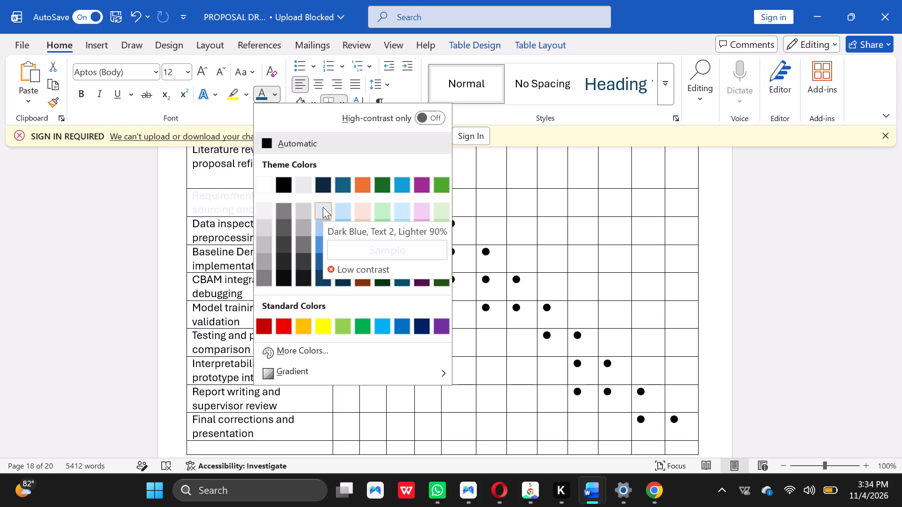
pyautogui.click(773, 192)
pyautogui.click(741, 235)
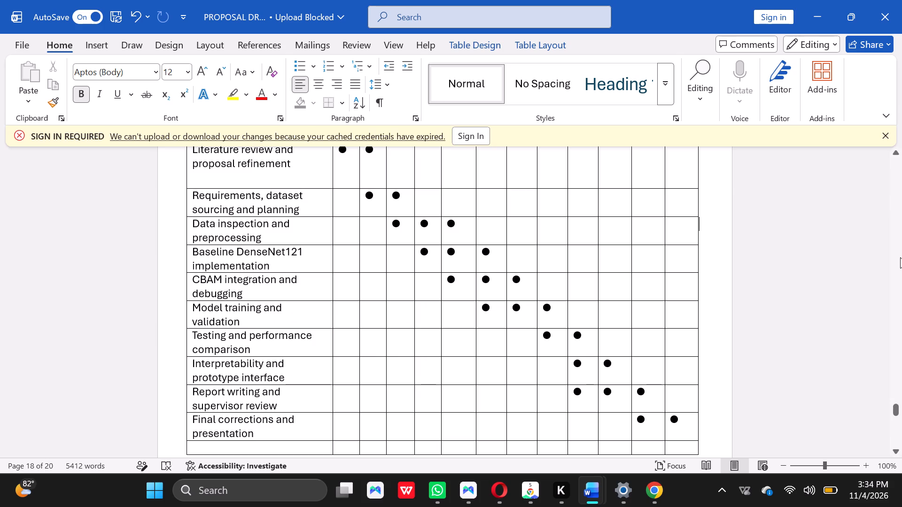
# Copy the two-sentence introduction starting "The following is a proposed 12-week schedule" from the PDF in Chrome to below Word's 3.12 Project schedule heading.
pyautogui.click(894, 151)
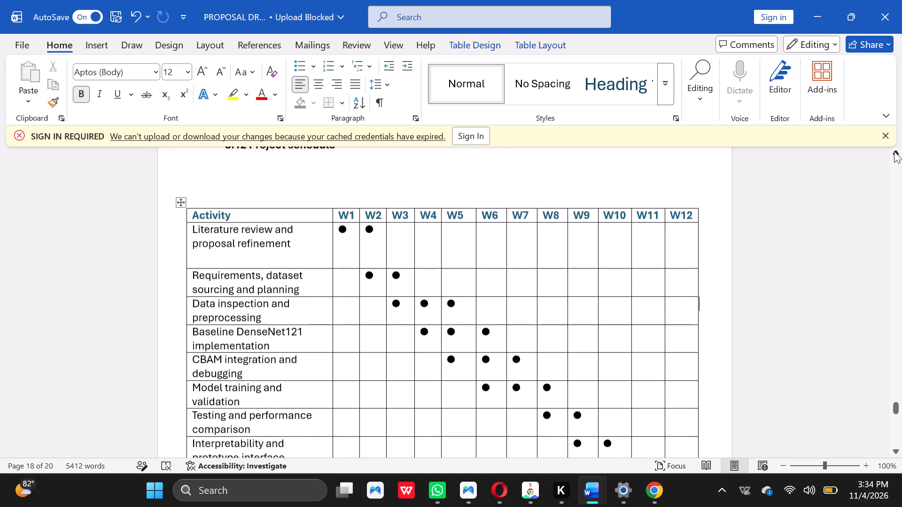
pyautogui.click(894, 151)
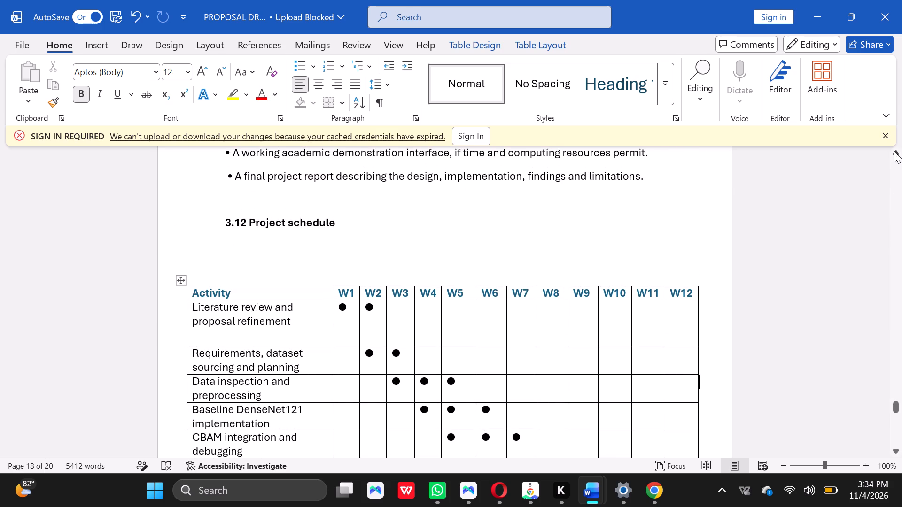
pyautogui.click(894, 151)
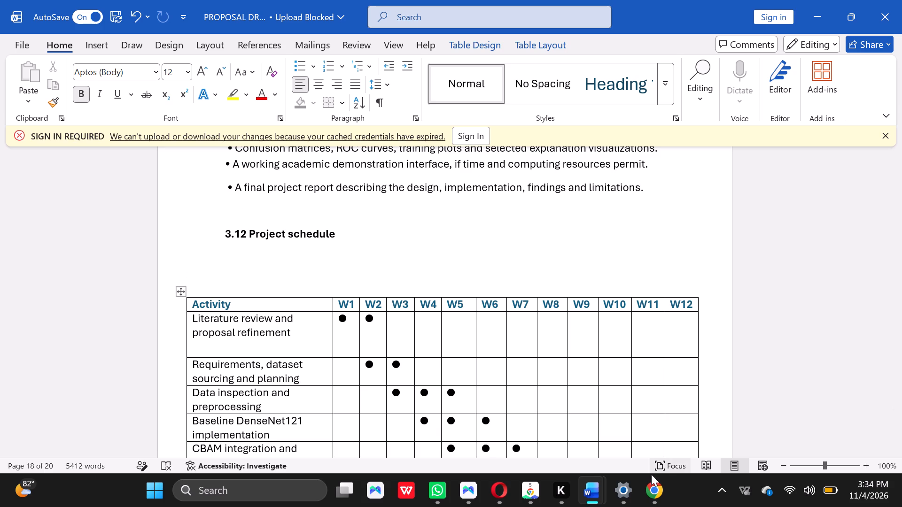
pyautogui.click(643, 436)
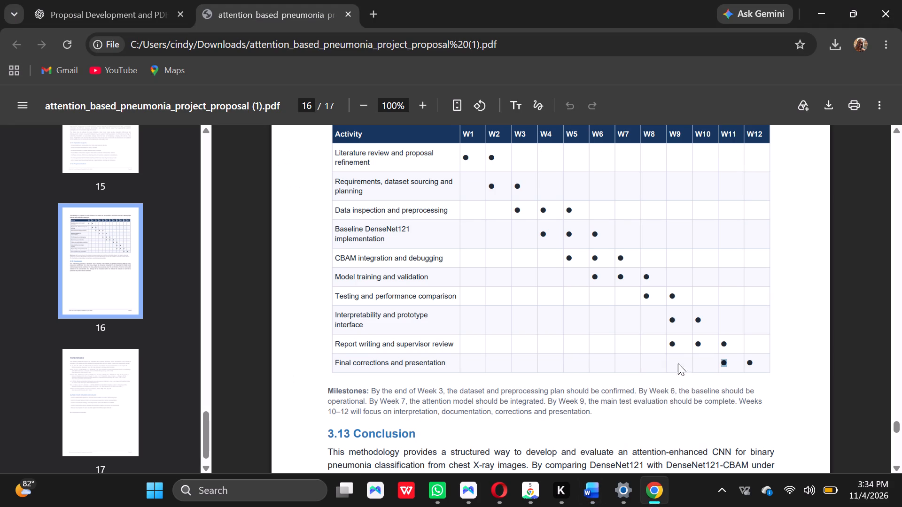
pyautogui.click(896, 128)
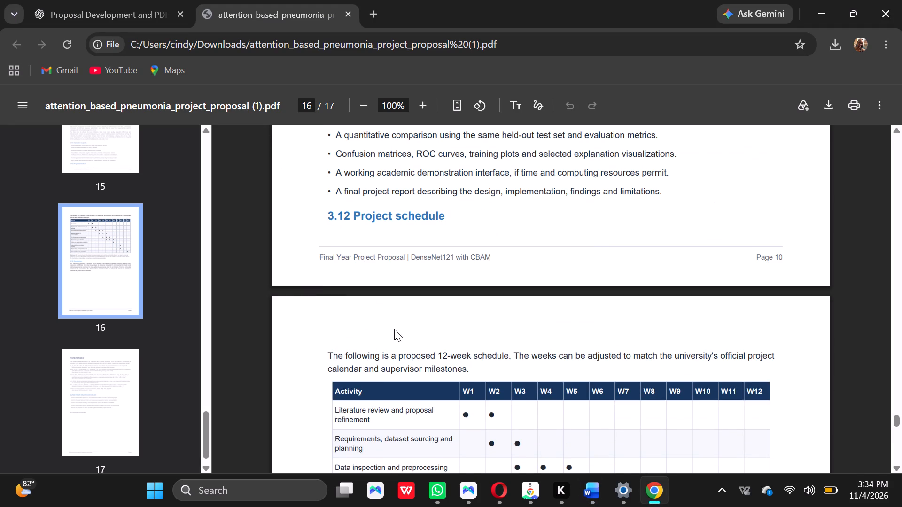
pyautogui.moveTo(320, 350); pyautogui.dragTo(381, 361)
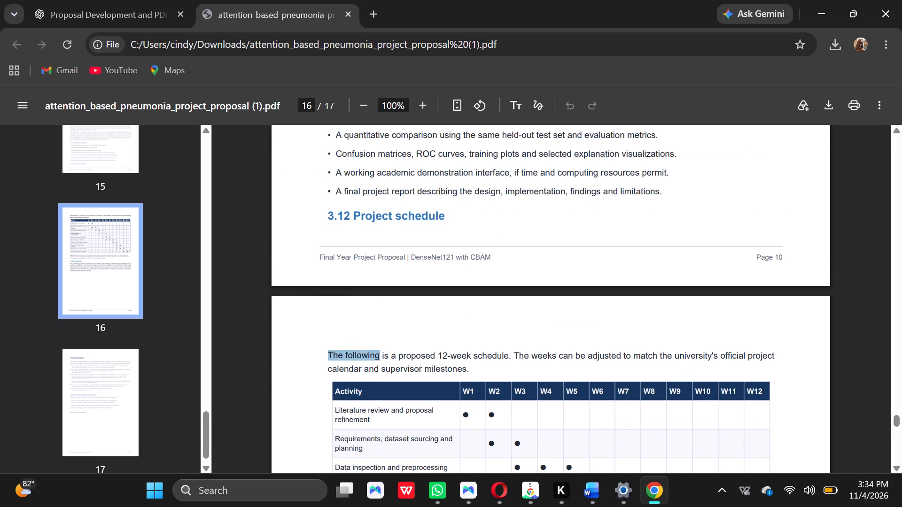
pyautogui.moveTo(381, 361); pyautogui.dragTo(482, 370)
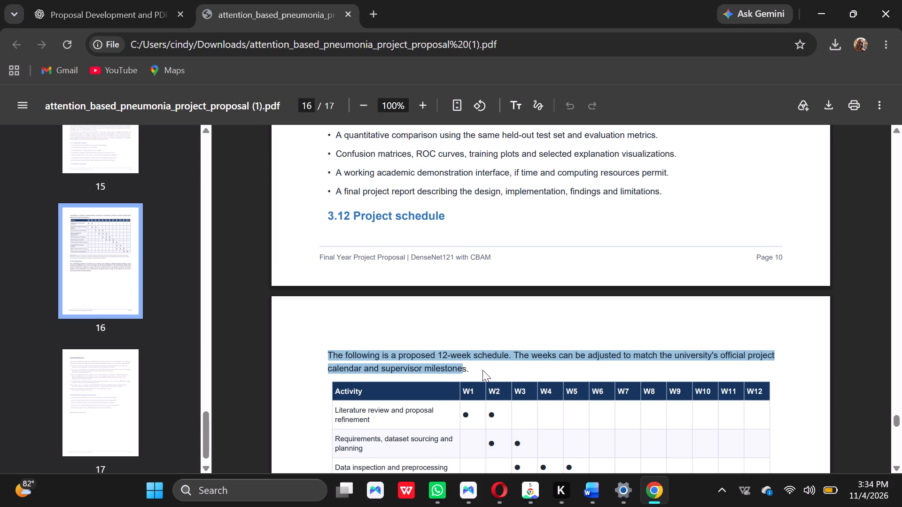
pyautogui.hotkey('ctrl', 'c')
pyautogui.click(822, 5)
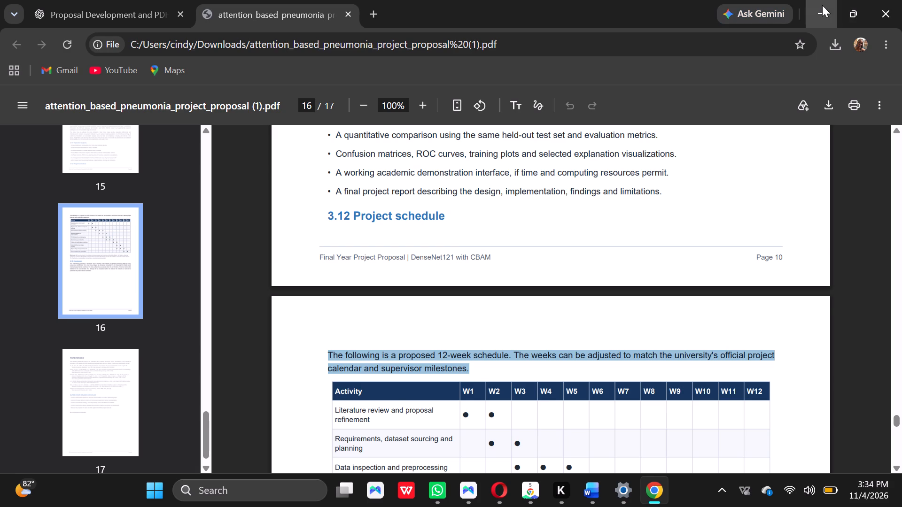
pyautogui.click(265, 260)
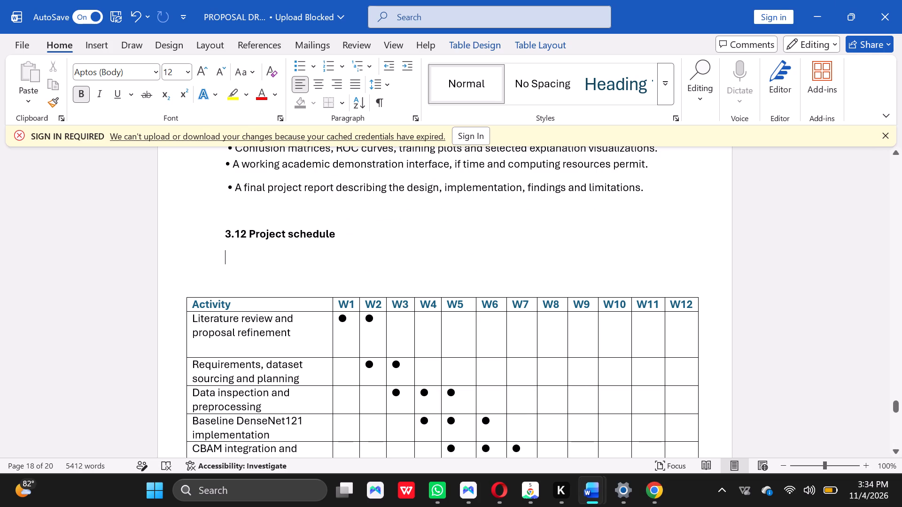
pyautogui.hotkey('ctrl', 'v')
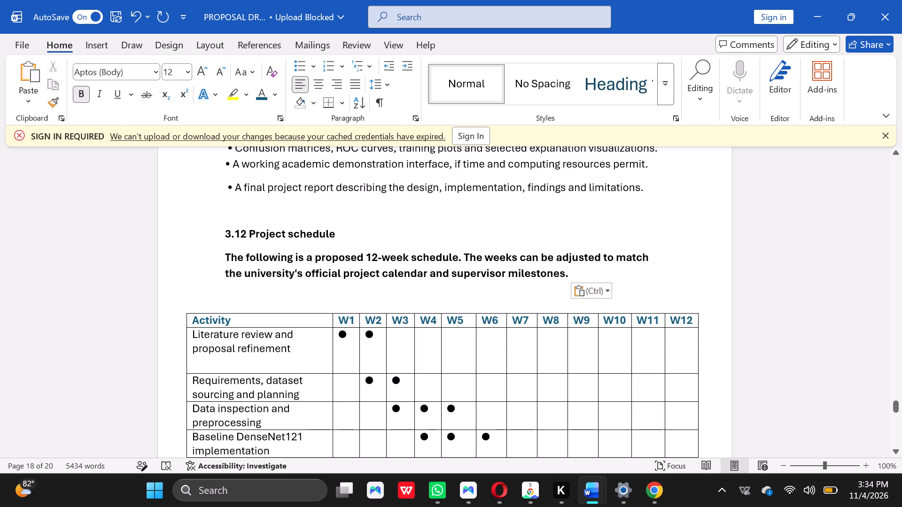
# Remove the bold formatting from the introductory paragraph under the 3.12 Project schedule heading.
pyautogui.moveTo(571, 274); pyautogui.dragTo(372, 252)
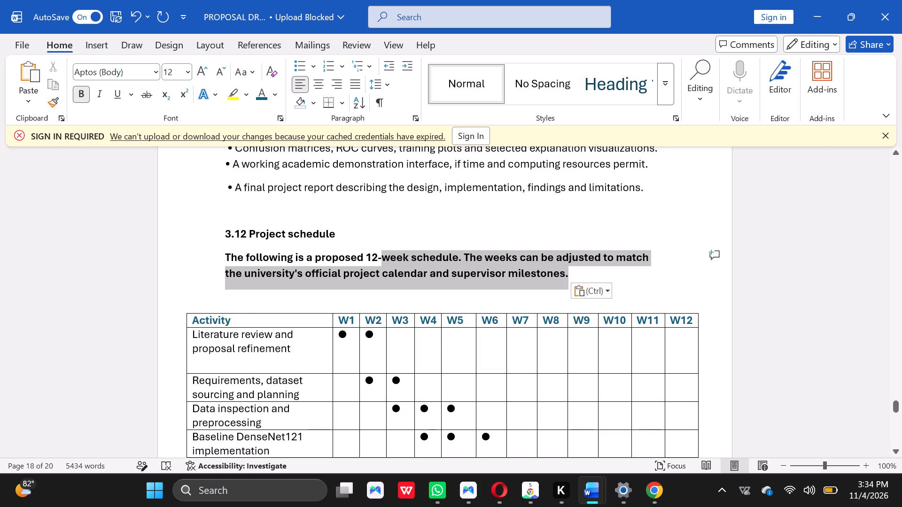
pyautogui.moveTo(372, 252); pyautogui.dragTo(221, 257)
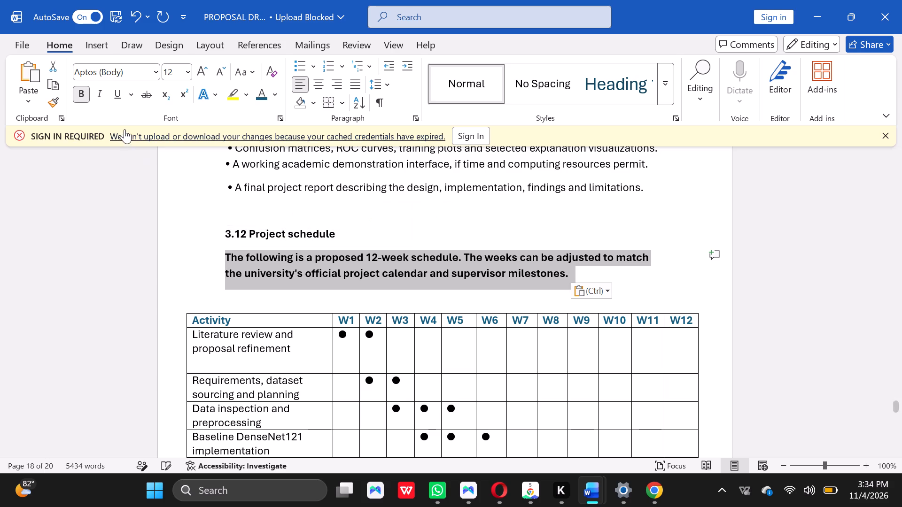
pyautogui.click(79, 94)
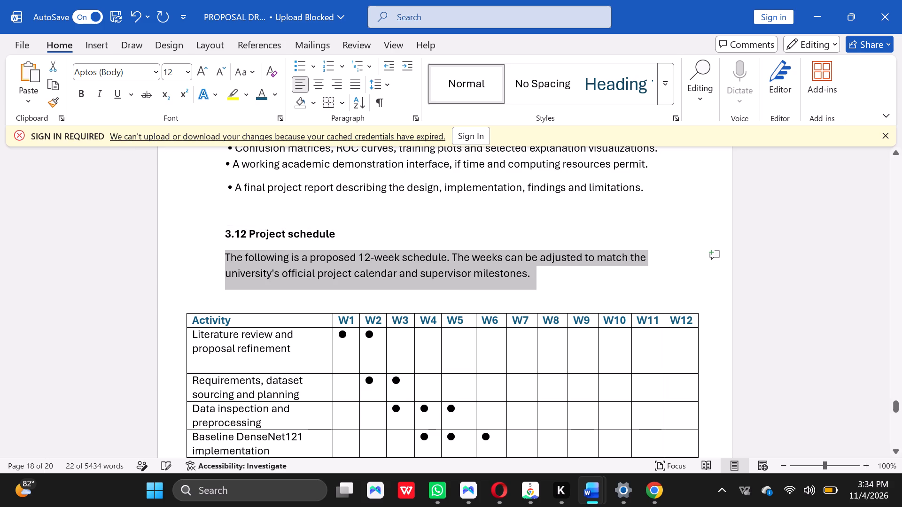
pyautogui.click(465, 204)
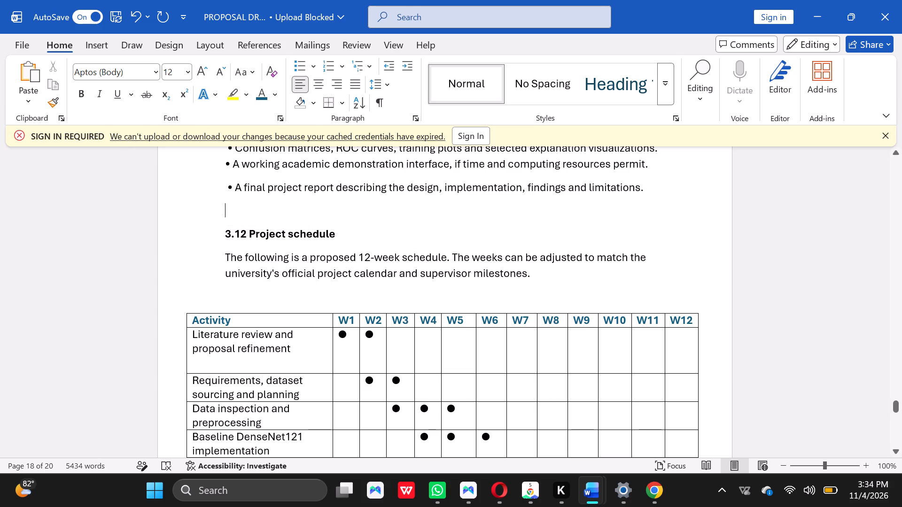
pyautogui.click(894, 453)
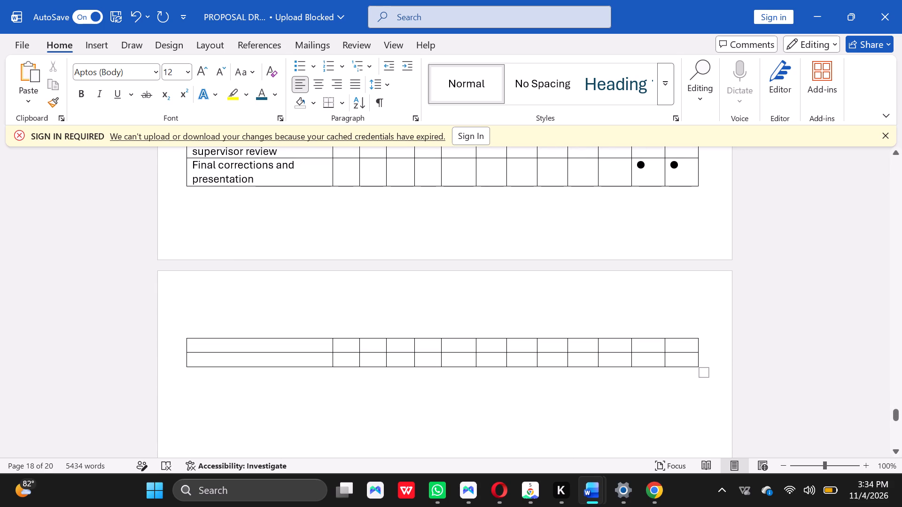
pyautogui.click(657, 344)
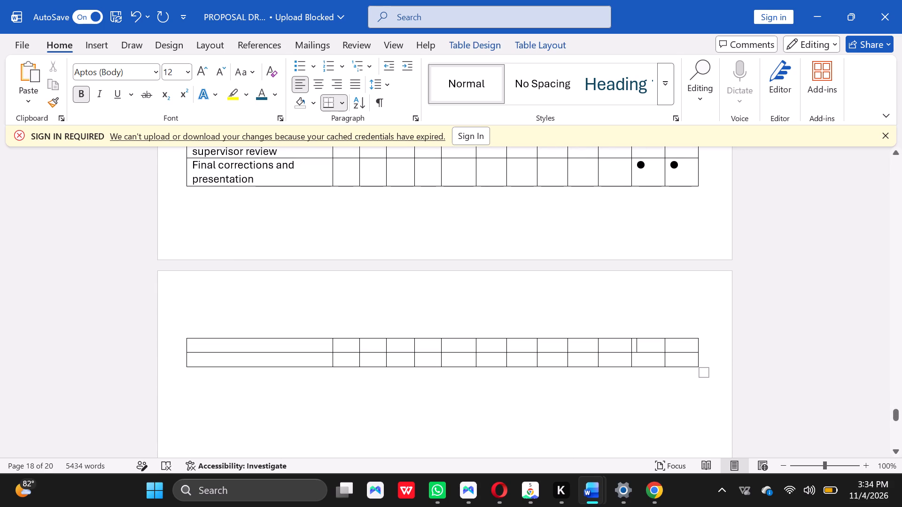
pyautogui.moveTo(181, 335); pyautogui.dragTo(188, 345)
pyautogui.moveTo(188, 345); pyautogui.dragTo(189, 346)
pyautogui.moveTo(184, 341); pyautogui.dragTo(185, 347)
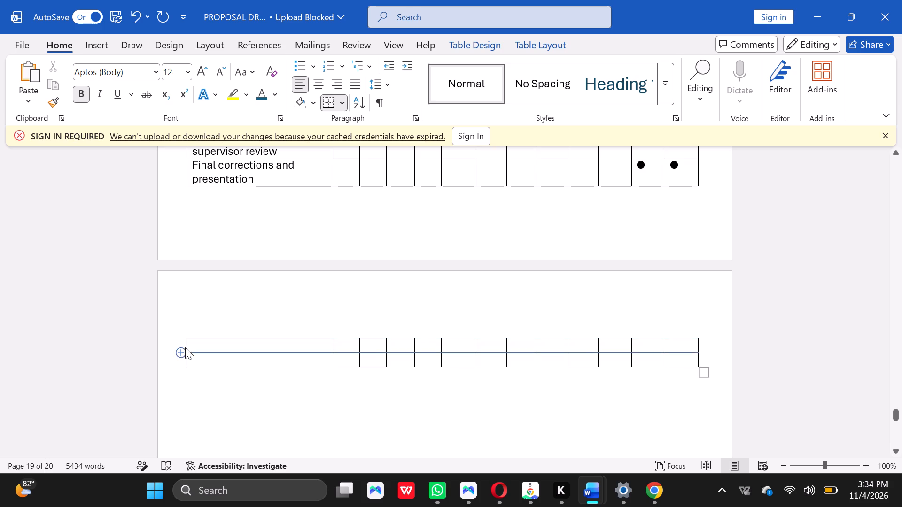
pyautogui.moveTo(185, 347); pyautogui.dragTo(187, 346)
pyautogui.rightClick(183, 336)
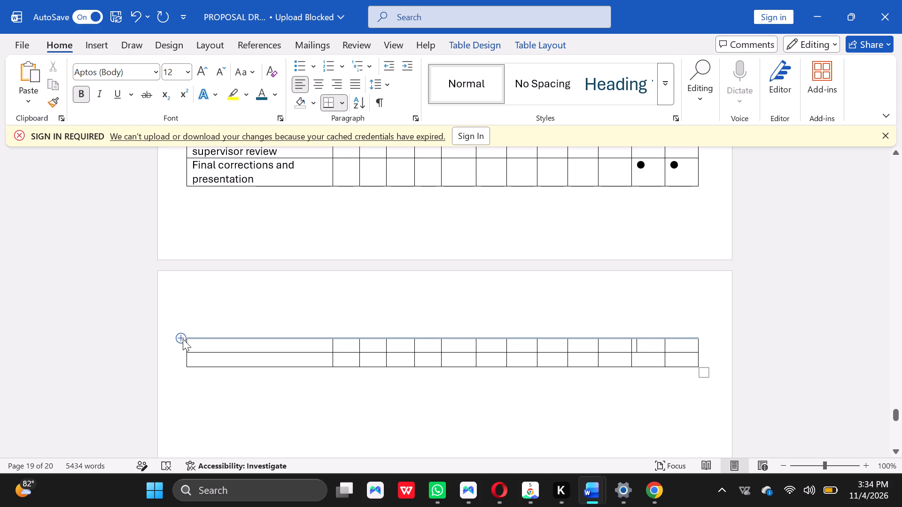
# Delete the entire "Final corrections and presentation" row from the schedule table.
pyautogui.click(196, 182)
pyautogui.click(187, 170)
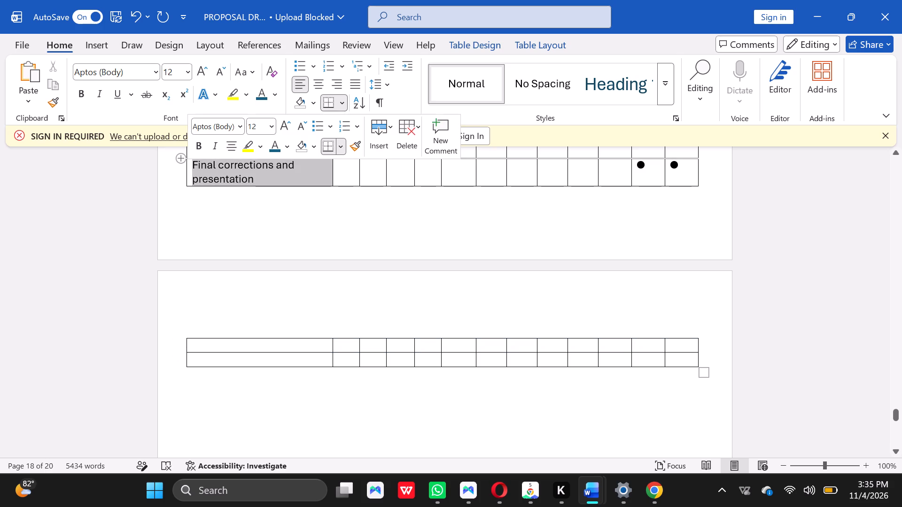
pyautogui.click(206, 216)
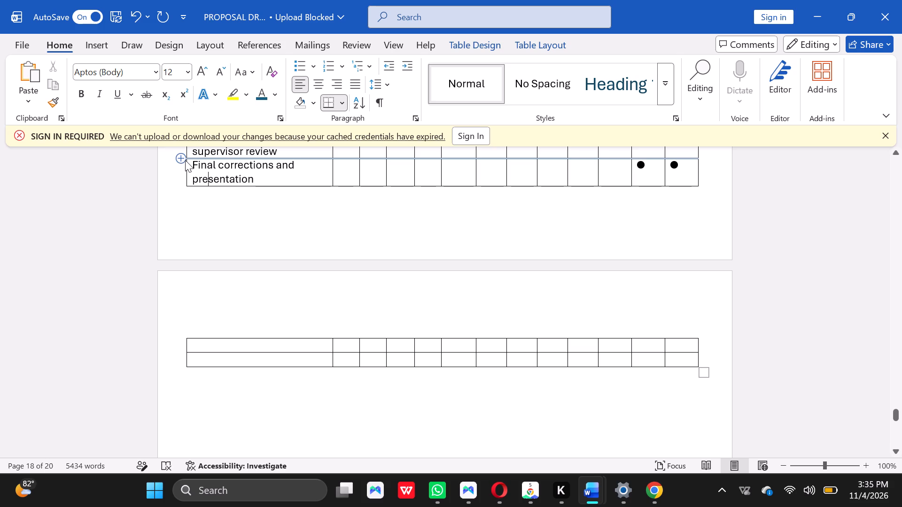
pyautogui.moveTo(185, 163); pyautogui.dragTo(273, 180)
pyautogui.click(257, 173)
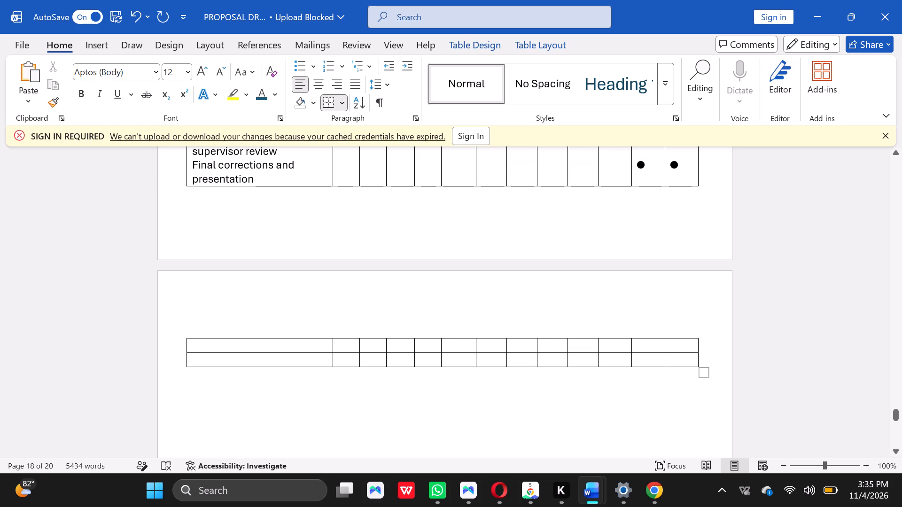
pyautogui.moveTo(190, 161); pyautogui.dragTo(336, 183)
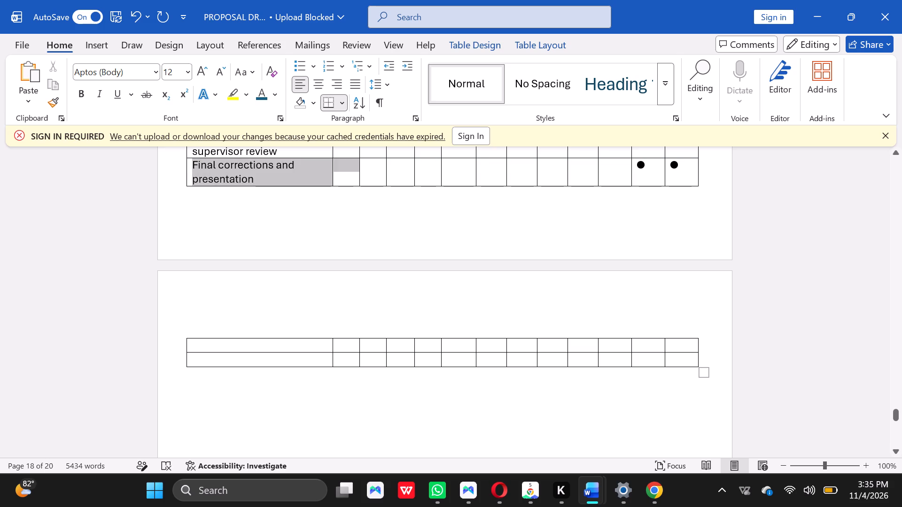
pyautogui.moveTo(336, 183); pyautogui.dragTo(636, 167)
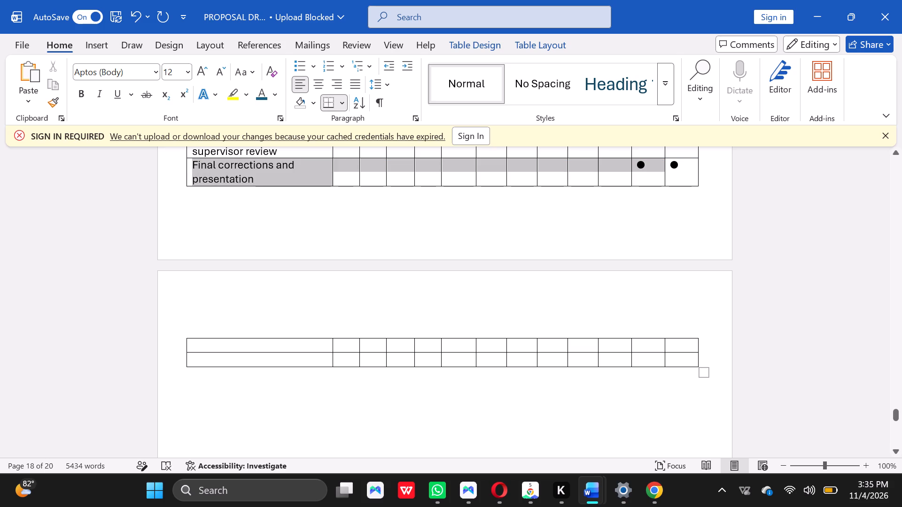
pyautogui.moveTo(636, 167); pyautogui.dragTo(681, 175)
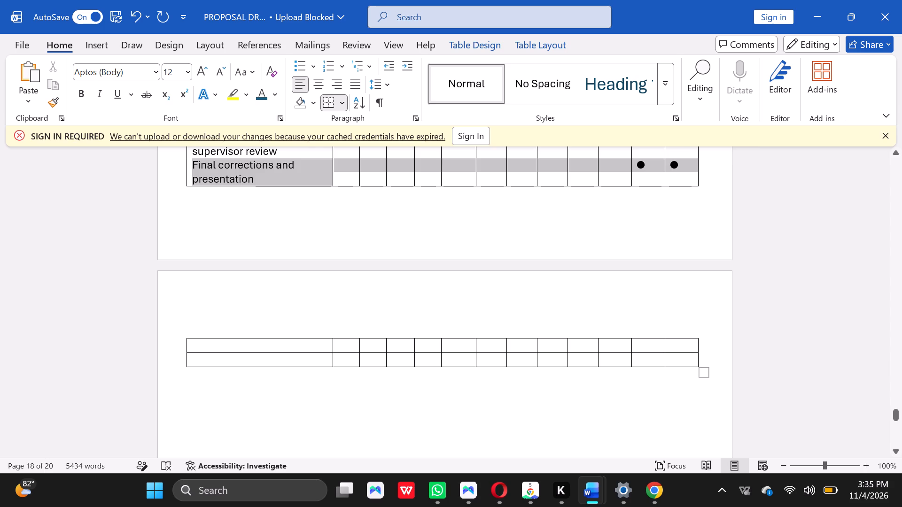
pyautogui.rightClick(682, 178)
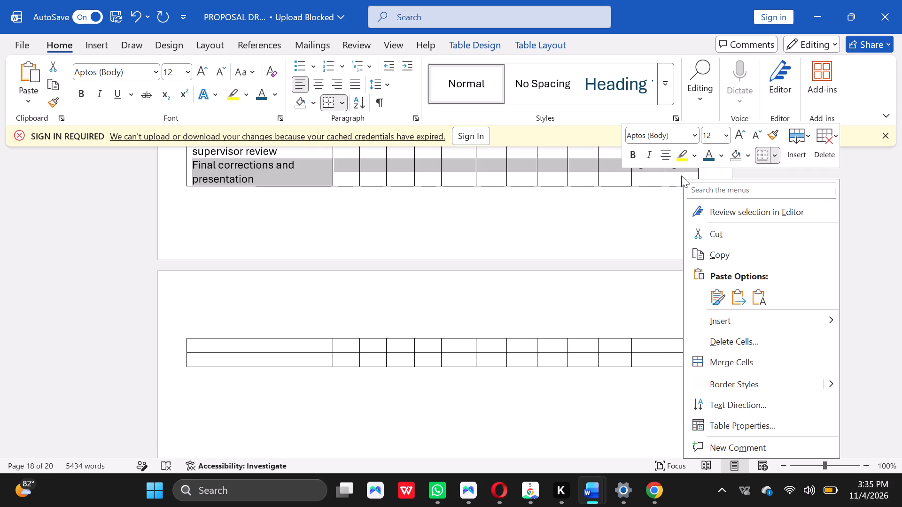
pyautogui.click(734, 337)
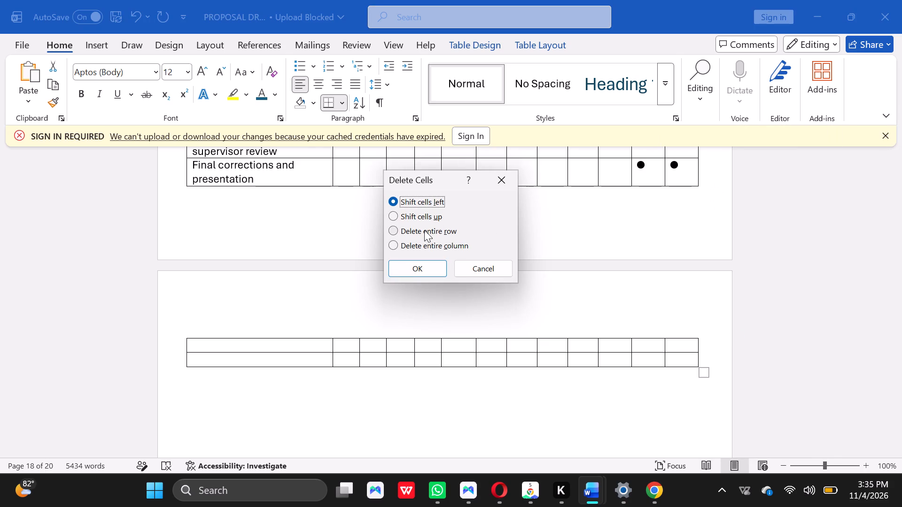
pyautogui.click(395, 229)
pyautogui.click(412, 267)
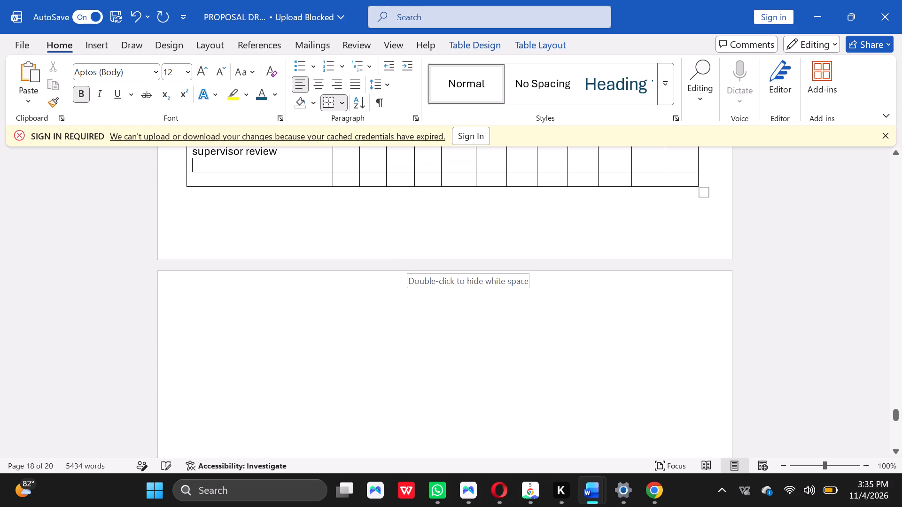
# Compare the final activity rows of Word's schedule table with the schedule in the PDF in Chrome.
pyautogui.click(894, 155)
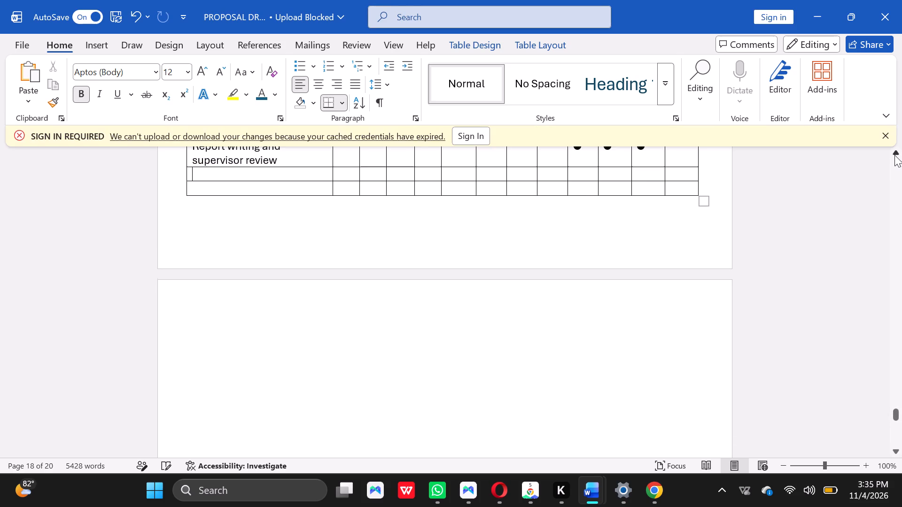
pyautogui.click(894, 155)
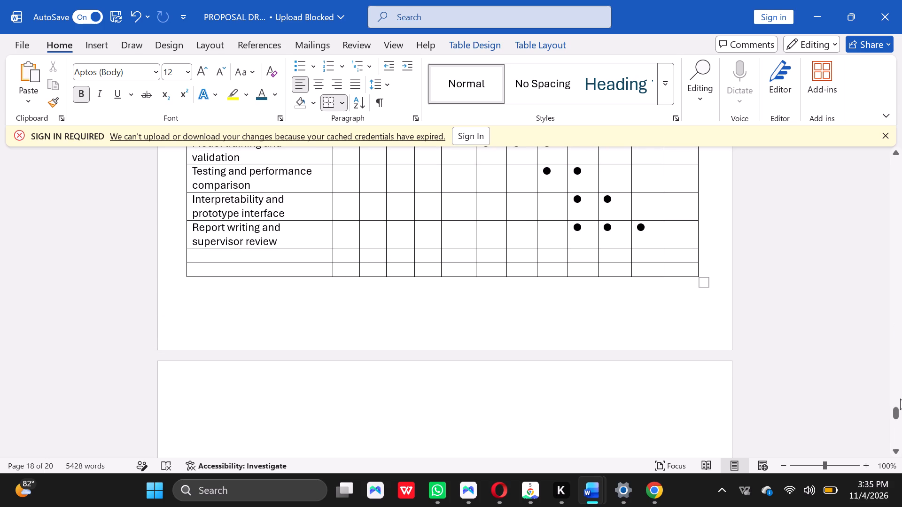
pyautogui.click(897, 450)
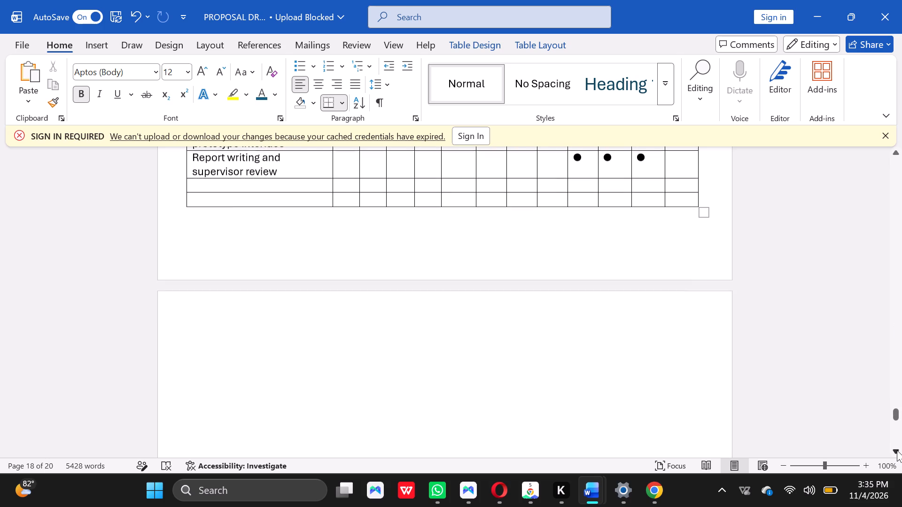
pyautogui.click(894, 155)
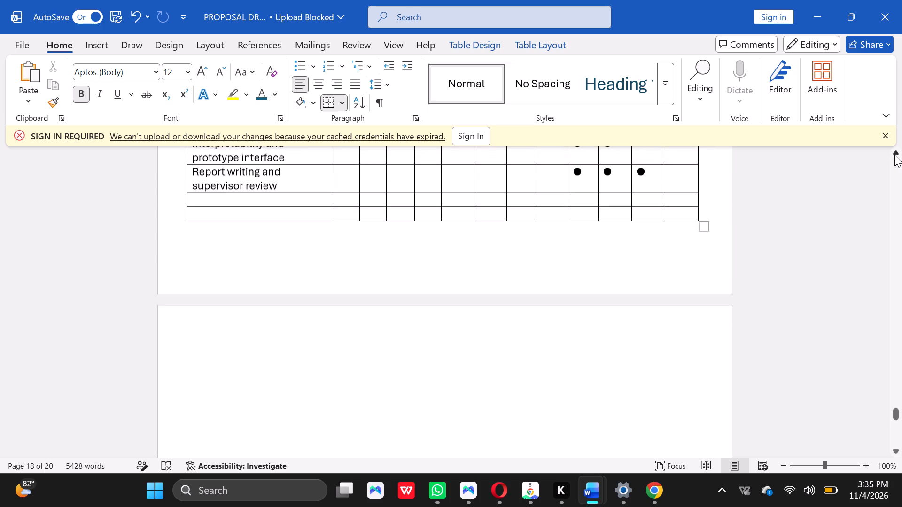
pyautogui.click(894, 155)
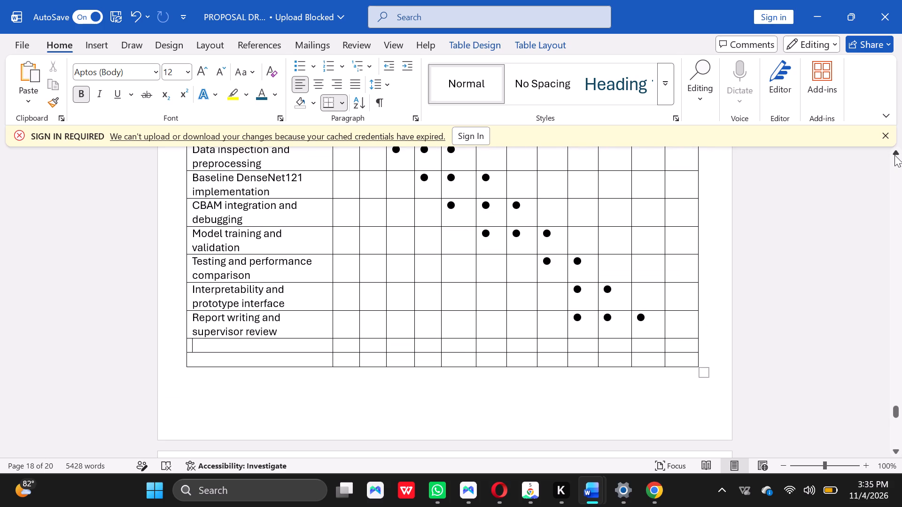
pyautogui.doubleClick(894, 155)
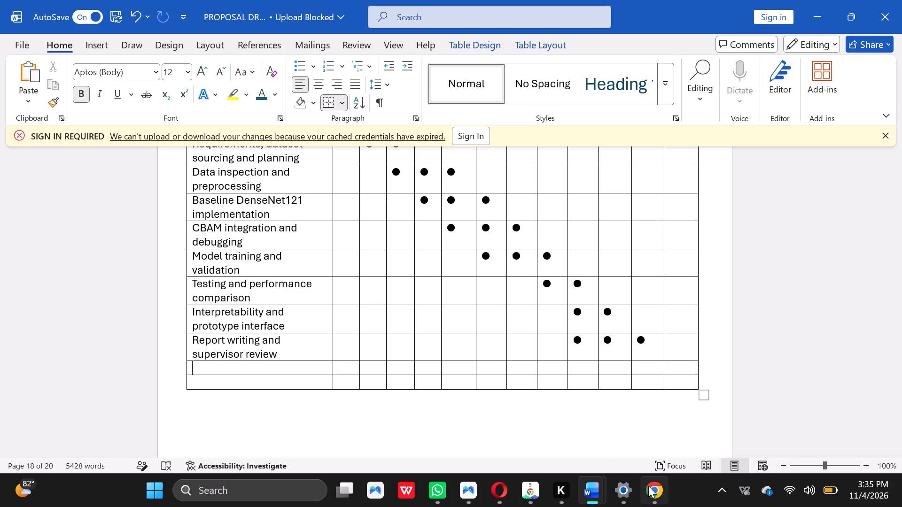
pyautogui.click(641, 460)
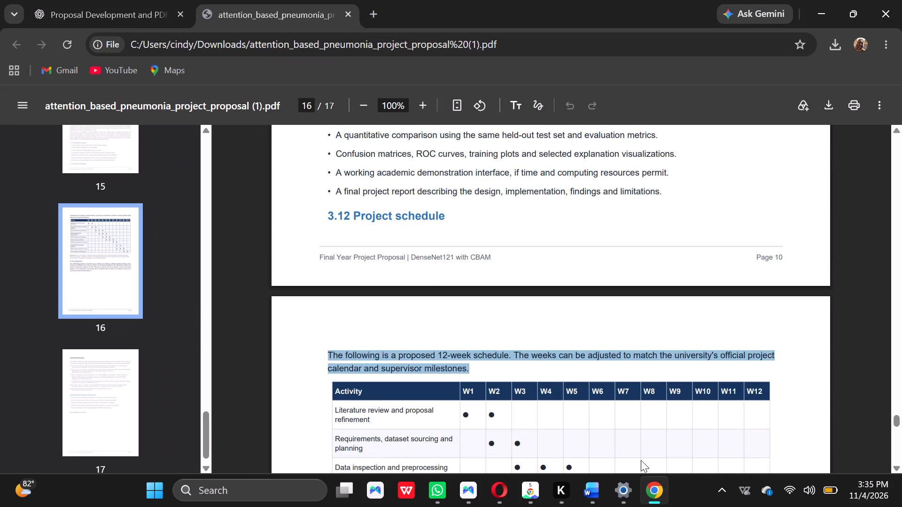
pyautogui.click(895, 465)
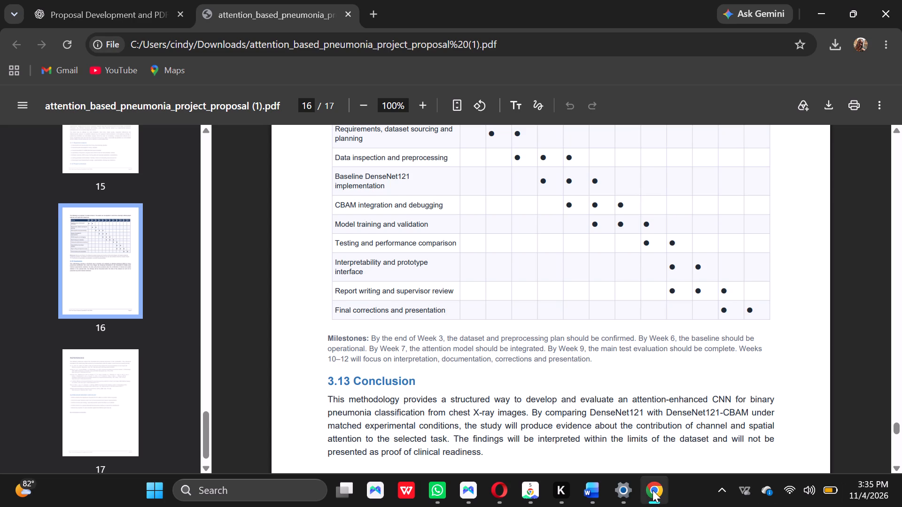
pyautogui.click(653, 445)
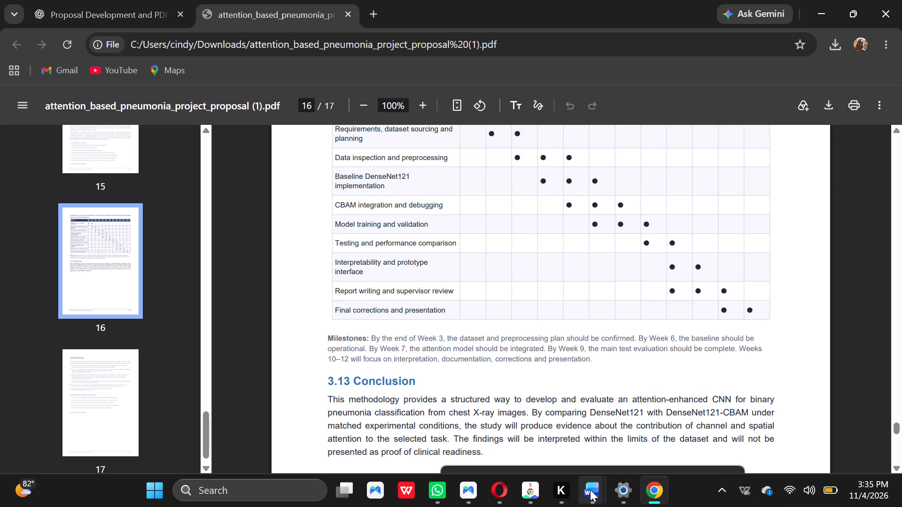
# In Word, delete two empty rows, one after the other, directly below the "Report writing and supervisor review" row of the schedule table.
pyautogui.click(541, 423)
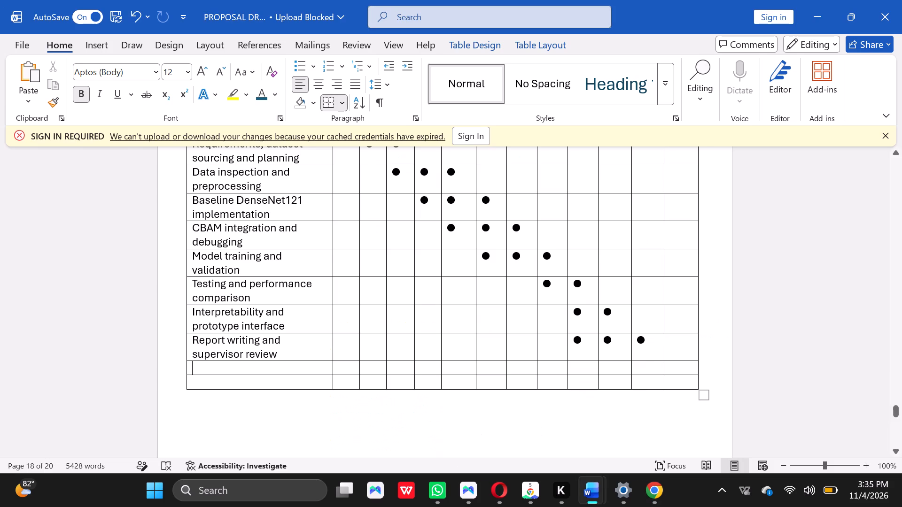
pyautogui.click(315, 372)
pyautogui.click(185, 365)
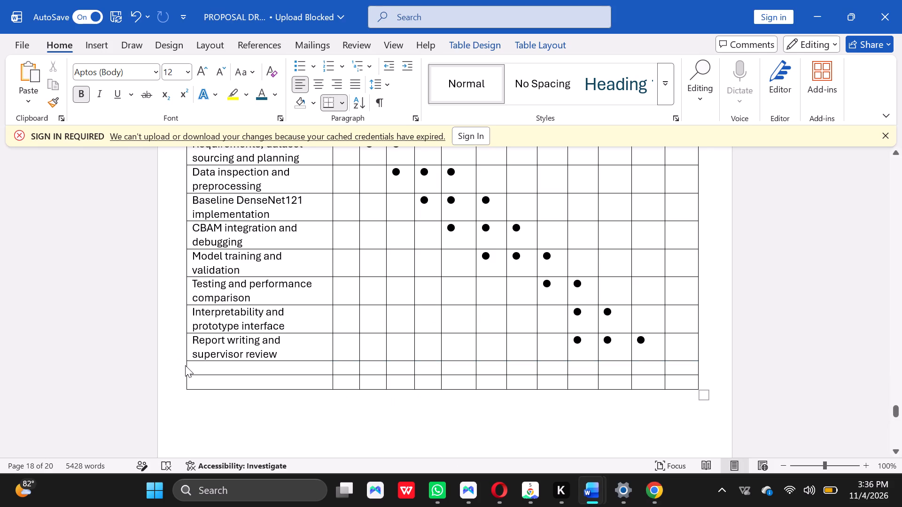
pyautogui.rightClick(185, 365)
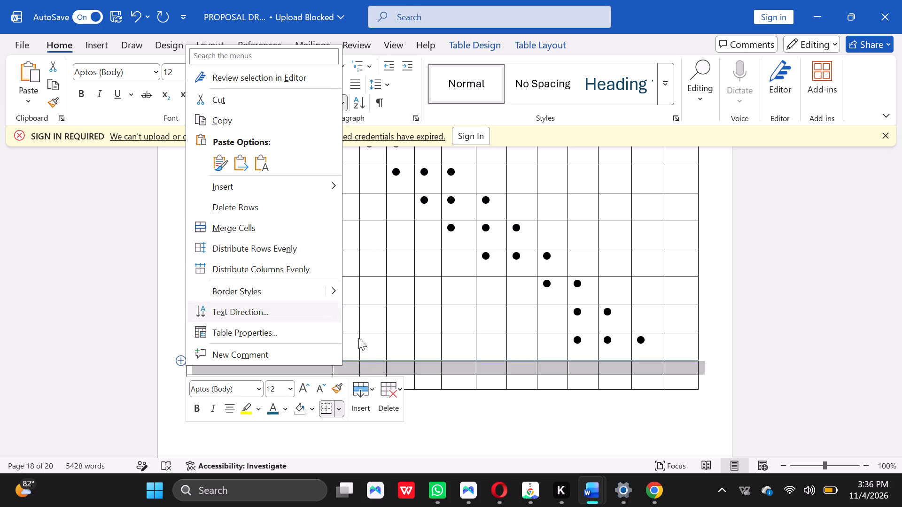
pyautogui.click(386, 390)
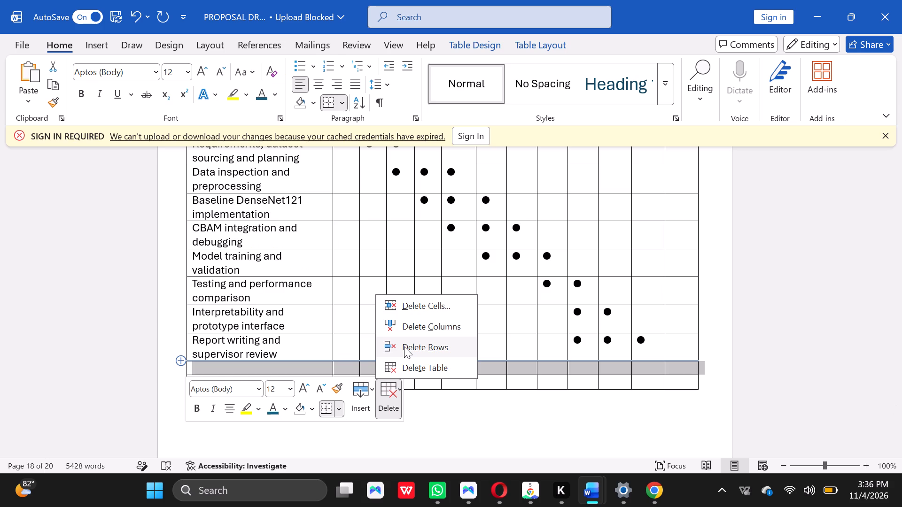
pyautogui.click(404, 346)
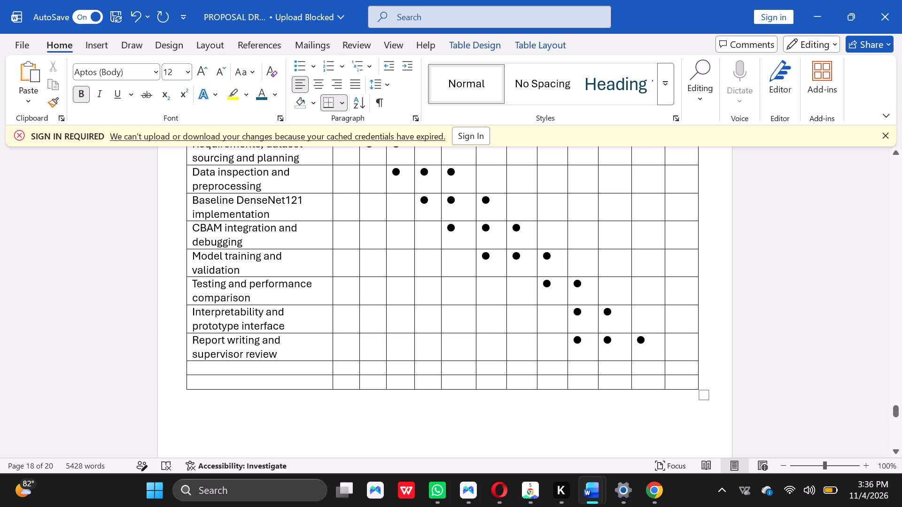
pyautogui.click(185, 364)
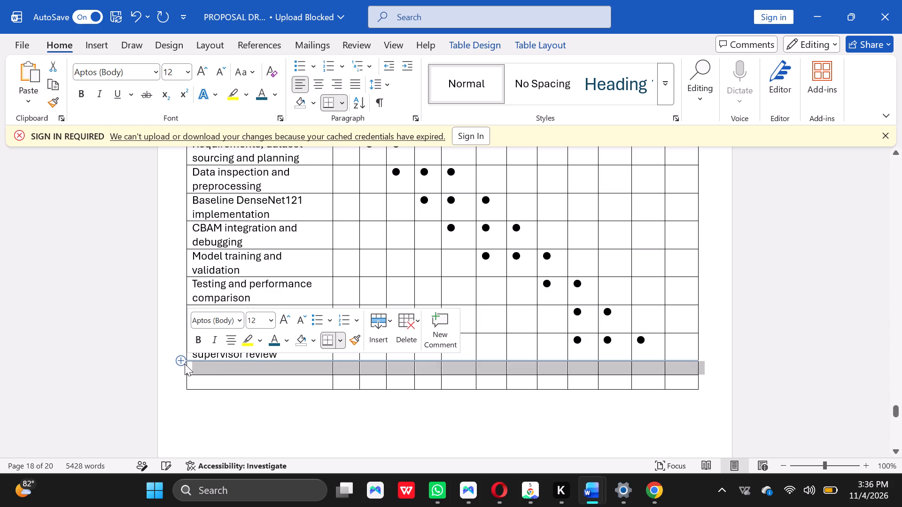
pyautogui.rightClick(186, 365)
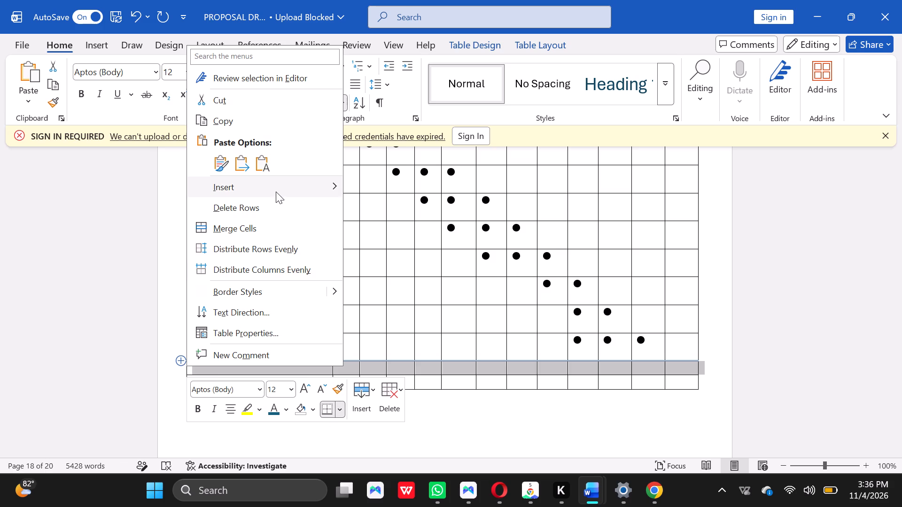
pyautogui.click(271, 210)
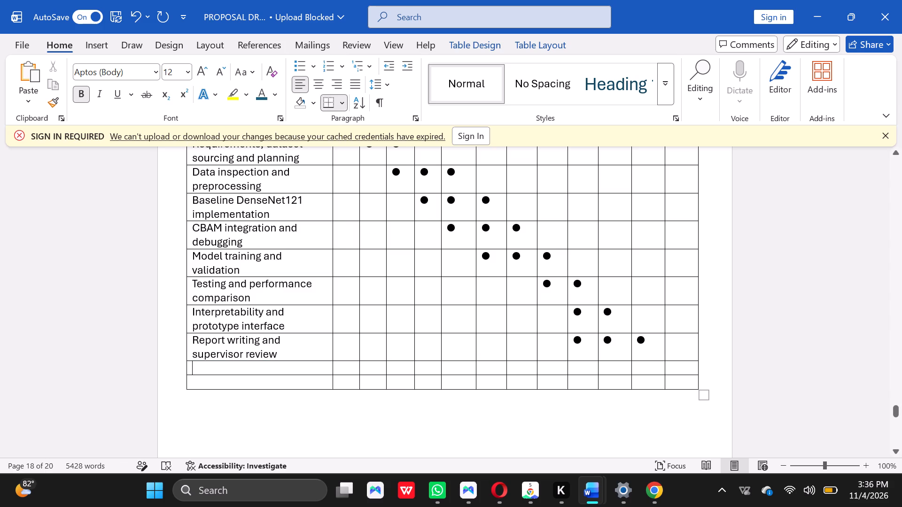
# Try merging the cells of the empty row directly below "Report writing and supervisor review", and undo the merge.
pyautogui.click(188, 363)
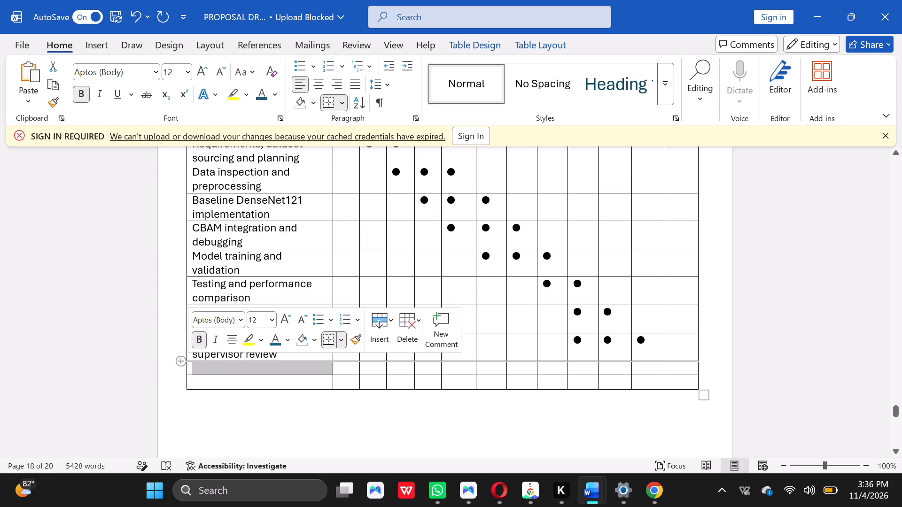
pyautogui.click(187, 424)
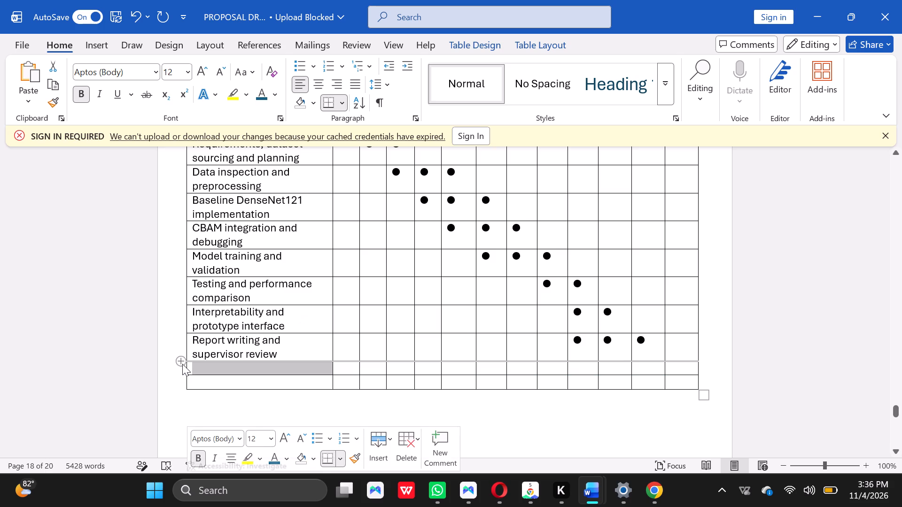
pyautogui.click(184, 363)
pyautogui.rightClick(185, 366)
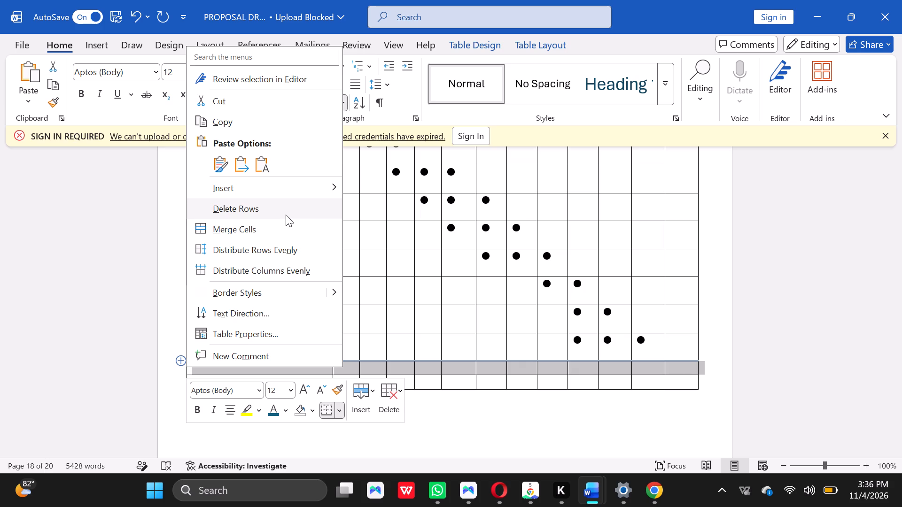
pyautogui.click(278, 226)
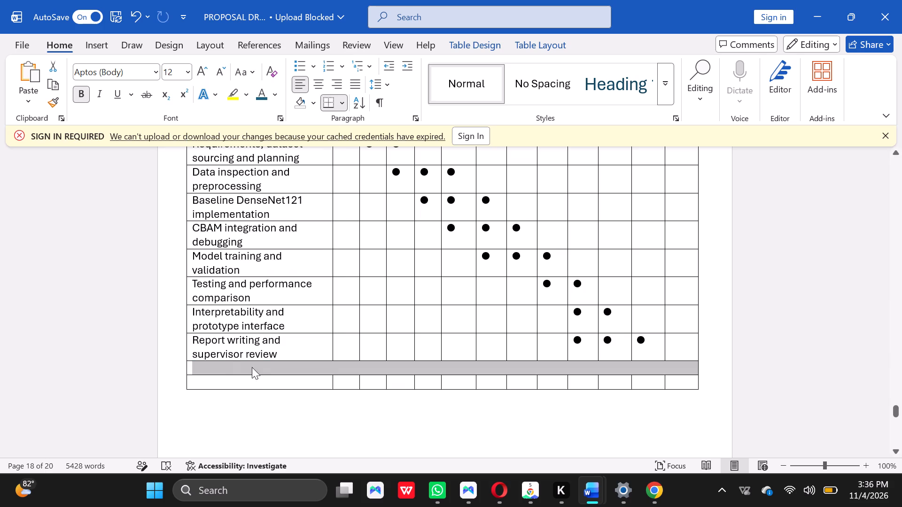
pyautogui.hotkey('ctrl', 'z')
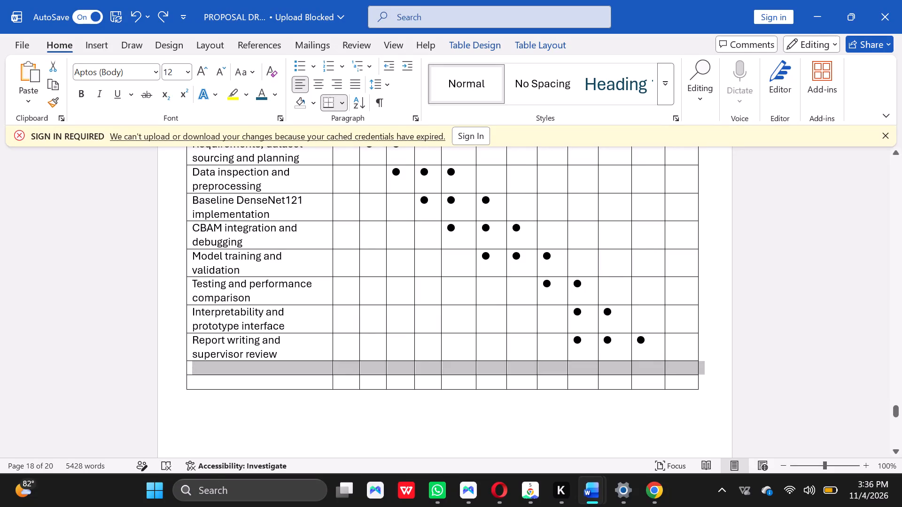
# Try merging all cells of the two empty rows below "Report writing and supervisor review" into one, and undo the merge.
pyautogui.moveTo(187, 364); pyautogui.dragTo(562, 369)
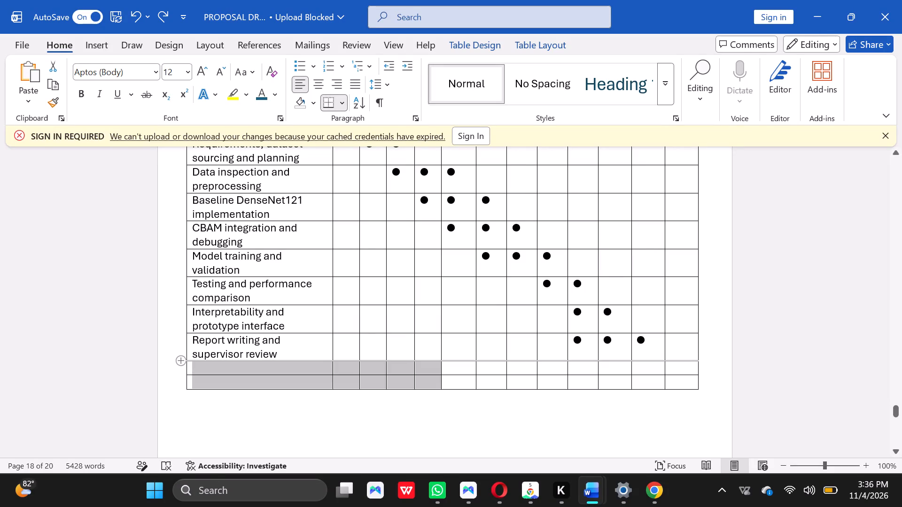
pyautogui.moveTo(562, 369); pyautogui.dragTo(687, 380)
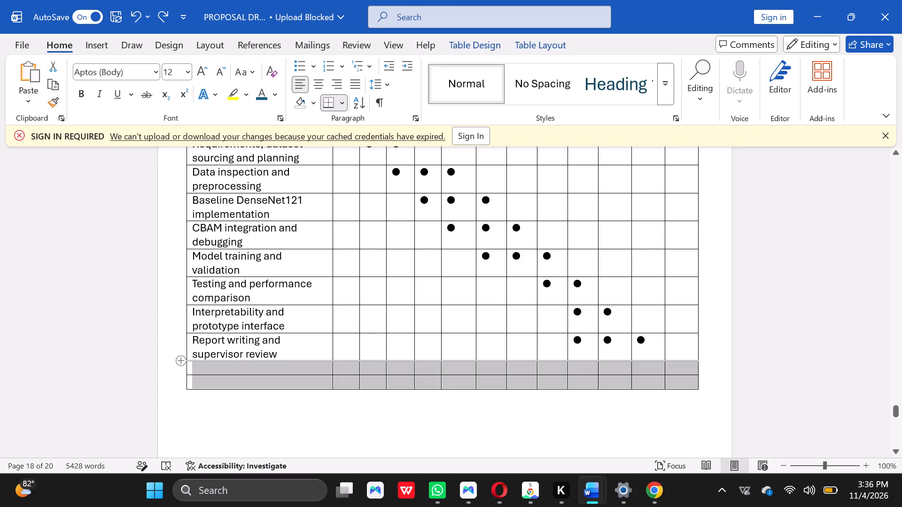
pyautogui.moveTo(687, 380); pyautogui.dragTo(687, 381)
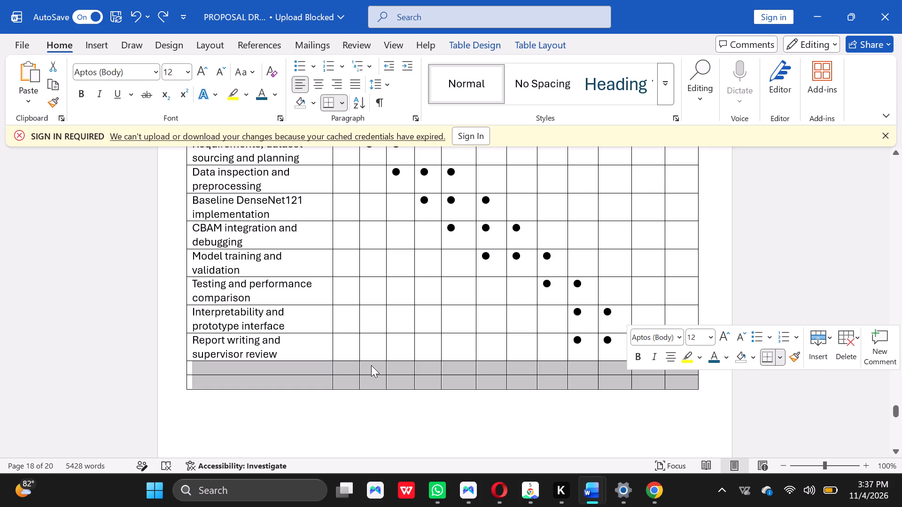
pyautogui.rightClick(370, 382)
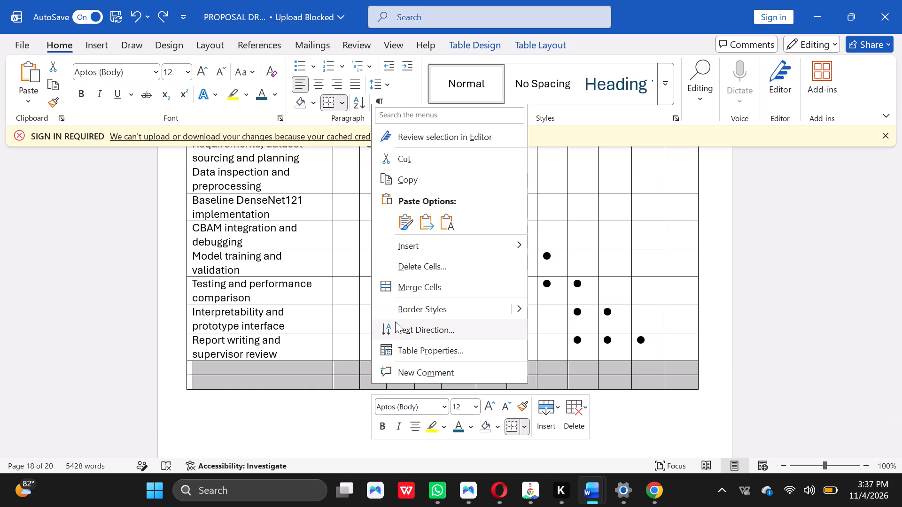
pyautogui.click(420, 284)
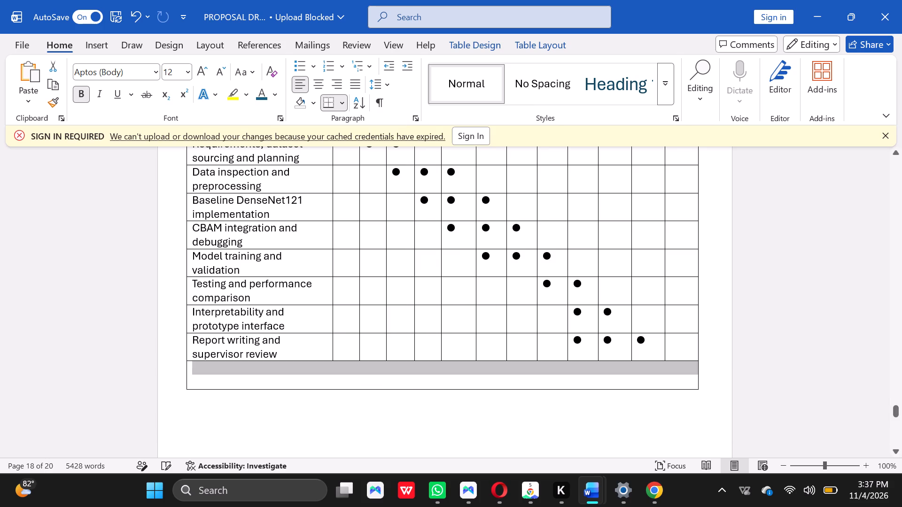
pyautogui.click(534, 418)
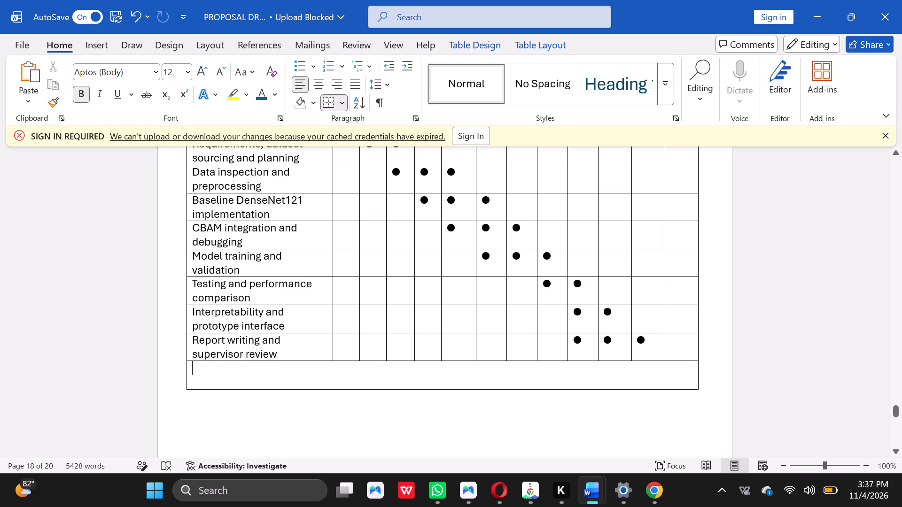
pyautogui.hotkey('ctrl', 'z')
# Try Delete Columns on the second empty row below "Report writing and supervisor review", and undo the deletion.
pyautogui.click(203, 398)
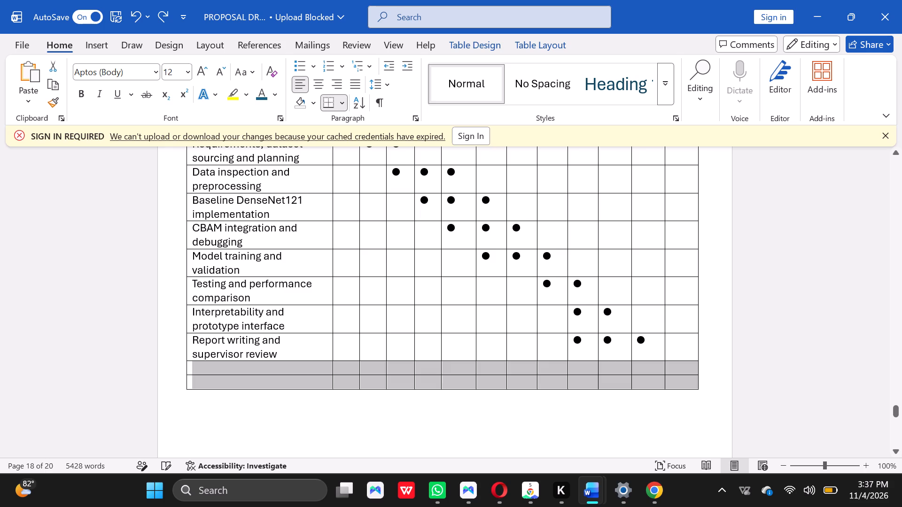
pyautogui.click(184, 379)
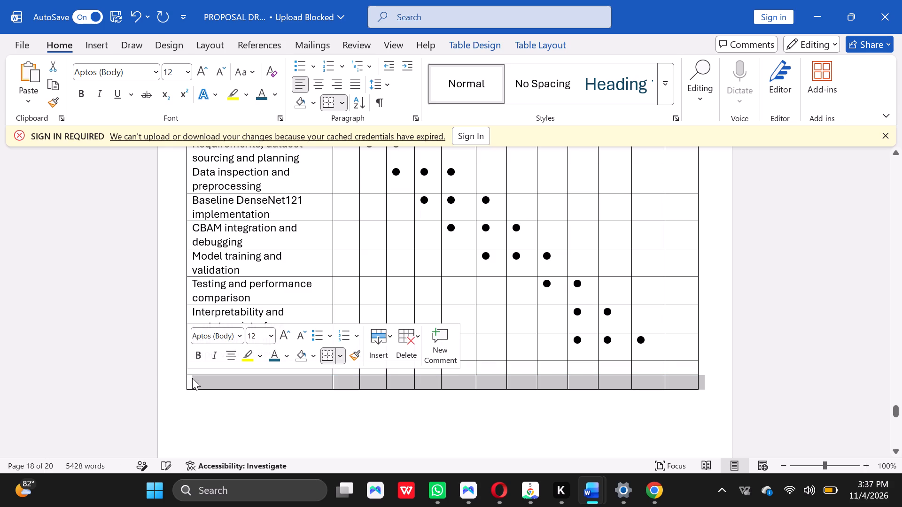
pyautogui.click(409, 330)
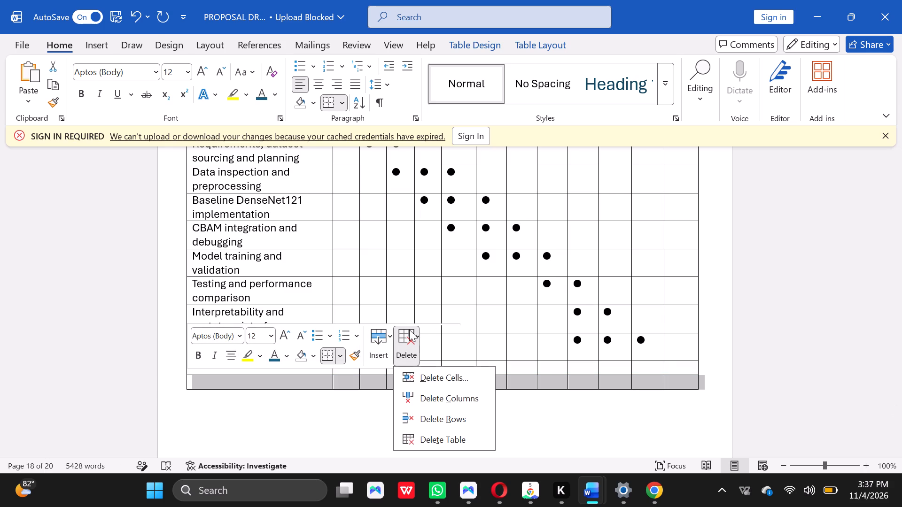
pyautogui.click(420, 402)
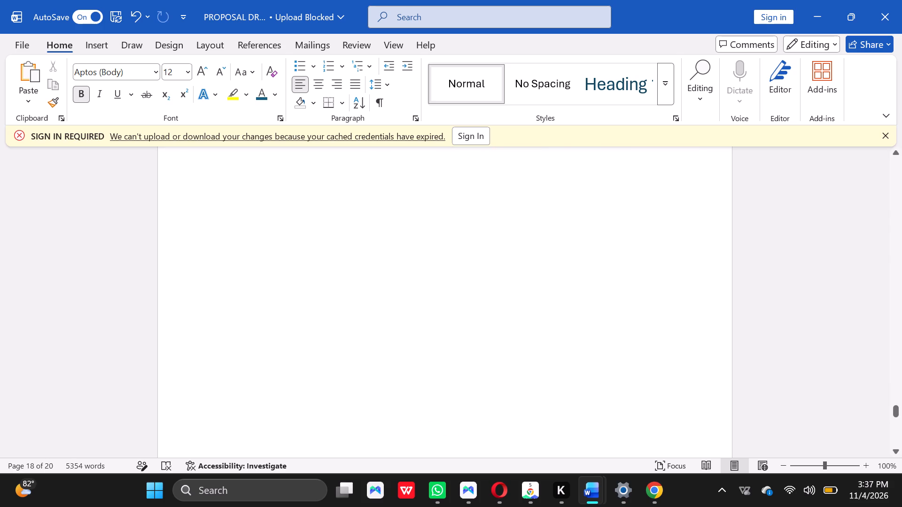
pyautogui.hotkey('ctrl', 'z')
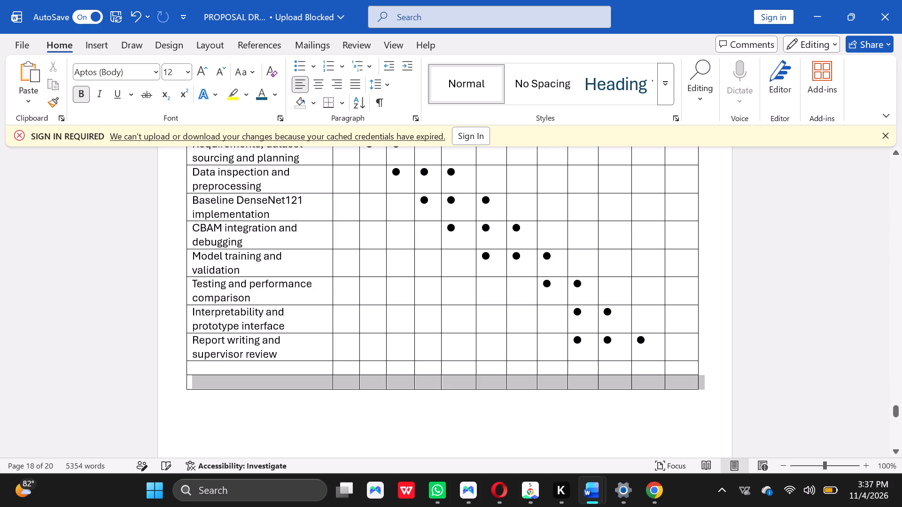
# Delete the selected second empty row below "Report writing and supervisor review" in the schedule table.
pyautogui.rightClick(396, 387)
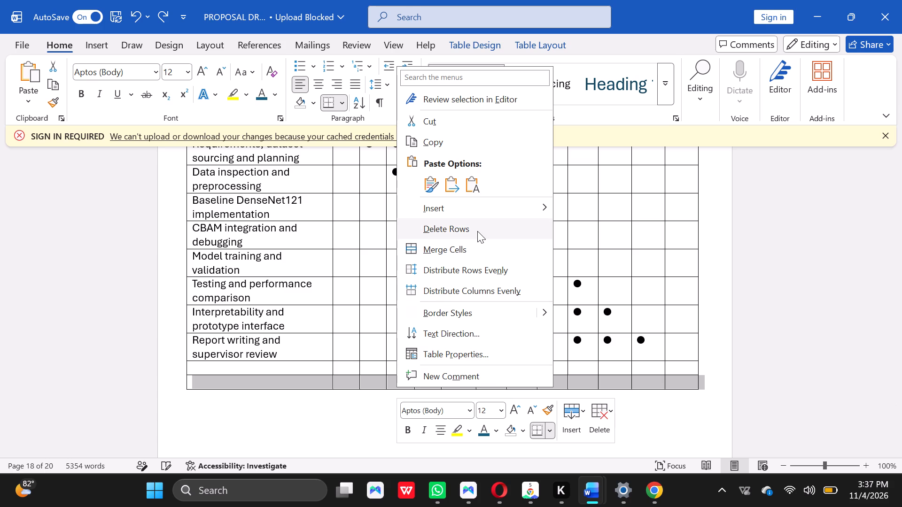
pyautogui.click(477, 231)
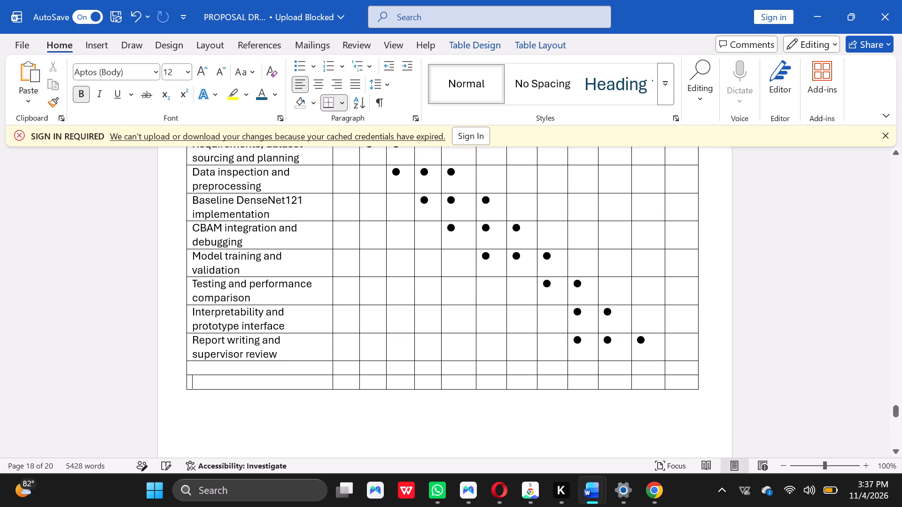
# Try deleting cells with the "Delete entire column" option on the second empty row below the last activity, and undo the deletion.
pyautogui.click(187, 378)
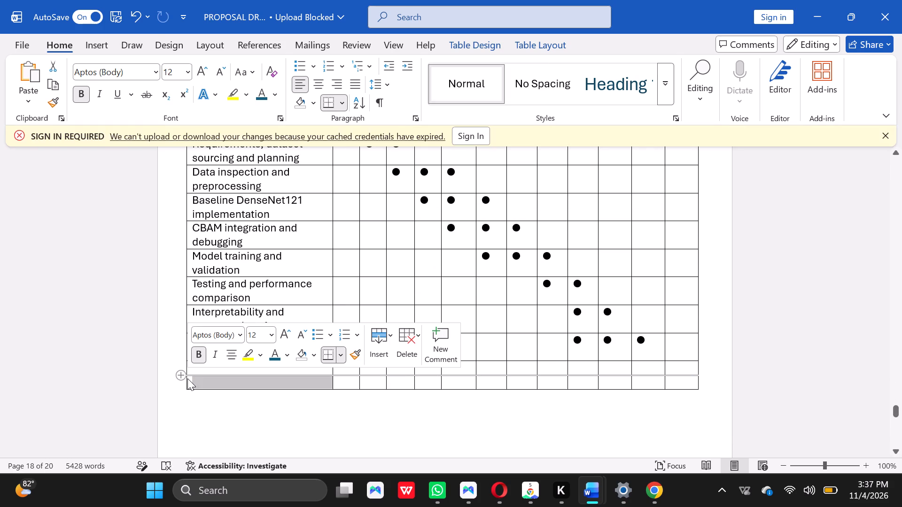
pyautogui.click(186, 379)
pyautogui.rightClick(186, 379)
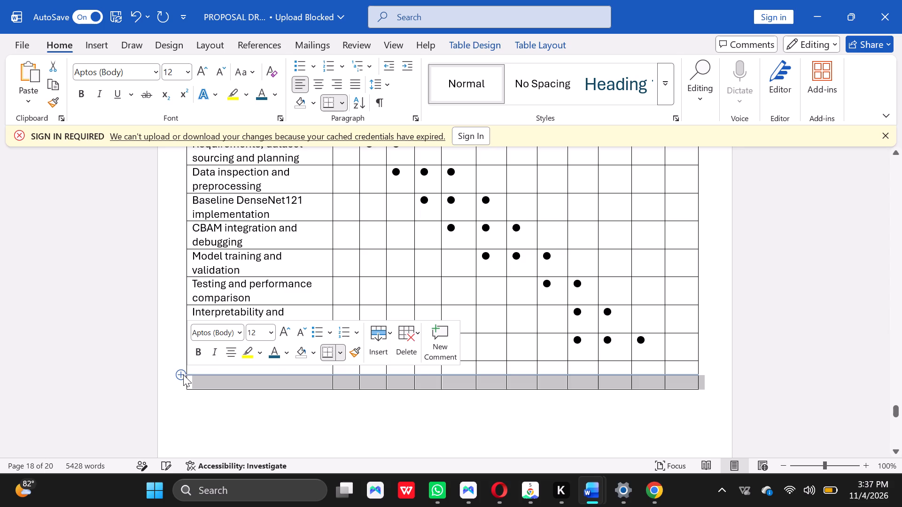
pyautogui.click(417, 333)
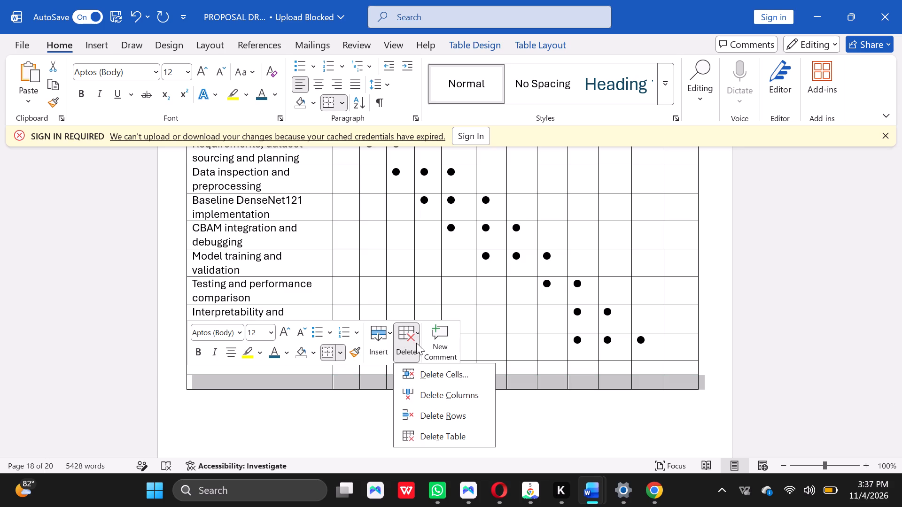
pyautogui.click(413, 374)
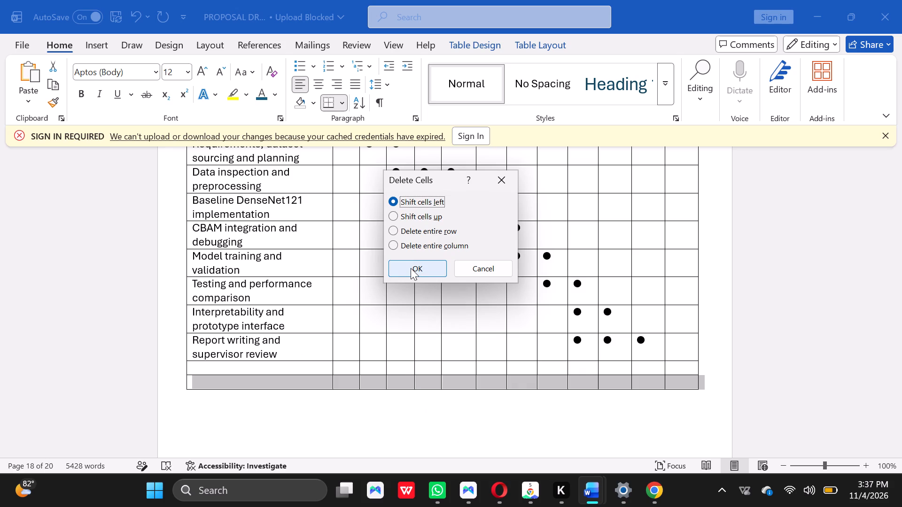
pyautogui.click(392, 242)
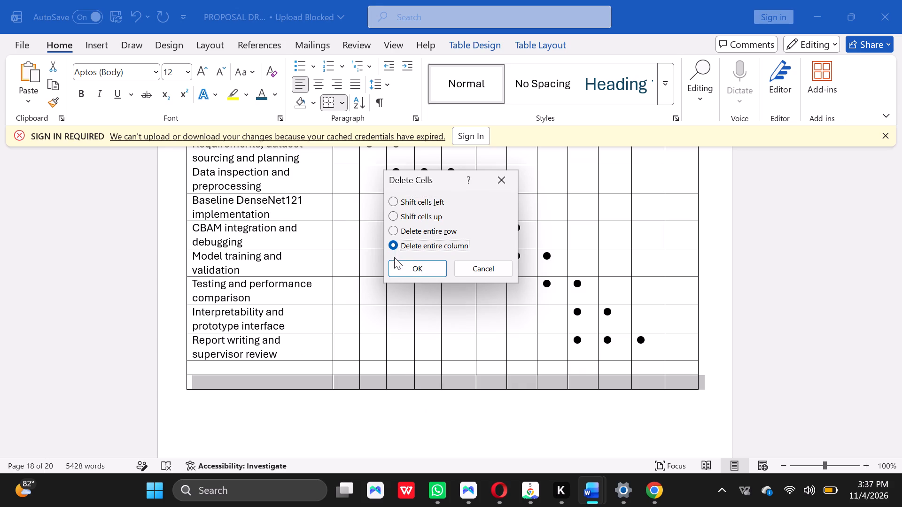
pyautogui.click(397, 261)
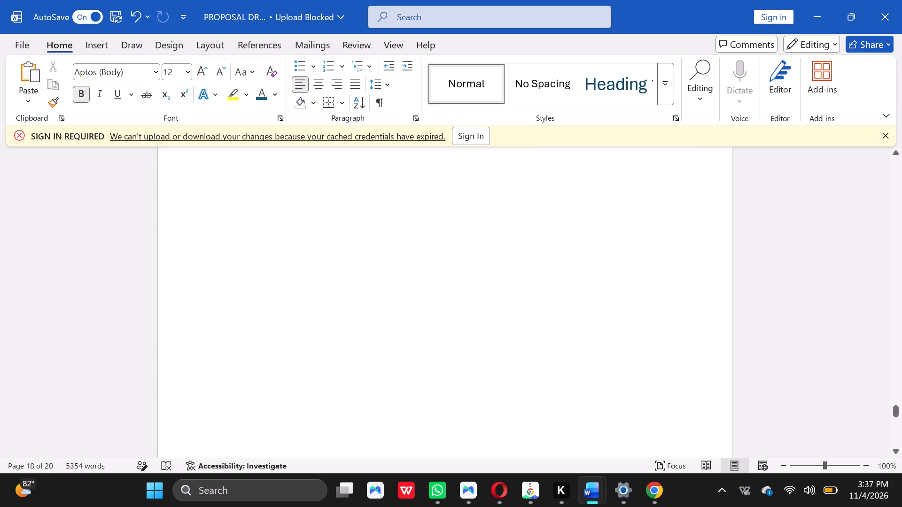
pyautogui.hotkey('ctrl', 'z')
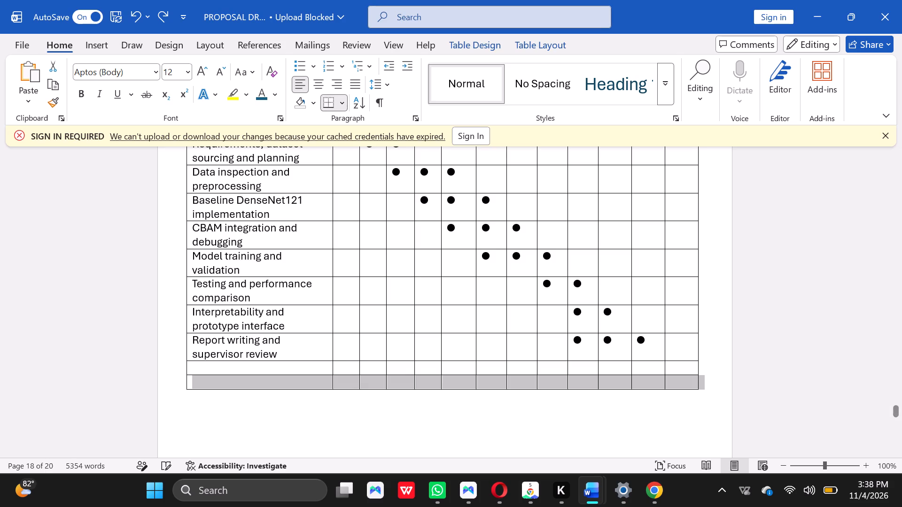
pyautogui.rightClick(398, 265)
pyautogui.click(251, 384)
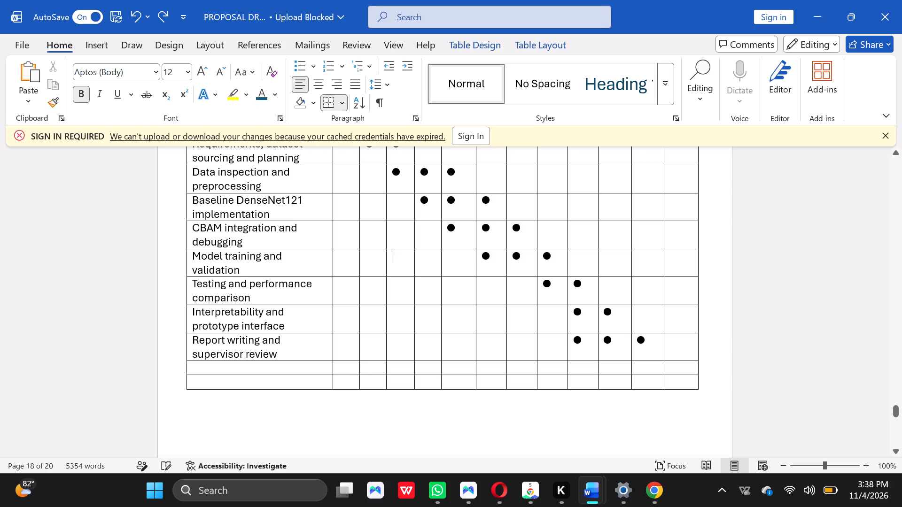
# Delete the second empty row below "Report writing and supervisor review" in the schedule table, and repeat the deletion once.
pyautogui.click(186, 377)
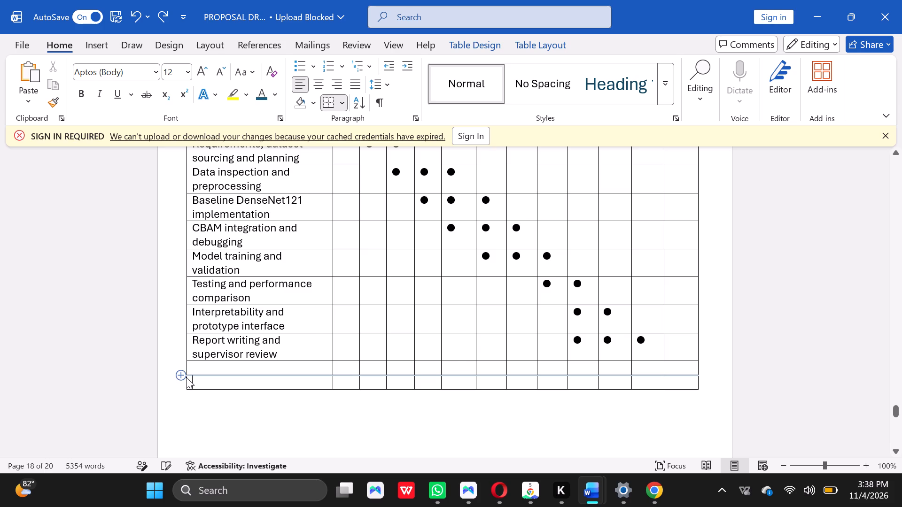
pyautogui.rightClick(188, 382)
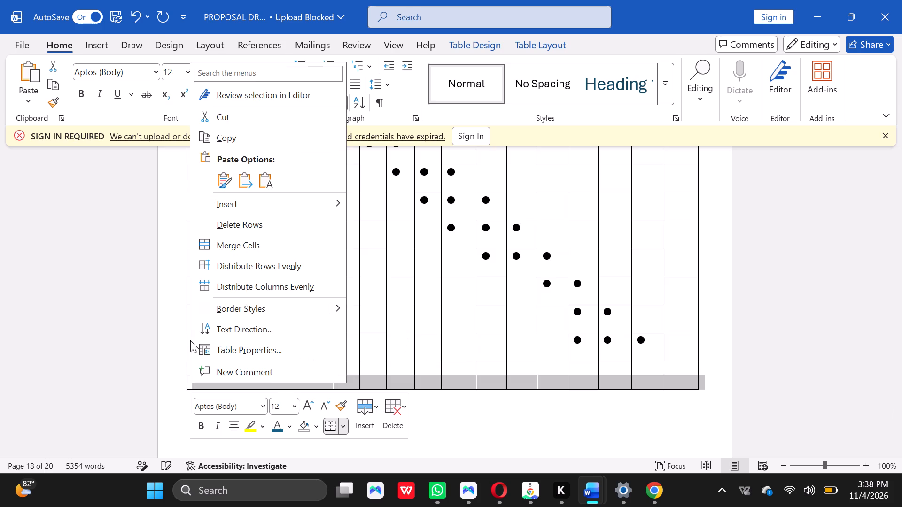
pyautogui.click(300, 228)
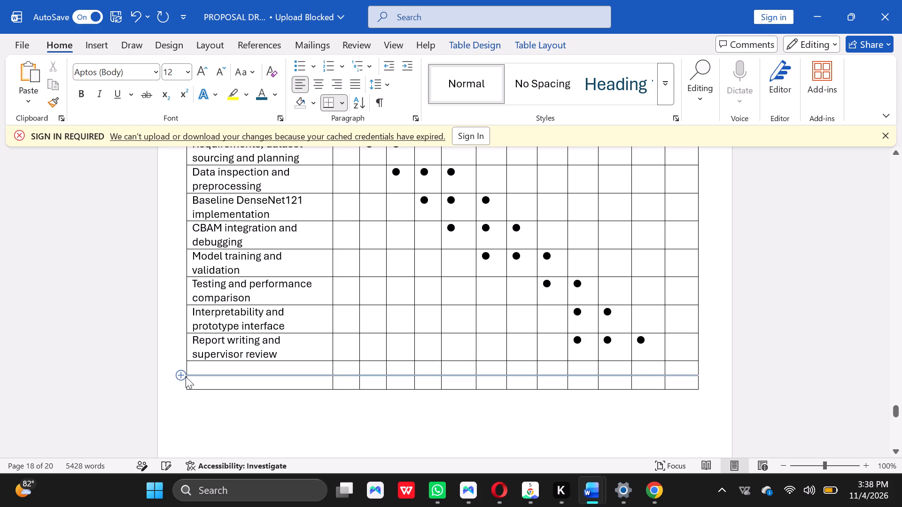
pyautogui.click(185, 376)
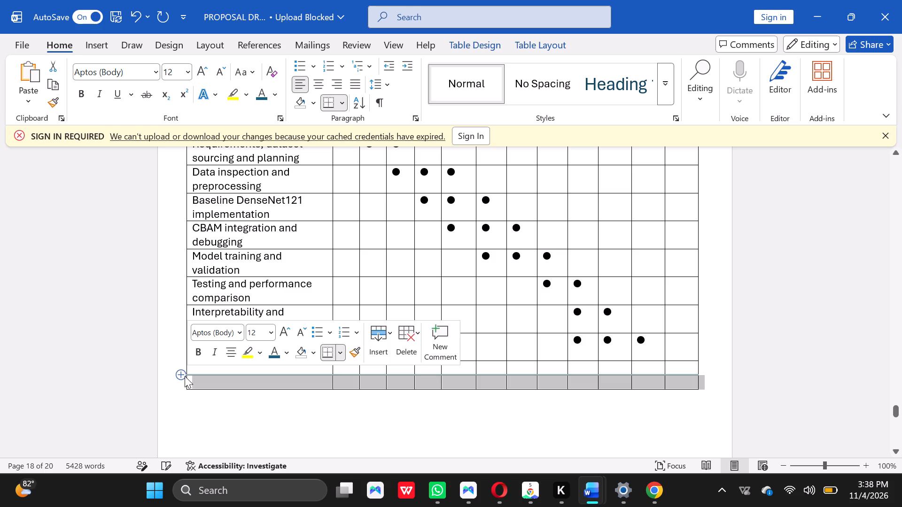
pyautogui.click(182, 379)
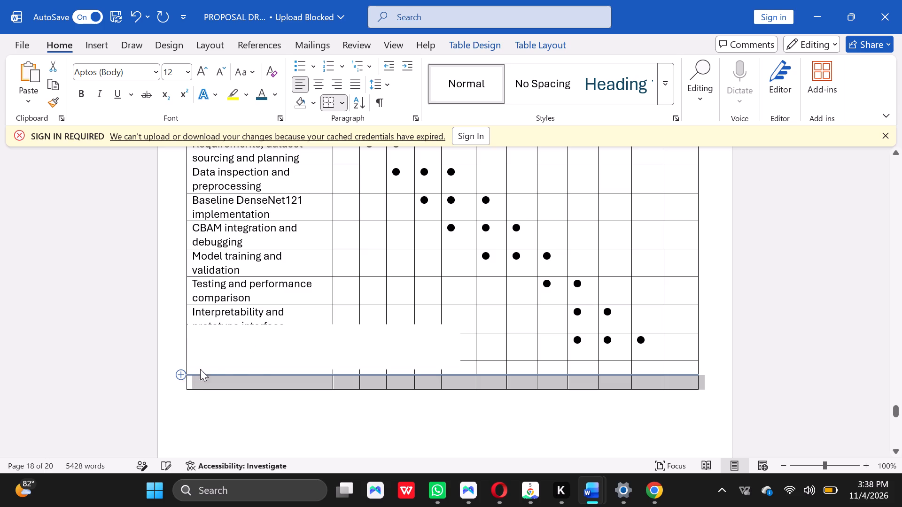
pyautogui.click(419, 339)
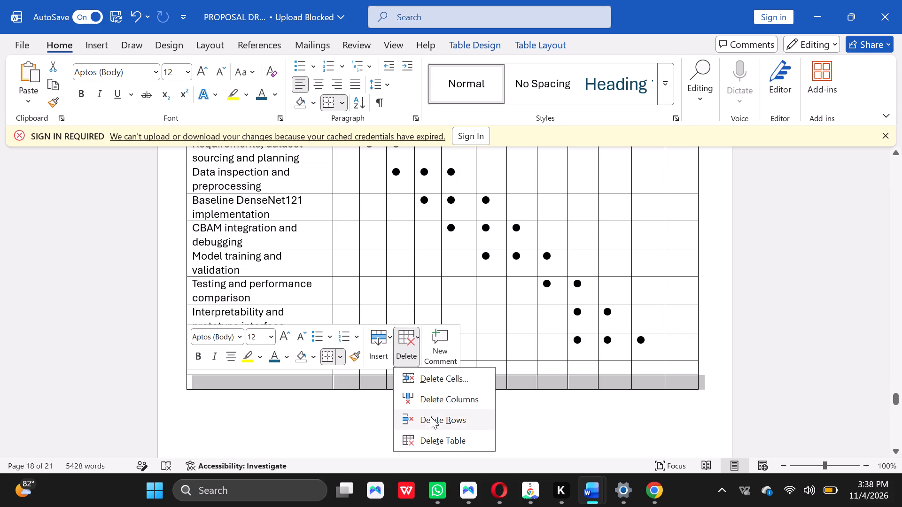
pyautogui.click(431, 417)
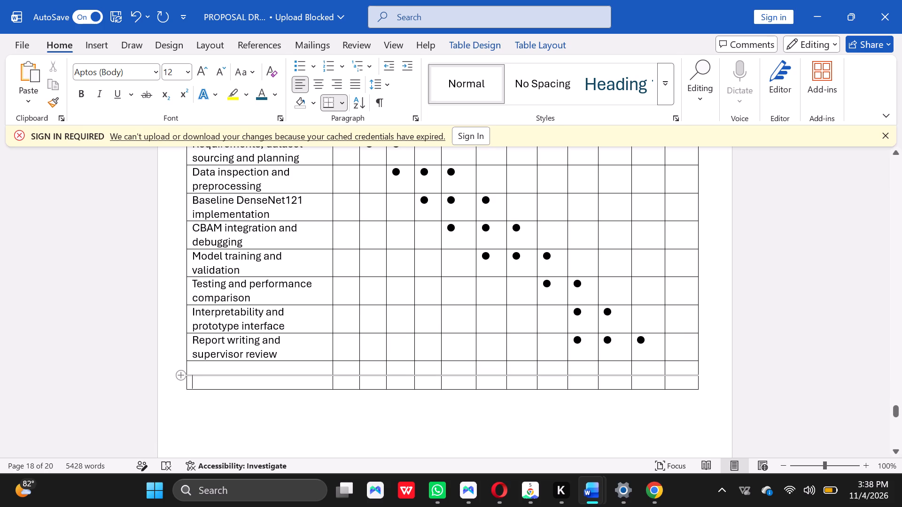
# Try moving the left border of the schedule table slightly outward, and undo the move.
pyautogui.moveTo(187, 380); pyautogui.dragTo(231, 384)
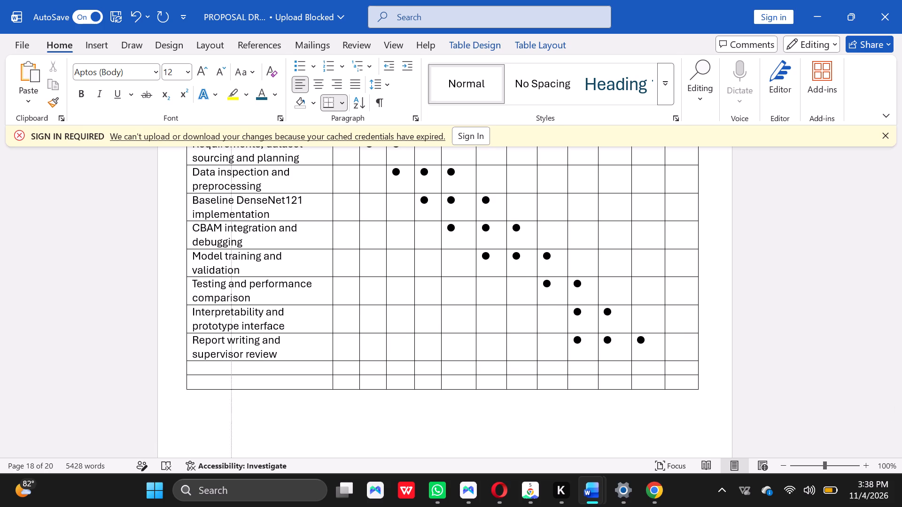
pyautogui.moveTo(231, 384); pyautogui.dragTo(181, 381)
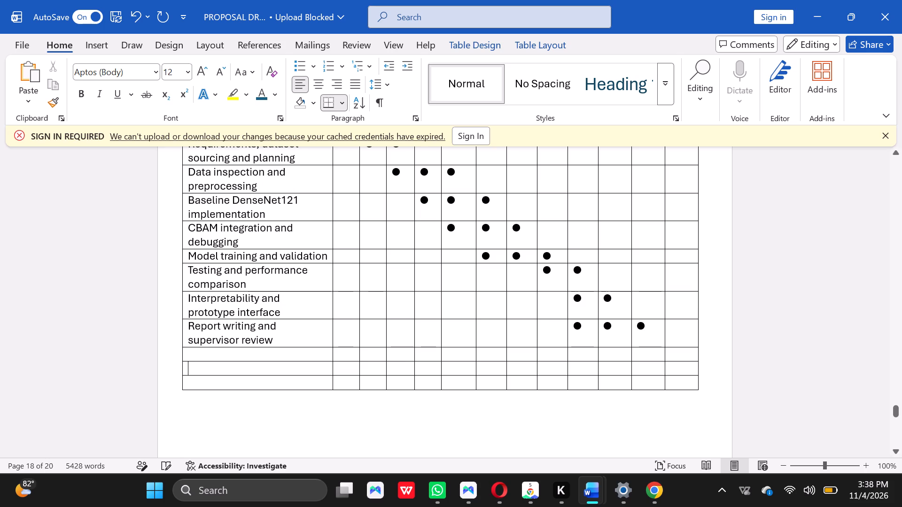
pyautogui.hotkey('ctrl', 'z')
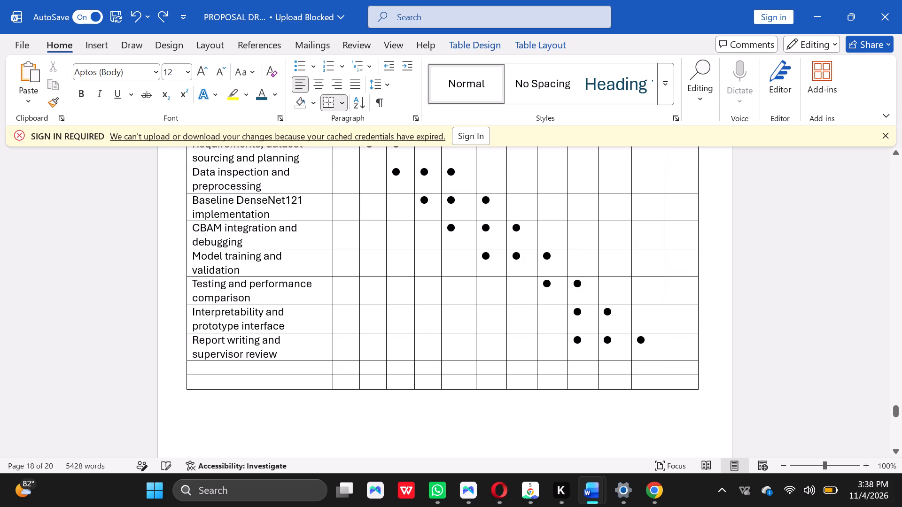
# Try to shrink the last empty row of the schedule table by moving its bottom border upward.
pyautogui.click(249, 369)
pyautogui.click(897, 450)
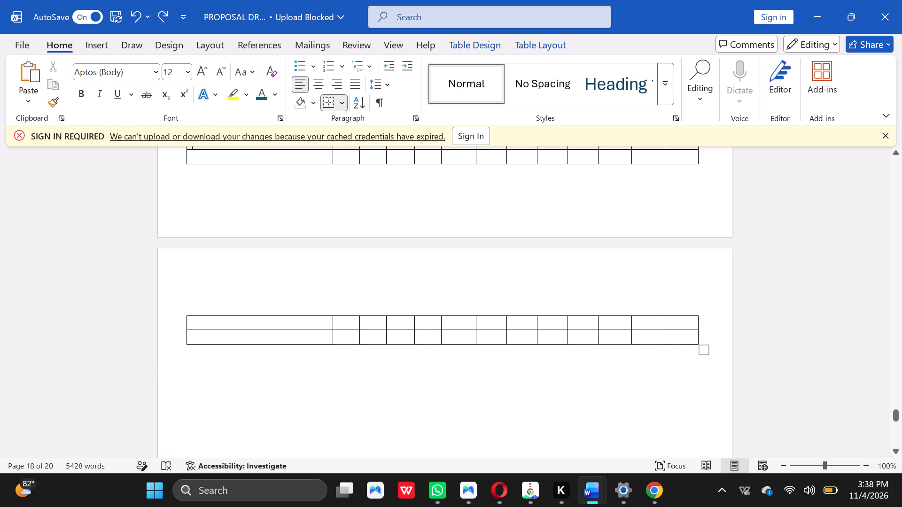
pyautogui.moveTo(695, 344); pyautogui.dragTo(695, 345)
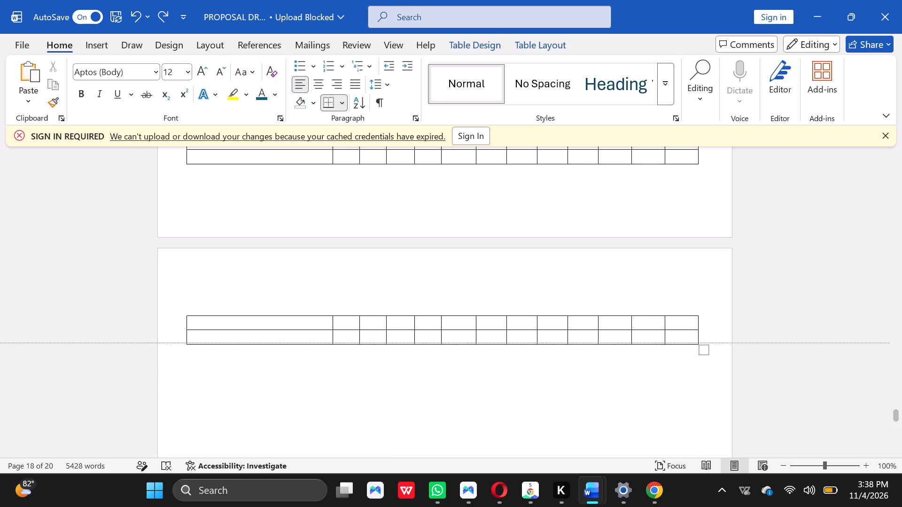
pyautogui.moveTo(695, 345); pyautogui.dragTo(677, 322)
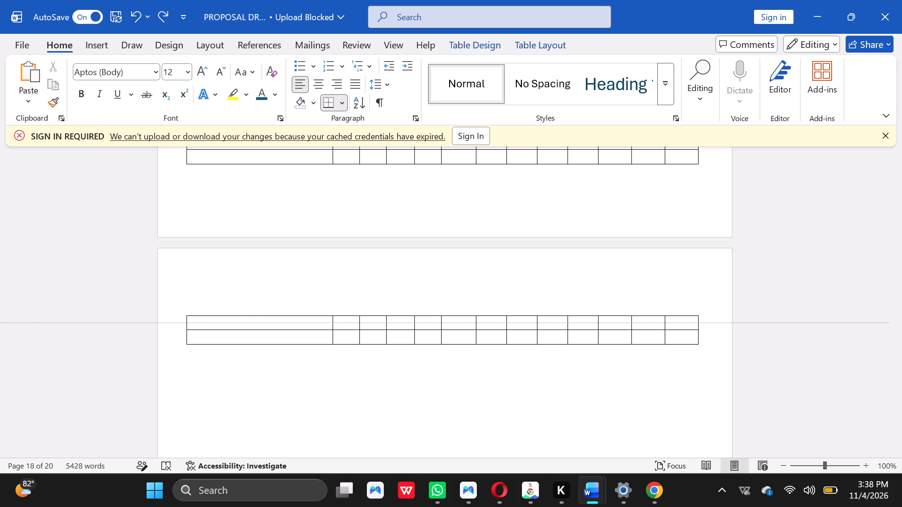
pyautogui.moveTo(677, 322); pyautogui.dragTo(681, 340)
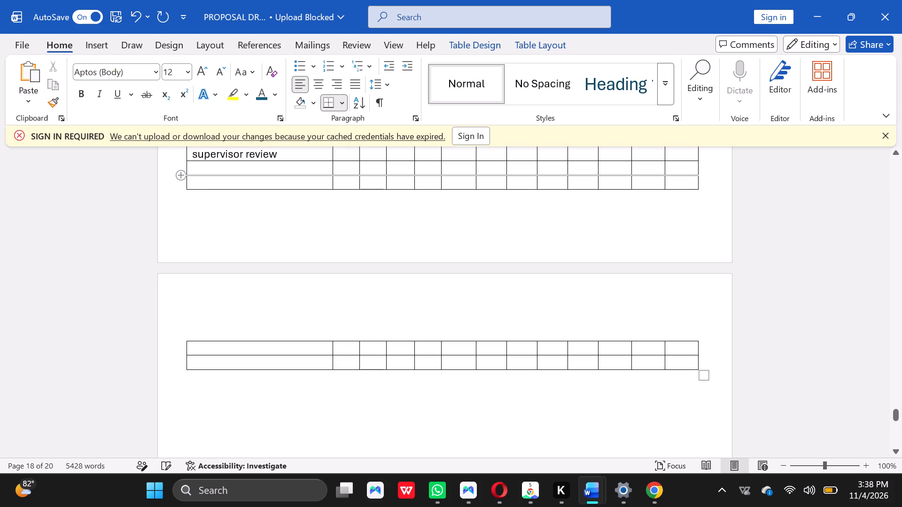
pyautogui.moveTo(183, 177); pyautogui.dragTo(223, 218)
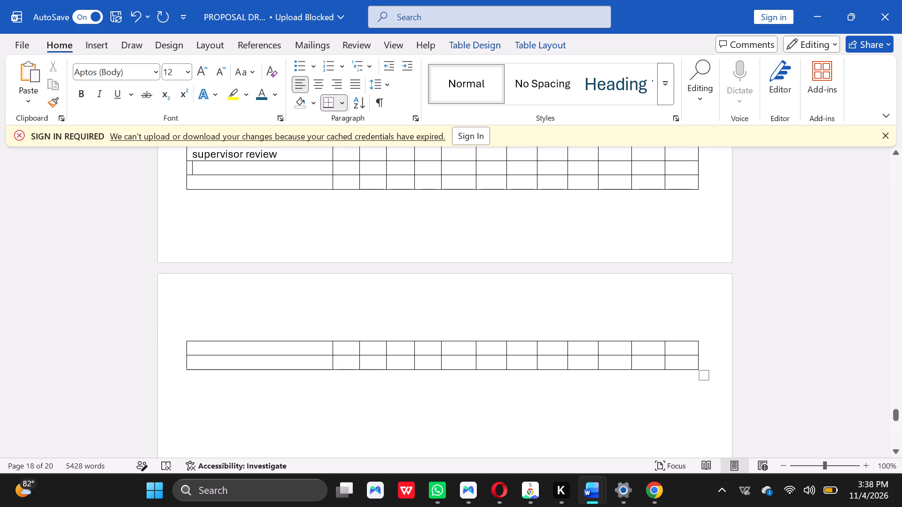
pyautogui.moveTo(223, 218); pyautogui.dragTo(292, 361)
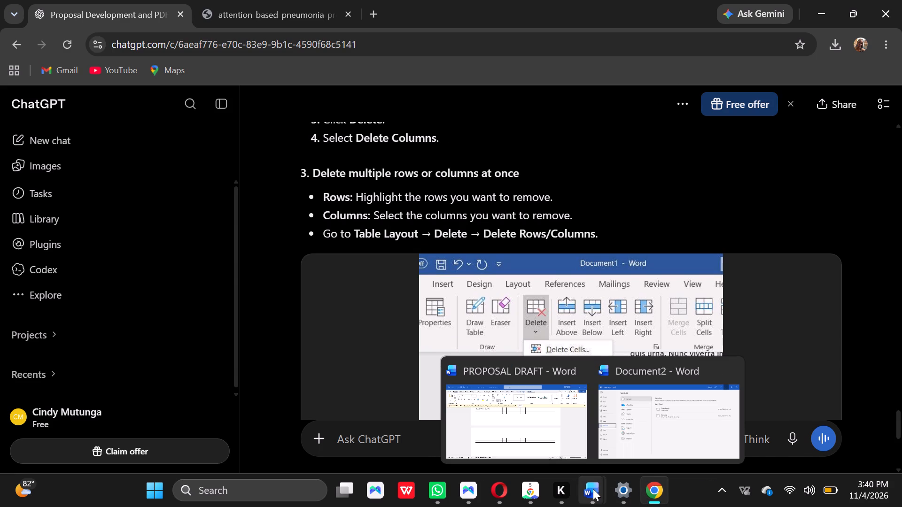
# Switch to the PROPOSAL DRAFT document in Word.
pyautogui.click(572, 446)
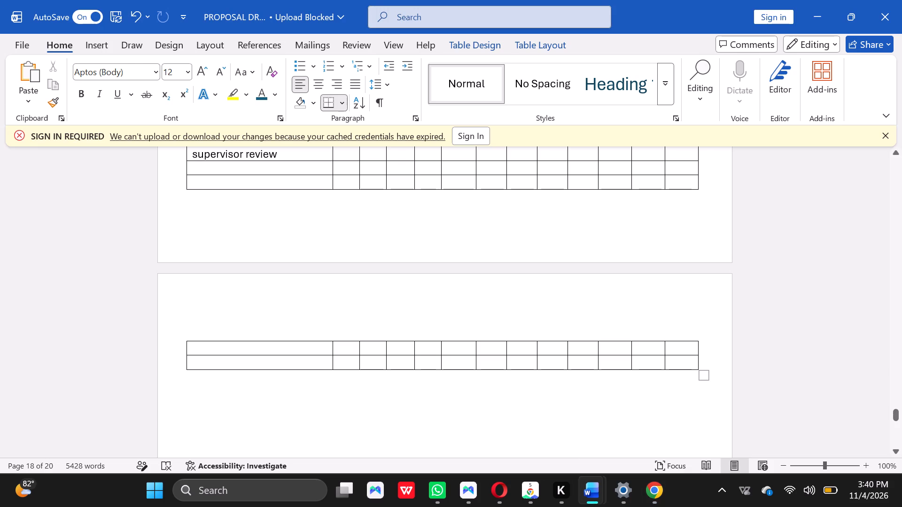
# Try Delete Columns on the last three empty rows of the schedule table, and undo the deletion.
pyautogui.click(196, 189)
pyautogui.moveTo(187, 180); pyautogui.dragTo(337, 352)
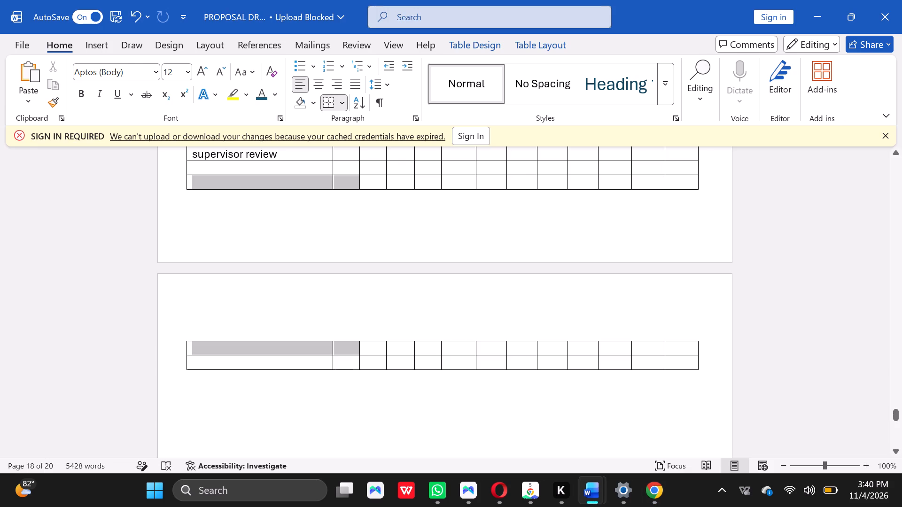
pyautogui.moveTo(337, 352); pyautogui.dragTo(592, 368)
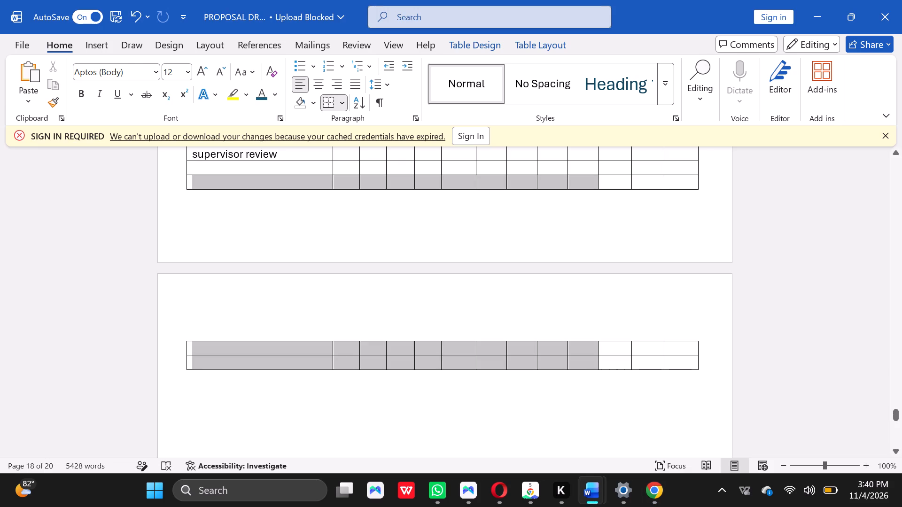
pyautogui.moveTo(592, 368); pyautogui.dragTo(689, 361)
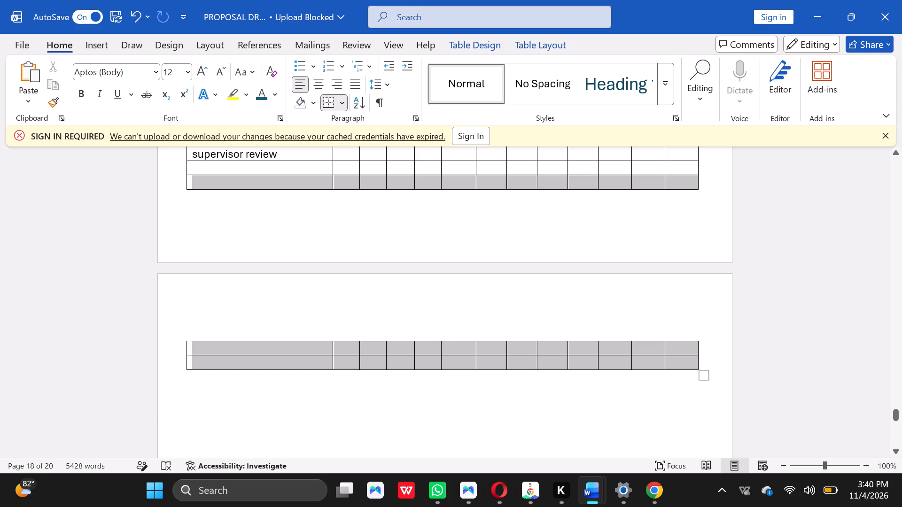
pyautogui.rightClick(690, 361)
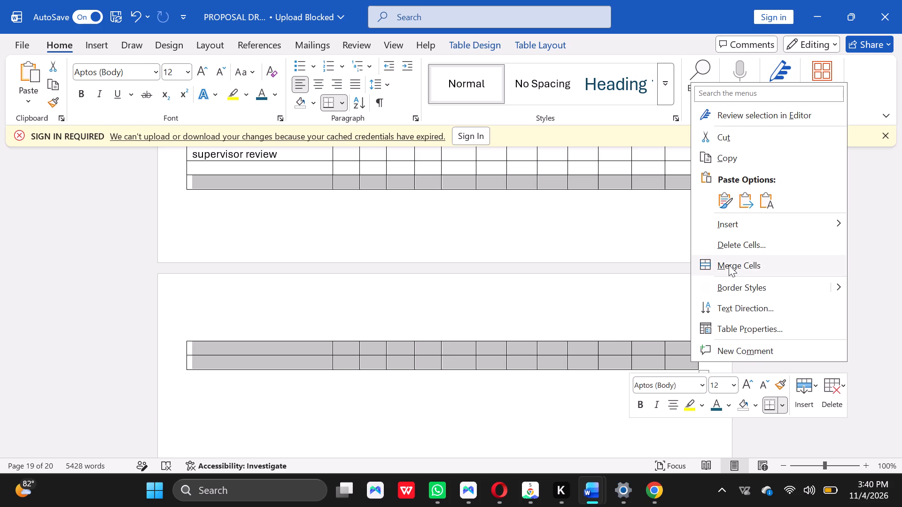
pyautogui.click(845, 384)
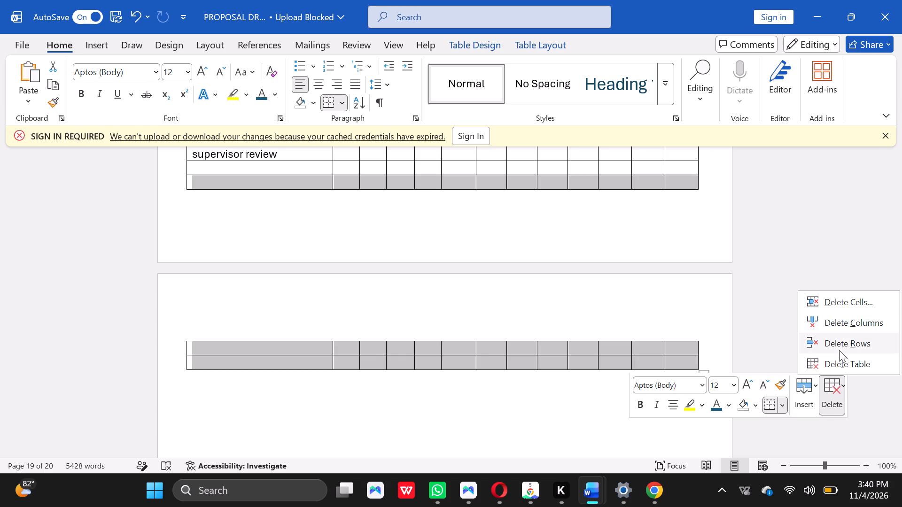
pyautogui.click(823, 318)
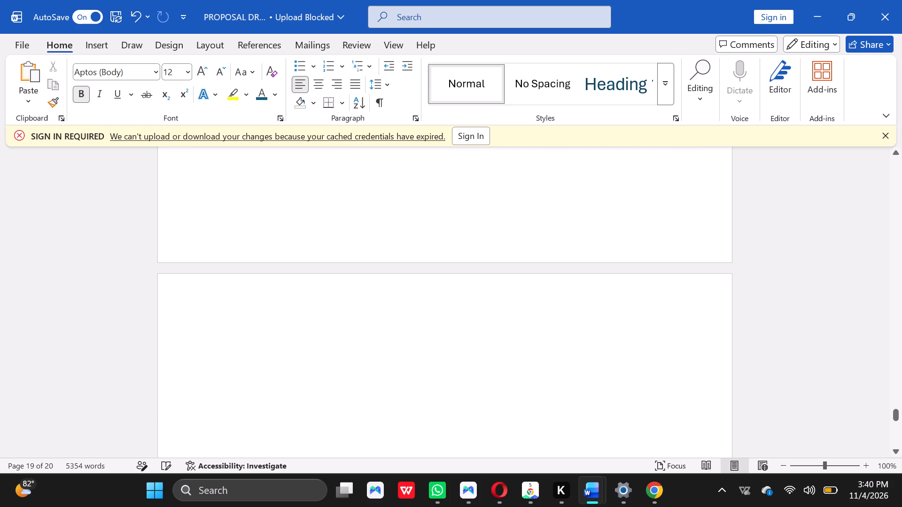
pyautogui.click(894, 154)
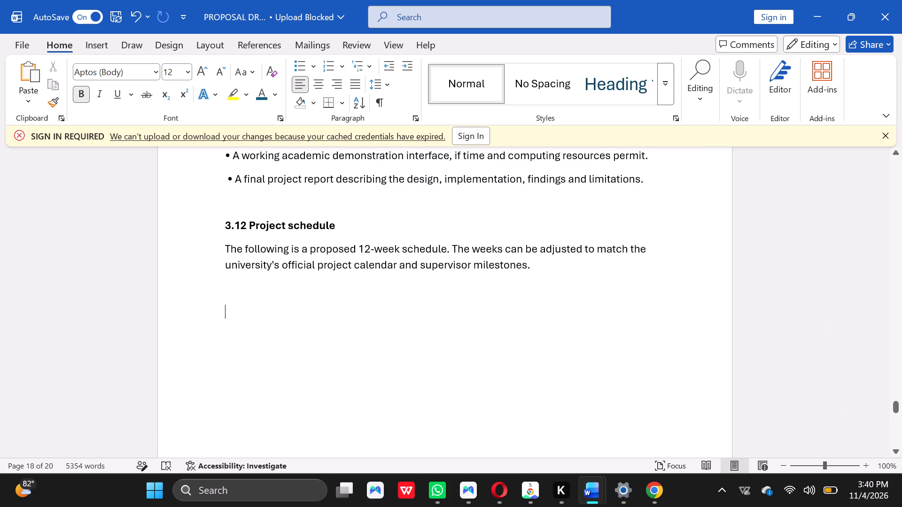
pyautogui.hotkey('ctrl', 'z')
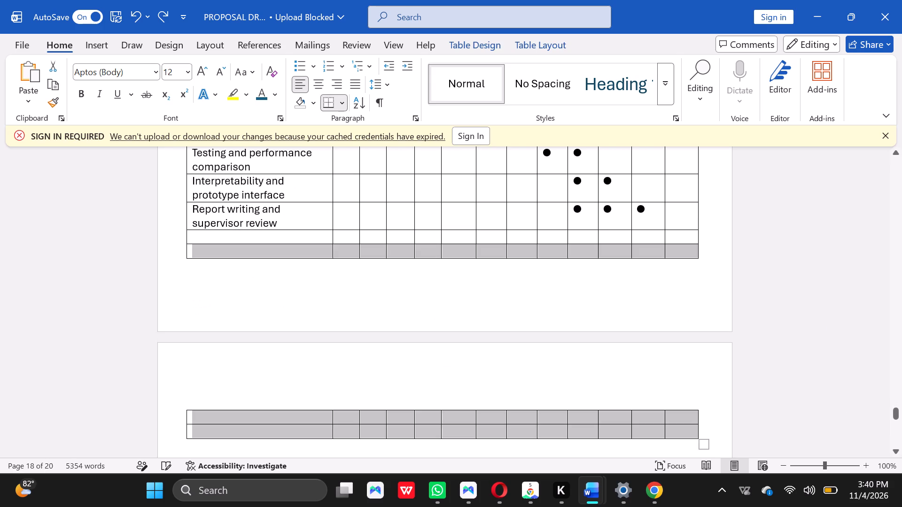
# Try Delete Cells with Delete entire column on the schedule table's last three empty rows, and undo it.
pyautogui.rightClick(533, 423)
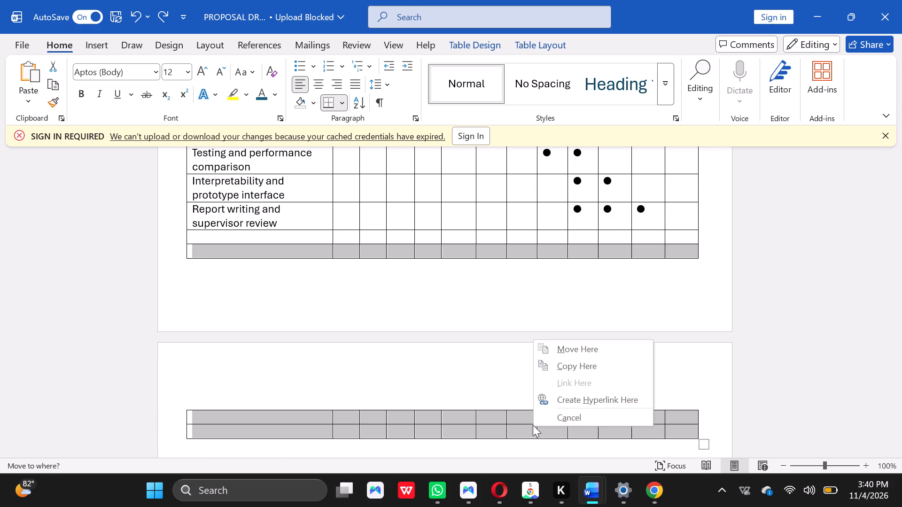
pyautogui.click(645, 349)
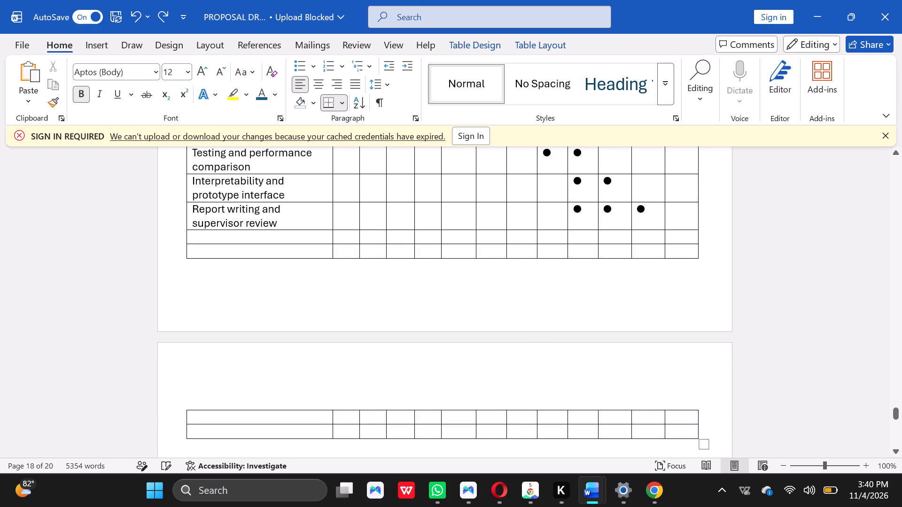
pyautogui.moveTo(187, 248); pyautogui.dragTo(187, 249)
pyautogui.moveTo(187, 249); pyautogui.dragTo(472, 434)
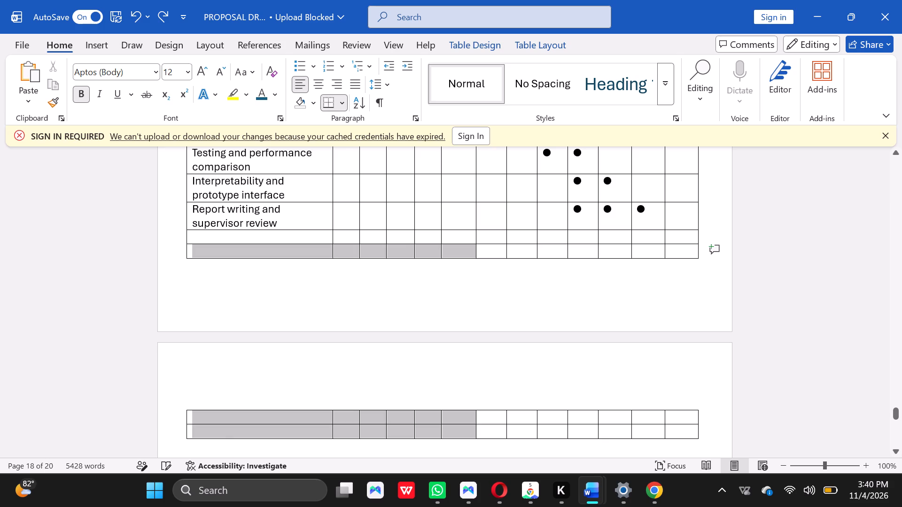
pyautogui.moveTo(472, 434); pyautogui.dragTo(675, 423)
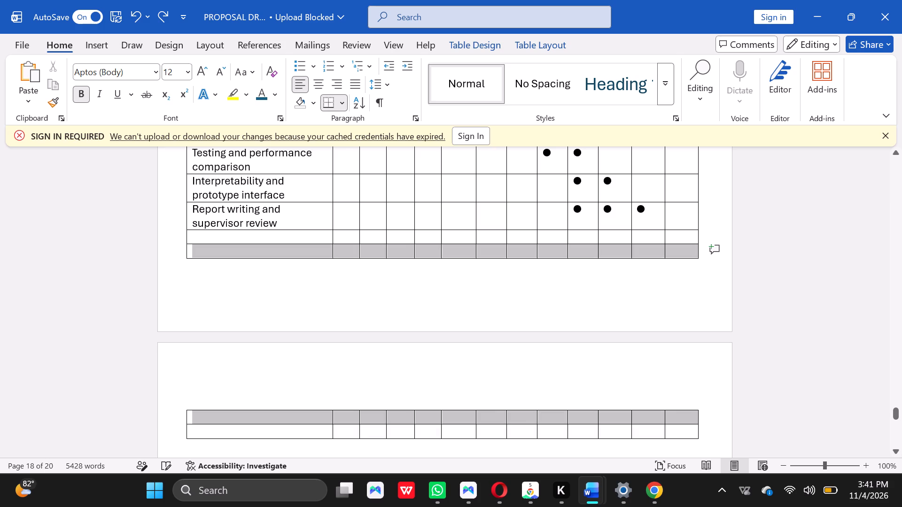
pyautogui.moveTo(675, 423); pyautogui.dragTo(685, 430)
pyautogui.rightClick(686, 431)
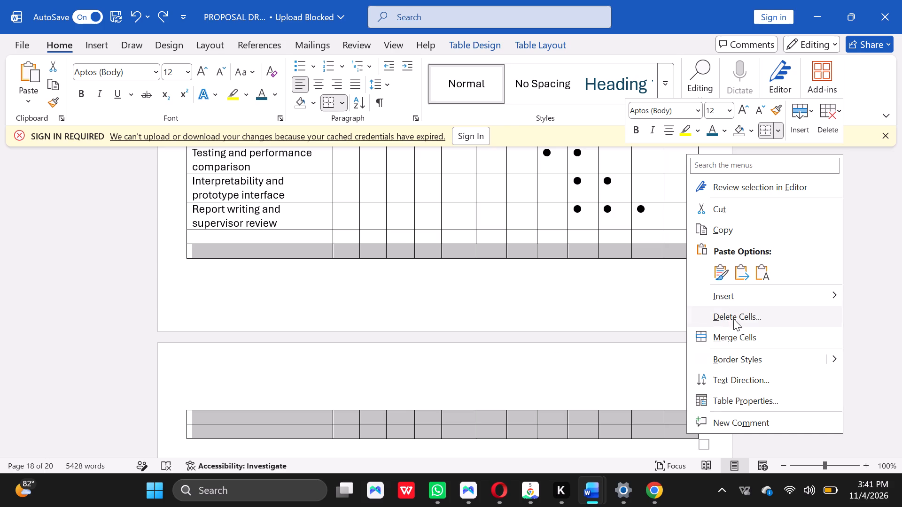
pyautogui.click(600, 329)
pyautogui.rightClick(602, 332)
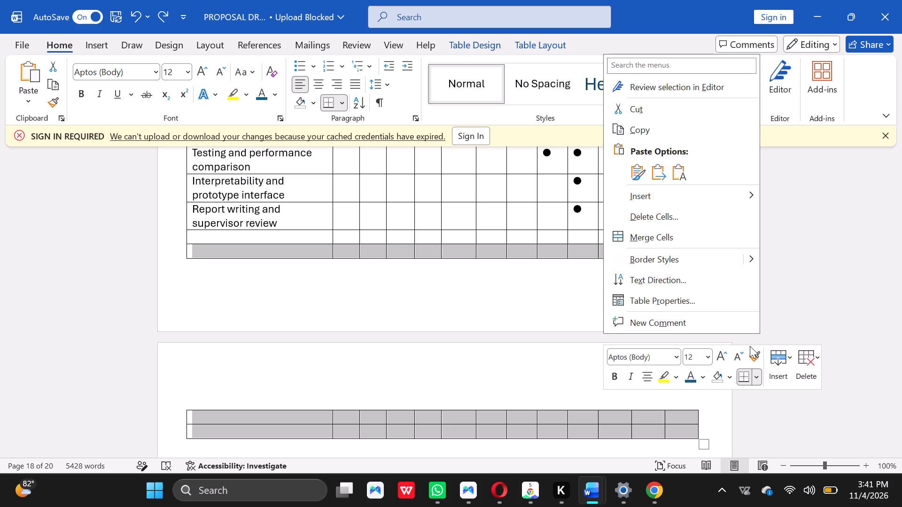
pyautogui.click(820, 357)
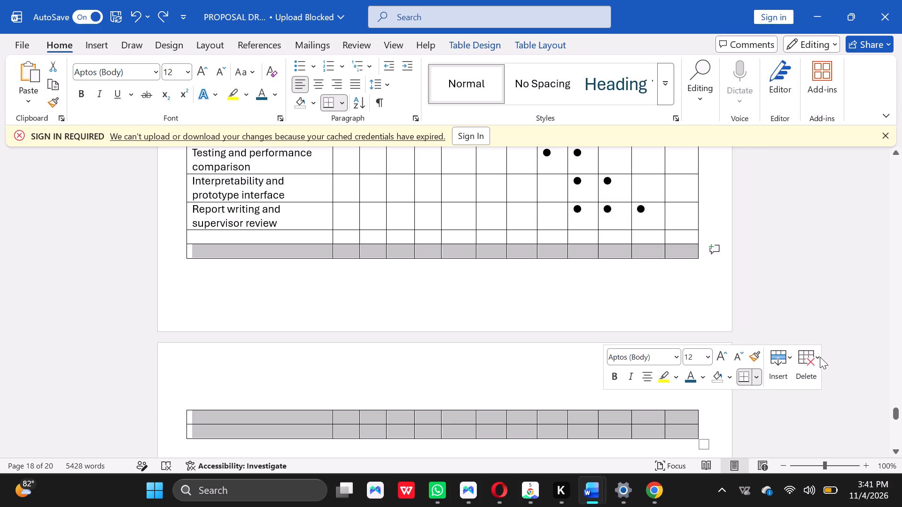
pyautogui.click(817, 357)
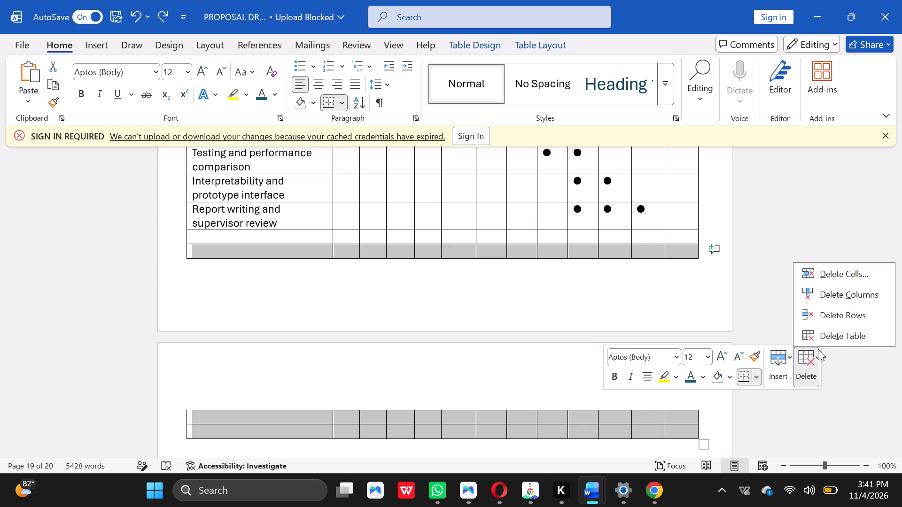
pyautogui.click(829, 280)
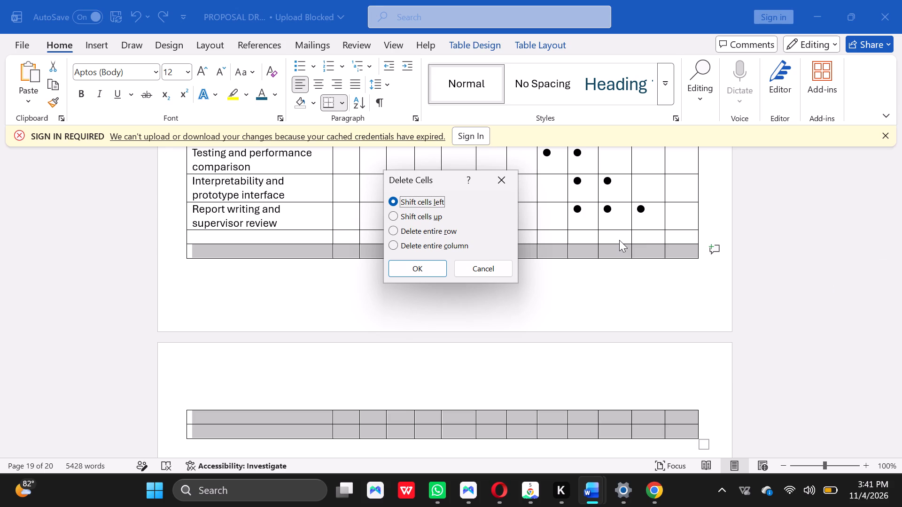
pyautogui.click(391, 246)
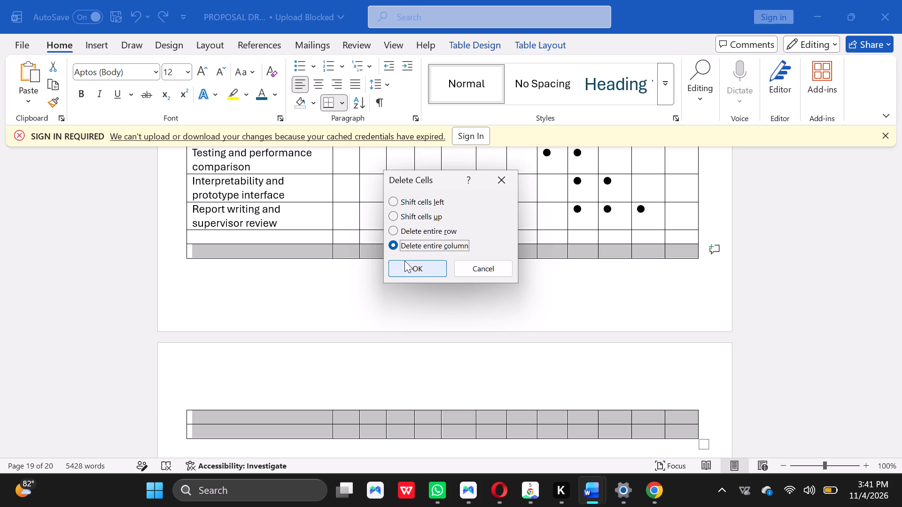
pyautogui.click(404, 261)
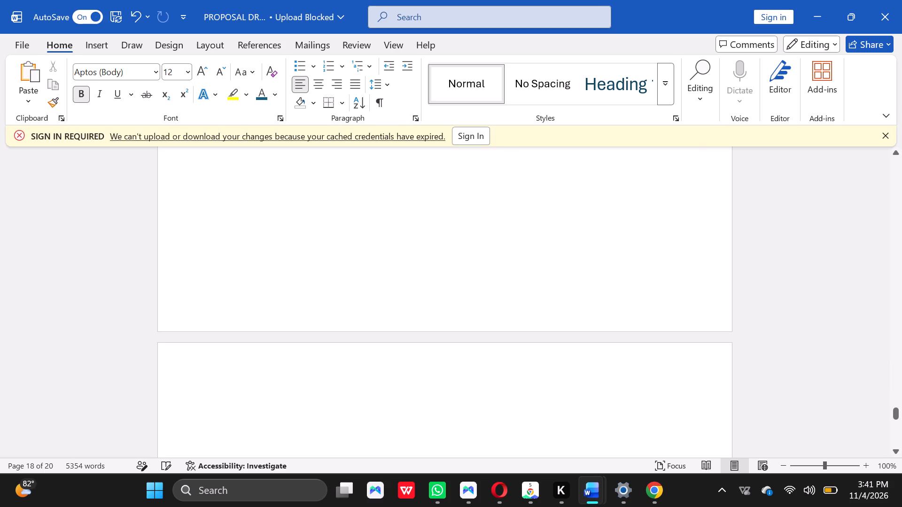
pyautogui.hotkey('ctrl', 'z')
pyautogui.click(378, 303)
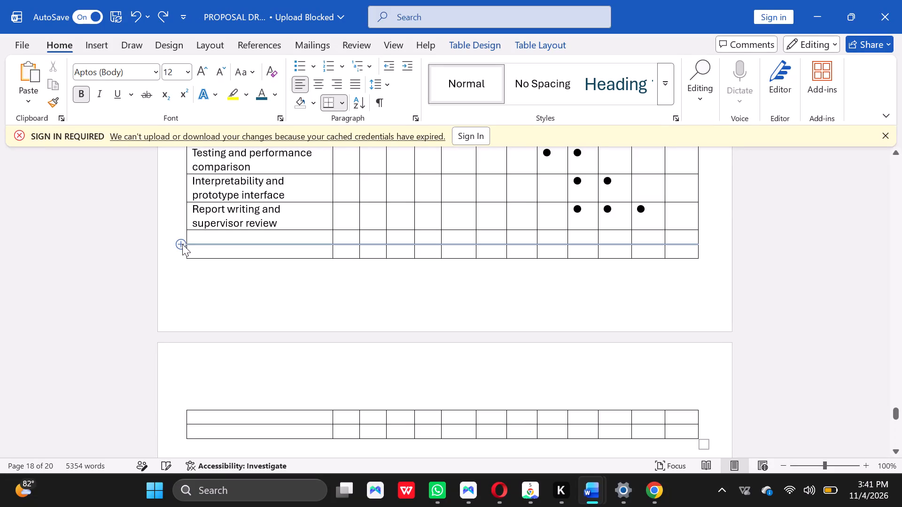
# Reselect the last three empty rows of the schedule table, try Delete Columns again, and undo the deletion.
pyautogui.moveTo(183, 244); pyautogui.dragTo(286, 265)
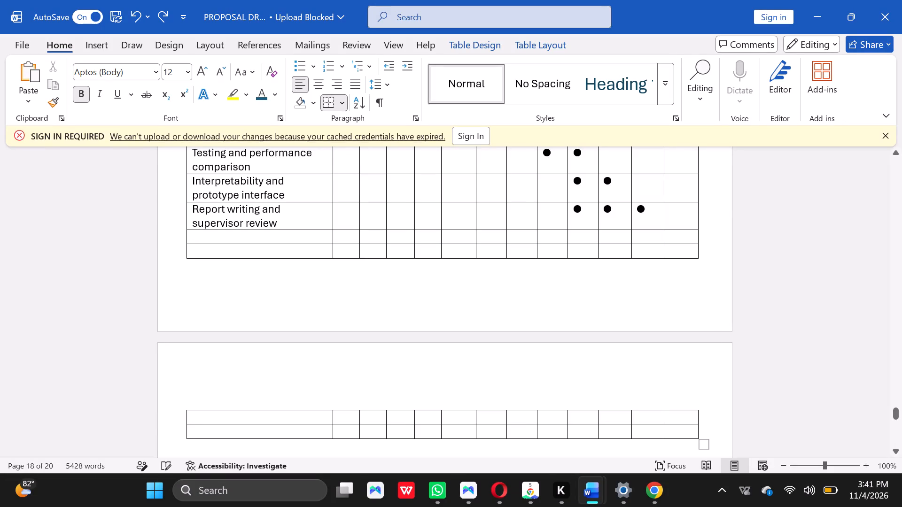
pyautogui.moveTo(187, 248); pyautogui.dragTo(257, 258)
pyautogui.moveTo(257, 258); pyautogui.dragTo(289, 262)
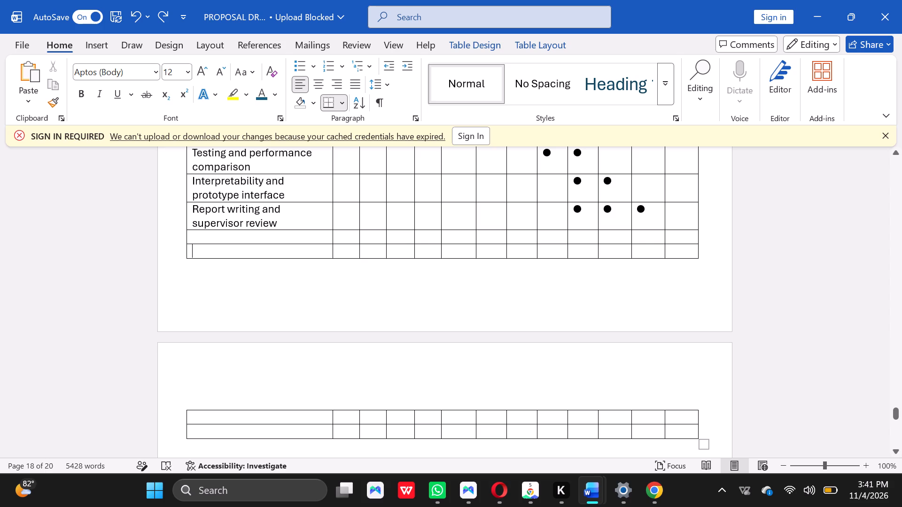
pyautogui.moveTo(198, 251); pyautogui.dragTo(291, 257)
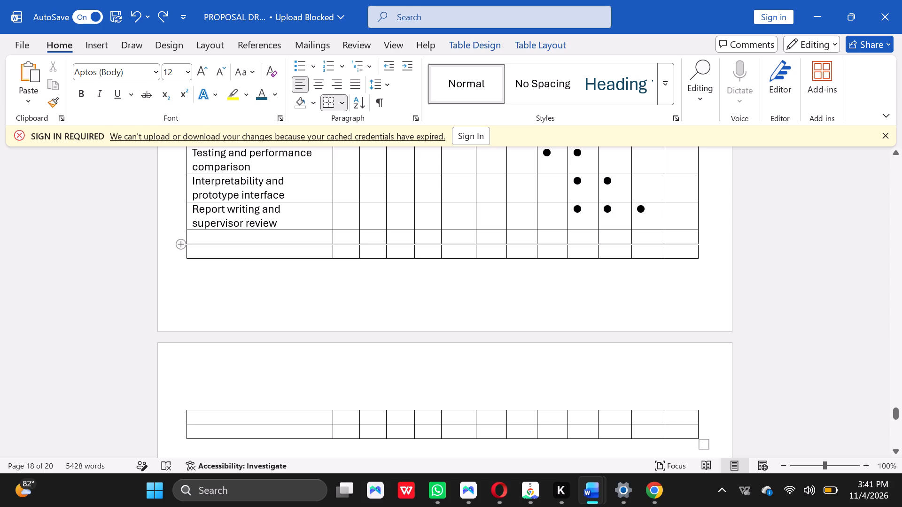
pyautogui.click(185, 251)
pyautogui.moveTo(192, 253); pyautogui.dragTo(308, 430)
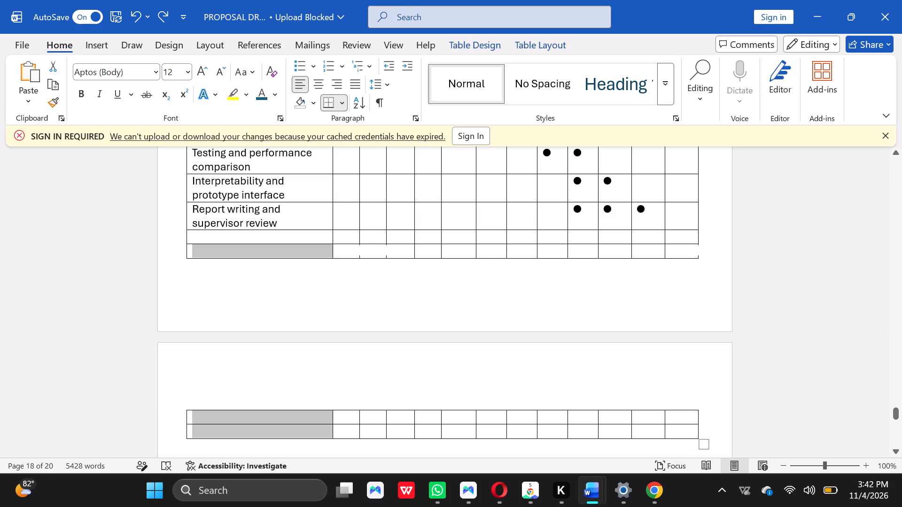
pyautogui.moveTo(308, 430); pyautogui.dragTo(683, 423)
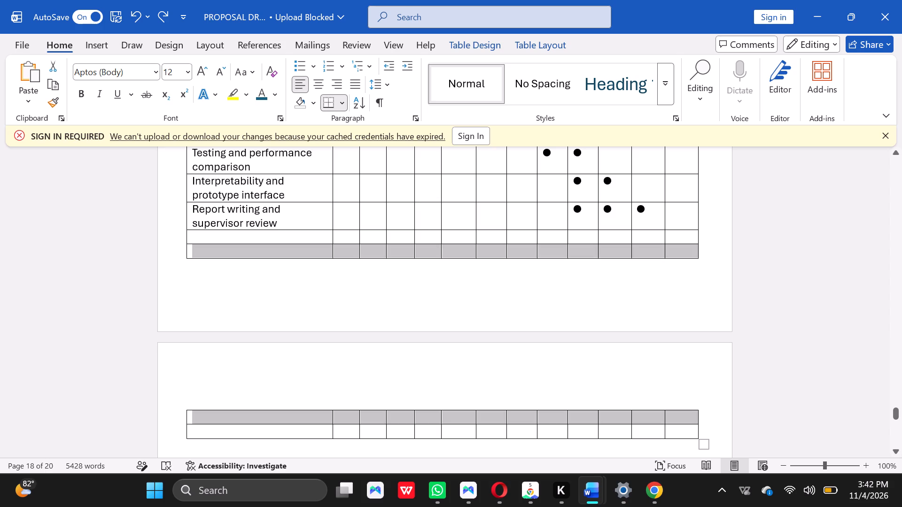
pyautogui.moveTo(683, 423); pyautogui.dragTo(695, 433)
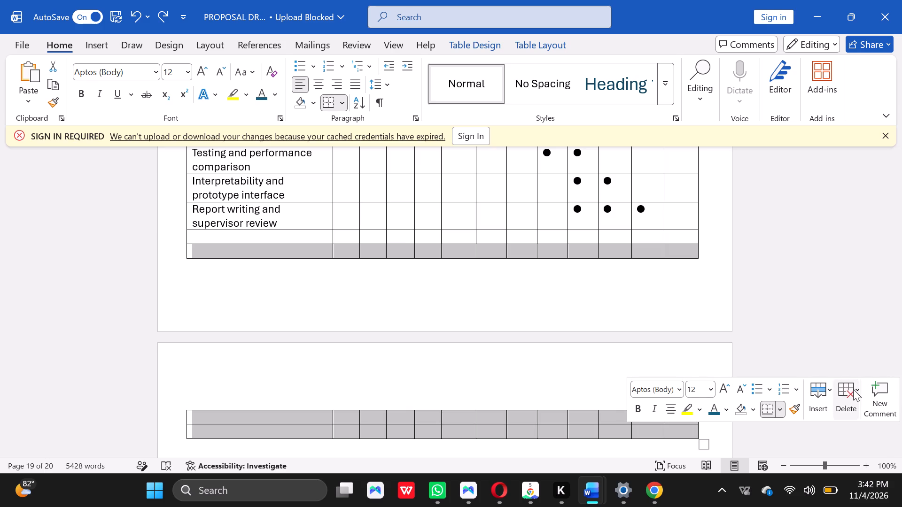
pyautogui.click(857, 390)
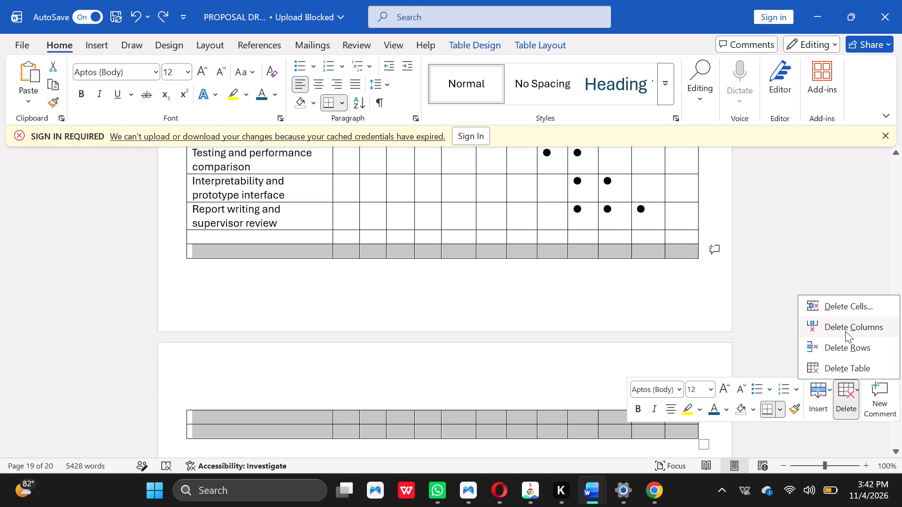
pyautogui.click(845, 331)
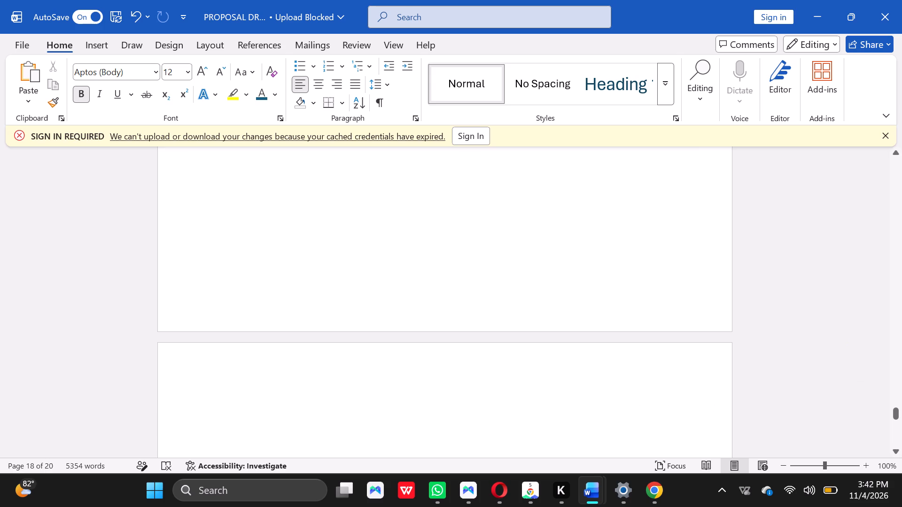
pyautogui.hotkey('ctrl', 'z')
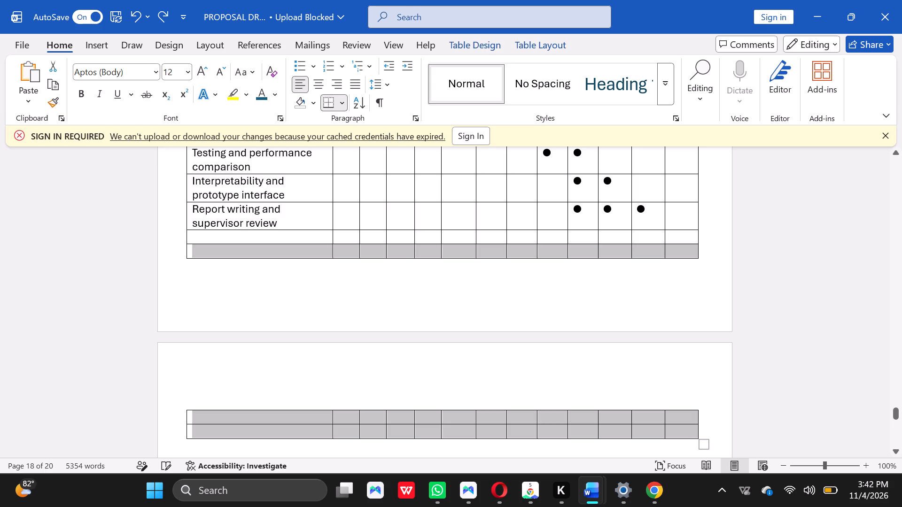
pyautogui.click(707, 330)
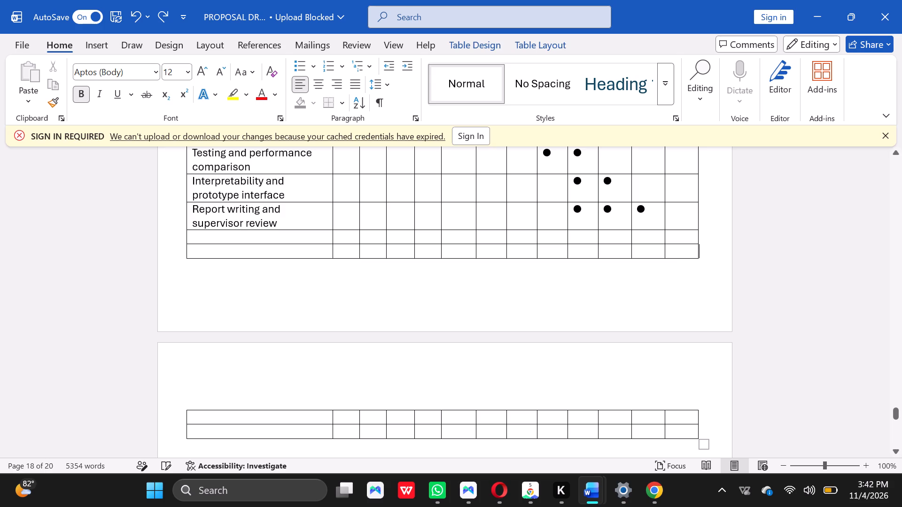
# Delete the last three empty rows of the schedule table, keeping one empty row below "Report writing and supervisor review".
pyautogui.click(293, 251)
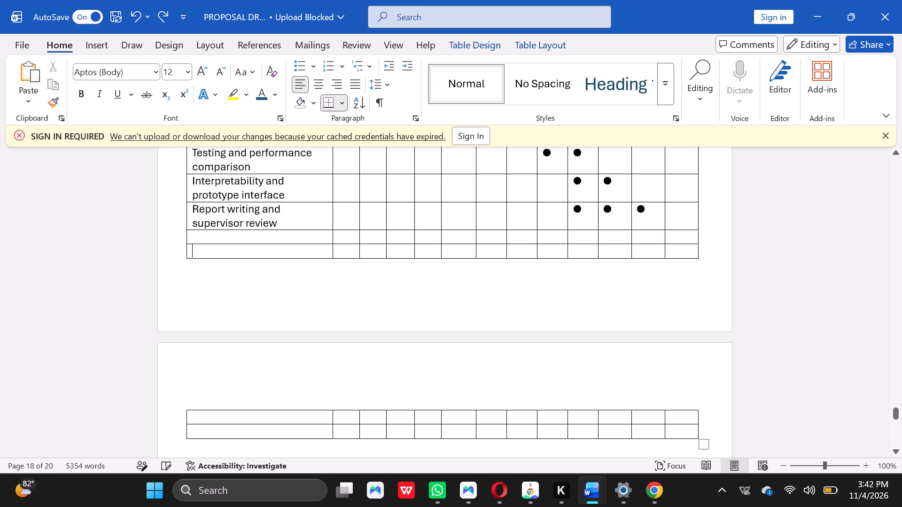
pyautogui.moveTo(187, 249); pyautogui.dragTo(253, 256)
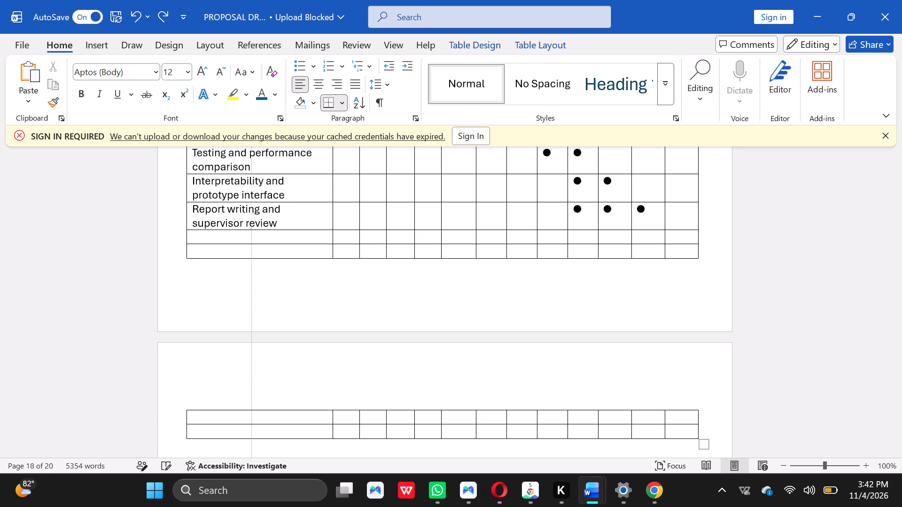
pyautogui.moveTo(253, 256); pyautogui.dragTo(193, 256)
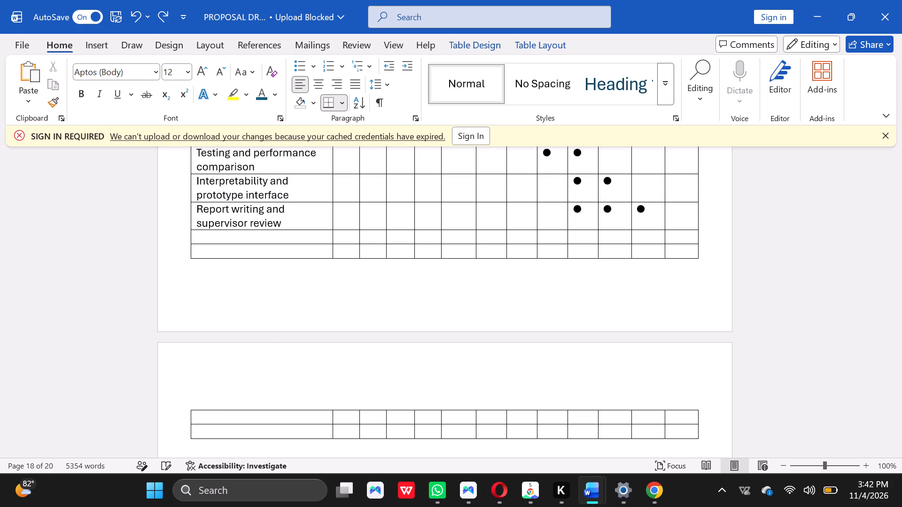
pyautogui.doubleClick(193, 256)
pyautogui.moveTo(202, 252); pyautogui.dragTo(280, 244)
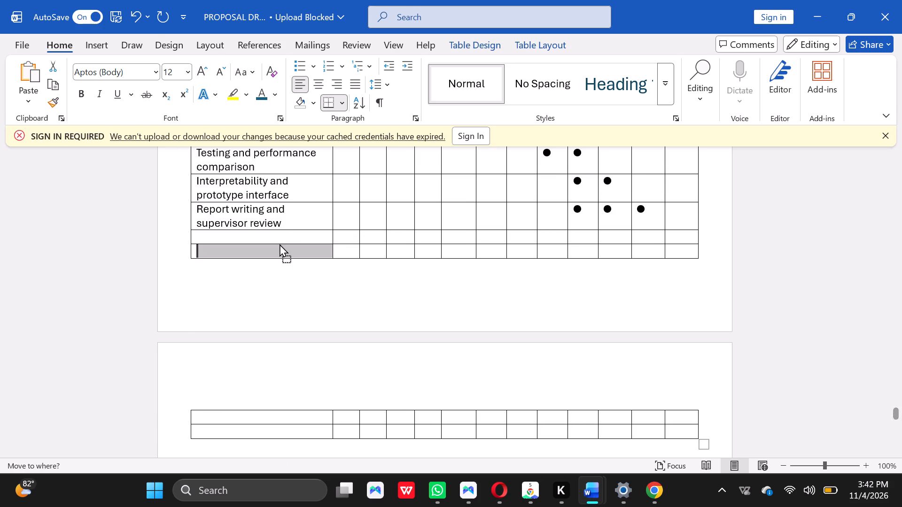
pyautogui.moveTo(280, 244); pyautogui.dragTo(400, 254)
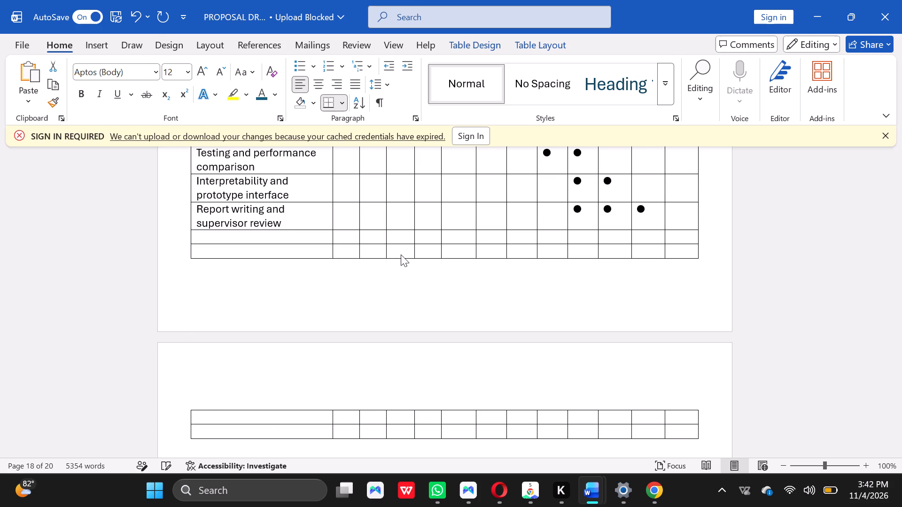
pyautogui.click(244, 253)
pyautogui.moveTo(242, 253); pyautogui.dragTo(447, 253)
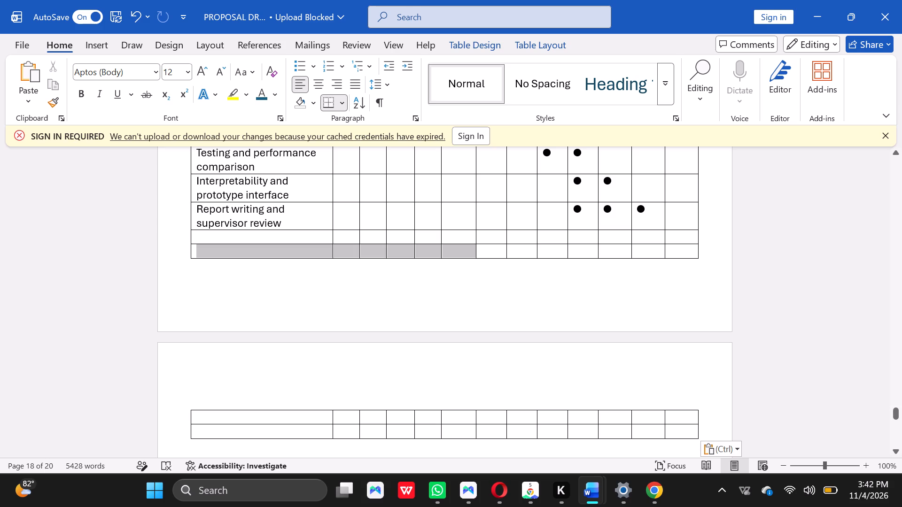
pyautogui.moveTo(447, 253); pyautogui.dragTo(618, 429)
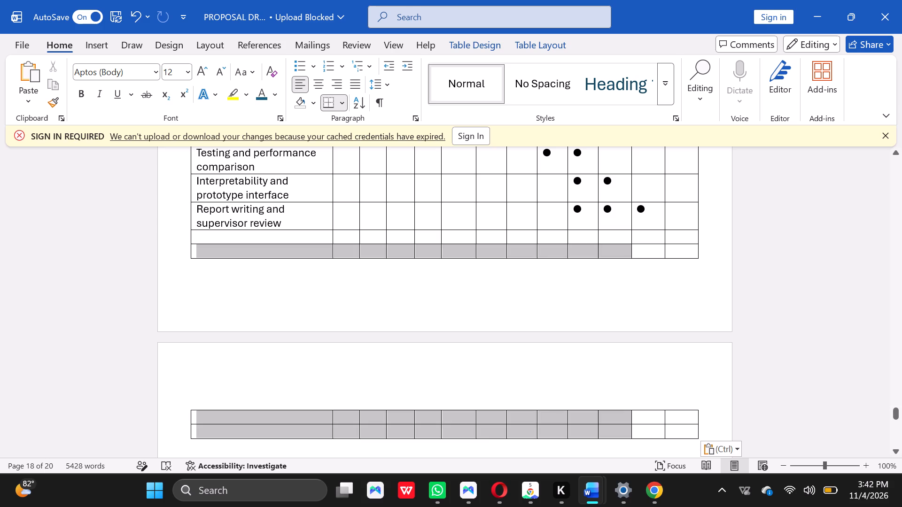
pyautogui.moveTo(618, 429); pyautogui.dragTo(691, 429)
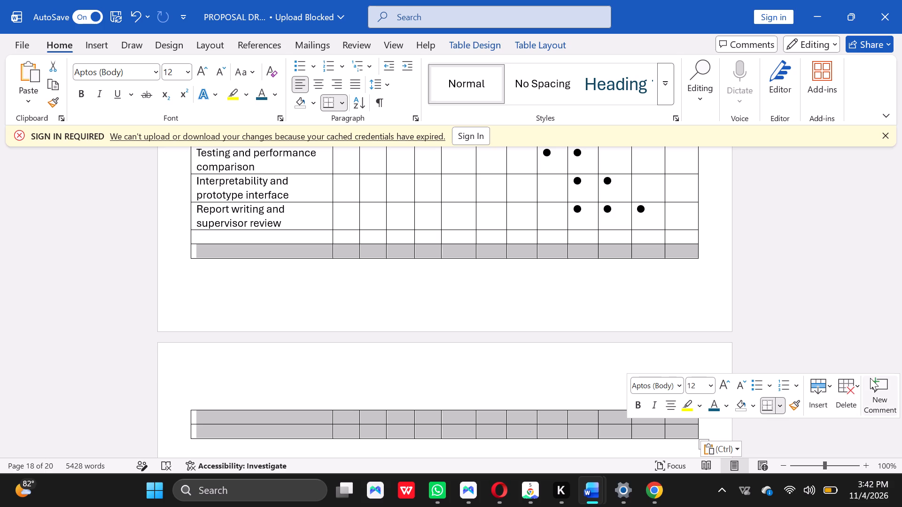
pyautogui.click(859, 384)
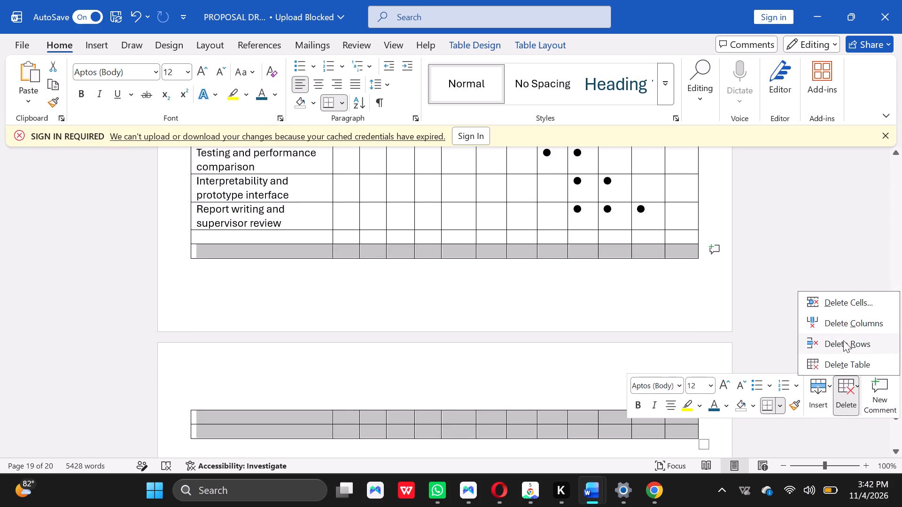
pyautogui.click(843, 341)
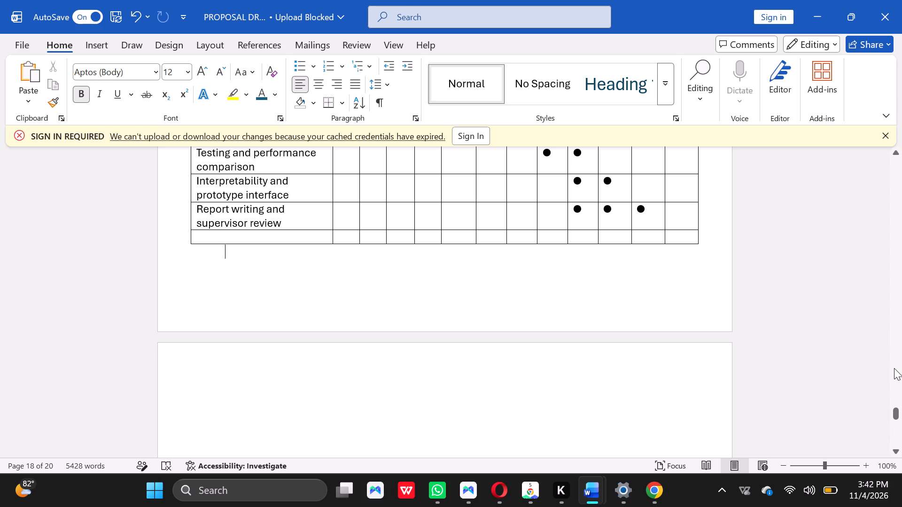
# Copy "Final corrections and presentation" from the PDF's schedule into the activity cell of the Word table's remaining empty row.
pyautogui.click(895, 450)
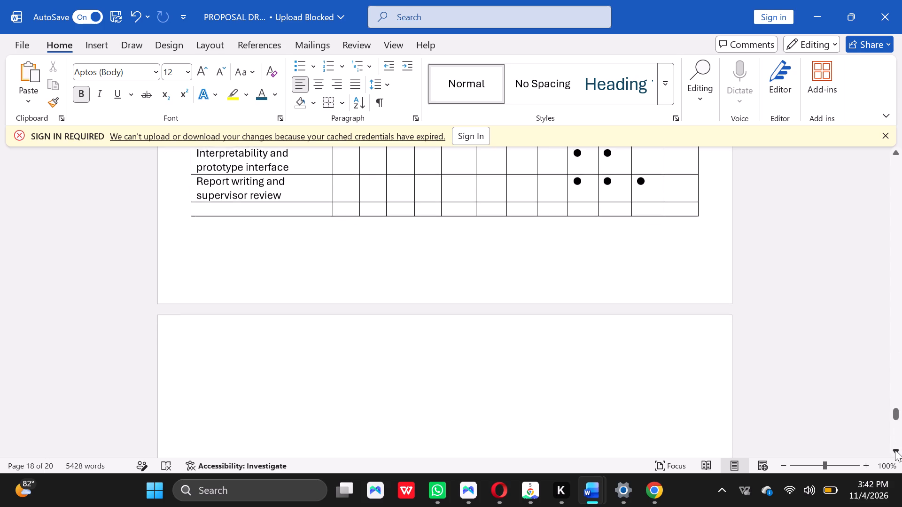
pyautogui.click(900, 155)
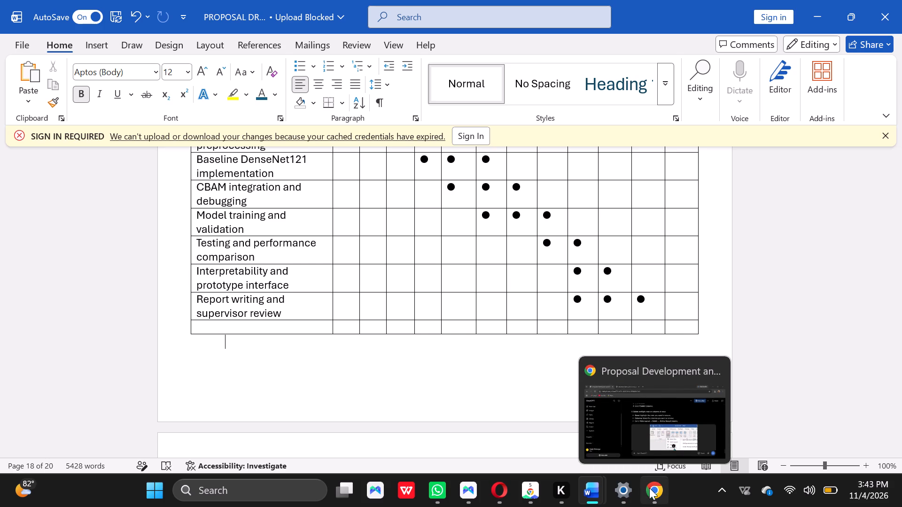
pyautogui.click(642, 426)
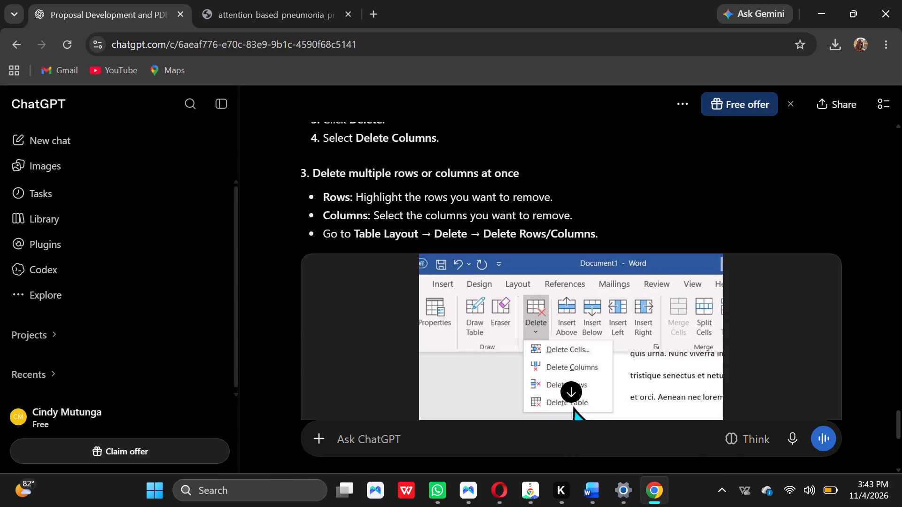
pyautogui.click(264, 2)
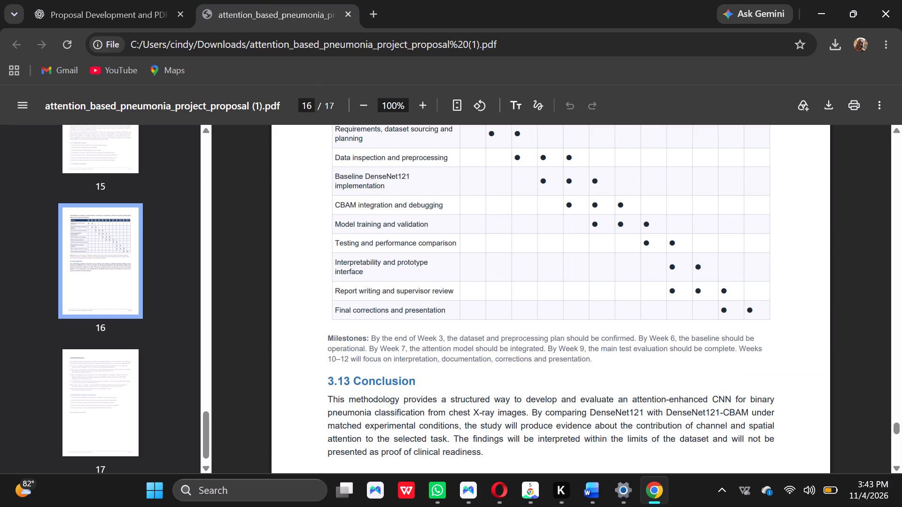
pyautogui.moveTo(449, 312); pyautogui.dragTo(338, 309)
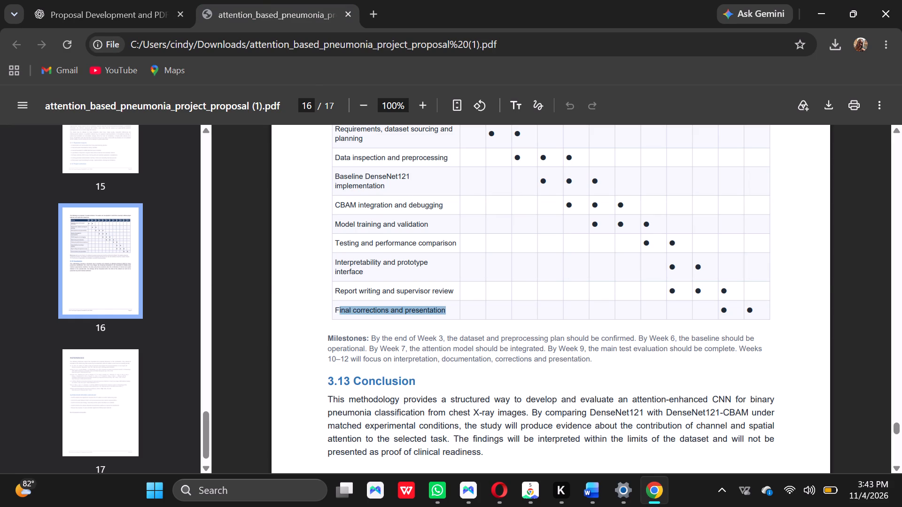
pyautogui.moveTo(338, 309); pyautogui.dragTo(335, 309)
pyautogui.hotkey('ctrl', 'c')
pyautogui.click(819, 1)
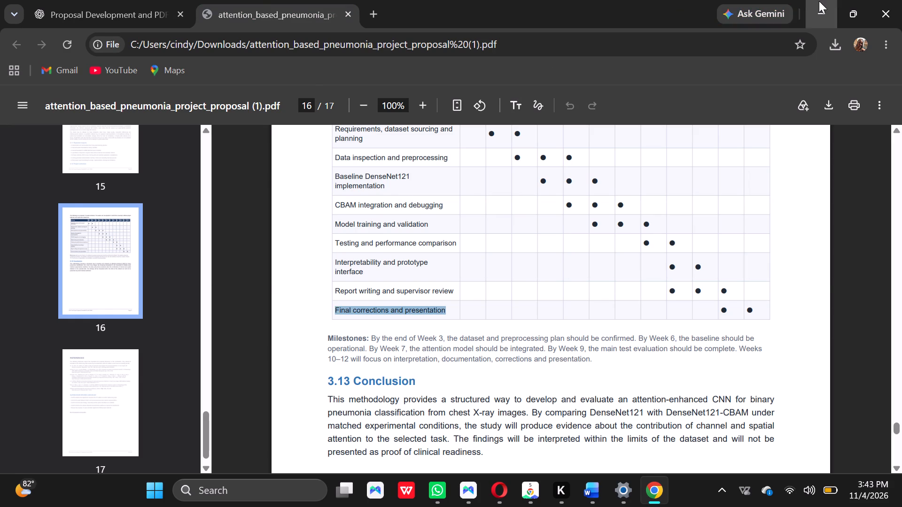
pyautogui.click(259, 328)
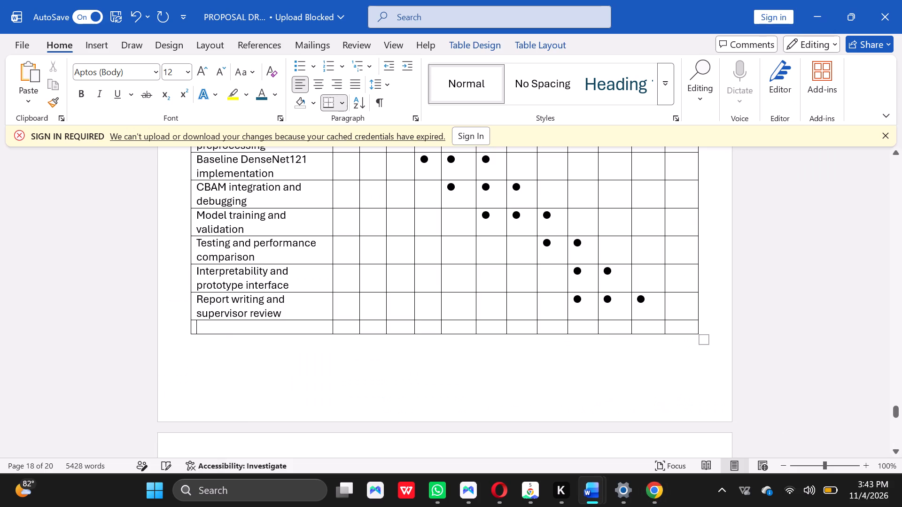
pyautogui.hotkey('ctrl', 'v')
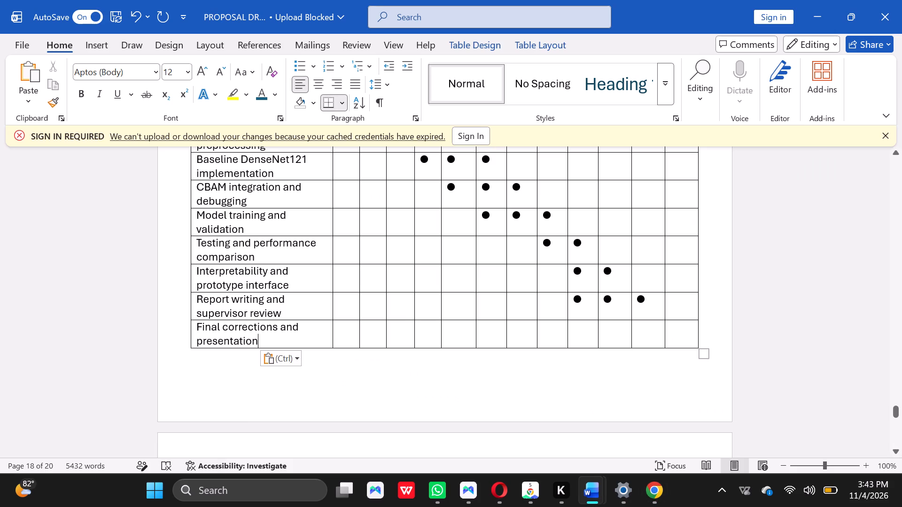
# Copy a bullet mark from the PDF's schedule into the W11 and W12 cells of the "Final corrections and presentation" row.
pyautogui.click(661, 446)
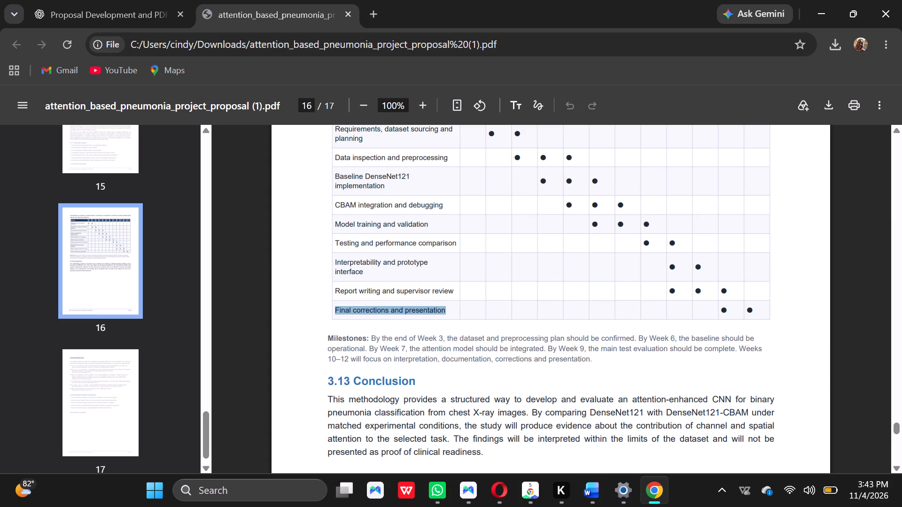
pyautogui.moveTo(733, 310); pyautogui.dragTo(719, 310)
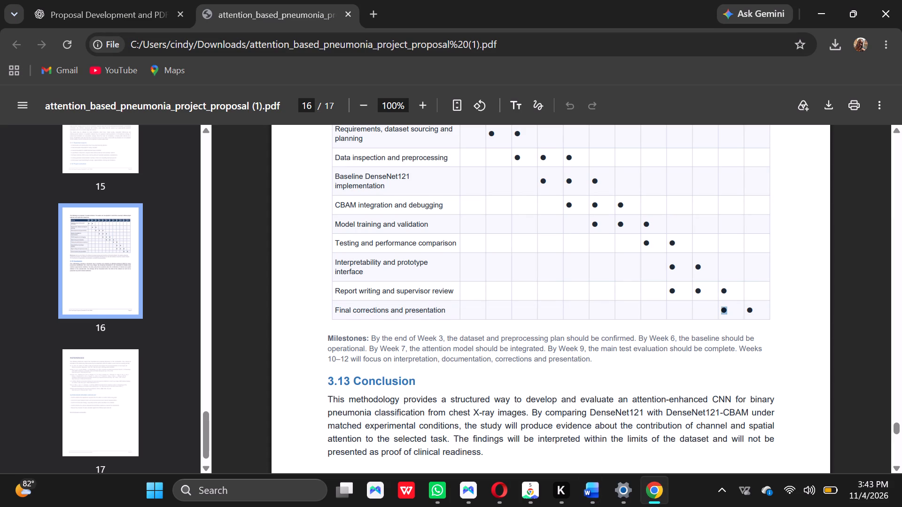
pyautogui.hotkey('ctrl', 'c')
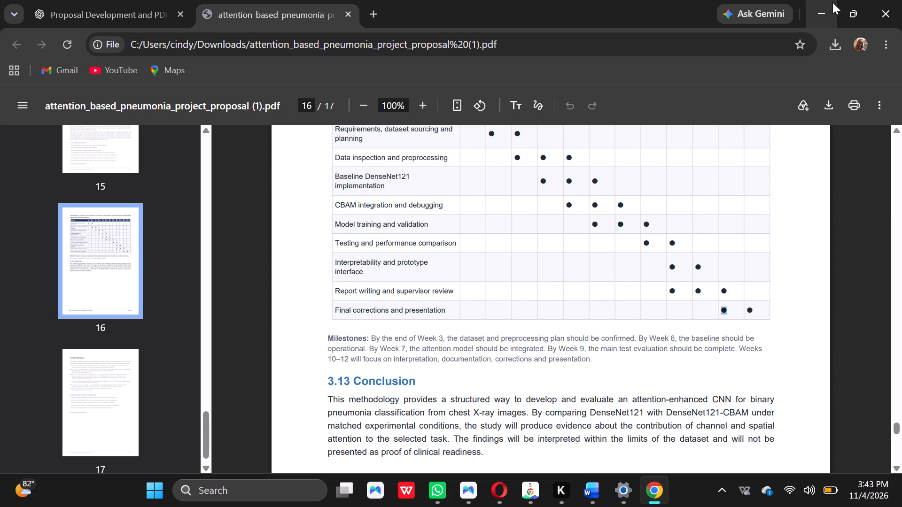
pyautogui.click(832, 2)
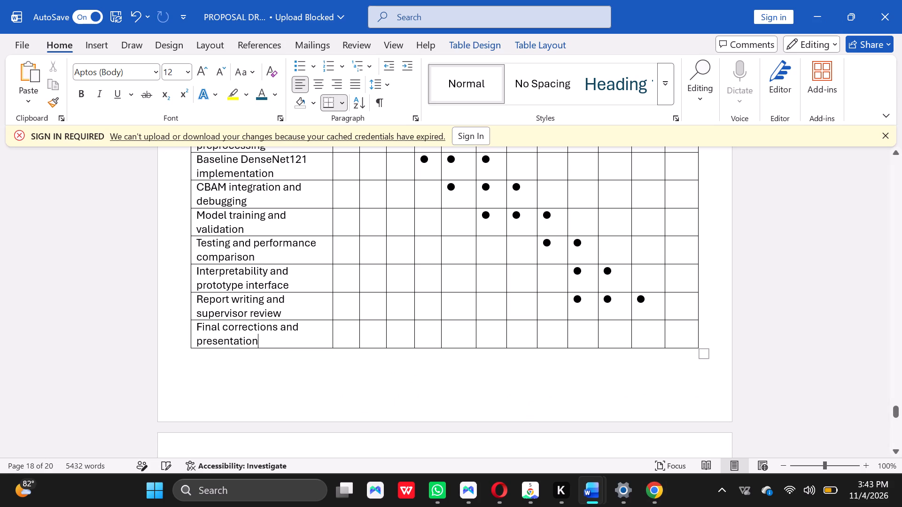
pyautogui.click(643, 327)
pyautogui.hotkey('ctrl', 'v')
pyautogui.click(677, 329)
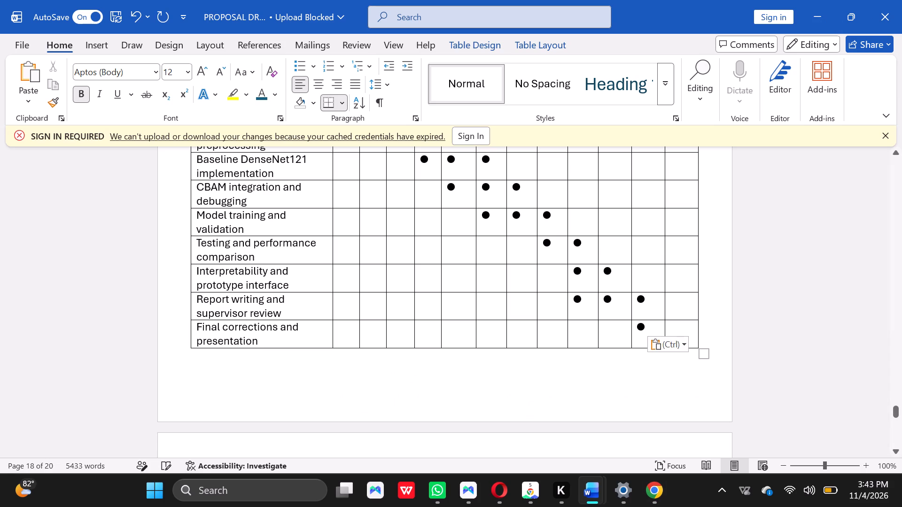
pyautogui.hotkey('ctrl', 'v')
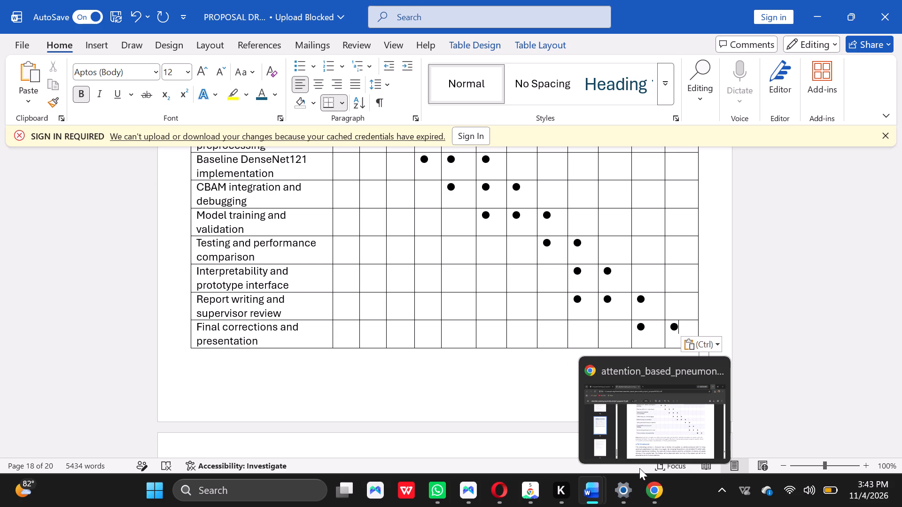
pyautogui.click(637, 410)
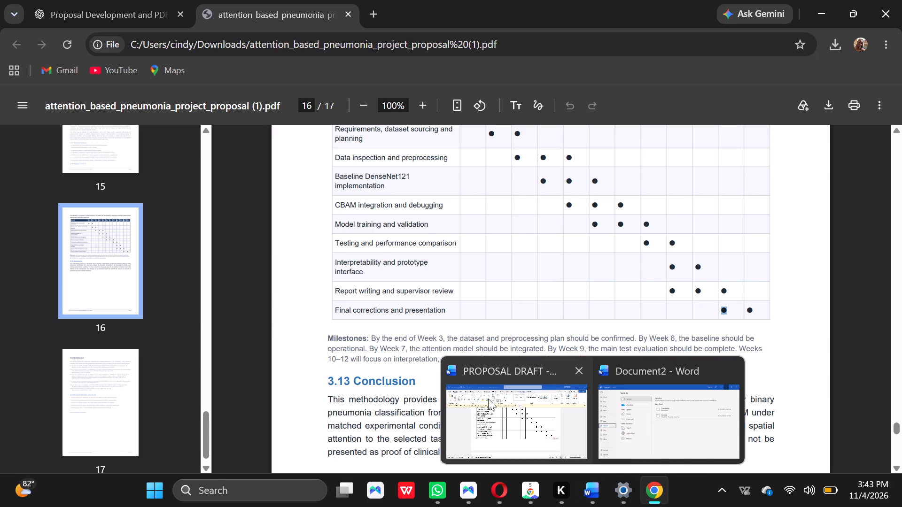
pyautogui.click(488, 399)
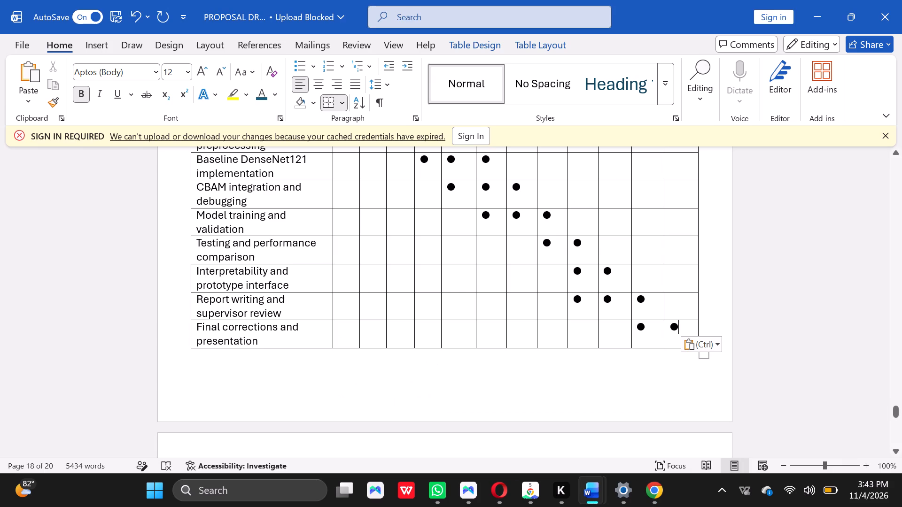
# Remove empty paragraphs between the schedule table and the line "The following is a proposed 12-week schedule.".
pyautogui.click(897, 453)
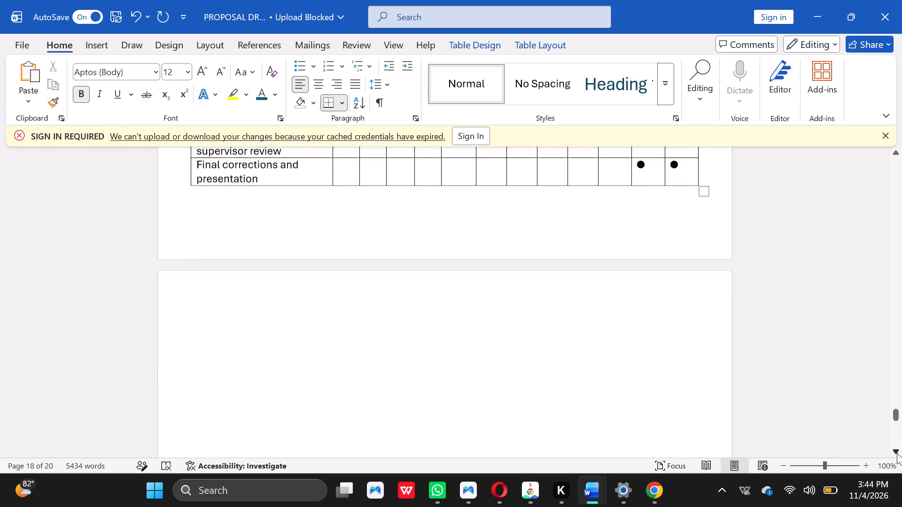
pyautogui.click(518, 315)
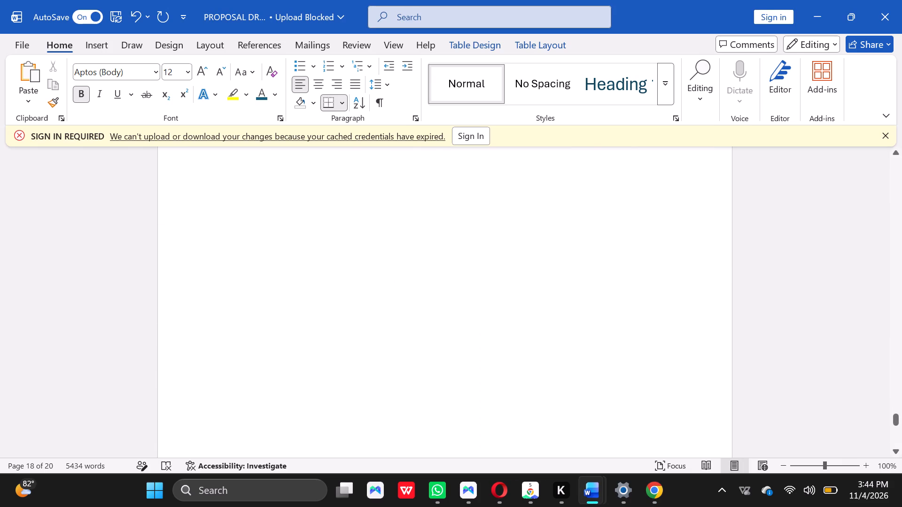
pyautogui.press('BackSpace')
pyautogui.press('BackSpace')
pyautogui.press('BackSpace')
pyautogui.press('BackSpace')
pyautogui.press('BackSpace')
pyautogui.press('BackSpace')
pyautogui.press('BackSpace')
pyautogui.press('BackSpace')
pyautogui.press('BackSpace')
pyautogui.press('BackSpace')
pyautogui.press('BackSpace')
pyautogui.press('BackSpace')
pyautogui.press('BackSpace')
pyautogui.press('BackSpace')
pyautogui.press('BackSpace')
pyautogui.press('BackSpace')
pyautogui.press('BackSpace')
pyautogui.press('BackSpace')
pyautogui.press('BackSpace')
pyautogui.press('BackSpace')
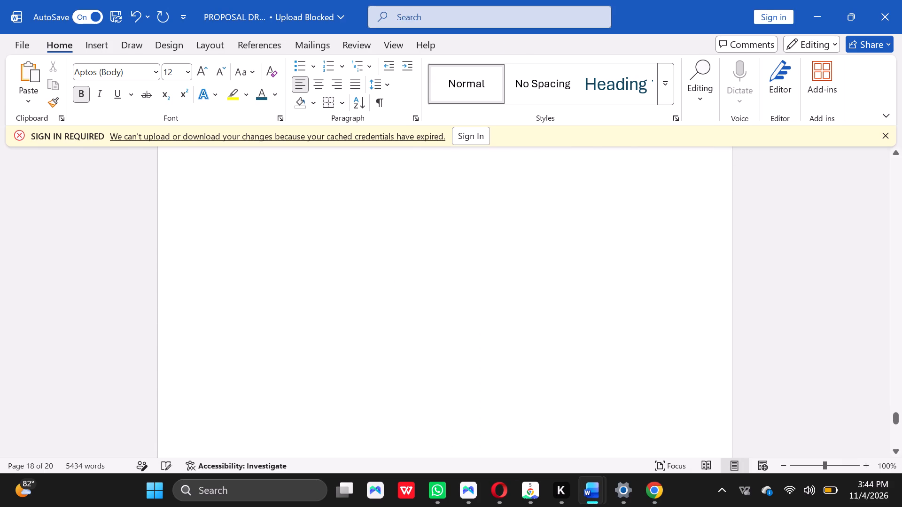
pyautogui.click(423, 375)
pyautogui.press('BackSpace')
pyautogui.press('BackSpace')
pyautogui.press('BackSpace')
pyautogui.press('BackSpace')
pyautogui.press('BackSpace')
pyautogui.press('BackSpace')
pyautogui.press('BackSpace')
pyautogui.press('BackSpace')
pyautogui.press('BackSpace')
pyautogui.press('BackSpace')
pyautogui.press('BackSpace')
pyautogui.press('BackSpace')
pyautogui.press('BackSpace')
pyautogui.press('BackSpace')
pyautogui.press('BackSpace')
pyautogui.press('BackSpace')
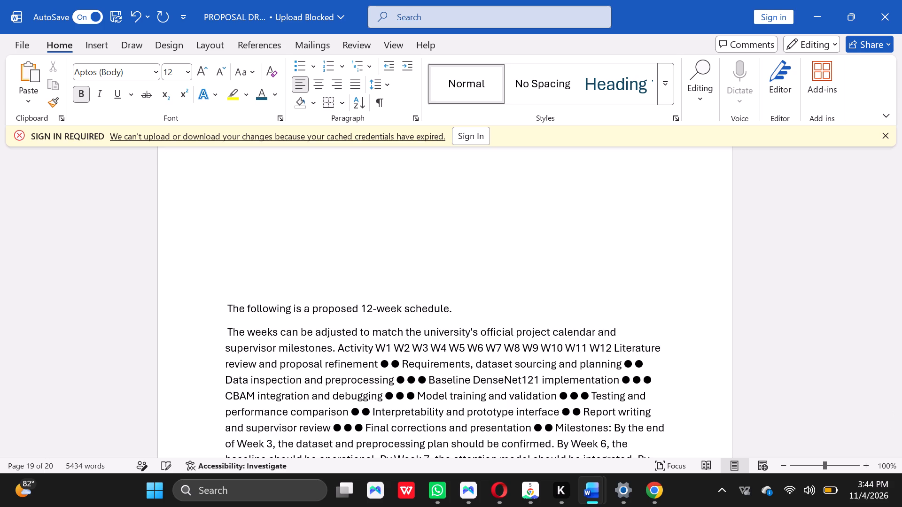
pyautogui.press('BackSpace')
pyautogui.press('BackSpace')
# Delete the duplicated schedule text from "The following is a proposed 12-week schedule." through "Milestones:", keeping the paragraph from "By the end of Week 3" onward.
pyautogui.click(614, 427)
pyautogui.press('BackSpace')
pyautogui.press('BackSpace')
pyautogui.press('BackSpace')
pyautogui.press('BackSpace')
pyautogui.press('BackSpace')
pyautogui.press('BackSpace')
pyautogui.press('BackSpace')
pyautogui.press('BackSpace')
pyautogui.press('BackSpace')
pyautogui.press('BackSpace')
pyautogui.press('BackSpace')
pyautogui.press('BackSpace')
pyautogui.press('BackSpace')
pyautogui.press('BackSpace')
pyautogui.press('BackSpace')
pyautogui.press('BackSpace')
pyautogui.press('BackSpace')
pyautogui.press('BackSpace')
pyautogui.press('BackSpace')
pyautogui.press('BackSpace')
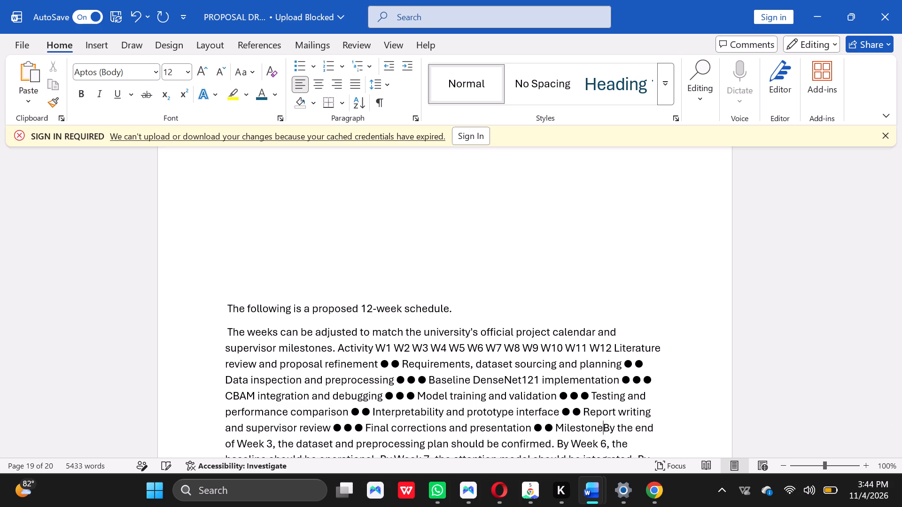
pyautogui.press('BackSpace')
pyautogui.press('BackSpace')
pyautogui.press('BackSpace')
pyautogui.press('BackSpace')
pyautogui.press('BackSpace')
pyautogui.press('BackSpace')
pyautogui.press('BackSpace')
pyautogui.press('BackSpace')
pyautogui.press('BackSpace')
pyautogui.press('BackSpace')
pyautogui.press('BackSpace')
pyautogui.press('BackSpace')
pyautogui.press('BackSpace')
pyautogui.press('BackSpace')
pyautogui.press('BackSpace')
pyautogui.press('BackSpace')
pyautogui.press('BackSpace')
pyautogui.press('BackSpace')
pyautogui.press('BackSpace')
pyautogui.press('BackSpace')
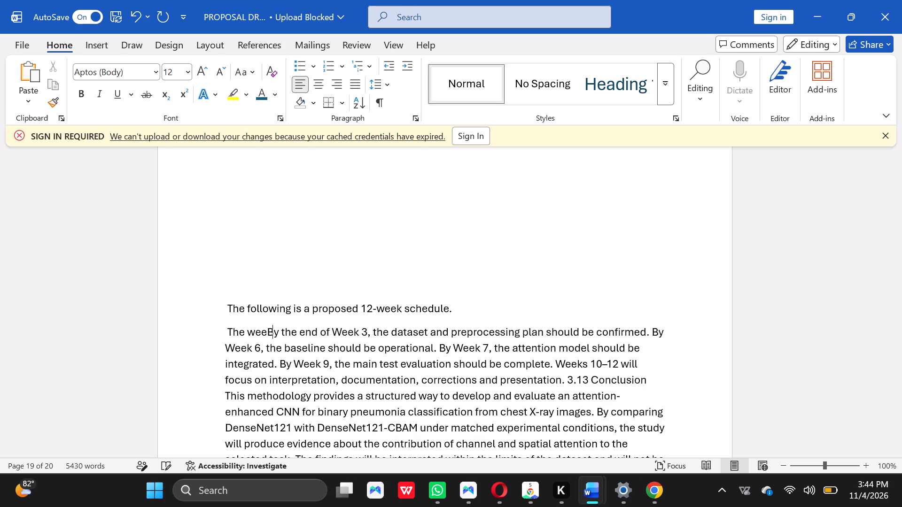
pyautogui.press('BackSpace')
pyautogui.press('BackSpace')
pyautogui.press('BackSpace')
pyautogui.press('BackSpace')
pyautogui.press('BackSpace')
pyautogui.press('BackSpace')
pyautogui.press('BackSpace')
pyautogui.press('BackSpace')
pyautogui.press('BackSpace')
pyautogui.press('BackSpace')
pyautogui.press('BackSpace')
pyautogui.press('BackSpace')
pyautogui.press('BackSpace')
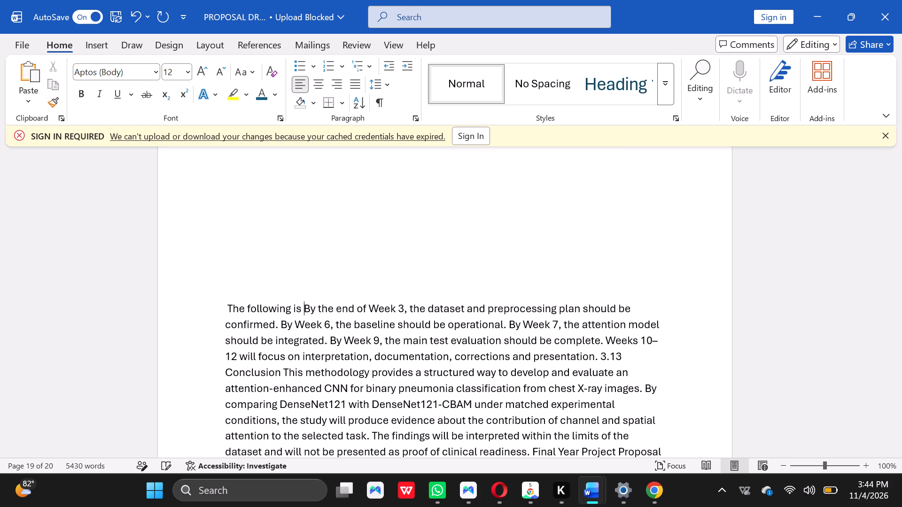
pyautogui.press('BackSpace')
pyautogui.press('BackSpace')
pyautogui.press('BackSpace')
pyautogui.press('BackSpace')
pyautogui.press('BackSpace')
pyautogui.press('BackSpace')
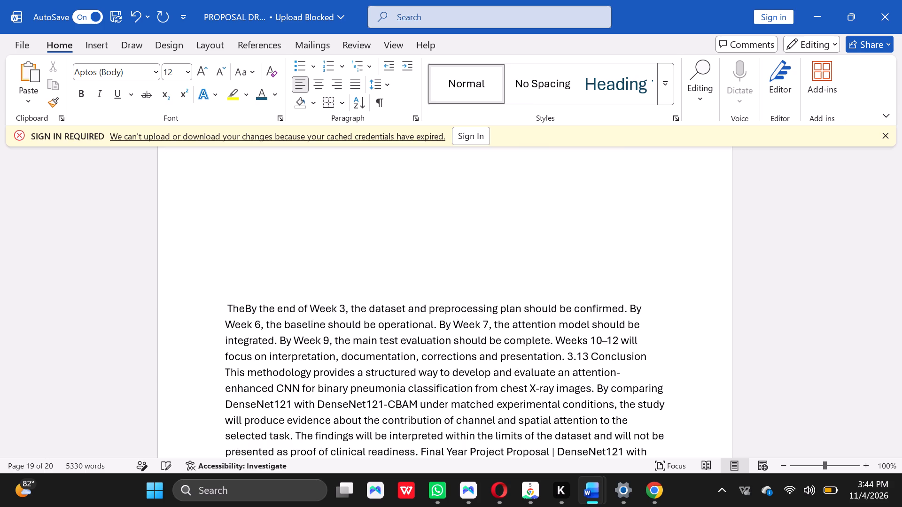
pyautogui.press('BackSpace')
pyautogui.press('BackSpace')
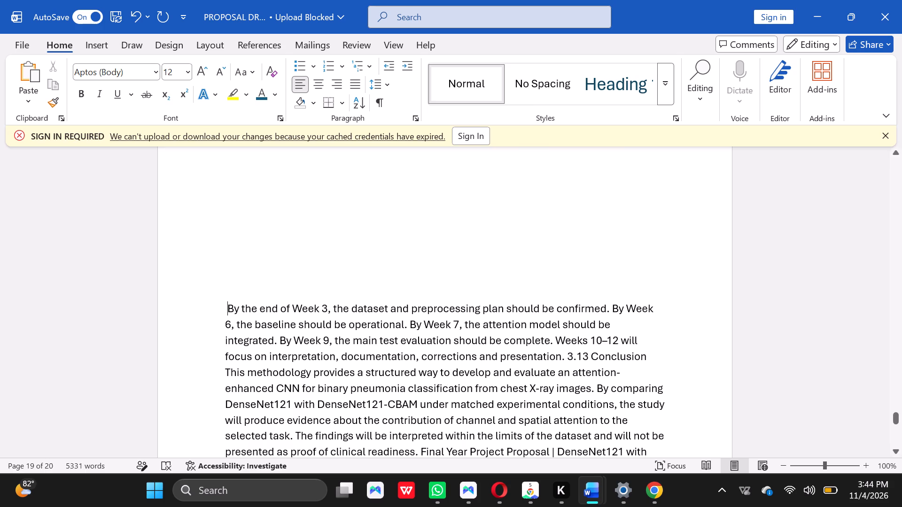
# Remove empty paragraphs between the schedule table and the paragraph beginning "By the end of Week 3".
pyautogui.click(366, 252)
pyautogui.press('BackSpace')
pyautogui.press('BackSpace')
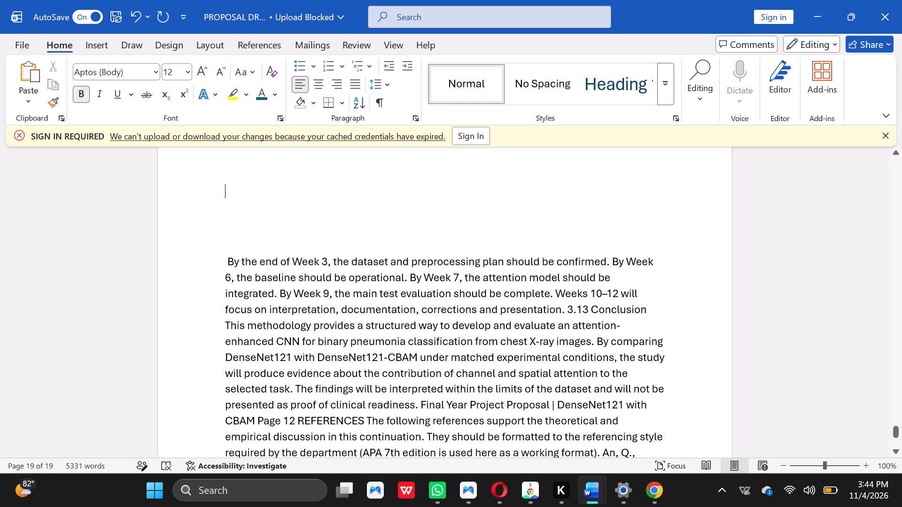
pyautogui.click(896, 153)
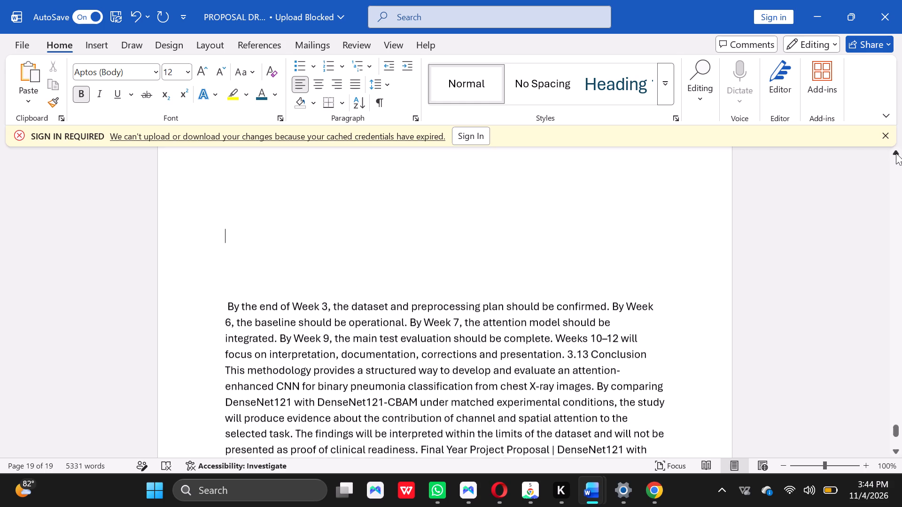
pyautogui.doubleClick(896, 153)
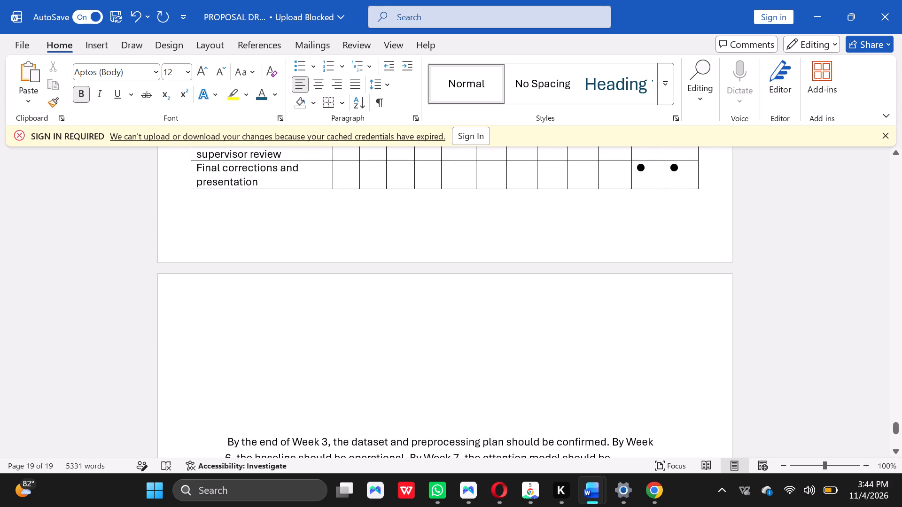
pyautogui.click(284, 327)
pyautogui.press('BackSpace')
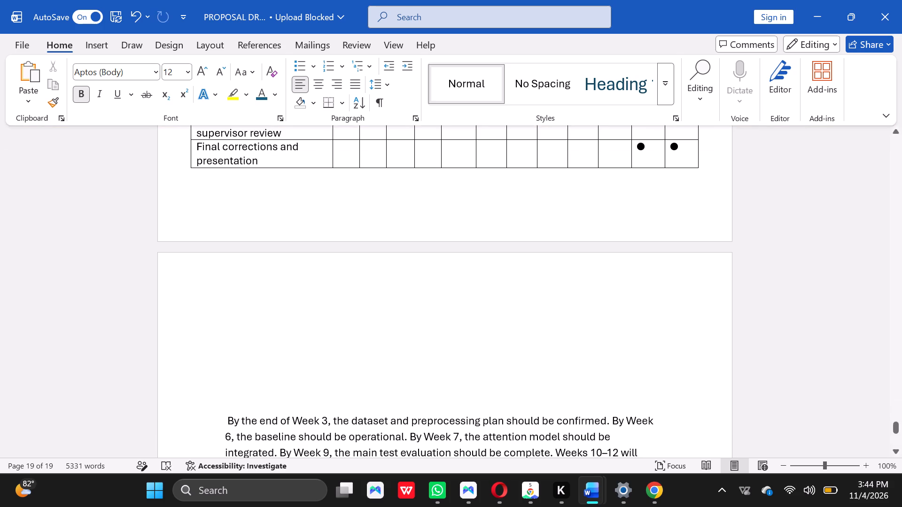
pyautogui.press('BackSpace')
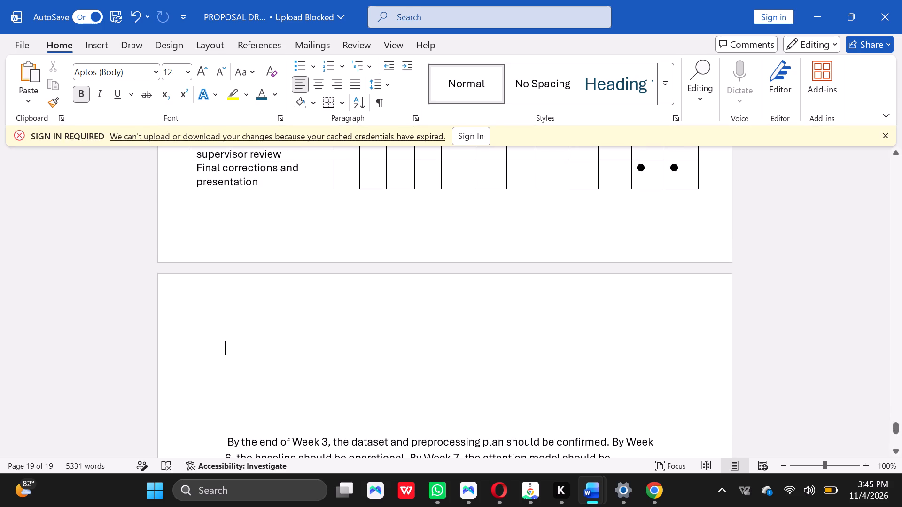
pyautogui.click(252, 415)
pyautogui.press('BackSpace')
pyautogui.press('BackSpace')
pyautogui.press('BackSpace')
pyautogui.press('BackSpace')
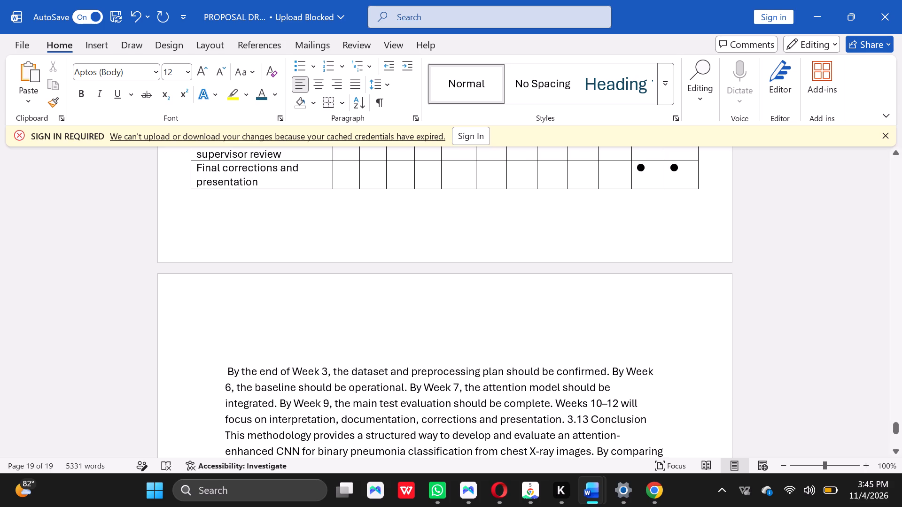
# Separate "3.13 Conclusion" from the surrounding text onto its own line and make it bold.
pyautogui.click(898, 449)
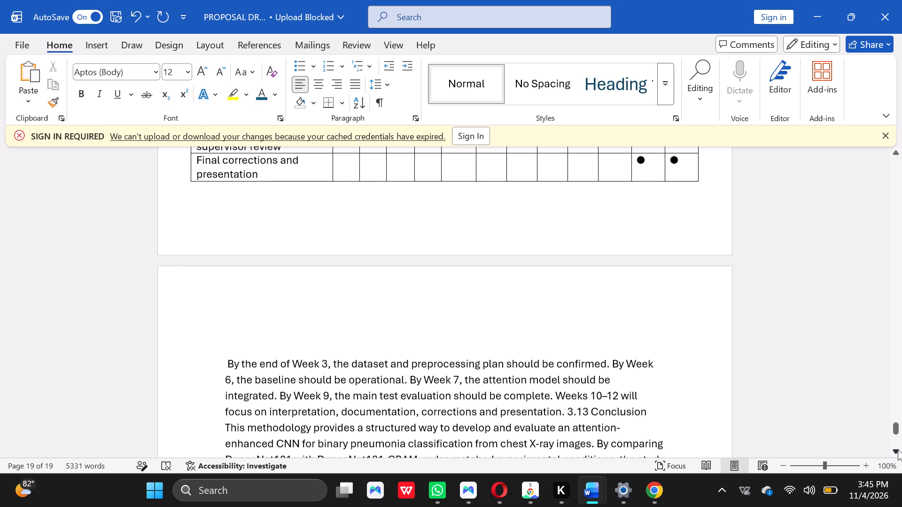
pyautogui.tripleClick(898, 449)
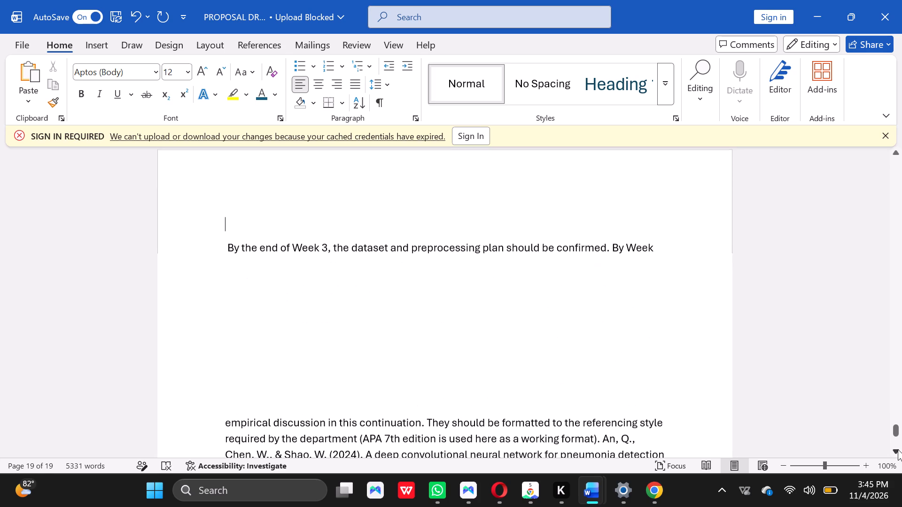
pyautogui.click(898, 449)
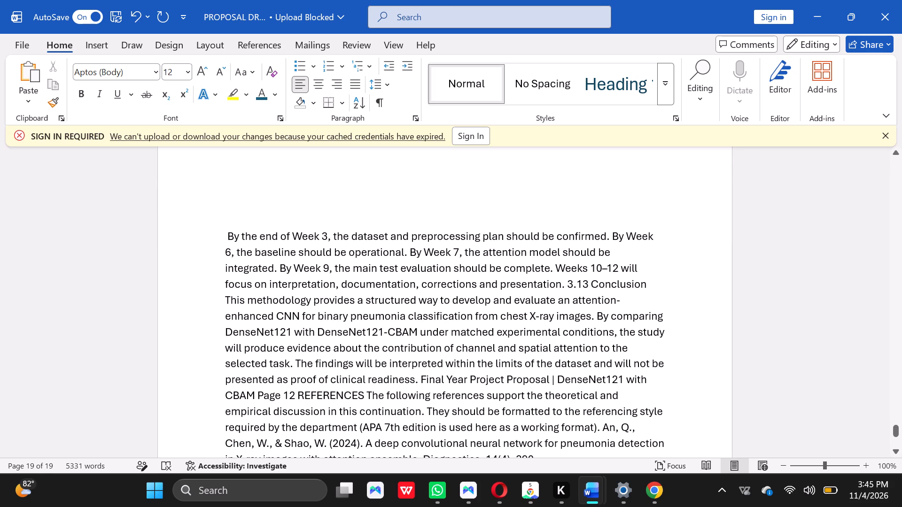
pyautogui.click(565, 285)
pyautogui.press('Return')
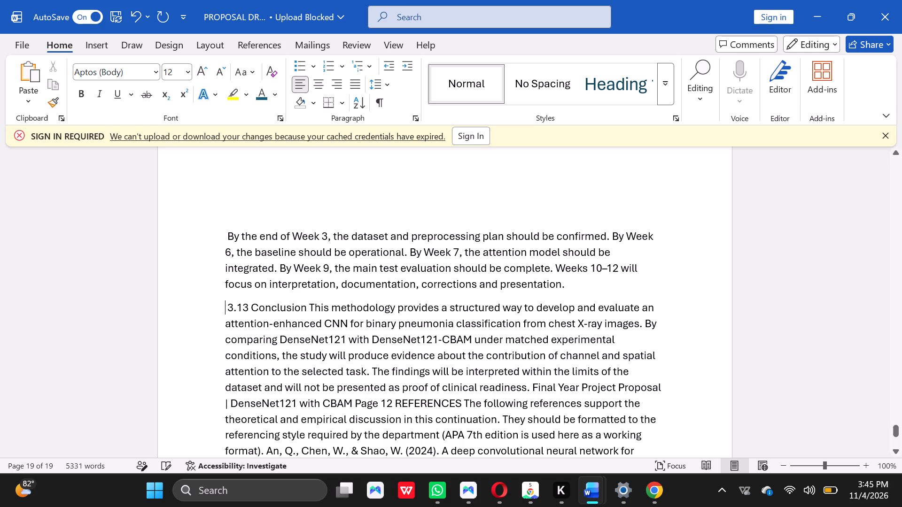
pyautogui.click(305, 307)
pyautogui.press('Return')
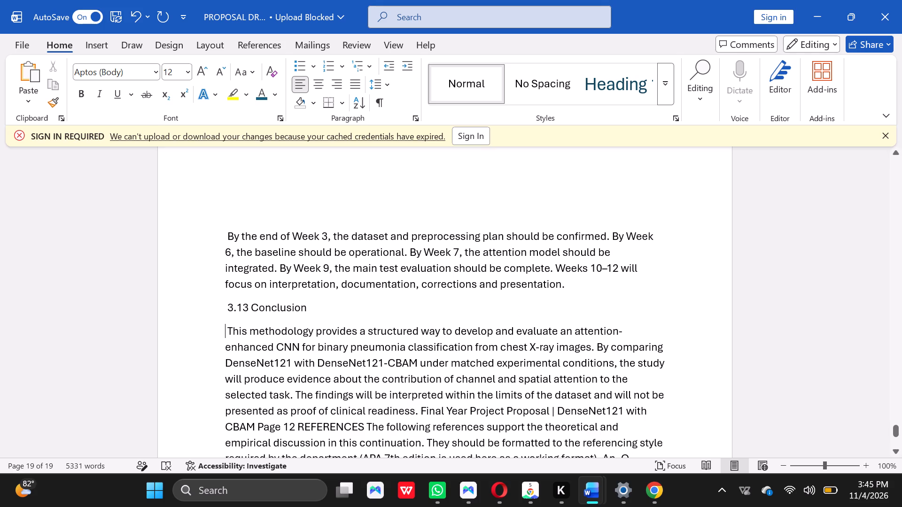
pyautogui.moveTo(310, 308); pyautogui.dragTo(242, 304)
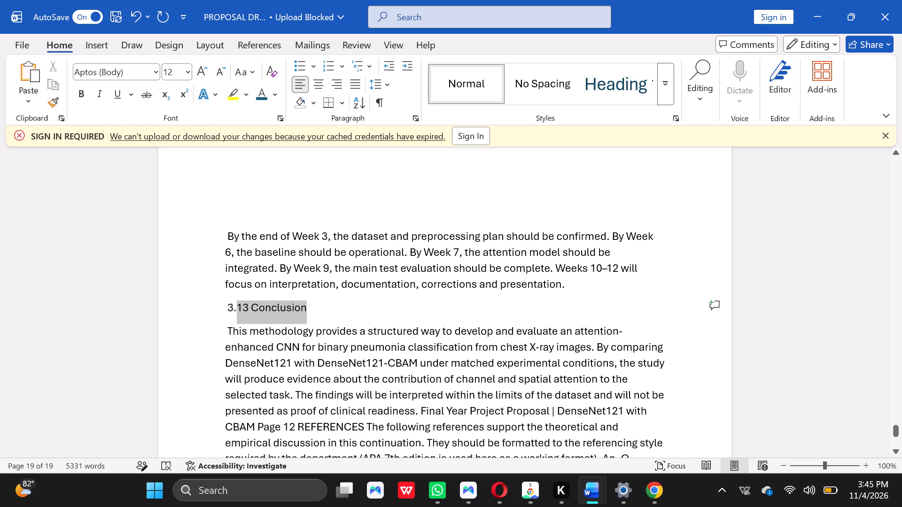
pyautogui.moveTo(242, 304); pyautogui.dragTo(224, 304)
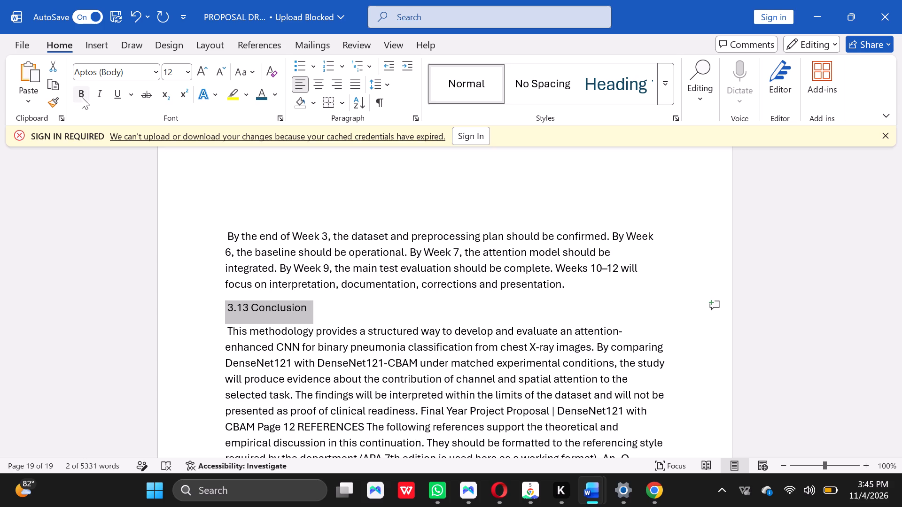
pyautogui.click(81, 96)
pyautogui.click(460, 234)
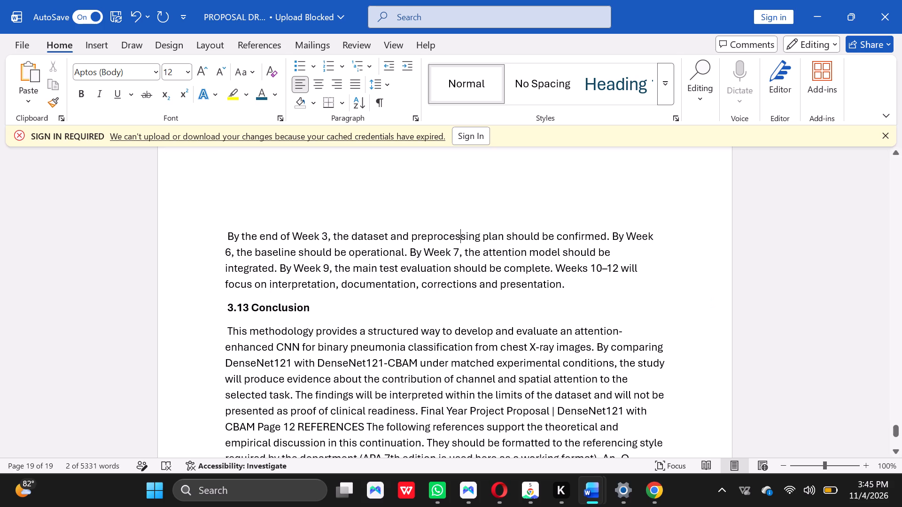
# Delete the stray footer text "Final Year Project Proposal | DenseNet121 with CBAM Page 12" before REFERENCES.
pyautogui.tripleClick(901, 452)
pyautogui.tripleClick(901, 452)
pyautogui.tripleClick(901, 452)
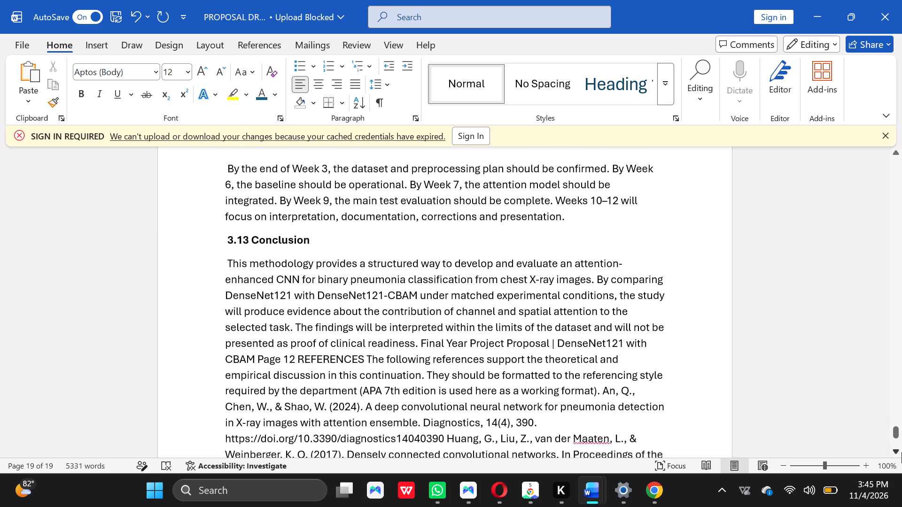
pyautogui.doubleClick(901, 452)
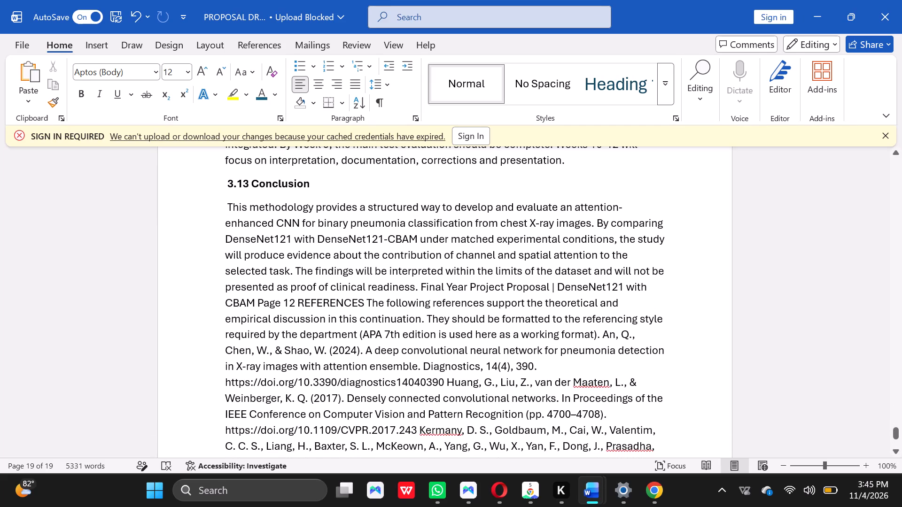
pyautogui.click(296, 304)
pyautogui.press('BackSpace')
pyautogui.press('BackSpace')
pyautogui.press('BackSpace')
pyautogui.press('BackSpace')
pyautogui.press('BackSpace')
pyautogui.press('BackSpace')
pyautogui.press('BackSpace')
pyautogui.press('BackSpace')
pyautogui.press('BackSpace')
pyautogui.press('BackSpace')
pyautogui.press('BackSpace')
pyautogui.press('BackSpace')
pyautogui.press('BackSpace')
pyautogui.press('BackSpace')
pyautogui.press('BackSpace')
pyautogui.press('BackSpace')
pyautogui.press('BackSpace')
pyautogui.press('BackSpace')
pyautogui.press('BackSpace')
pyautogui.press('BackSpace')
pyautogui.press('BackSpace')
pyautogui.press('BackSpace')
pyautogui.press('BackSpace')
pyautogui.press('BackSpace')
pyautogui.press('BackSpace')
pyautogui.press('BackSpace')
pyautogui.press('BackSpace')
pyautogui.press('BackSpace')
pyautogui.press('BackSpace')
pyautogui.press('BackSpace')
pyautogui.press('BackSpace')
pyautogui.press('BackSpace')
pyautogui.press('BackSpace')
pyautogui.press('BackSpace')
pyautogui.press('BackSpace')
pyautogui.press('BackSpace')
pyautogui.press('BackSpace')
pyautogui.press('BackSpace')
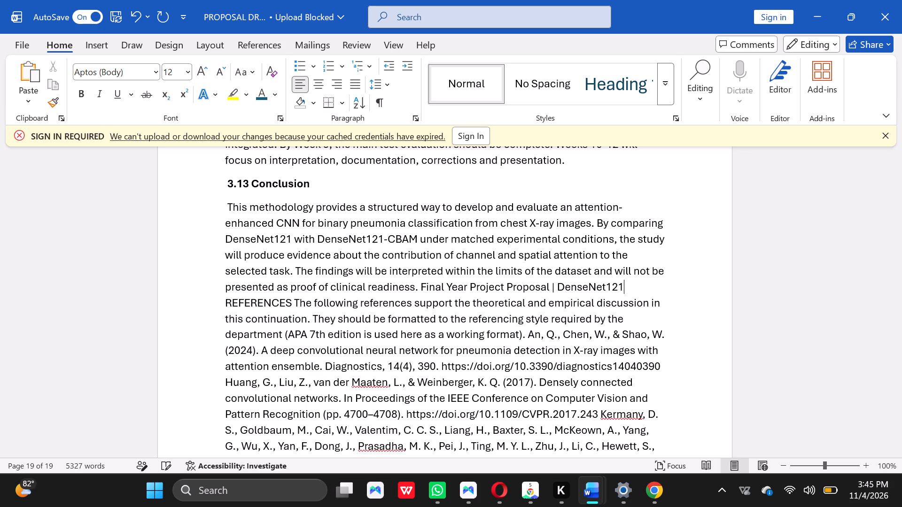
pyautogui.press('BackSpace')
pyautogui.press('BackSpace')
pyautogui.press('BackSpace')
pyautogui.press('BackSpace')
pyautogui.press('BackSpace')
pyautogui.press('BackSpace')
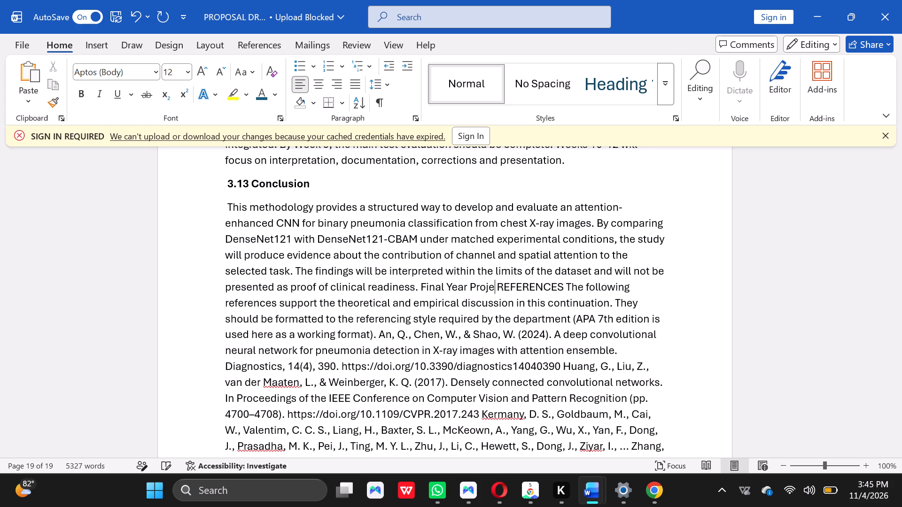
pyautogui.press('BackSpace')
pyautogui.press('BackSpace')
pyautogui.press('BackSpace')
pyautogui.press('BackSpace')
pyautogui.press('BackSpace')
pyautogui.press('BackSpace')
pyautogui.press('BackSpace')
pyautogui.press('BackSpace')
pyautogui.press('BackSpace')
pyautogui.press('BackSpace')
pyautogui.press('BackSpace')
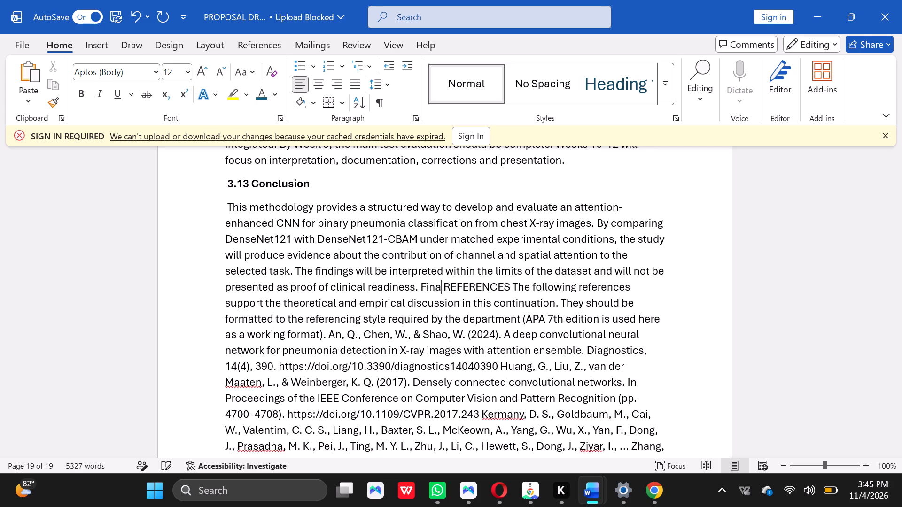
pyautogui.press('BackSpace')
pyautogui.press('BackSpace')
pyautogui.press('BackSpace')
pyautogui.press('BackSpace')
# Put "REFERENCES" on its own line between the conclusion paragraph and the text beginning "The following references support".
pyautogui.press('Return')
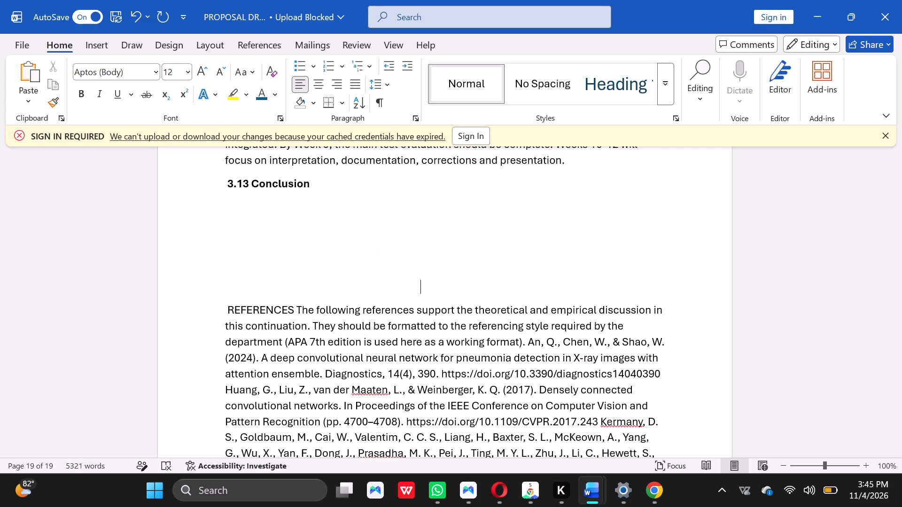
pyautogui.click(295, 308)
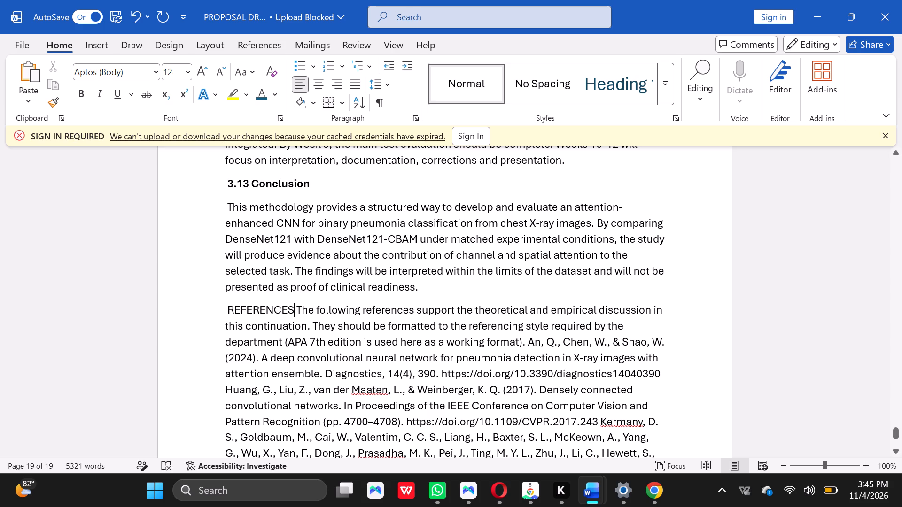
pyautogui.press('Return')
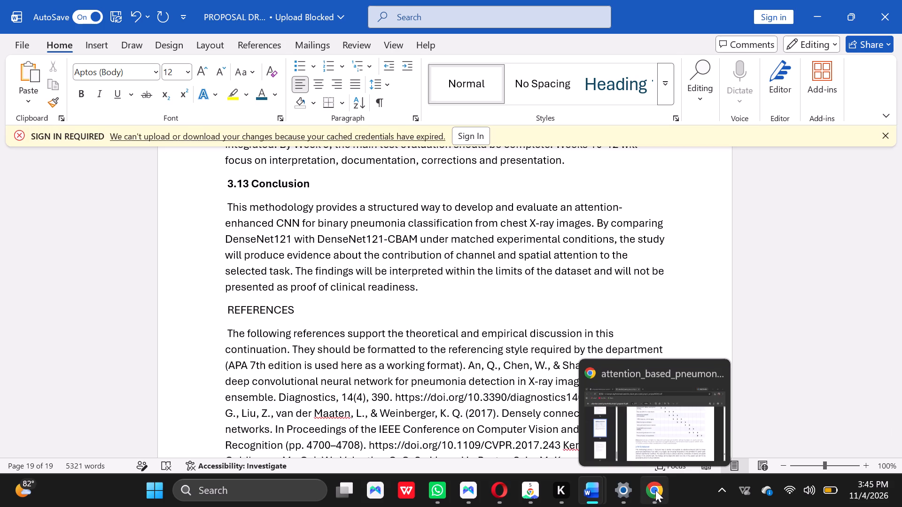
# Switch to the proposal PDF in Chrome and examine how the REFERENCES page is laid out.
pyautogui.click(655, 437)
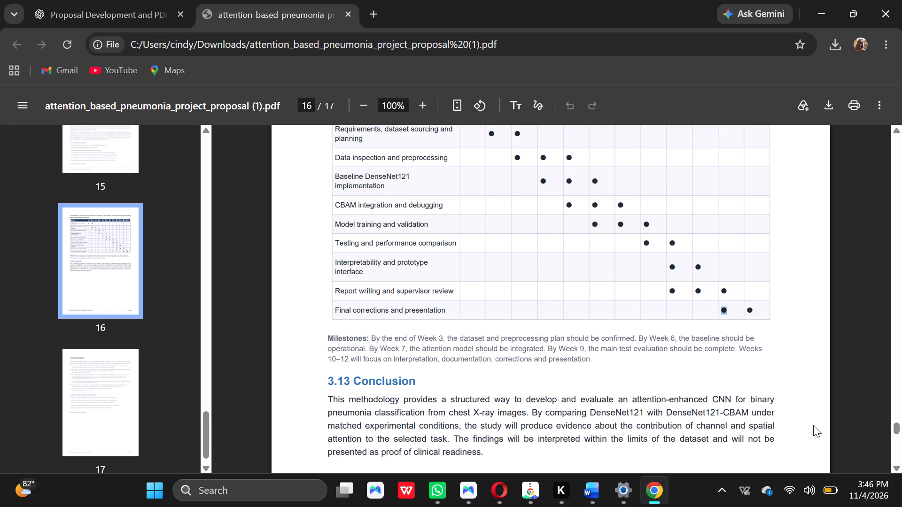
pyautogui.click(898, 465)
pyautogui.click(898, 465)
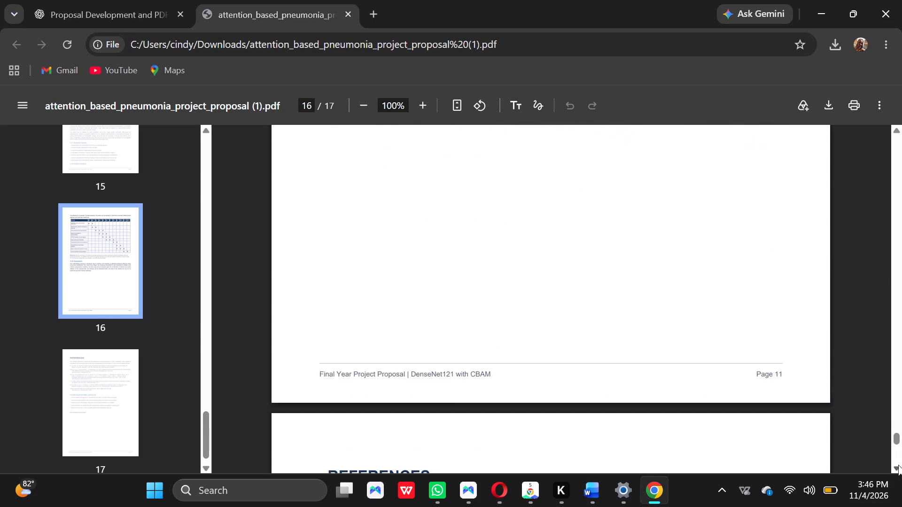
pyautogui.click(898, 465)
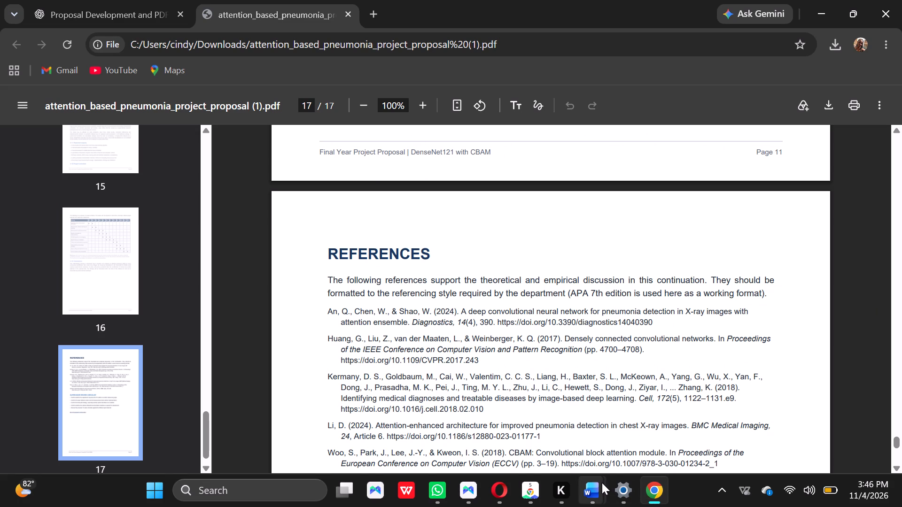
# Switch back to the Word proposal draft and make the "REFERENCES" heading bold.
pyautogui.click(557, 434)
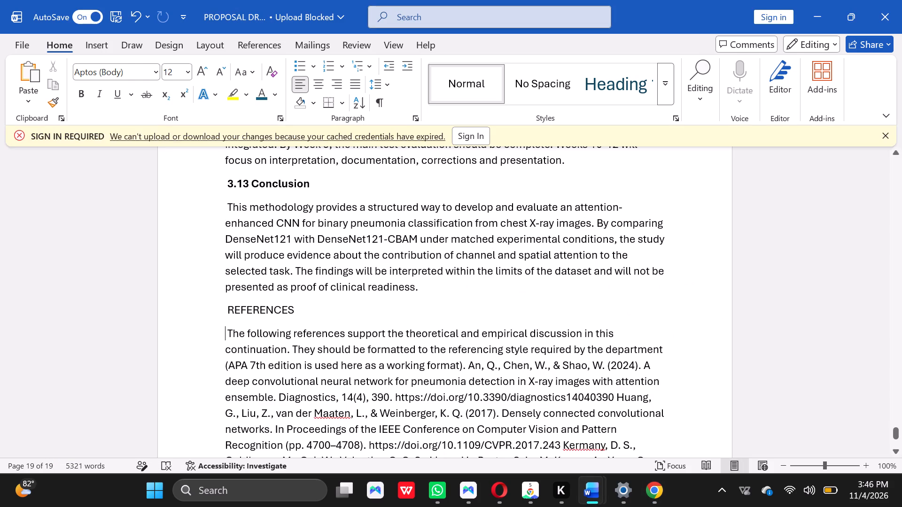
pyautogui.click(295, 311)
pyautogui.moveTo(295, 311); pyautogui.dragTo(242, 307)
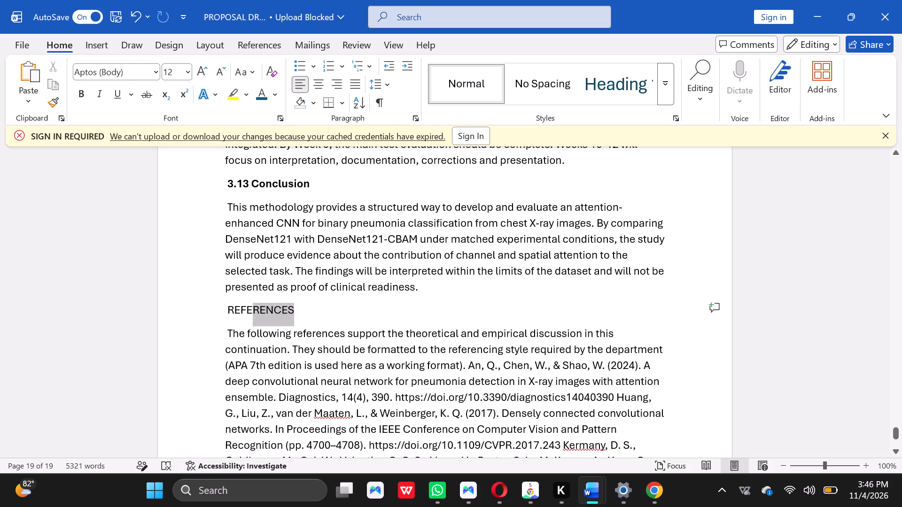
pyautogui.moveTo(242, 307); pyautogui.dragTo(206, 312)
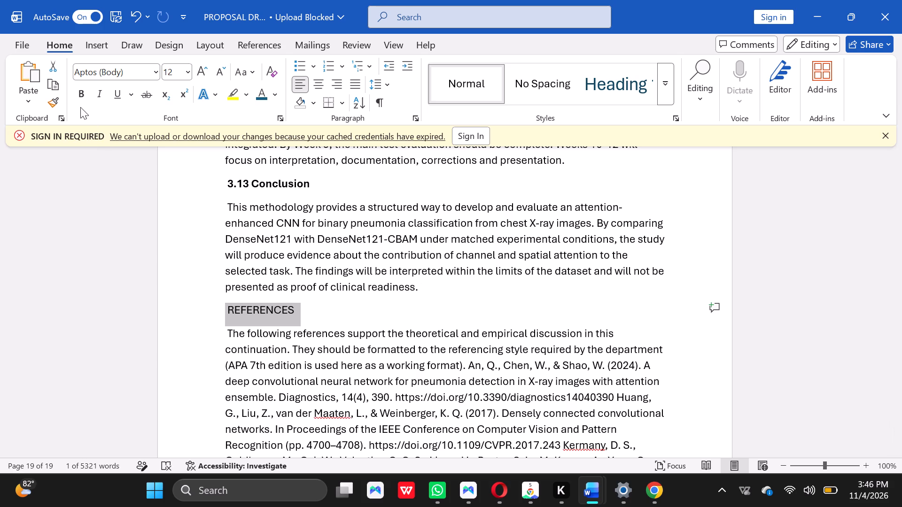
pyautogui.click(77, 95)
pyautogui.click(305, 303)
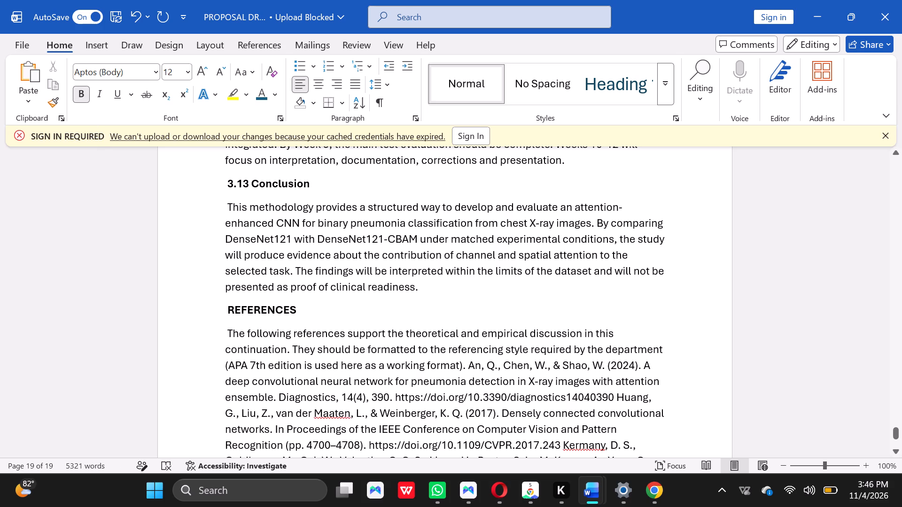
# Delete the introductory text under REFERENCES, from "The following references support" through "used here as a working format)".
pyautogui.click(895, 450)
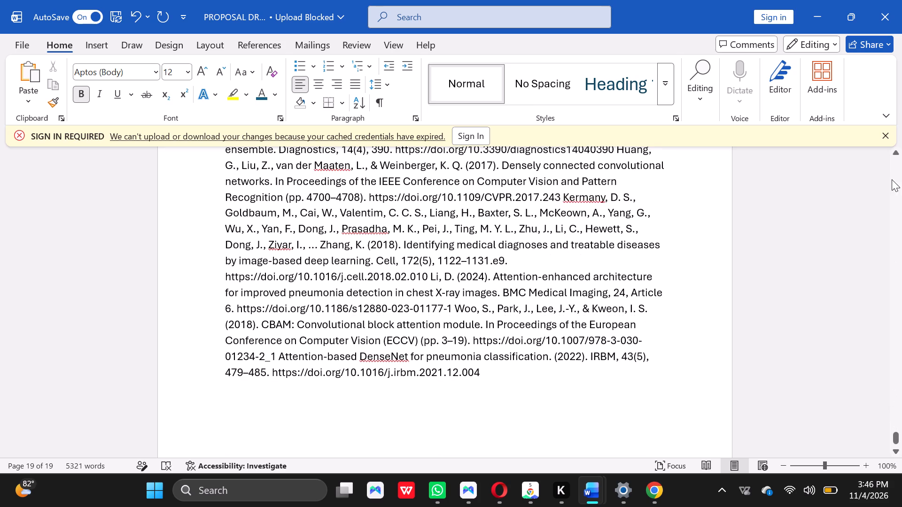
pyautogui.click(899, 152)
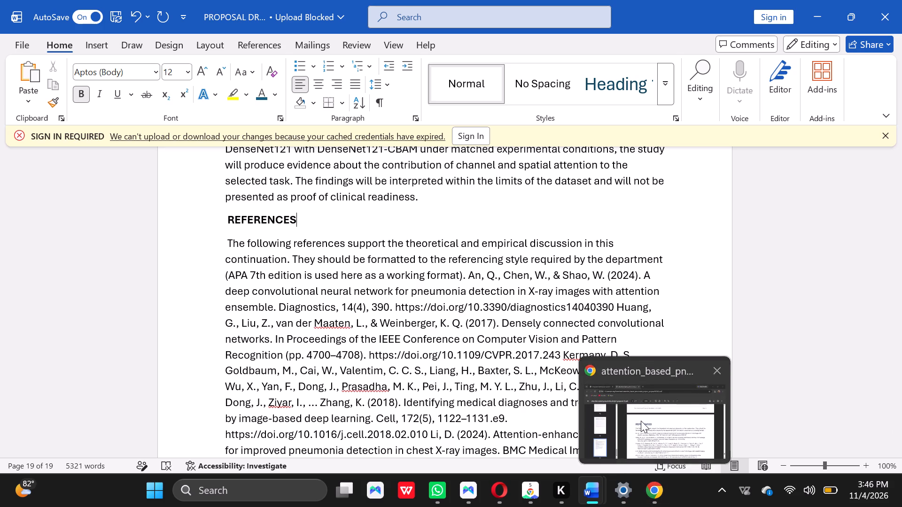
pyautogui.click(641, 421)
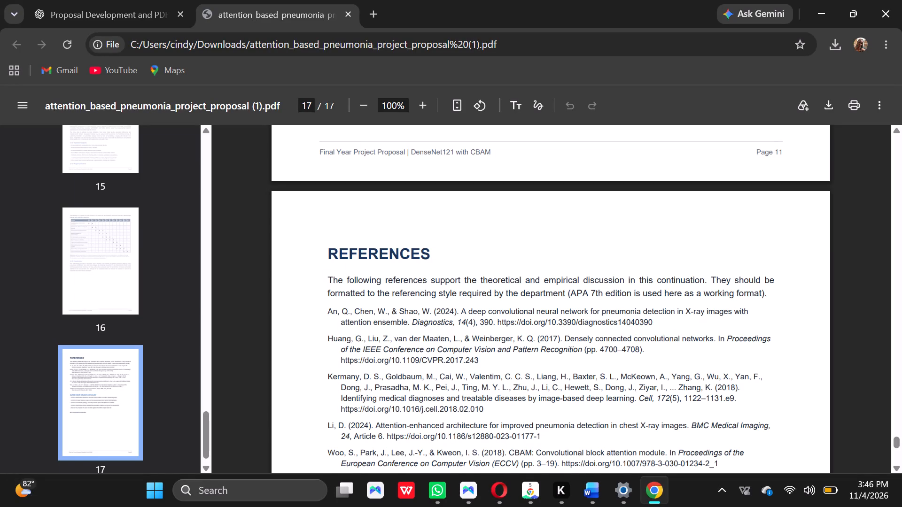
pyautogui.click(532, 430)
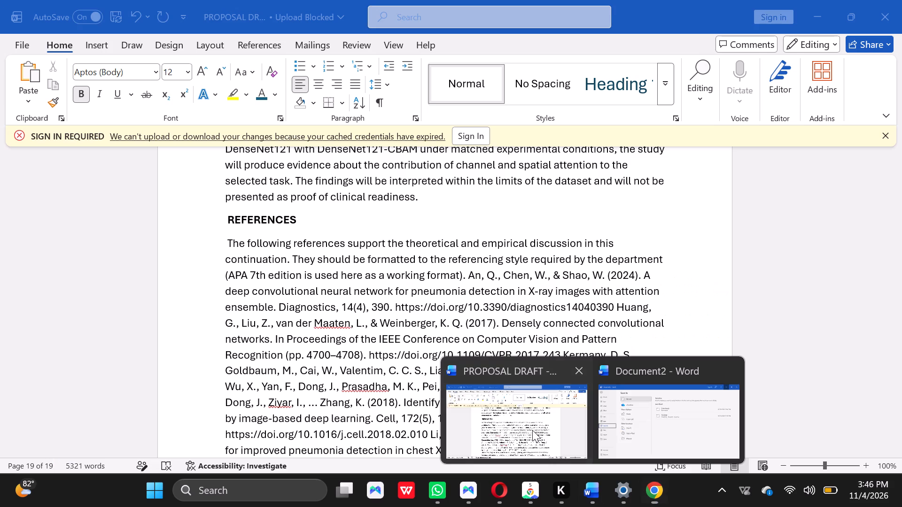
pyautogui.click(464, 277)
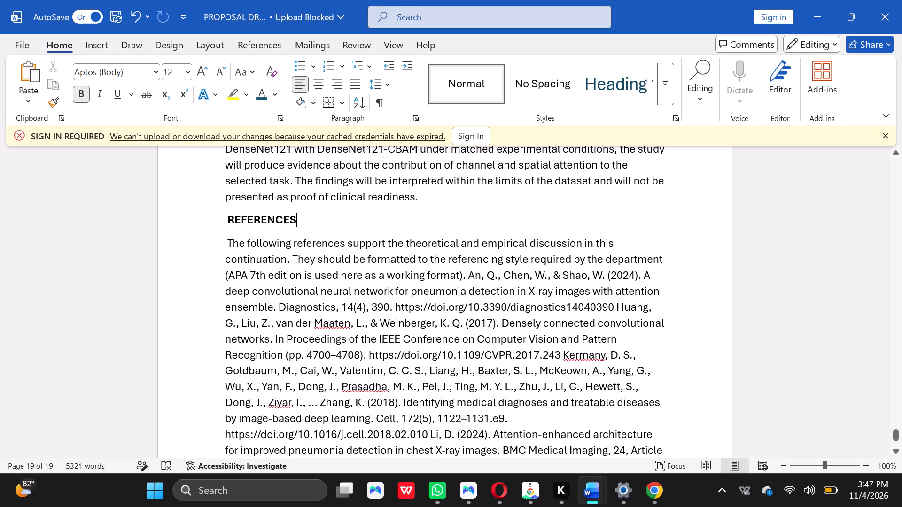
pyautogui.click(461, 277)
pyautogui.press('BackSpace')
pyautogui.press('BackSpace')
pyautogui.press('BackSpace')
pyautogui.press('BackSpace')
pyautogui.press('BackSpace')
pyautogui.press('BackSpace')
pyautogui.press('BackSpace')
pyautogui.press('BackSpace')
pyautogui.press('BackSpace')
pyautogui.press('BackSpace')
pyautogui.press('BackSpace')
pyautogui.press('BackSpace')
pyautogui.press('BackSpace')
pyautogui.press('BackSpace')
pyautogui.press('BackSpace')
pyautogui.press('BackSpace')
pyautogui.press('BackSpace')
pyautogui.press('BackSpace')
pyautogui.press('BackSpace')
pyautogui.press('BackSpace')
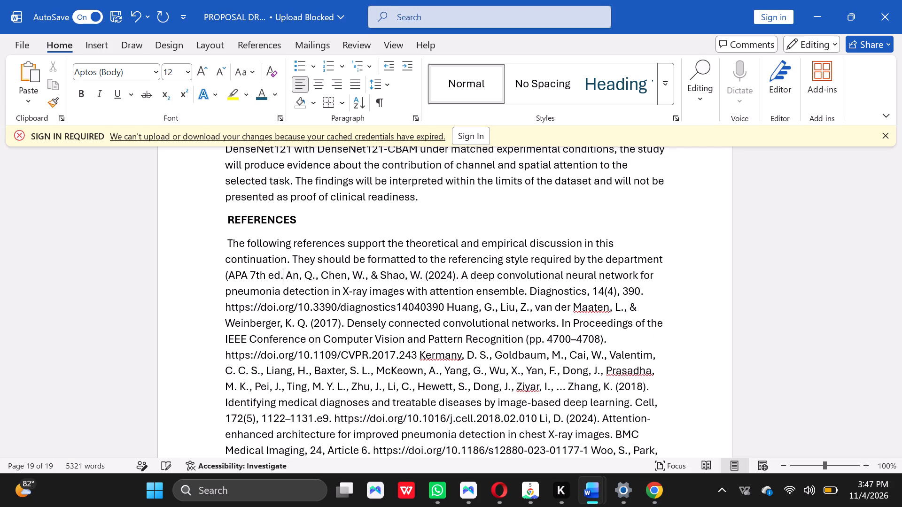
pyautogui.press('BackSpace')
pyautogui.press('BackSpace')
pyautogui.press('BackSpace')
pyautogui.press('BackSpace')
pyautogui.press('BackSpace')
pyautogui.press('BackSpace')
pyautogui.press('BackSpace')
pyautogui.press('BackSpace')
pyautogui.press('BackSpace')
pyautogui.press('BackSpace')
pyautogui.press('BackSpace')
pyautogui.press('BackSpace')
pyautogui.press('BackSpace')
pyautogui.press('BackSpace')
pyautogui.press('BackSpace')
pyautogui.press('BackSpace')
pyautogui.press('BackSpace')
pyautogui.press('BackSpace')
pyautogui.press('BackSpace')
pyautogui.press('BackSpace')
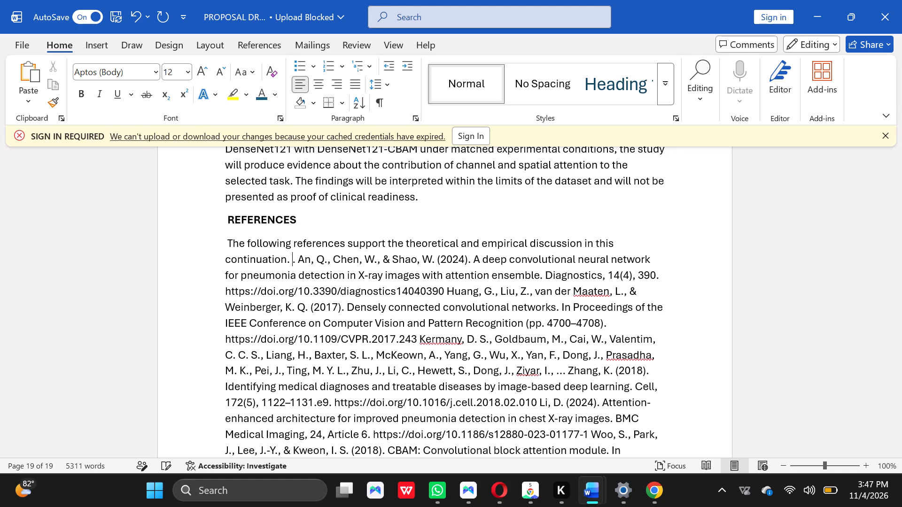
pyautogui.press('BackSpace')
pyautogui.press('BackSpace')
pyautogui.press('BackSpace')
pyautogui.press('BackSpace')
pyautogui.press('BackSpace')
pyautogui.press('BackSpace')
pyautogui.press('BackSpace')
pyautogui.press('BackSpace')
pyautogui.press('BackSpace')
pyautogui.press('BackSpace')
pyautogui.press('BackSpace')
pyautogui.press('BackSpace')
pyautogui.press('BackSpace')
pyautogui.press('BackSpace')
pyautogui.press('BackSpace')
pyautogui.press('BackSpace')
pyautogui.press('BackSpace')
pyautogui.press('BackSpace')
pyautogui.press('BackSpace')
pyautogui.press('BackSpace')
pyautogui.press('BackSpace')
pyautogui.press('BackSpace')
pyautogui.press('BackSpace')
pyautogui.press('BackSpace')
pyautogui.press('BackSpace')
pyautogui.press('BackSpace')
pyautogui.press('BackSpace')
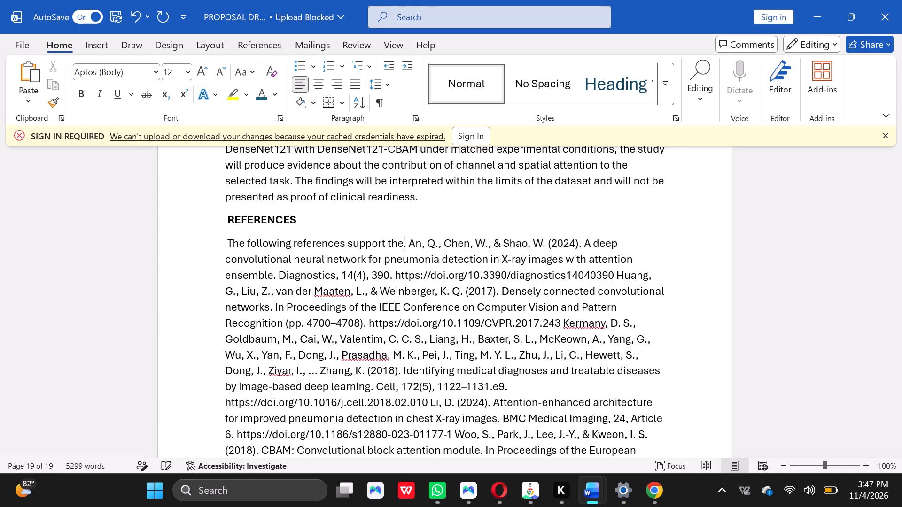
pyautogui.press('BackSpace')
pyautogui.press('BackSpace')
pyautogui.press('BackSpace')
pyautogui.press('BackSpace')
pyautogui.press('BackSpace')
pyautogui.press('BackSpace')
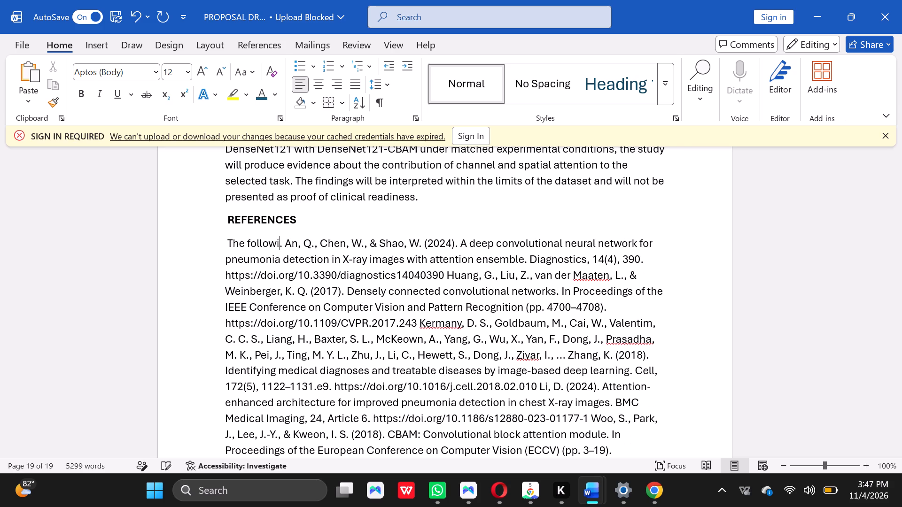
pyautogui.press('BackSpace')
pyautogui.press('BackSpace')
pyautogui.press('BackSpace')
pyautogui.press('BackSpace')
pyautogui.press('BackSpace')
pyautogui.press('BackSpace')
pyautogui.press('BackSpace')
pyautogui.press('BackSpace')
pyautogui.press('BackSpace')
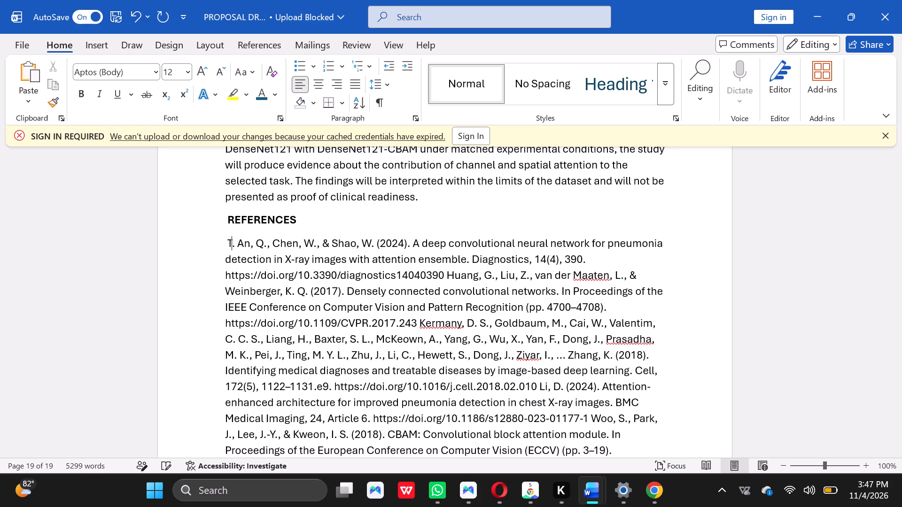
pyautogui.press('BackSpace')
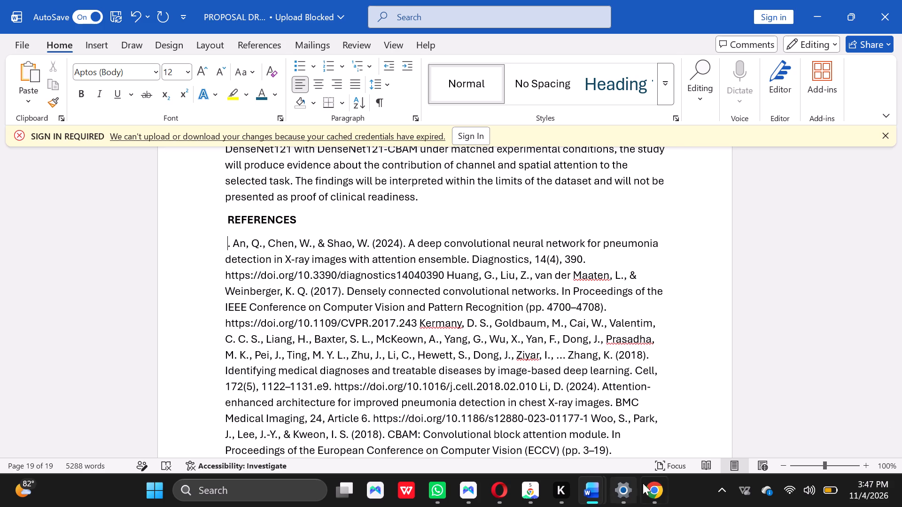
# Check the reference list in the PDF, and remove the space before "An, Q." in the draft's first reference.
pyautogui.click(642, 423)
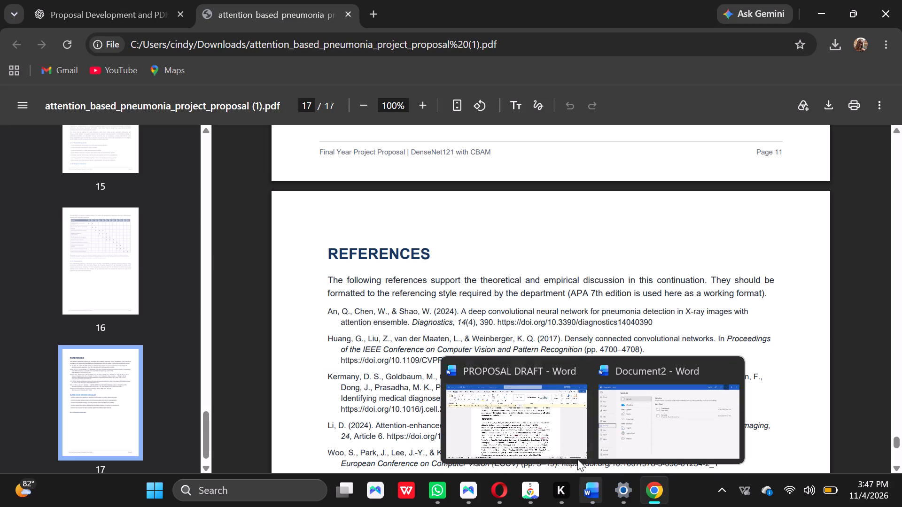
pyautogui.click(564, 431)
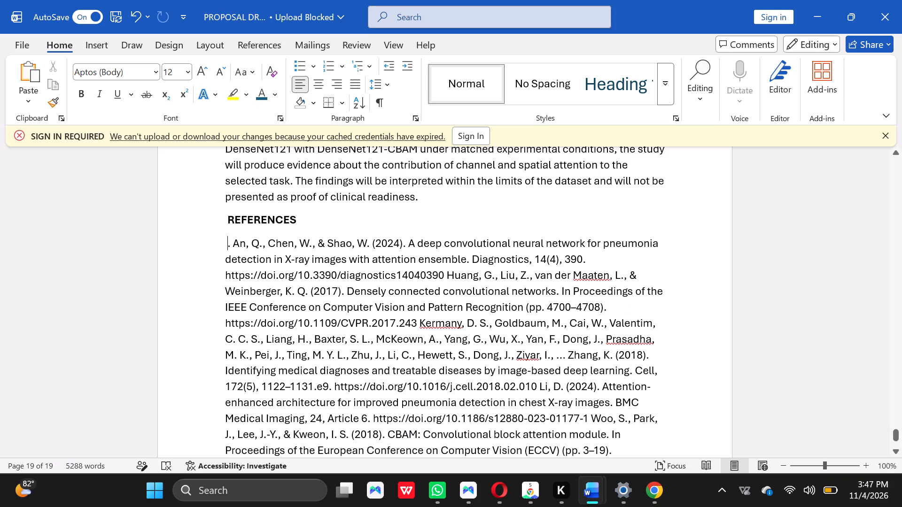
pyautogui.click(232, 245)
pyautogui.press('BackSpace')
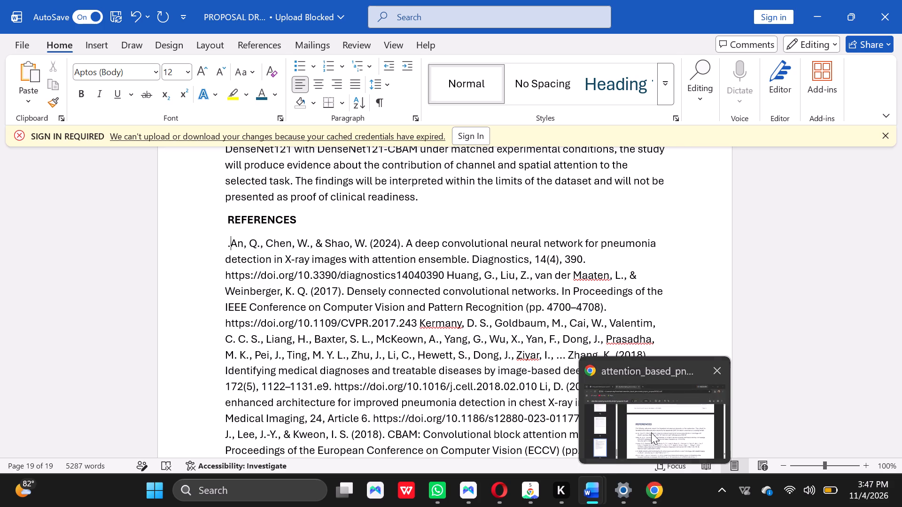
# Compare with the PDF and start the "Huang, G." reference on its own line, after the diagnostics14040390 link.
pyautogui.click(651, 432)
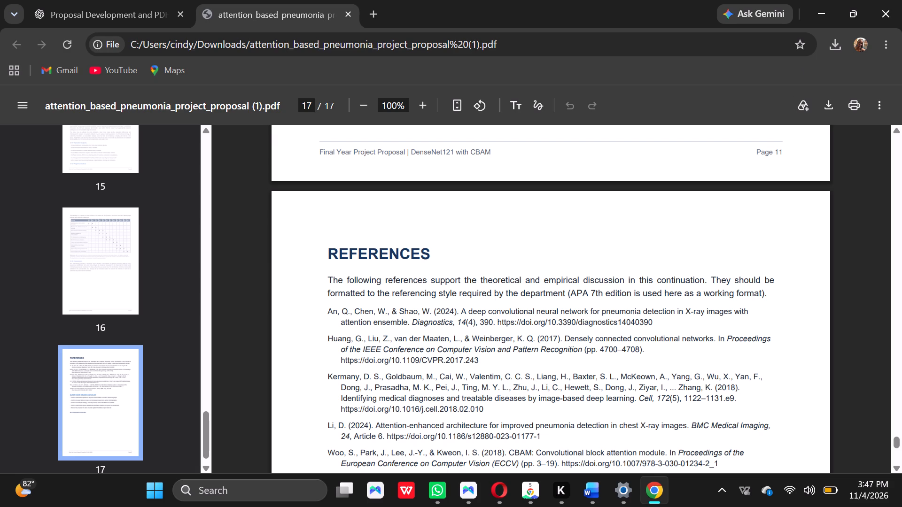
pyautogui.click(560, 436)
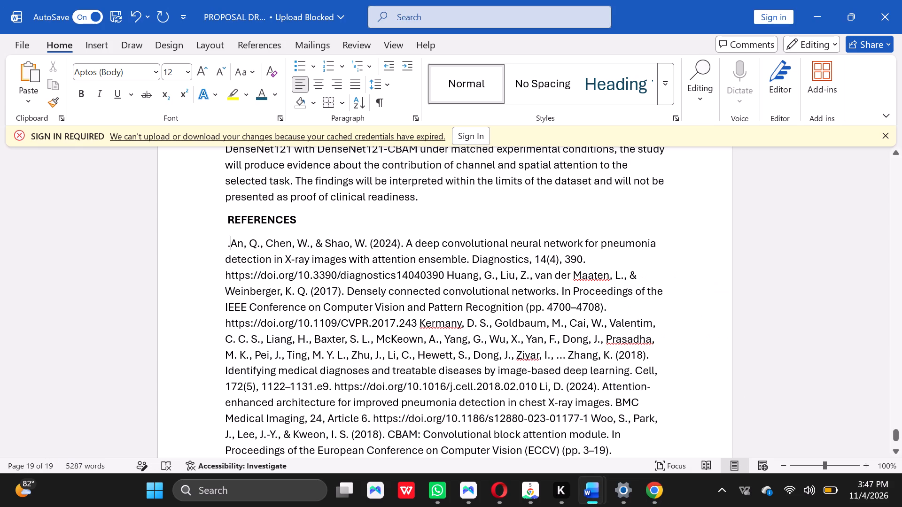
pyautogui.click(445, 277)
pyautogui.press('Return')
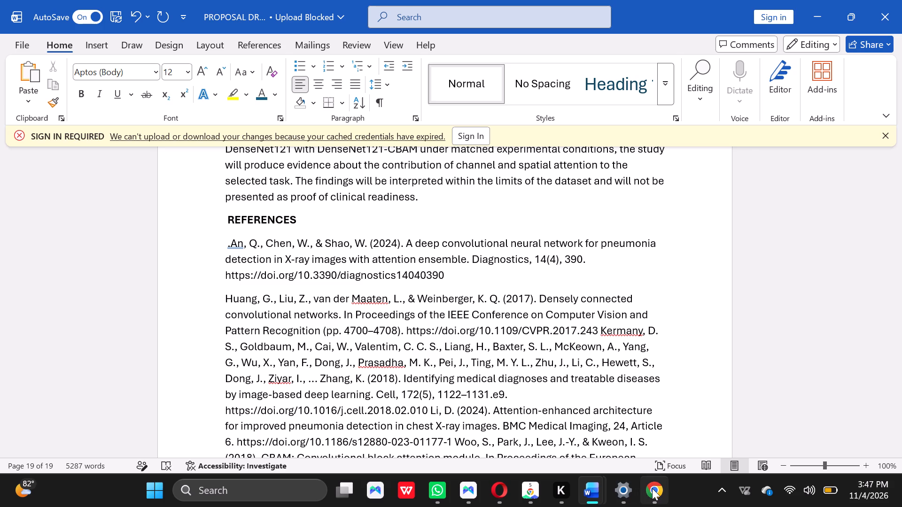
# Check the remaining references in the PDF, and start the "Kermany, D. S." reference on its own line in the draft.
pyautogui.click(648, 446)
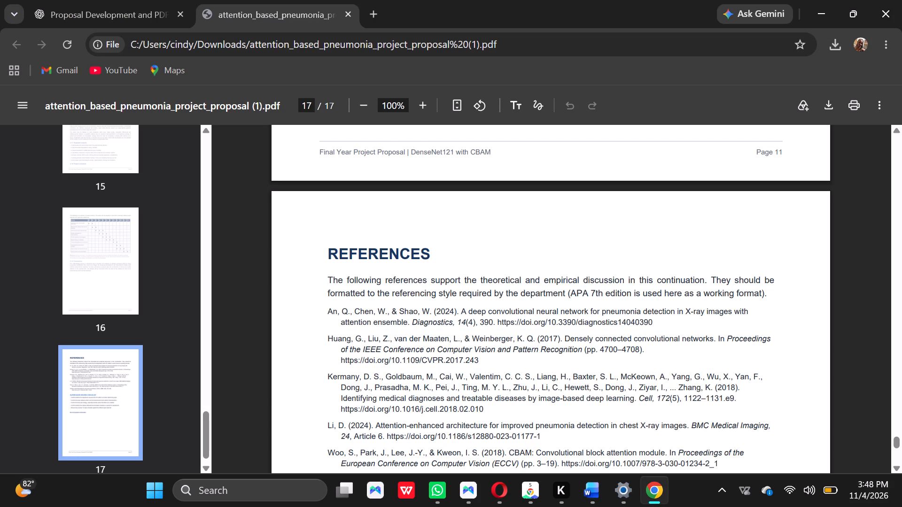
pyautogui.tripleClick(895, 465)
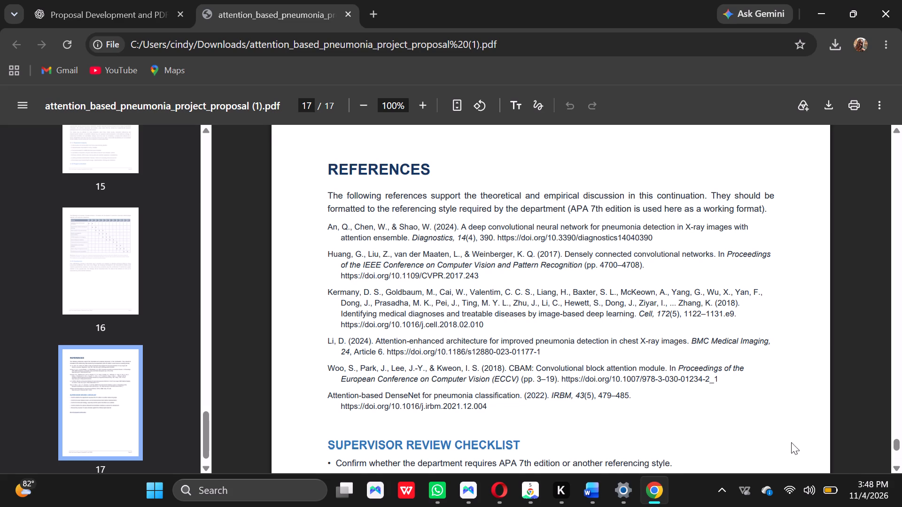
pyautogui.click(589, 487)
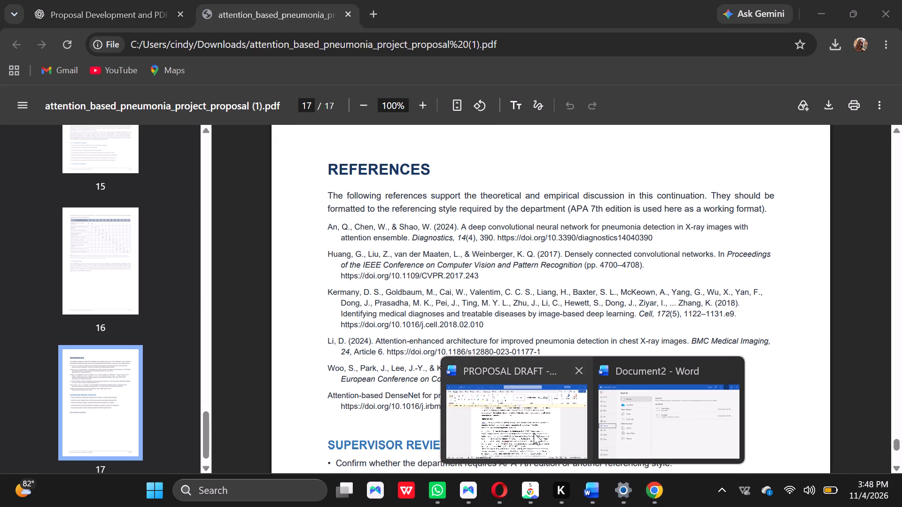
pyautogui.click(534, 433)
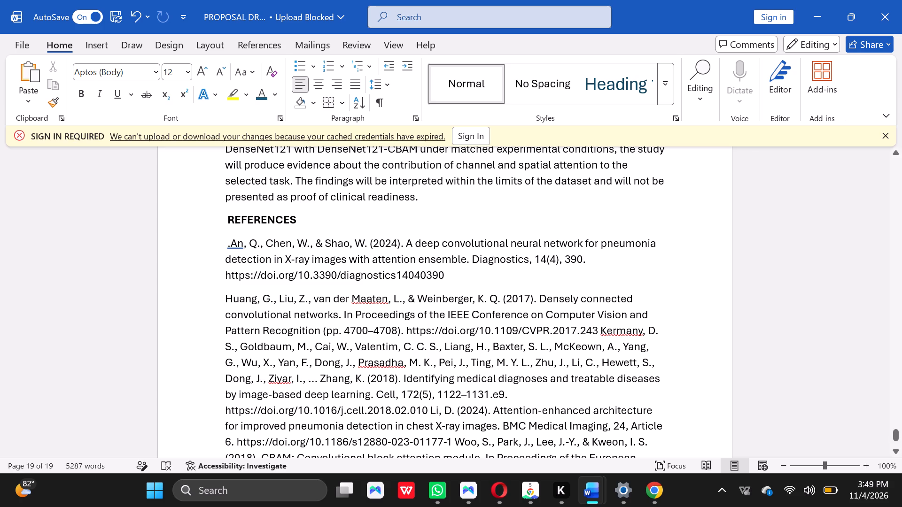
pyautogui.click(598, 331)
pyautogui.press('Return')
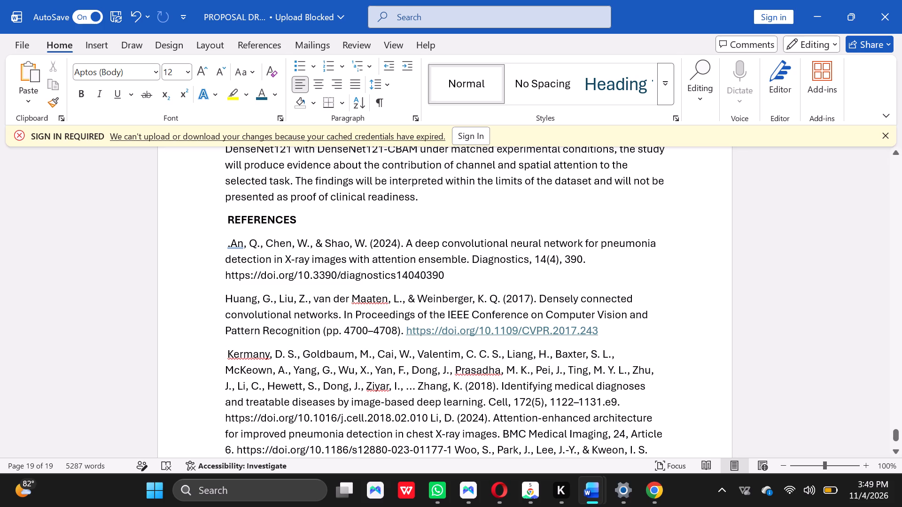
# Italicize "In Proceedings of the IEEE Conference on Computer Vision and Pattern Recognition" in the Huang reference.
pyautogui.moveTo(342, 314); pyautogui.dragTo(412, 319)
pyautogui.click(627, 338)
pyautogui.moveTo(321, 333); pyautogui.dragTo(284, 331)
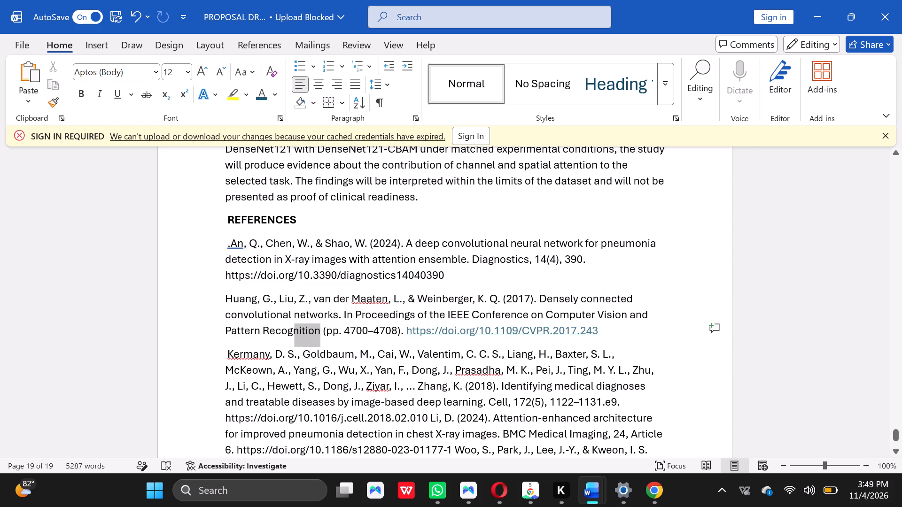
pyautogui.moveTo(284, 331); pyautogui.dragTo(361, 321)
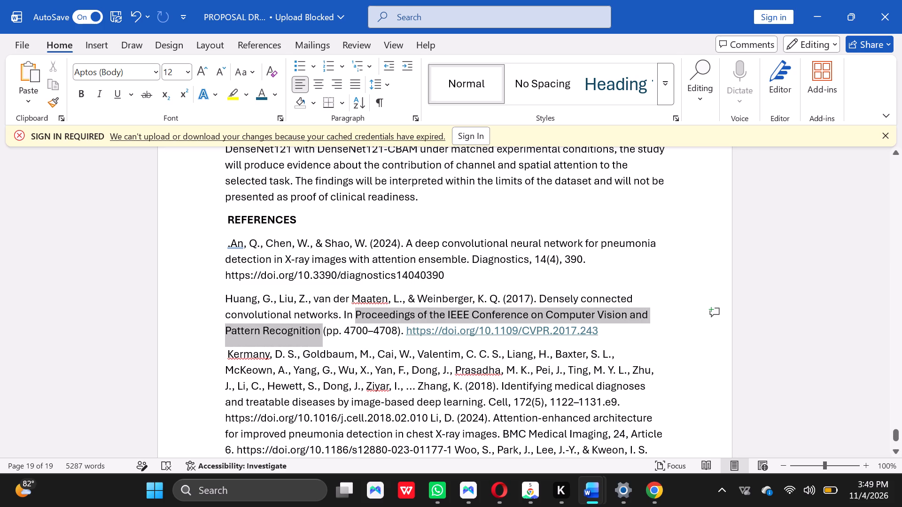
pyautogui.moveTo(361, 321); pyautogui.dragTo(343, 315)
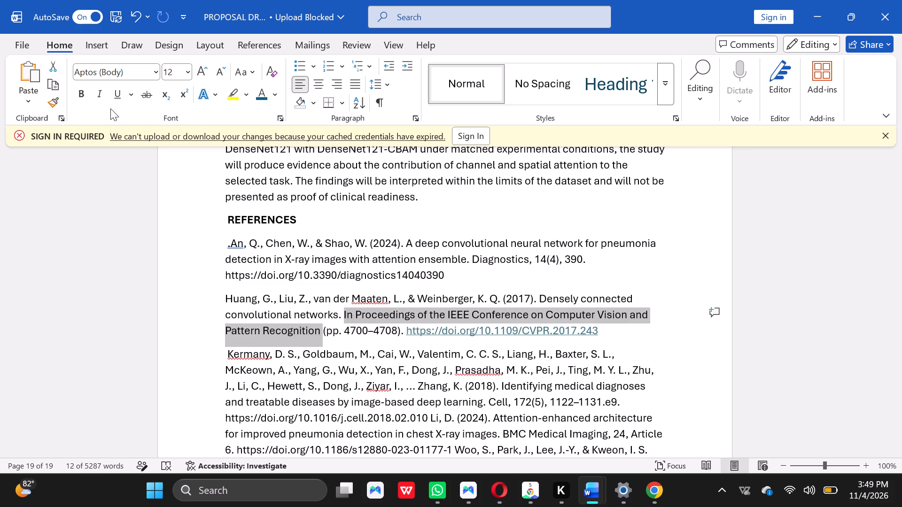
pyautogui.click(103, 97)
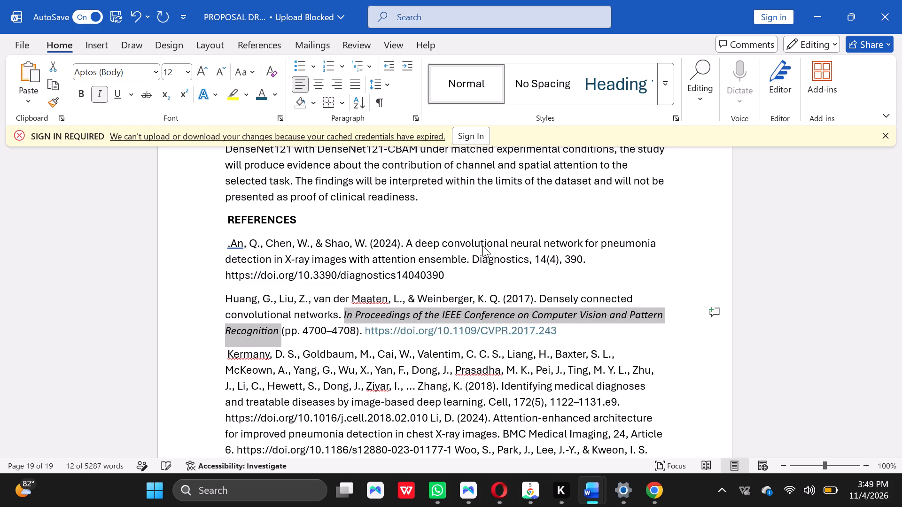
# Start the "Li, D. (2024)" reference on its own line, after the link ending in j.cell.2018.02.010.
pyautogui.click(666, 269)
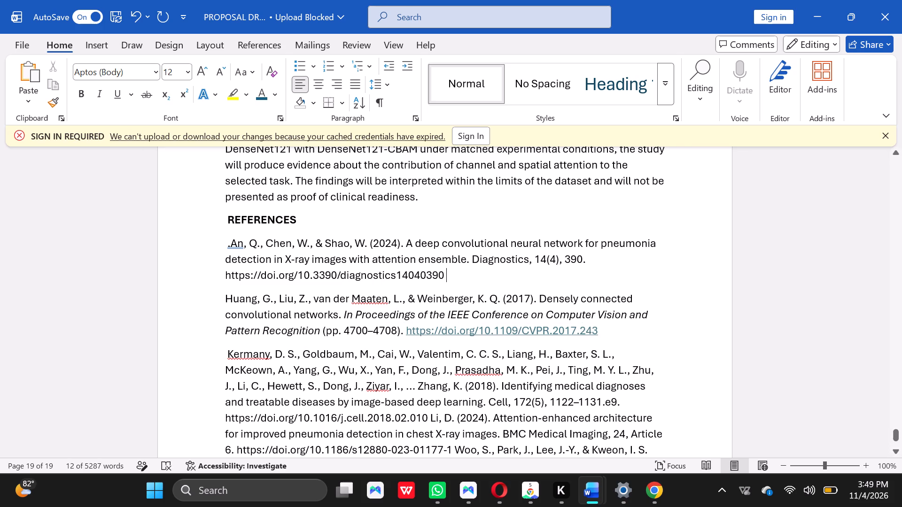
pyautogui.click(607, 332)
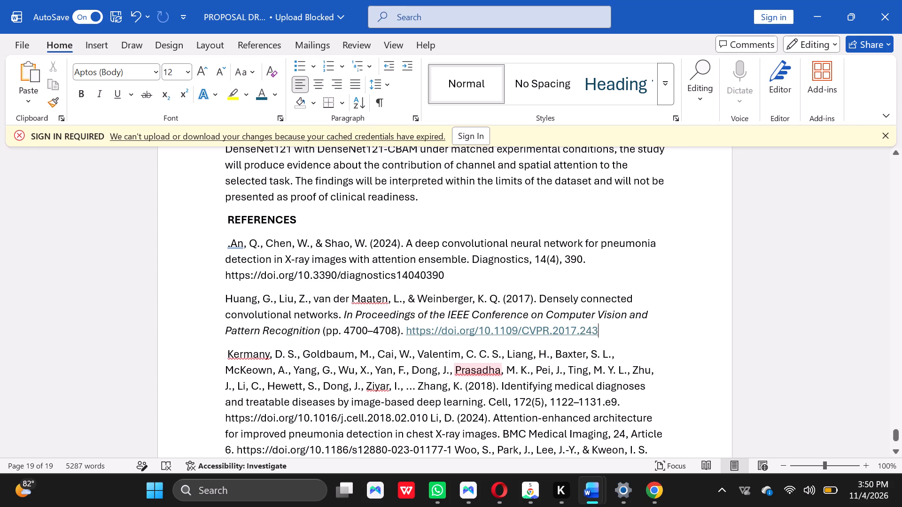
pyautogui.click(428, 416)
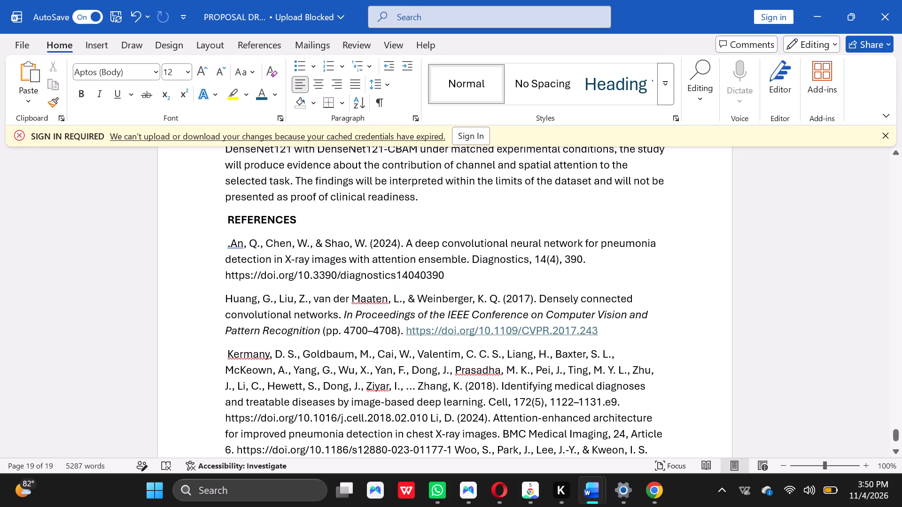
pyautogui.press('Return')
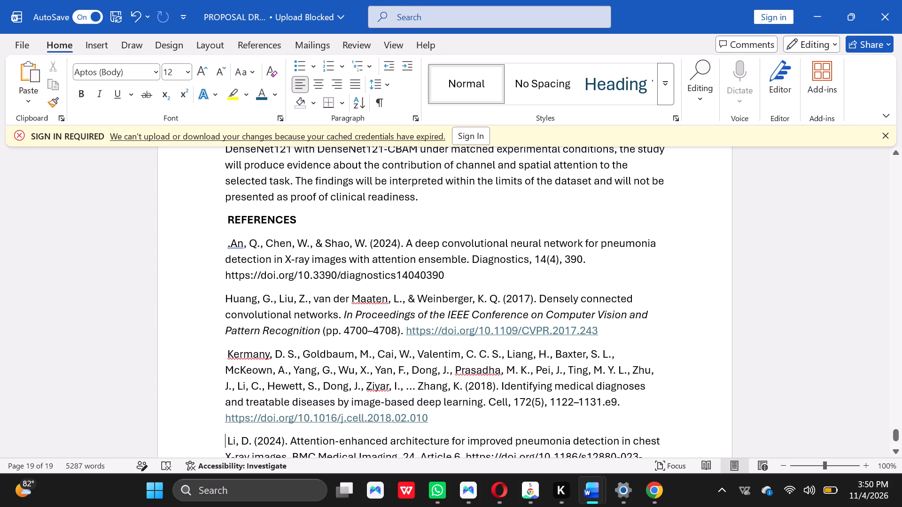
pyautogui.tripleClick(896, 451)
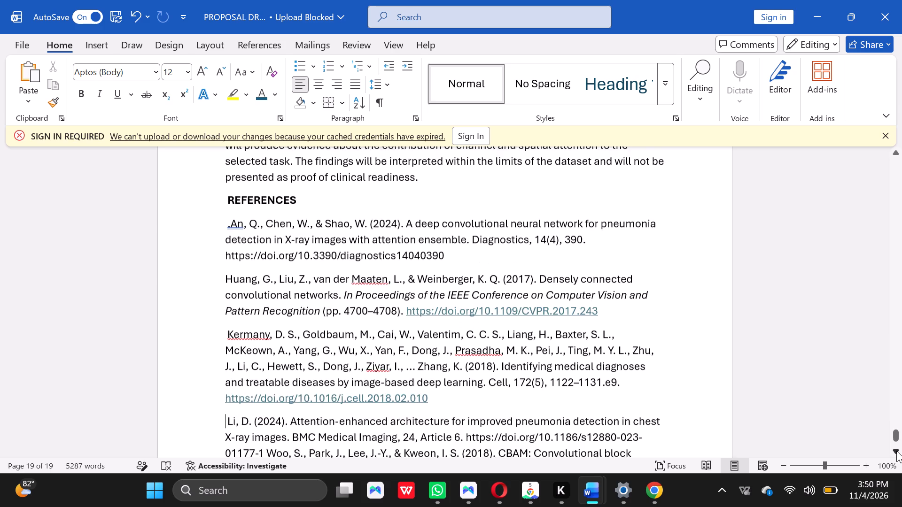
pyautogui.click(896, 451)
pyautogui.tripleClick(896, 451)
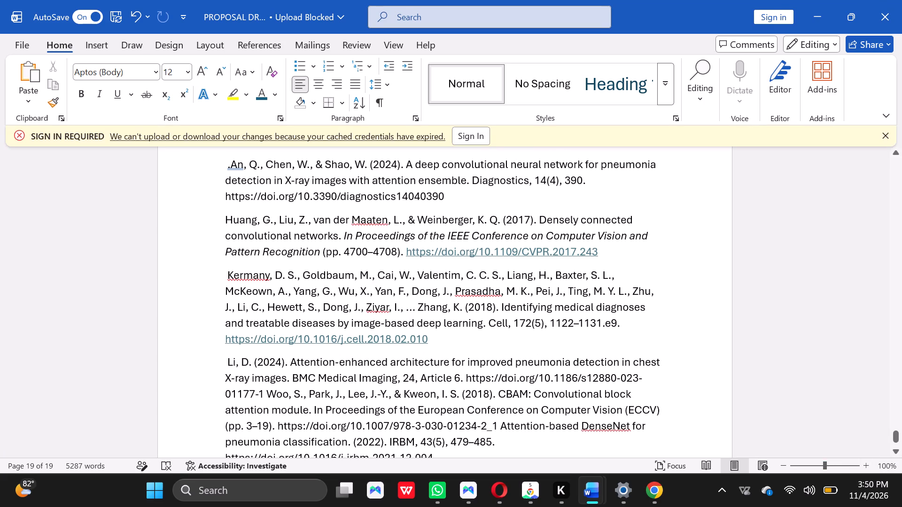
pyautogui.click(262, 396)
pyautogui.press('Return')
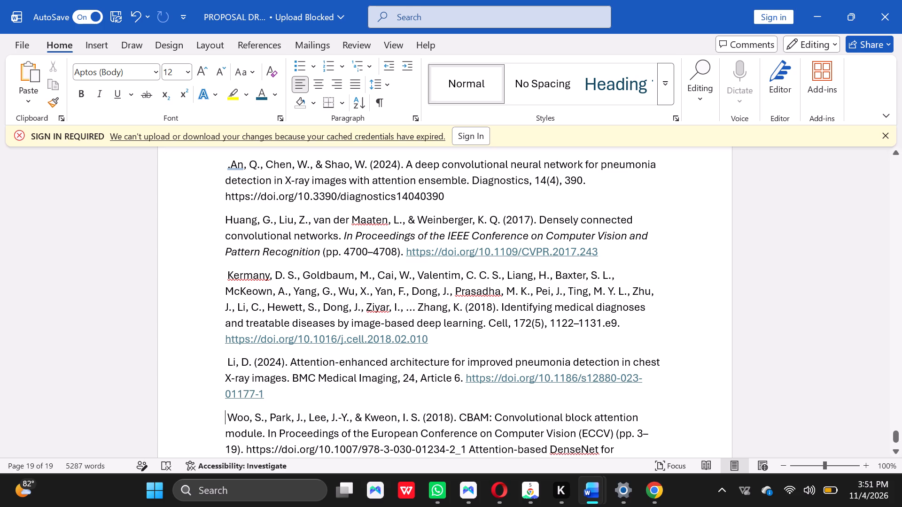
# Italicize "In Proceedings of the European Conference on Computer Vision" in the Woo reference.
pyautogui.click(893, 449)
pyautogui.tripleClick(893, 449)
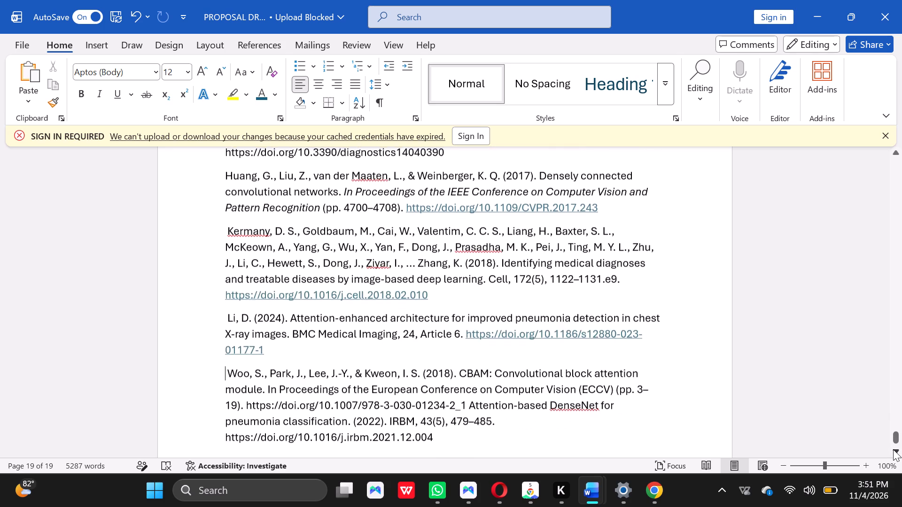
pyautogui.tripleClick(893, 449)
pyautogui.click(893, 449)
pyautogui.doubleClick(893, 449)
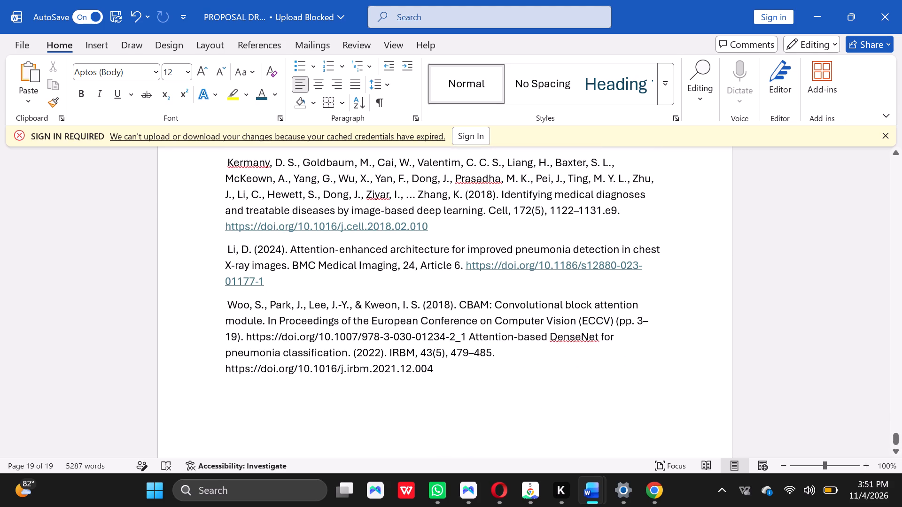
pyautogui.moveTo(574, 322); pyautogui.dragTo(567, 322)
pyautogui.moveTo(567, 322); pyautogui.dragTo(352, 321)
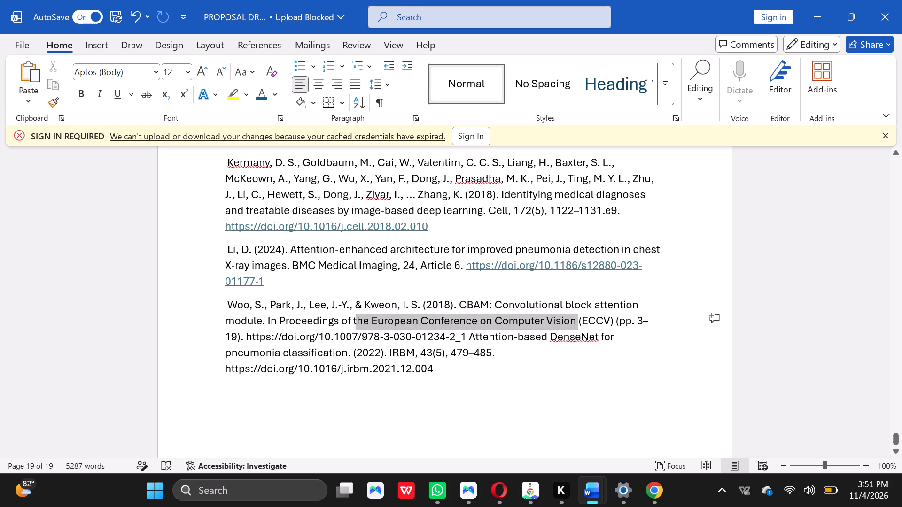
pyautogui.moveTo(352, 321); pyautogui.dragTo(272, 324)
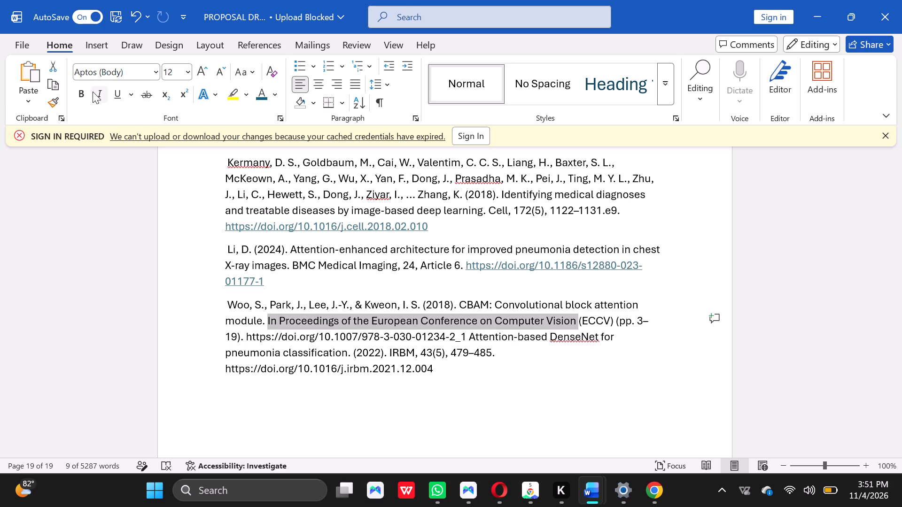
pyautogui.click(93, 92)
pyautogui.click(557, 405)
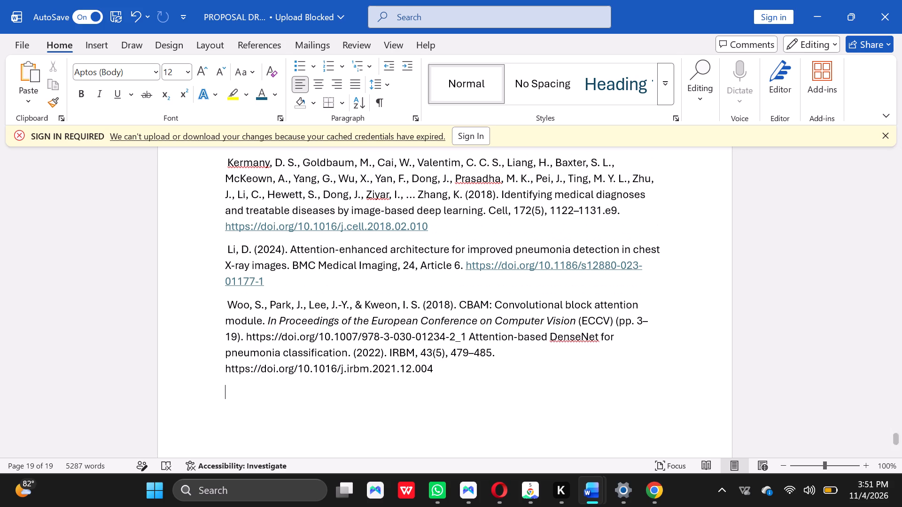
pyautogui.click(467, 337)
pyautogui.press('Return')
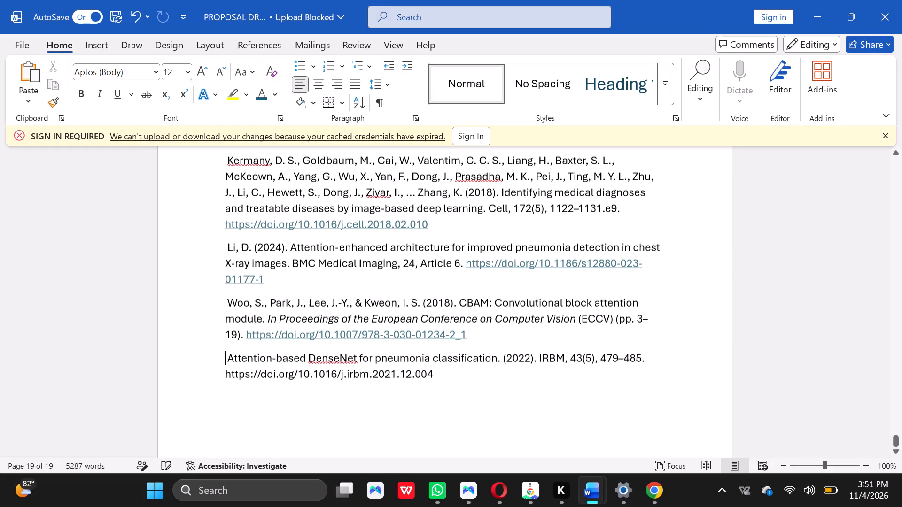
pyautogui.press('BackSpace')
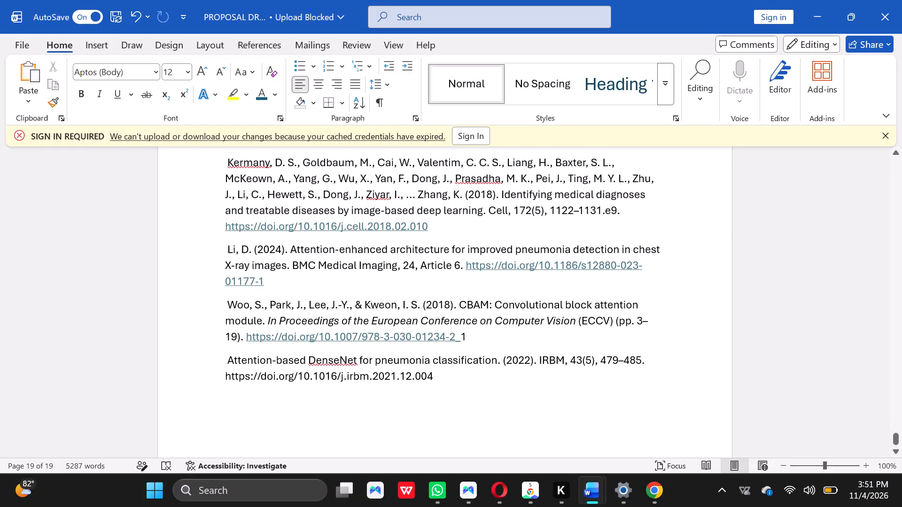
pyautogui.press('BackSpace')
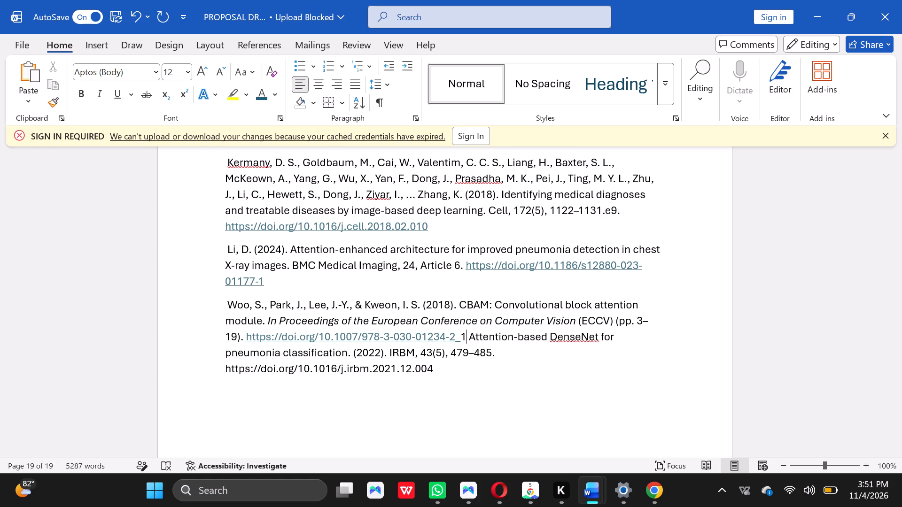
pyautogui.press('Return')
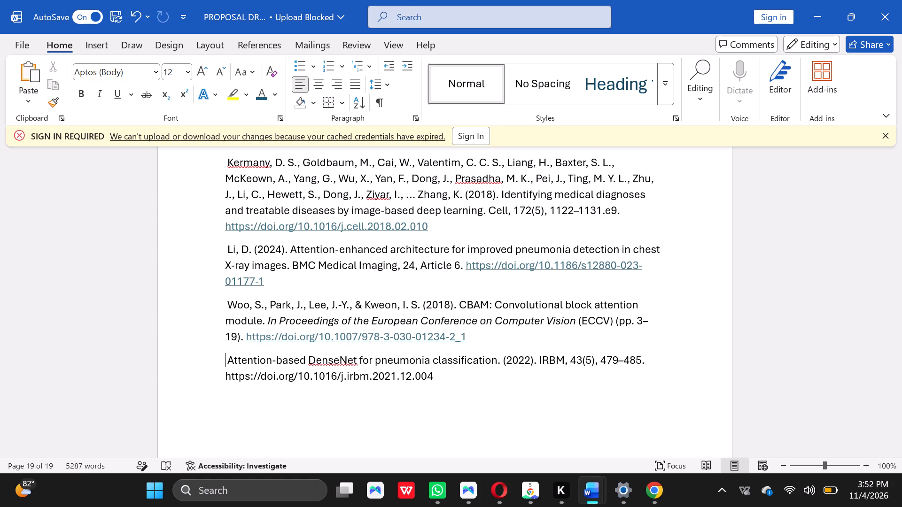
# Add a new line after the j.irbm.2021.12.004 link at the end of the last reference, making the link a hyperlink.
pyautogui.click(445, 376)
pyautogui.press('Return')
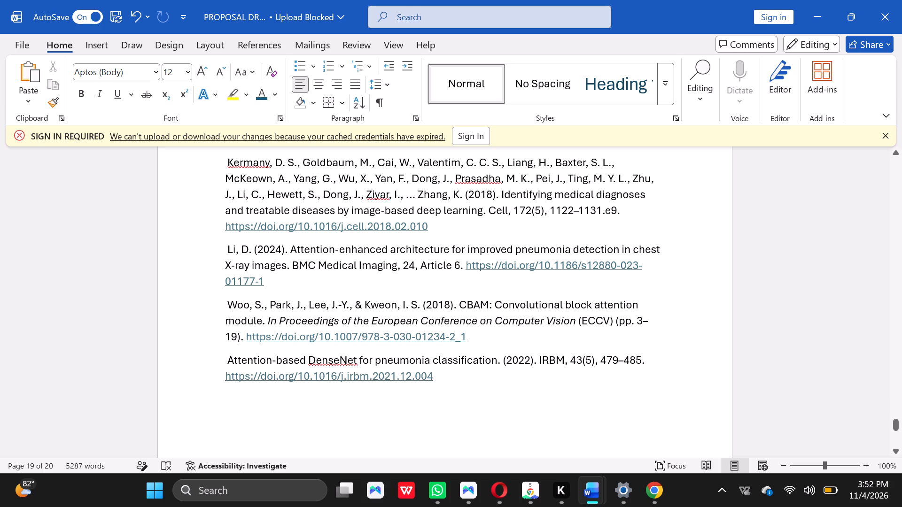
# Delete the stray period before "An, Q." in the first reference.
pyautogui.click(895, 153)
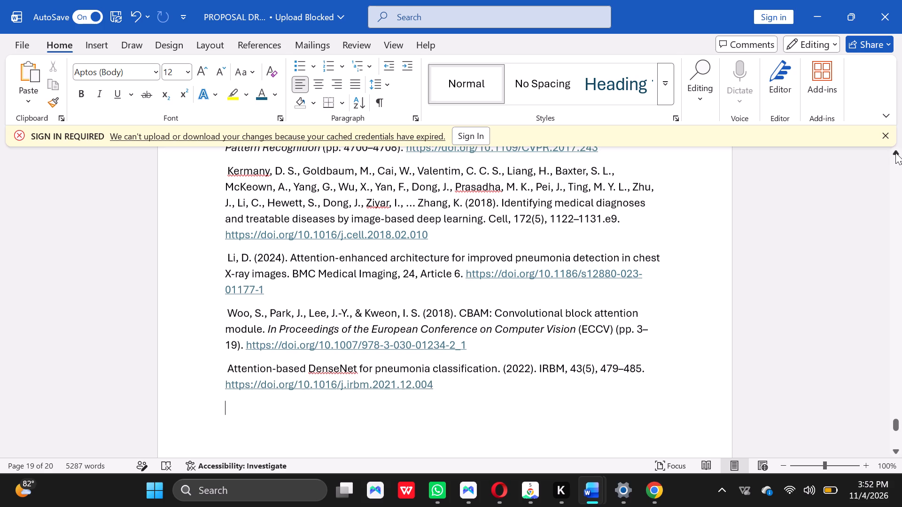
pyautogui.doubleClick(895, 153)
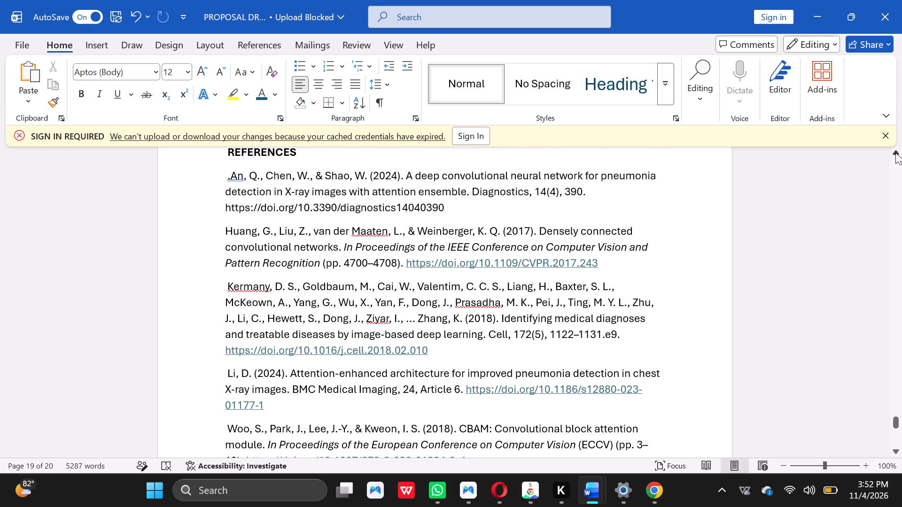
pyautogui.tripleClick(895, 153)
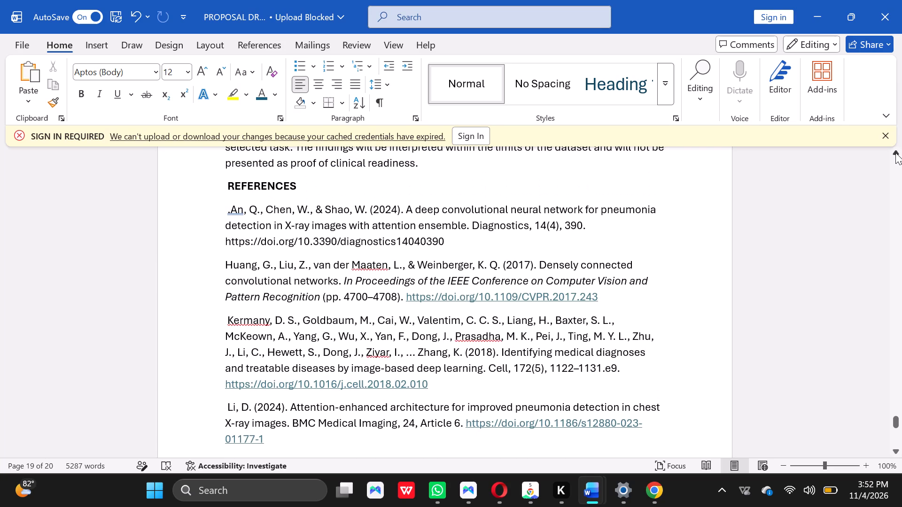
pyautogui.click(230, 215)
pyautogui.press('BackSpace')
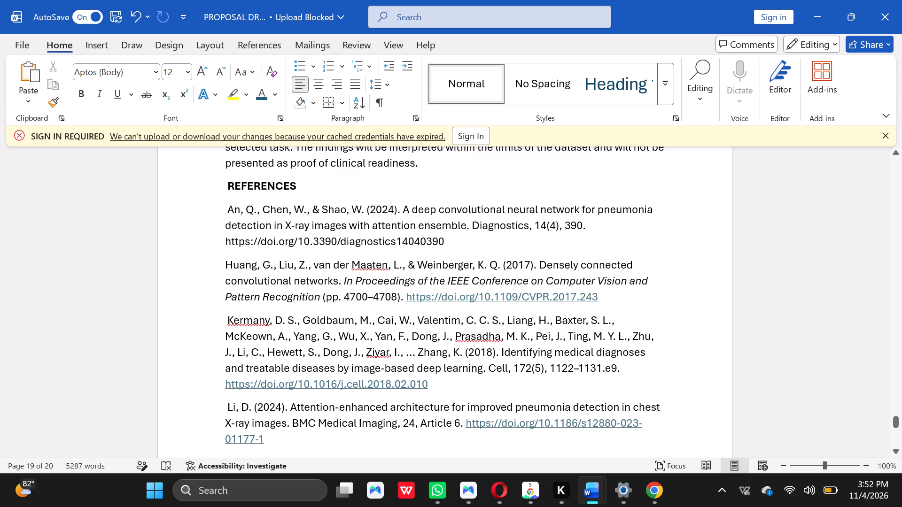
# Italicize the journal title "Diagnostics" in the An reference.
pyautogui.moveTo(471, 224); pyautogui.dragTo(518, 223)
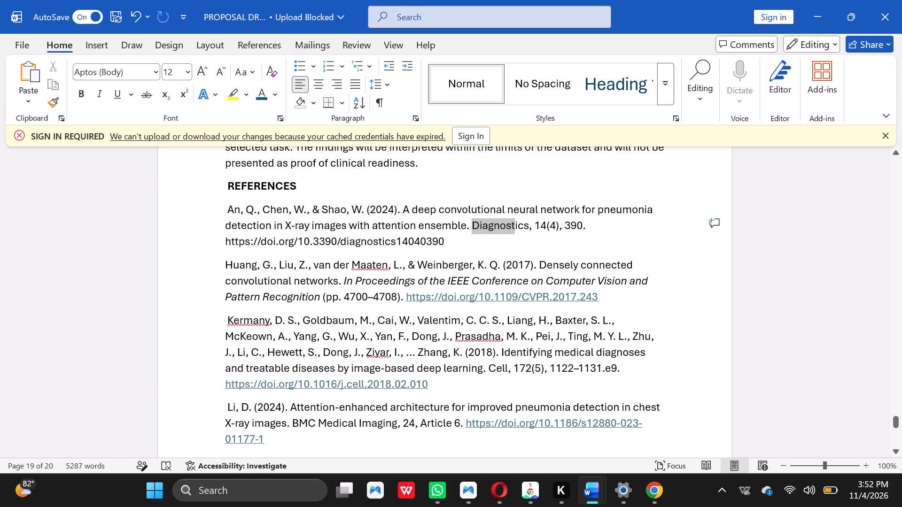
pyautogui.moveTo(518, 223); pyautogui.dragTo(530, 225)
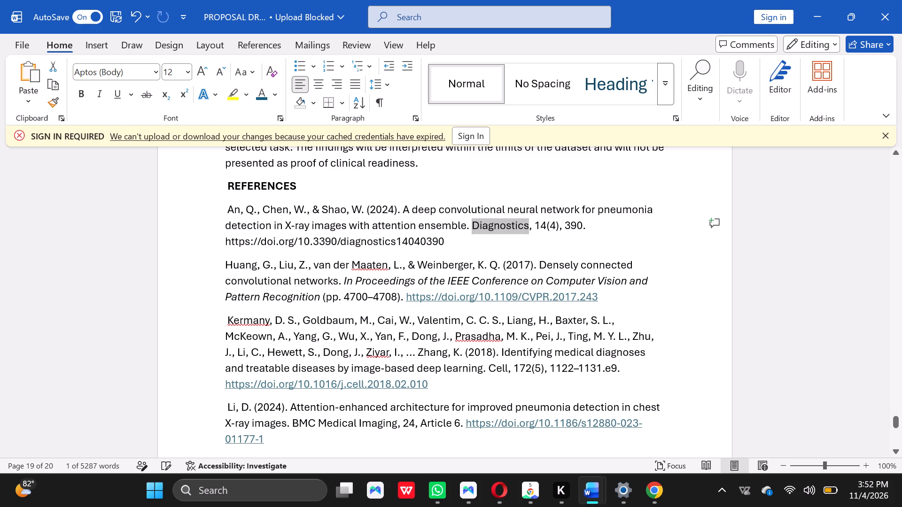
pyautogui.click(98, 97)
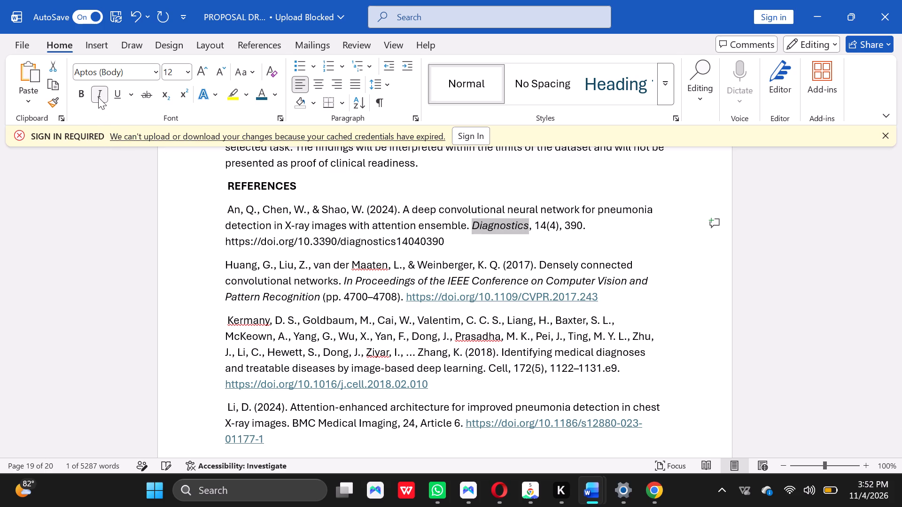
pyautogui.click(634, 235)
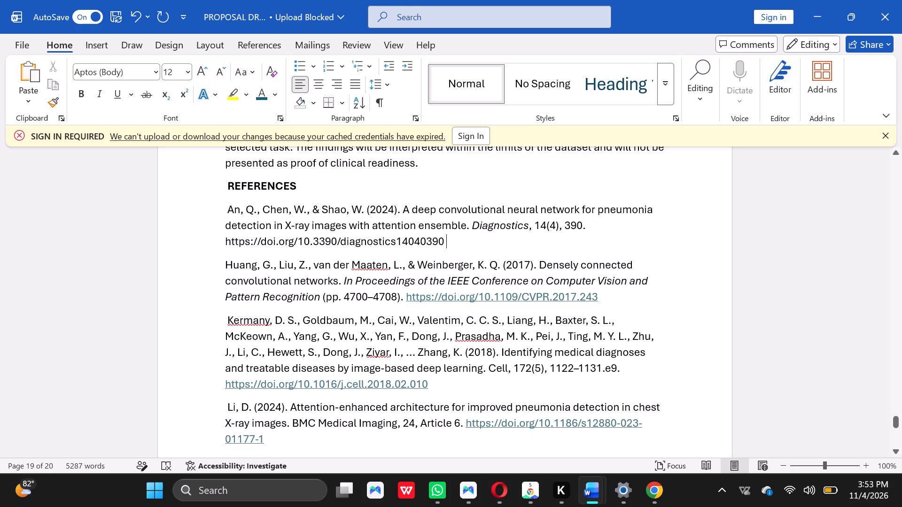
# Insert an empty line after the diagnostics14040390 link, before the Huang reference.
pyautogui.click(469, 245)
pyautogui.press('Return')
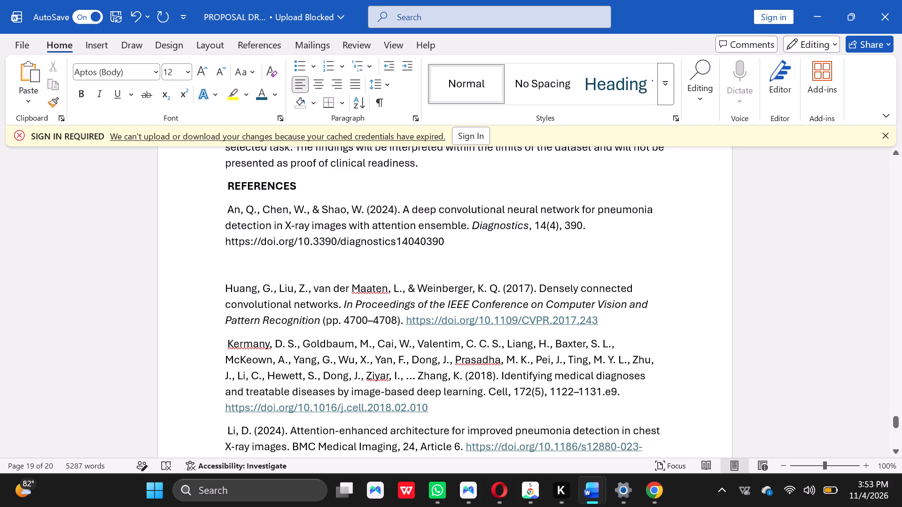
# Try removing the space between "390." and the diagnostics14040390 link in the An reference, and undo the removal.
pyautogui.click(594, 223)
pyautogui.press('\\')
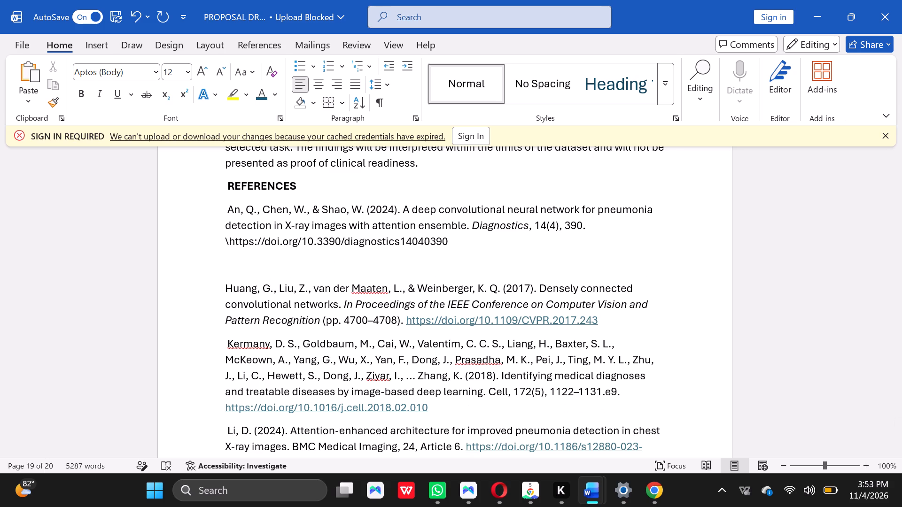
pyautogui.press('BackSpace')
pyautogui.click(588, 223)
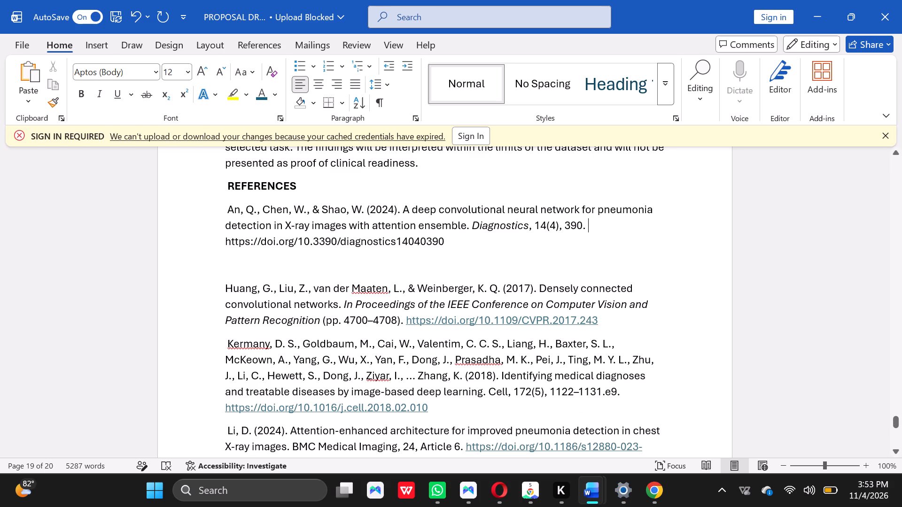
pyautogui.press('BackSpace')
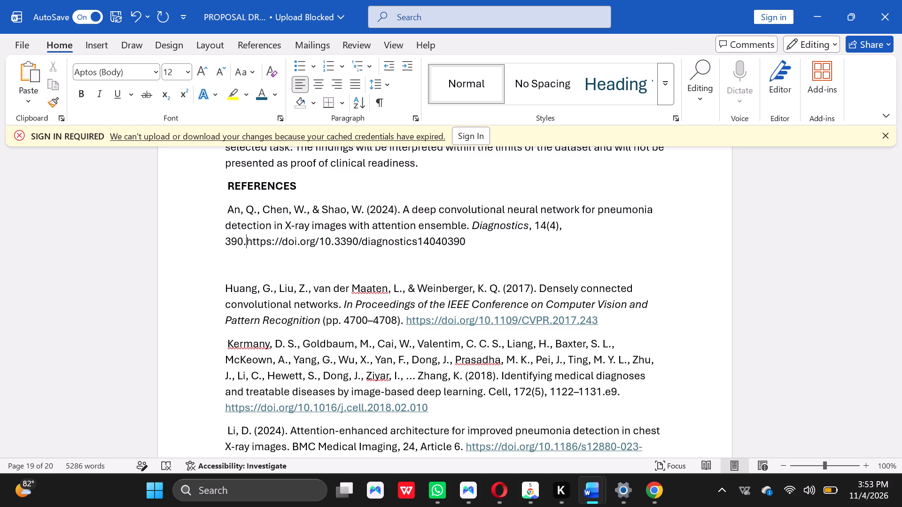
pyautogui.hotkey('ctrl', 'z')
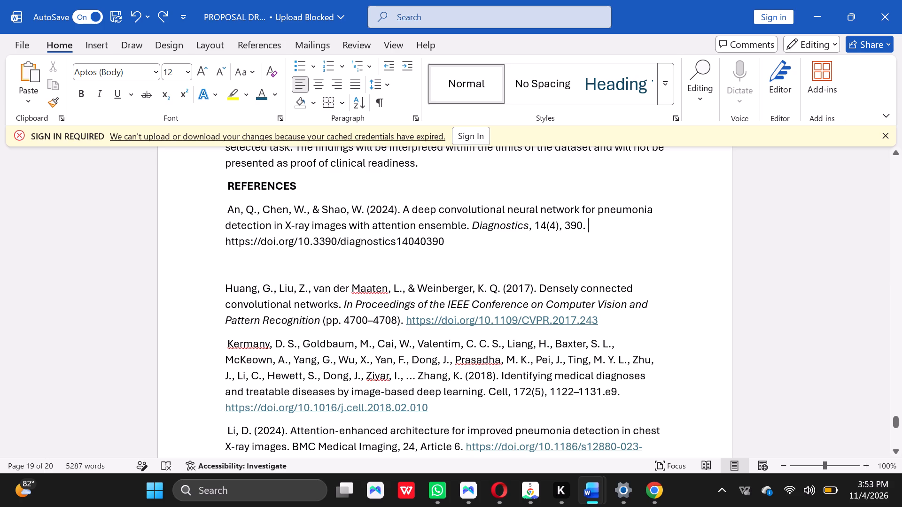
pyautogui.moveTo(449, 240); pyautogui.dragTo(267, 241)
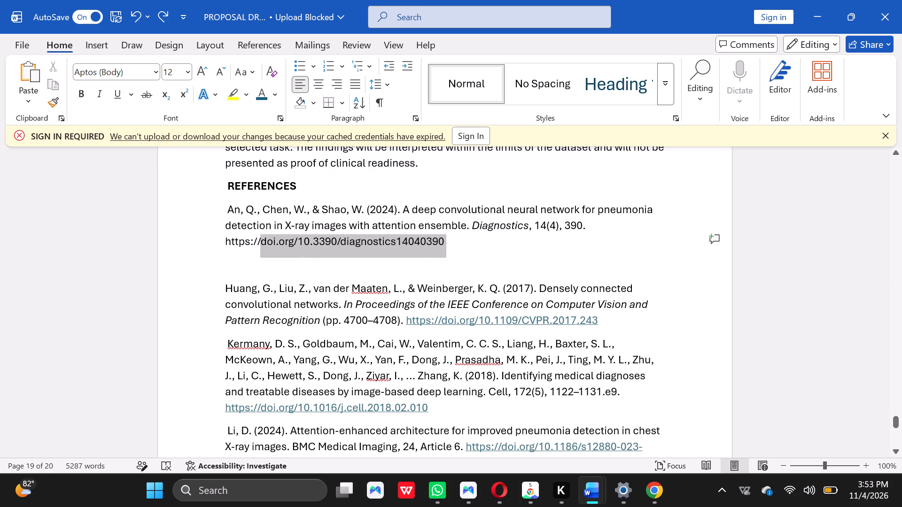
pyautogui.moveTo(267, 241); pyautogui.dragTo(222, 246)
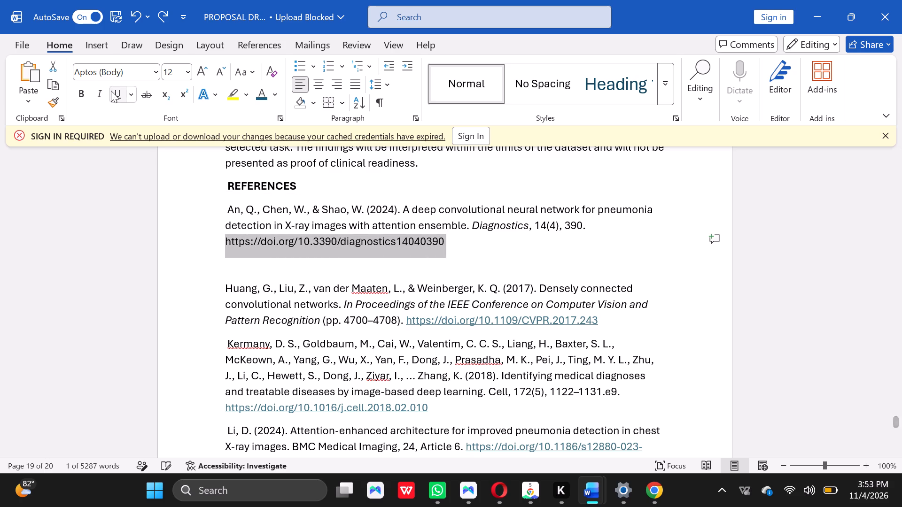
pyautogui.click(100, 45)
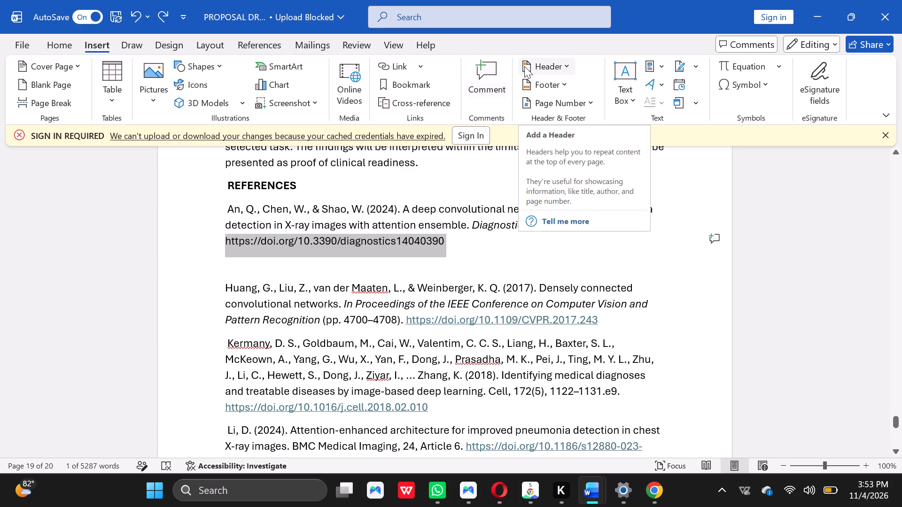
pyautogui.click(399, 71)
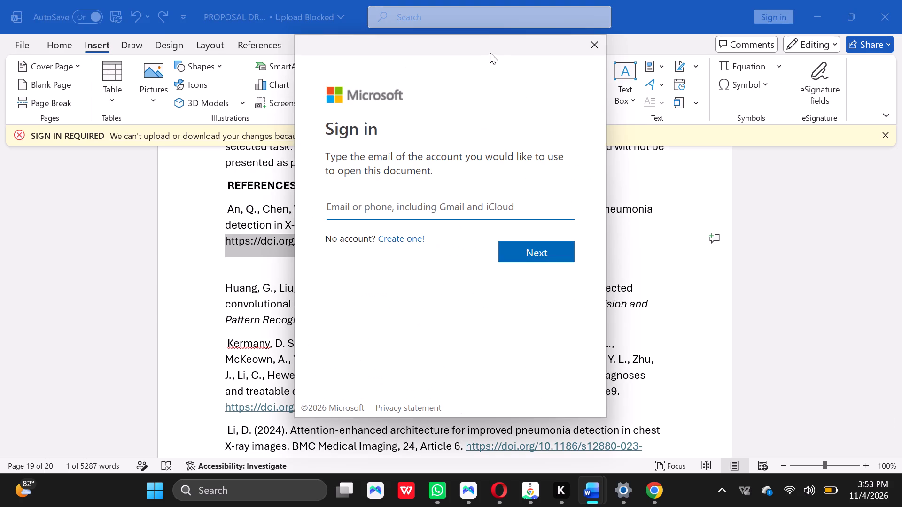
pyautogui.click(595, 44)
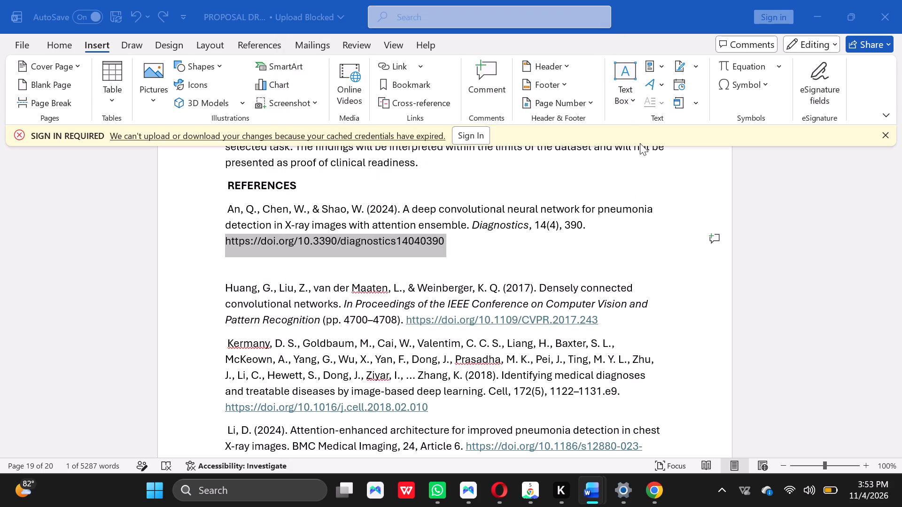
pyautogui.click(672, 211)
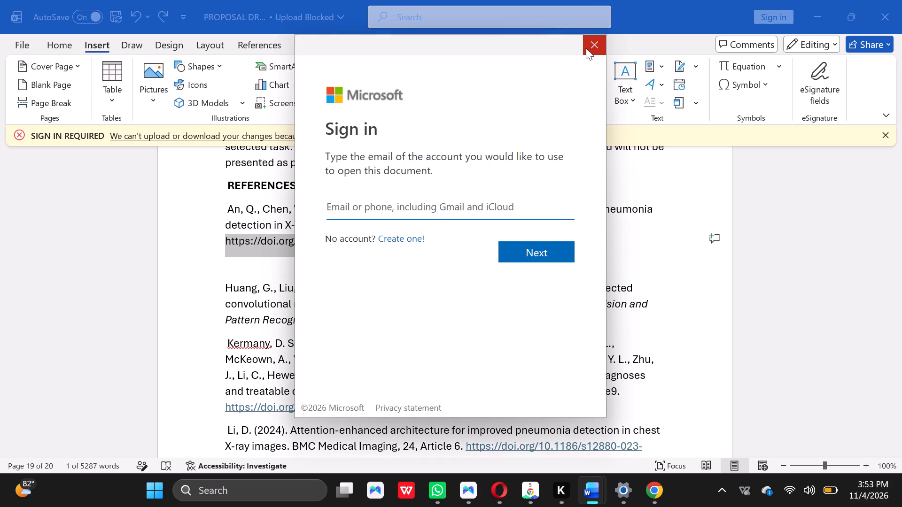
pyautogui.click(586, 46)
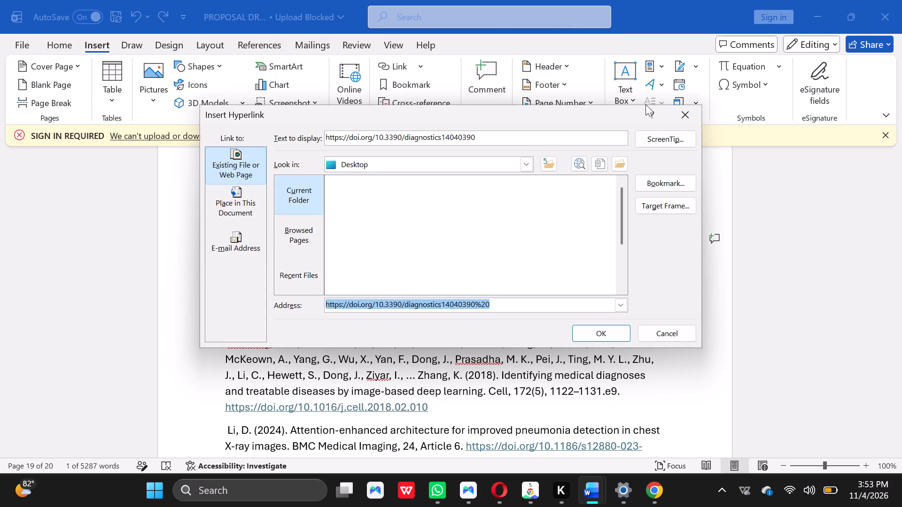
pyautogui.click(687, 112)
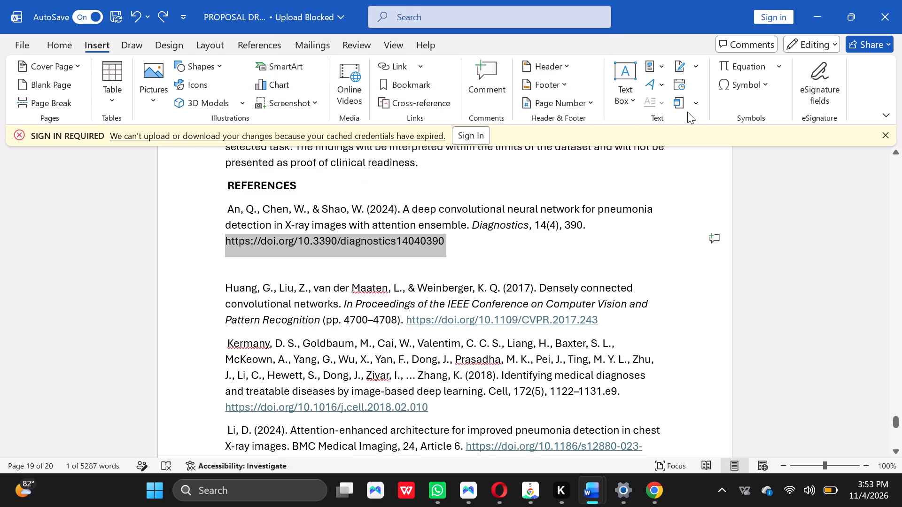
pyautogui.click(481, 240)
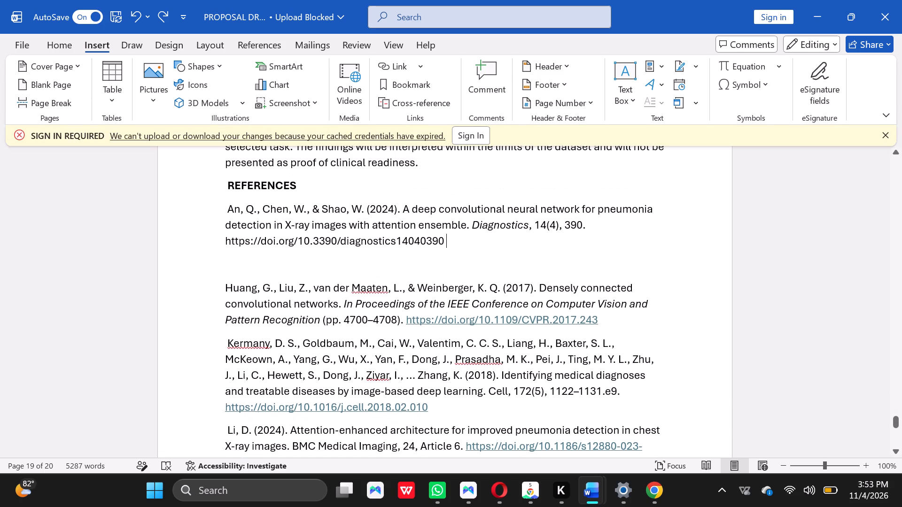
# Remove the empty line between the An and Huang references and save the document.
pyautogui.click(354, 261)
pyautogui.press('BackSpace')
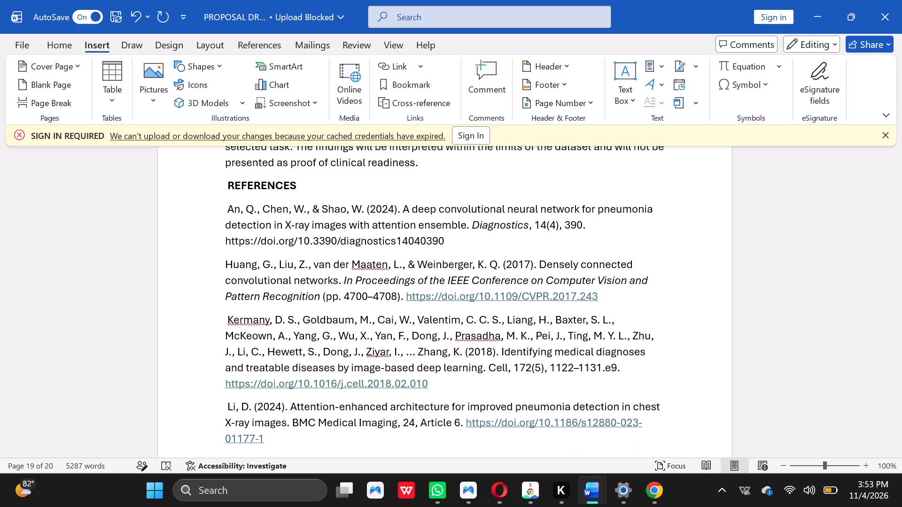
pyautogui.hotkey('ctrl', 's')
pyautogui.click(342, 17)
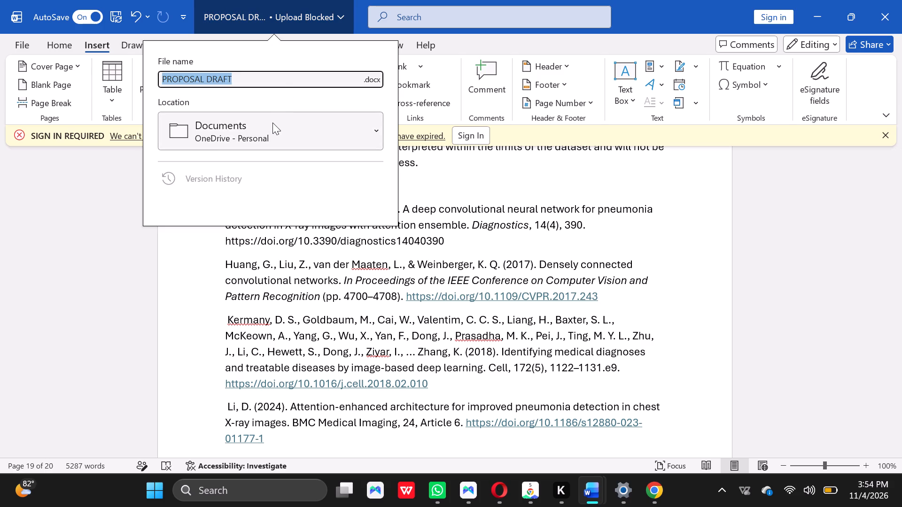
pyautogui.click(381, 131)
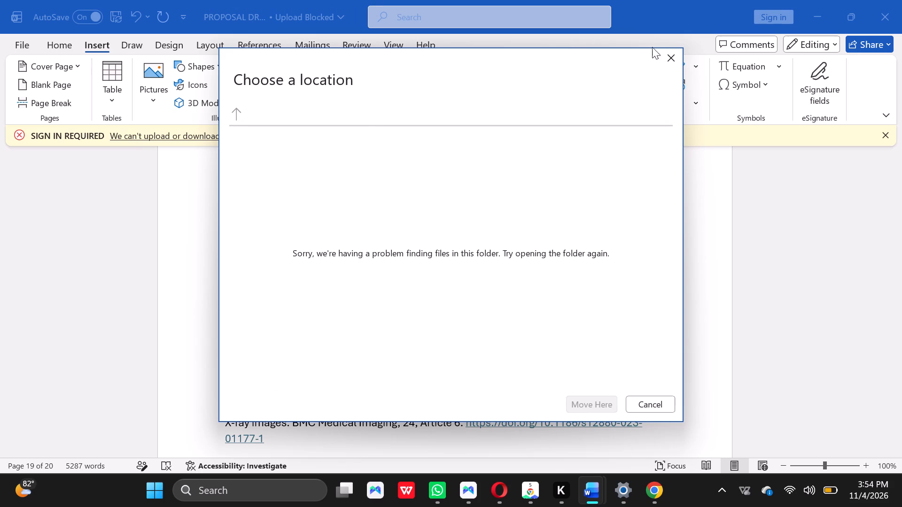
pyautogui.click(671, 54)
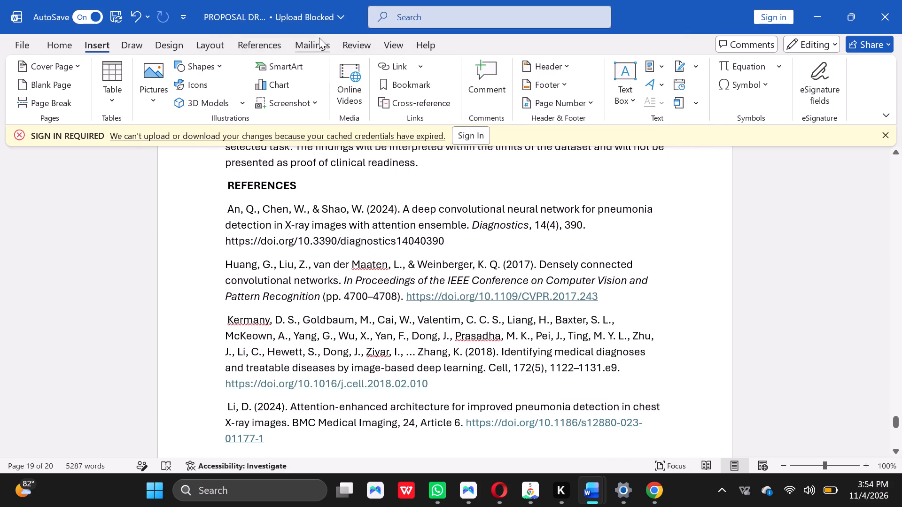
# Start saving a copy of the PROPOSAL DRAFT document.
pyautogui.click(16, 37)
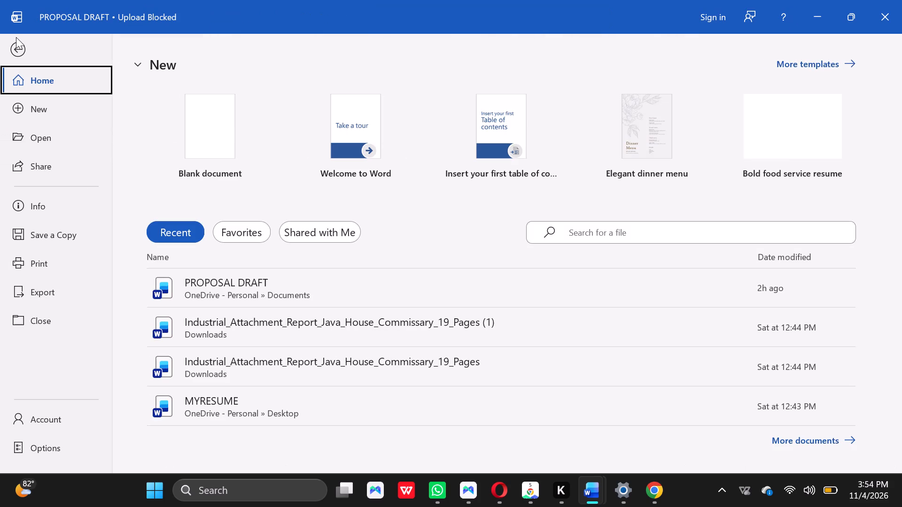
pyautogui.click(62, 237)
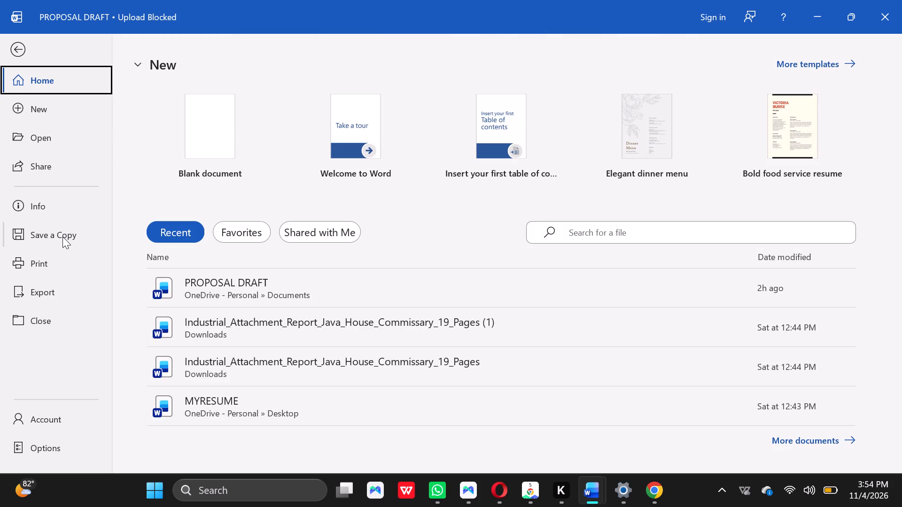
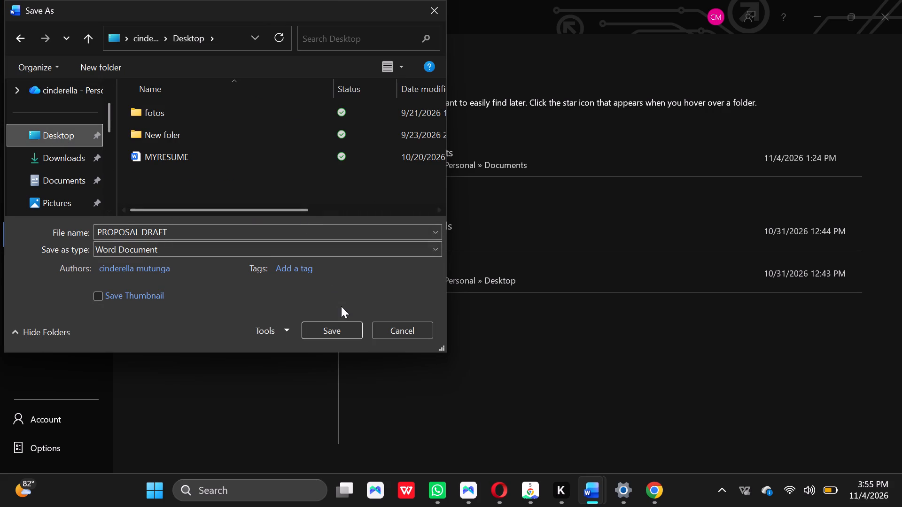
# Save the proposal as the Word document PROPOSAL DRAFT in the Desktop folder, and minimize the Word window.
pyautogui.click(340, 329)
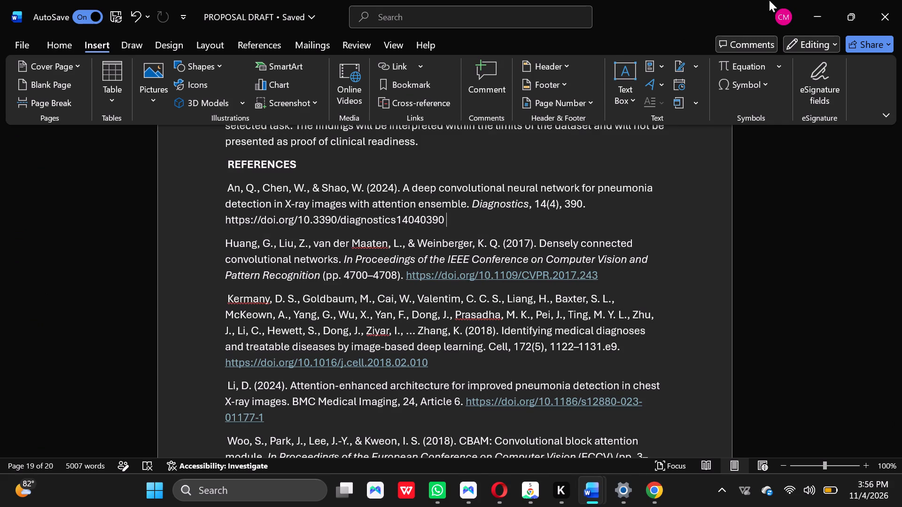
pyautogui.click(807, 0)
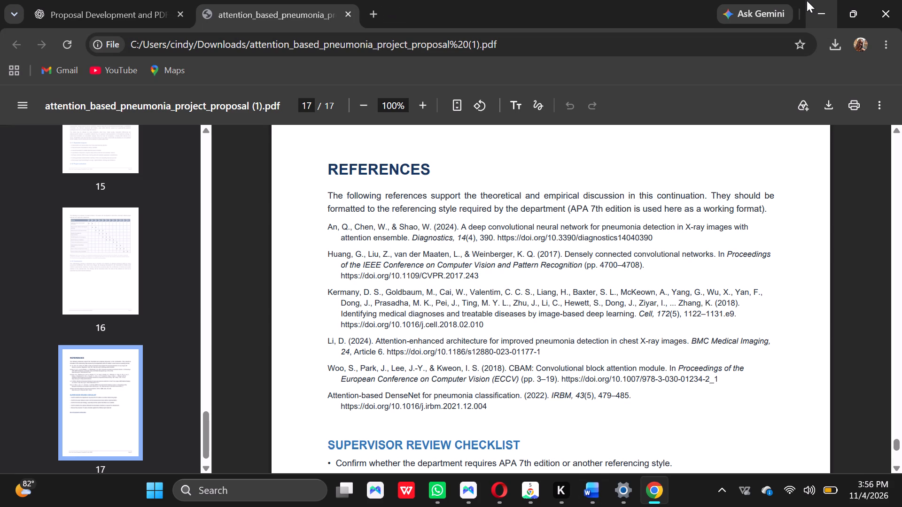
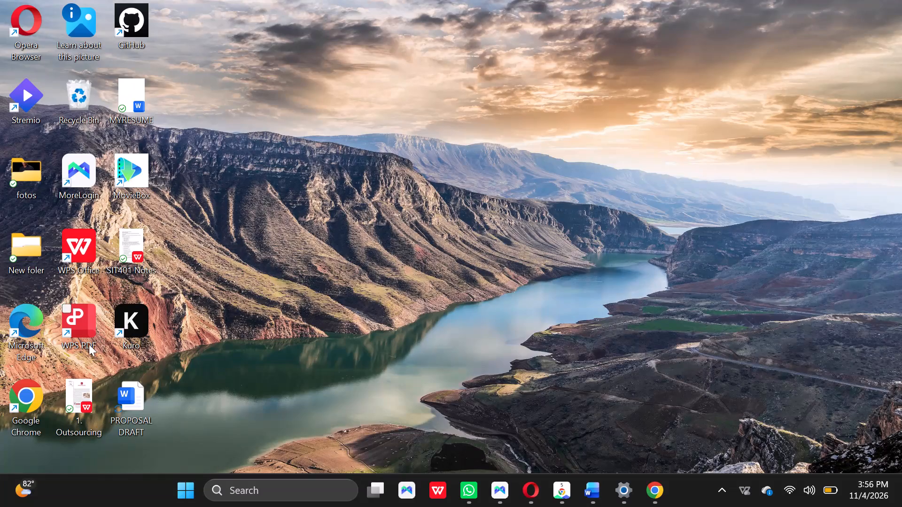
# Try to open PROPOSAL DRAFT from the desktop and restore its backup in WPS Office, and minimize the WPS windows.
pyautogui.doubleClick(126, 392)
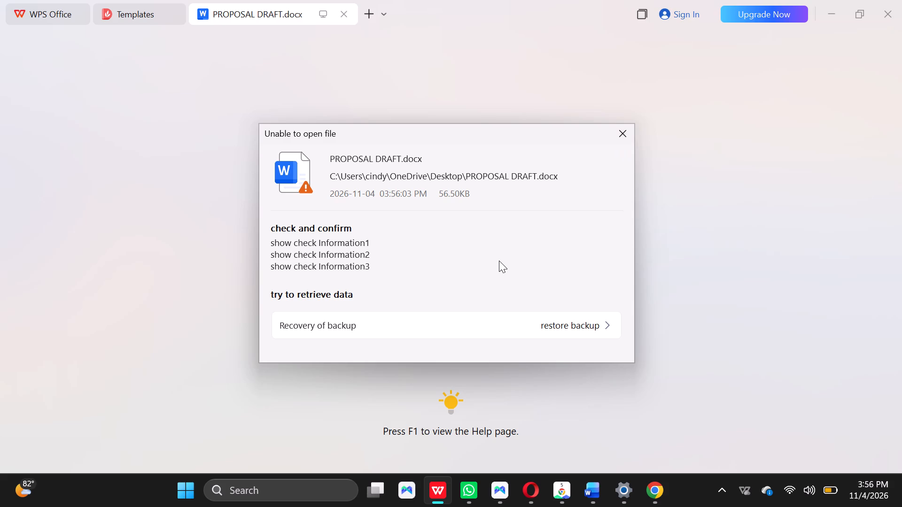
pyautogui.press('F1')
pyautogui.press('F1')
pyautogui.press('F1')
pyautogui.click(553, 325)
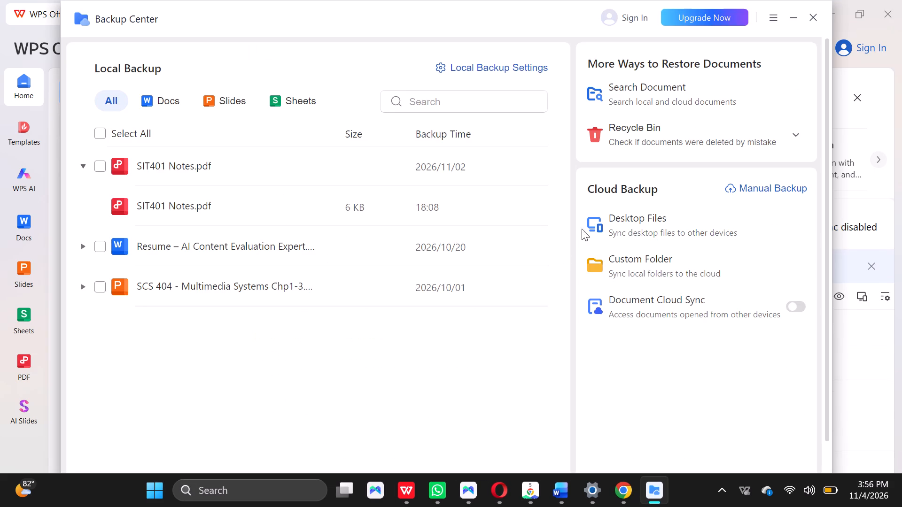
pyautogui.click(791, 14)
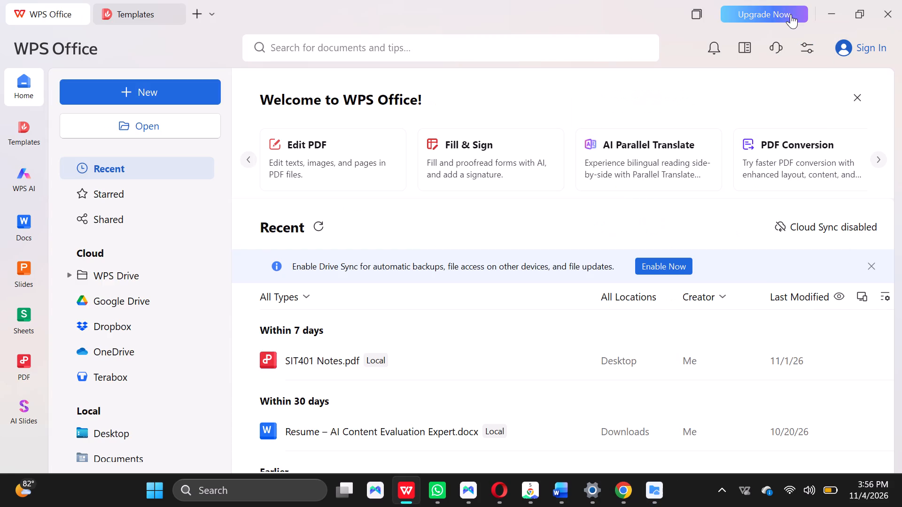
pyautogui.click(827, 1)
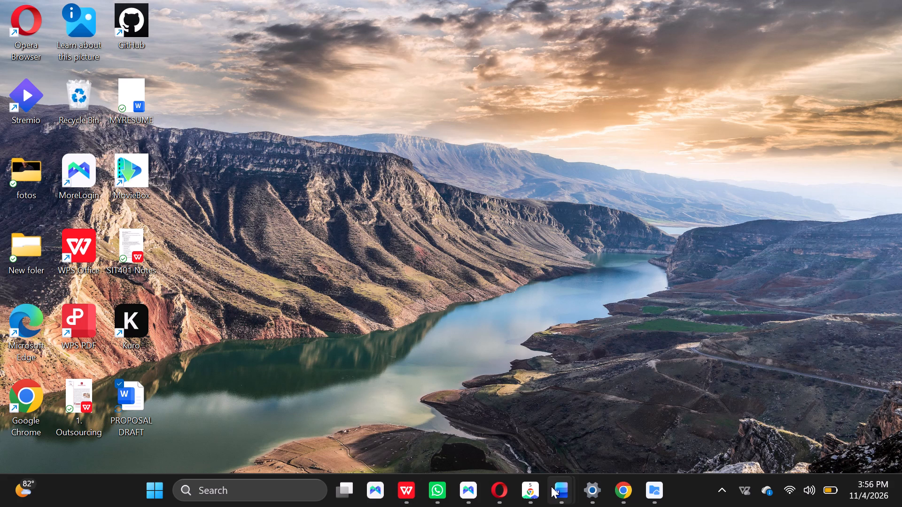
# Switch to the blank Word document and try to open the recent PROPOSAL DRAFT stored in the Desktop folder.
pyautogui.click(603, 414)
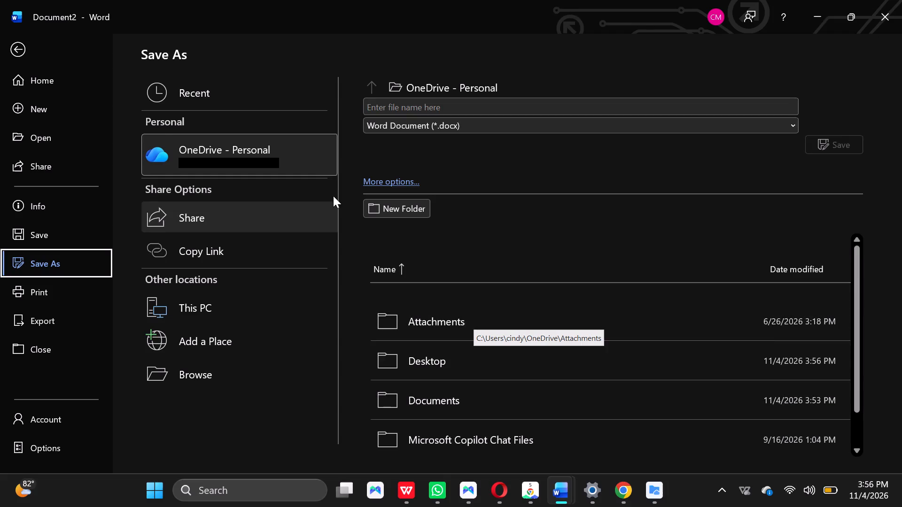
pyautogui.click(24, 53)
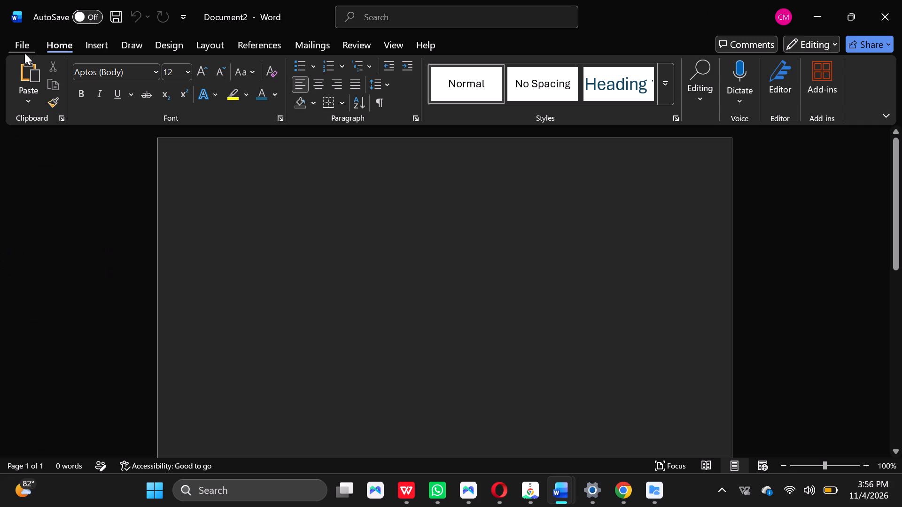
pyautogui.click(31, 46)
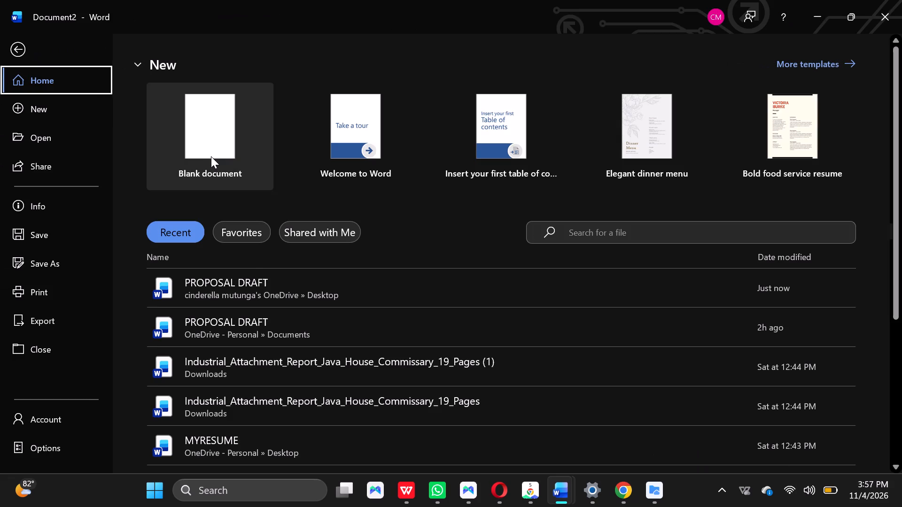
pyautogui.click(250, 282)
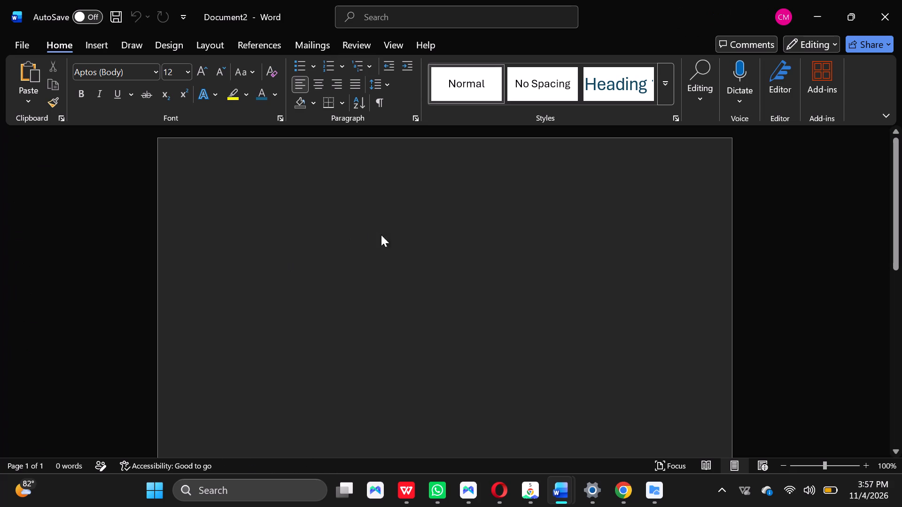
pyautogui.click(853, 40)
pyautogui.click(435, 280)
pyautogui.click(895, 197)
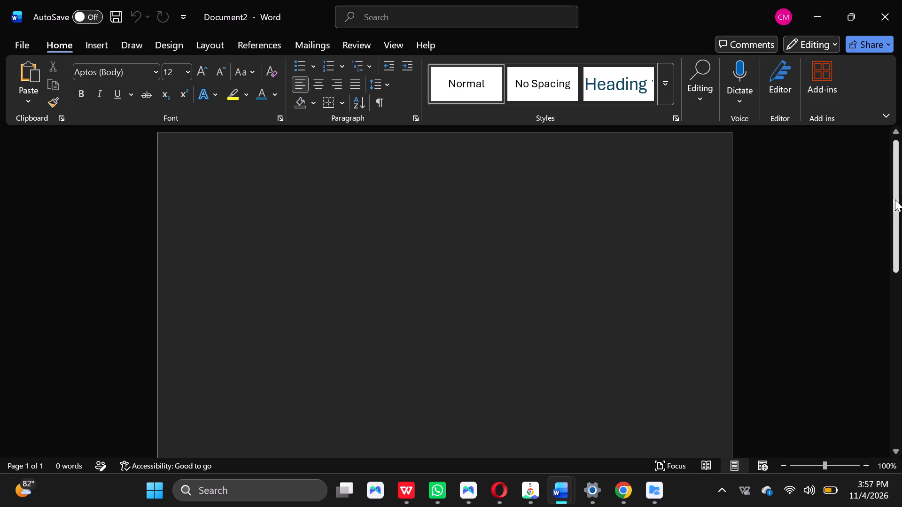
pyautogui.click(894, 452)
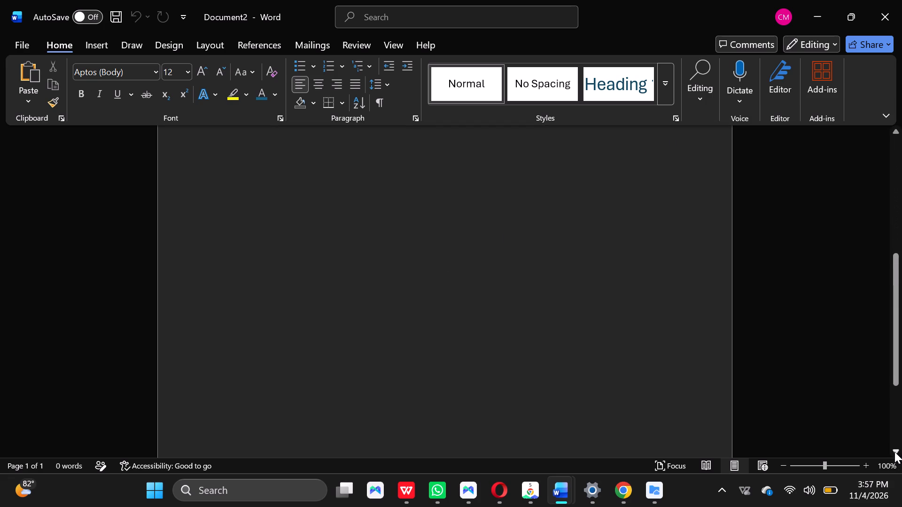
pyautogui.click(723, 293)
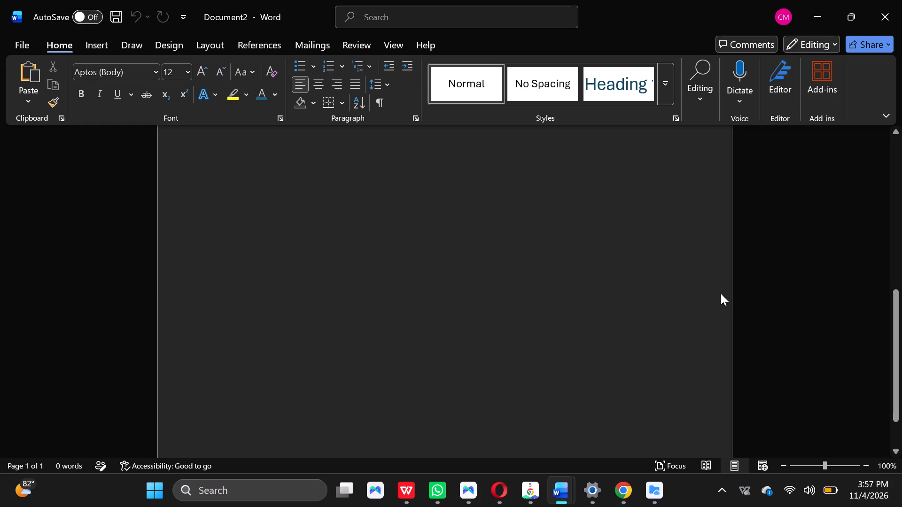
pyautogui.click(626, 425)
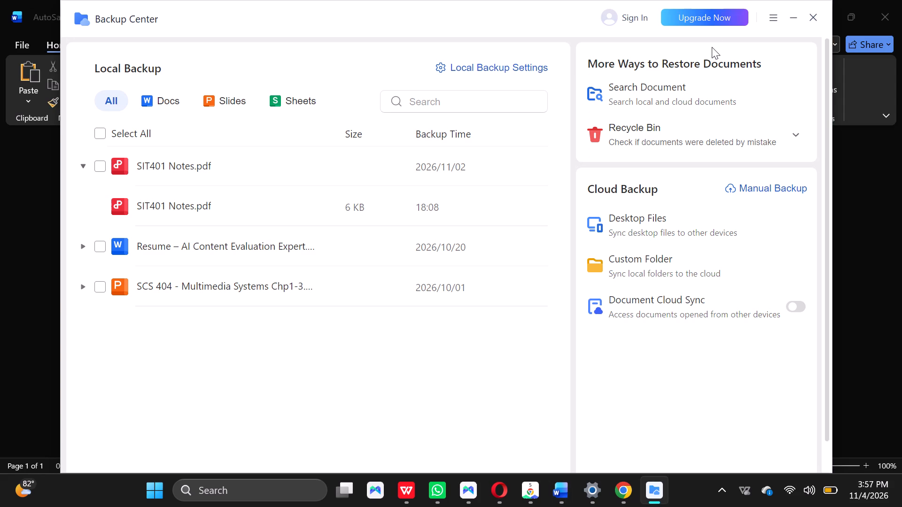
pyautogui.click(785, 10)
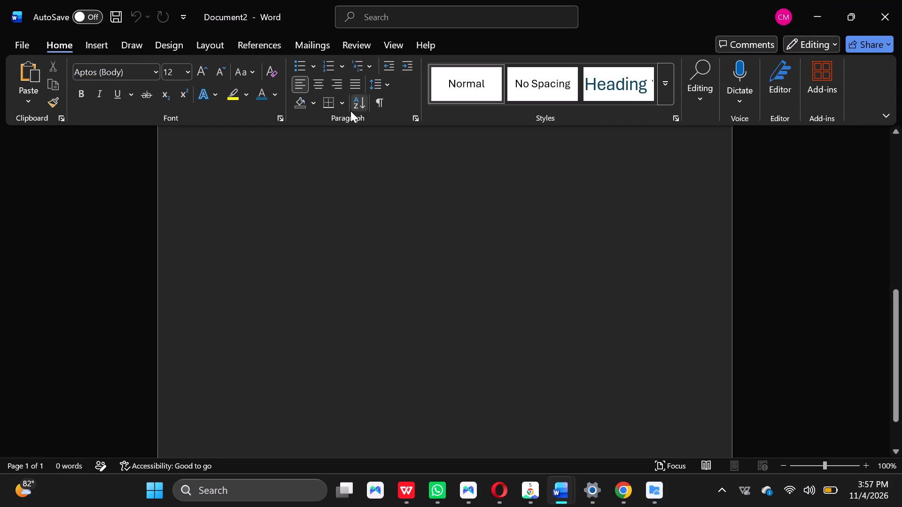
# Open the recent PROPOSAL DRAFT stored in the OneDrive Documents folder and skim its pages.
pyautogui.click(21, 42)
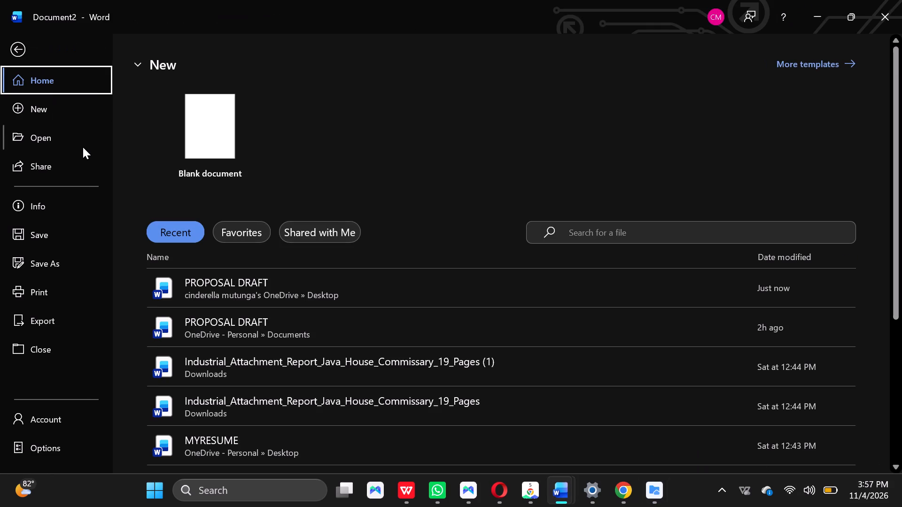
pyautogui.doubleClick(248, 313)
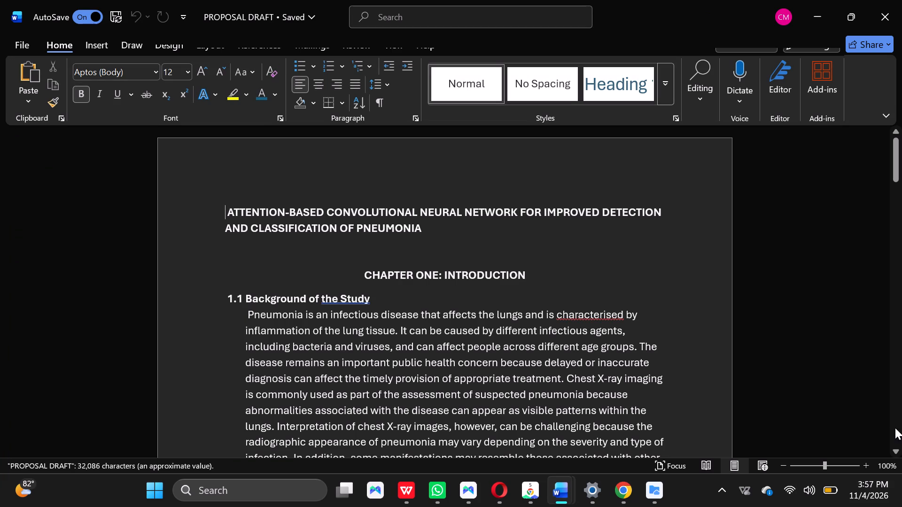
pyautogui.click(897, 449)
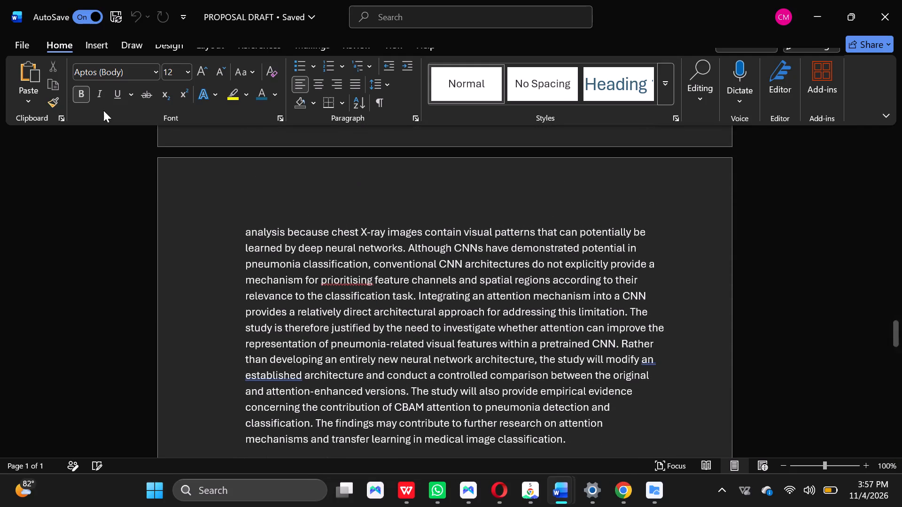
# Set the Office theme to White in the account settings and minimize the document window.
pyautogui.click(35, 48)
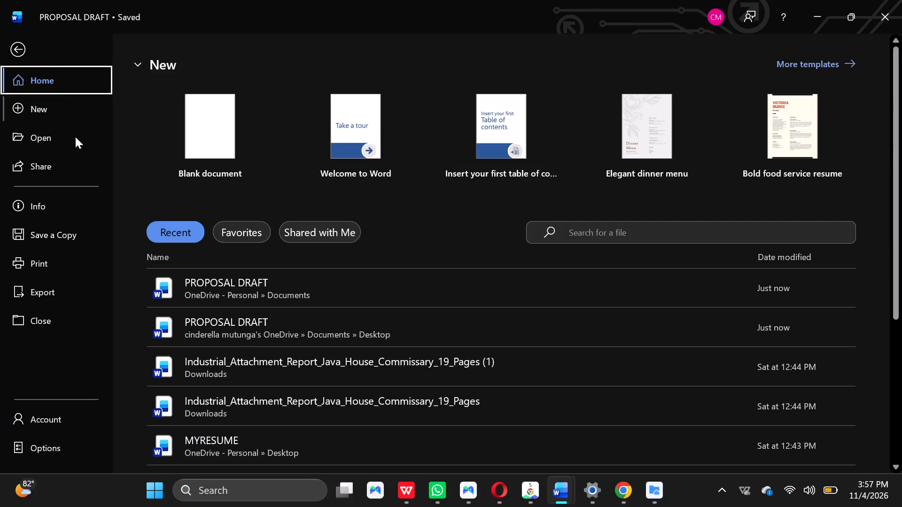
pyautogui.click(59, 424)
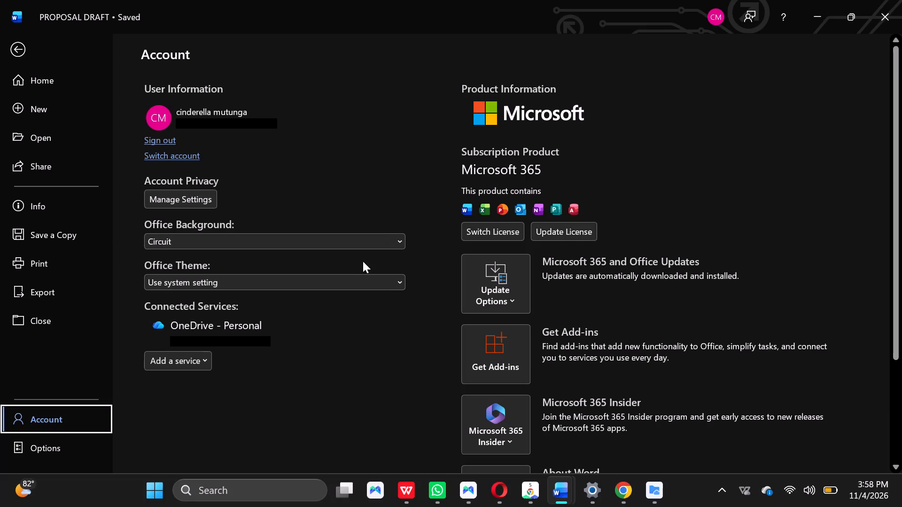
pyautogui.click(397, 283)
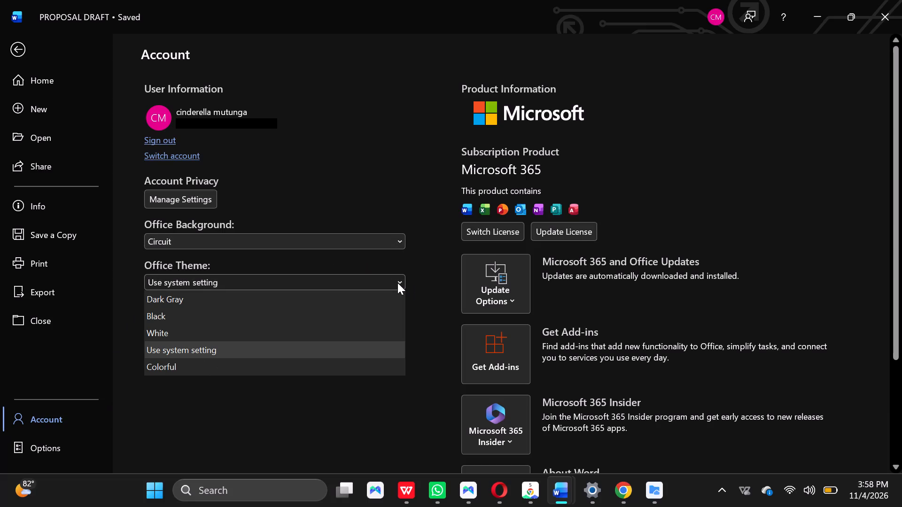
pyautogui.click(263, 335)
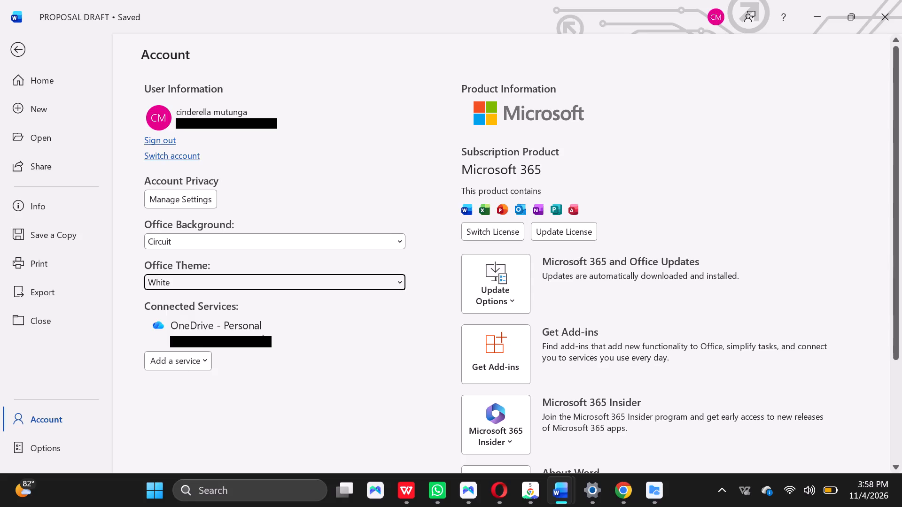
pyautogui.click(184, 364)
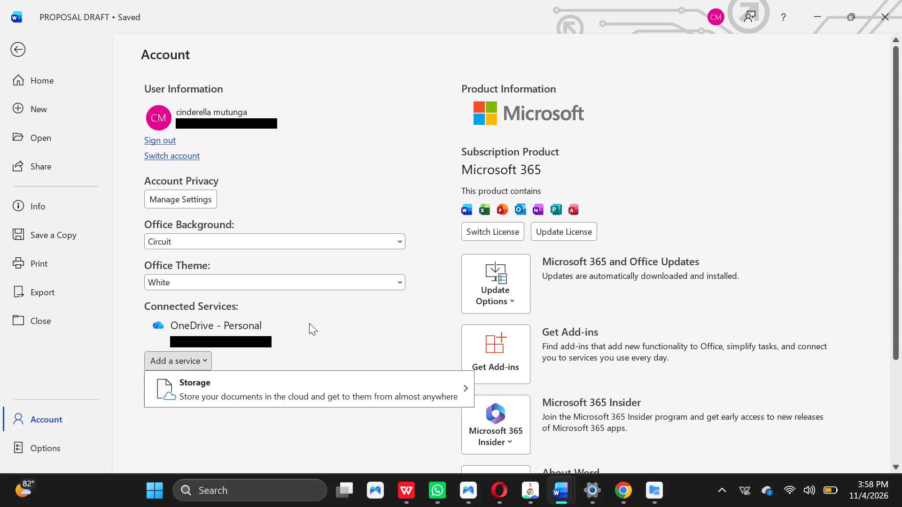
pyautogui.click(309, 323)
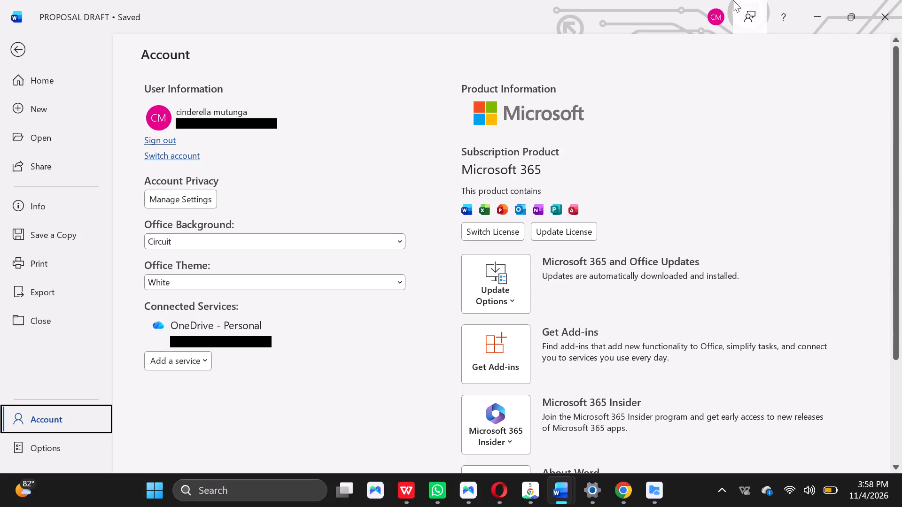
pyautogui.click(812, 3)
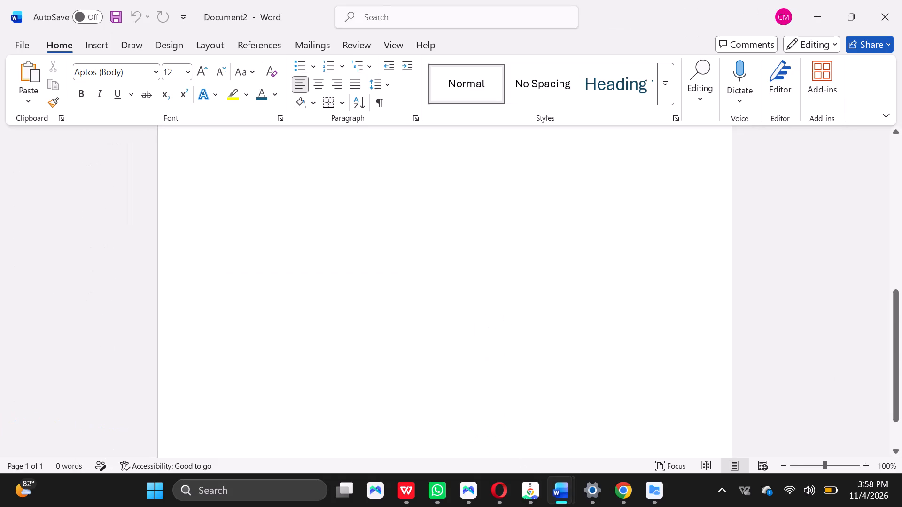
# Switch from the blank document to the PROPOSAL DRAFT window open at the references, and view the W1 to W12 activity schedule table.
pyautogui.click(893, 134)
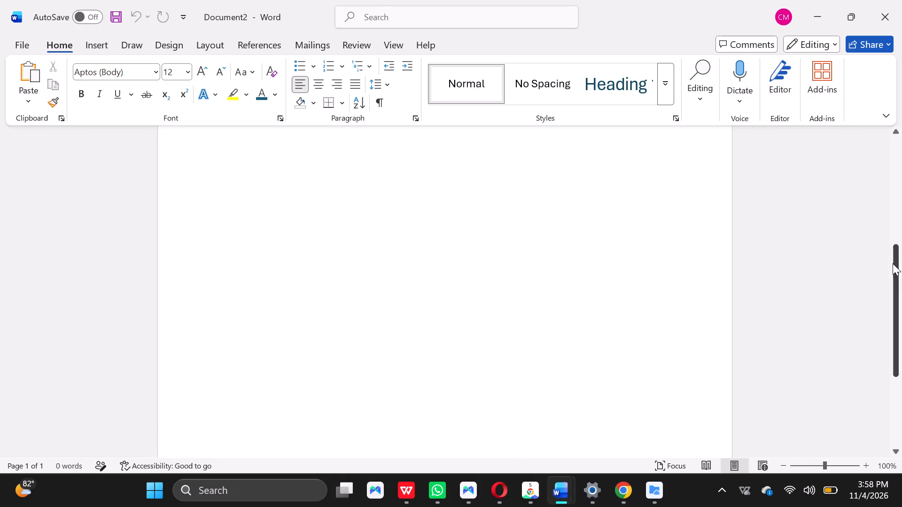
pyautogui.moveTo(893, 264); pyautogui.dragTo(898, 193)
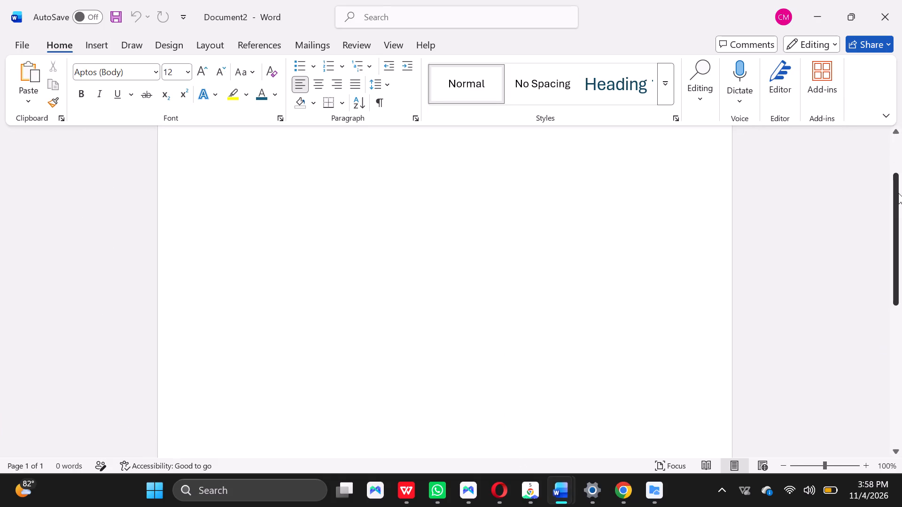
pyautogui.moveTo(898, 193); pyautogui.dragTo(879, 67)
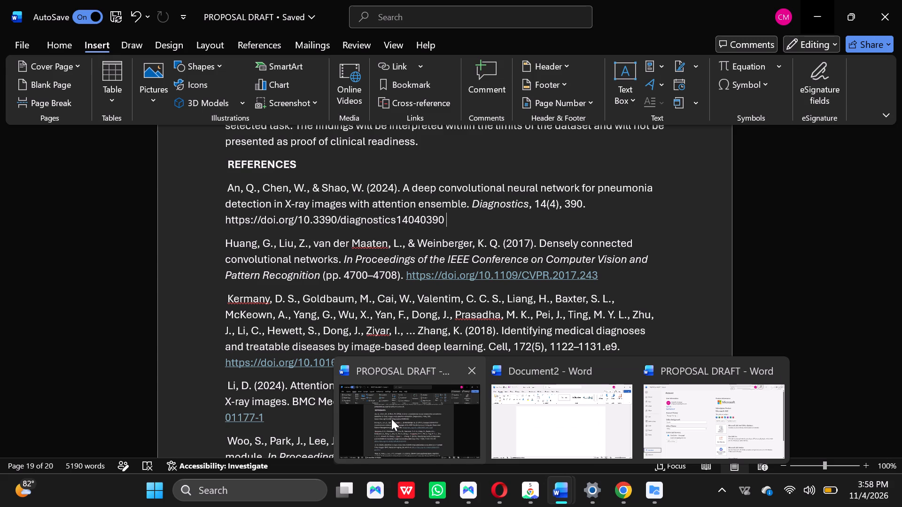
pyautogui.click(395, 408)
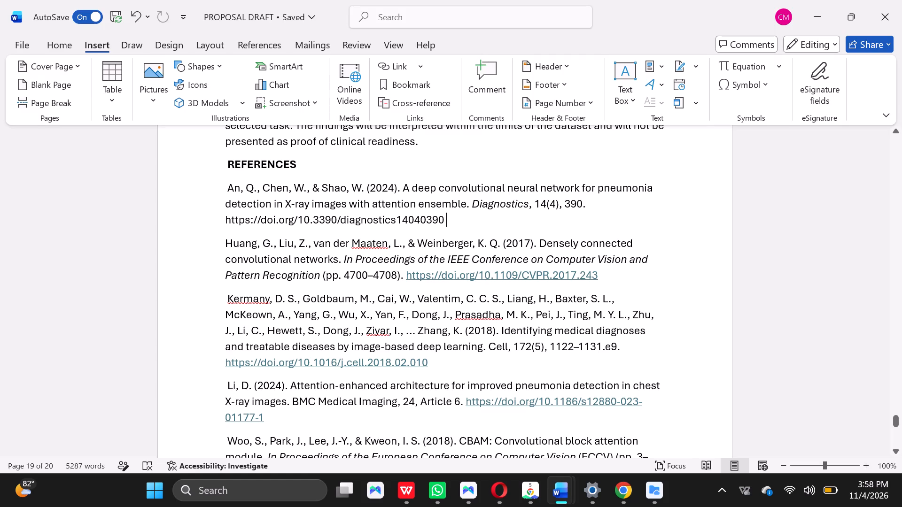
pyautogui.click(894, 131)
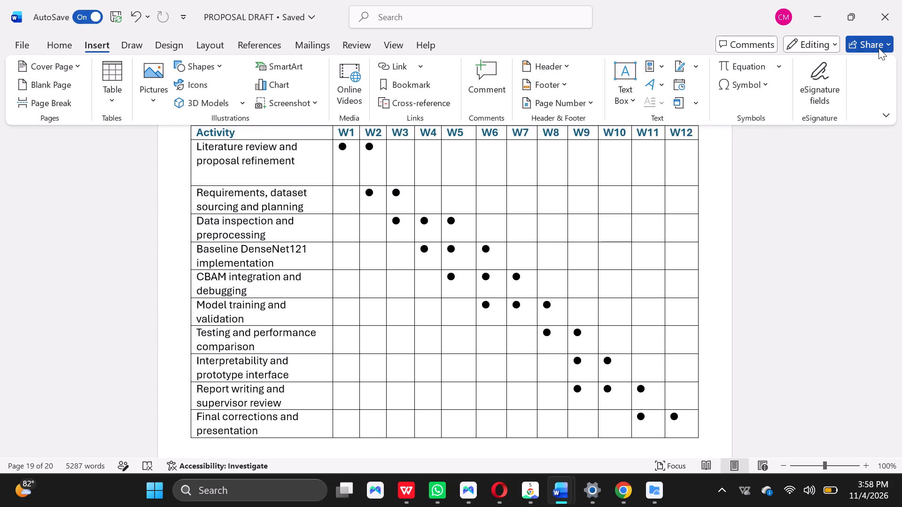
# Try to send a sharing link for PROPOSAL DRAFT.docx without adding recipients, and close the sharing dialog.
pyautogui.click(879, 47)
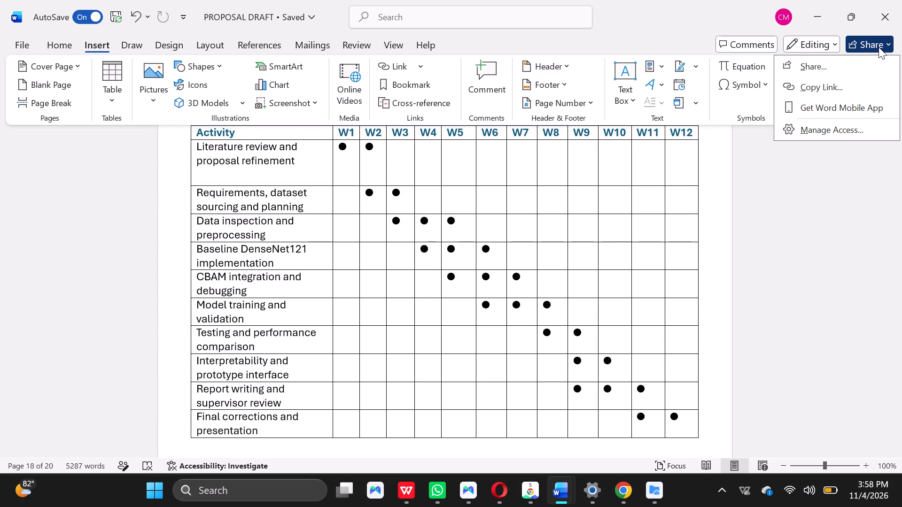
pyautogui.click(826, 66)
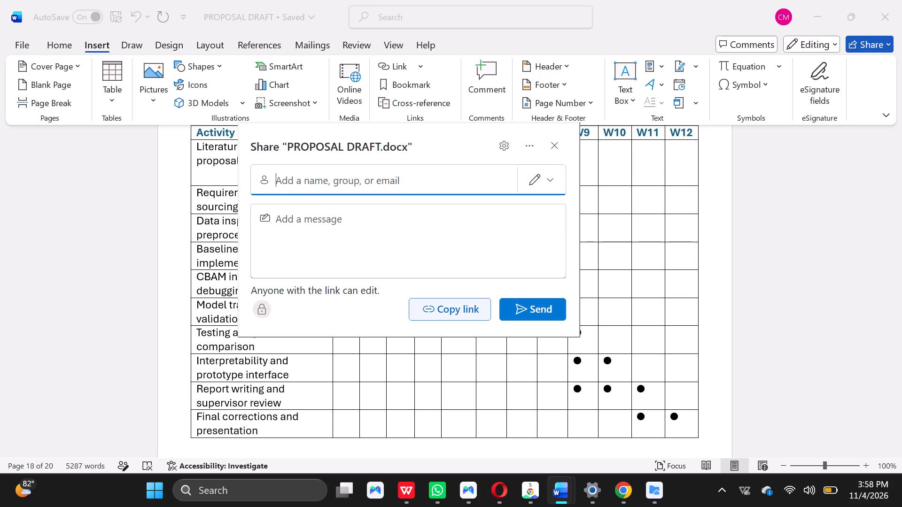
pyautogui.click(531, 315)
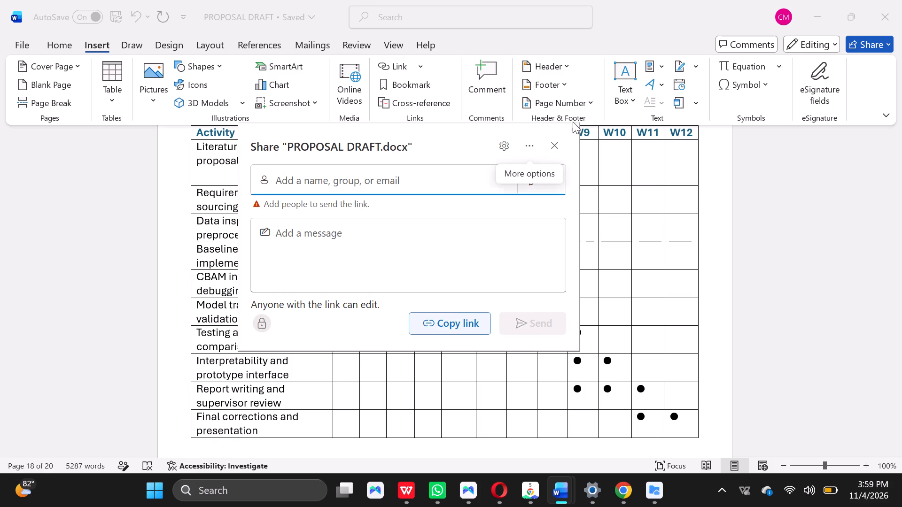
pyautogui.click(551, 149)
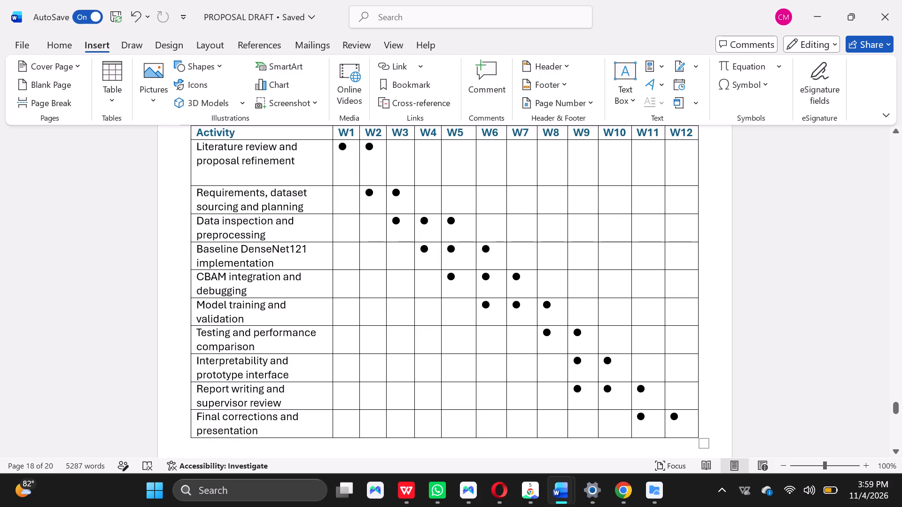
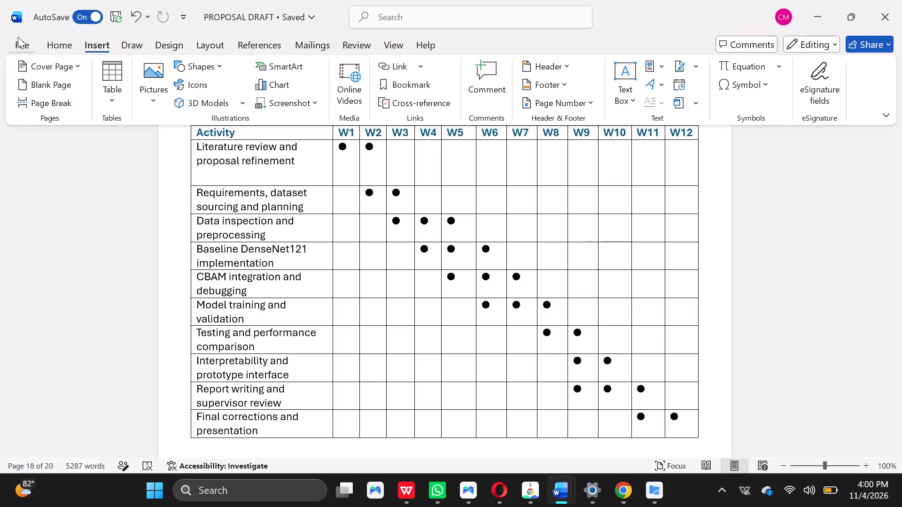
# Start saving a copy of PROPOSAL DRAFT and bring up the recent folders as possible save locations.
pyautogui.click(18, 37)
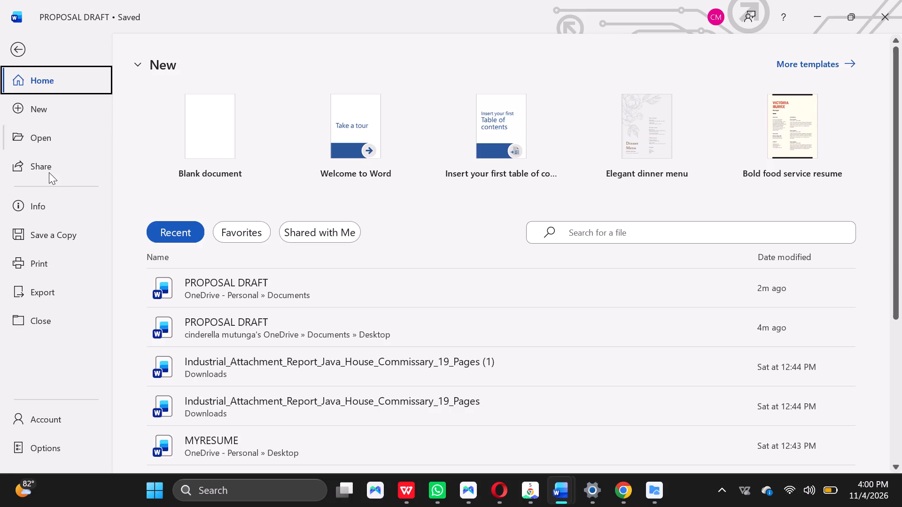
pyautogui.click(51, 235)
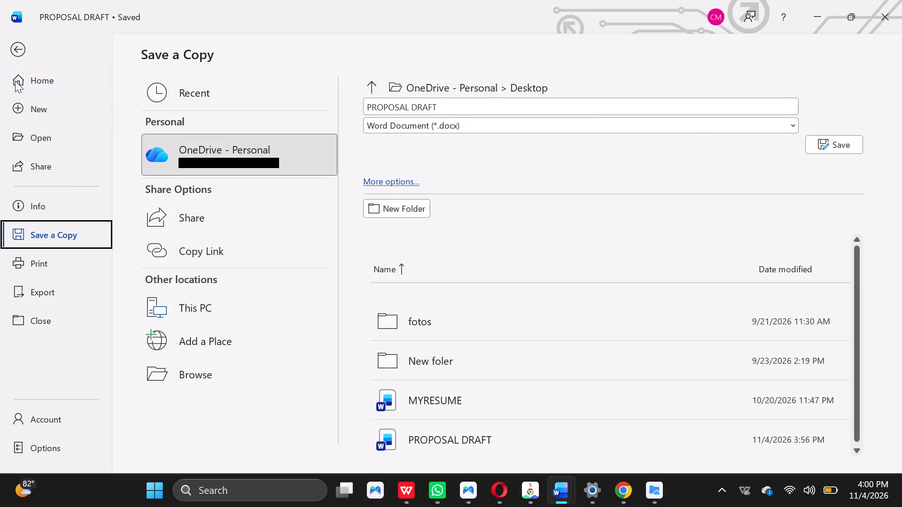
pyautogui.click(179, 90)
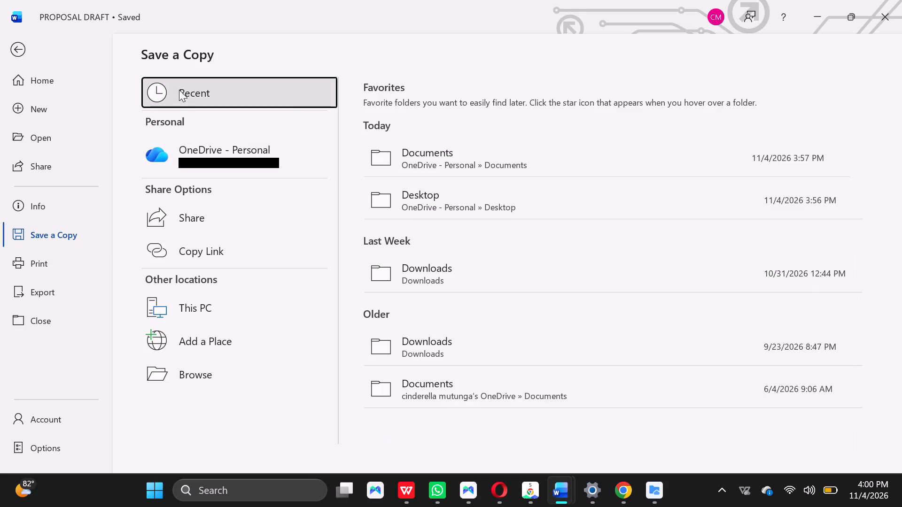
# Save the copy as a Word document named PROPOSAL DRAFT22 in the OneDrive Documents folder.
pyautogui.click(404, 156)
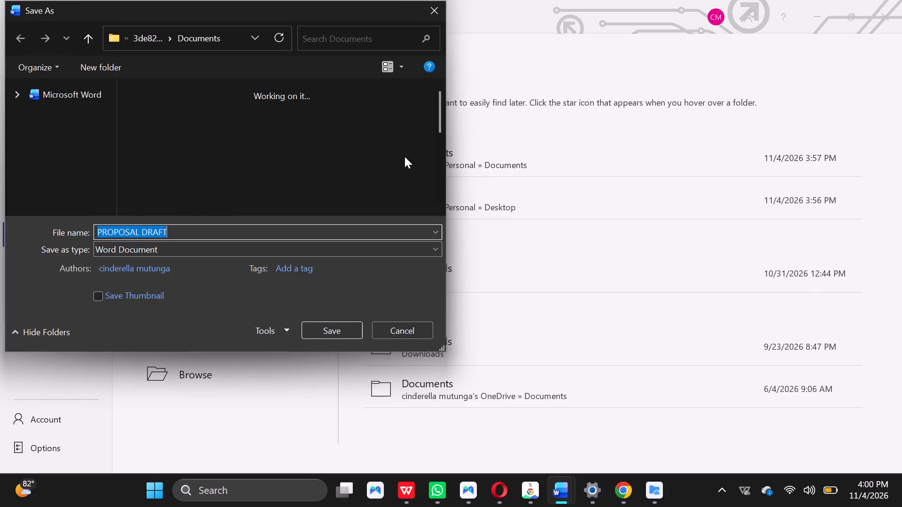
pyautogui.click(245, 231)
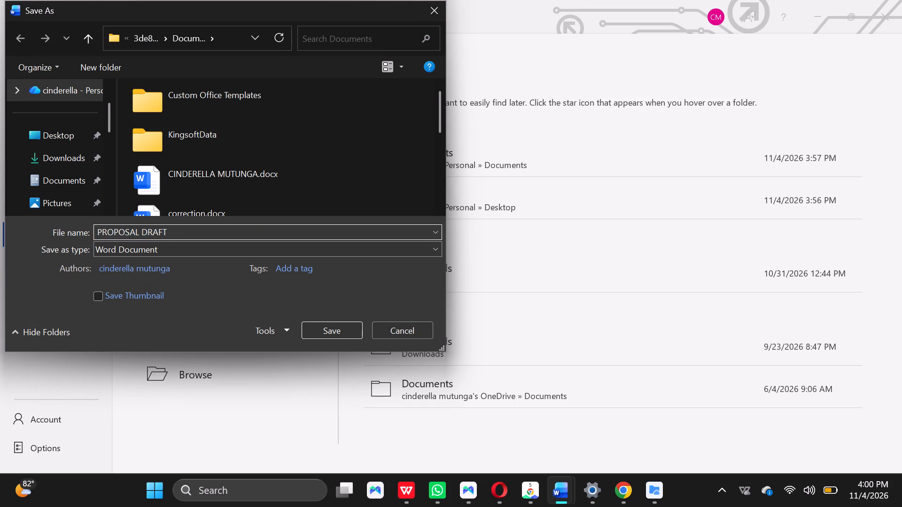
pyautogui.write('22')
pyautogui.click(318, 324)
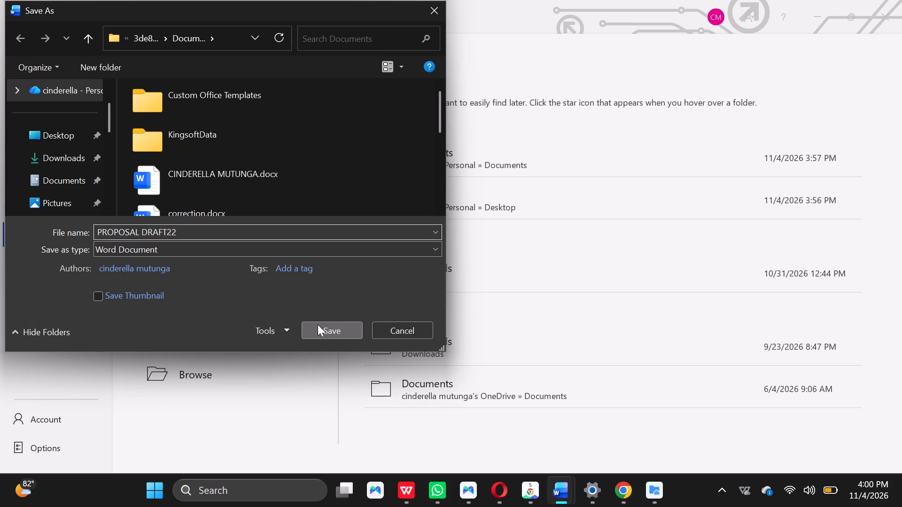